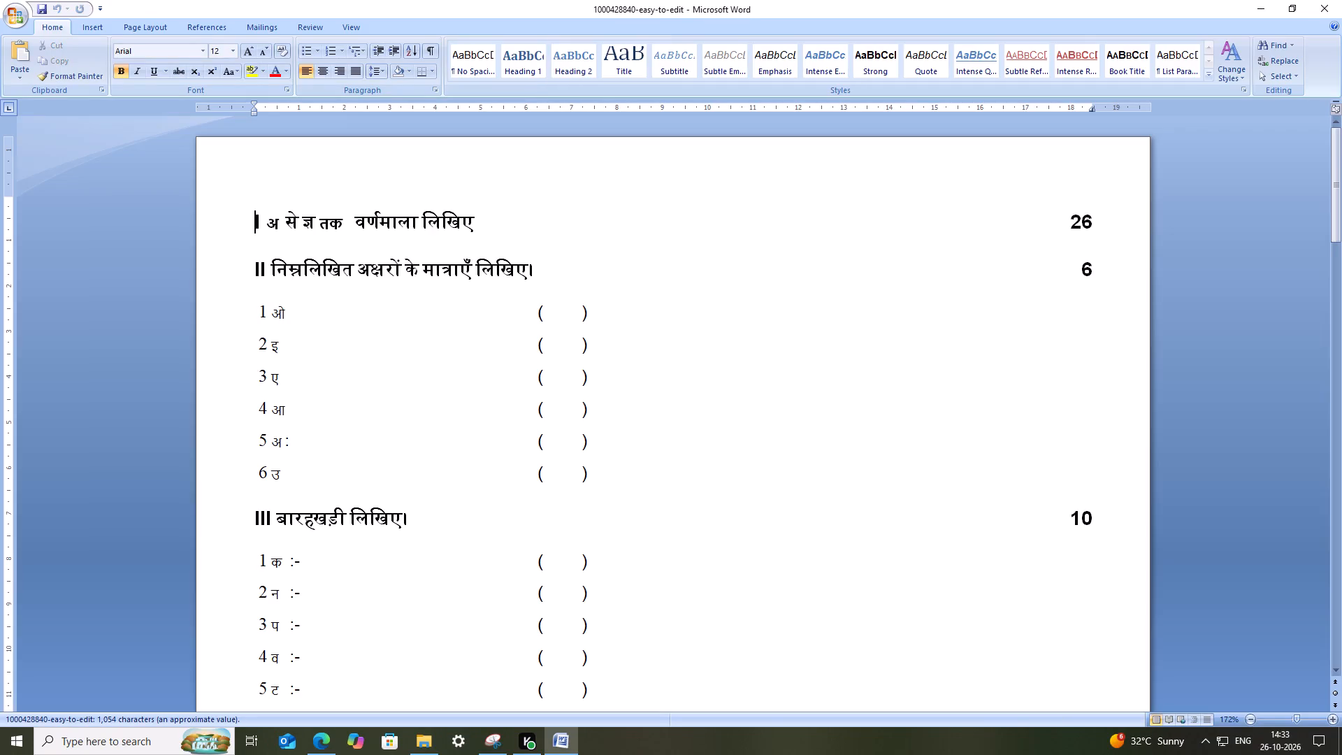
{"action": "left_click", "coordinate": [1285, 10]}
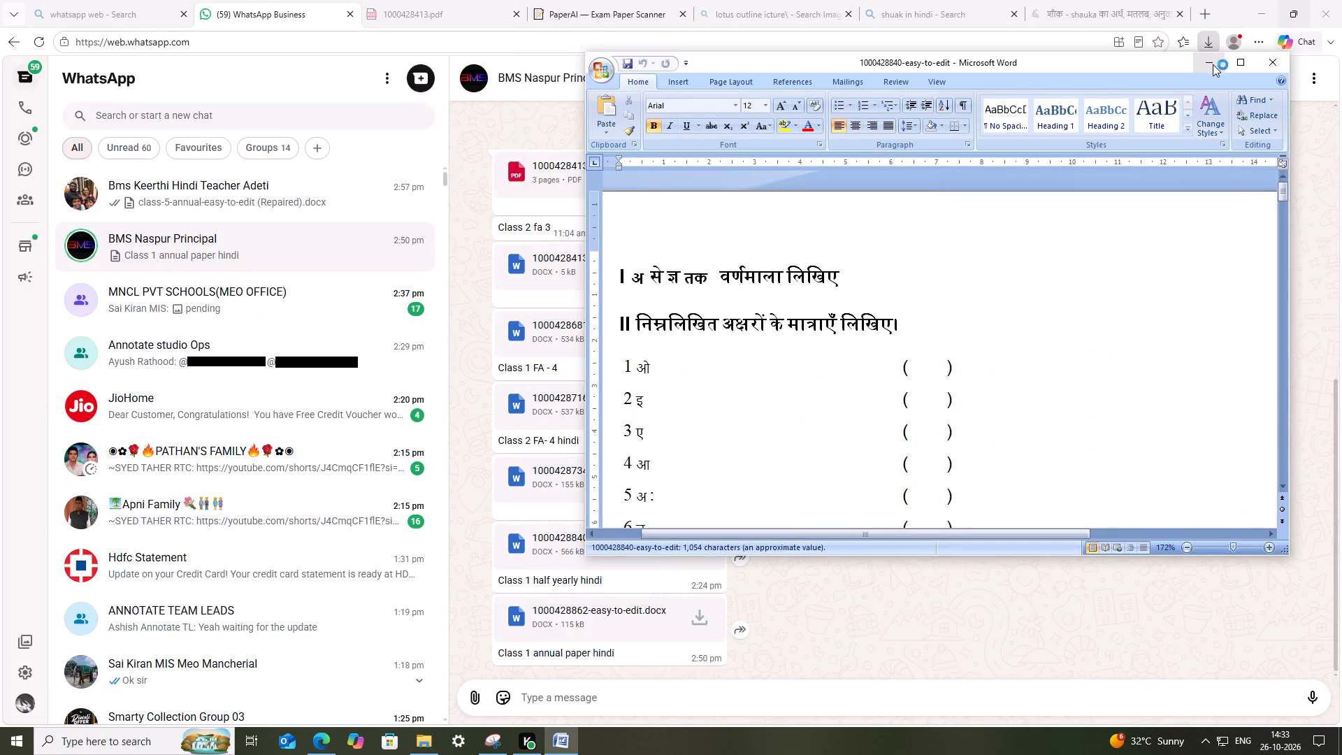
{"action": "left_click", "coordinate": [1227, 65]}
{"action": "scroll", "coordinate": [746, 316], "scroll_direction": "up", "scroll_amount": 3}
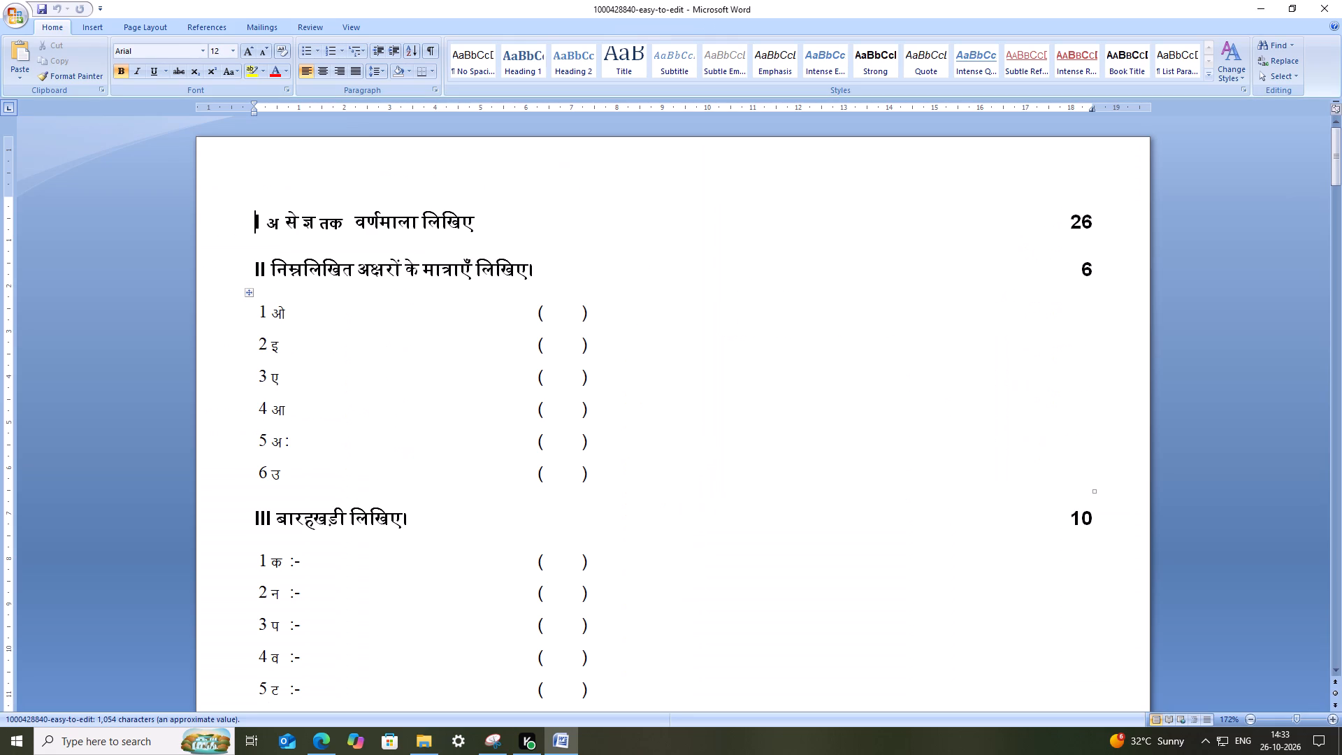
Add nine blank lines between the question I heading and the question II heading.
{"action": "left_click", "coordinate": [1123, 210]}
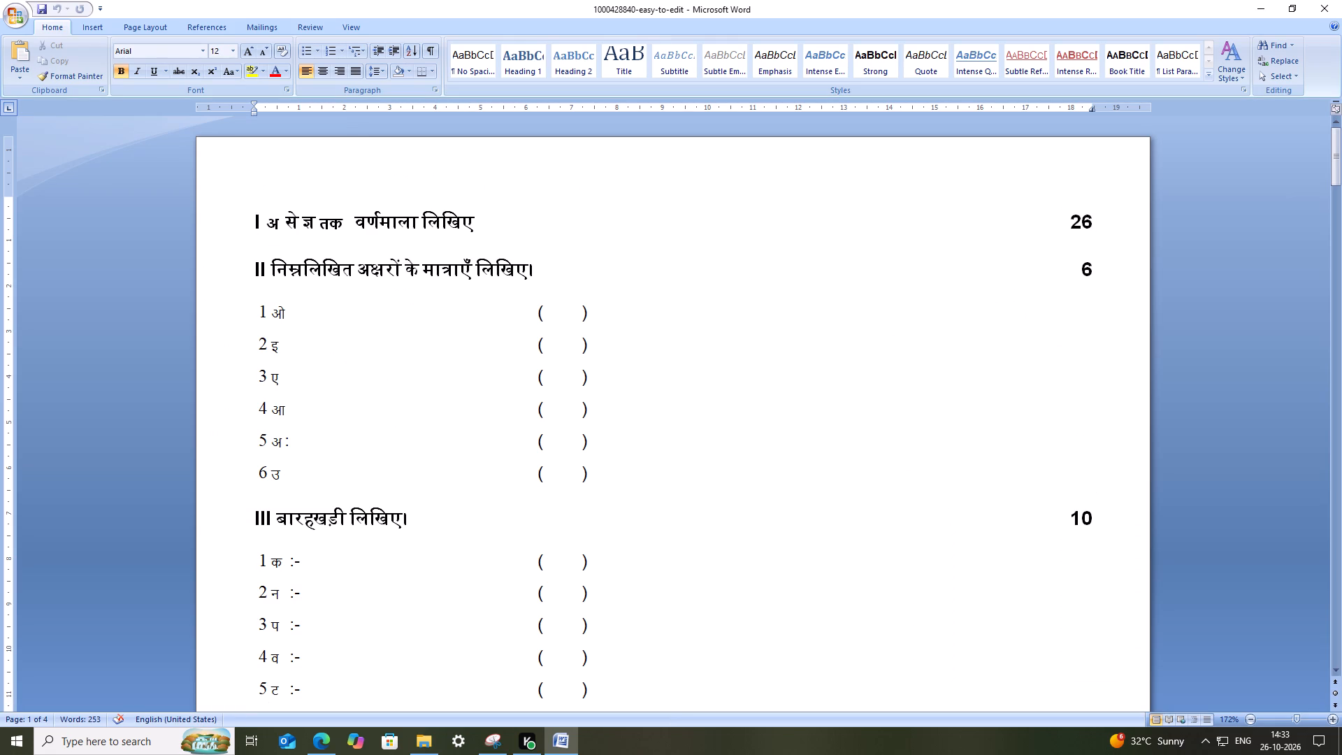
{"action": "key", "text": "Return"}
{"action": "key", "text": "Return"}
{"action": "key", "text": "Return"}
{"action": "key", "text": "Return"}
{"action": "key", "text": "Return"}
{"action": "left_click", "coordinate": [575, 265]}
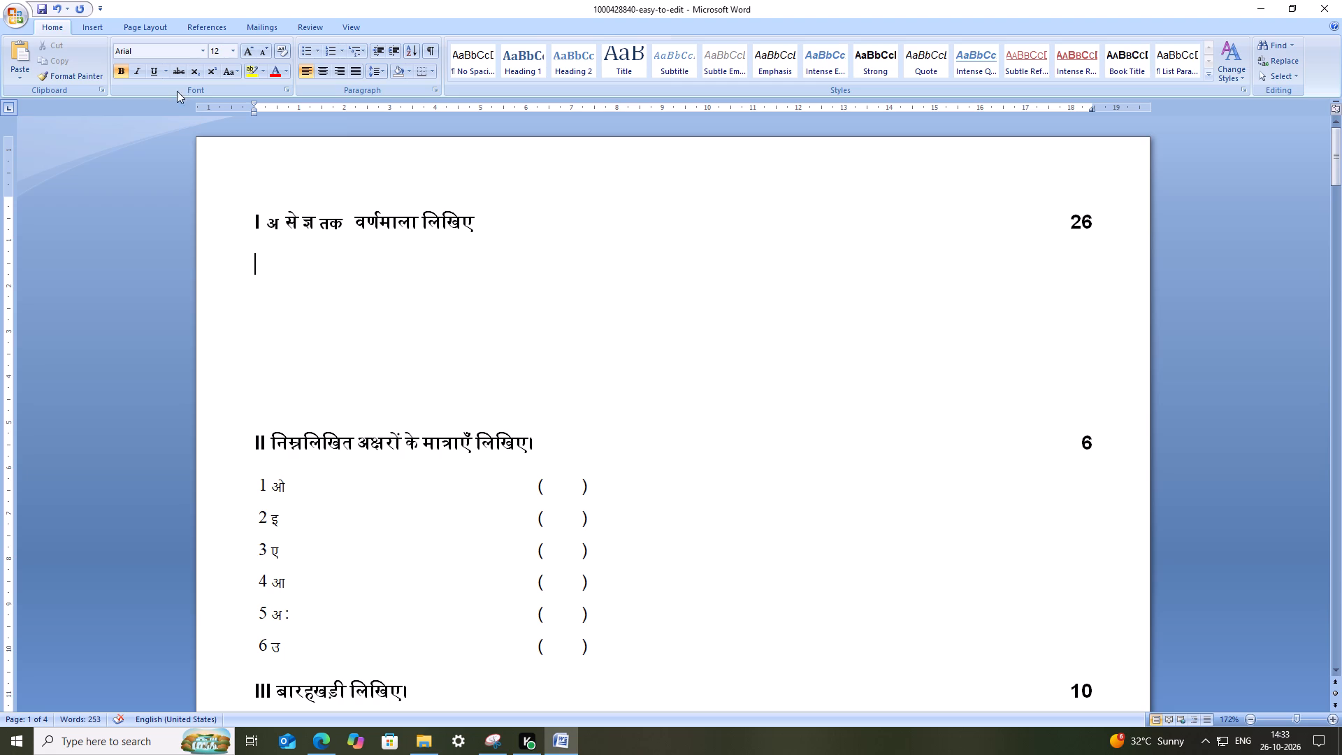
{"action": "left_click", "coordinate": [495, 308]}
{"action": "key", "text": "Return"}
{"action": "key", "text": "Return"}
{"action": "key", "text": "Return"}
{"action": "key", "text": "Return"}
Insert a table with 7 columns and 2 rows on the first blank line under question I.
{"action": "left_click", "coordinate": [334, 258]}
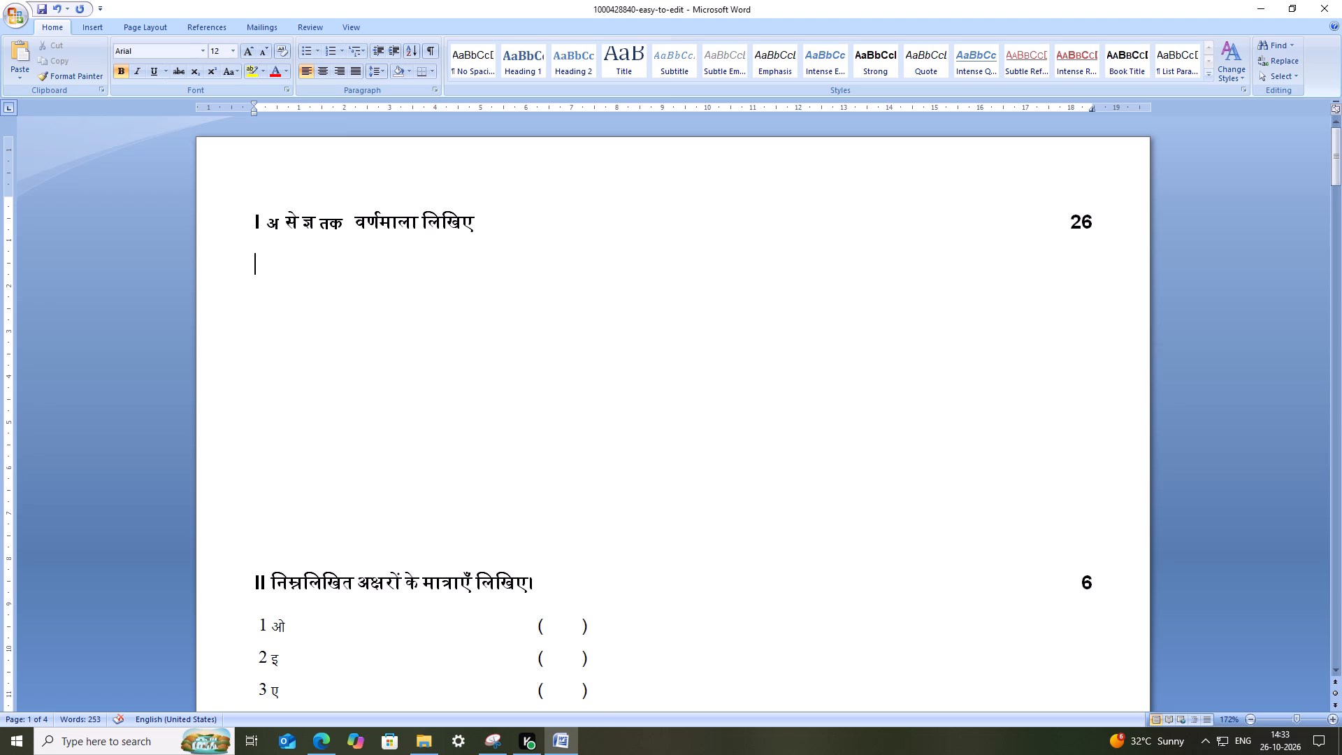
{"action": "left_click", "coordinate": [100, 20]}
{"action": "left_click", "coordinate": [114, 71]}
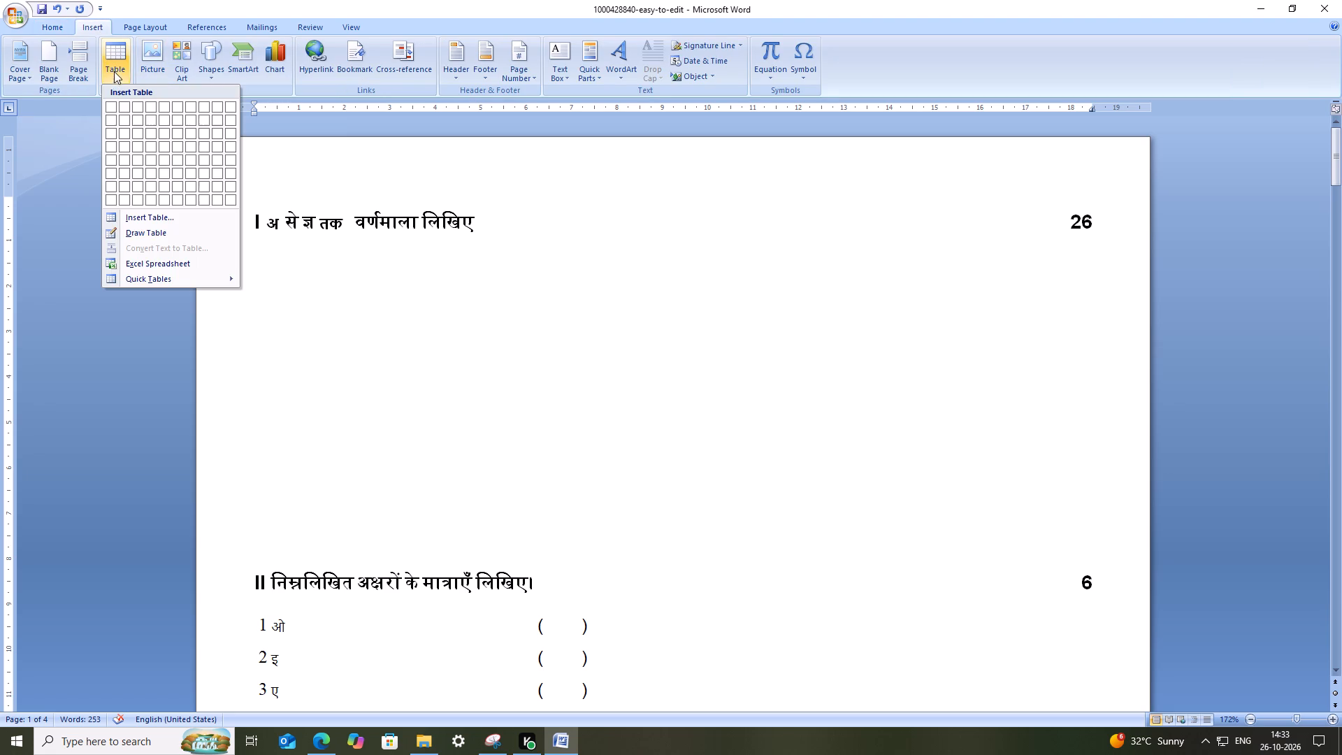
{"action": "left_click", "coordinate": [151, 216]}
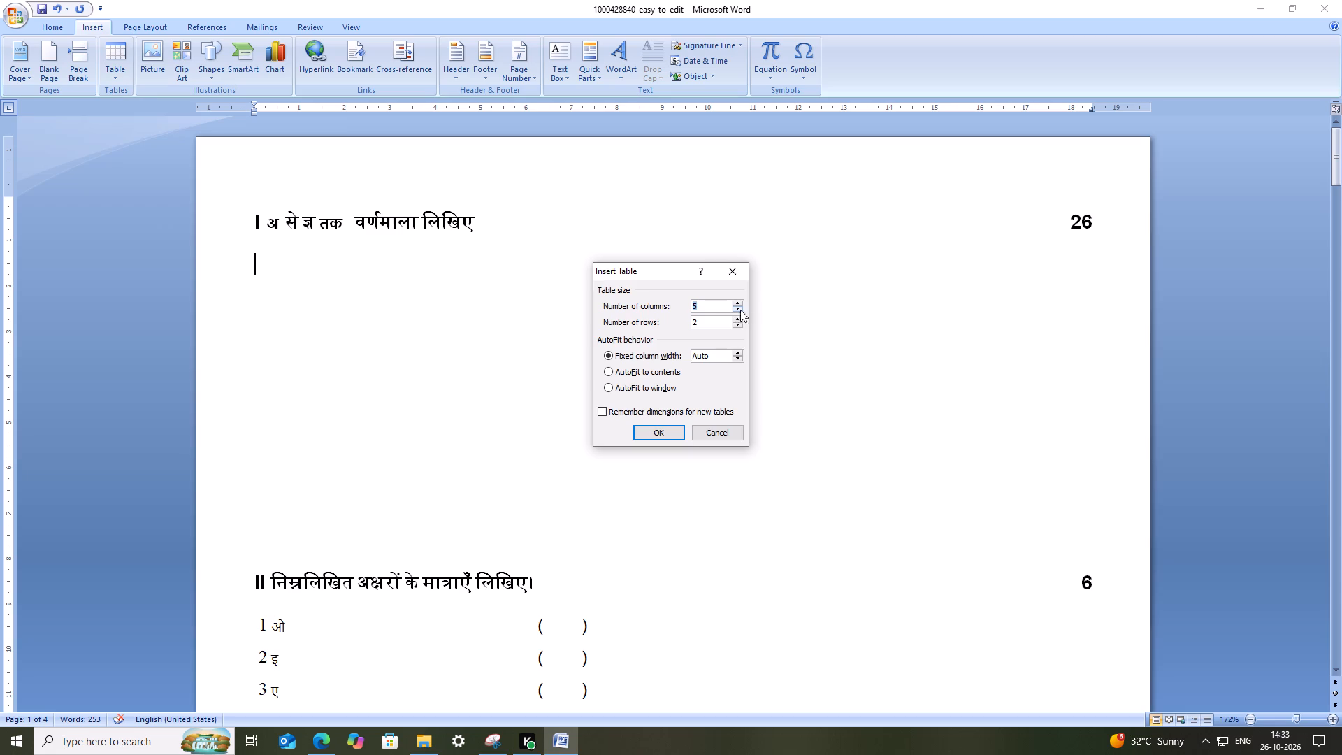
{"action": "type", "text": "14"}
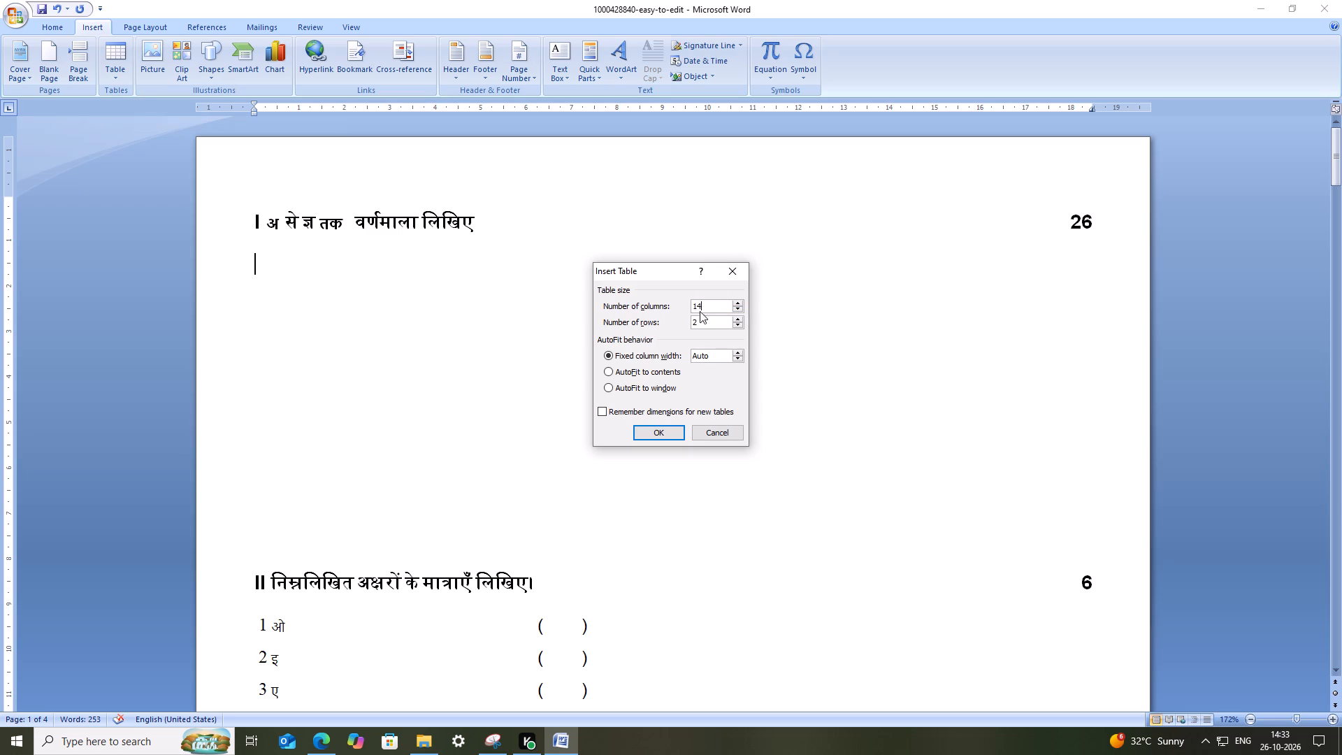
{"action": "left_click", "coordinate": [700, 316]}
{"action": "left_click", "coordinate": [703, 303]}
{"action": "key", "text": "BackSpace"}
{"action": "key", "text": "BackSpace"}
{"action": "key", "text": "7"}
{"action": "left_click", "coordinate": [664, 426]}
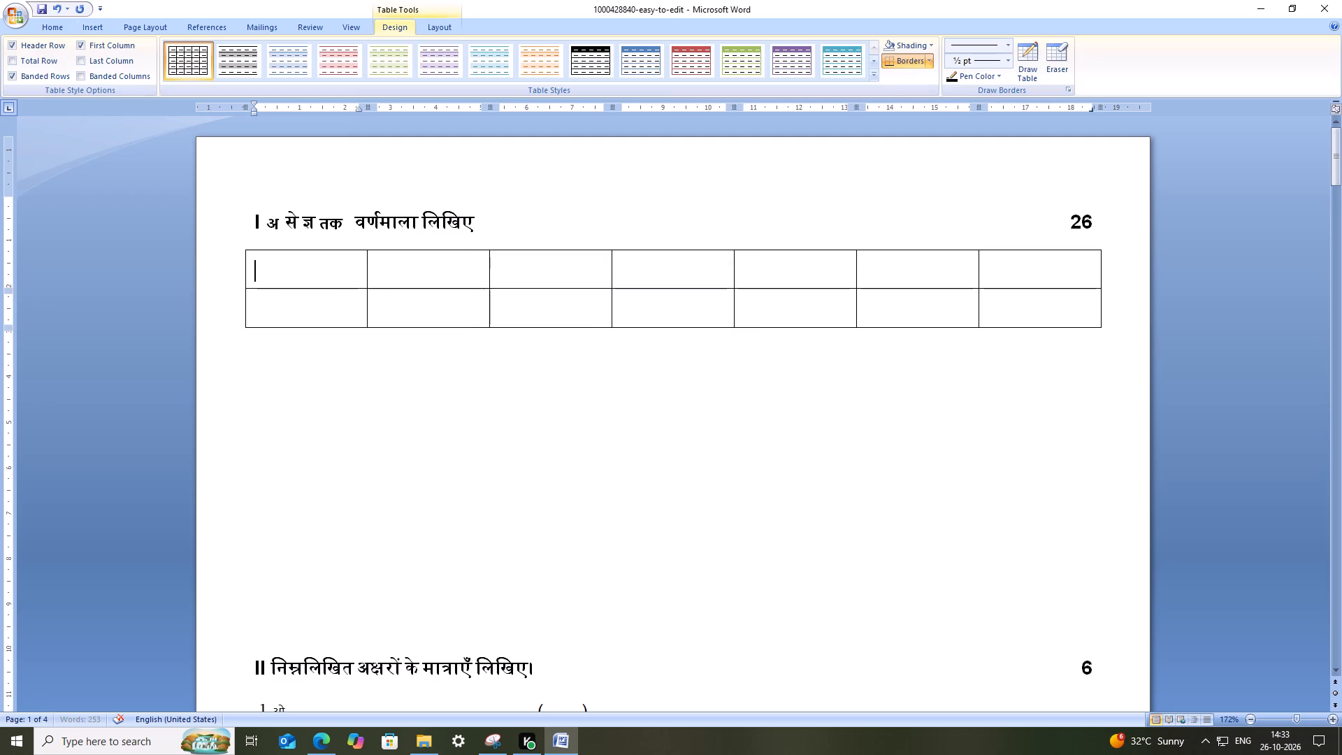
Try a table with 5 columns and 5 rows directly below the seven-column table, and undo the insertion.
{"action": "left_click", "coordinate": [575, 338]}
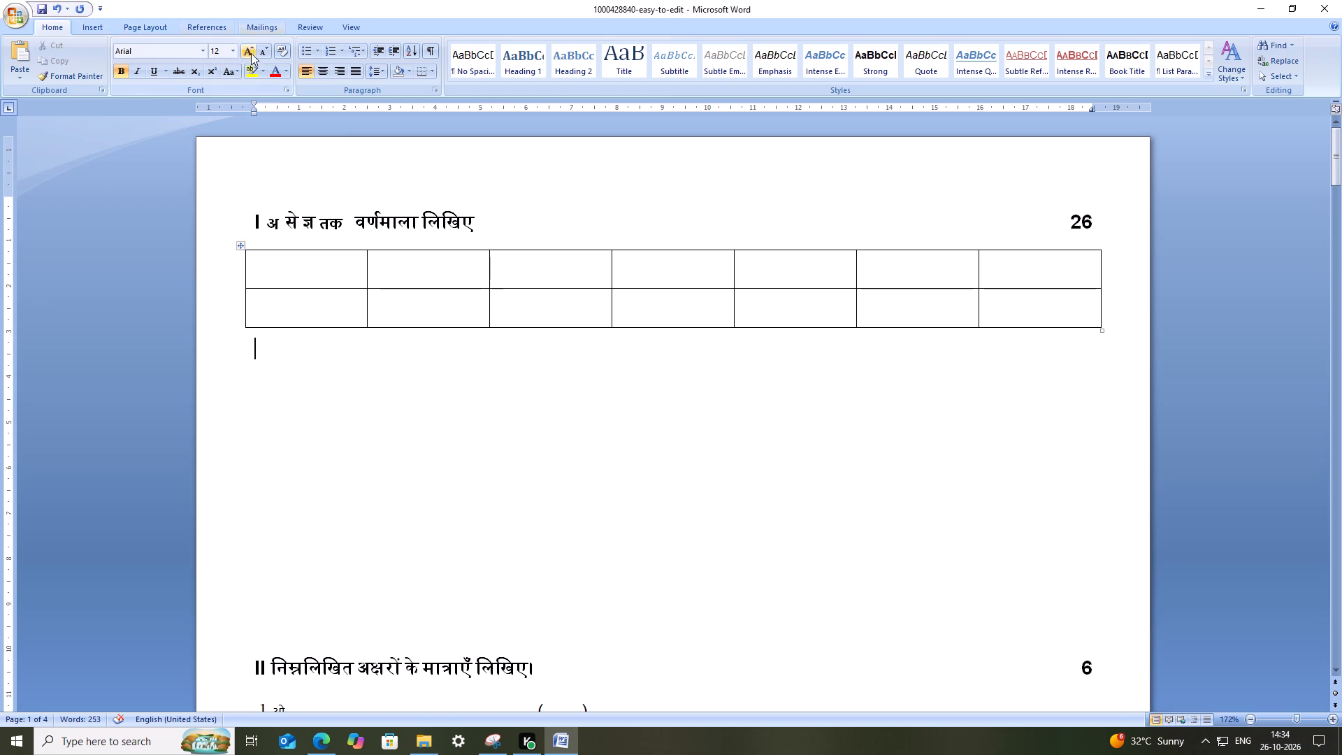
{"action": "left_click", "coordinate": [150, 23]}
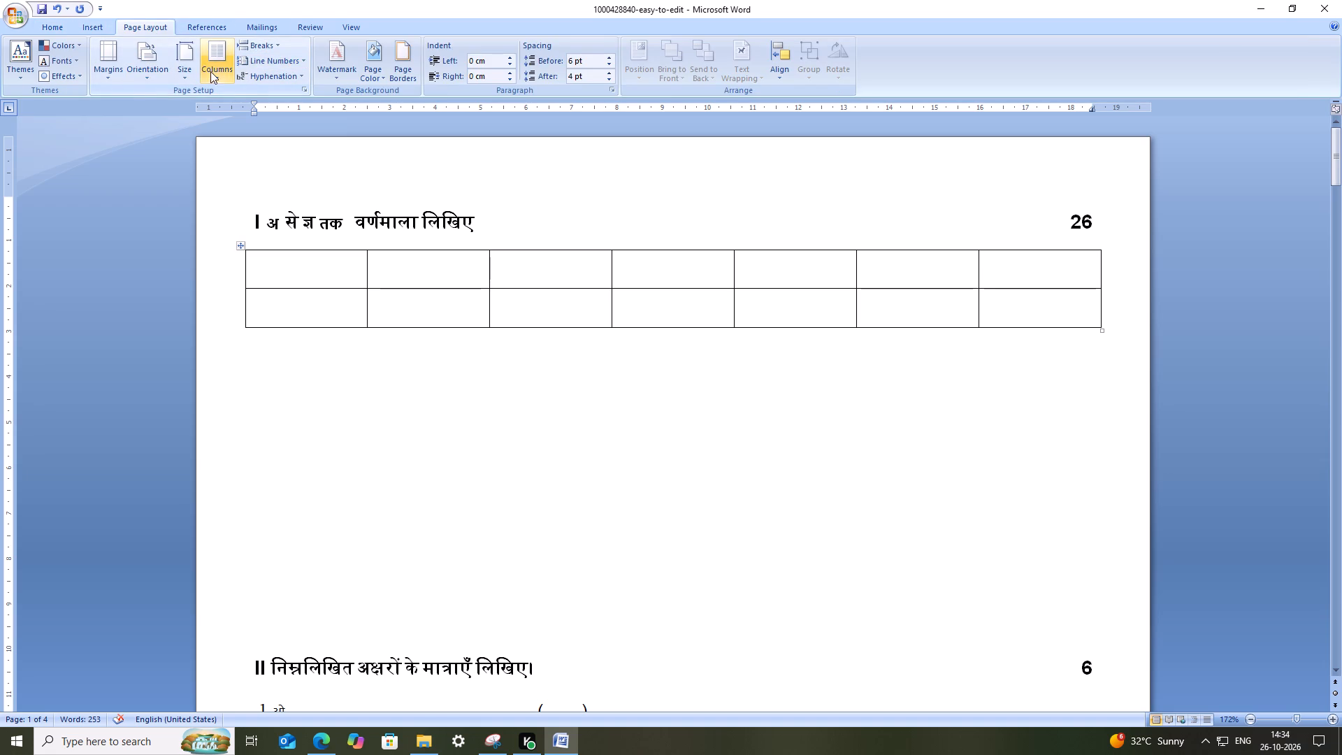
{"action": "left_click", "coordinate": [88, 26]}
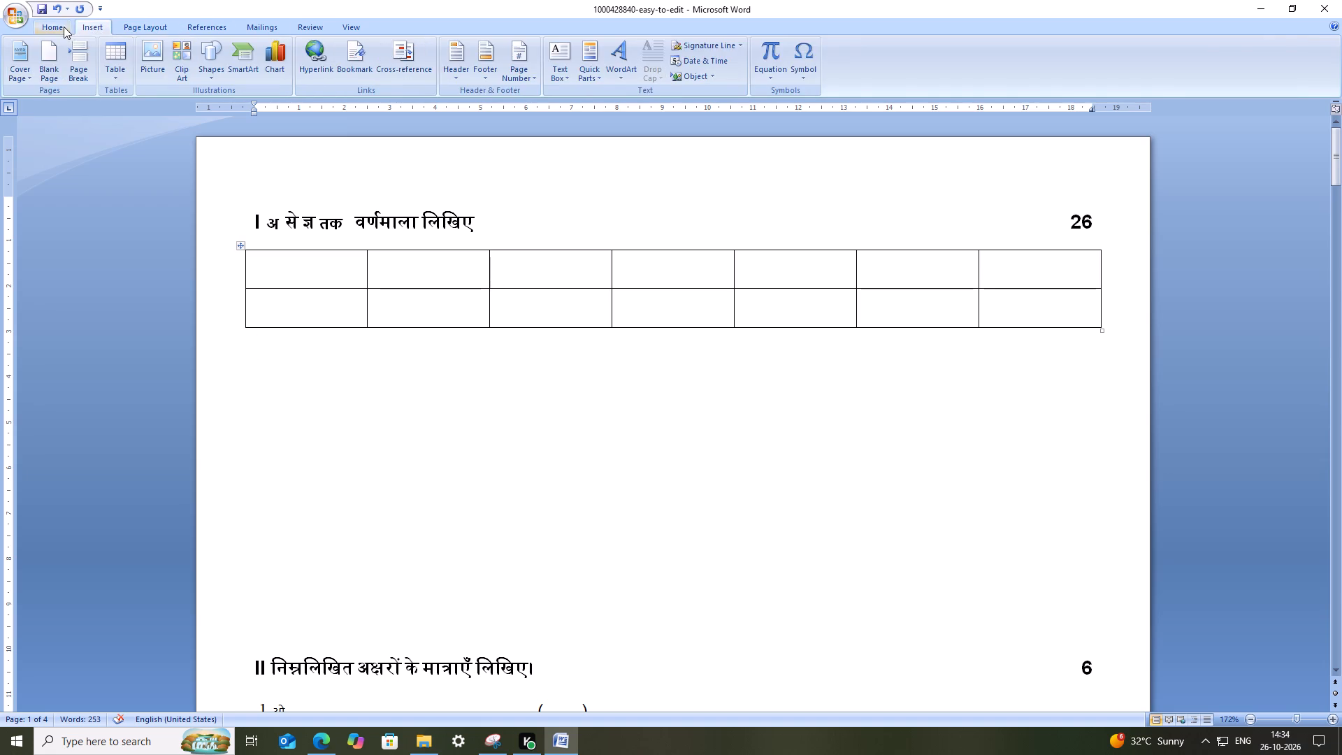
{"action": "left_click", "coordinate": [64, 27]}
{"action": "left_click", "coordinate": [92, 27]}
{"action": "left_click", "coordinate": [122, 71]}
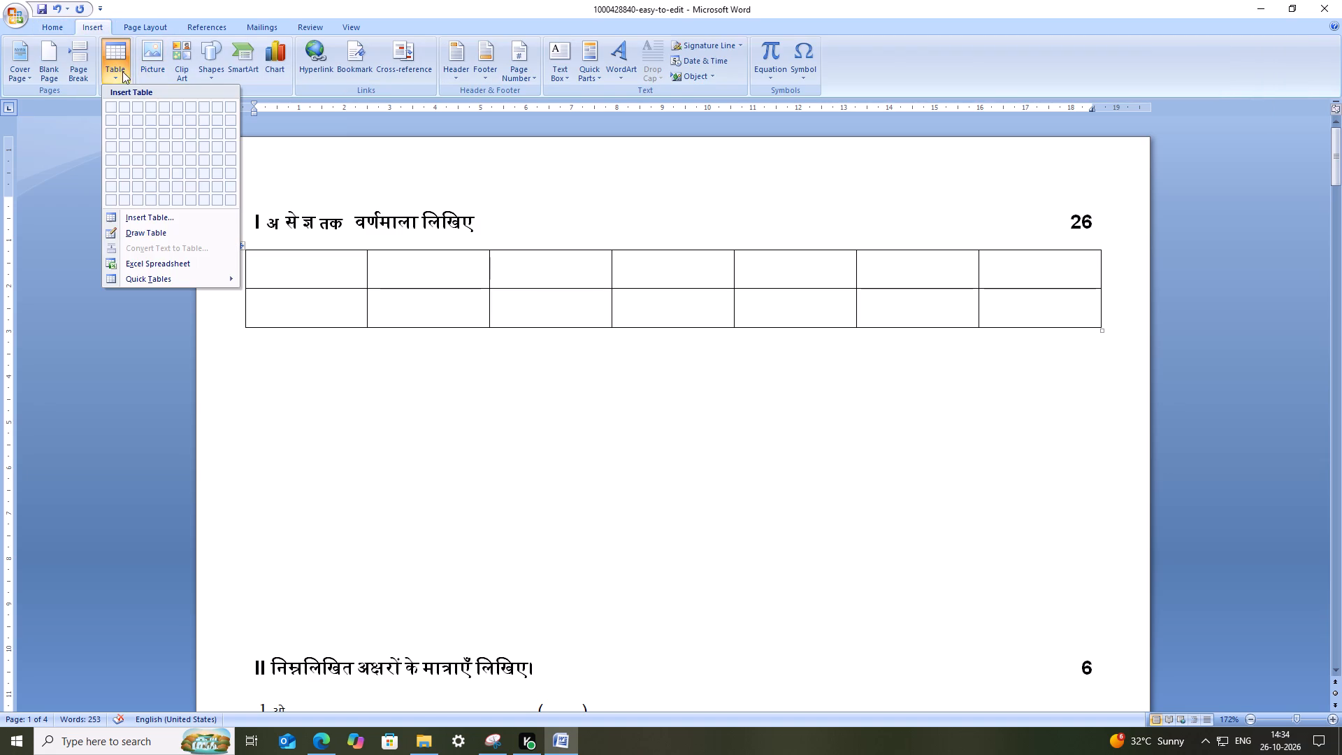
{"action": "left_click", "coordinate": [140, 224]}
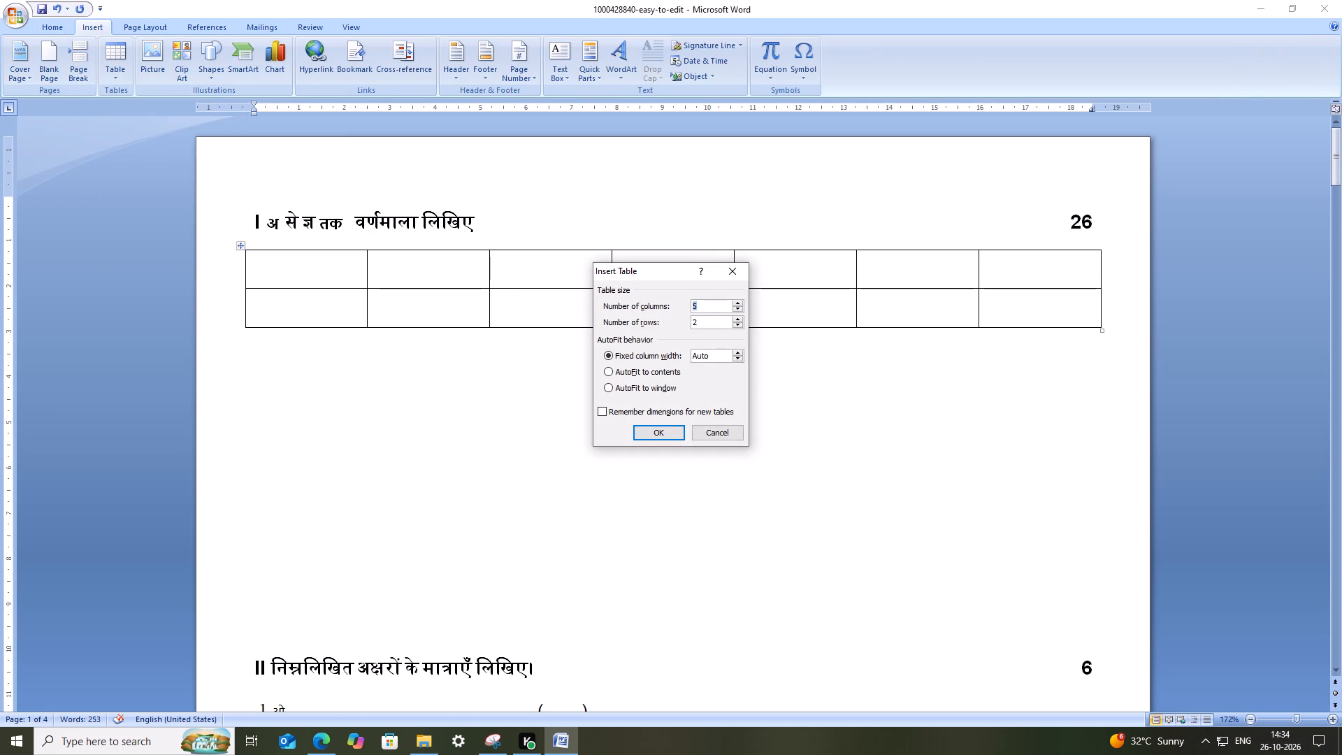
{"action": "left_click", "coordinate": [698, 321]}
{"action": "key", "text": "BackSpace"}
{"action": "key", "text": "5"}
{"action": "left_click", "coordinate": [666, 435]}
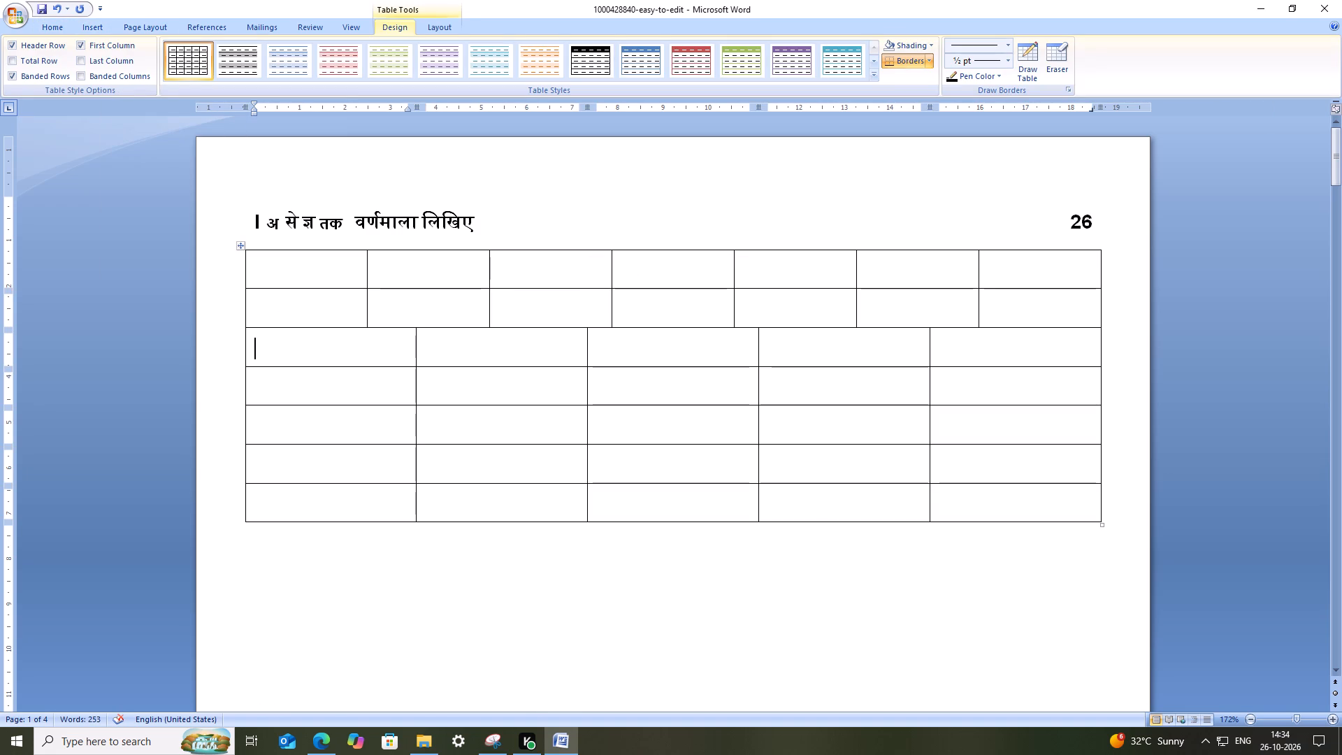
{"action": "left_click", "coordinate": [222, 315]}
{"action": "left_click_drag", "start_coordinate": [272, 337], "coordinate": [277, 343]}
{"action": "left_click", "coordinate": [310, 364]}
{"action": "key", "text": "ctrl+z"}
Leave a blank line below the seven-column table and insert a table with 5 columns and 5 rows.
{"action": "key", "text": "Return"}
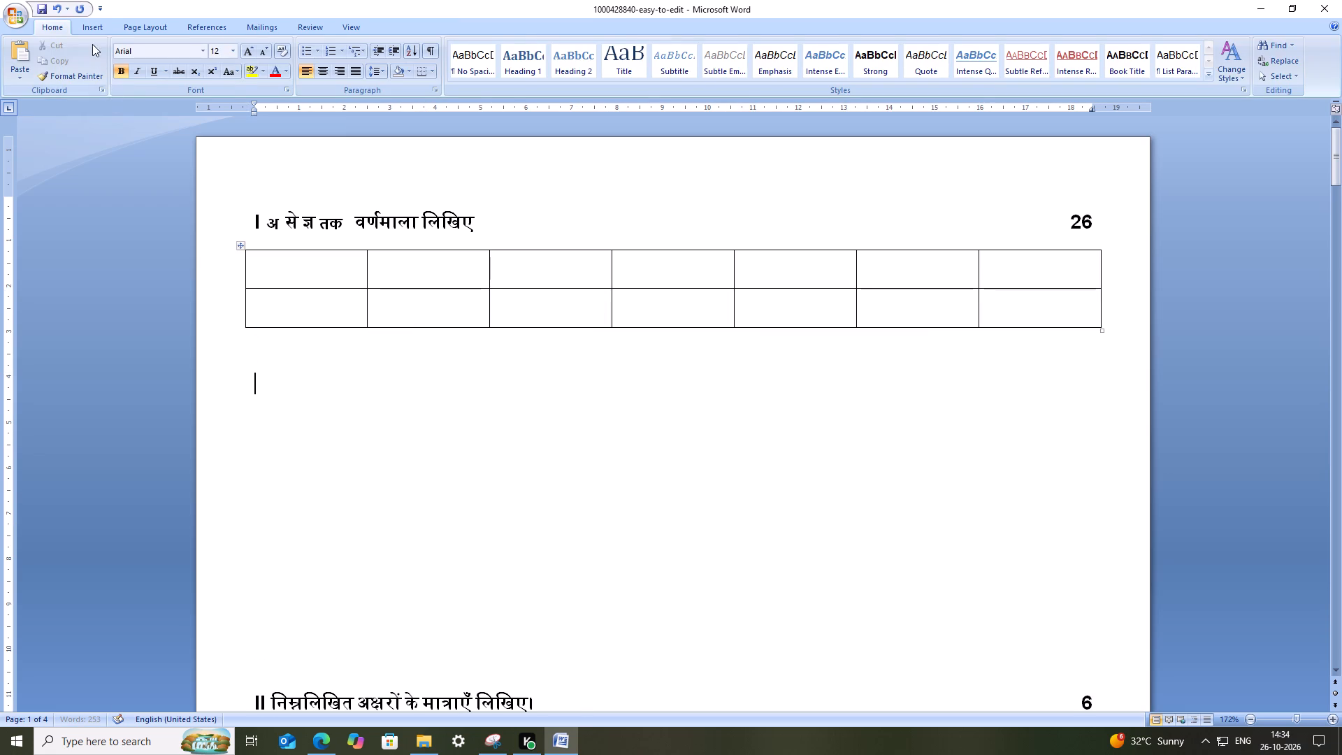
{"action": "left_click", "coordinate": [92, 26]}
{"action": "left_click", "coordinate": [103, 69]}
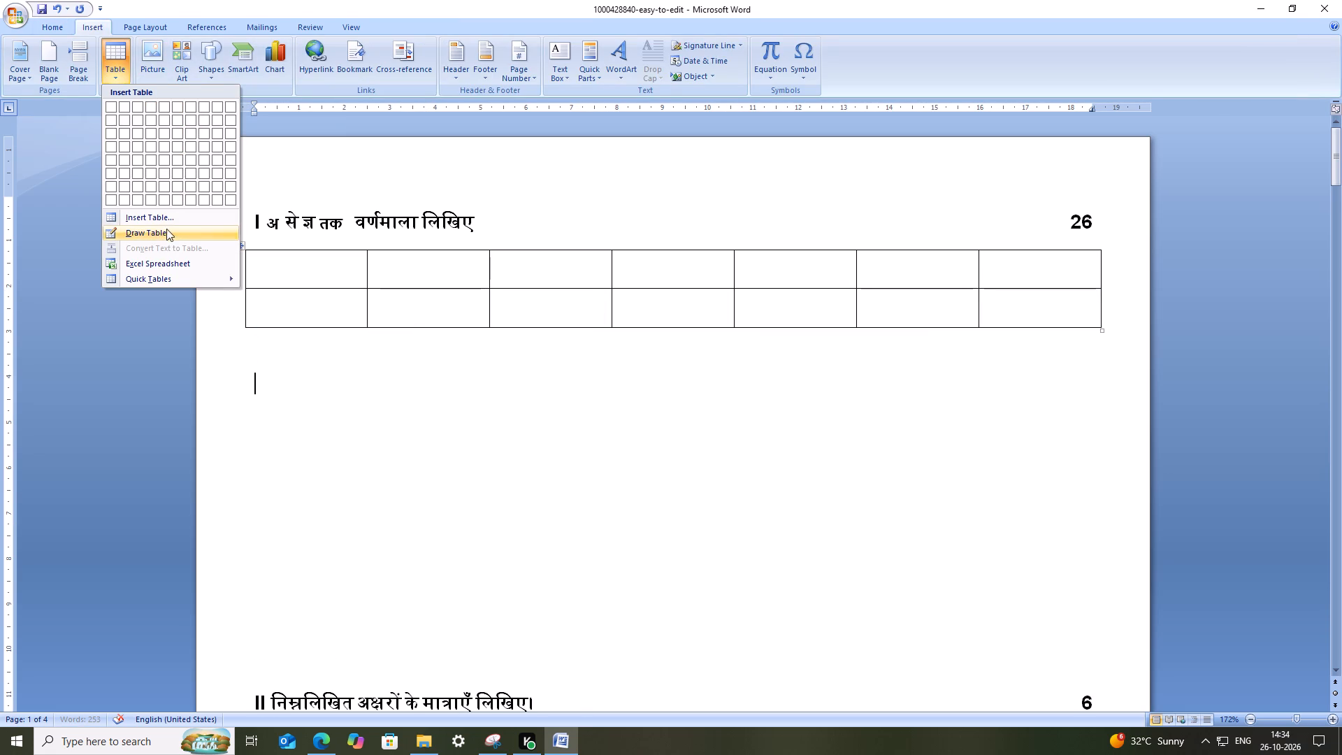
{"action": "left_click", "coordinate": [171, 219]}
{"action": "left_click", "coordinate": [705, 322]}
{"action": "key", "text": "BackSpace"}
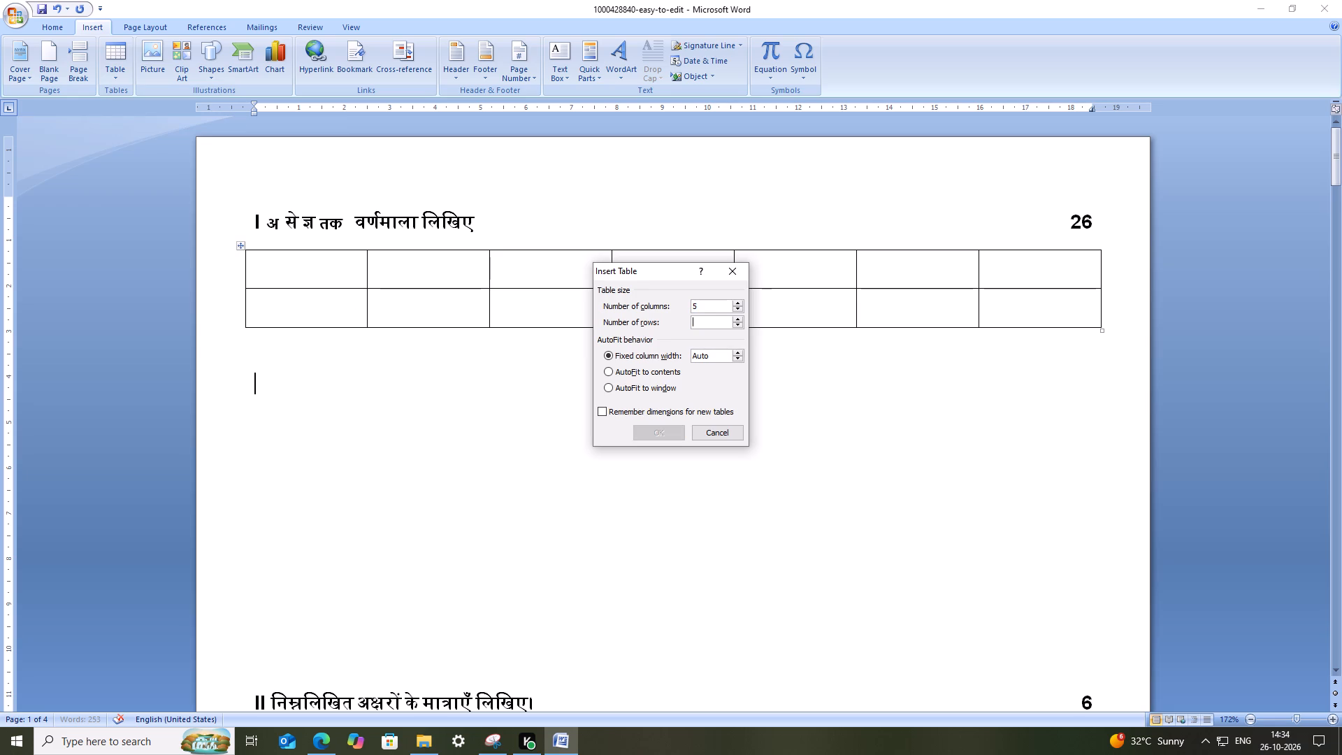
{"action": "key", "text": "5"}
{"action": "key", "text": "Return"}
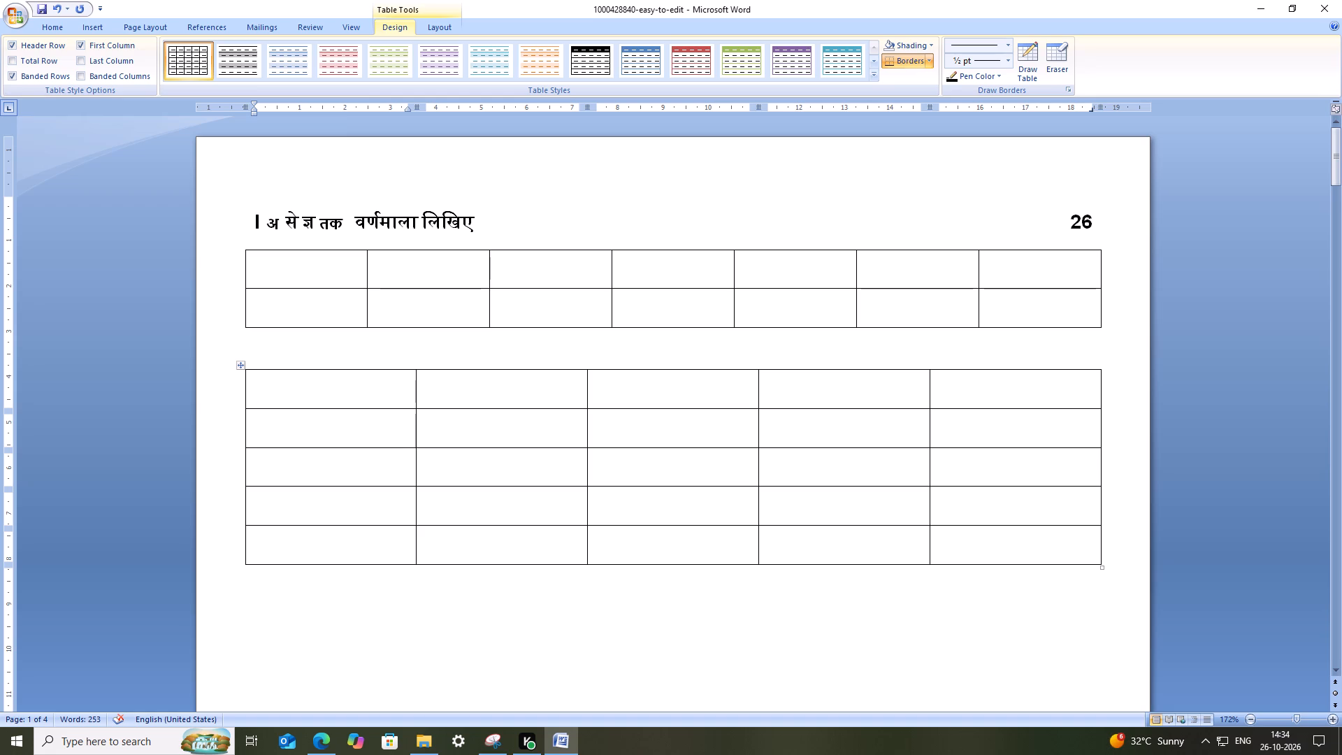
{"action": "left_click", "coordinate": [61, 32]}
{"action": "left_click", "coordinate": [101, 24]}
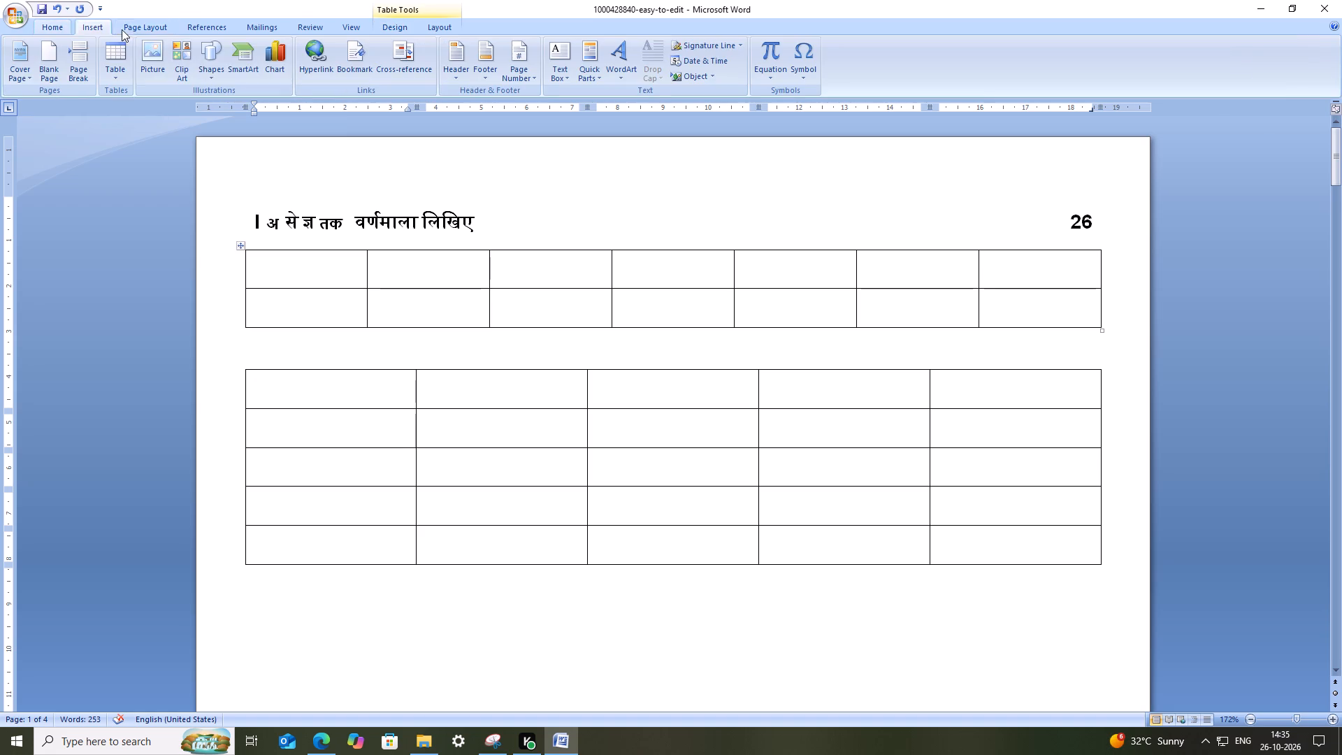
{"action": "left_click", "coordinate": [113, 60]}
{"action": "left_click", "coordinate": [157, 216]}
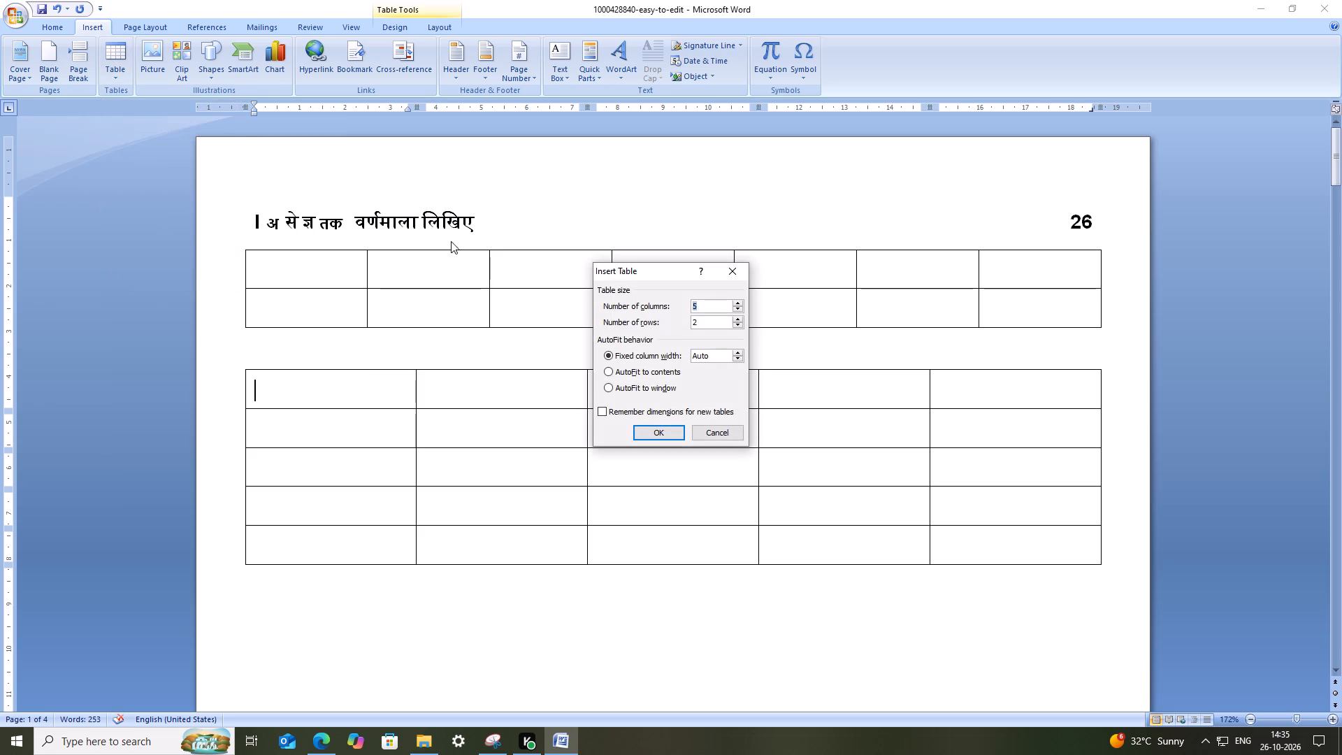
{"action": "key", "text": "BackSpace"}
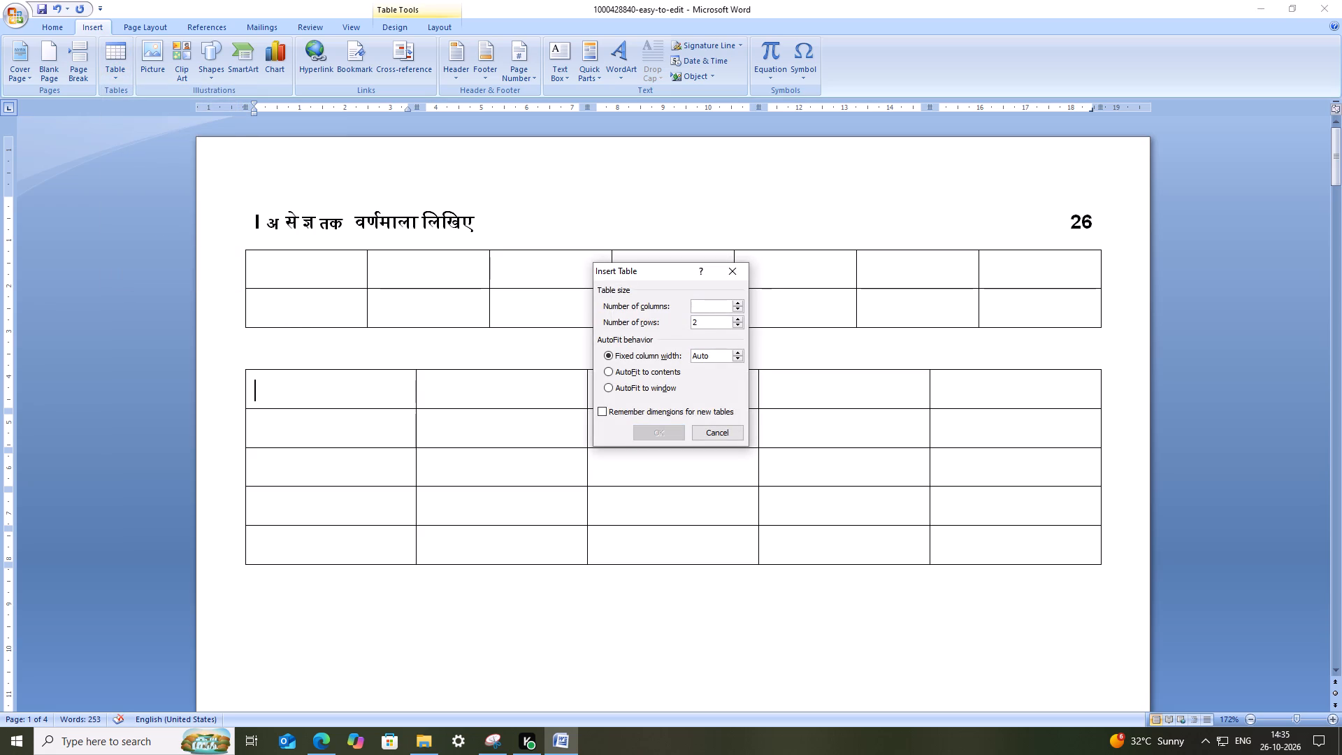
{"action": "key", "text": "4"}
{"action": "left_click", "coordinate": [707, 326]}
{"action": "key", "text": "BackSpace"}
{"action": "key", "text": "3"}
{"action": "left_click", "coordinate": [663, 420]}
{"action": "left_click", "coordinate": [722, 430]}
Insert a table with 4 columns and 3 rows on the line directly below the five-column table.
{"action": "left_click", "coordinate": [295, 615]}
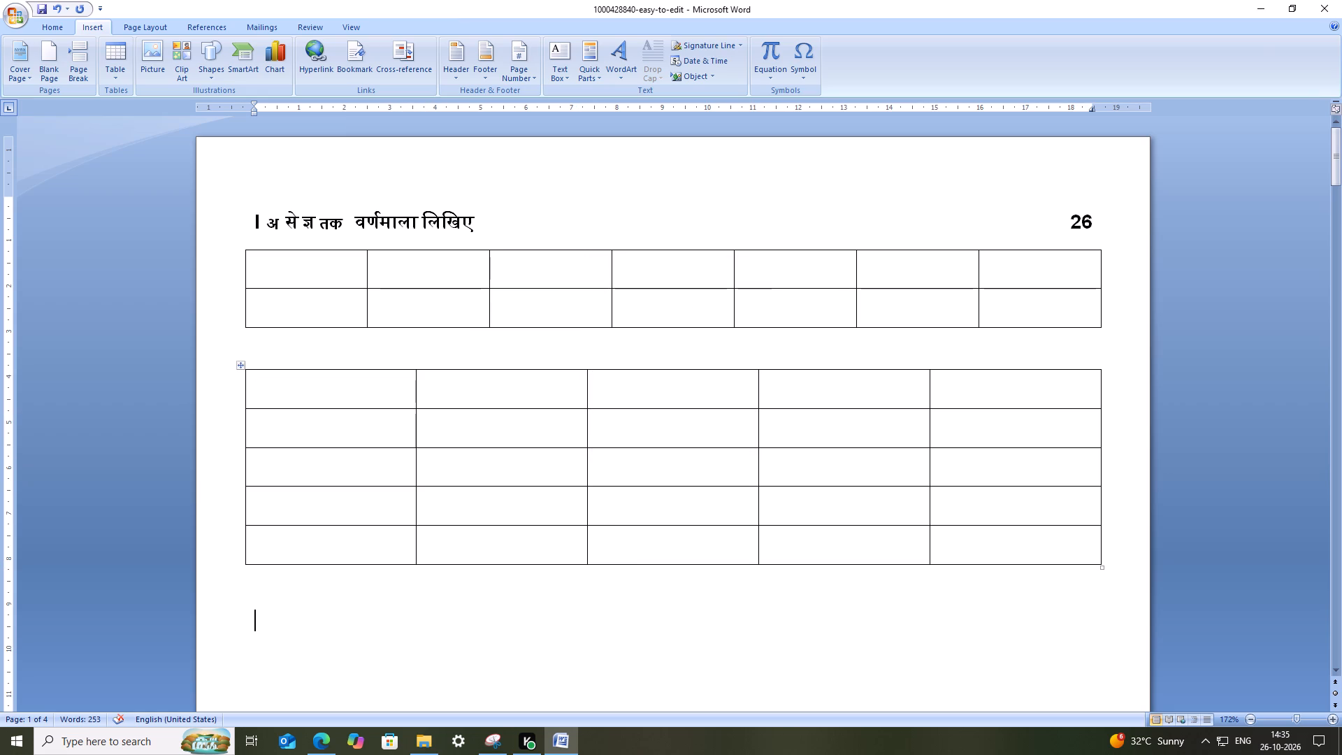
{"action": "left_click", "coordinate": [287, 583]}
{"action": "left_click", "coordinate": [108, 53]}
{"action": "left_click", "coordinate": [133, 215]}
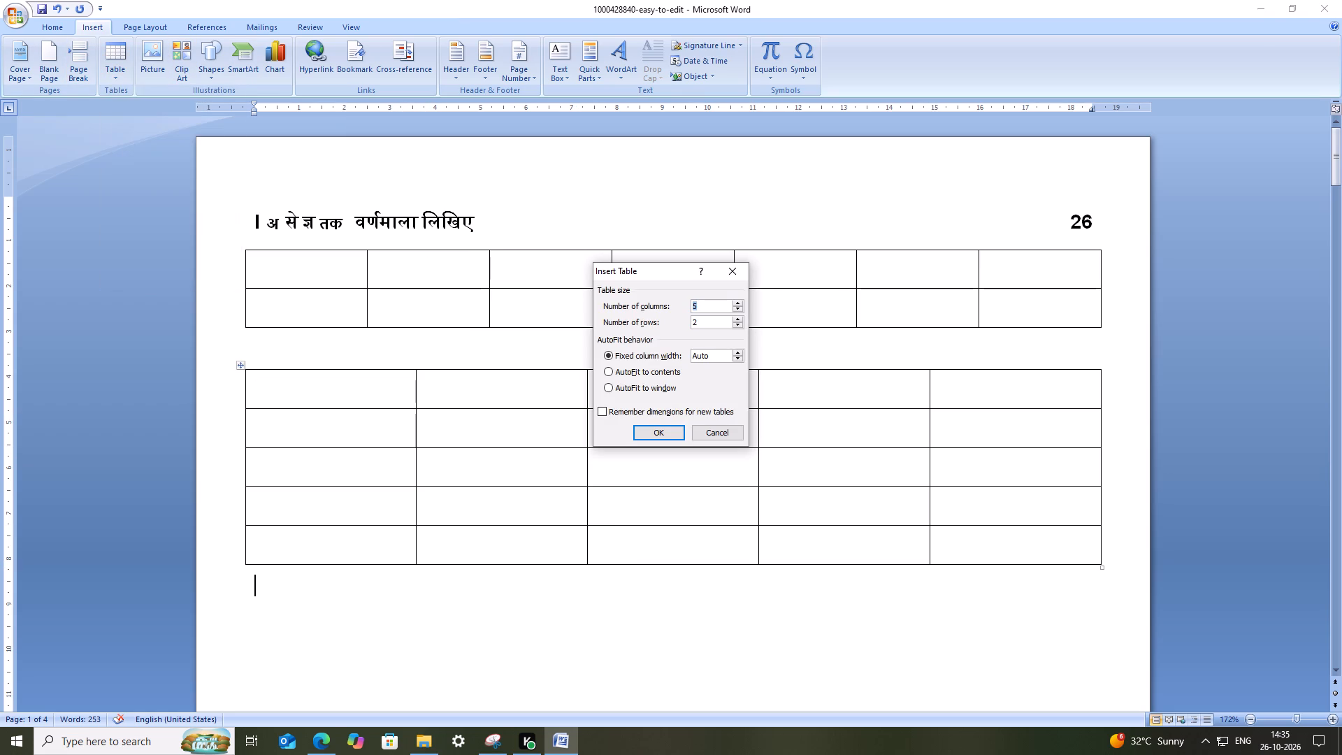
{"action": "key", "text": "4"}
{"action": "left_click", "coordinate": [707, 324]}
{"action": "key", "text": "BackSpace"}
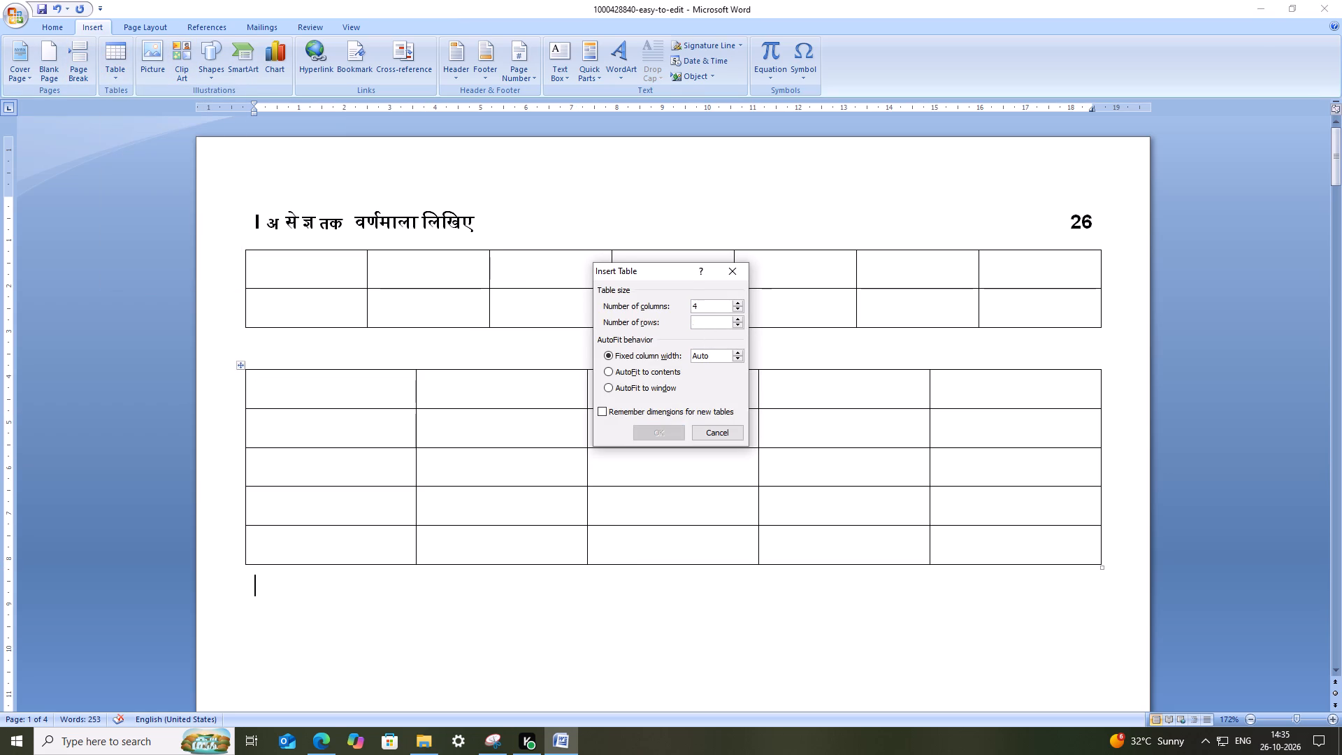
{"action": "key", "text": "3"}
{"action": "left_click", "coordinate": [671, 431]}
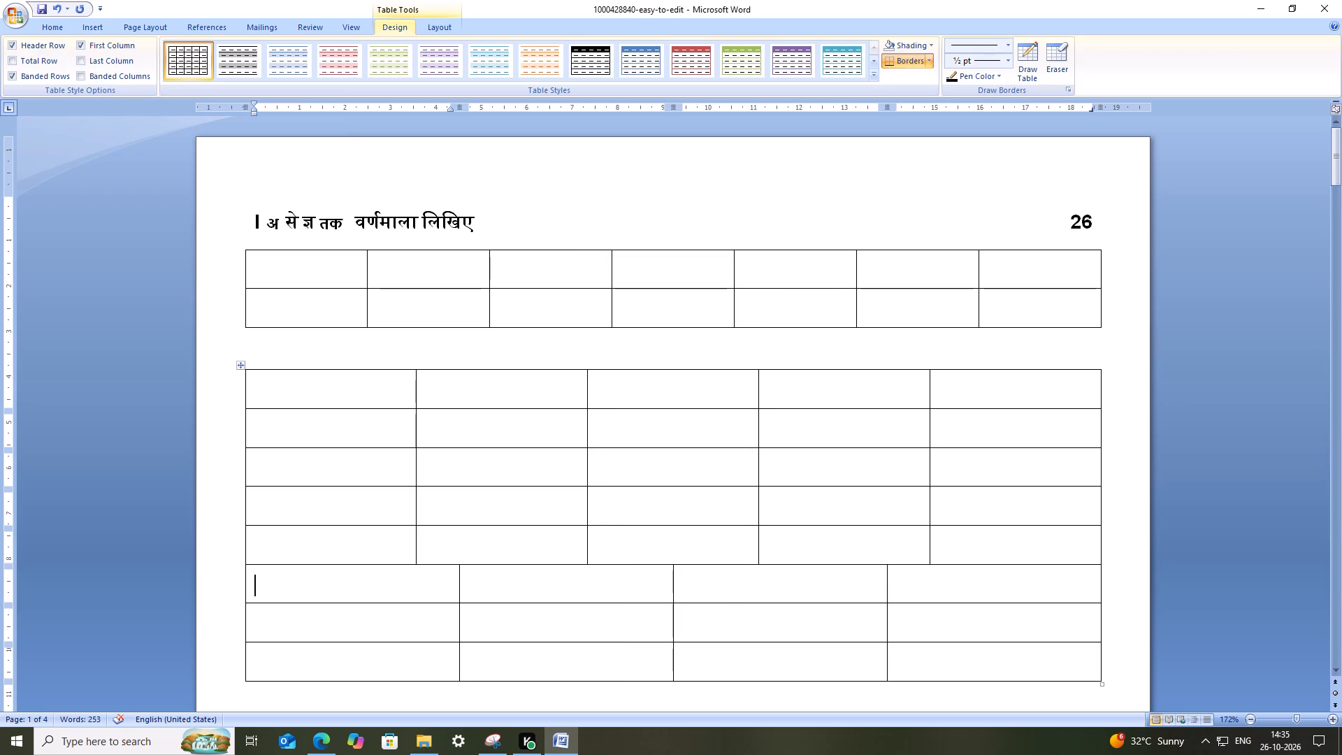
Undo the four-column table and reinsert it with 4 columns and 3 rows, leaving a blank line below the five-column table.
{"action": "key", "text": "ctrl+z"}
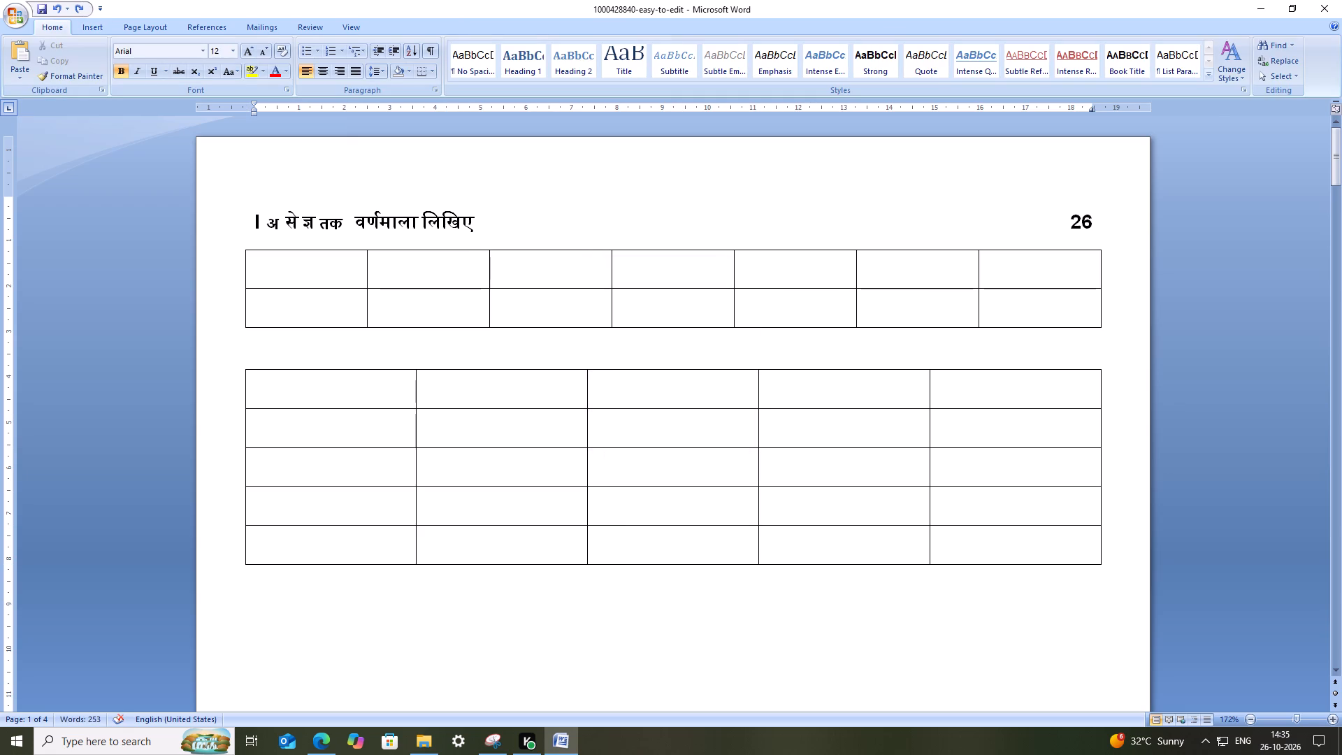
{"action": "key", "text": "Return"}
{"action": "left_click", "coordinate": [100, 22]}
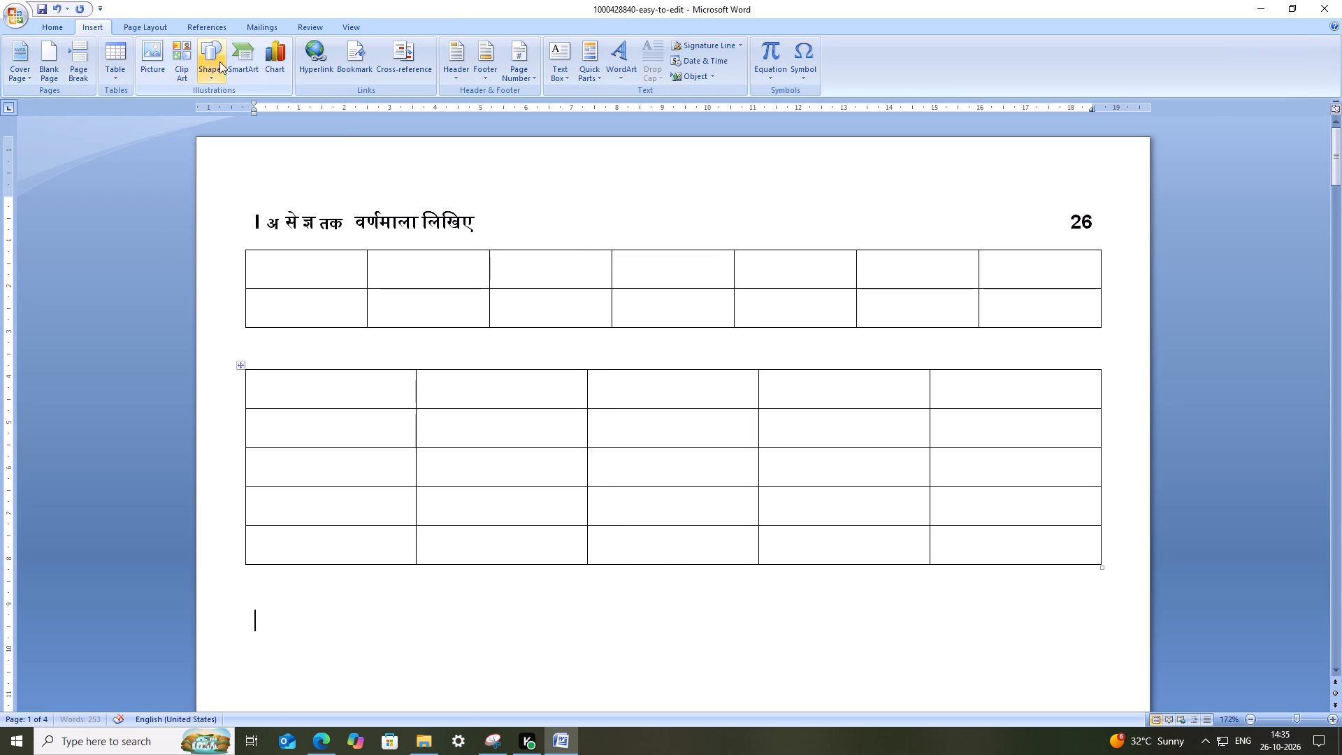
{"action": "left_click", "coordinate": [113, 60]}
{"action": "left_click", "coordinate": [143, 217]}
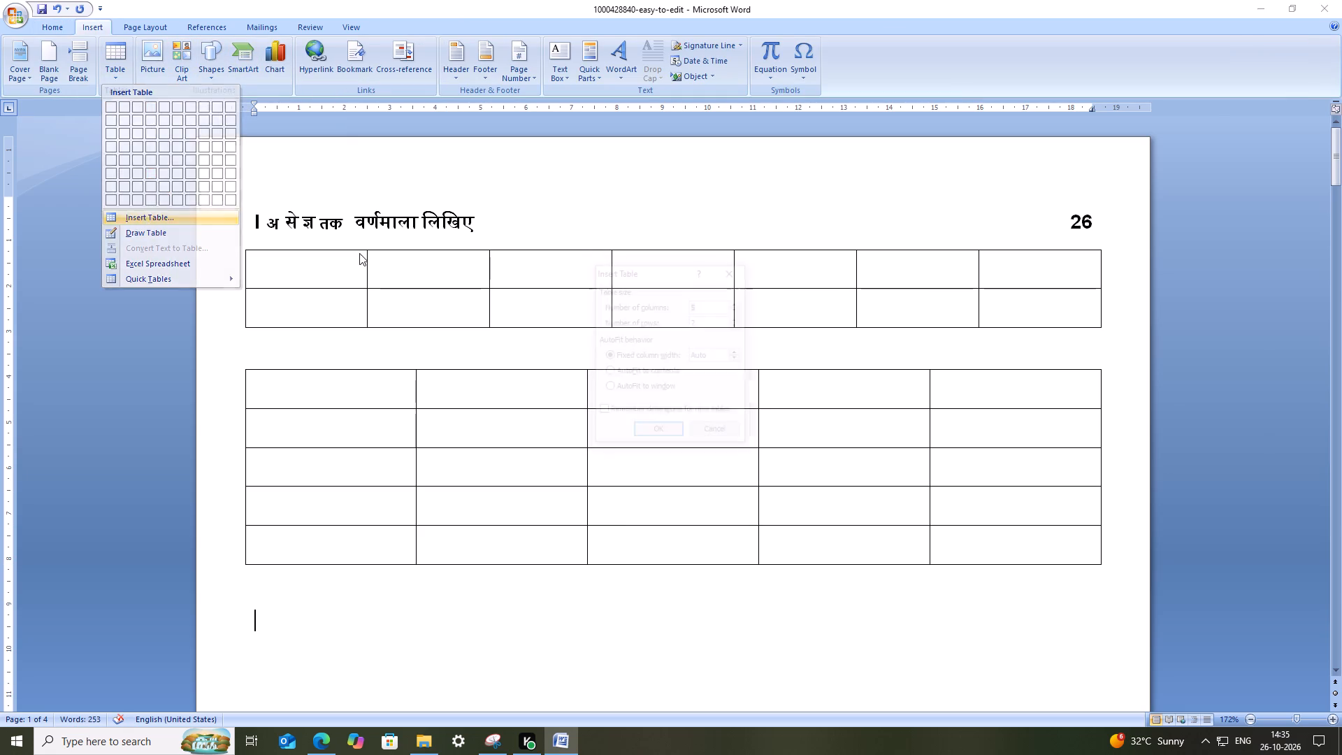
{"action": "key", "text": "4"}
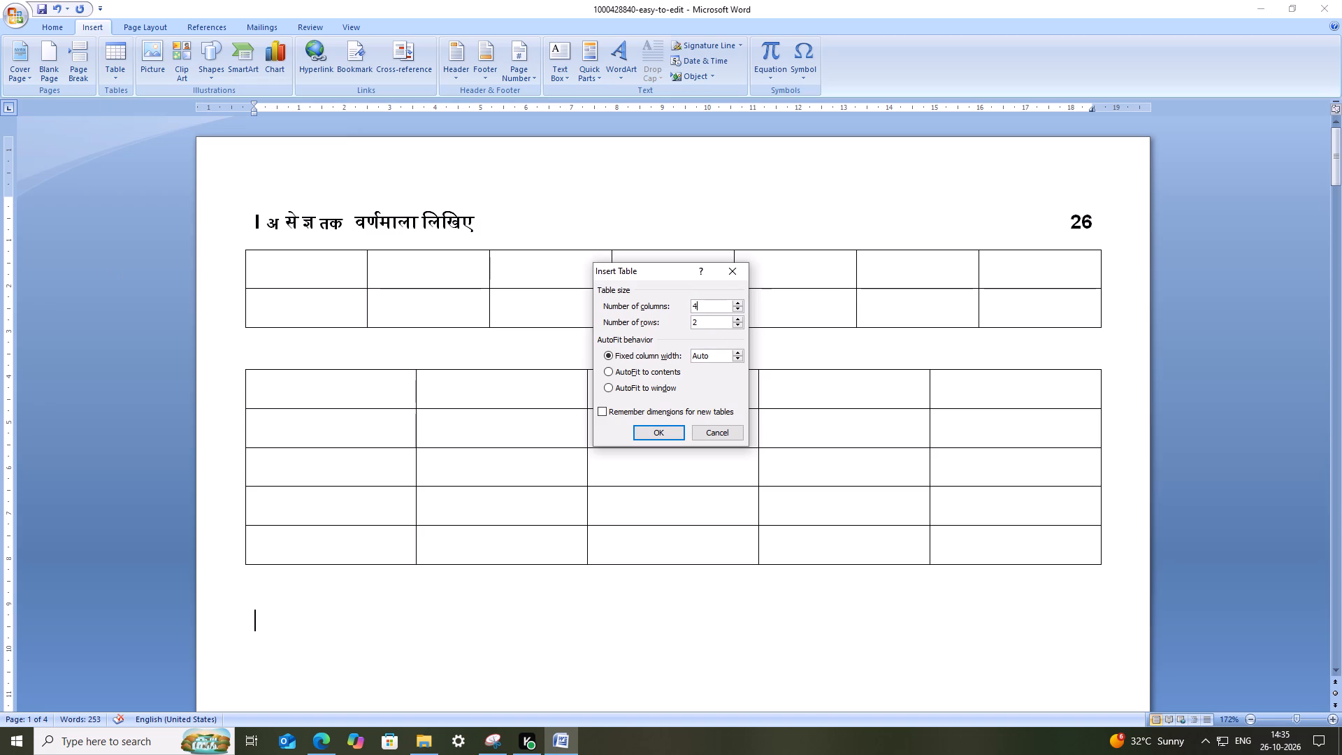
{"action": "left_click", "coordinate": [711, 323]}
{"action": "key", "text": "BackSpace"}
{"action": "key", "text": "3"}
{"action": "left_click", "coordinate": [672, 437]}
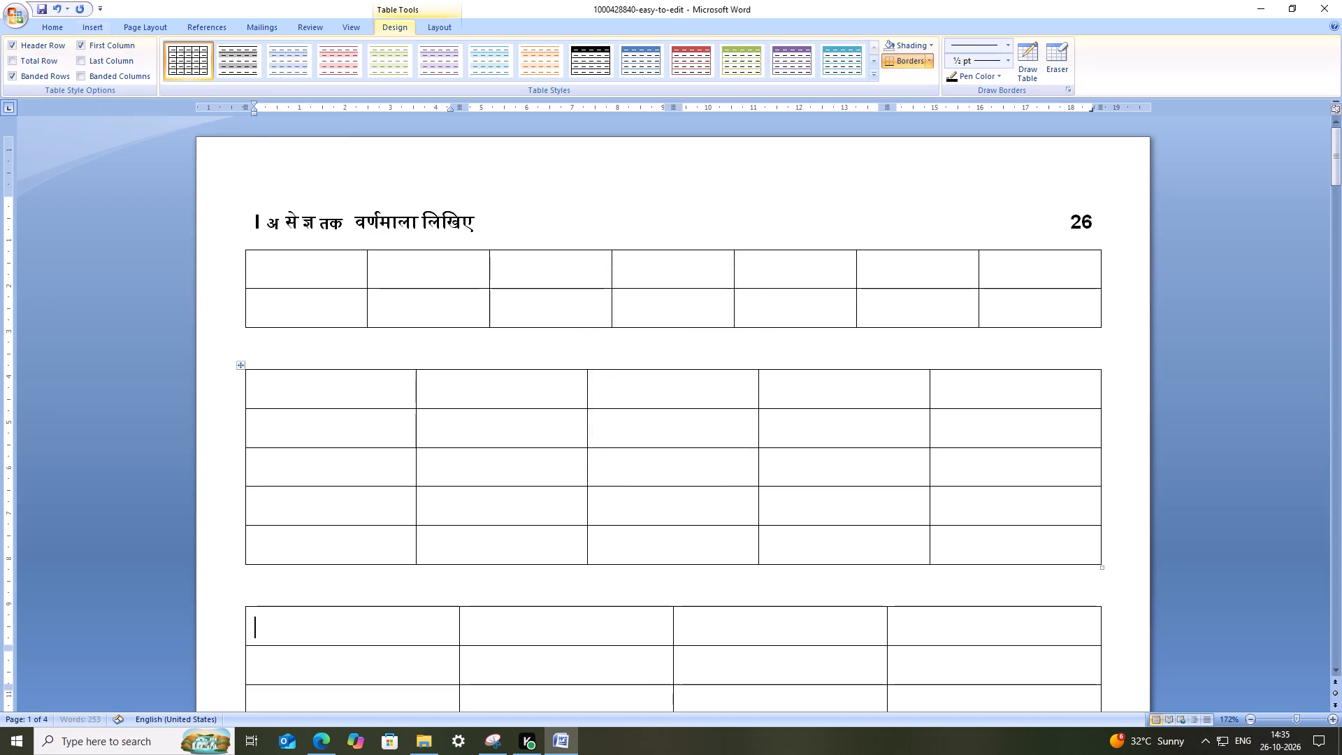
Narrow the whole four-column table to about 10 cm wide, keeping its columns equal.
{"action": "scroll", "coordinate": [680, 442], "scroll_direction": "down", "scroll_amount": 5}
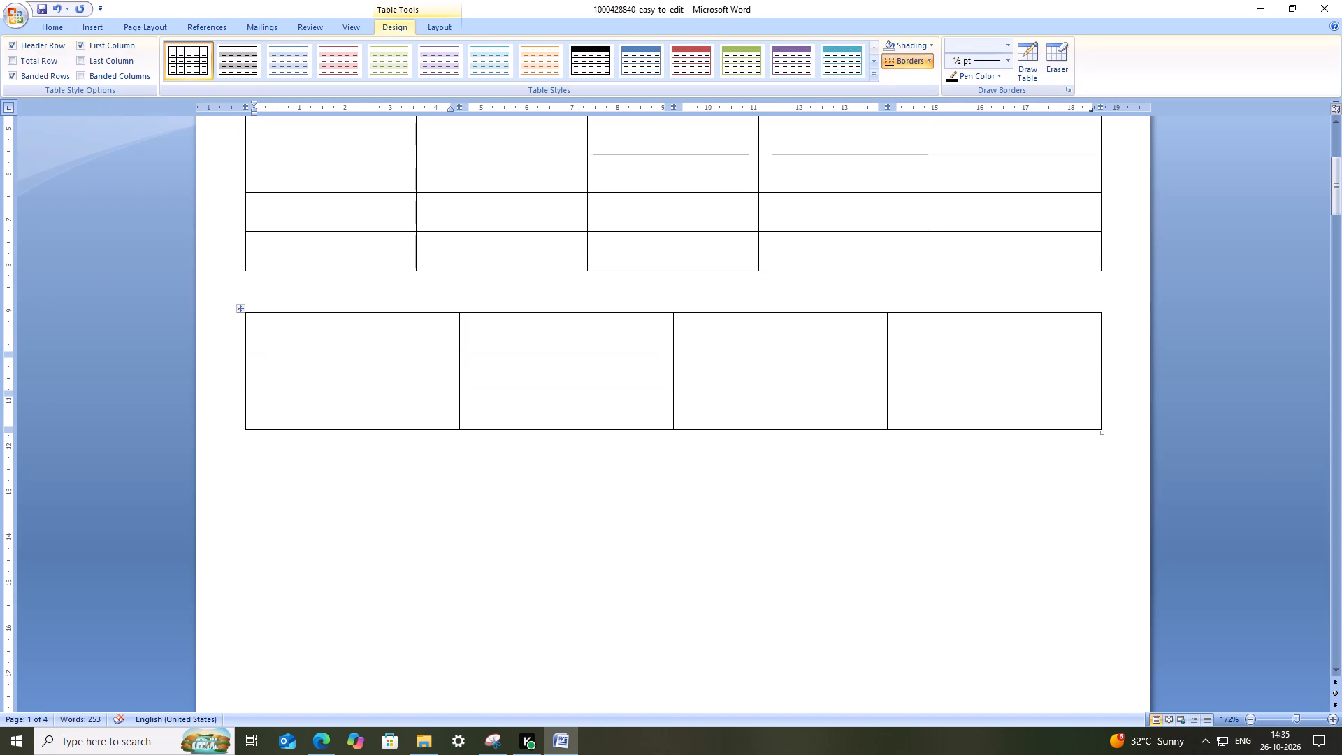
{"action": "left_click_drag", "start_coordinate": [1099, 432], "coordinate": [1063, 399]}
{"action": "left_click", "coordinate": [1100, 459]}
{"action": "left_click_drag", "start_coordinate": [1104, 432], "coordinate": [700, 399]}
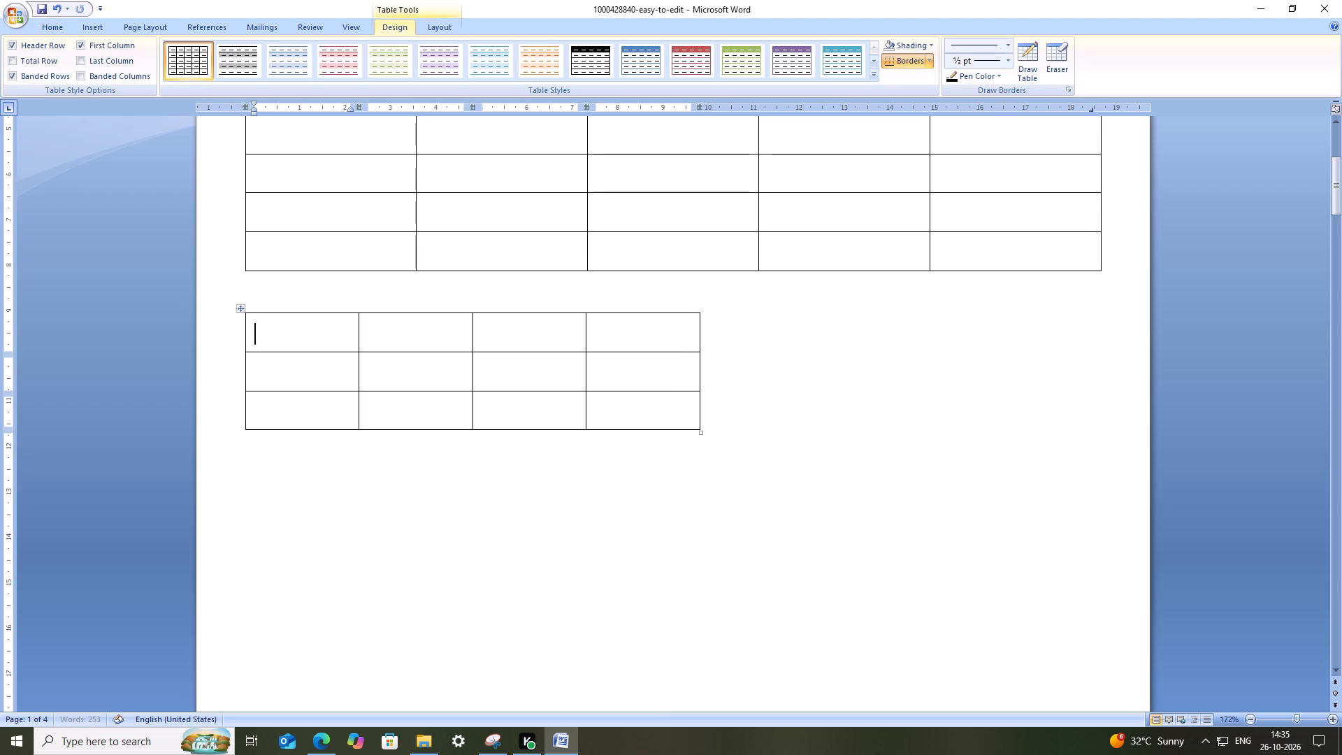
Narrow the whole five-column table slightly, to about 18 cm wide.
{"action": "left_click", "coordinate": [291, 299]}
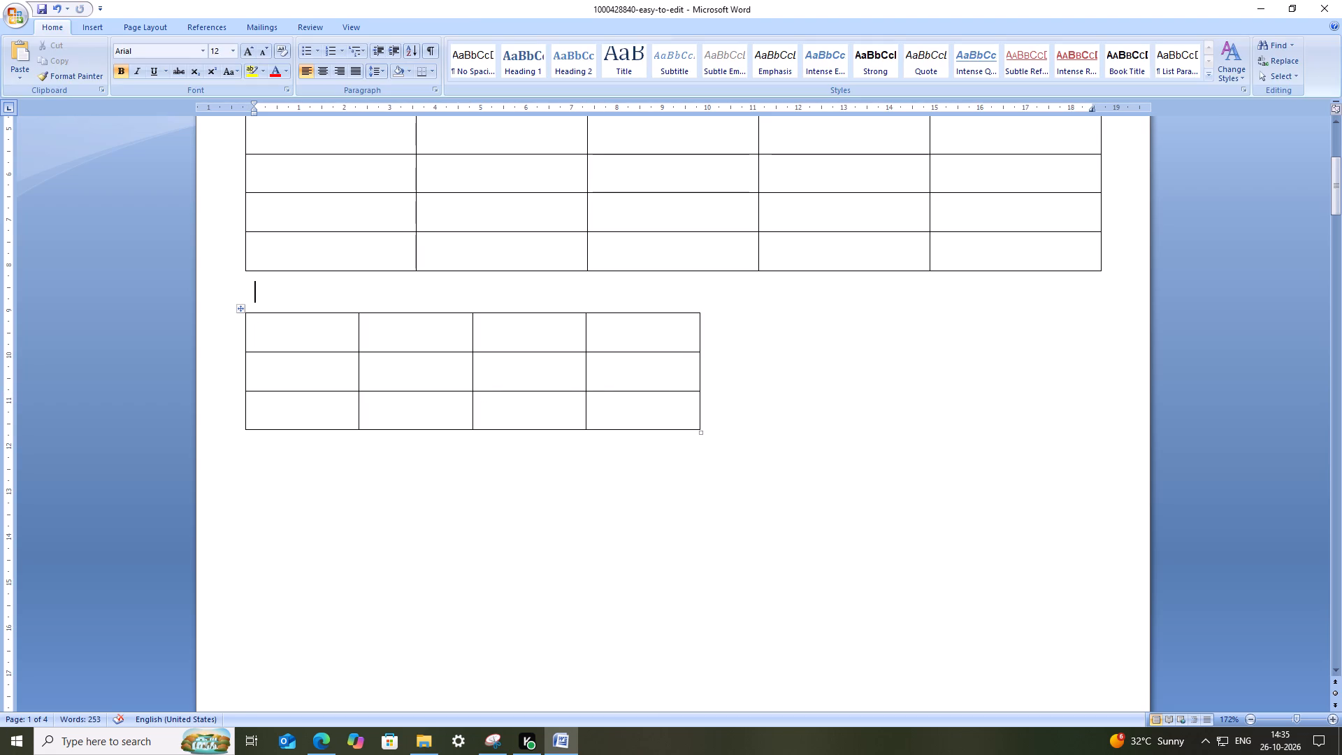
{"action": "scroll", "coordinate": [1051, 354], "scroll_direction": "up", "scroll_amount": 5}
{"action": "scroll", "coordinate": [831, 374], "scroll_direction": "down", "scroll_amount": 2}
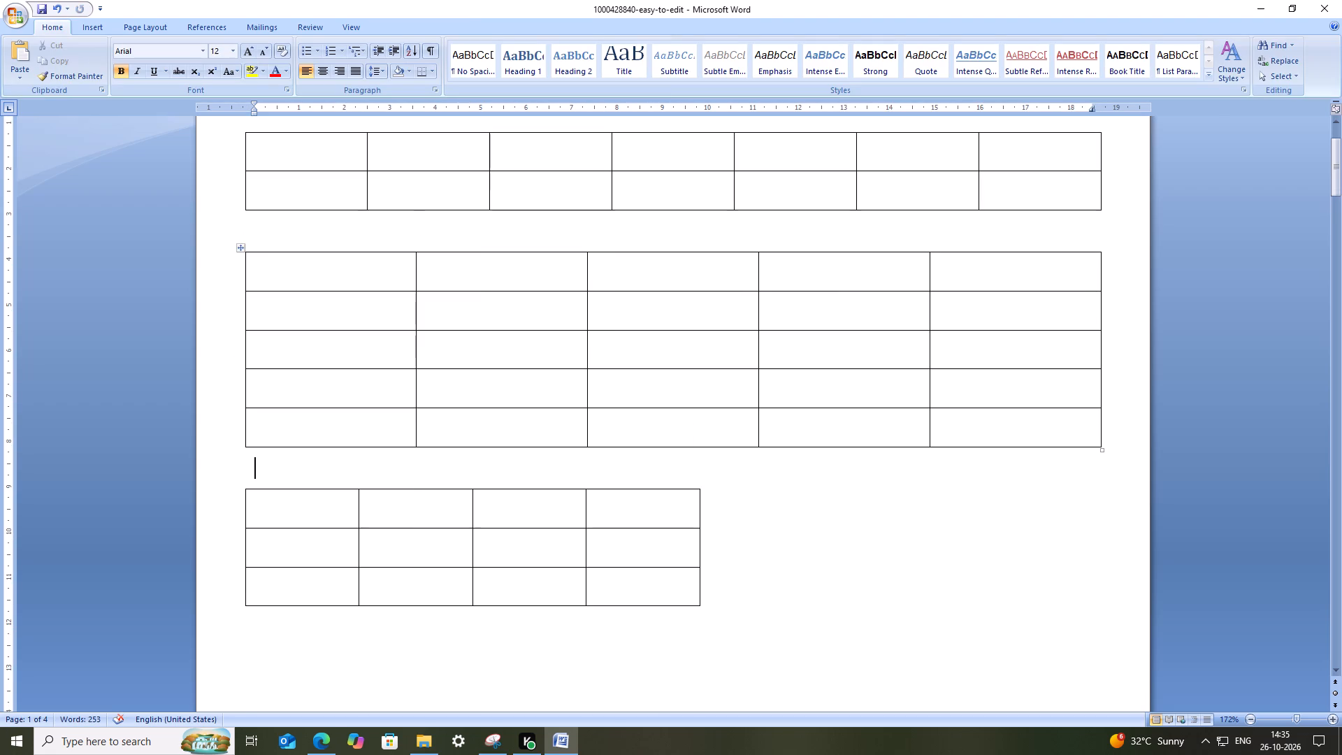
{"action": "left_click_drag", "start_coordinate": [1106, 450], "coordinate": [1092, 396]}
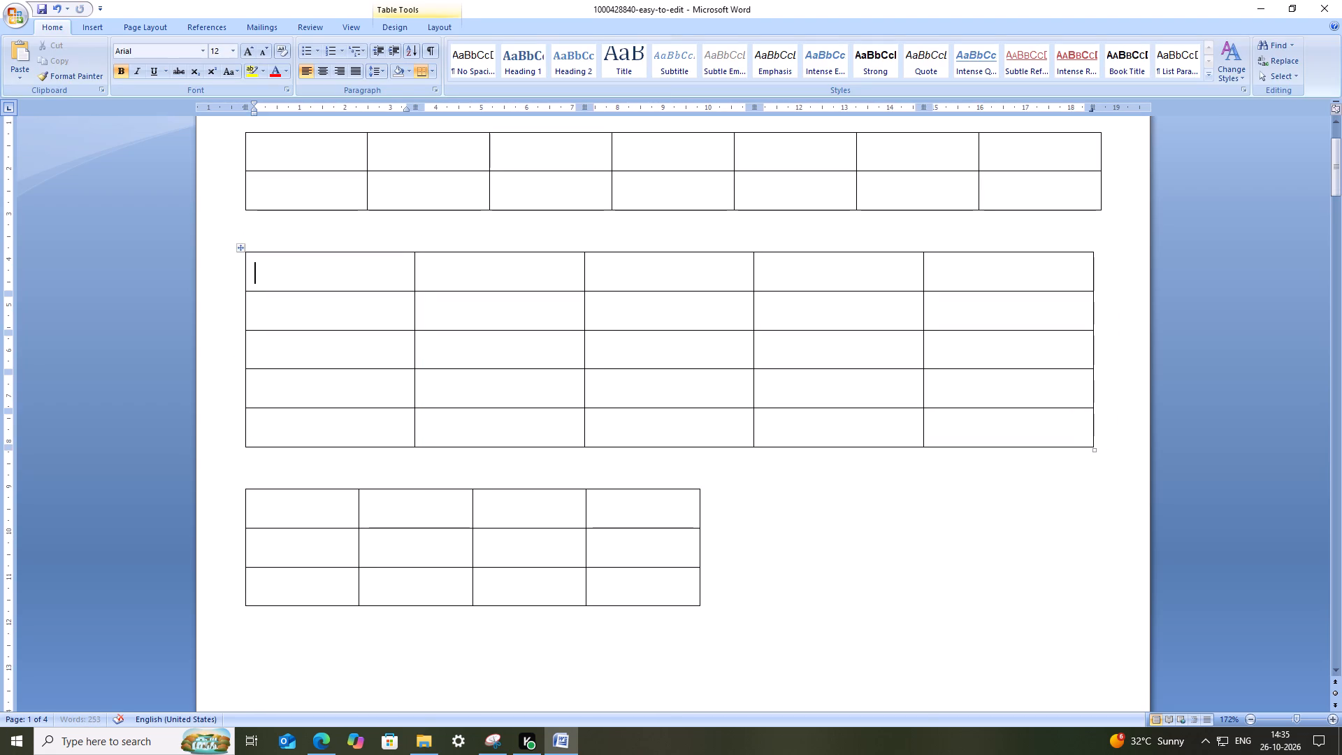
{"action": "left_click_drag", "start_coordinate": [1092, 450], "coordinate": [1060, 400]}
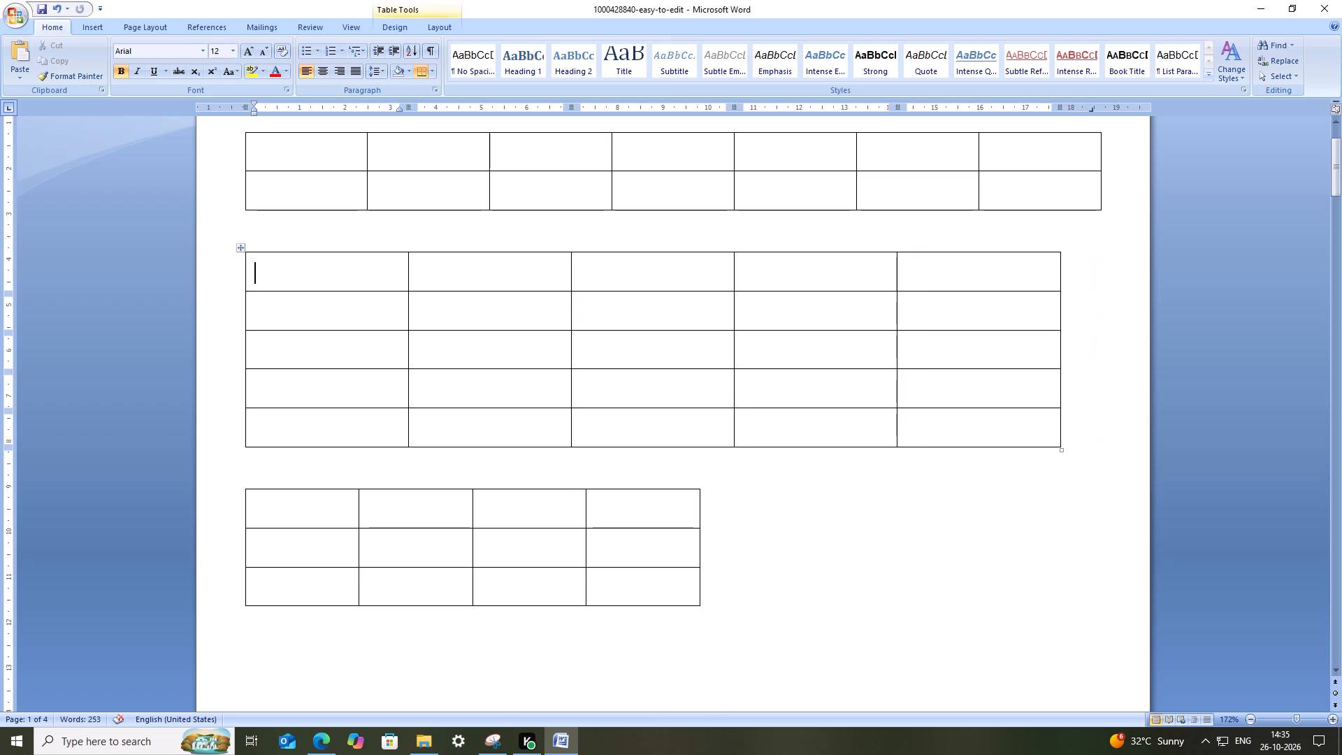
Delete the surplus blank lines between the four-column table and the question II heading.
{"action": "scroll", "coordinate": [773, 415], "scroll_direction": "up", "scroll_amount": 2}
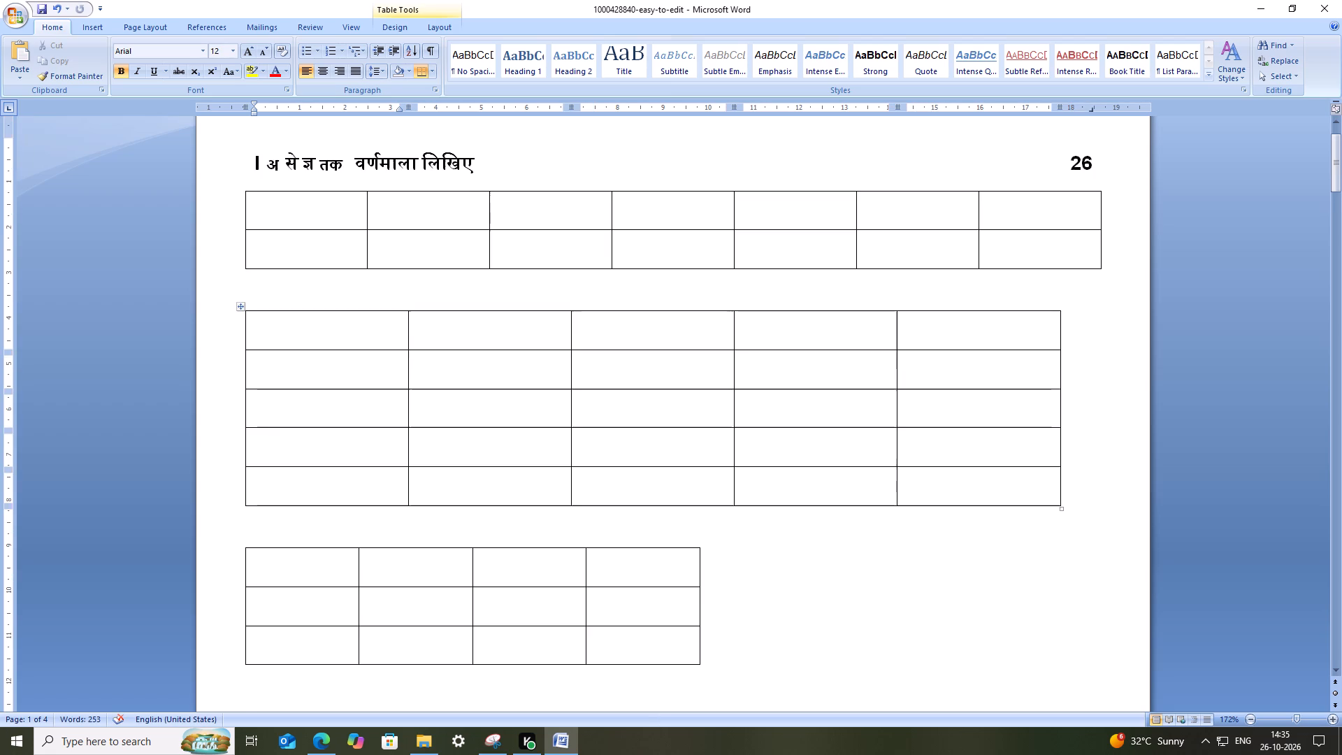
{"action": "scroll", "coordinate": [775, 412], "scroll_direction": "up", "scroll_amount": 2}
{"action": "scroll", "coordinate": [1216, 408], "scroll_direction": "down", "scroll_amount": 4}
{"action": "scroll", "coordinate": [1030, 447], "scroll_direction": "down", "scroll_amount": 4}
{"action": "left_click", "coordinate": [590, 414]}
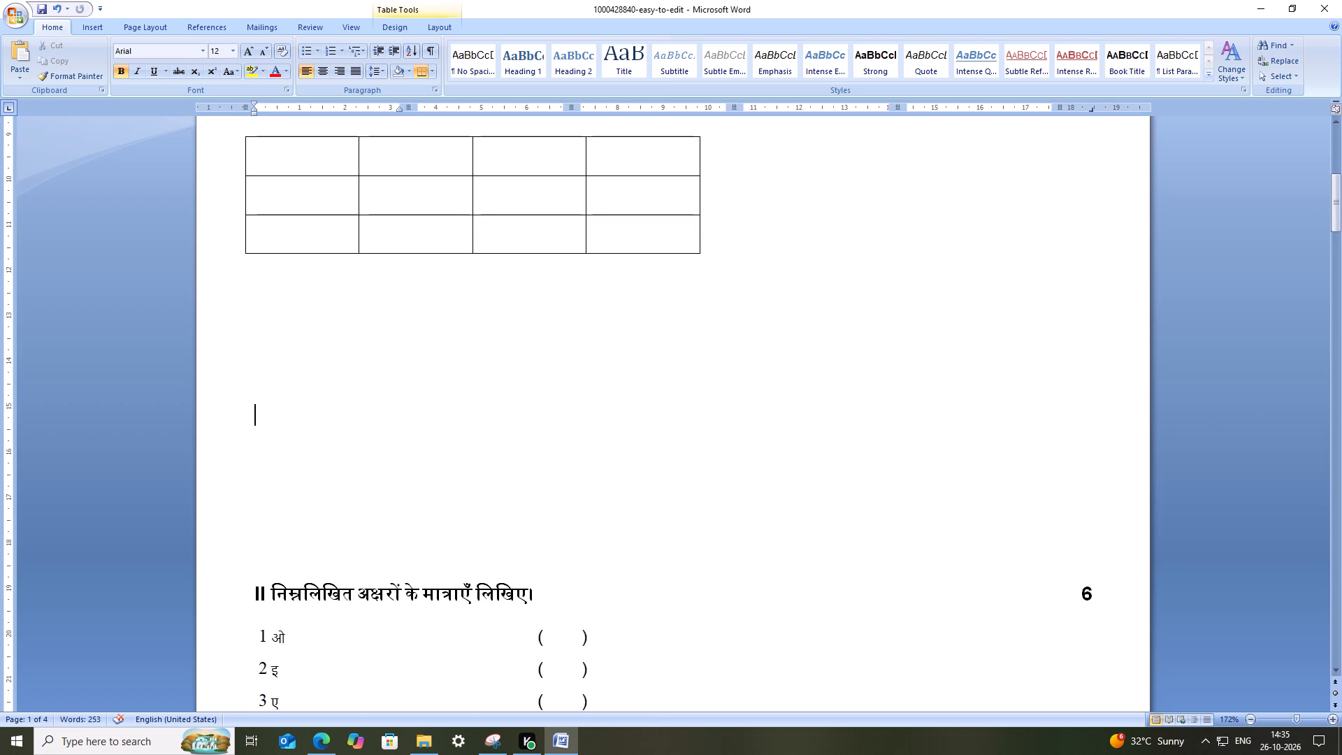
{"action": "left_click", "coordinate": [380, 510]}
{"action": "key", "text": "BackSpace"}
{"action": "key", "text": "BackSpace"}
{"action": "key", "text": "BackSpace"}
{"action": "key", "text": "BackSpace"}
{"action": "key", "text": "BackSpace"}
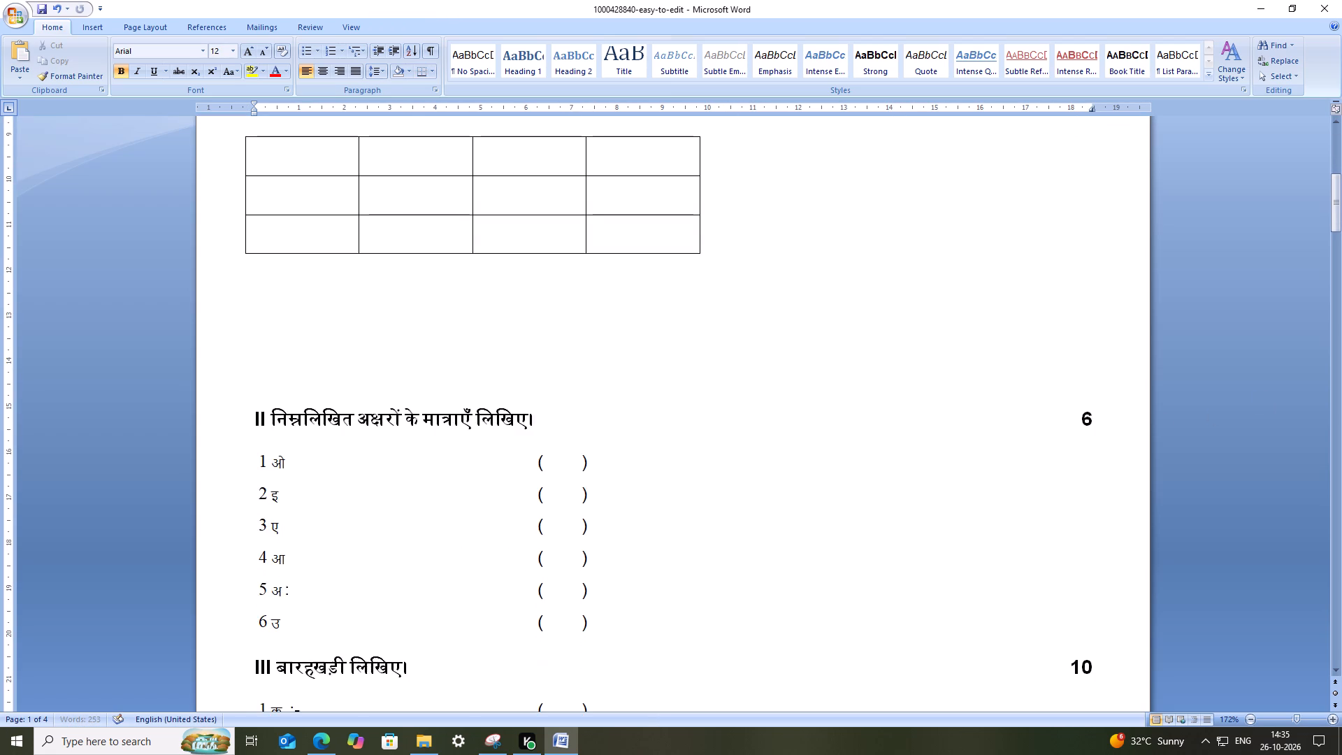
{"action": "key", "text": "BackSpace"}
{"action": "key", "text": "BackSpace"}
{"action": "key", "text": "BackSpace"}
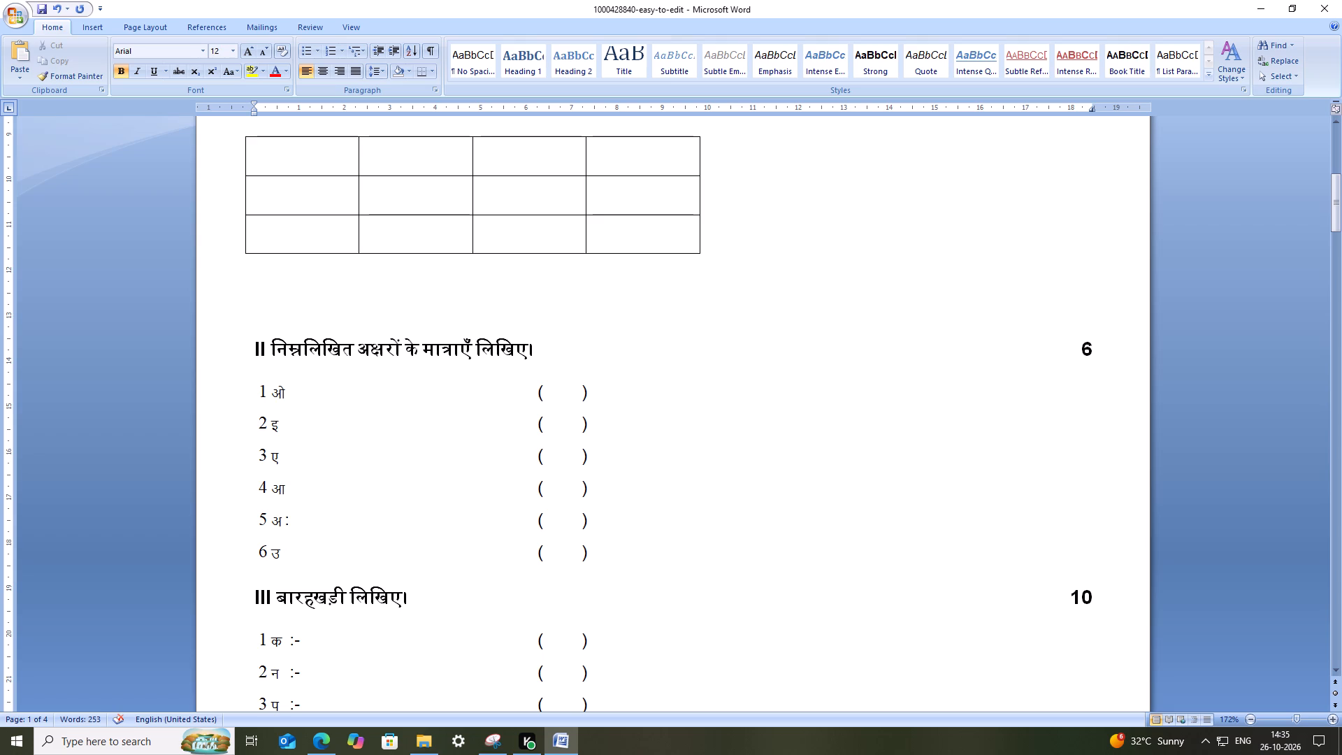
{"action": "left_click", "coordinate": [547, 295]}
{"action": "key", "text": "BackSpace"}
Move the four-column table up so it sits directly beneath the five-column table, aligned with its left edge.
{"action": "scroll", "coordinate": [729, 281], "scroll_direction": "up", "scroll_amount": 4}
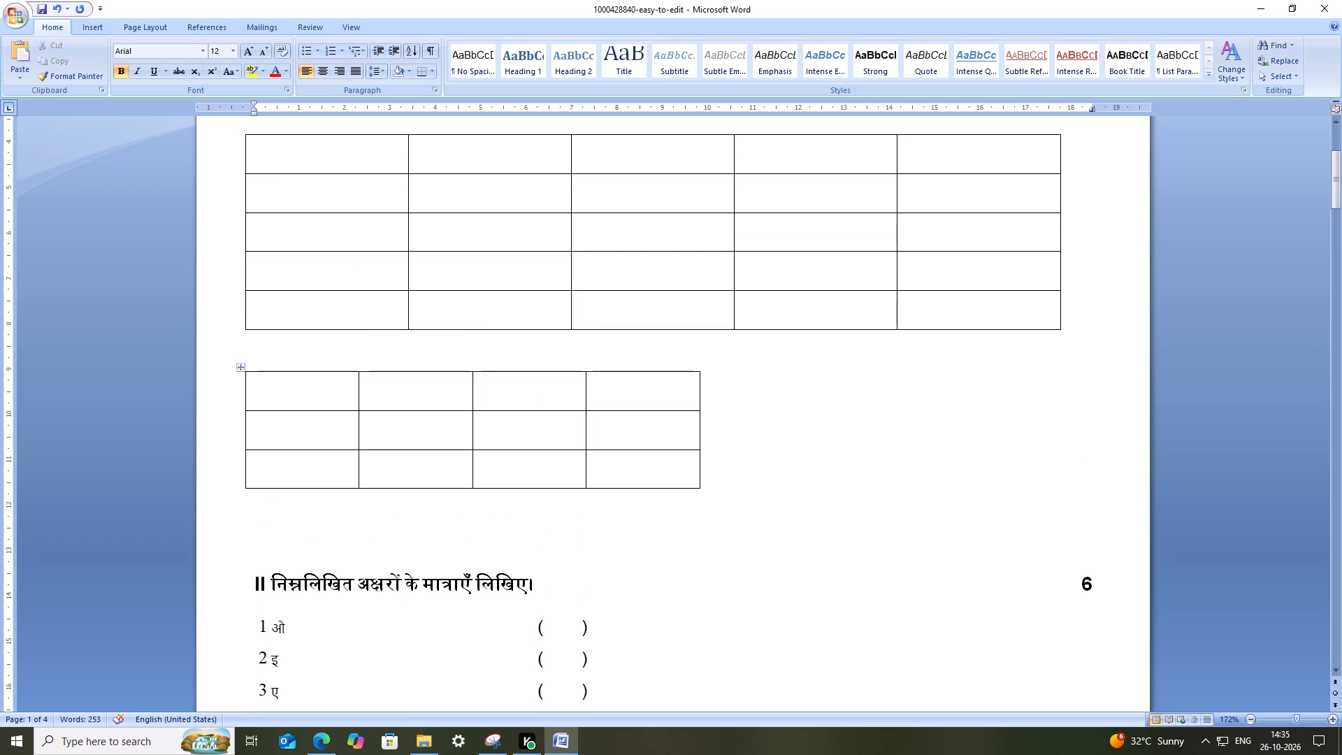
{"action": "left_click_drag", "start_coordinate": [243, 368], "coordinate": [247, 330]}
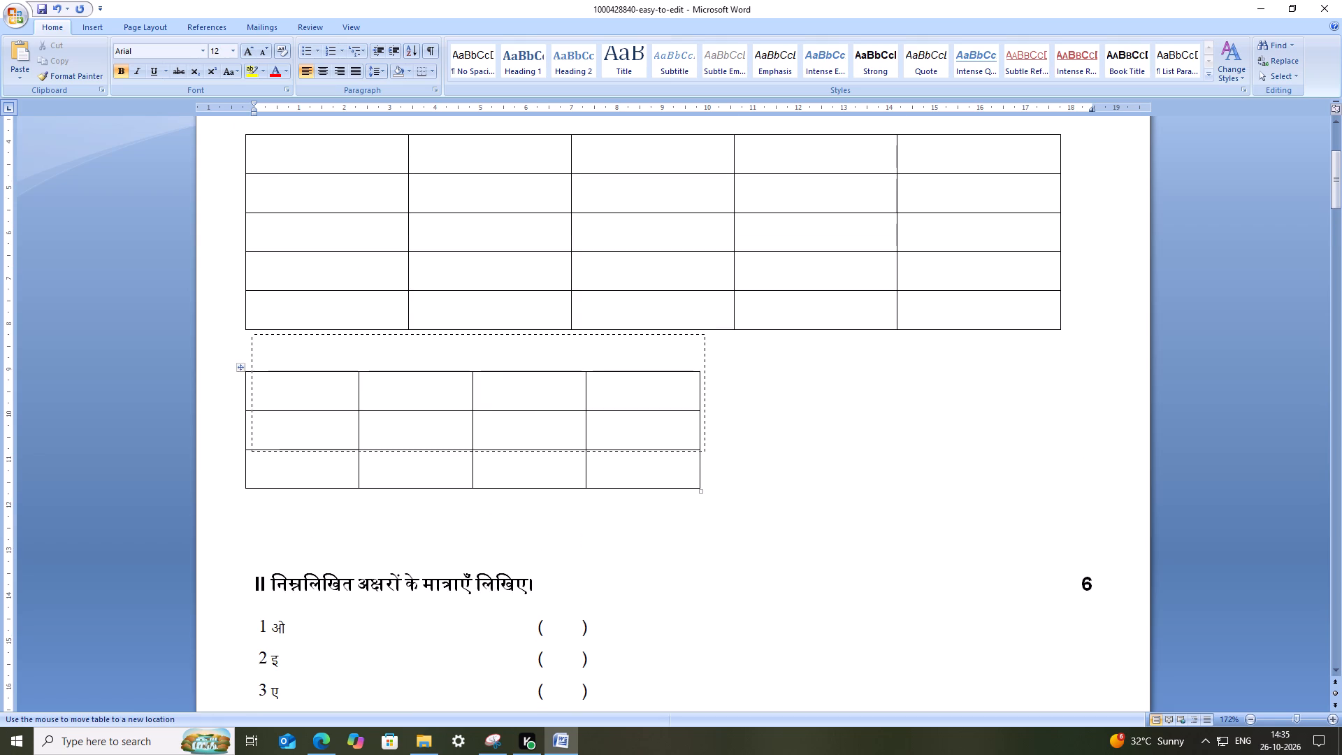
{"action": "left_click_drag", "start_coordinate": [247, 330], "coordinate": [240, 329]}
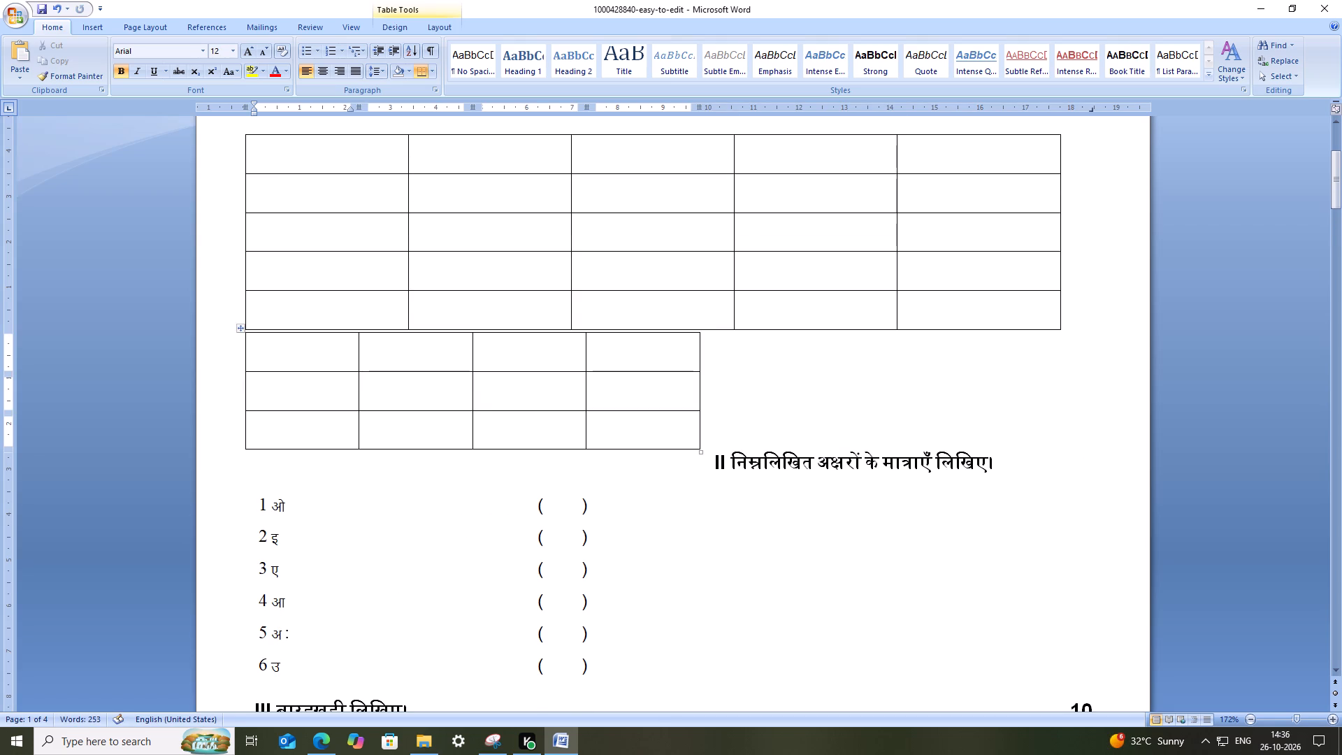
{"action": "left_click", "coordinate": [889, 358]}
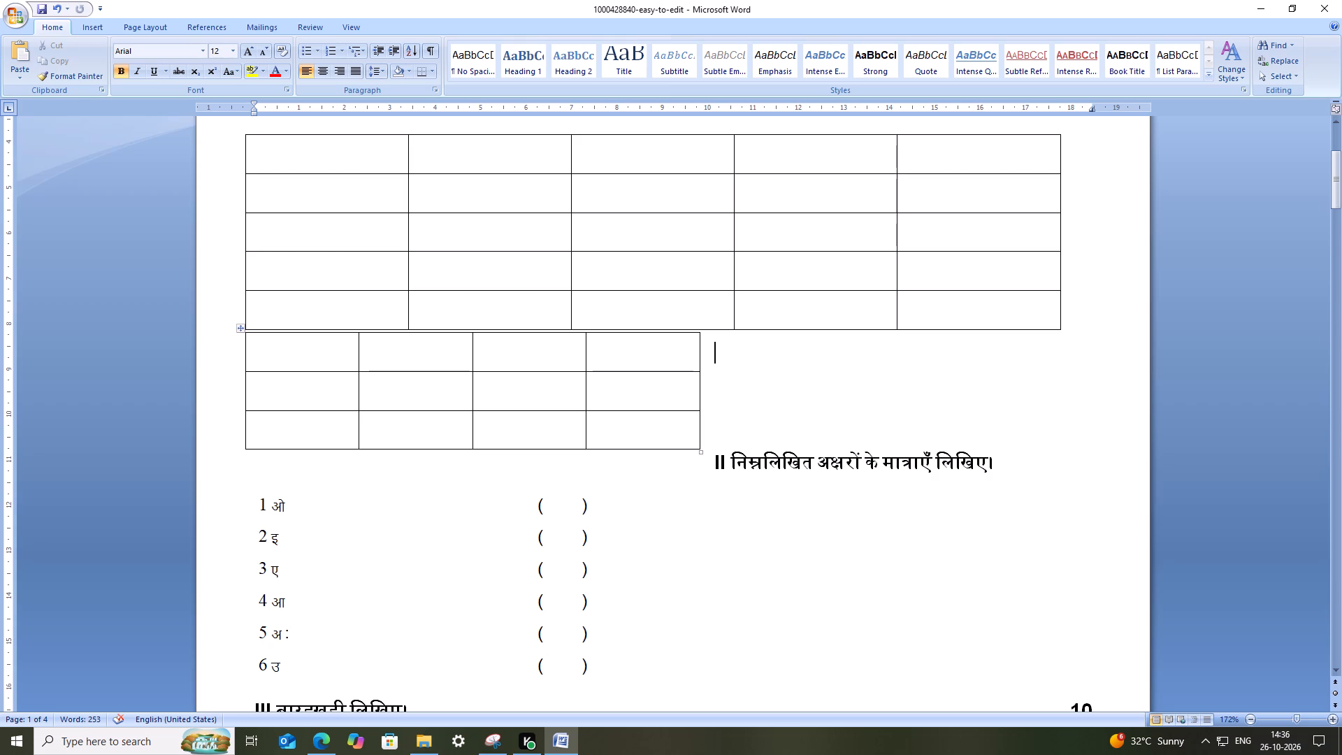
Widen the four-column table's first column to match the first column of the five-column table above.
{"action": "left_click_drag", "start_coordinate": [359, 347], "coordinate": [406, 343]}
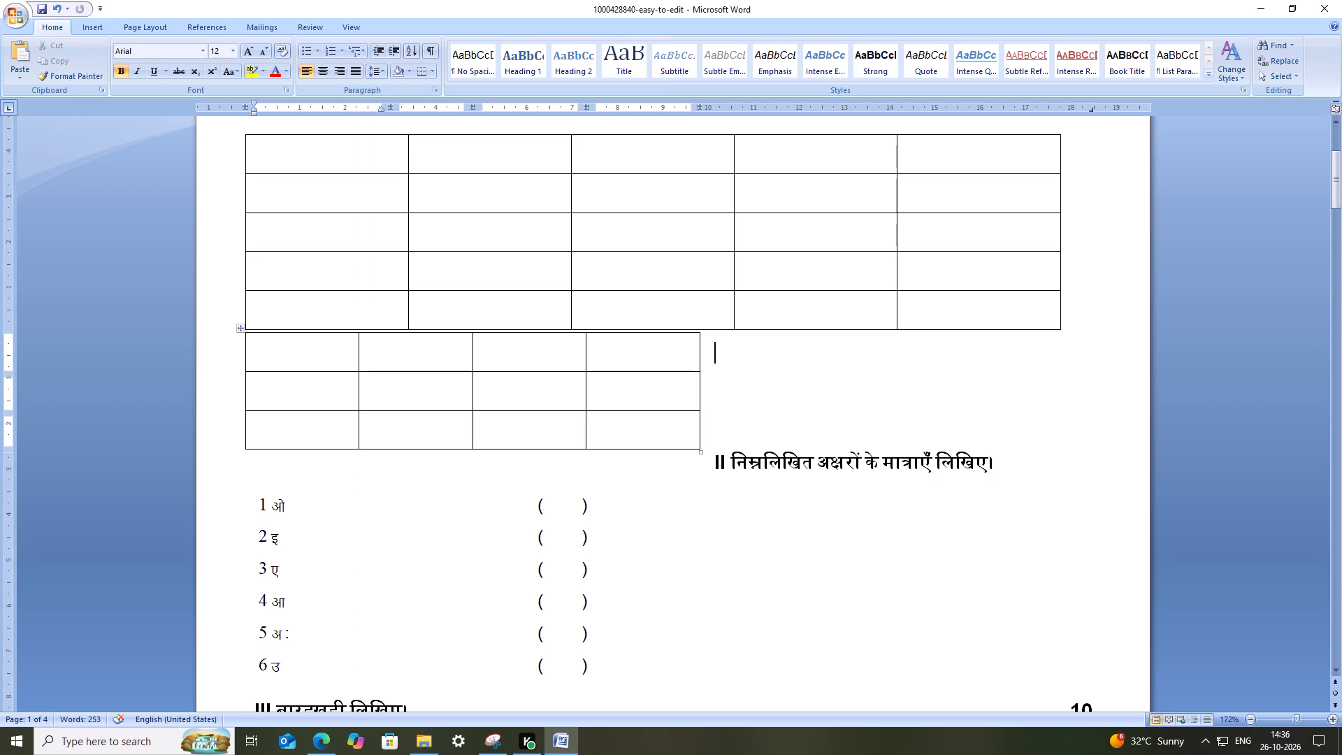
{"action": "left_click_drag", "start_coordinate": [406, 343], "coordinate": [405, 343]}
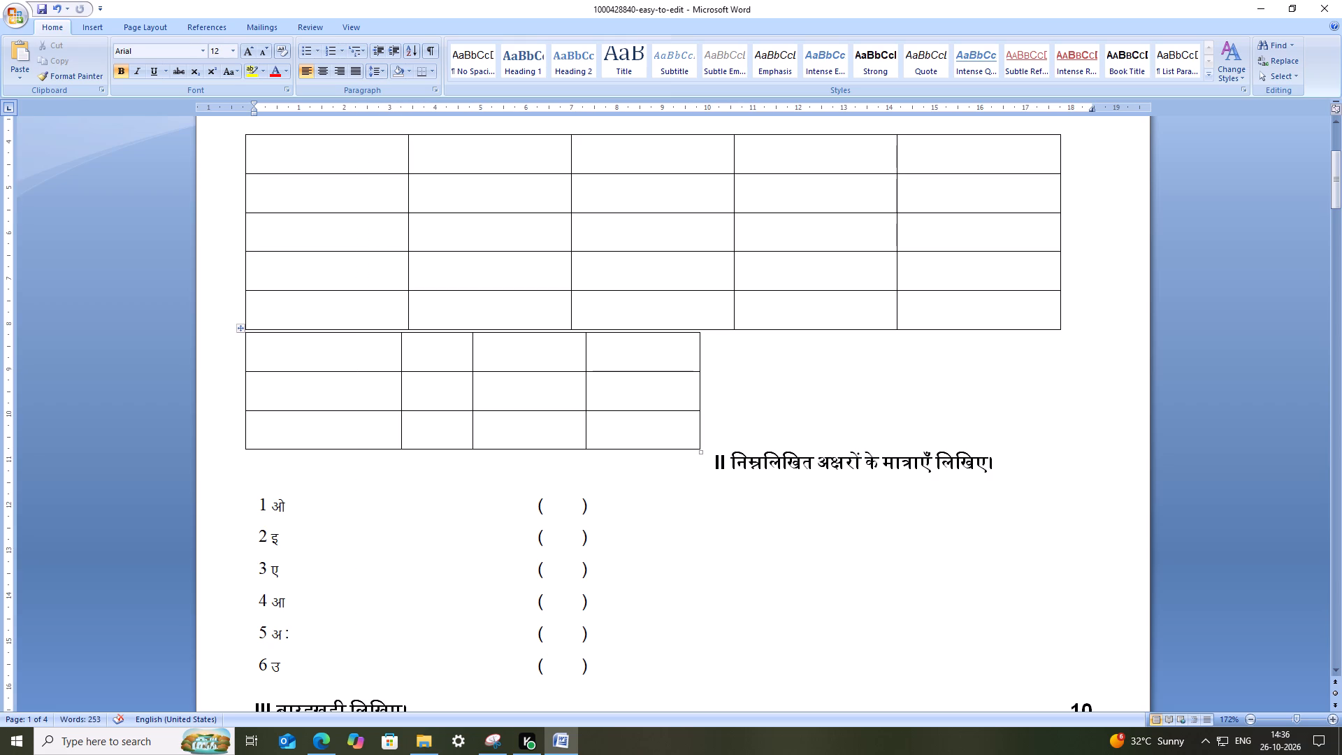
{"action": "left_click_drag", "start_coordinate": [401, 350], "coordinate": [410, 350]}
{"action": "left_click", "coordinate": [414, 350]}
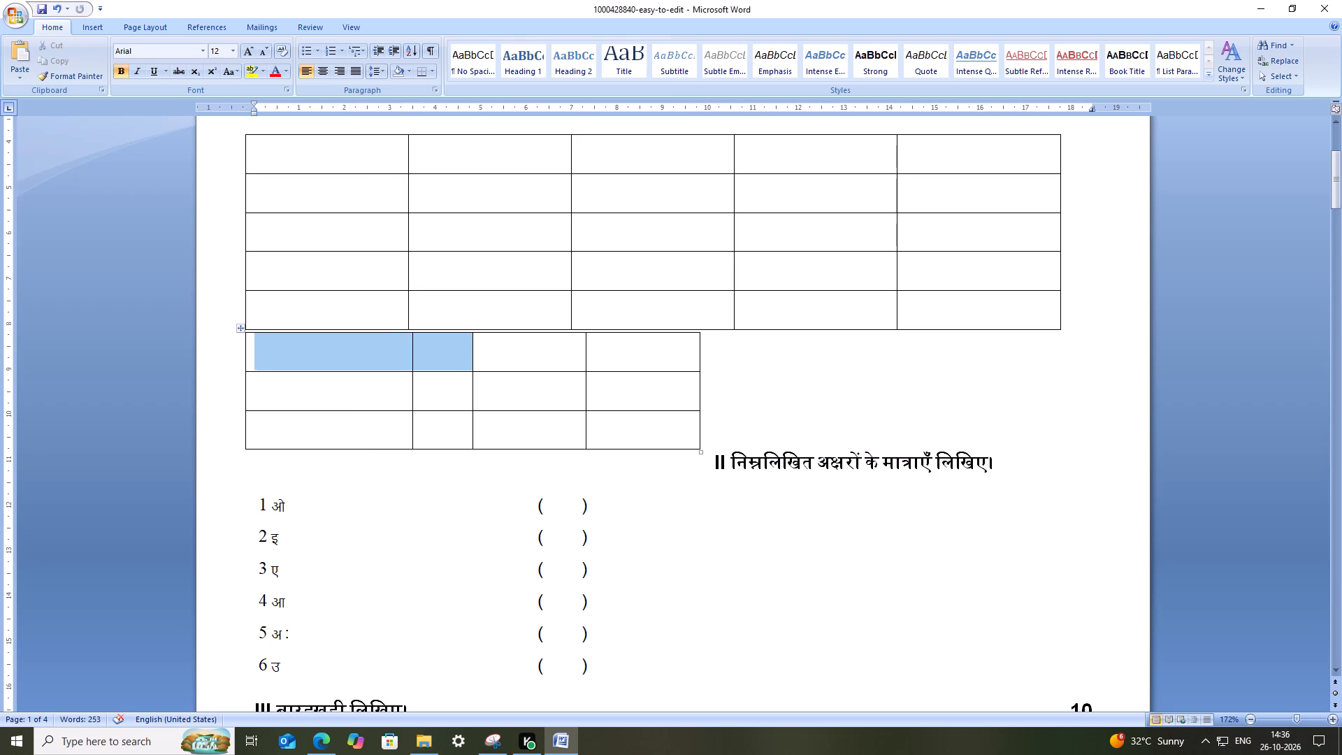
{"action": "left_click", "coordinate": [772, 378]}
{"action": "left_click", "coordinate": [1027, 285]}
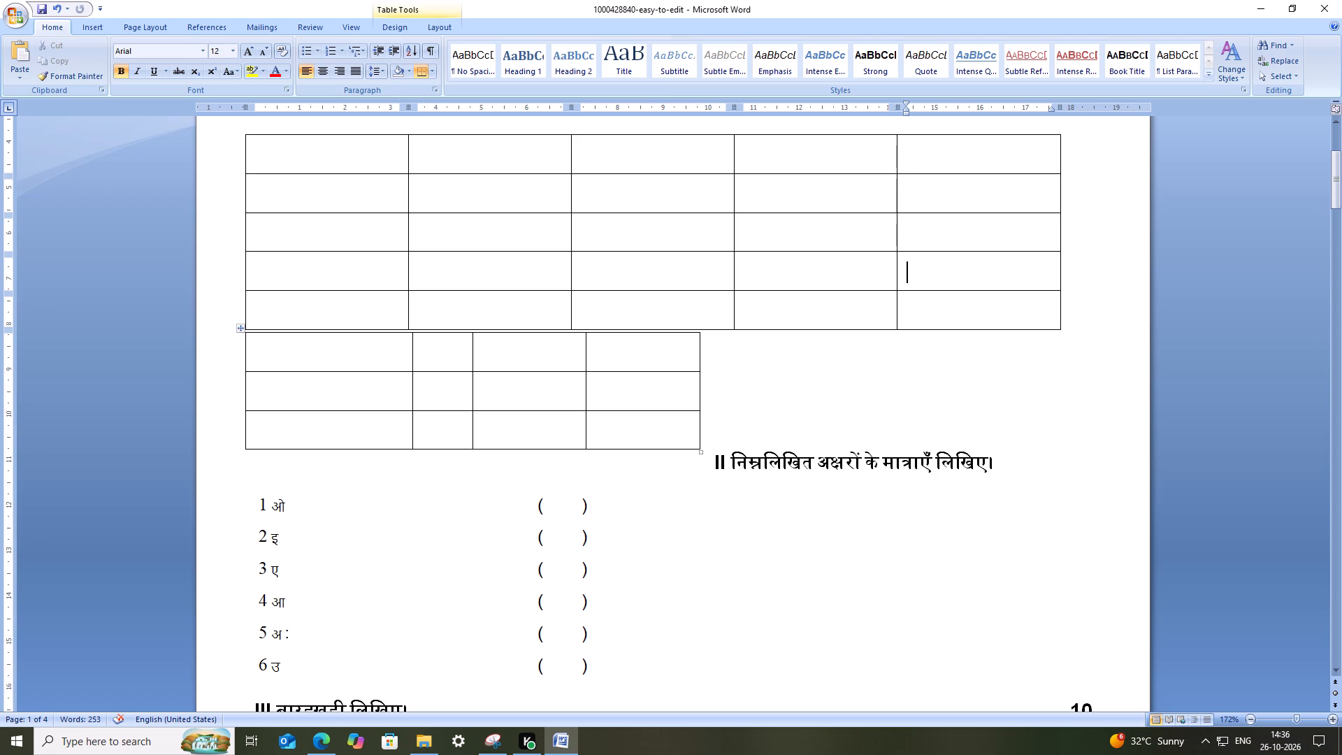
Widen the whole four-column table to about 18 cm, matching the width of the five-column table above.
{"action": "left_click_drag", "start_coordinate": [699, 451], "coordinate": [1029, 430]}
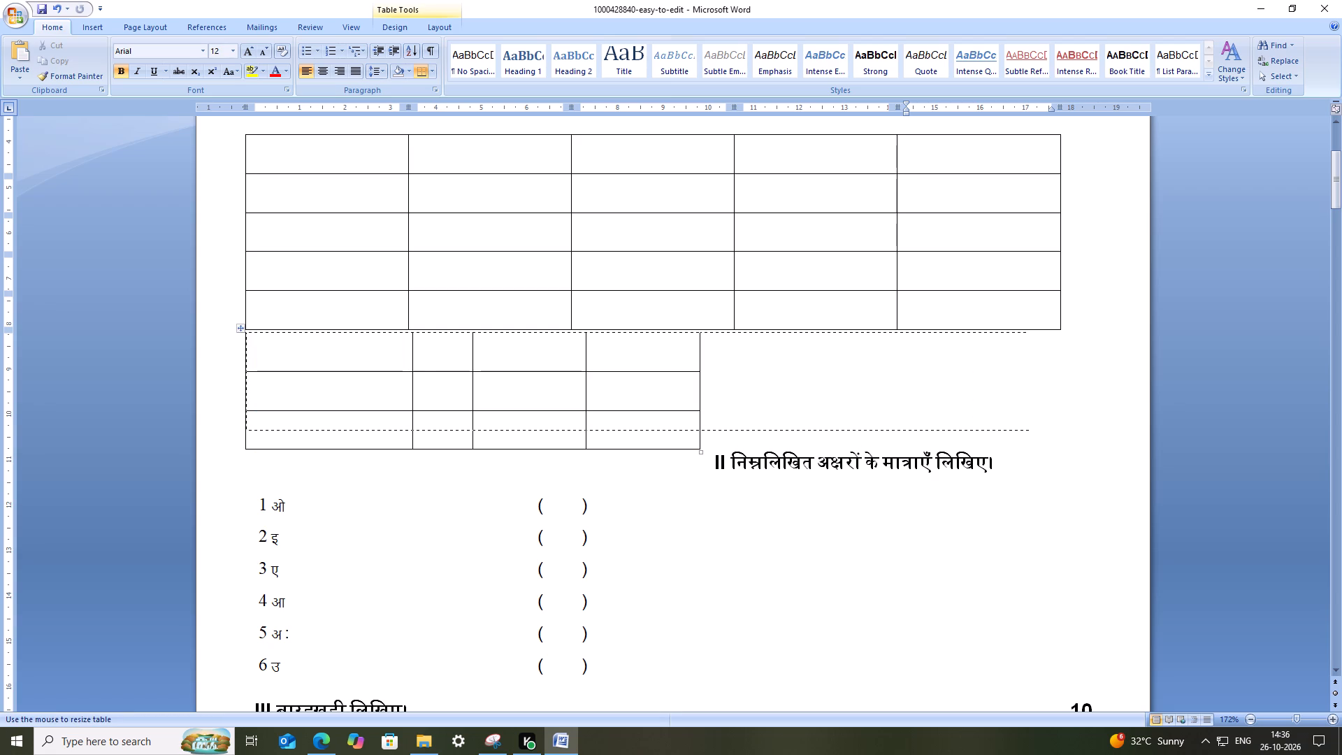
{"action": "left_click_drag", "start_coordinate": [1029, 430], "coordinate": [1061, 430]}
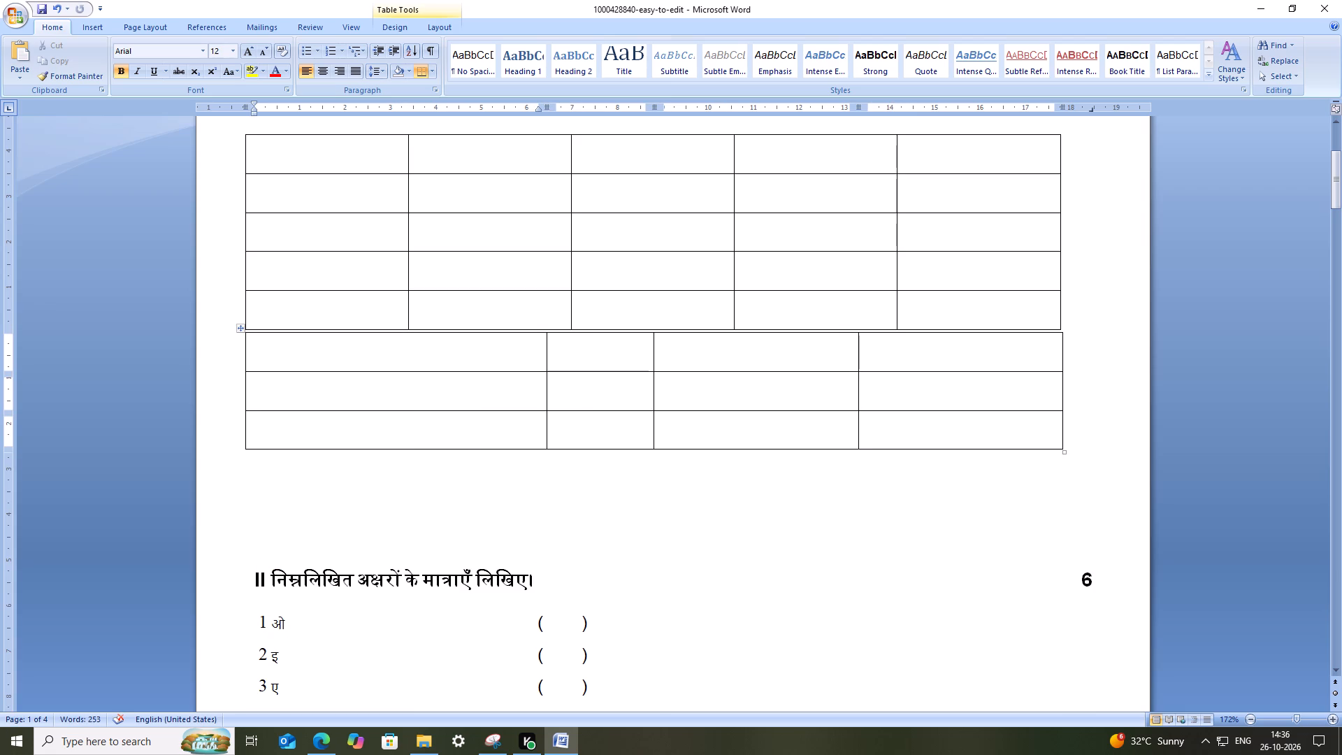
Align the four-column table's three inner column borders with the first three inner borders of the five-column table.
{"action": "left_click_drag", "start_coordinate": [546, 361], "coordinate": [407, 364]}
{"action": "left_click_drag", "start_coordinate": [407, 364], "coordinate": [406, 335]}
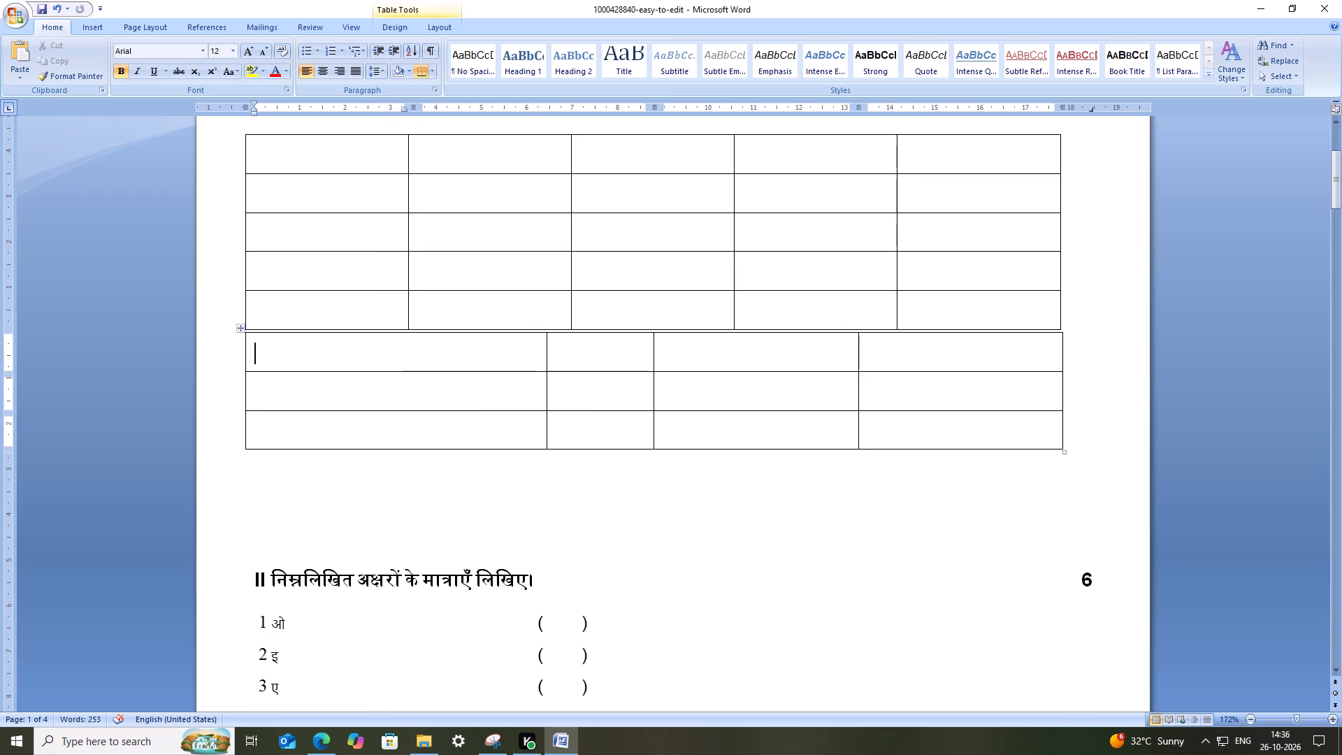
{"action": "left_click_drag", "start_coordinate": [406, 335], "coordinate": [410, 291]}
{"action": "left_click_drag", "start_coordinate": [410, 291], "coordinate": [412, 318]}
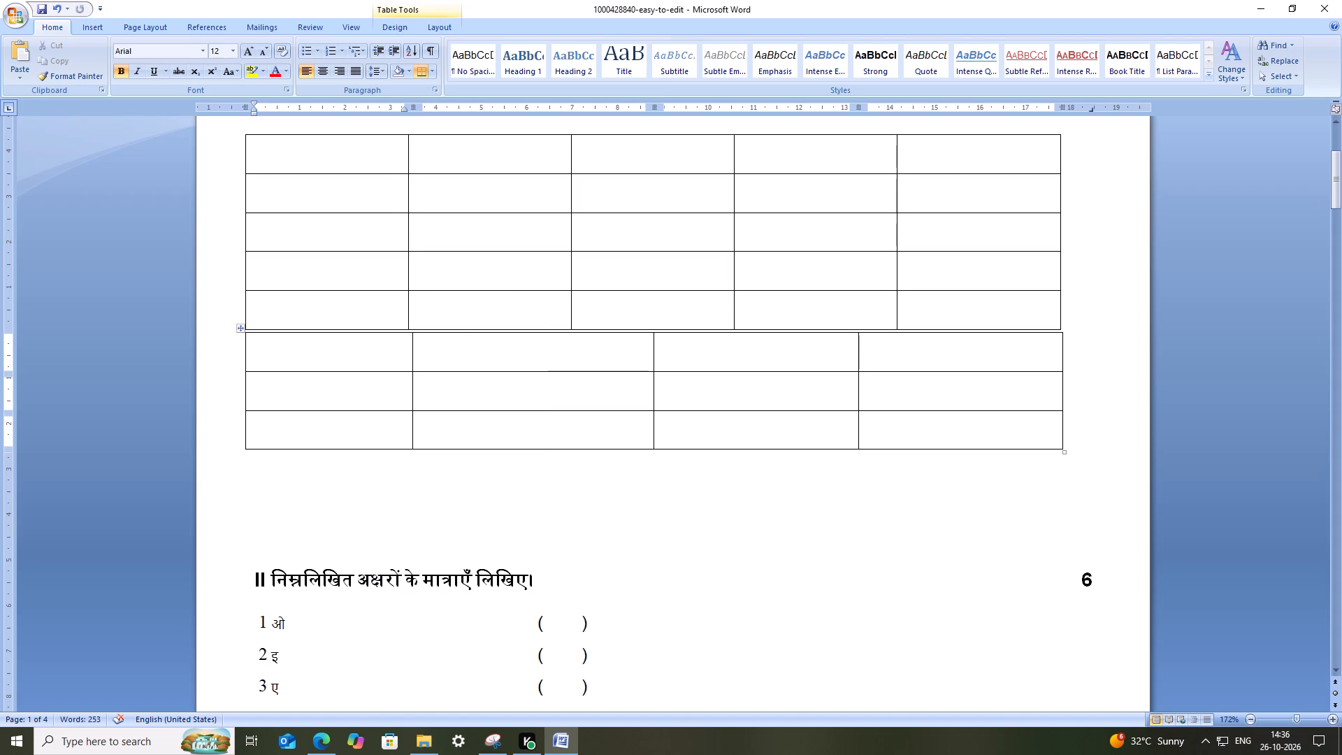
{"action": "left_click_drag", "start_coordinate": [654, 359], "coordinate": [570, 361]}
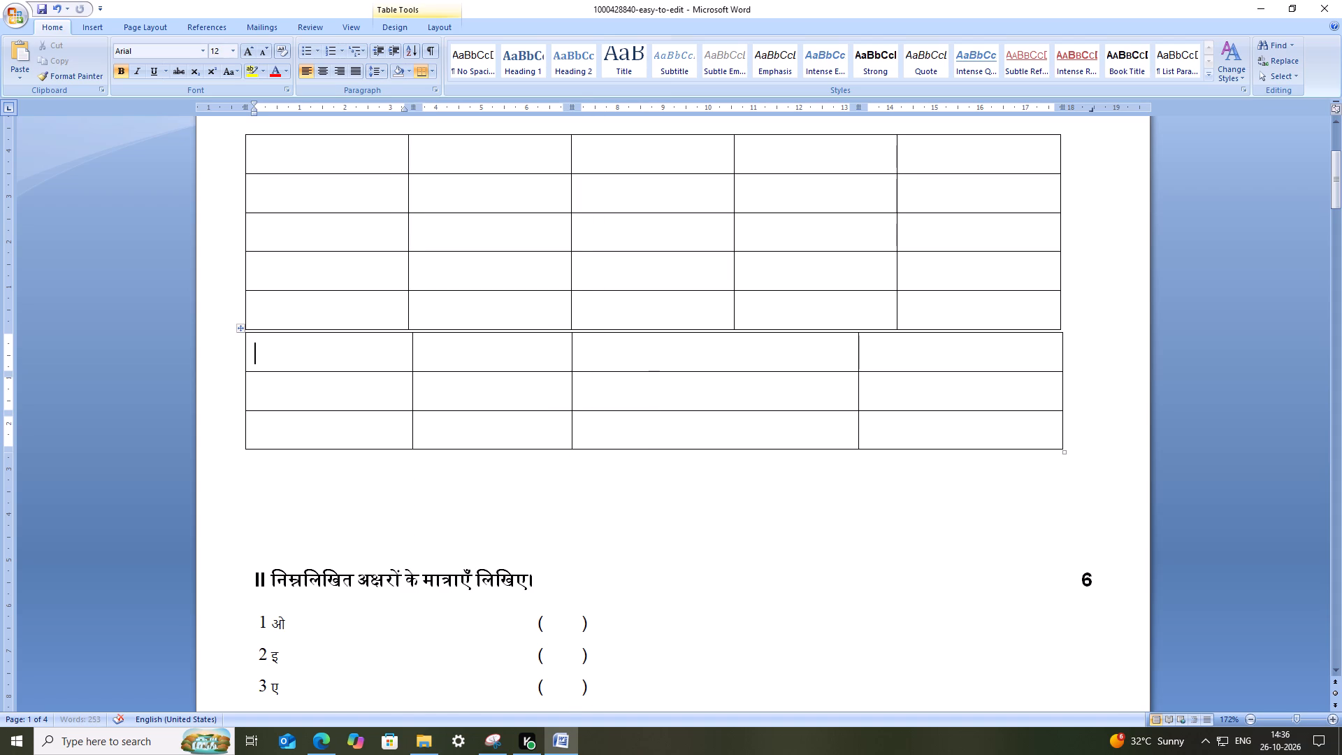
{"action": "left_click_drag", "start_coordinate": [858, 352], "coordinate": [761, 357]}
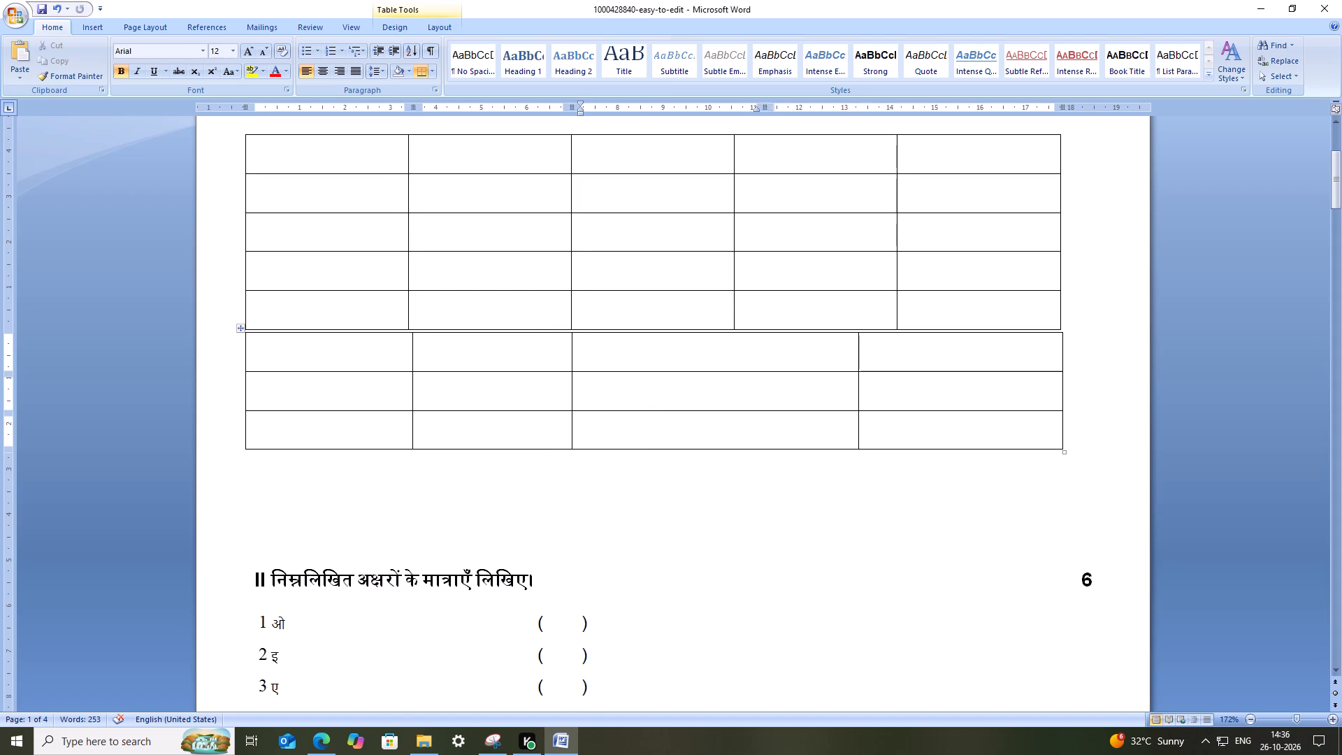
{"action": "left_click_drag", "start_coordinate": [761, 357], "coordinate": [736, 333]}
{"action": "left_click_drag", "start_coordinate": [736, 333], "coordinate": [737, 333]}
{"action": "left_click", "coordinate": [884, 491]}
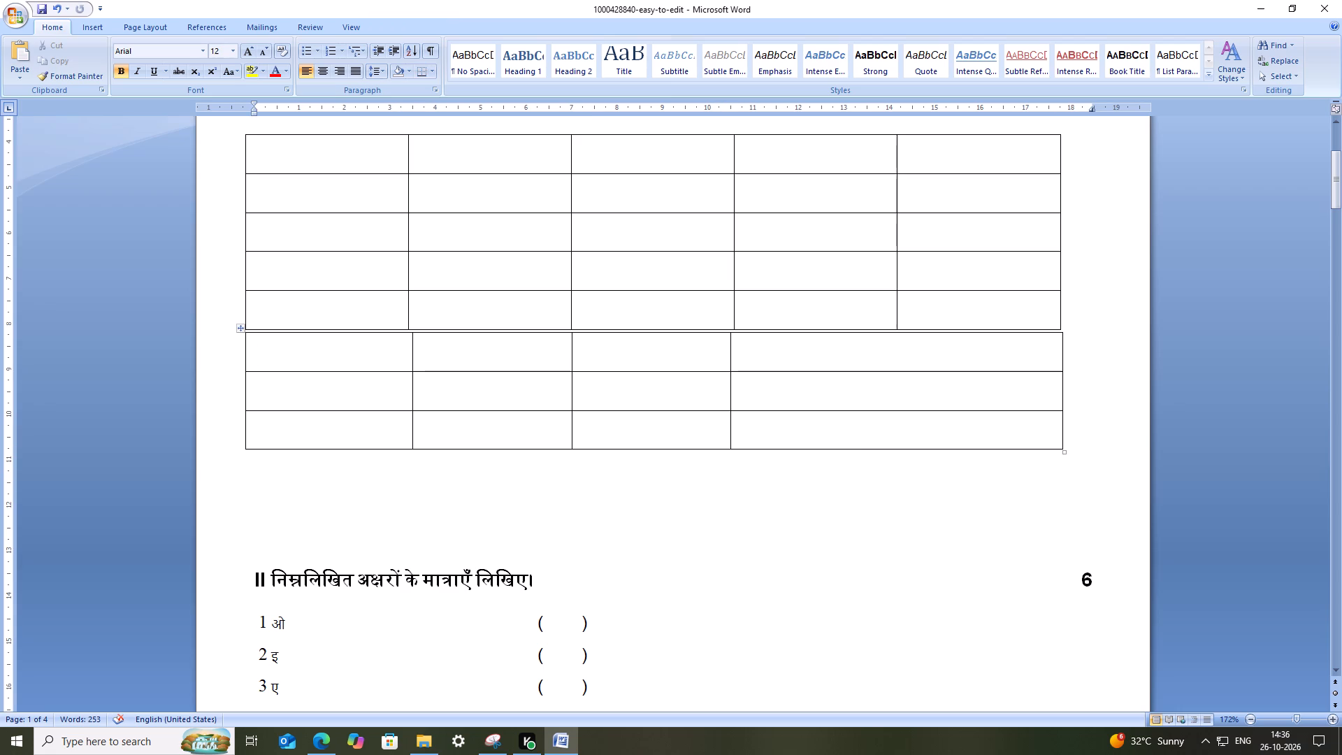
Narrow the four-column table's last column so its right edge lines up with the five-column table's fourth column border.
{"action": "left_click_drag", "start_coordinate": [1062, 381], "coordinate": [906, 392]}
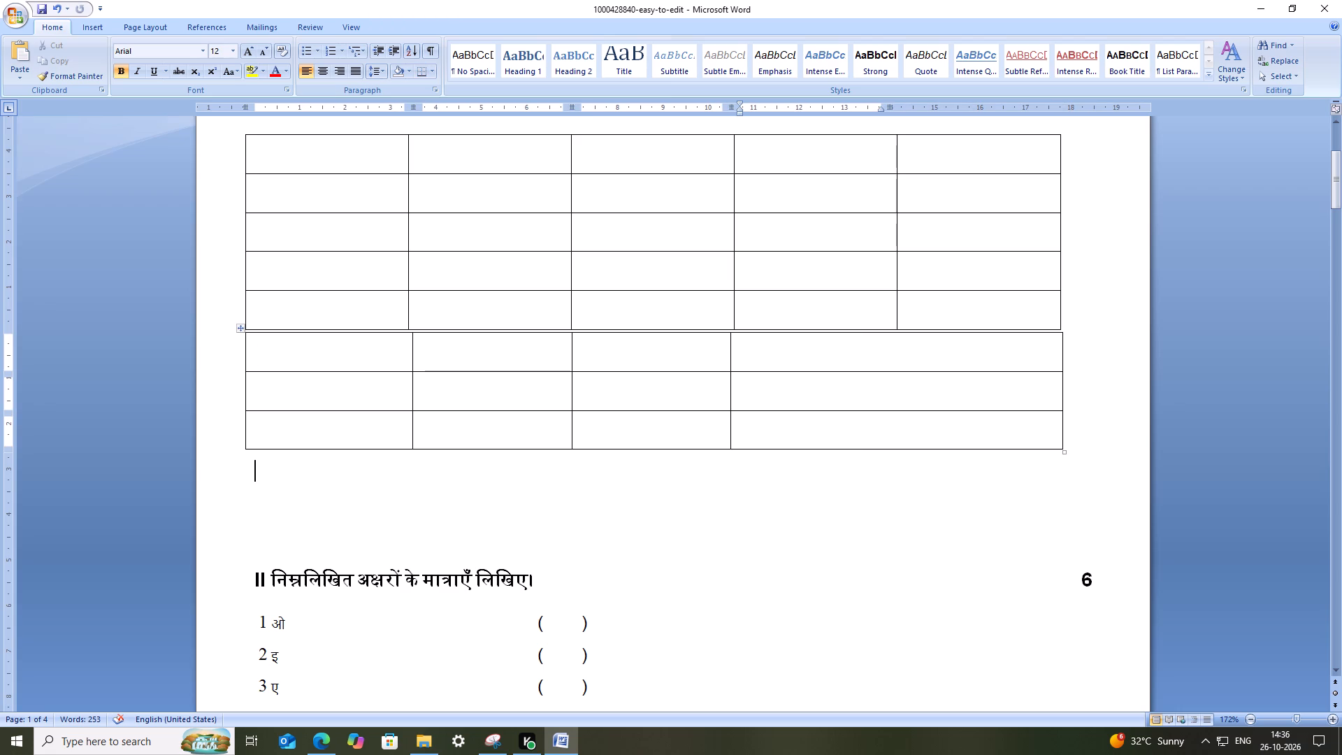
{"action": "left_click_drag", "start_coordinate": [906, 392], "coordinate": [897, 373]}
{"action": "left_click", "coordinate": [986, 413]}
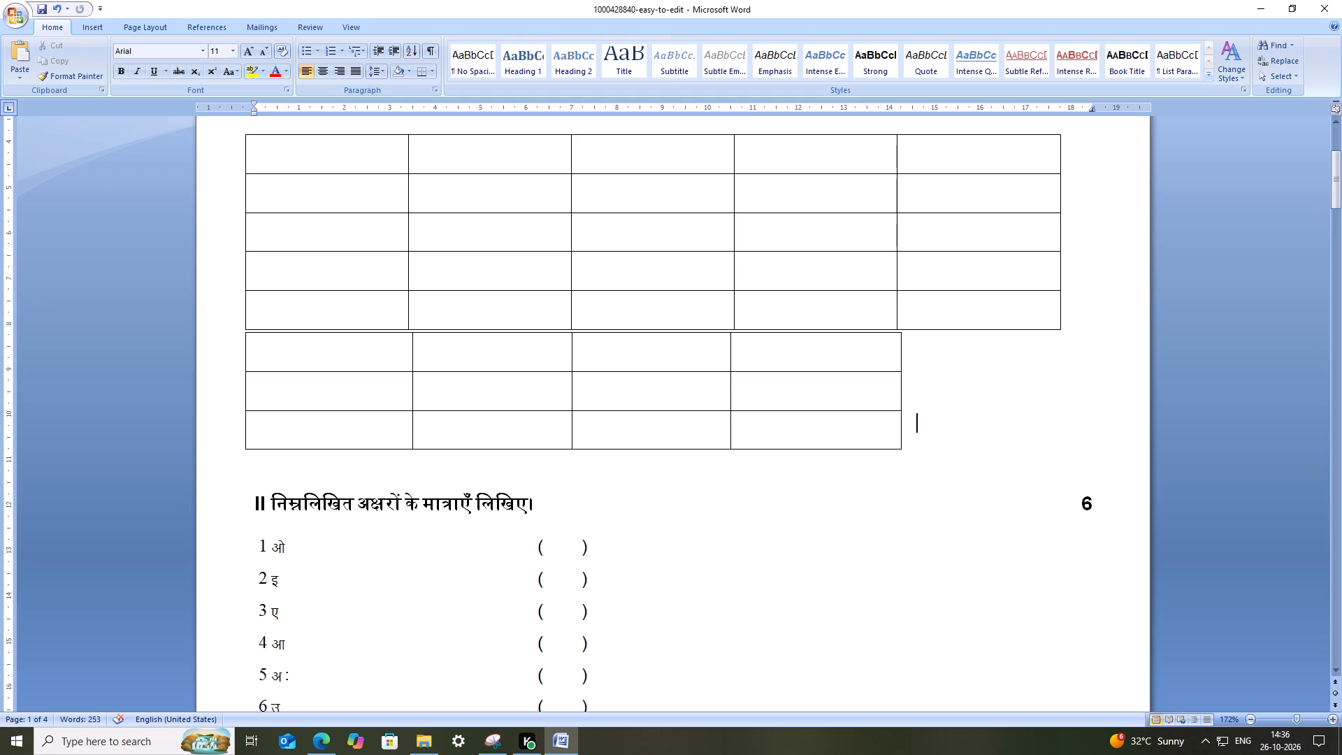
Save the exam paper.
{"action": "key", "text": "ctrl+s"}
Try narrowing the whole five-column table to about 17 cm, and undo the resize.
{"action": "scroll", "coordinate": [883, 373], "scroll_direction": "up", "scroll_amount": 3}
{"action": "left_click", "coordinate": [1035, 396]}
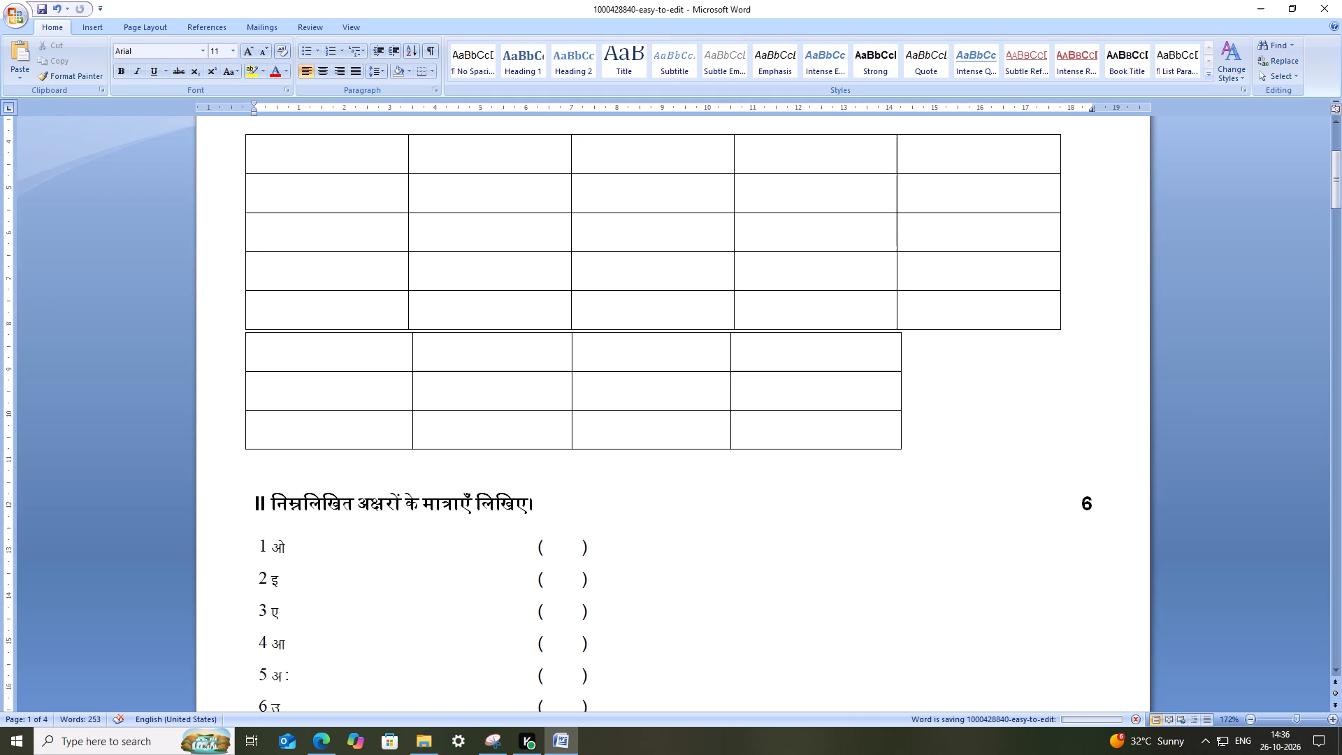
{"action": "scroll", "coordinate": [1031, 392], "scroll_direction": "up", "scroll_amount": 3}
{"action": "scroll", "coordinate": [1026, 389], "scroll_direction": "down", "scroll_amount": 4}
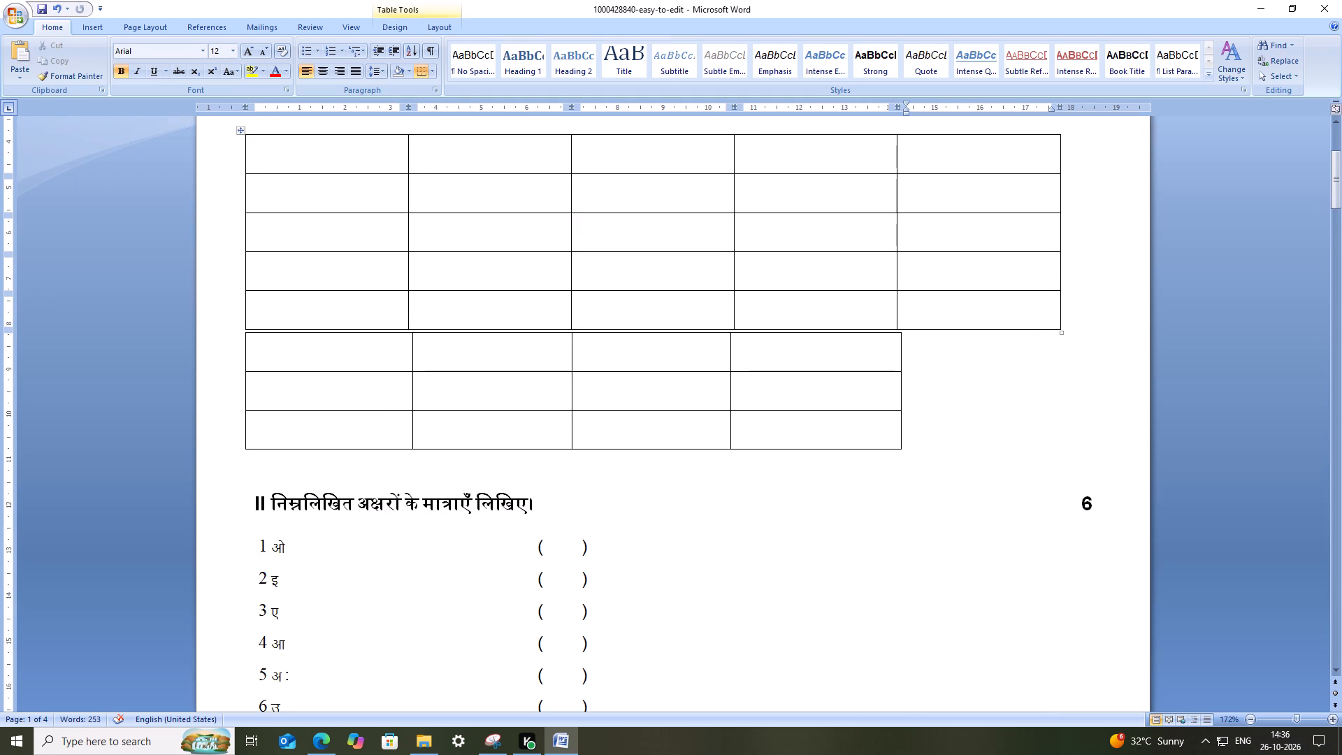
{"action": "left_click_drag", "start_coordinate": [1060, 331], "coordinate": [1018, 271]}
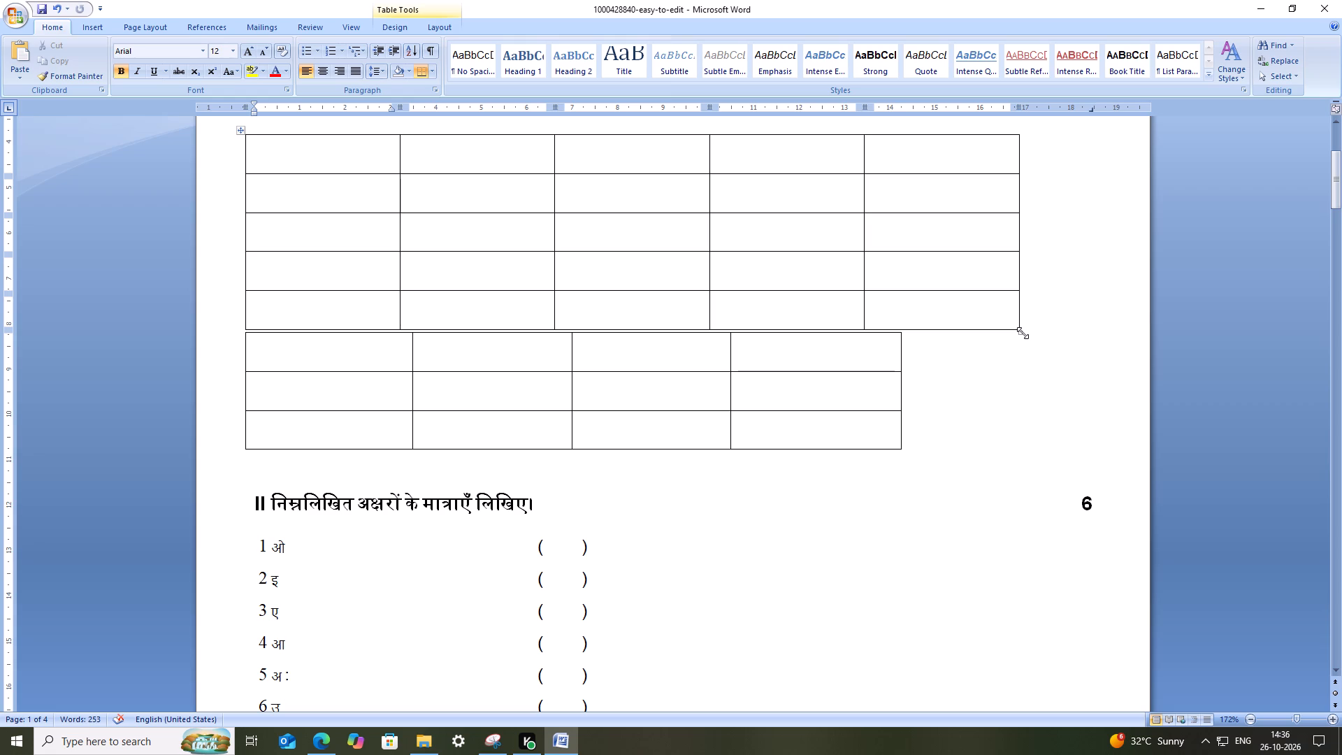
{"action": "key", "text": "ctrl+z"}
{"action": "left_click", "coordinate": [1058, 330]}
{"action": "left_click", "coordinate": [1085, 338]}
Delete the answer brackets beside items 1 to 6 under question II.
{"action": "scroll", "coordinate": [923, 389], "scroll_direction": "down", "scroll_amount": 2}
{"action": "scroll", "coordinate": [684, 377], "scroll_direction": "down", "scroll_amount": 2}
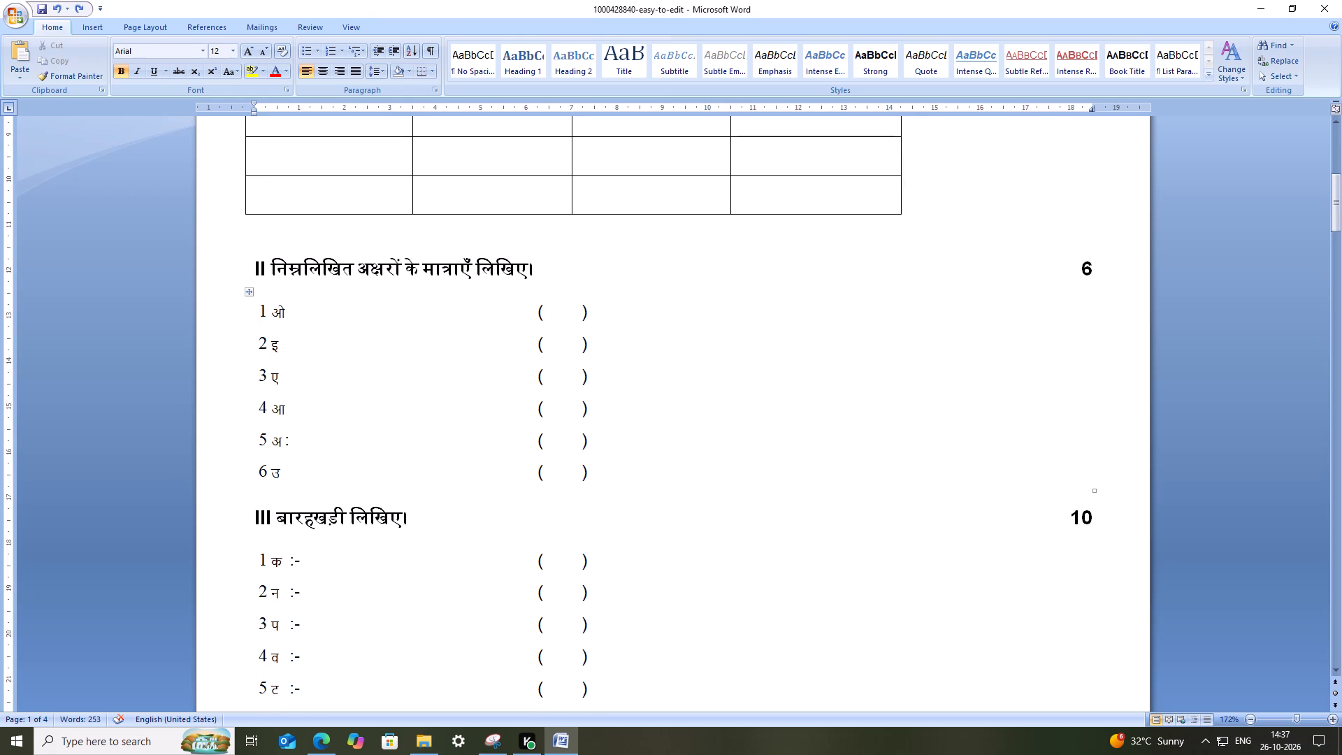
{"action": "left_click_drag", "start_coordinate": [598, 308], "coordinate": [528, 309]}
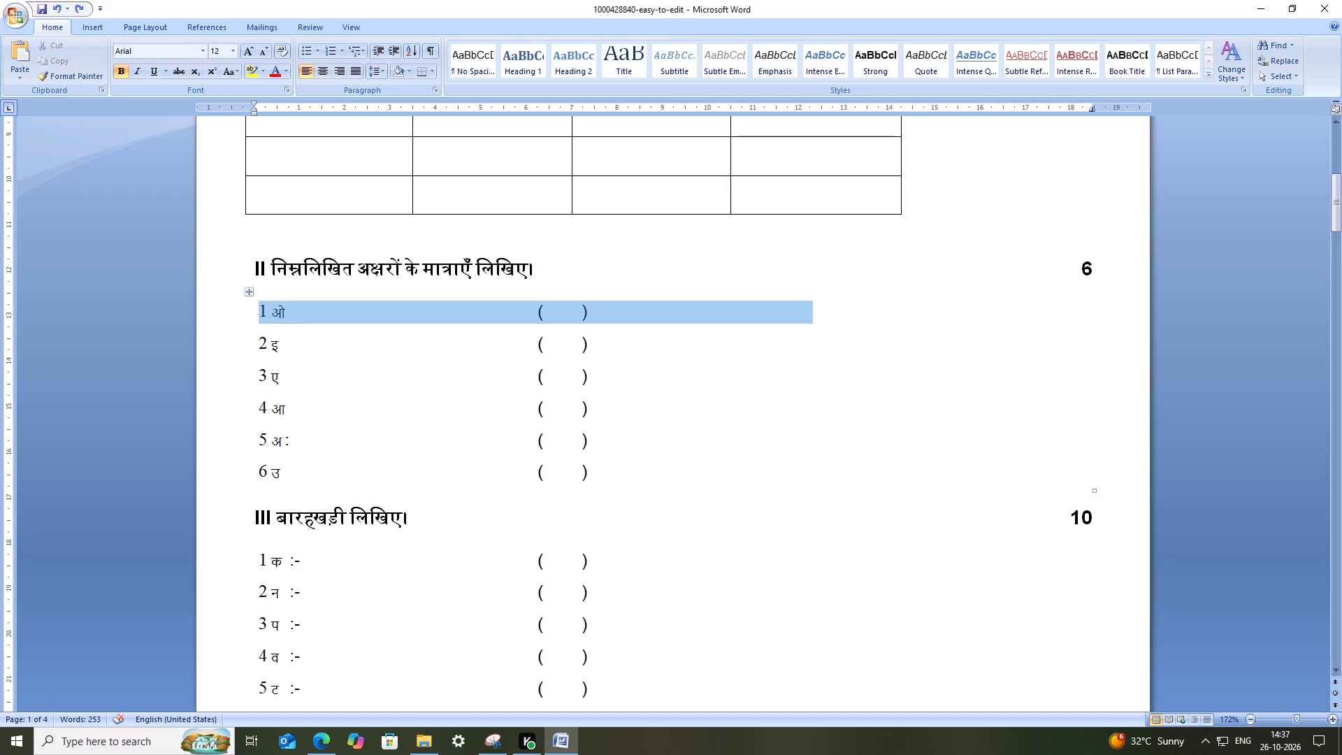
{"action": "left_click_drag", "start_coordinate": [528, 309], "coordinate": [537, 317]}
{"action": "key", "text": "Return"}
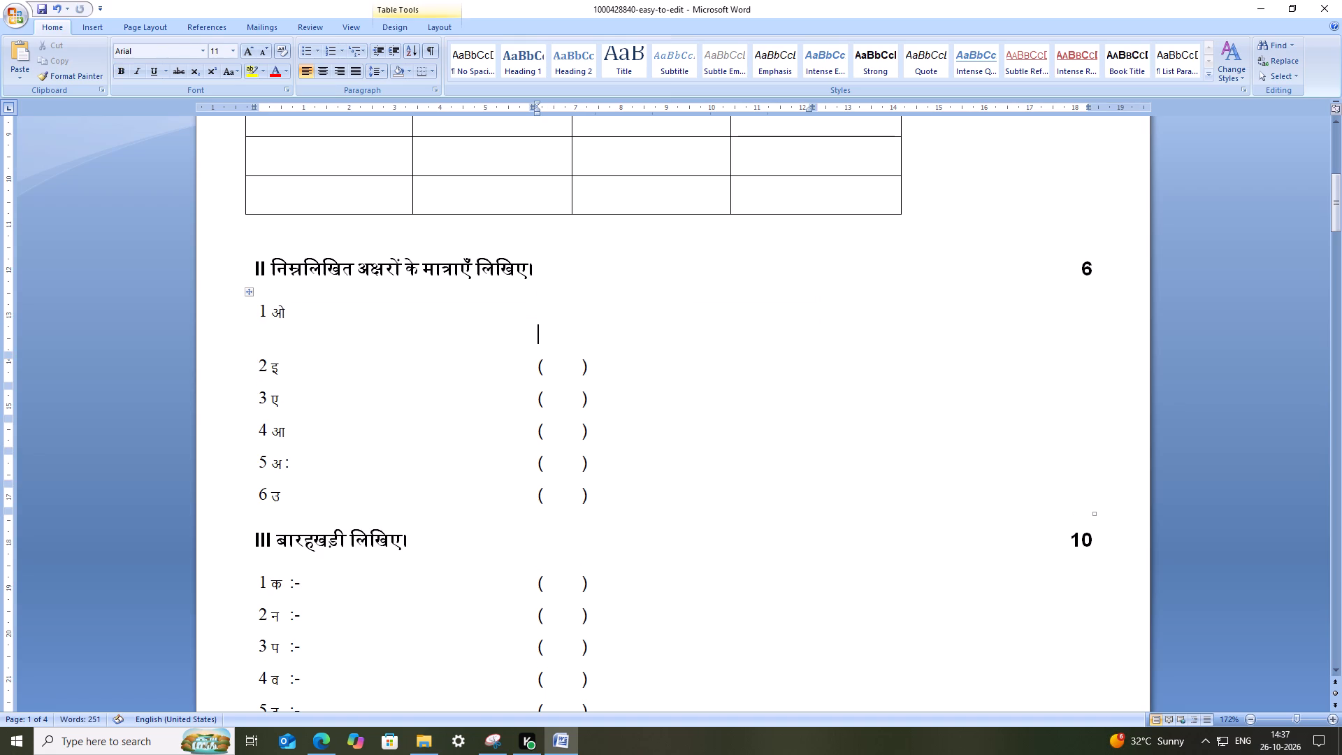
{"action": "key", "text": "ctrl+z"}
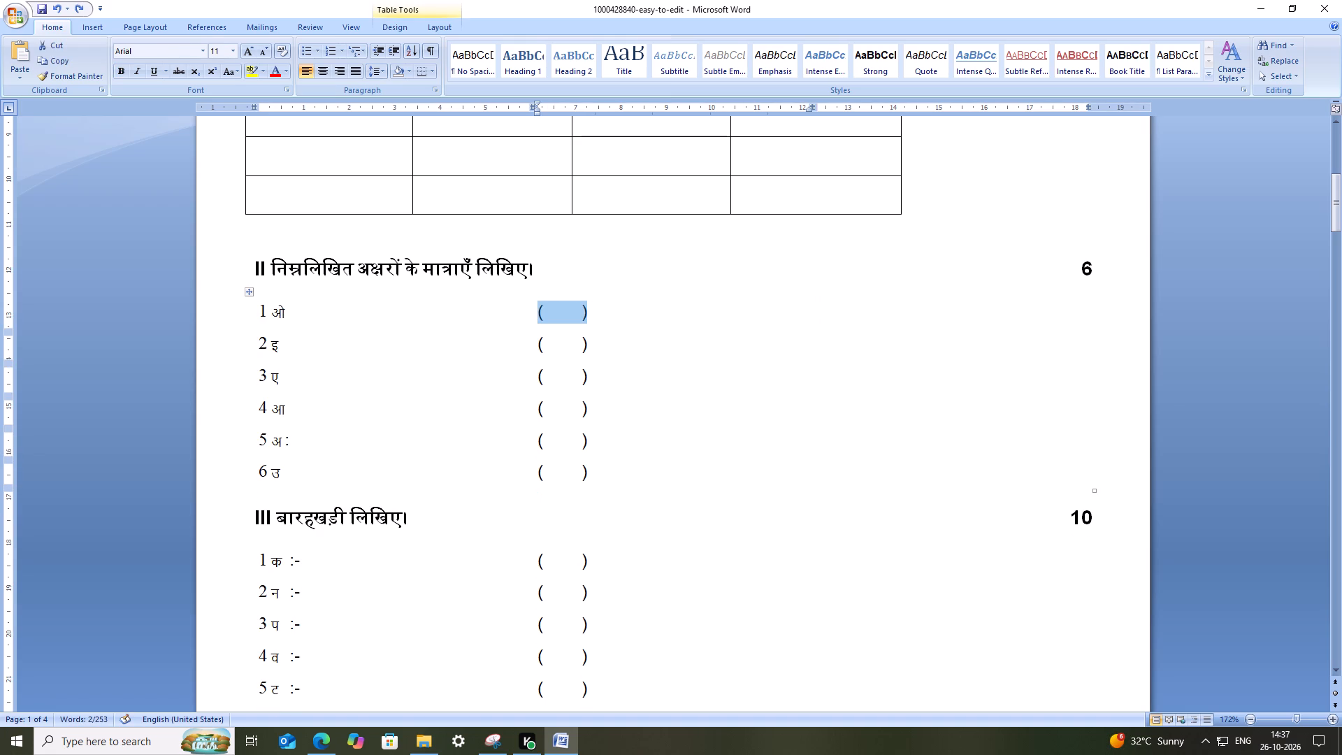
{"action": "key", "text": "BackSpace"}
{"action": "left_click_drag", "start_coordinate": [591, 341], "coordinate": [544, 343]}
{"action": "key", "text": "BackSpace"}
{"action": "left_click_drag", "start_coordinate": [589, 375], "coordinate": [549, 382]}
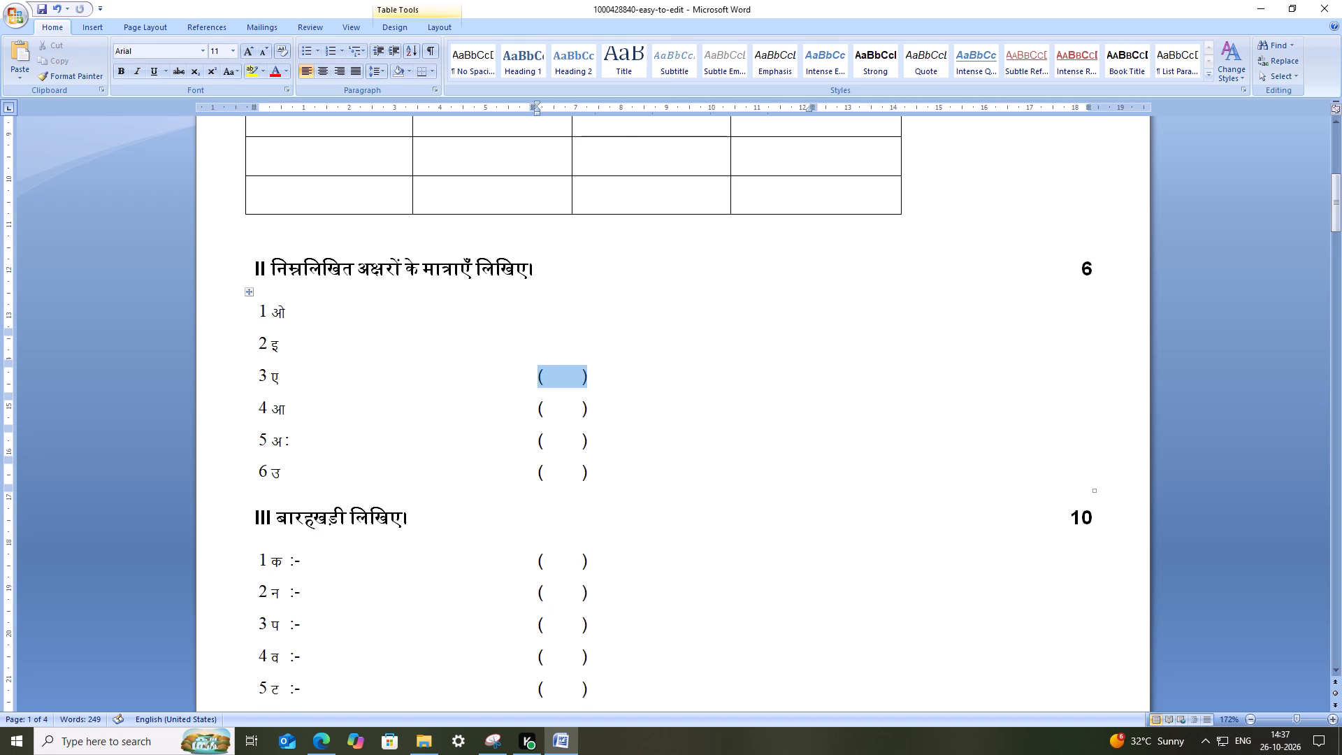
{"action": "left_click_drag", "start_coordinate": [549, 382], "coordinate": [549, 383]}
{"action": "key", "text": "BackSpace"}
{"action": "left_click_drag", "start_coordinate": [594, 408], "coordinate": [554, 417]}
{"action": "key", "text": "BackSpace"}
{"action": "left_click_drag", "start_coordinate": [597, 437], "coordinate": [562, 442]}
{"action": "key", "text": "BackSpace"}
{"action": "left_click_drag", "start_coordinate": [598, 461], "coordinate": [583, 467]}
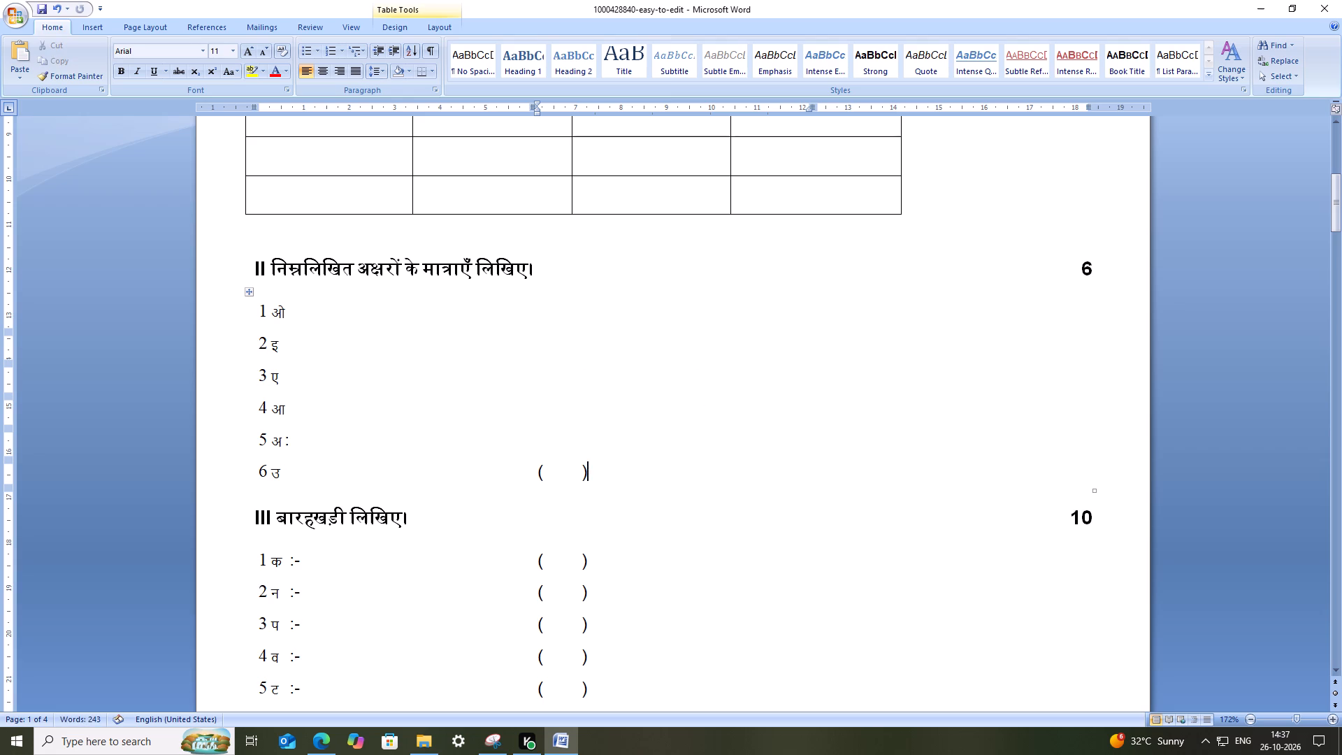
{"action": "left_click_drag", "start_coordinate": [583, 467], "coordinate": [555, 470]}
{"action": "key", "text": "BackSpace"}
{"action": "left_click_drag", "start_coordinate": [506, 373], "coordinate": [500, 368]}
Add a period after each of the item numbers 1 to 6 under question II.
{"action": "left_click", "coordinate": [377, 323]}
{"action": "key", "text": "space"}
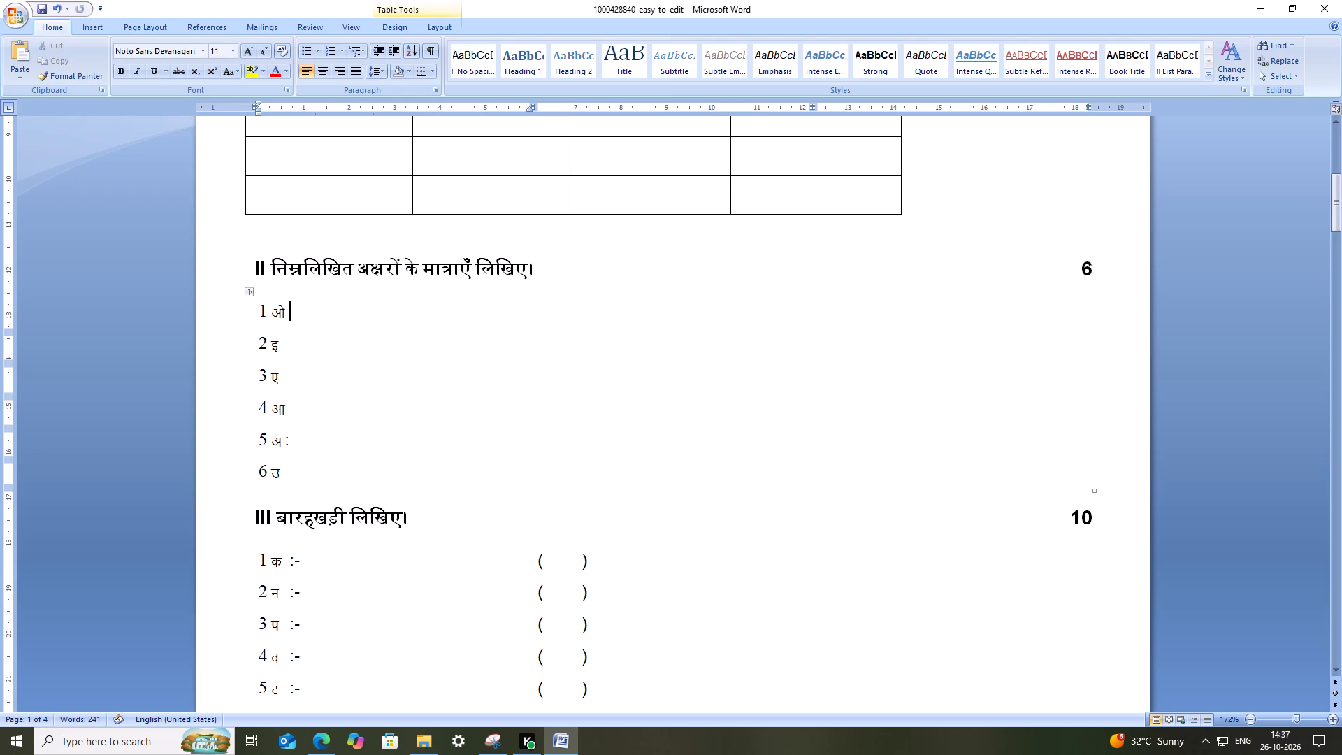
{"action": "left_click", "coordinate": [266, 314]}
{"action": "key", "text": "period"}
{"action": "left_click", "coordinate": [270, 345]}
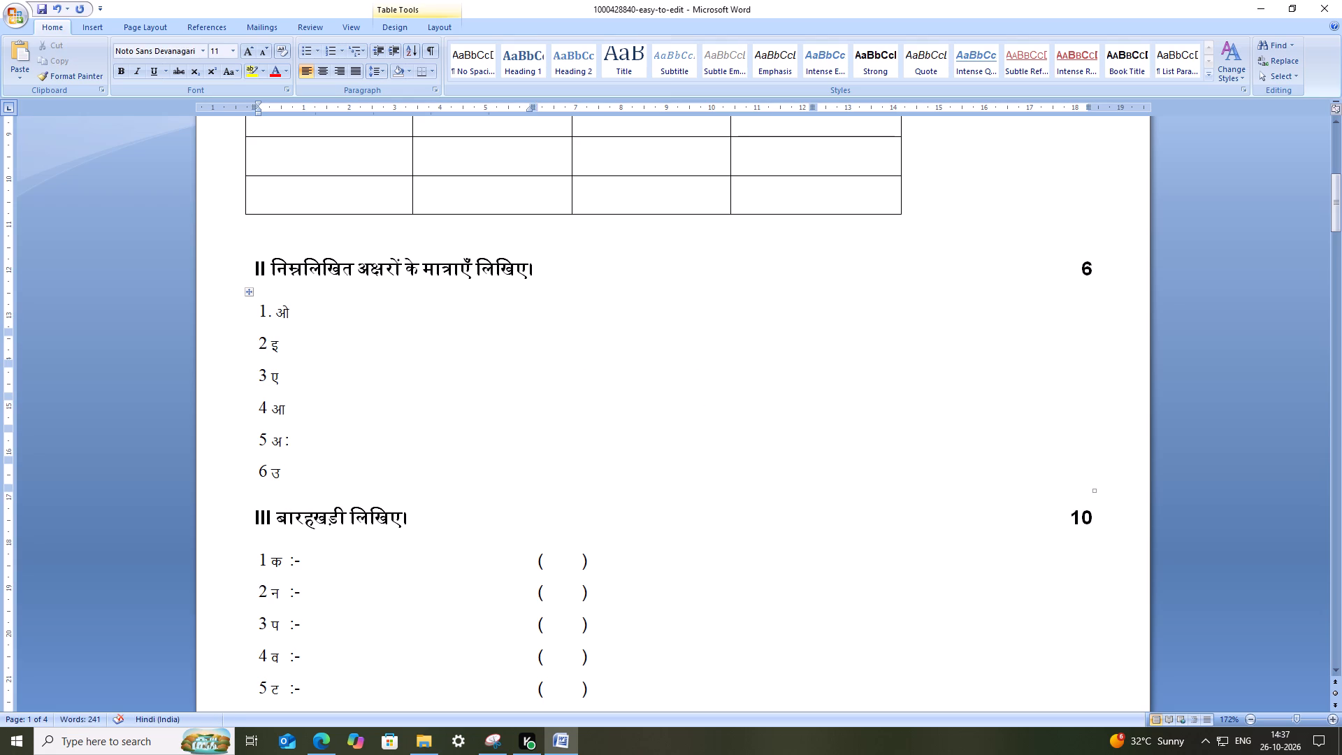
{"action": "type", "text": "."}
{"action": "key", "text": "space"}
{"action": "left_click", "coordinate": [263, 378]}
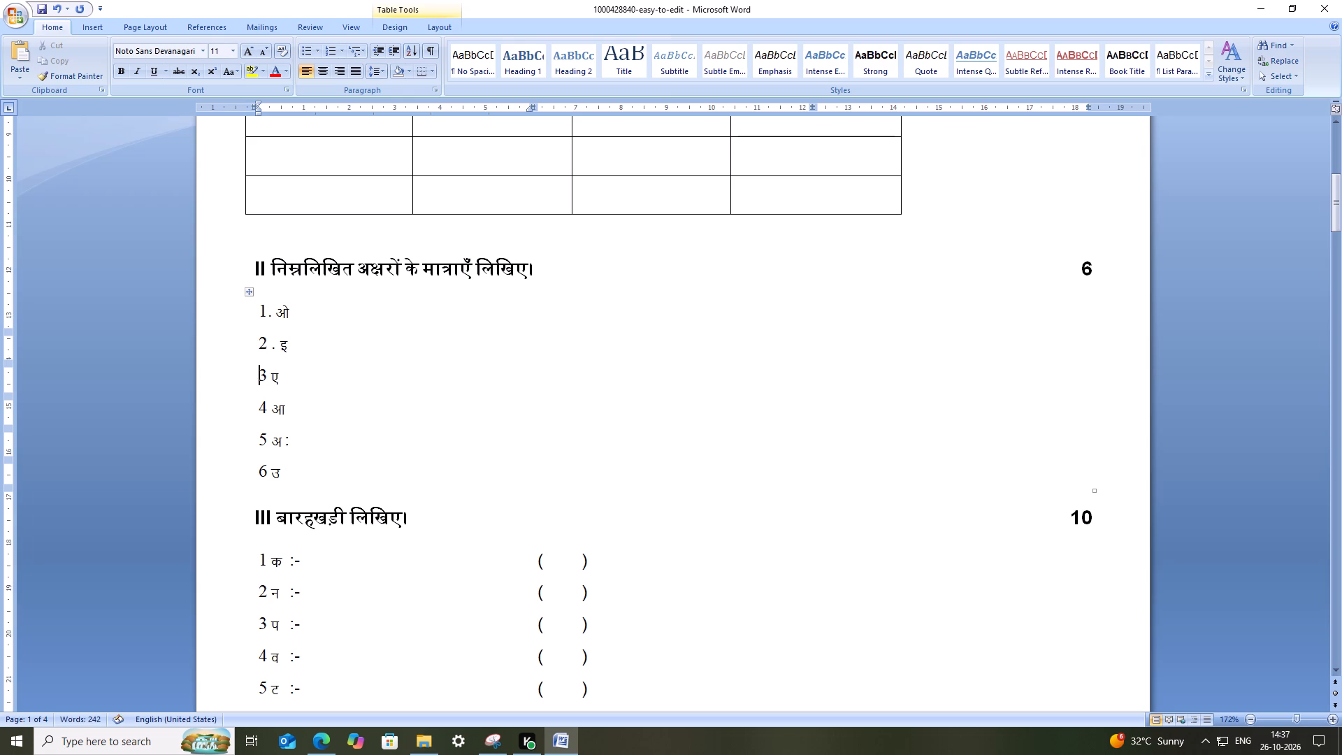
{"action": "left_click", "coordinate": [267, 379]}
{"action": "key", "text": "period"}
{"action": "key", "text": "space"}
{"action": "left_click", "coordinate": [270, 411]}
{"action": "key", "text": "Left"}
{"action": "type", "text": "."}
{"action": "key", "text": "space"}
{"action": "left_click", "coordinate": [265, 441]}
{"action": "key", "text": "period"}
{"action": "key", "text": "space"}
{"action": "left_click", "coordinate": [265, 469]}
{"action": "key", "text": "period"}
{"action": "key", "text": "space"}
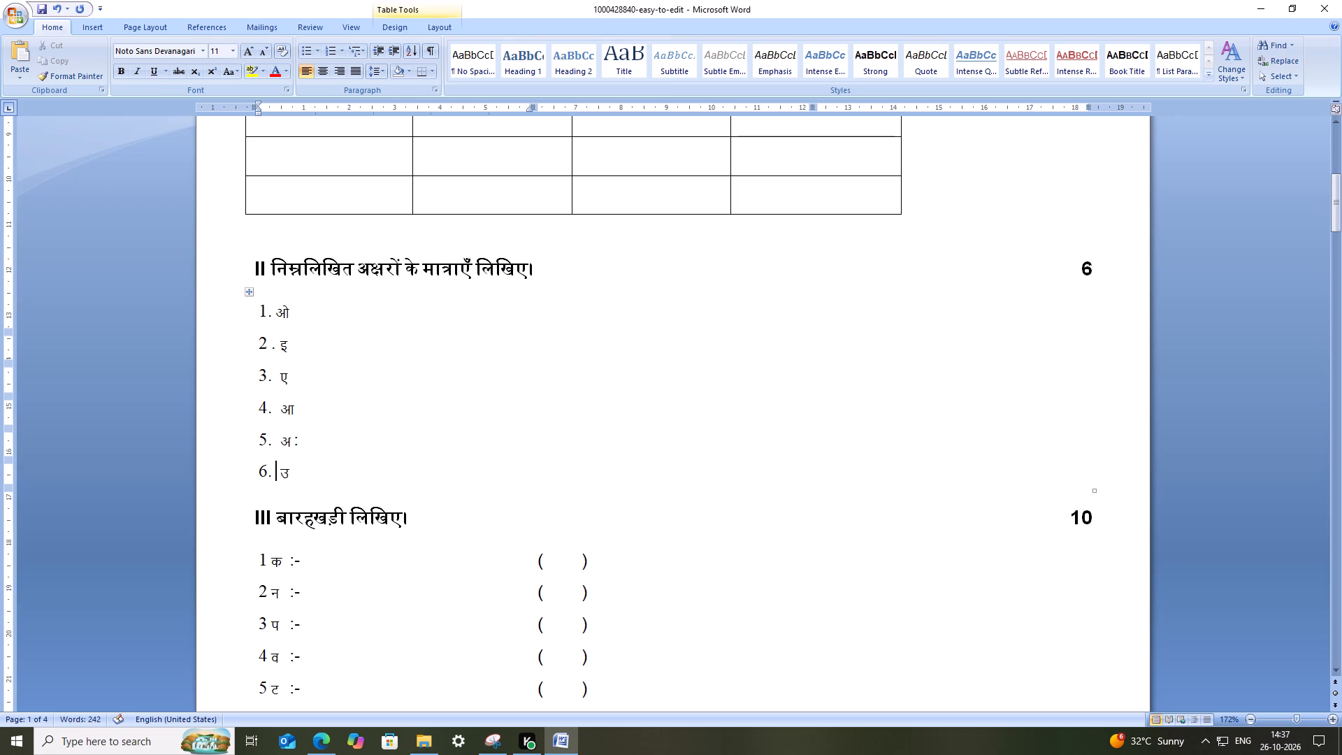
Save the document.
{"action": "key", "text": "ctrl+s"}
{"action": "key", "text": "ctrl+s"}
Add a blank answer line of 12 underscores after ओ in item 1 of question II and save.
{"action": "left_click", "coordinate": [354, 312]}
{"action": "key", "text": "space"}
{"action": "key", "text": "space"}
{"action": "key", "text": "shift+underscore"}
{"action": "key", "text": "shift+underscore"}
{"action": "key", "text": "shift+underscore"}
{"action": "key", "text": "shift+underscore"}
{"action": "key", "text": "shift+underscore"}
{"action": "key", "text": "shift+underscore"}
{"action": "key", "text": "shift+underscore"}
{"action": "key", "text": "shift+underscore"}
{"action": "key", "text": "shift+underscore"}
{"action": "key", "text": "shift+underscore"}
{"action": "key", "text": "shift+underscore"}
{"action": "key", "text": "shift+underscore"}
{"action": "key", "text": "shift+underscore"}
{"action": "key", "text": "shift+underscore"}
{"action": "key", "text": "shift+underscore"}
{"action": "key", "text": "shift+underscore"}
{"action": "key", "text": "shift+underscore"}
{"action": "key", "text": "BackSpace"}
{"action": "key", "text": "BackSpace"}
{"action": "key", "text": "BackSpace"}
{"action": "key", "text": "BackSpace"}
{"action": "key", "text": "BackSpace"}
{"action": "key", "text": "ctrl+s"}
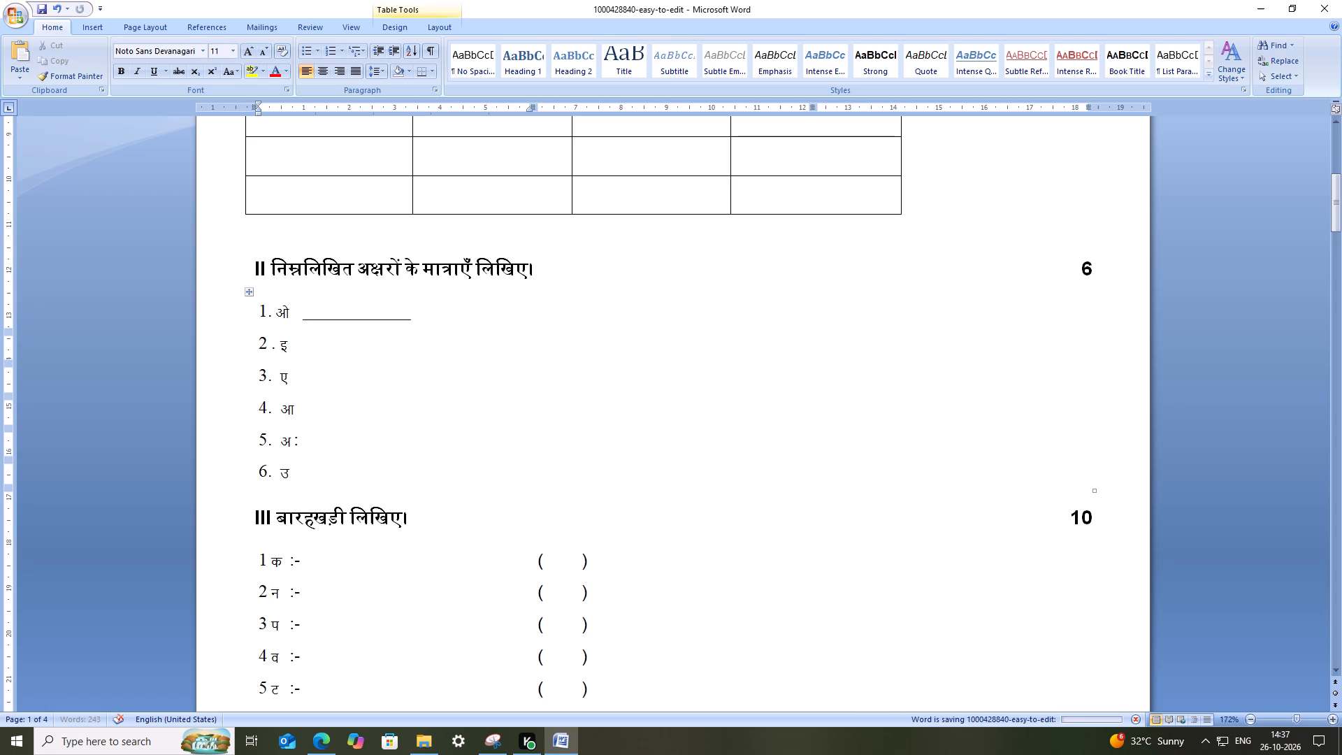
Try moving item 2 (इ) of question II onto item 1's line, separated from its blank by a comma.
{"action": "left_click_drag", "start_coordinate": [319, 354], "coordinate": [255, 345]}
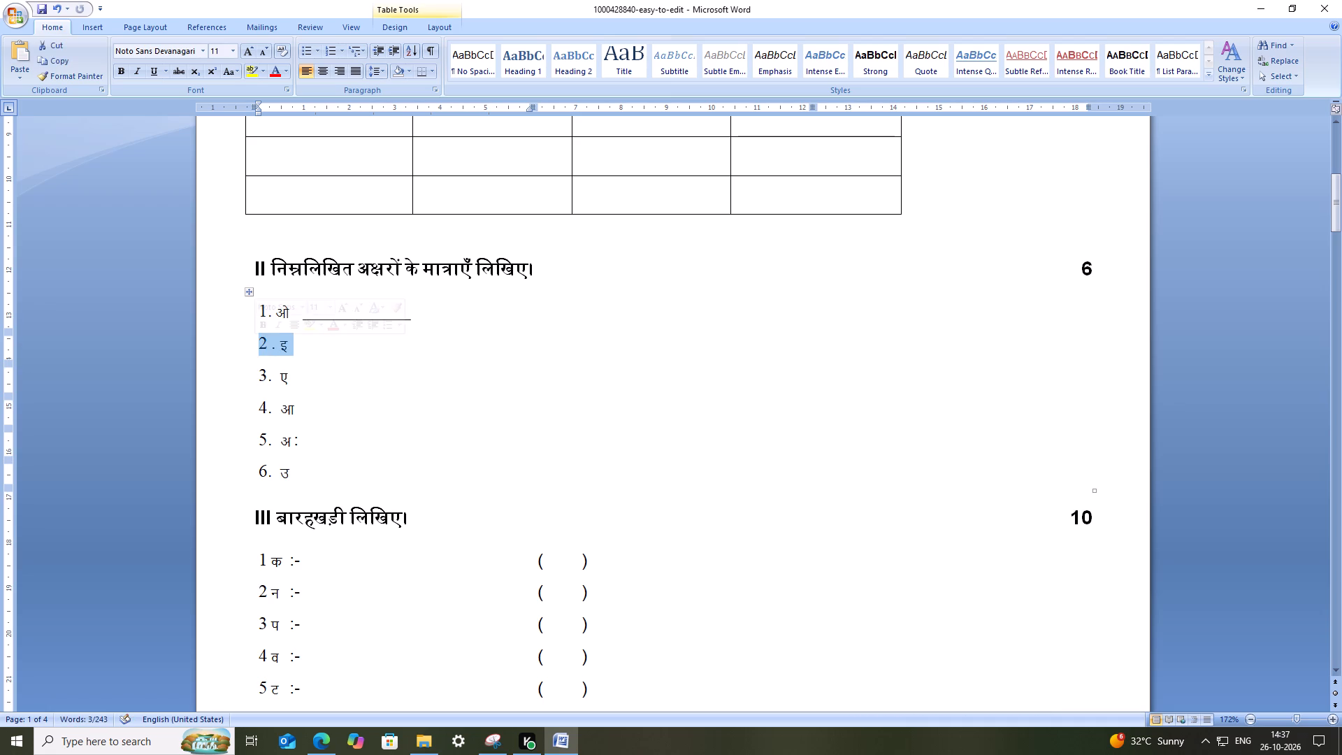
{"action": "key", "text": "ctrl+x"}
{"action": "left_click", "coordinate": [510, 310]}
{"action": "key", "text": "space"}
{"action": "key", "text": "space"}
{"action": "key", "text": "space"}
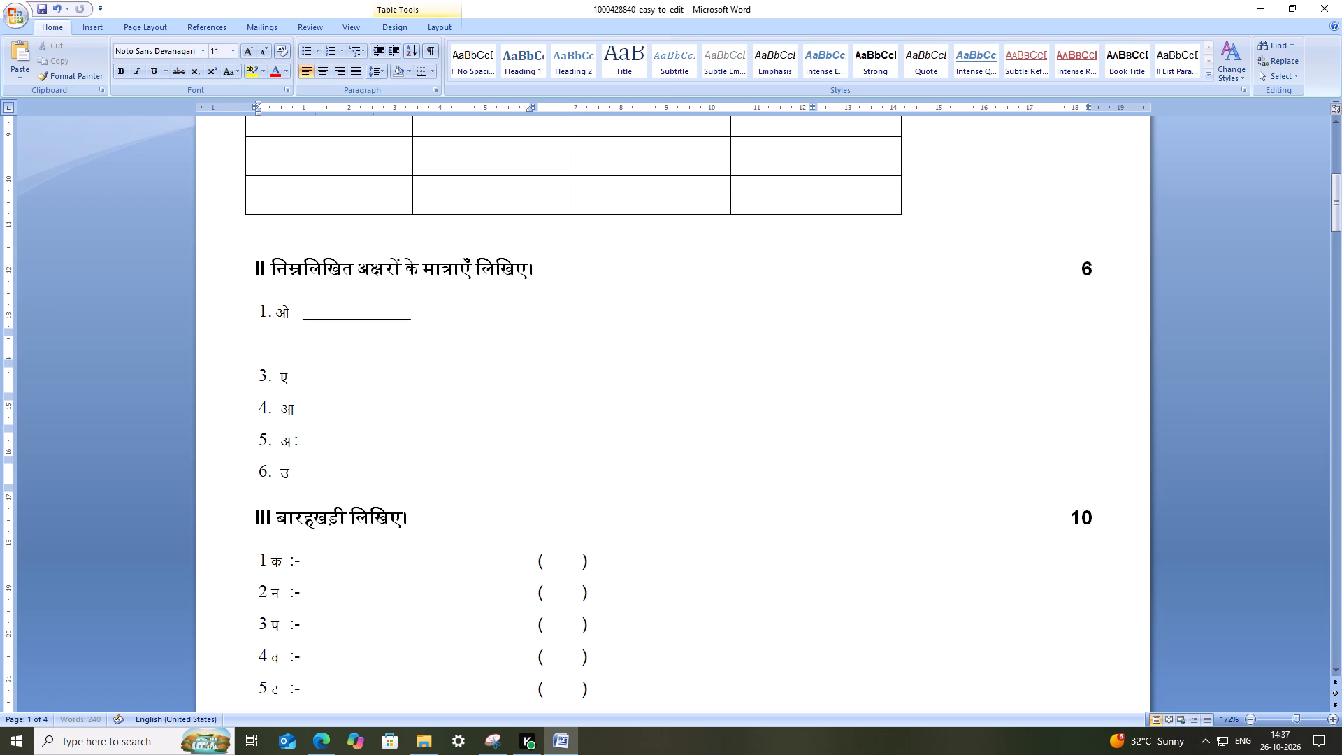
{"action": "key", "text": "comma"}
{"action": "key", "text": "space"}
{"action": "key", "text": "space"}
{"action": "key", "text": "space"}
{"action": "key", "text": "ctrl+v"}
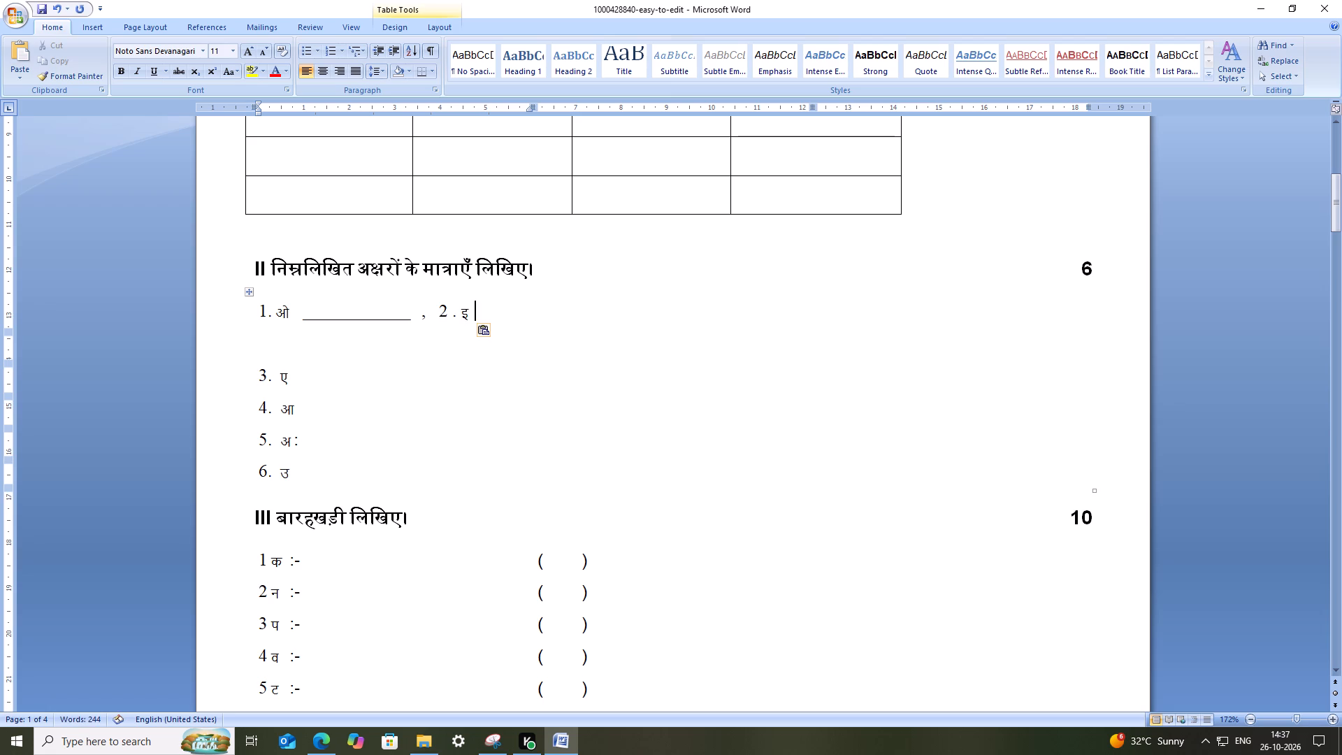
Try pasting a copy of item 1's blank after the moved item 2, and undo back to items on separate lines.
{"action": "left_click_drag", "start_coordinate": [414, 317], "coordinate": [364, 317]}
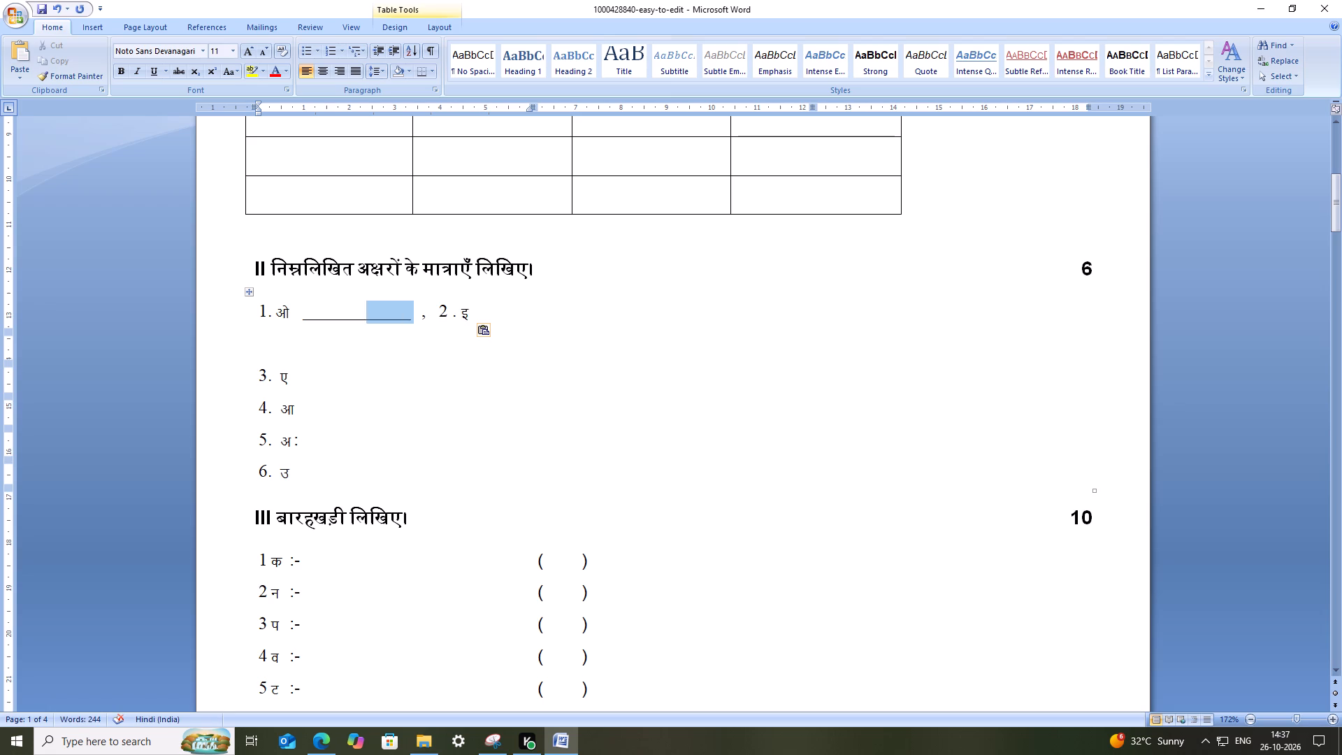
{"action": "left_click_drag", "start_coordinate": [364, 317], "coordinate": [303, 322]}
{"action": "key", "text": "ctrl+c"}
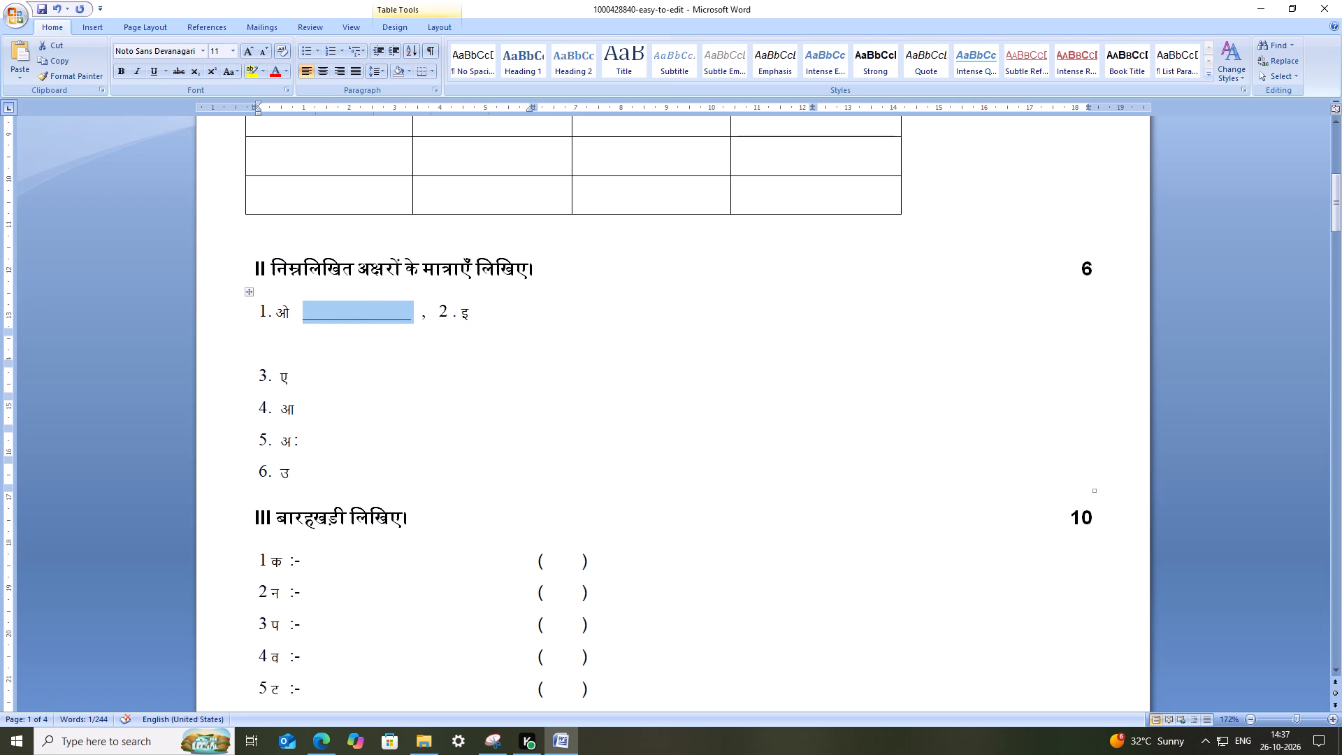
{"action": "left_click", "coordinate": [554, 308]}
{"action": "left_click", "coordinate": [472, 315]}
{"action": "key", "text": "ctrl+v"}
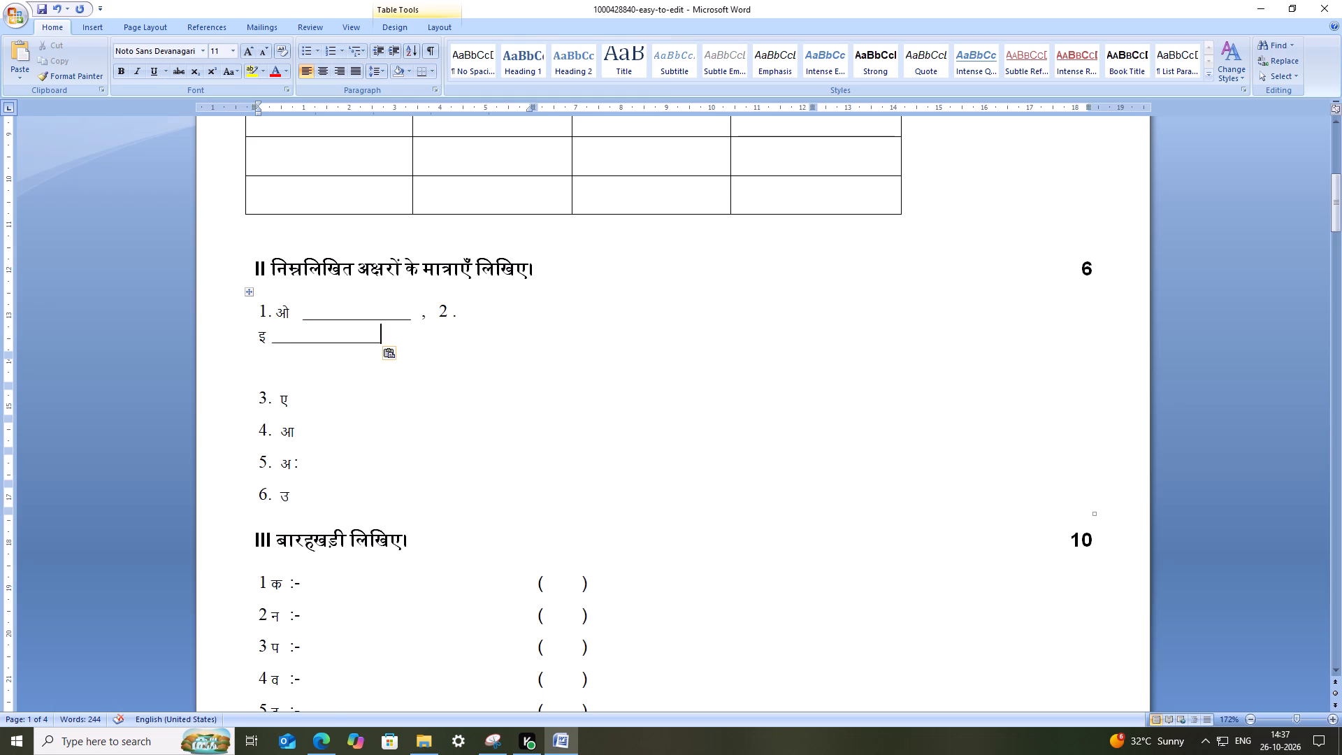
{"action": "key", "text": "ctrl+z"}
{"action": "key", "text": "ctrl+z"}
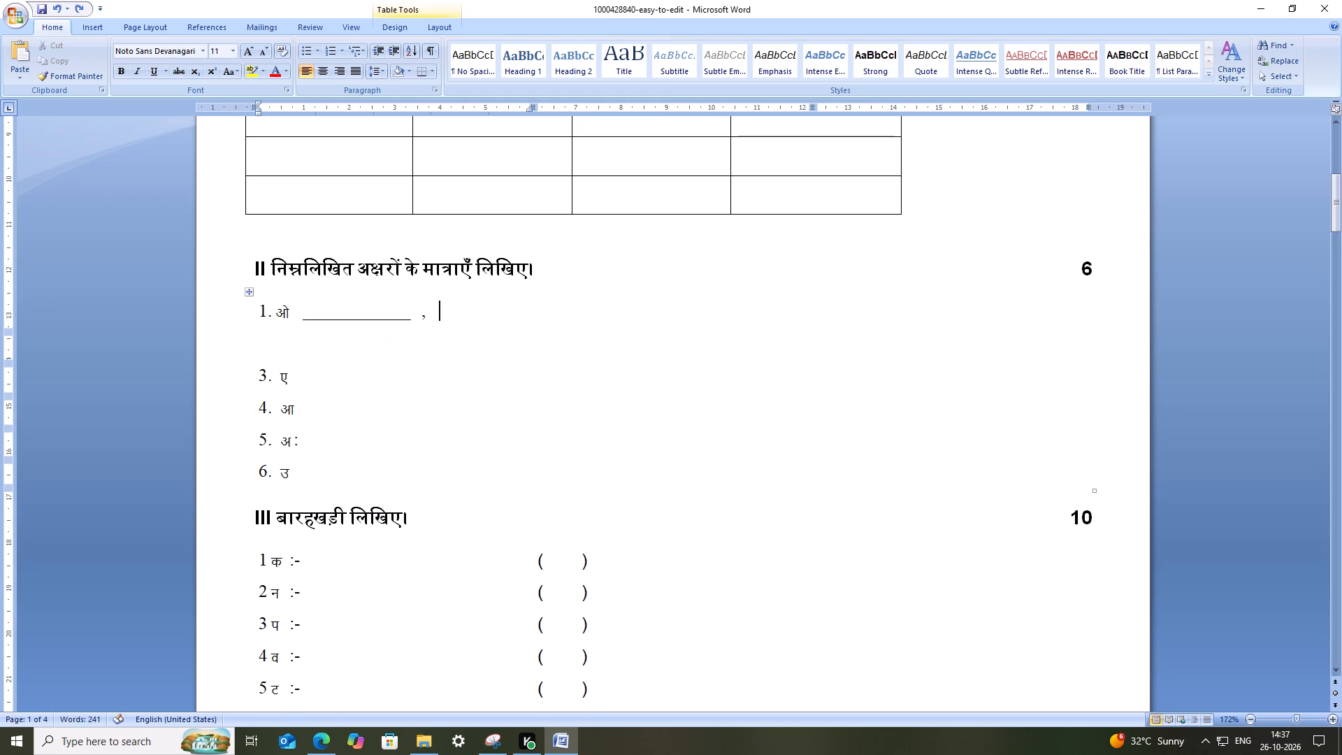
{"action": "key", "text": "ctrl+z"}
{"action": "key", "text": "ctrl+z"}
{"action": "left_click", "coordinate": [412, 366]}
Copy item 1's underscore answer blank in question II and paste it after items 2 (इ), 3 (ए) and 4 (आ).
{"action": "left_click_drag", "start_coordinate": [432, 322], "coordinate": [304, 322]}
{"action": "key", "text": "ctrl+c"}
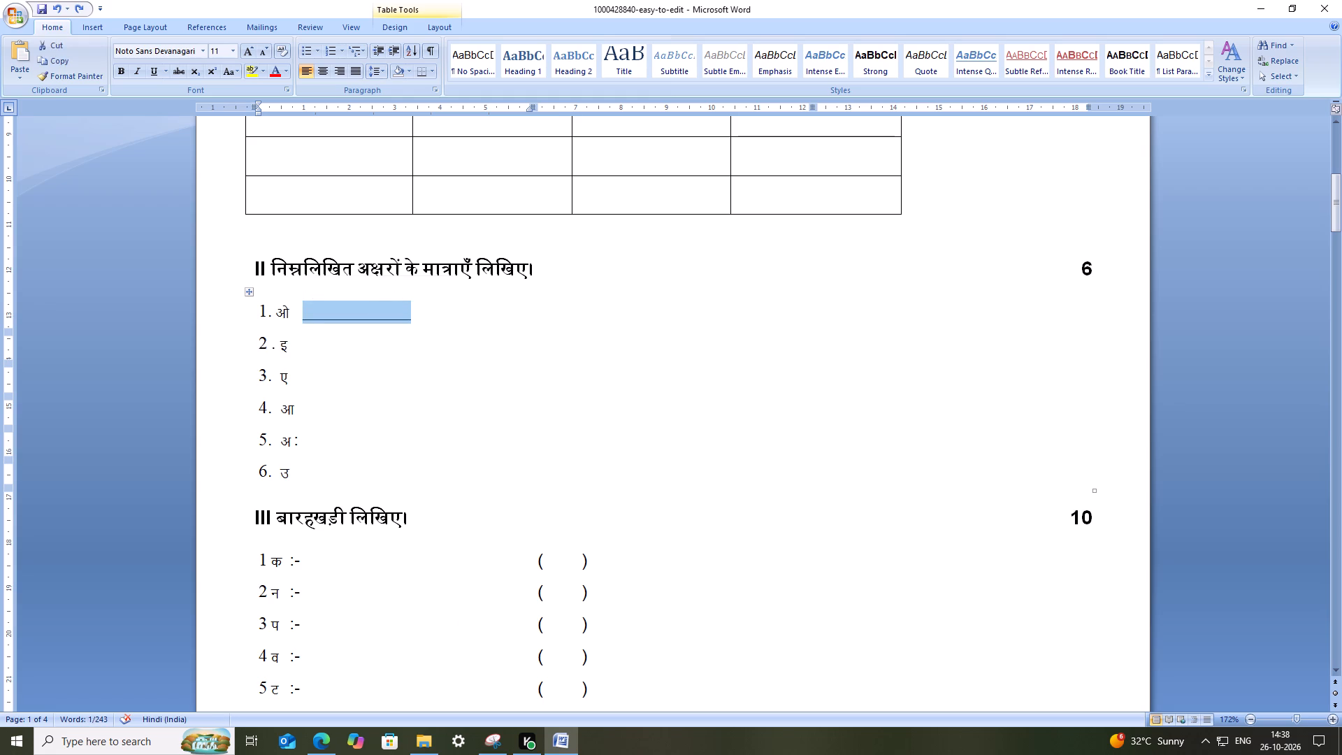
{"action": "left_click", "coordinate": [340, 355]}
{"action": "key", "text": "space"}
{"action": "key", "text": "ctrl+v"}
{"action": "left_click", "coordinate": [353, 373]}
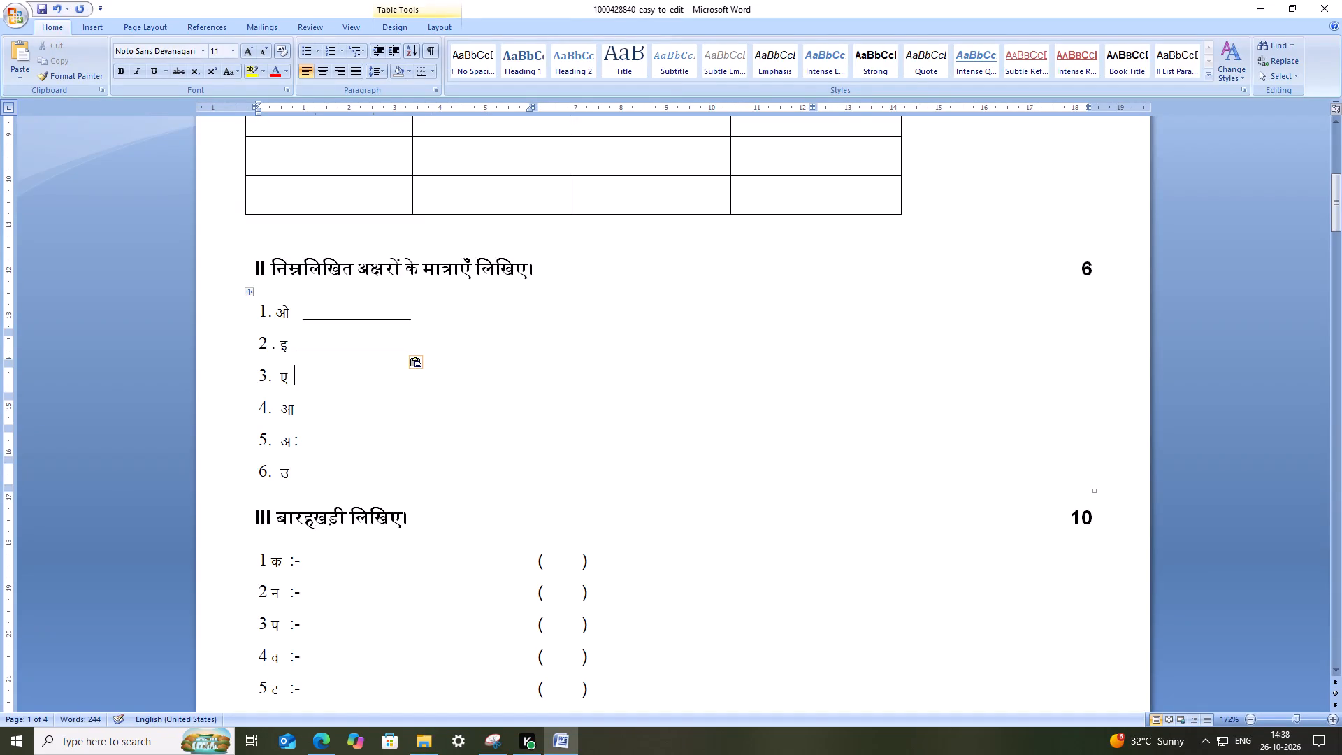
{"action": "key", "text": "space"}
{"action": "key", "text": "ctrl+v"}
{"action": "left_click", "coordinate": [359, 406]}
{"action": "key", "text": "space"}
{"action": "key", "text": "space"}
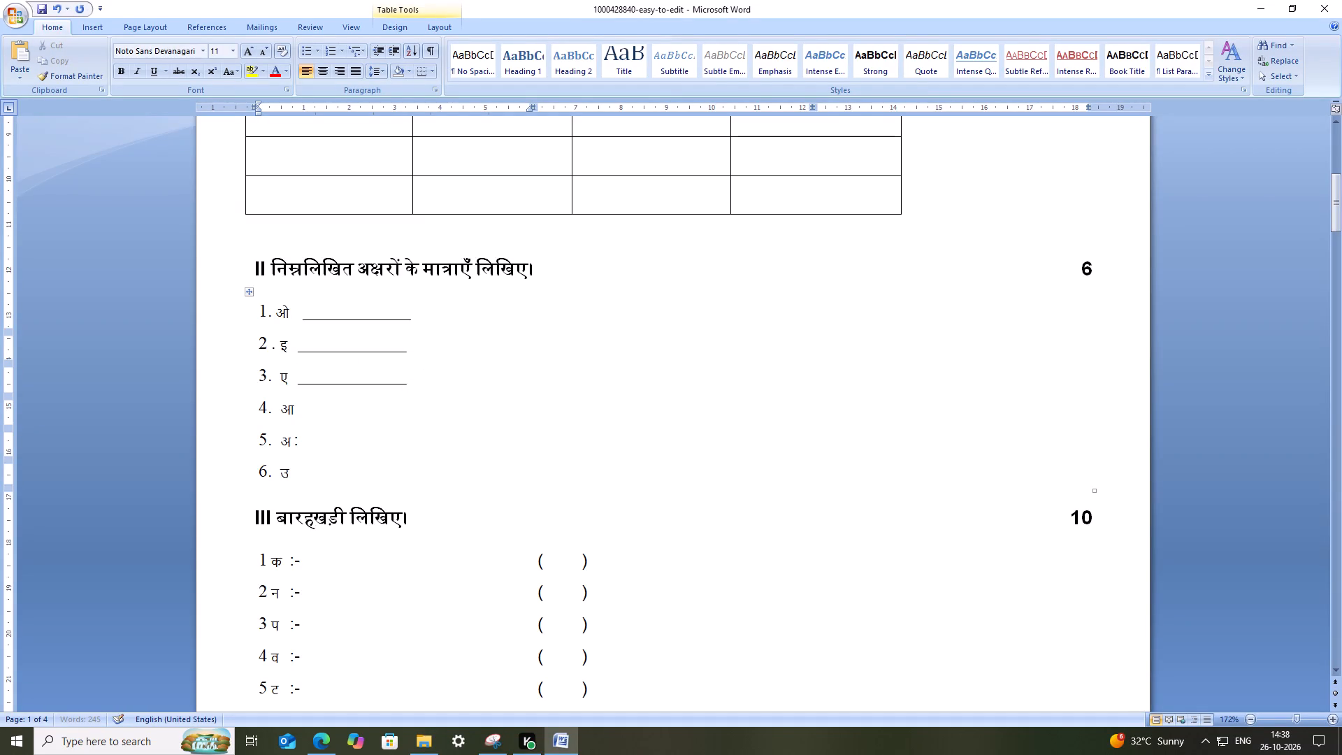
{"action": "key", "text": "ctrl+v"}
Paste the same answer blank after items 5 (अः) and 6 (उ) of question II and save the document.
{"action": "left_click", "coordinate": [389, 447]}
{"action": "key", "text": "space"}
{"action": "key", "text": "space"}
{"action": "key", "text": "ctrl+v"}
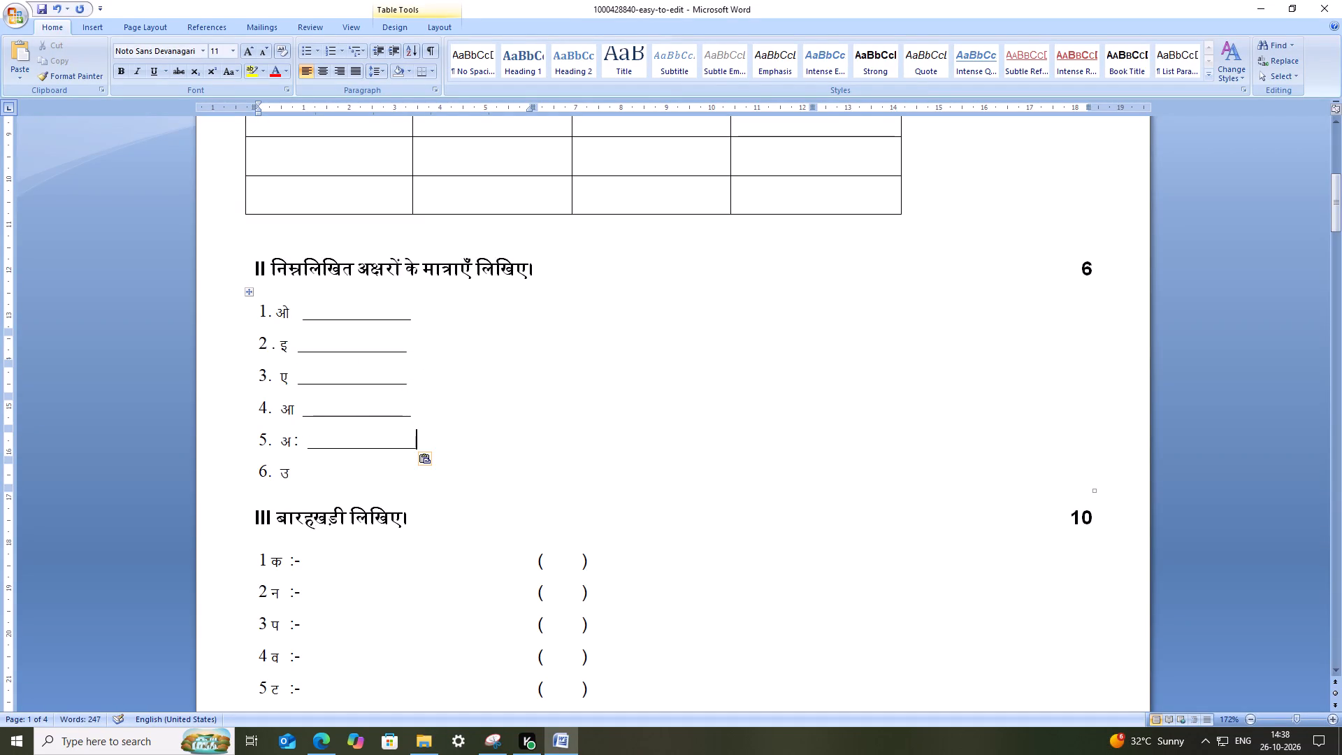
{"action": "left_click", "coordinate": [403, 481]}
{"action": "key", "text": "space"}
{"action": "key", "text": "space"}
{"action": "key", "text": "ctrl+v"}
{"action": "left_click", "coordinate": [611, 419]}
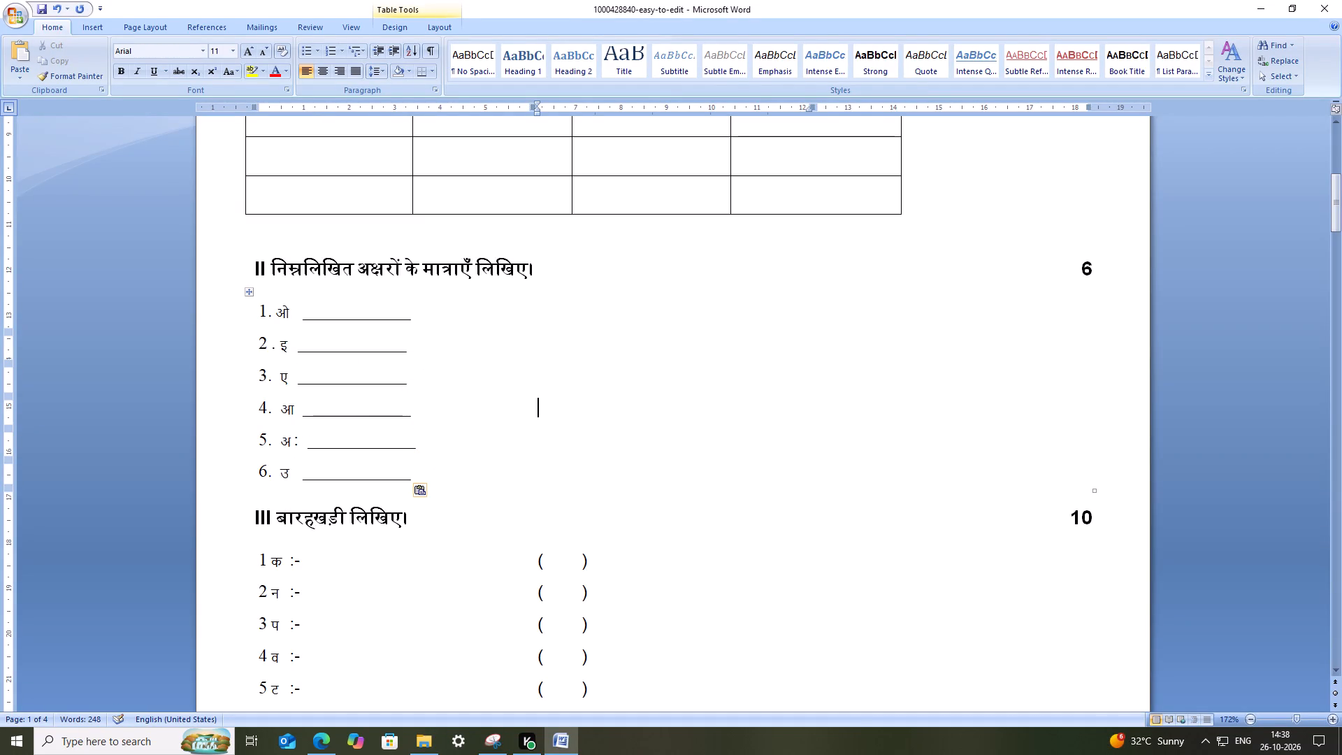
{"action": "key", "text": "ctrl+s"}
{"action": "key", "text": "ctrl+s"}
{"action": "left_click", "coordinate": [644, 401]}
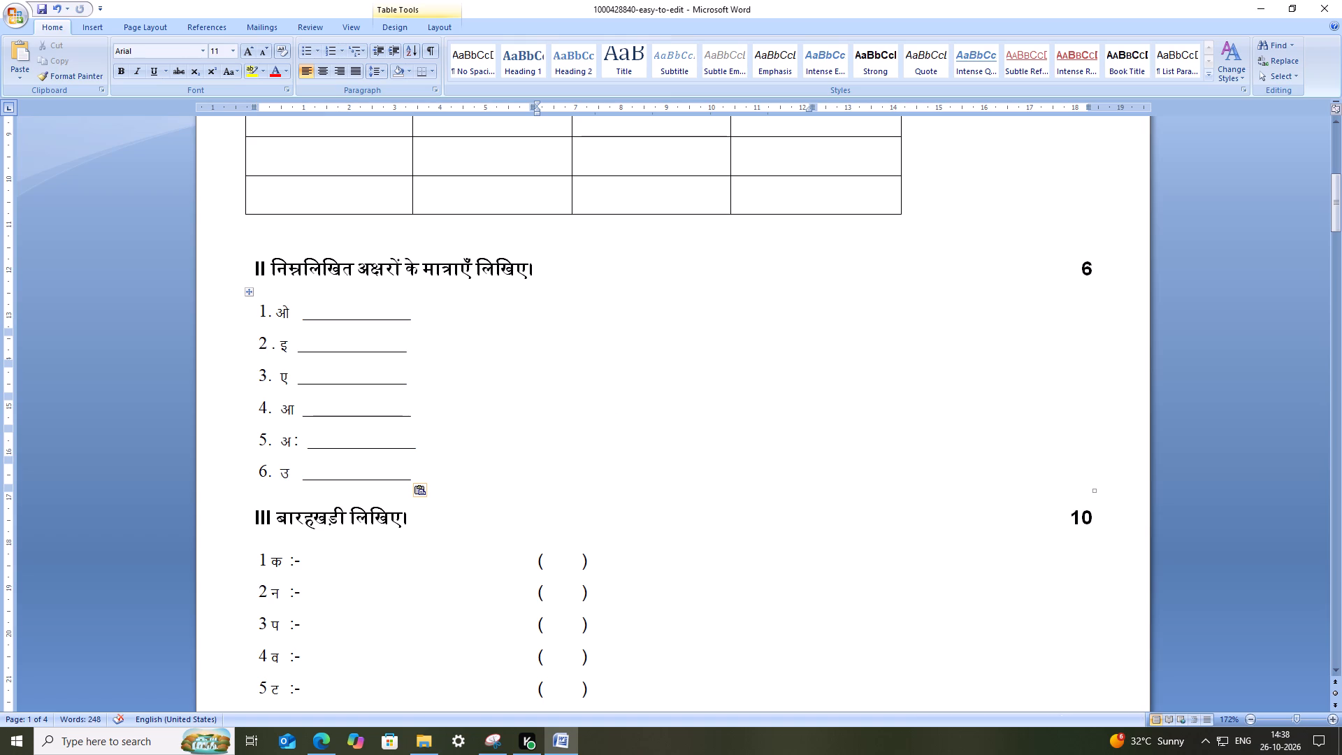
Delete the empty answer parentheses from all five items of question III.
{"action": "scroll", "coordinate": [644, 401], "scroll_direction": "down", "scroll_amount": 2}
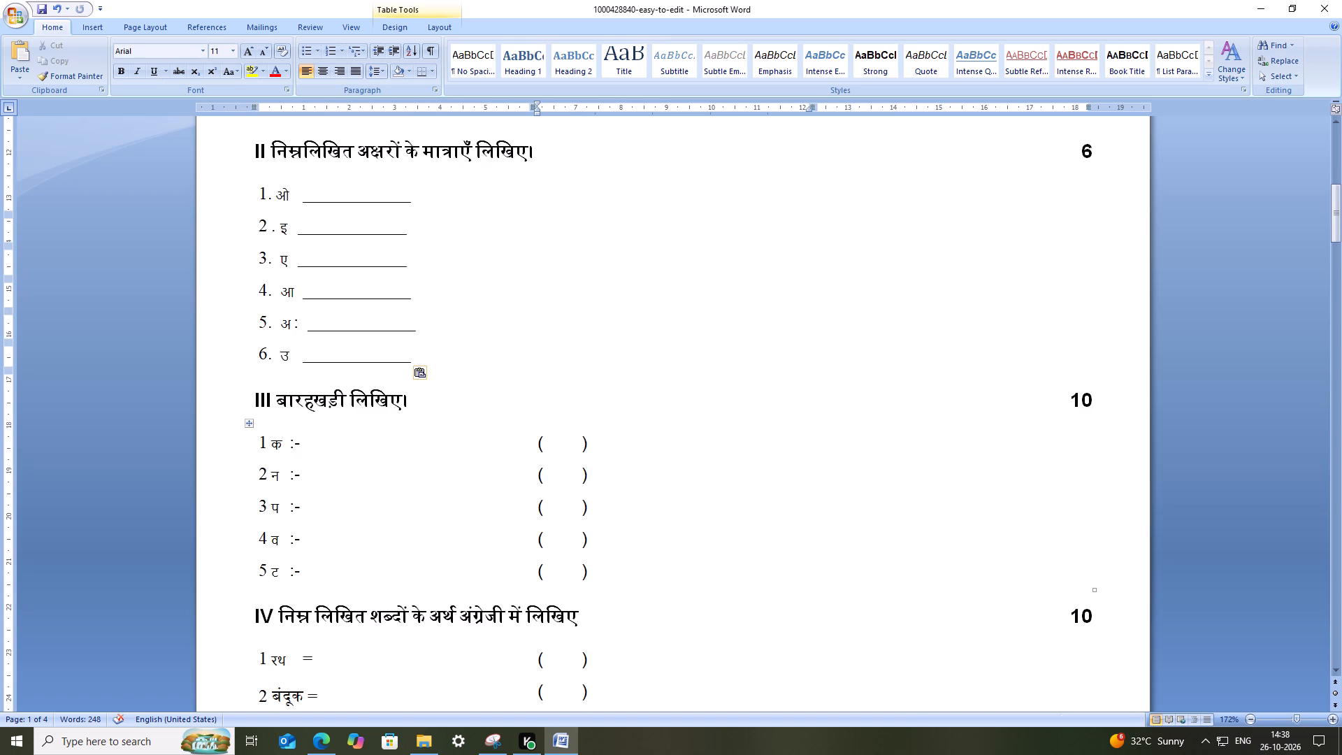
{"action": "left_click_drag", "start_coordinate": [591, 443], "coordinate": [537, 447]}
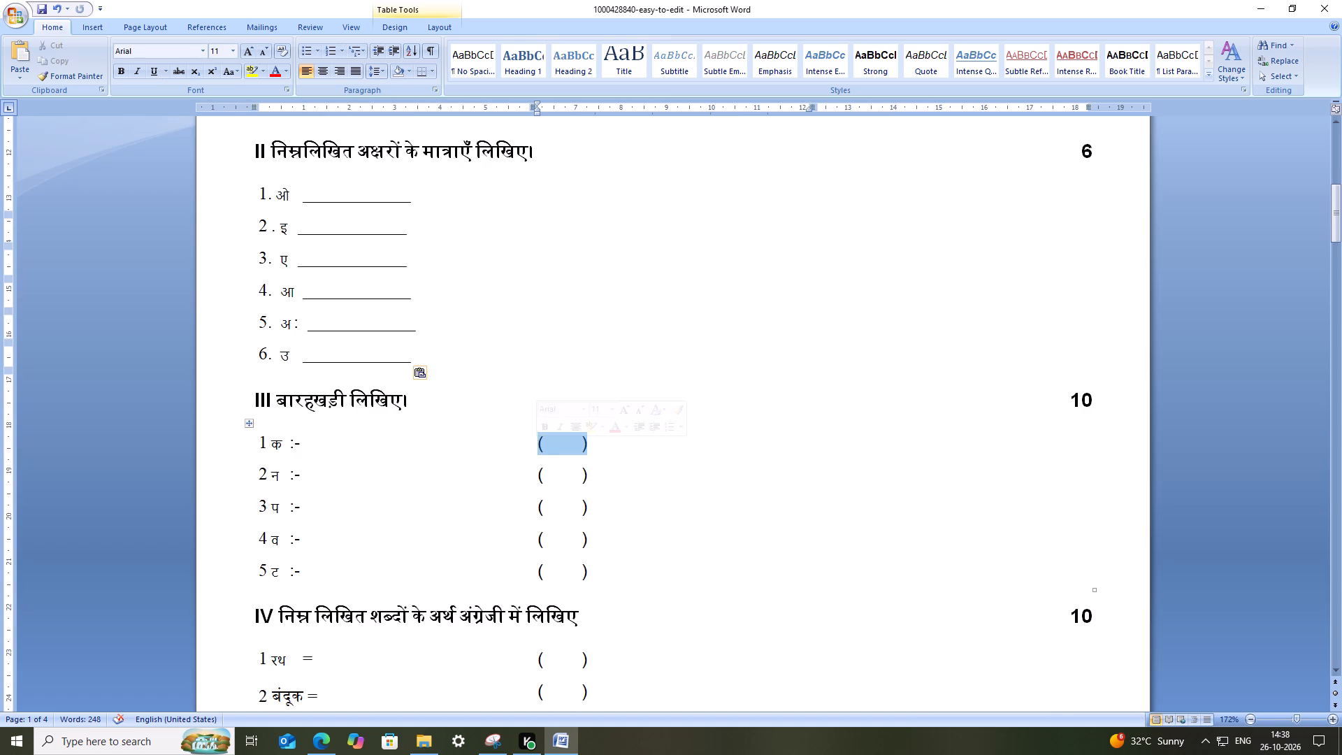
{"action": "key", "text": "BackSpace"}
{"action": "left_click_drag", "start_coordinate": [591, 472], "coordinate": [553, 472]}
{"action": "key", "text": "BackSpace"}
{"action": "left_click_drag", "start_coordinate": [603, 508], "coordinate": [548, 512]}
{"action": "key", "text": "BackSpace"}
{"action": "left_click_drag", "start_coordinate": [600, 543], "coordinate": [552, 545]}
{"action": "key", "text": "BackSpace"}
{"action": "left_click_drag", "start_coordinate": [601, 565], "coordinate": [554, 568]}
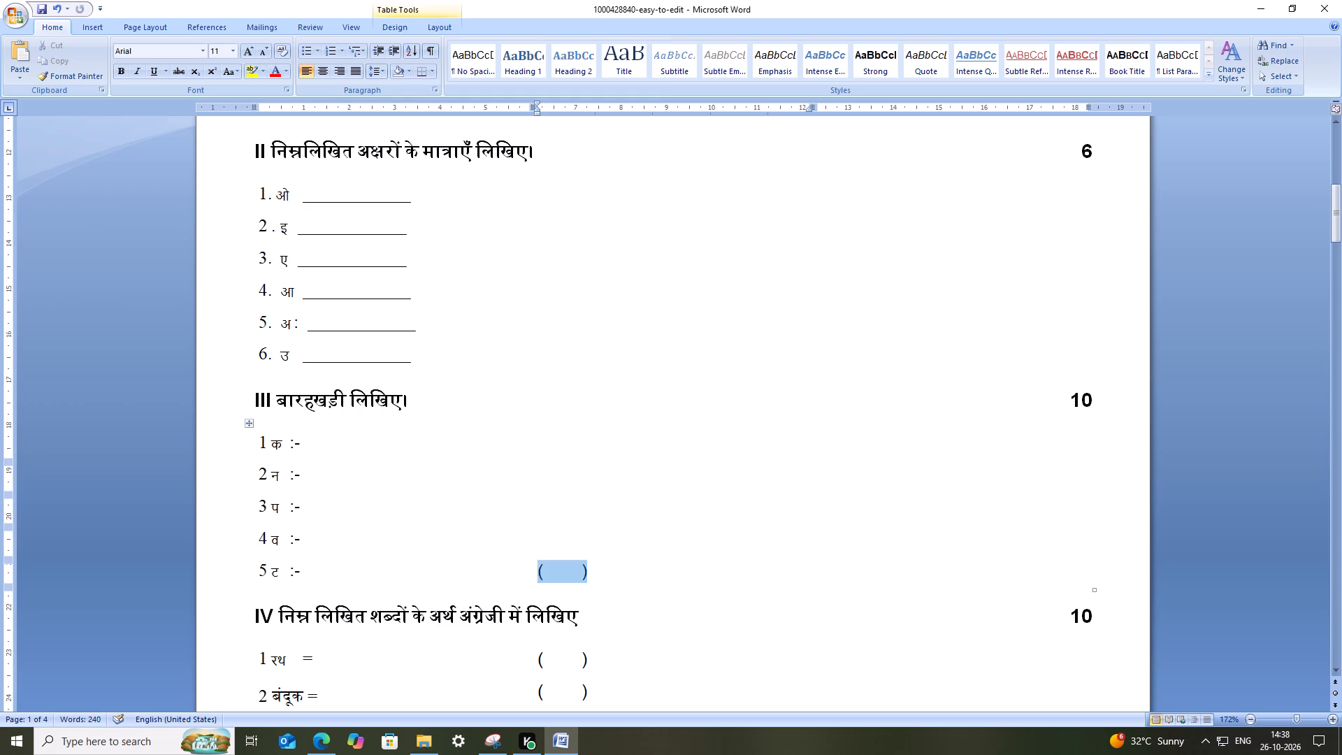
{"action": "left_click_drag", "start_coordinate": [554, 568], "coordinate": [554, 568]}
{"action": "key", "text": "BackSpace"}
{"action": "left_click", "coordinate": [568, 488]}
Add three blank lines below item 1 (क) of question III, saving the document along the way.
{"action": "left_click", "coordinate": [394, 454]}
{"action": "key", "text": "Return"}
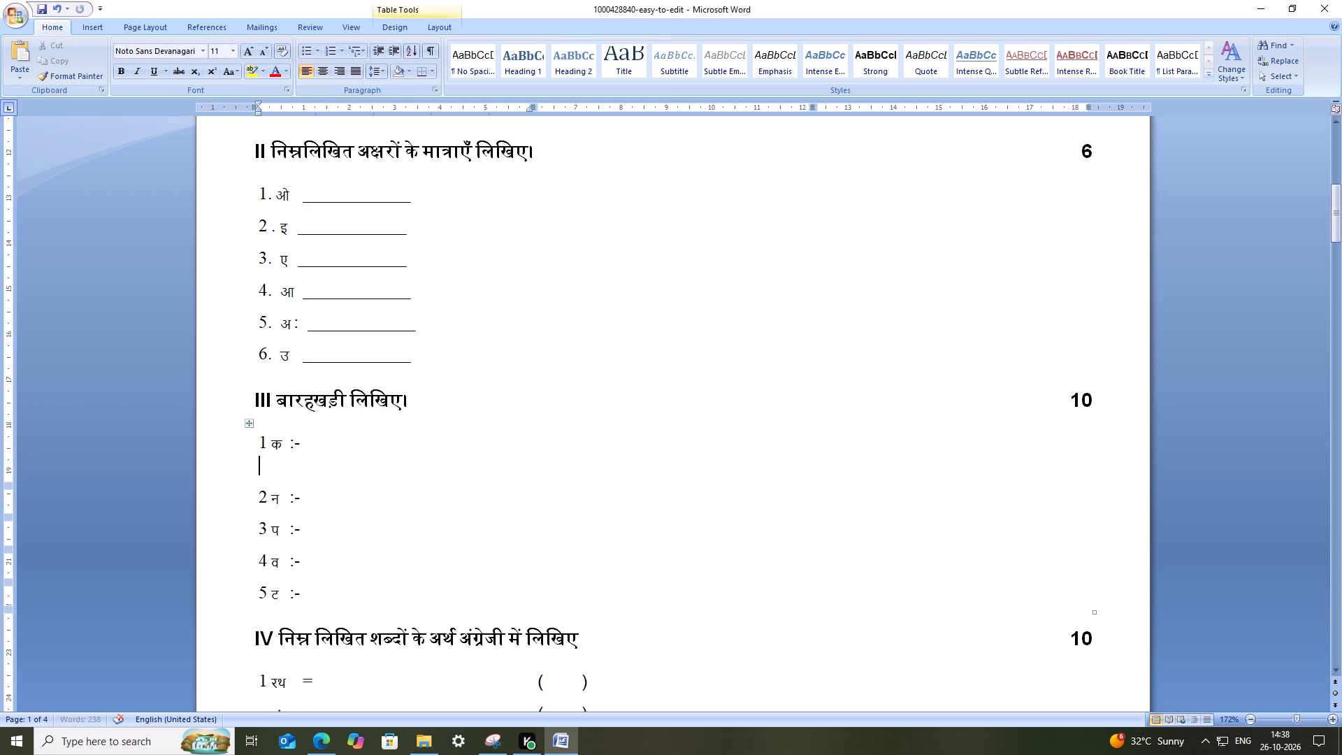
{"action": "key", "text": "ctrl+s"}
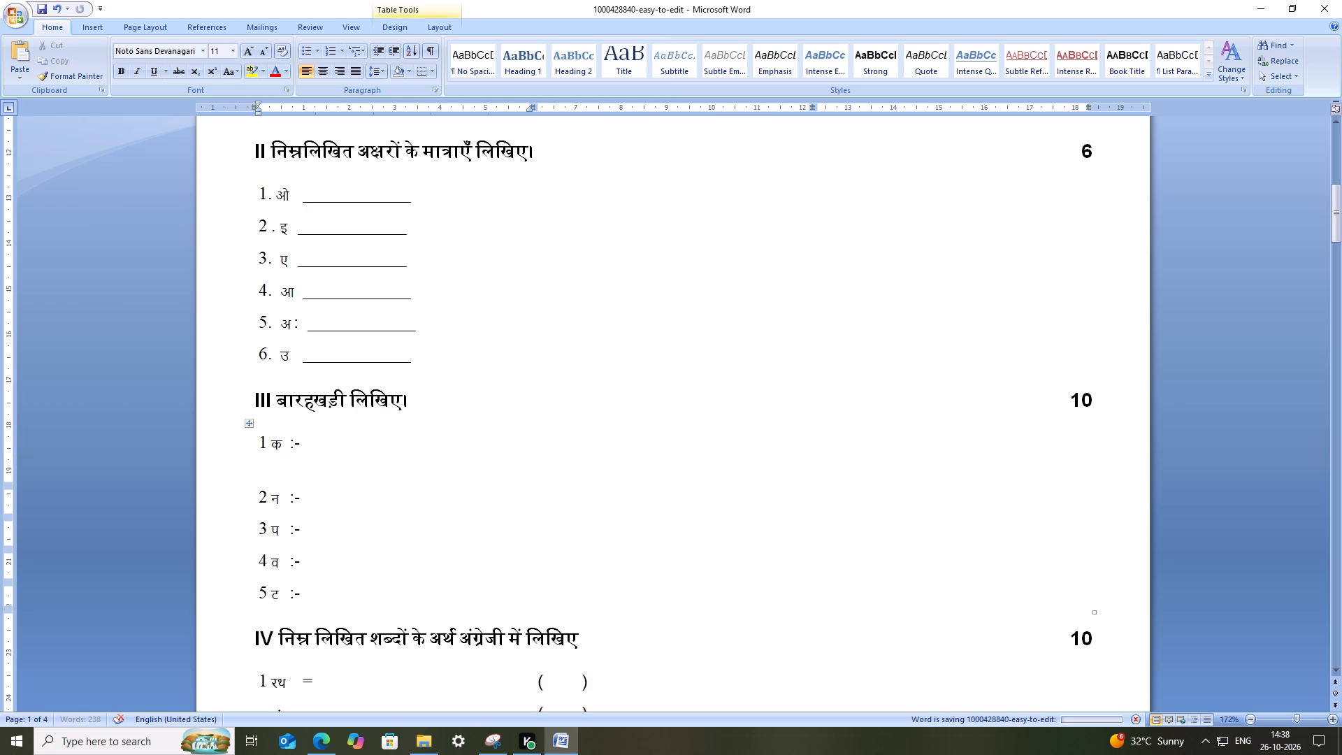
{"action": "key", "text": "Return"}
{"action": "key", "text": "Return"}
Insert a table with 14 columns and 1 row on the first blank line under item 1 (क) of question III.
{"action": "scroll", "coordinate": [418, 399], "scroll_direction": "up", "scroll_amount": 7}
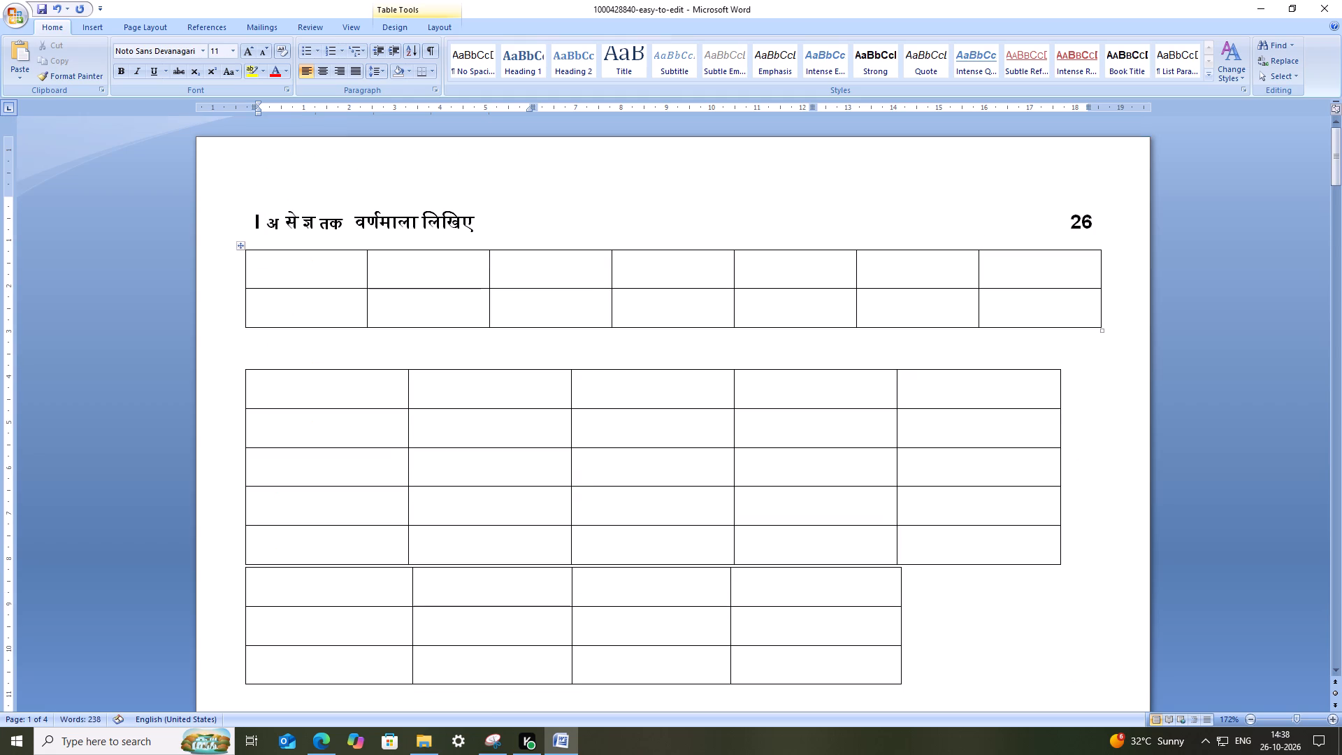
{"action": "scroll", "coordinate": [146, 108], "scroll_direction": "down", "scroll_amount": 4}
{"action": "scroll", "coordinate": [329, 330], "scroll_direction": "down", "scroll_amount": 5}
{"action": "scroll", "coordinate": [308, 508], "scroll_direction": "down", "scroll_amount": 3}
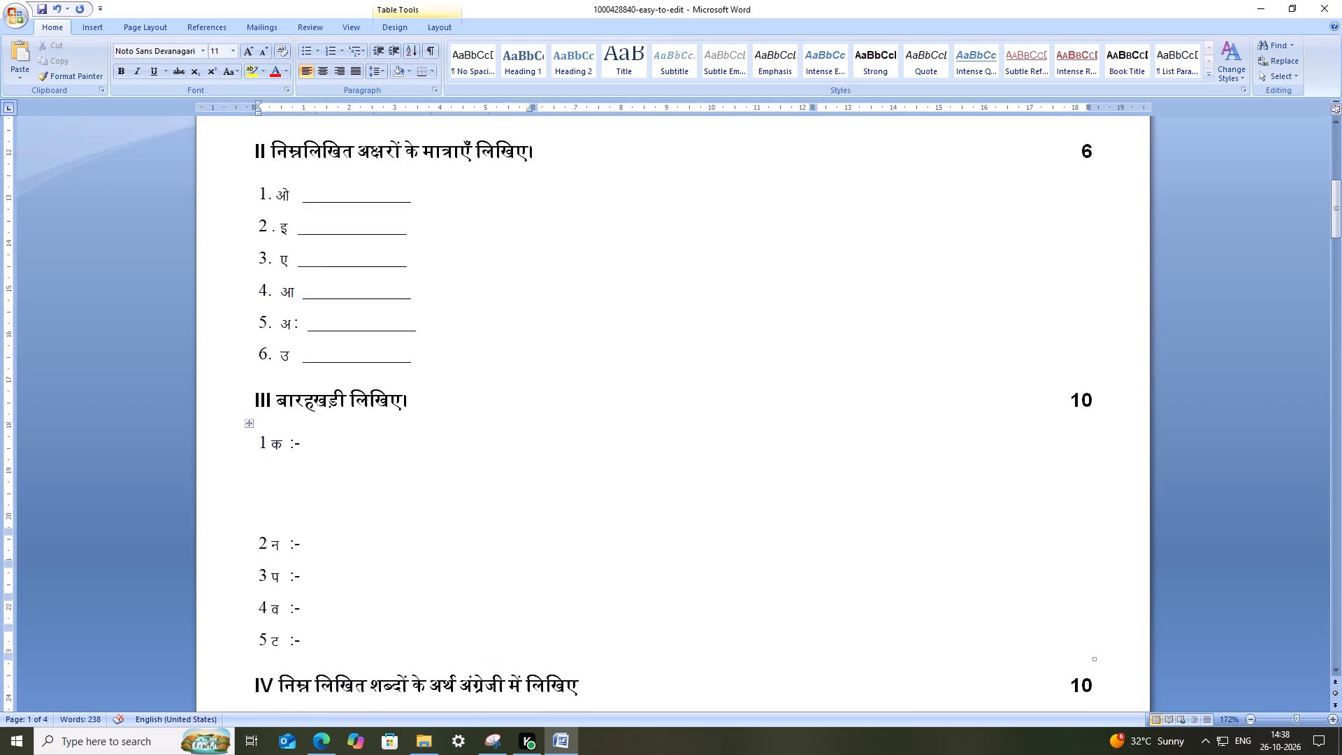
{"action": "scroll", "coordinate": [308, 509], "scroll_direction": "down", "scroll_amount": 1}
{"action": "left_click", "coordinate": [273, 417]}
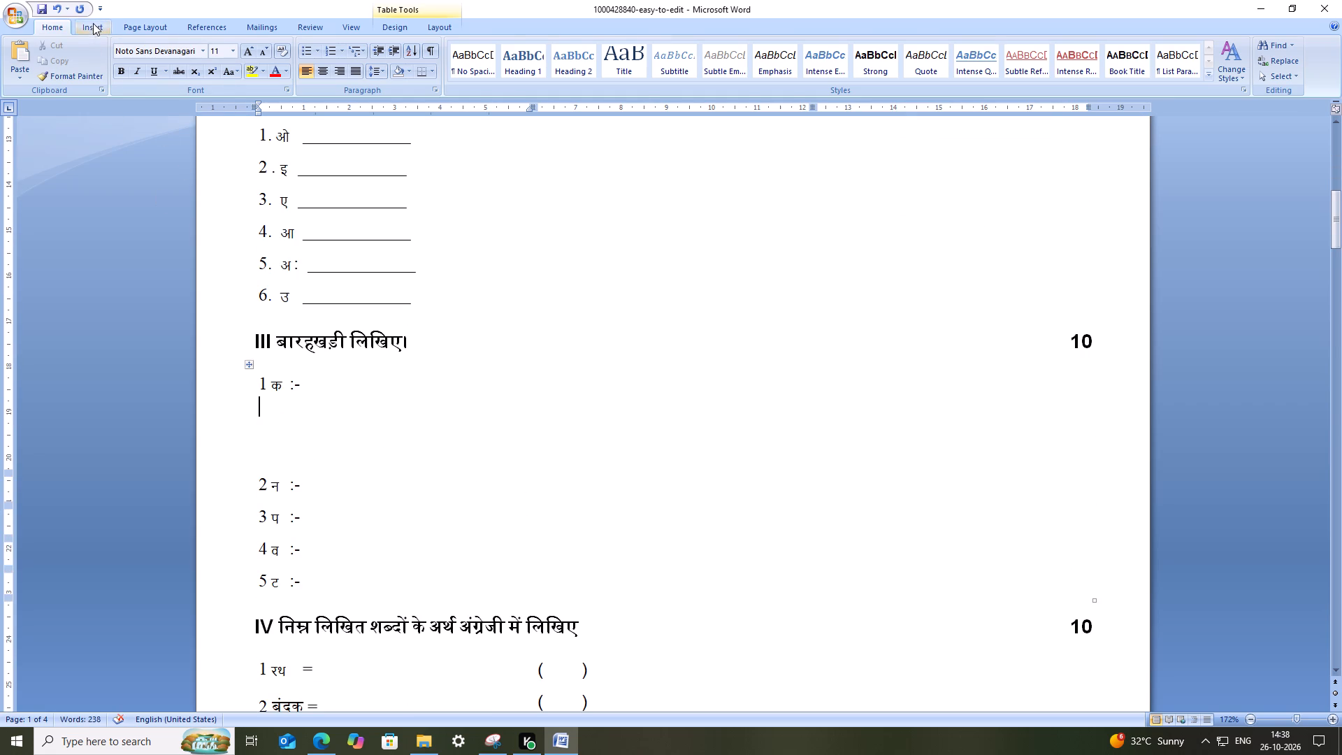
{"action": "left_click", "coordinate": [92, 22]}
{"action": "left_click", "coordinate": [126, 62]}
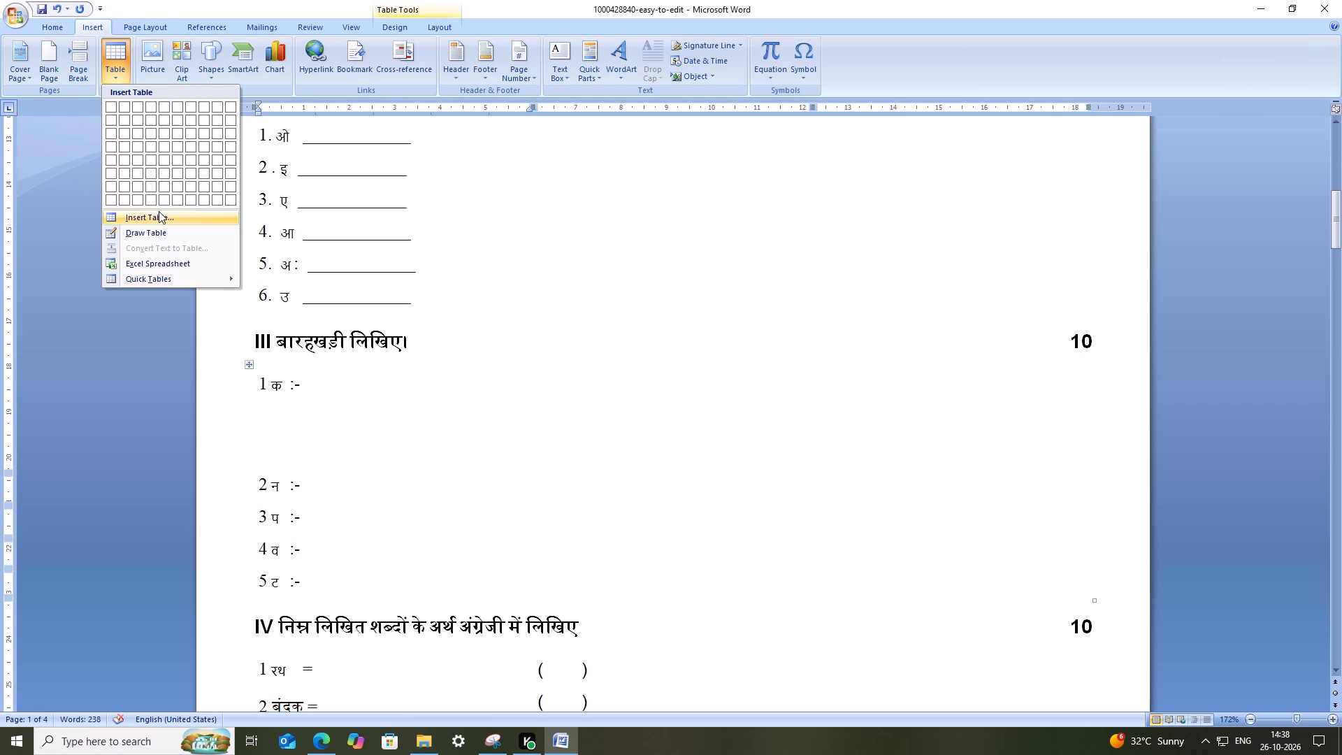
{"action": "left_click", "coordinate": [159, 211]}
{"action": "left_click", "coordinate": [715, 324]}
{"action": "key", "text": "BackSpace"}
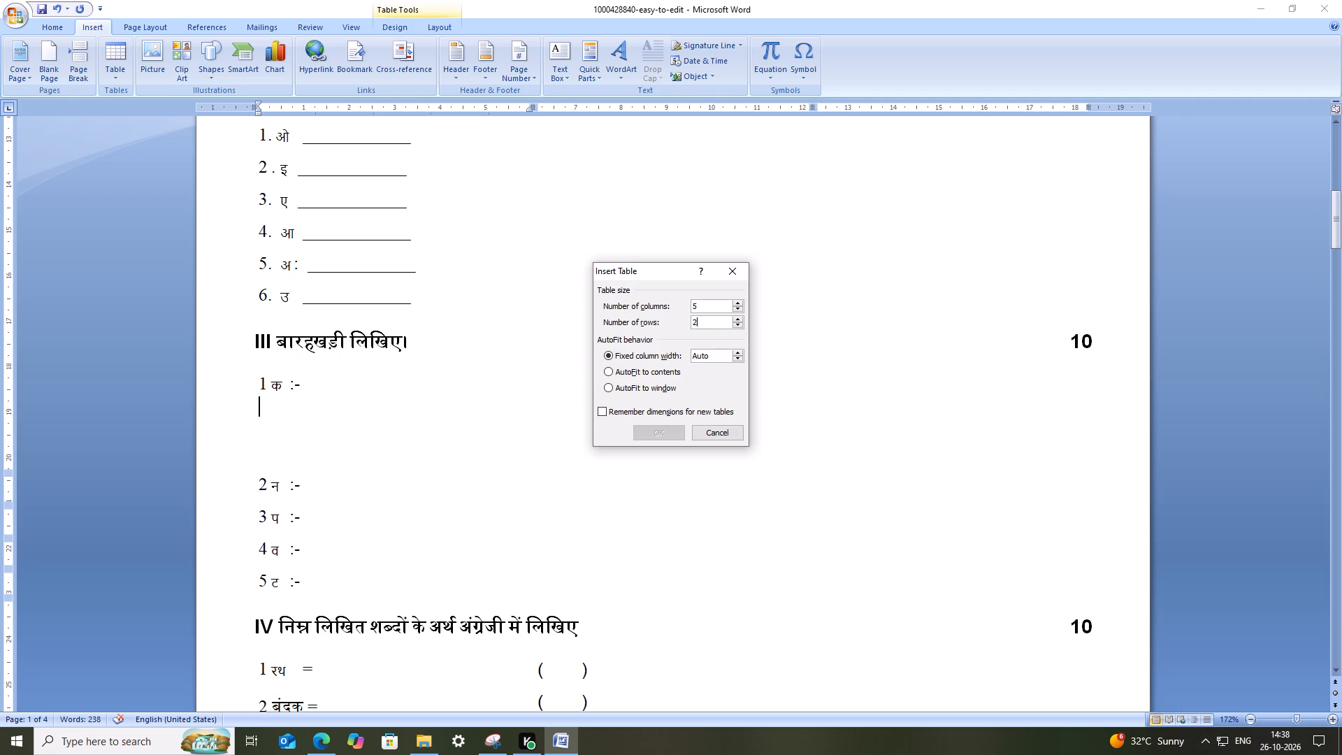
{"action": "key", "text": "1"}
{"action": "left_click", "coordinate": [699, 305]}
{"action": "key", "text": "BackSpace"}
{"action": "key", "text": "1"}
{"action": "key", "text": "4"}
{"action": "left_click", "coordinate": [668, 436]}
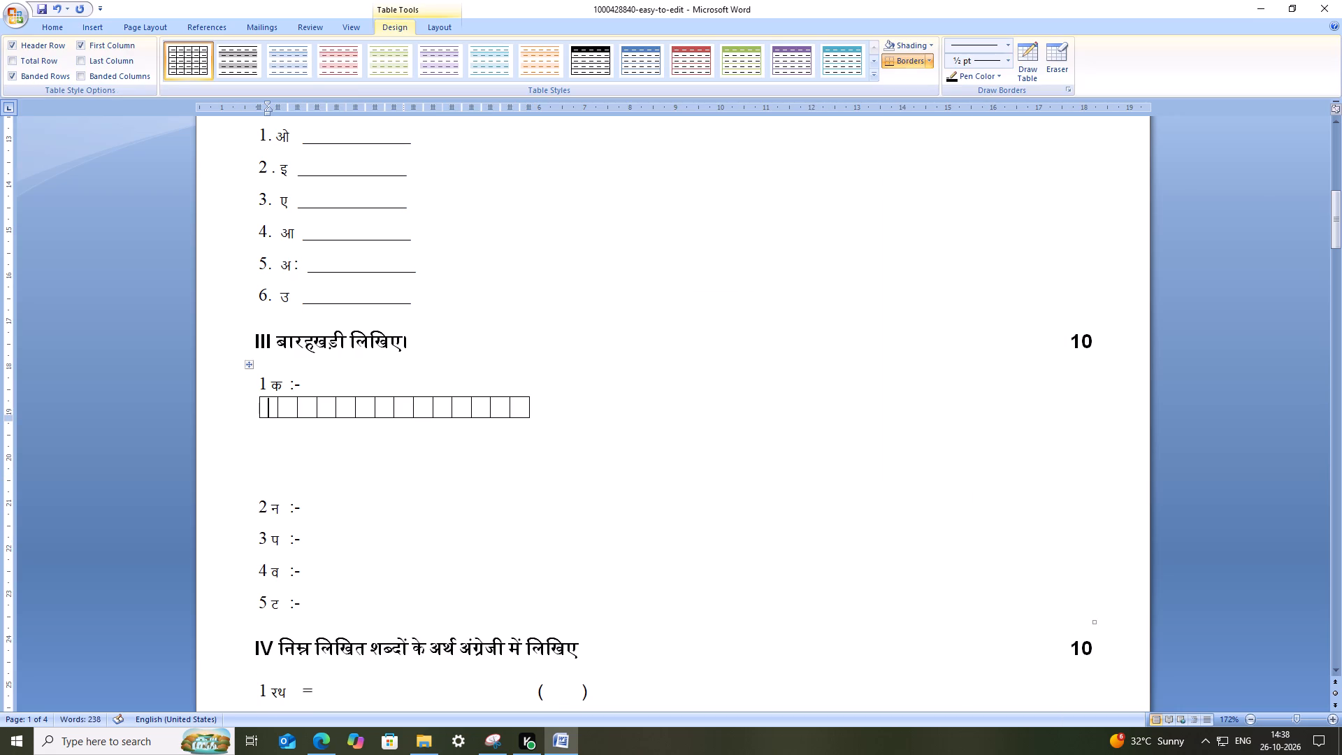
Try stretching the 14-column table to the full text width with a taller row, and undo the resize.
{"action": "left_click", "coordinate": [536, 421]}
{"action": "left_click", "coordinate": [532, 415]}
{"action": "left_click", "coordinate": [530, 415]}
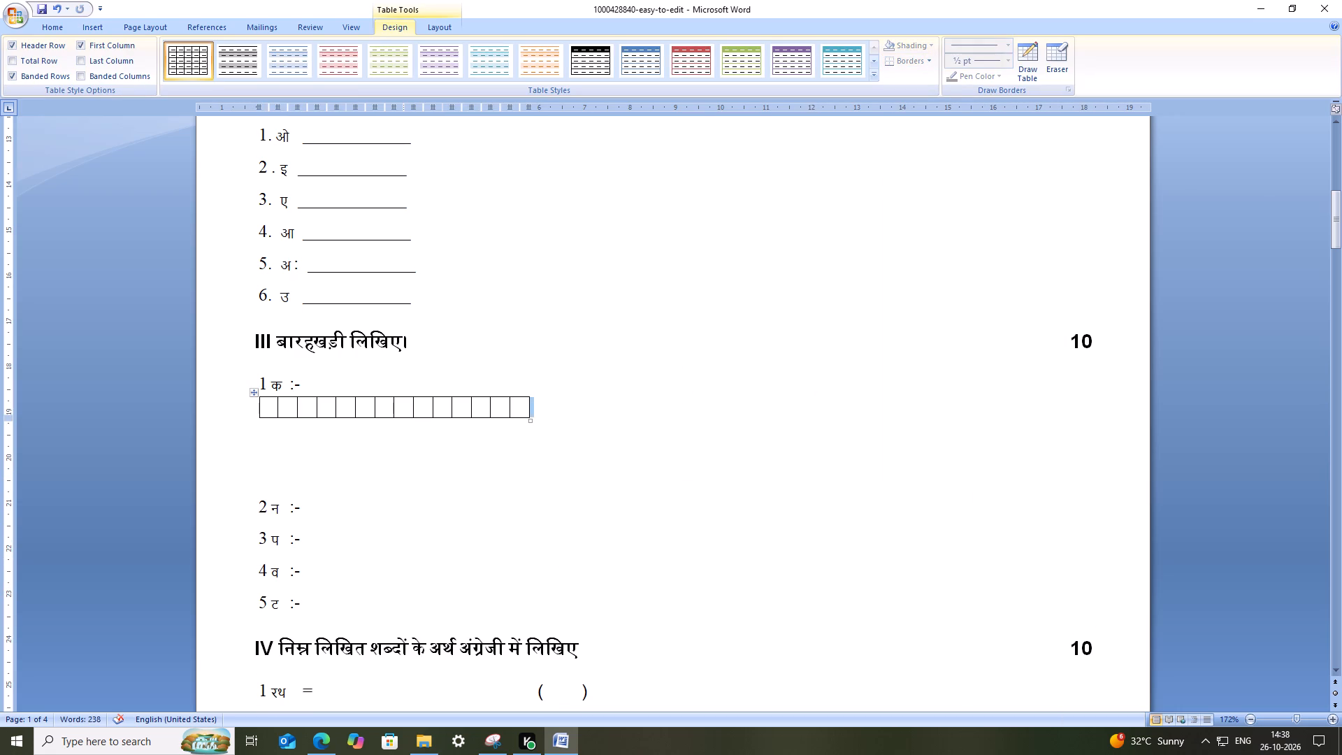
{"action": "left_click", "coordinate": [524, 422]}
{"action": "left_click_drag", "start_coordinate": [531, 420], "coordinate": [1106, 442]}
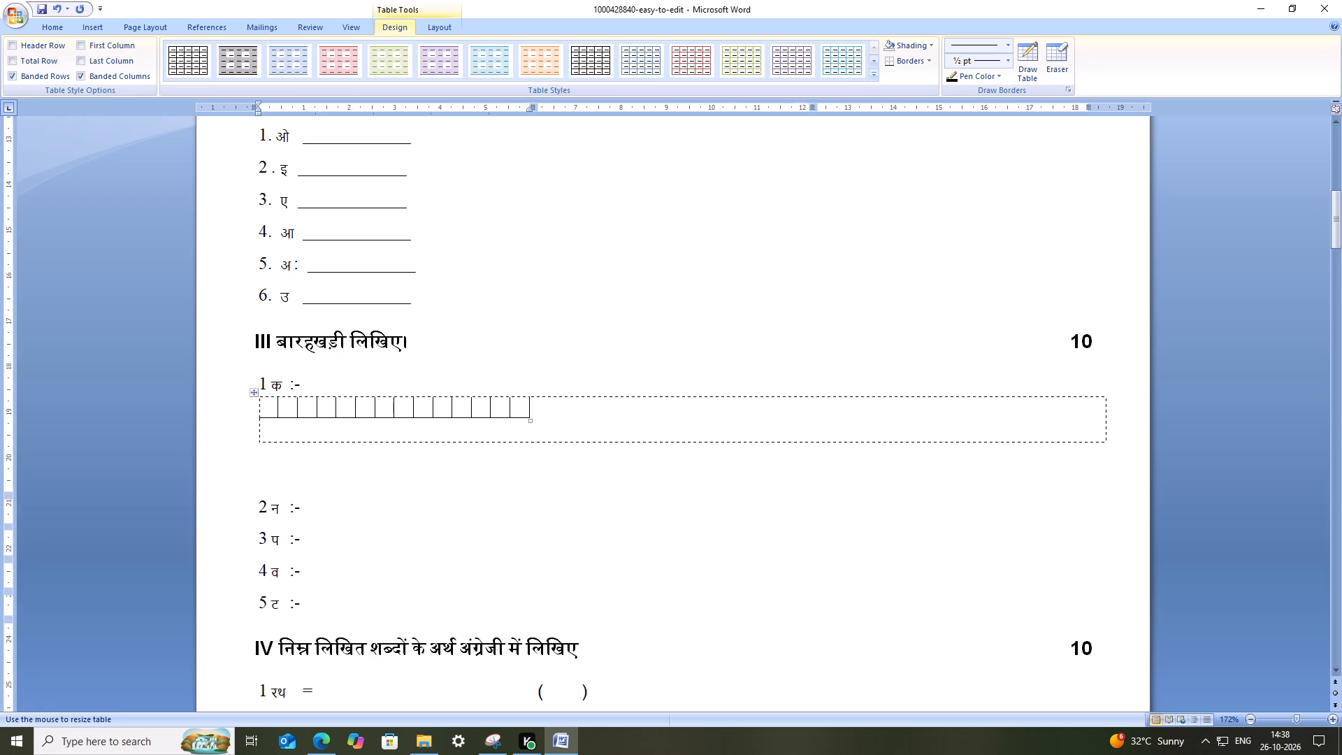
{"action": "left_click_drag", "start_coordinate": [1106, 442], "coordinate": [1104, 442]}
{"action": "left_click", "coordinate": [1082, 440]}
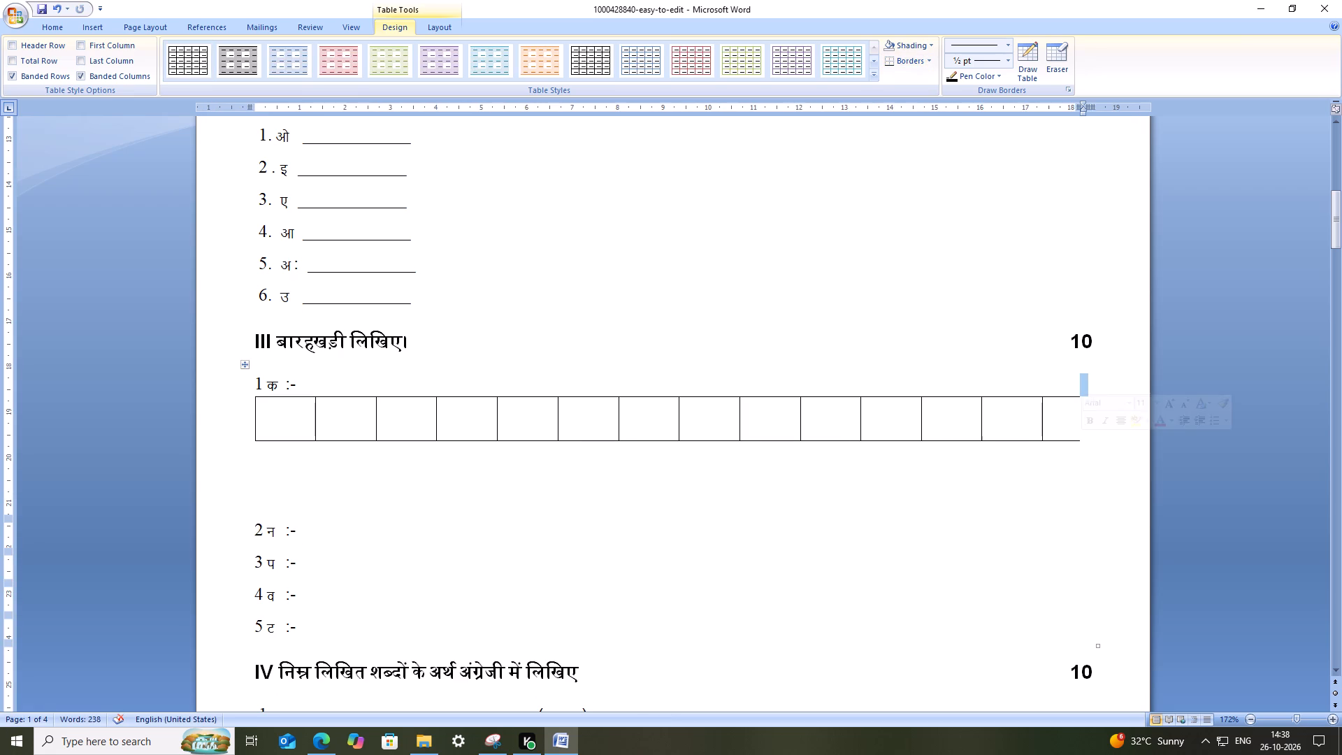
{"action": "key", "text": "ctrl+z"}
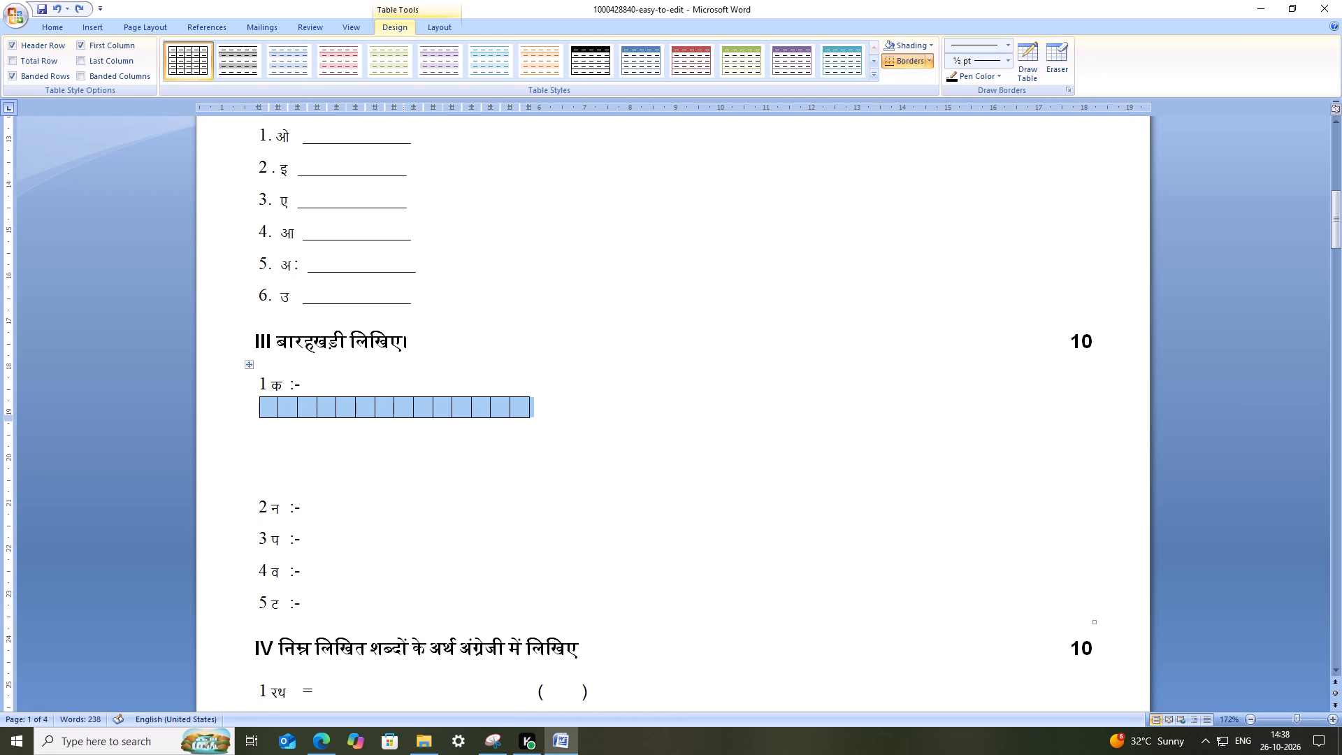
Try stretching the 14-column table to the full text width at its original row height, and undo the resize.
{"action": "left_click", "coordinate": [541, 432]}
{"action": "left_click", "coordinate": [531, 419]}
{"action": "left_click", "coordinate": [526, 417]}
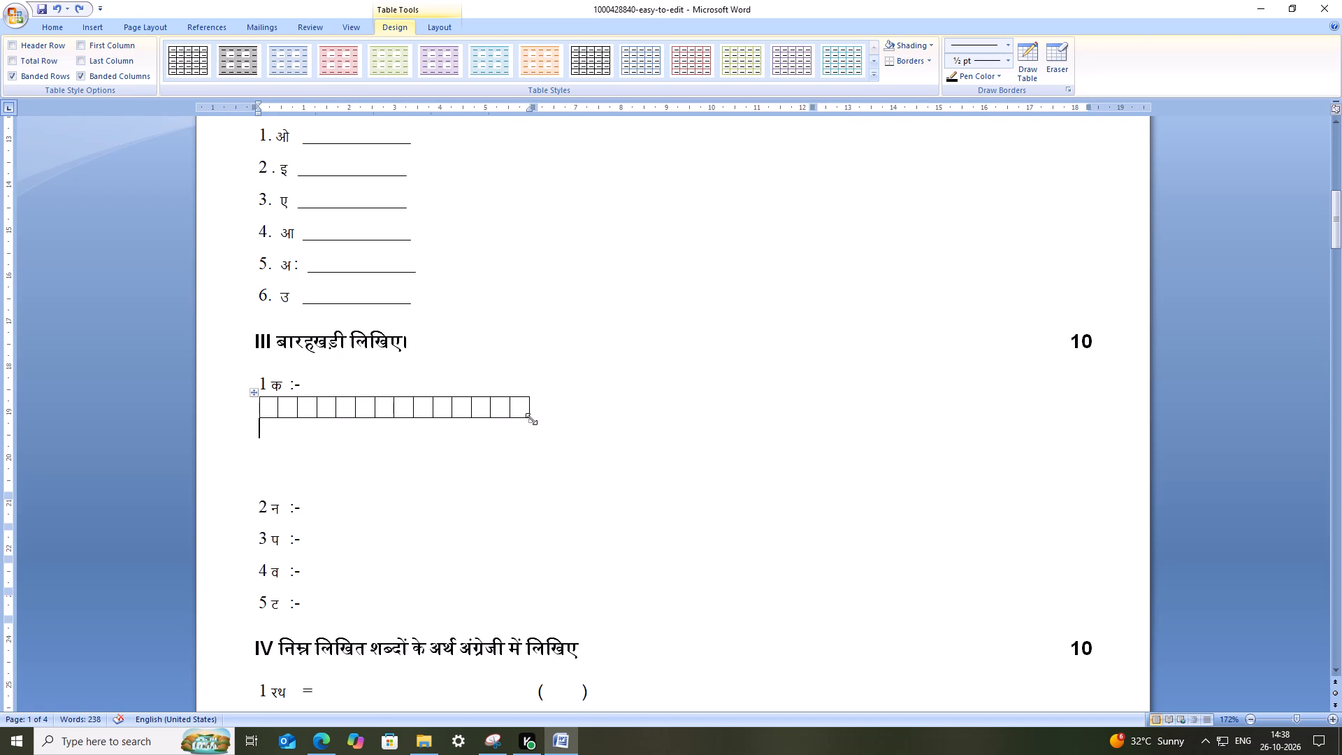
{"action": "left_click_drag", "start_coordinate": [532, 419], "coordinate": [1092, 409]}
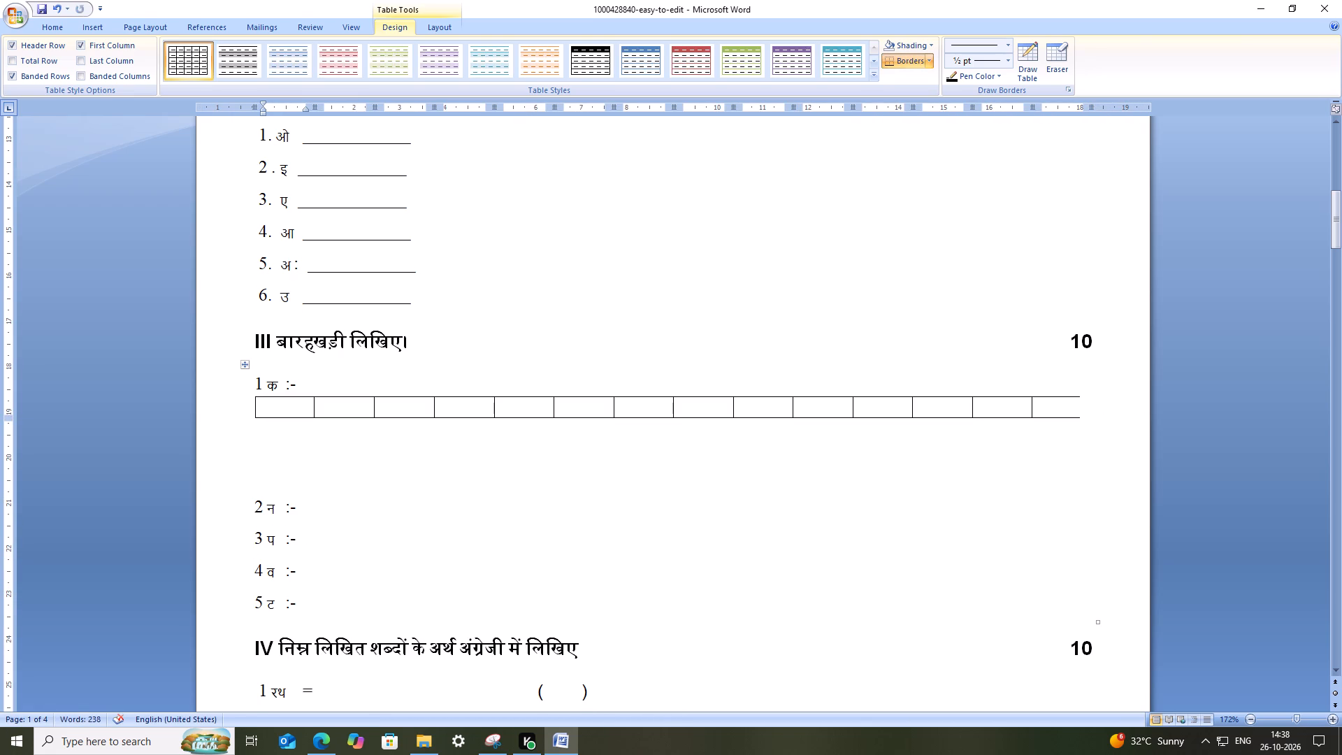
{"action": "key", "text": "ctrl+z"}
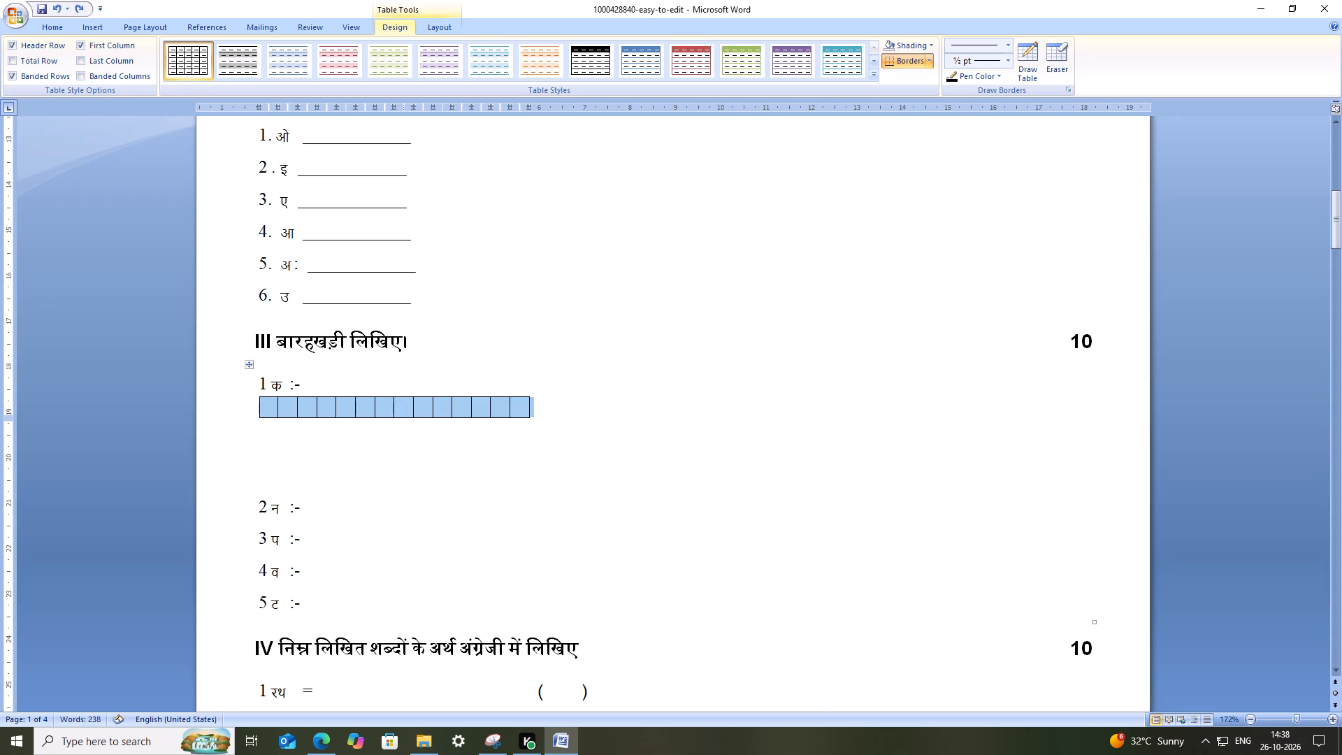
Widen the 14-column table under item 1 to about 18 cm, with its outer edge just inside the text margin.
{"action": "left_click", "coordinate": [545, 440]}
{"action": "left_click", "coordinate": [528, 418]}
{"action": "left_click", "coordinate": [519, 413]}
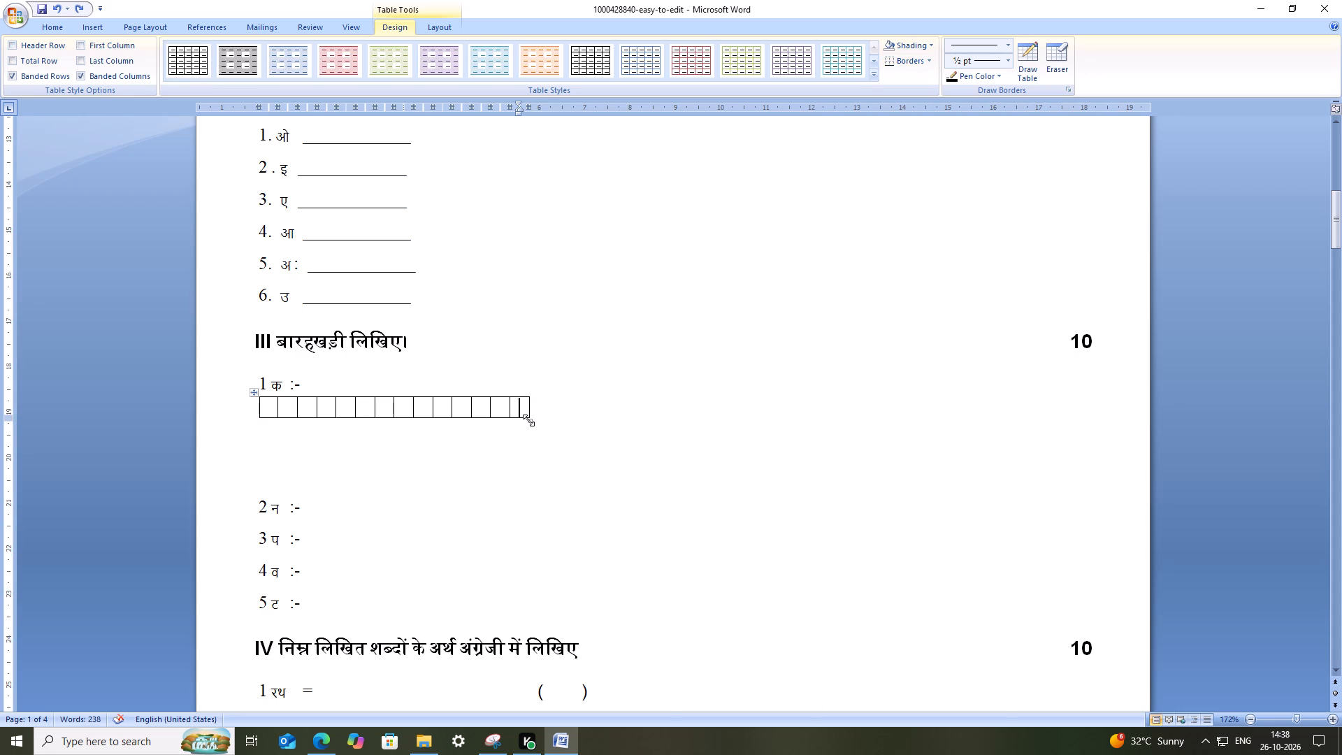
{"action": "left_click_drag", "start_coordinate": [530, 420], "coordinate": [1076, 398]}
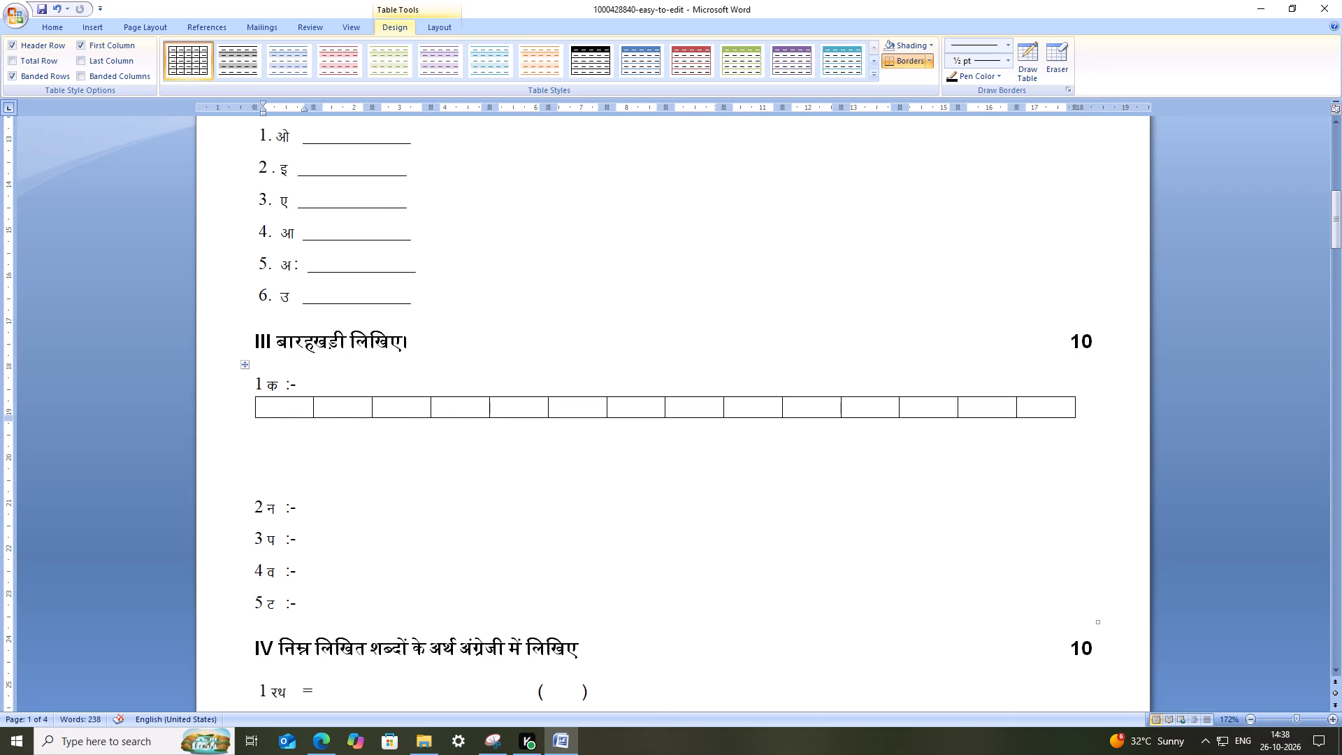
{"action": "left_click", "coordinate": [753, 498]}
Remove two of the blank lines below item 1's table and make the table row slightly taller.
{"action": "left_click", "coordinate": [290, 458]}
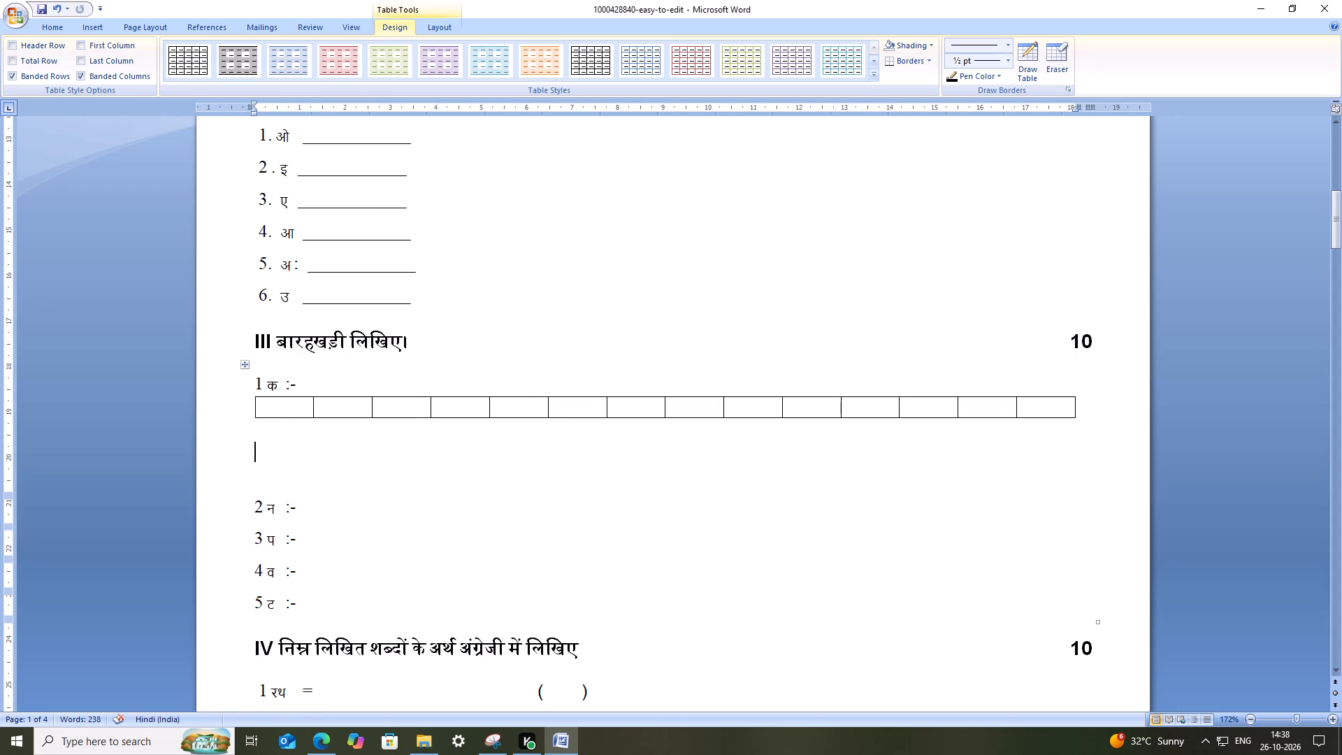
{"action": "key", "text": "BackSpace"}
{"action": "left_click", "coordinate": [277, 465]}
{"action": "key", "text": "BackSpace"}
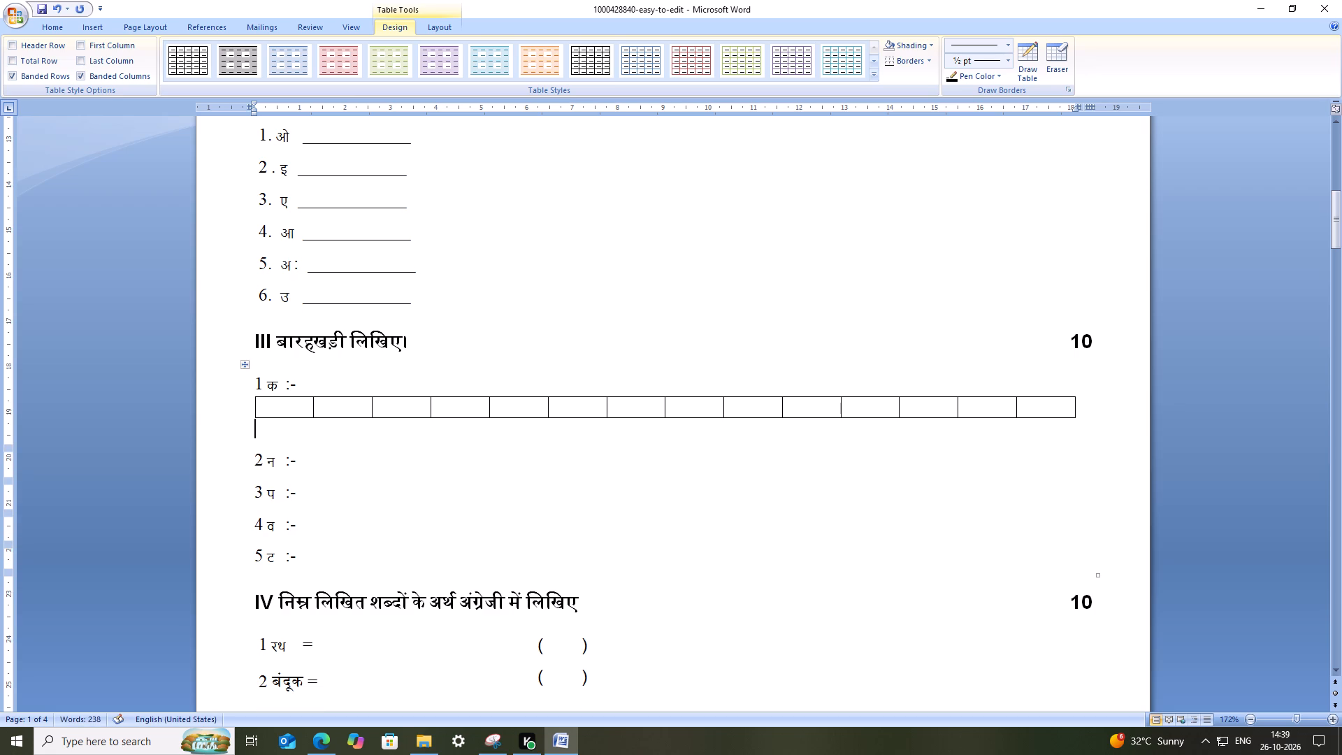
{"action": "left_click_drag", "start_coordinate": [1075, 416], "coordinate": [1078, 429]}
{"action": "left_click", "coordinate": [818, 480]}
Add two blank lines below item 2 (न) of question III.
{"action": "left_click", "coordinate": [621, 459]}
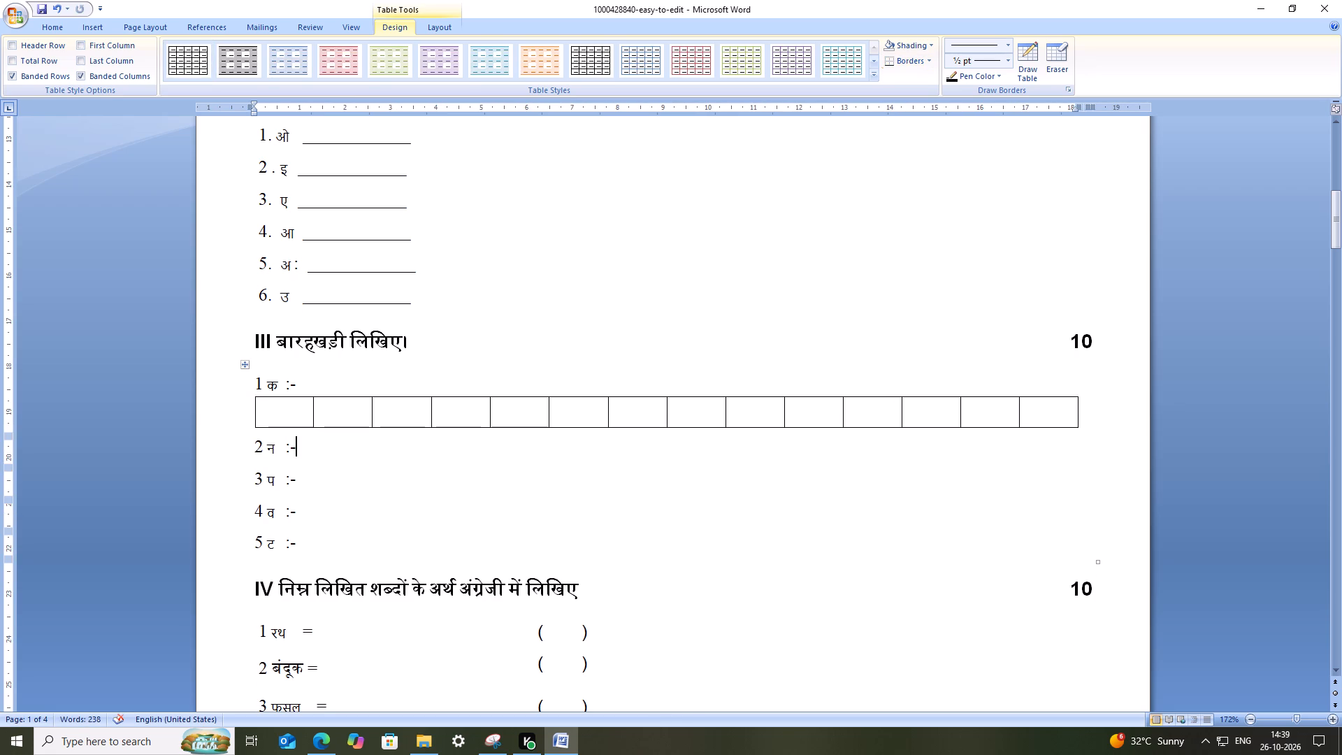
{"action": "key", "text": "Return"}
{"action": "key", "text": "Return"}
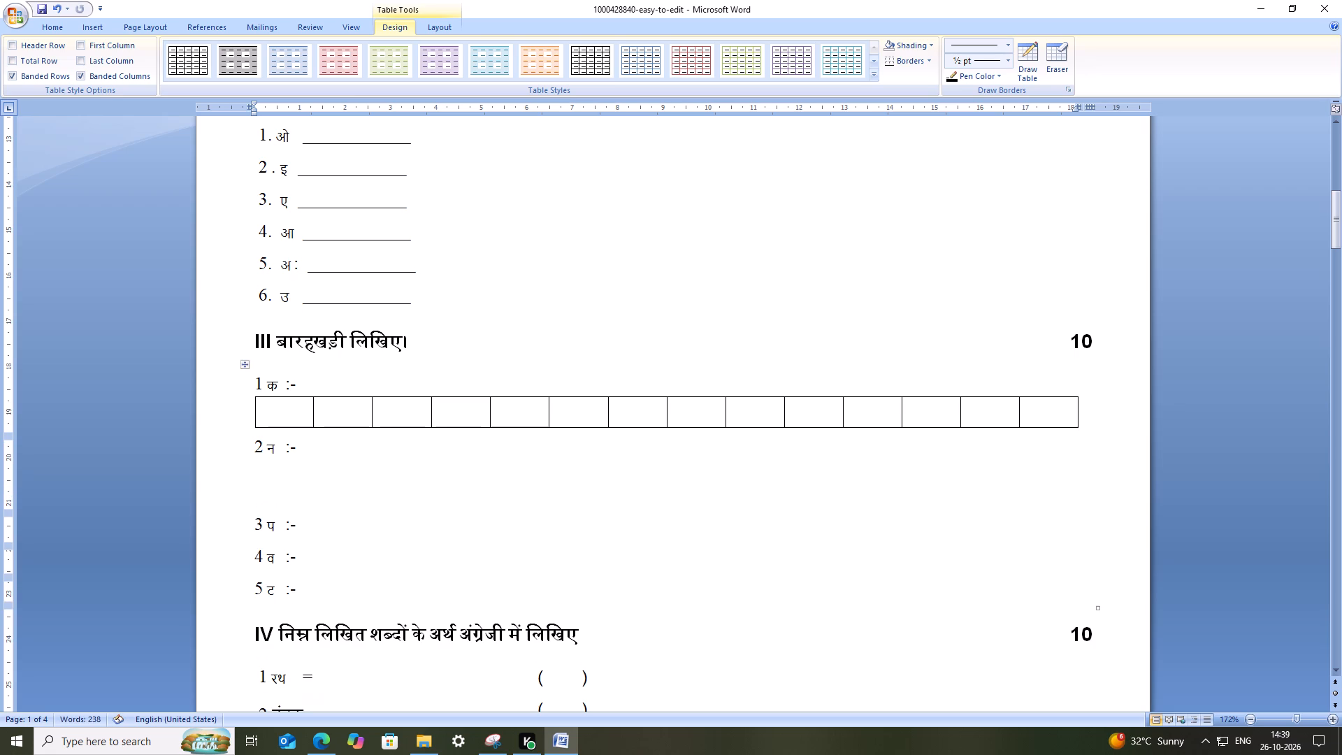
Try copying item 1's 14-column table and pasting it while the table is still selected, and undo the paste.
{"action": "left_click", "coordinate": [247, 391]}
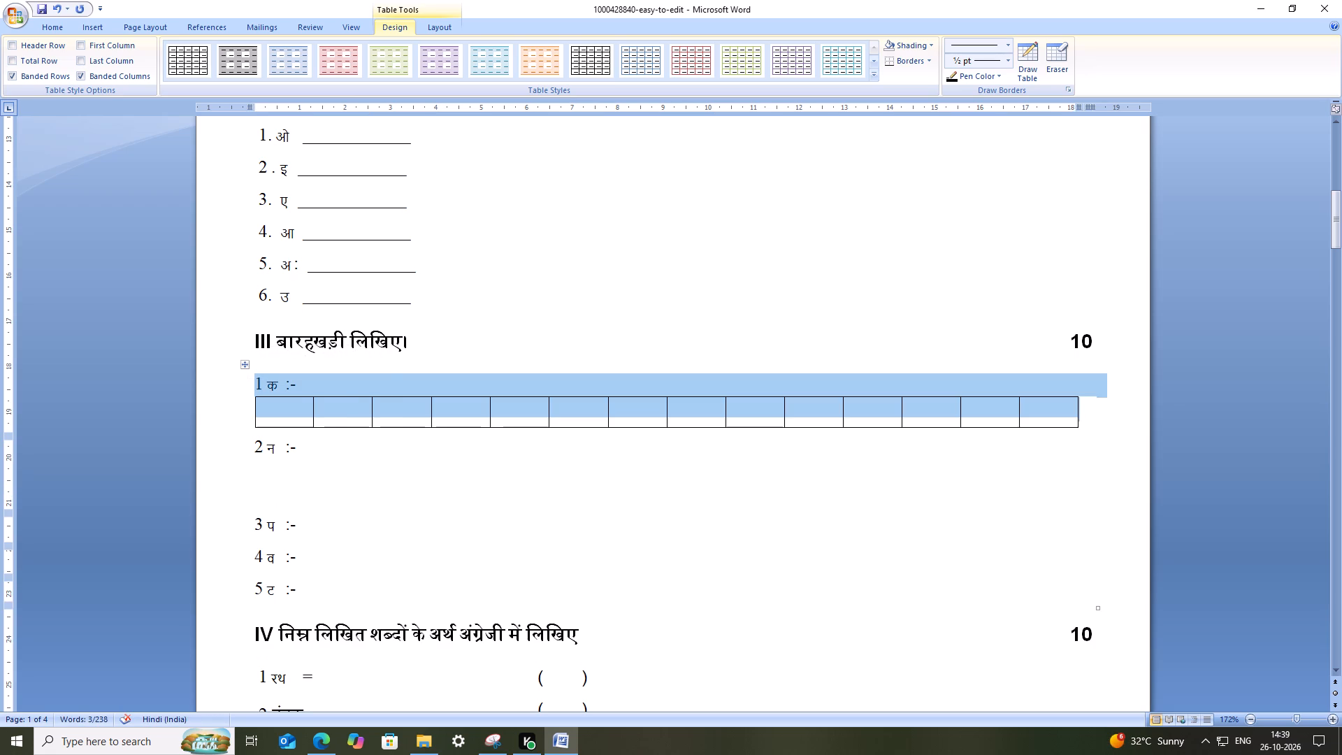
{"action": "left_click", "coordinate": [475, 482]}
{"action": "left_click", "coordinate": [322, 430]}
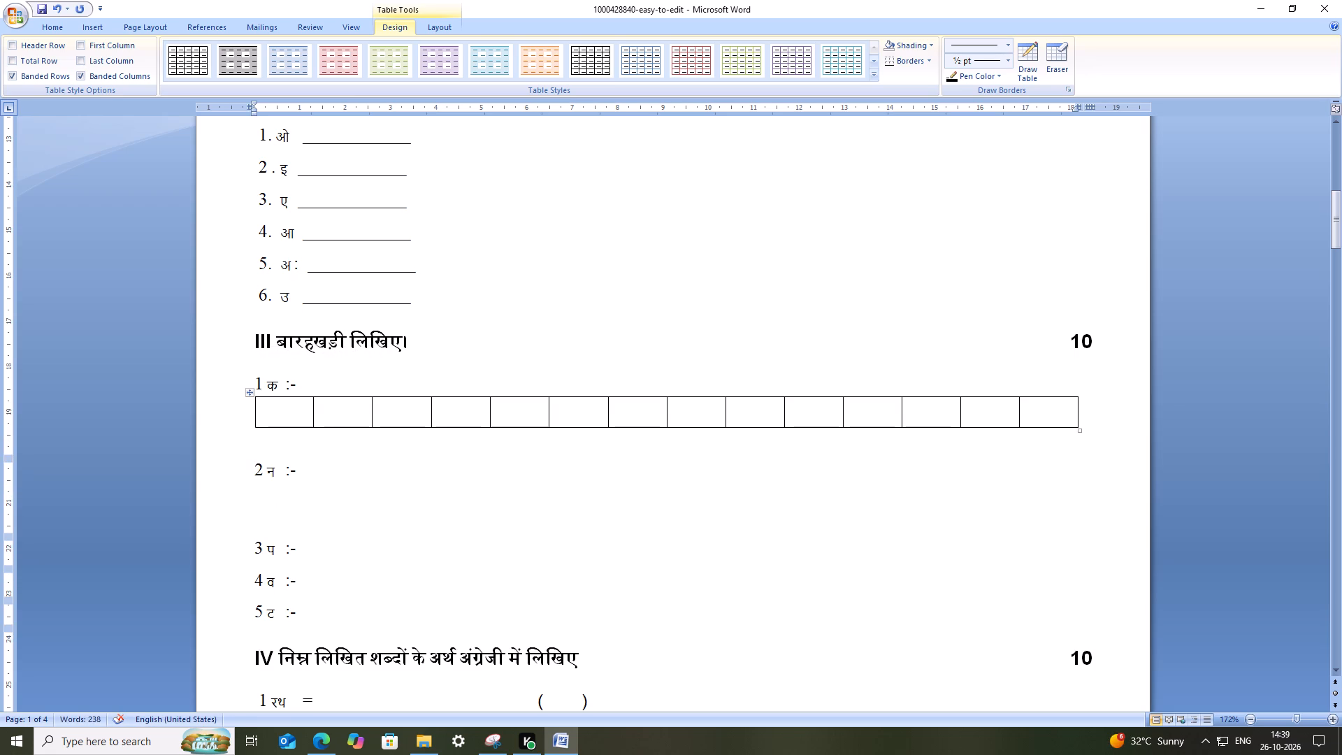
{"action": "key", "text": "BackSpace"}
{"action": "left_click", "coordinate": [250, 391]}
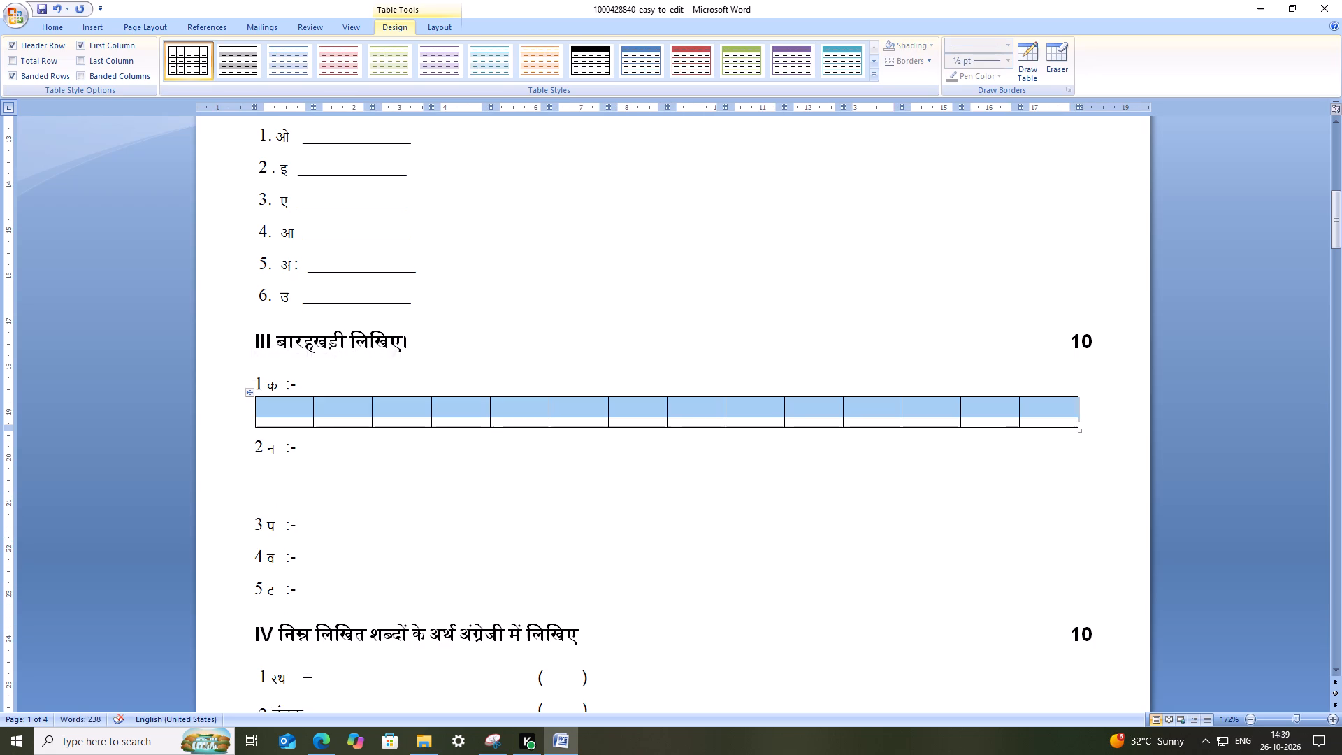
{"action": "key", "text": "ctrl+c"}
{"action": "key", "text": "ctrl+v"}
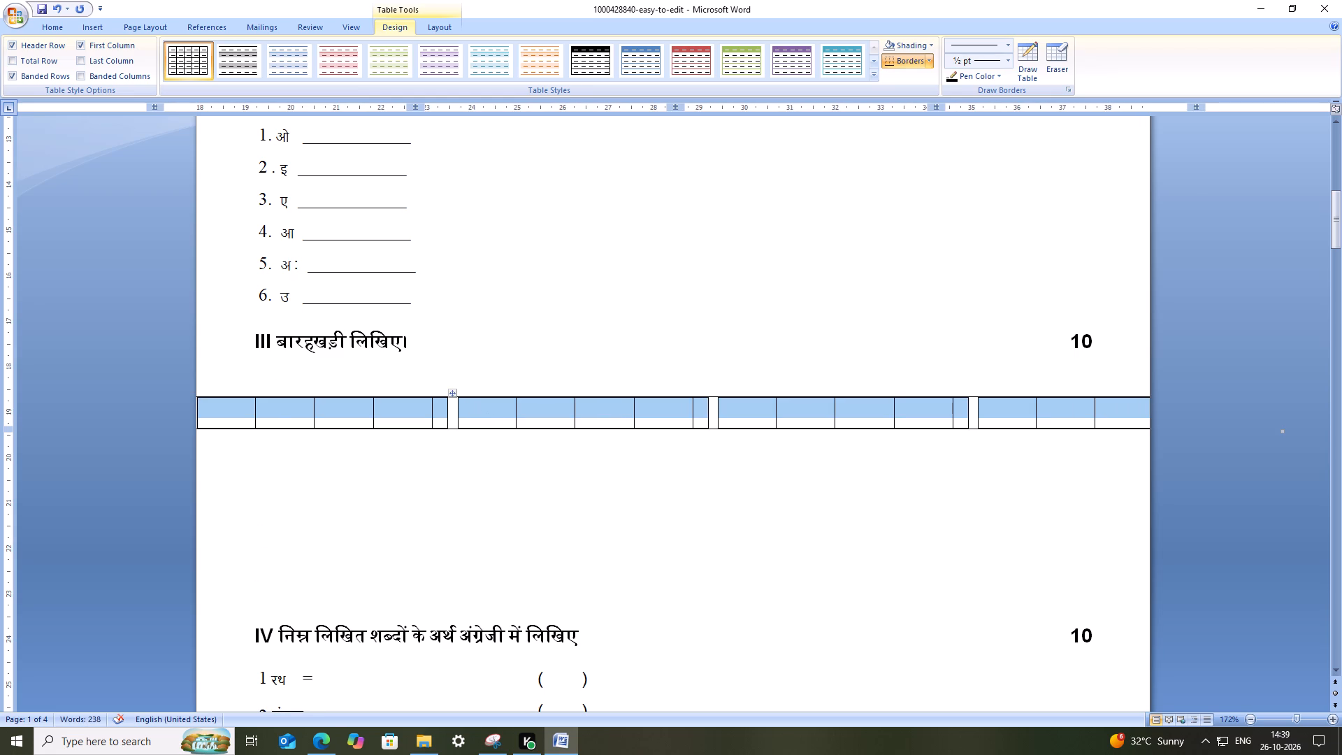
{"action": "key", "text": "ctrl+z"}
Copy item 1's 14-column table to the line below item 2 (न) and remove the extra blank lines beneath it.
{"action": "left_click", "coordinate": [499, 465]}
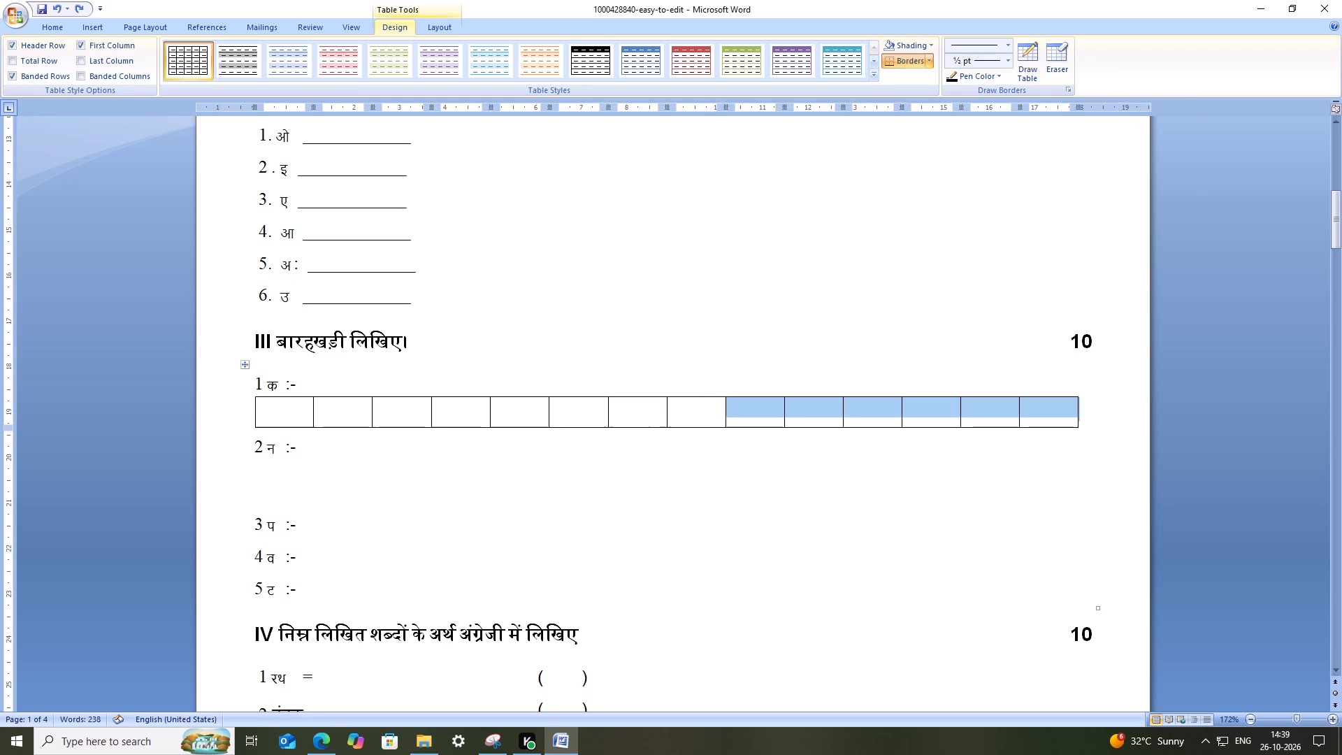
{"action": "left_click", "coordinate": [250, 393]}
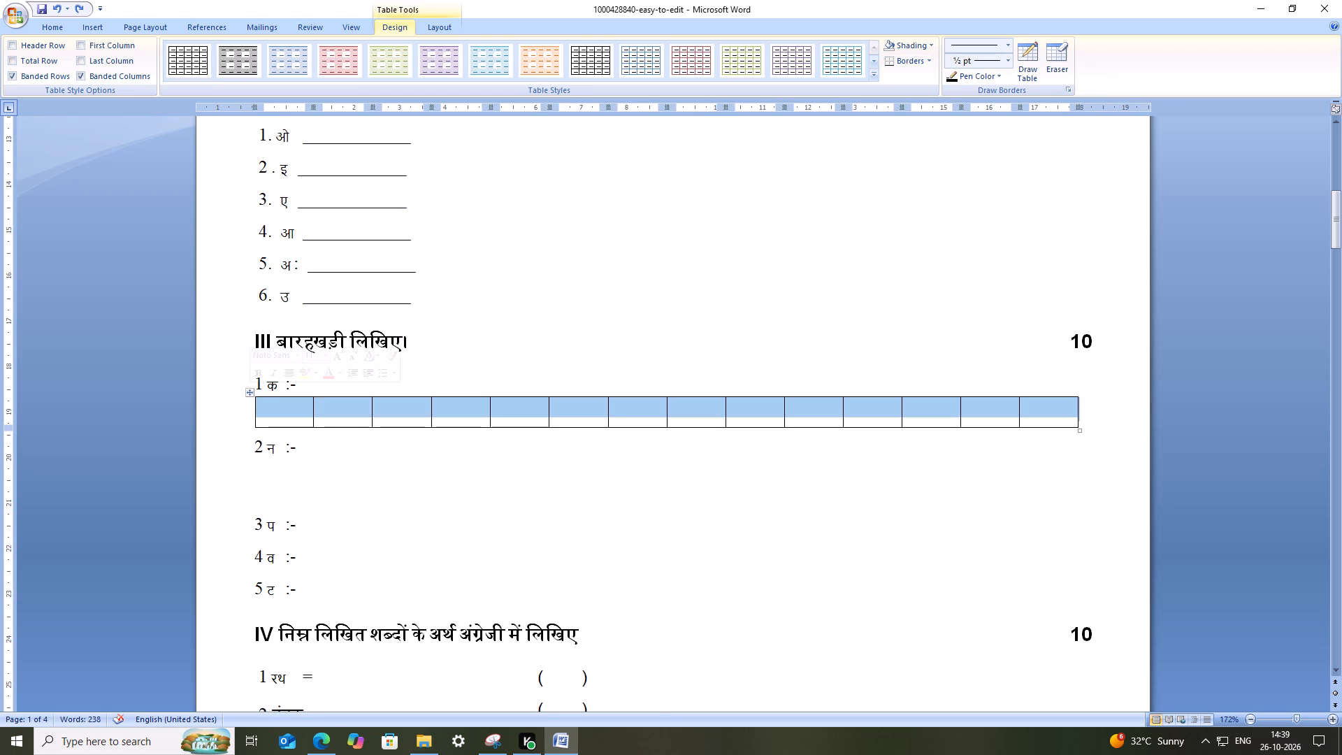
{"action": "right_click", "coordinate": [250, 392]}
{"action": "left_click", "coordinate": [285, 412]}
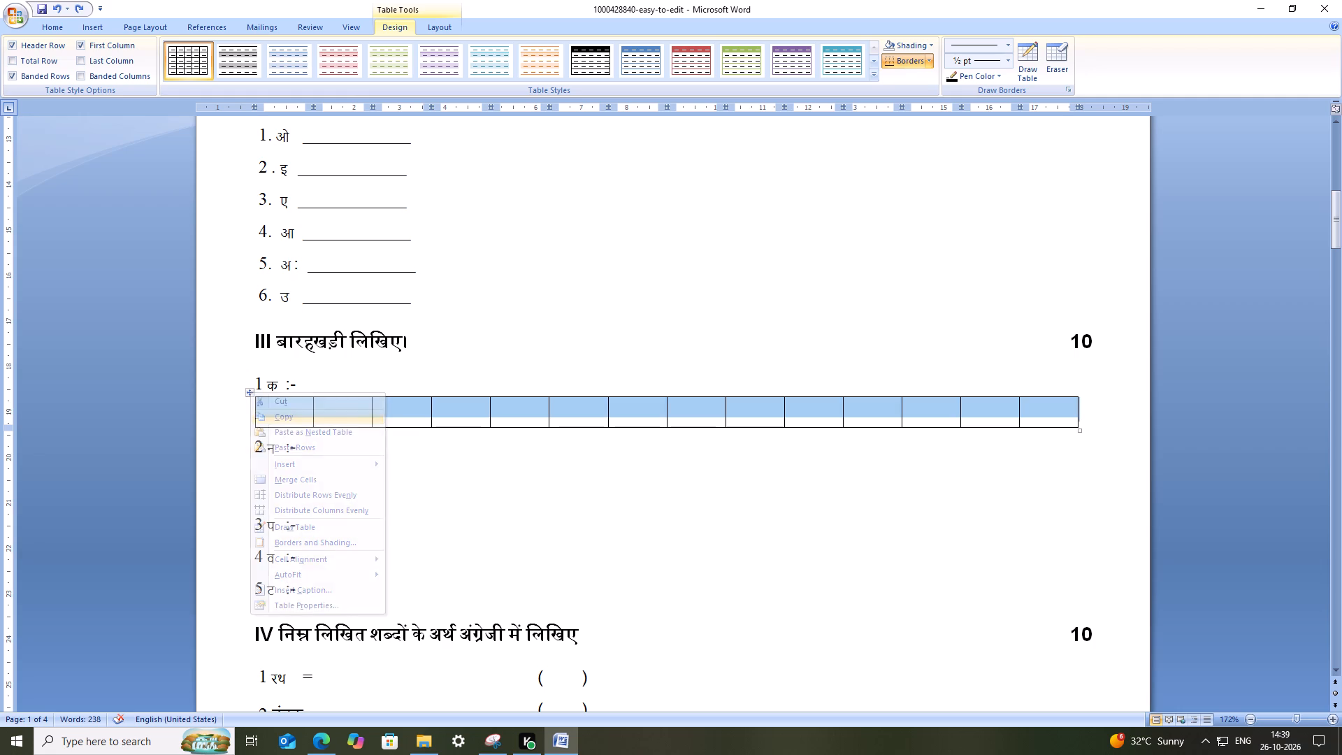
{"action": "left_click", "coordinate": [283, 484]}
{"action": "left_click", "coordinate": [279, 471]}
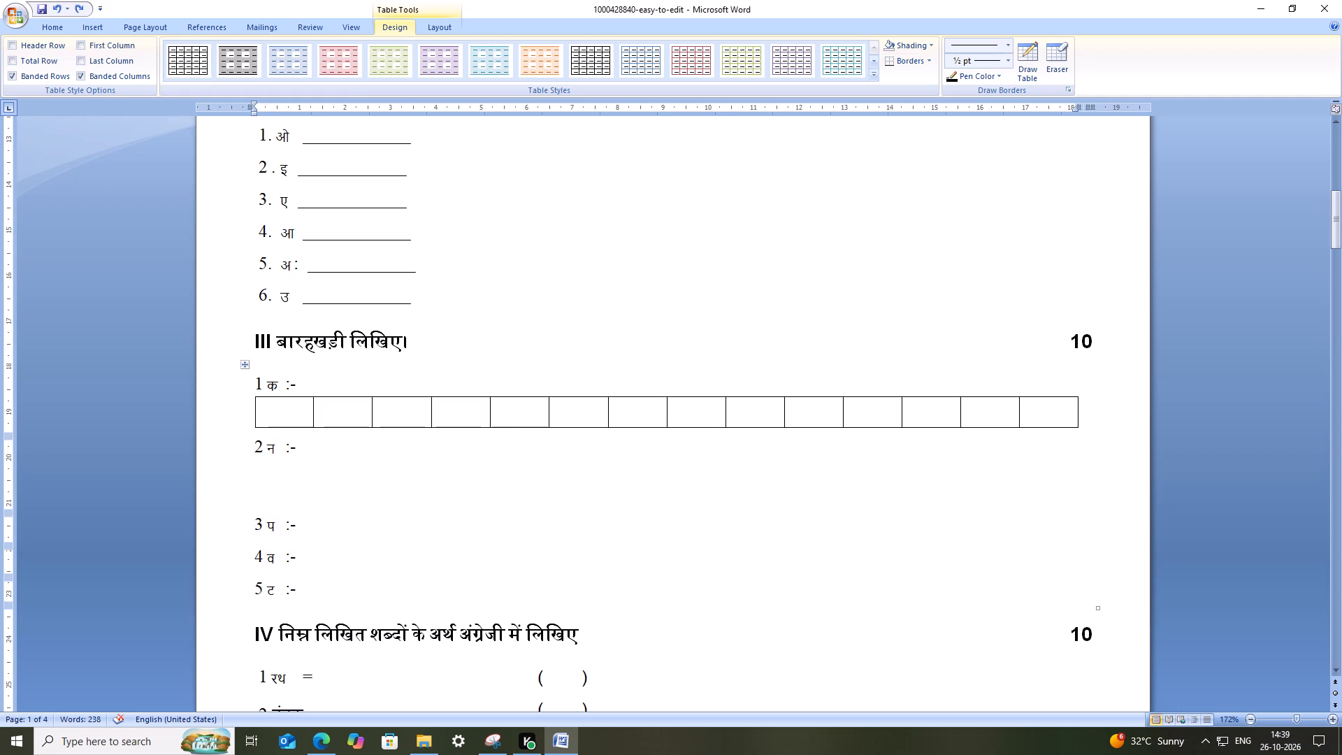
{"action": "key", "text": "ctrl+v"}
{"action": "left_click", "coordinate": [286, 536]}
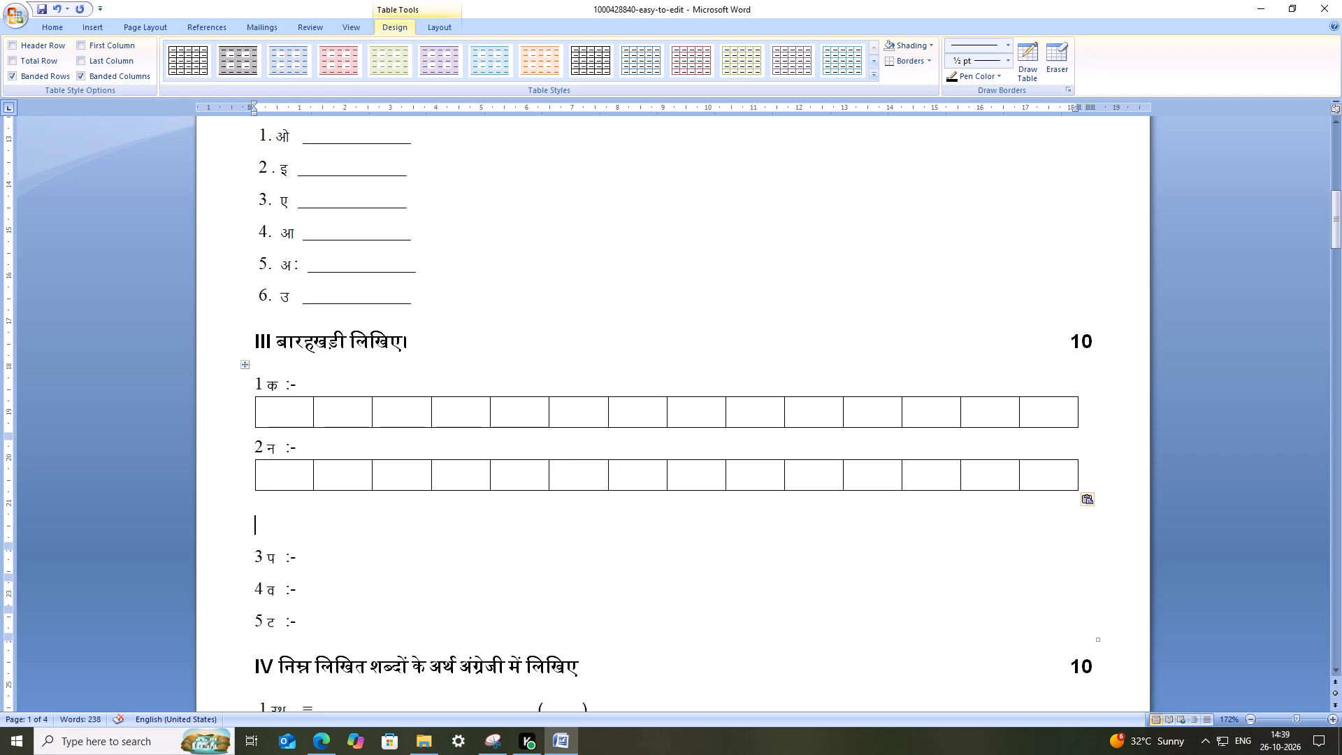
{"action": "key", "text": "BackSpace"}
{"action": "key", "text": "BackSpace"}
{"action": "left_click", "coordinate": [278, 530]}
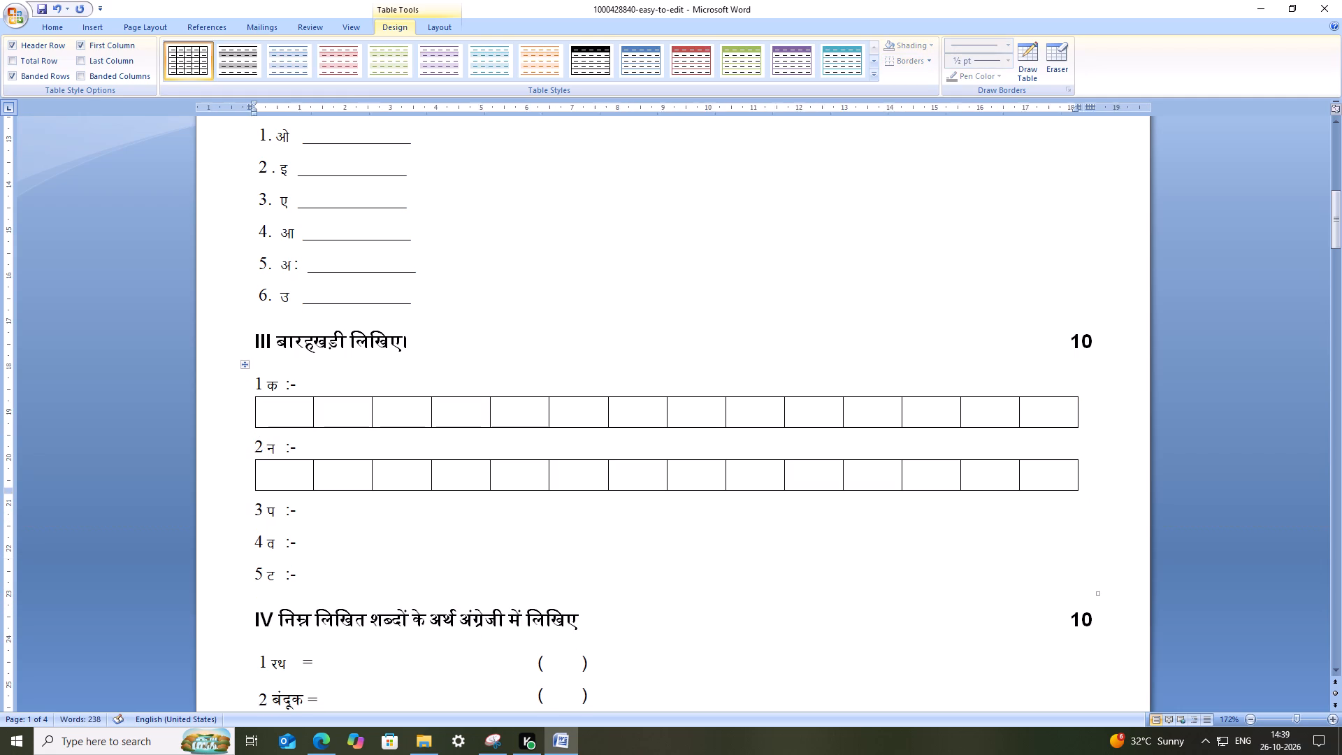
Add two blank lines below item 3 (प), paste the 14-column table there and remove the leftover blank lines.
{"action": "left_click", "coordinate": [325, 523]}
{"action": "key", "text": "Return"}
{"action": "key", "text": "Return"}
{"action": "left_click", "coordinate": [274, 533]}
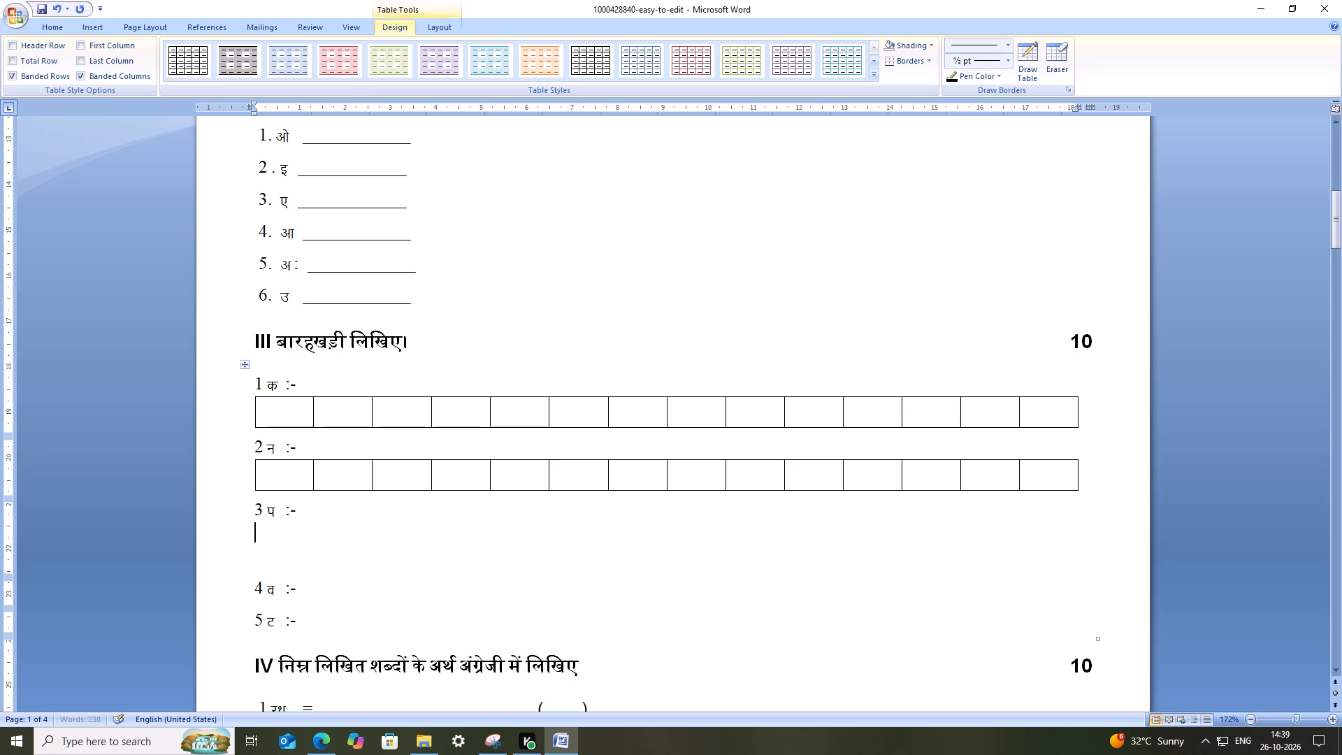
{"action": "key", "text": "ctrl+v"}
{"action": "left_click", "coordinate": [279, 586]}
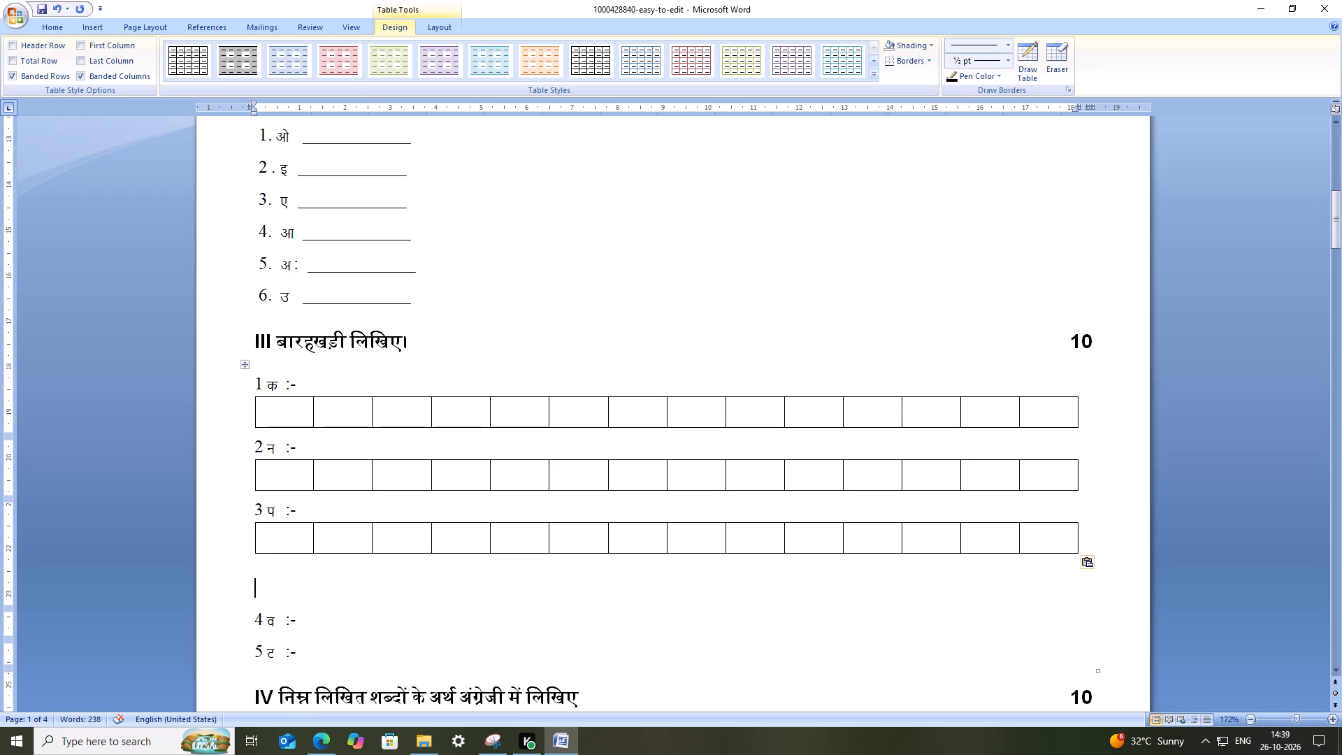
{"action": "key", "text": "BackSpace"}
{"action": "left_click", "coordinate": [250, 587]}
{"action": "key", "text": "BackSpace"}
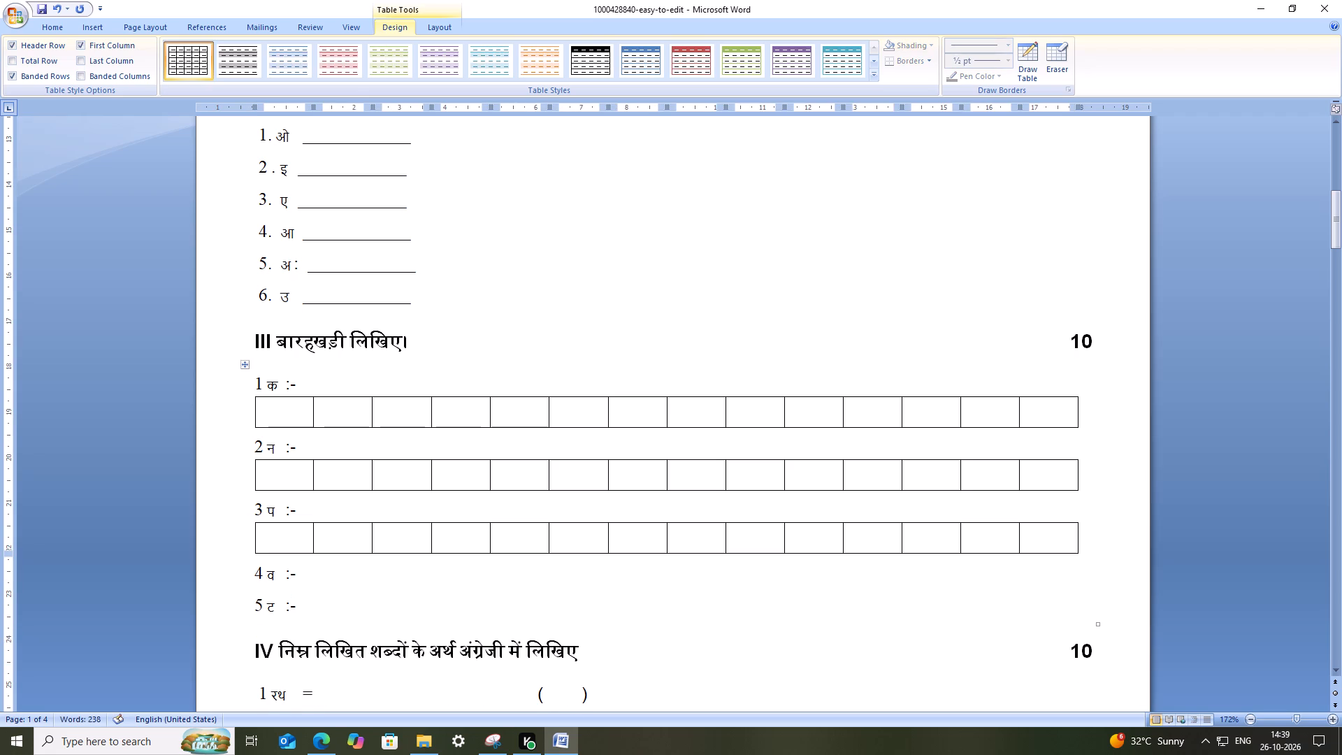
Paste the 14-column table on a new line below item 4 (व), leaving no blank line after it.
{"action": "left_click", "coordinate": [324, 583]}
{"action": "key", "text": "Return"}
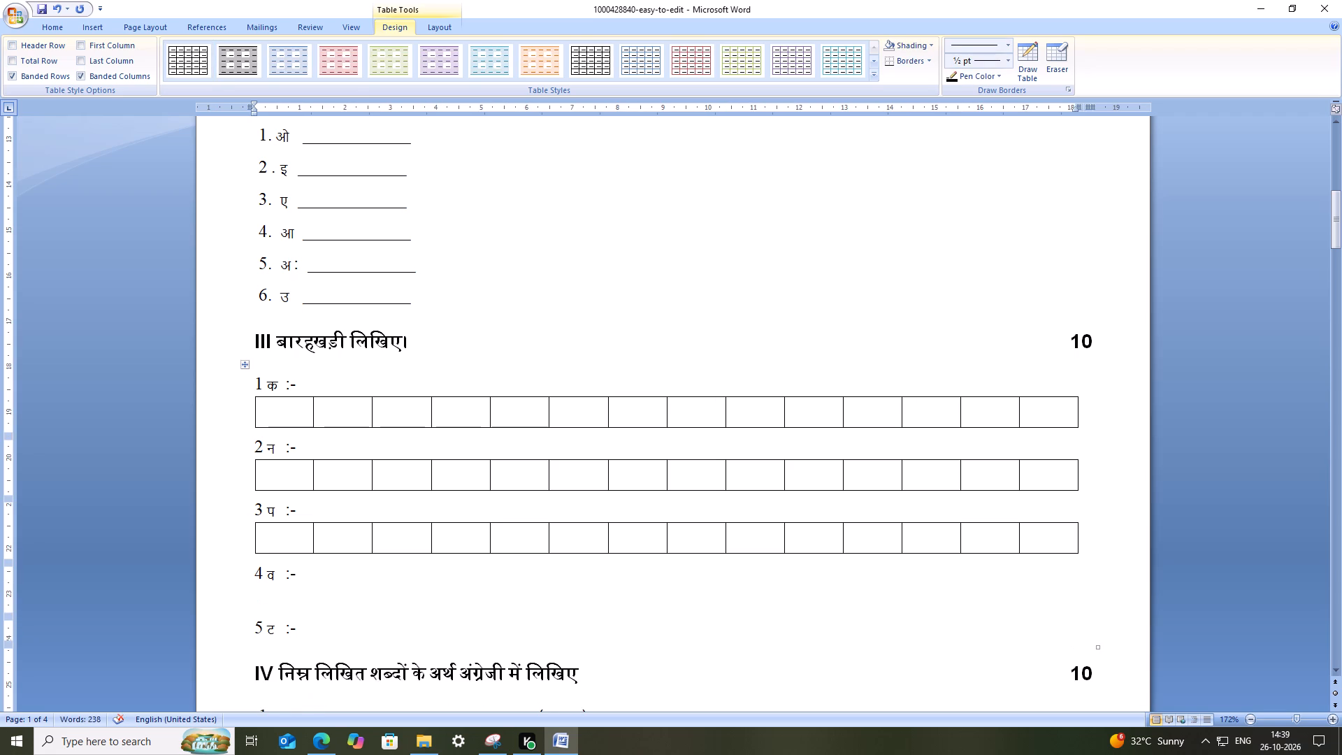
{"action": "key", "text": "ctrl+v"}
{"action": "key", "text": "BackSpace"}
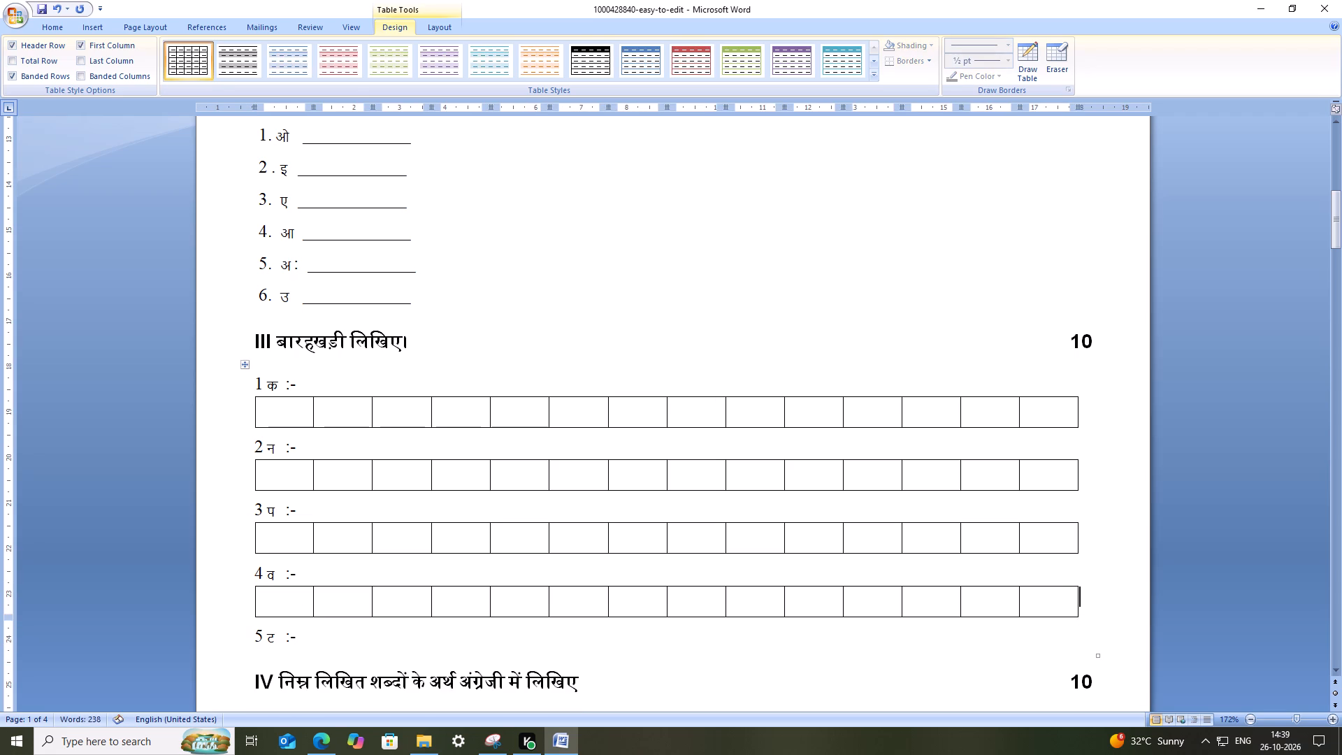
Paste the 14-column table on a new line below item 5 (ट), remove the leftover blank line and save the document.
{"action": "left_click", "coordinate": [309, 642]}
{"action": "key", "text": "Return"}
{"action": "key", "text": "ctrl+v"}
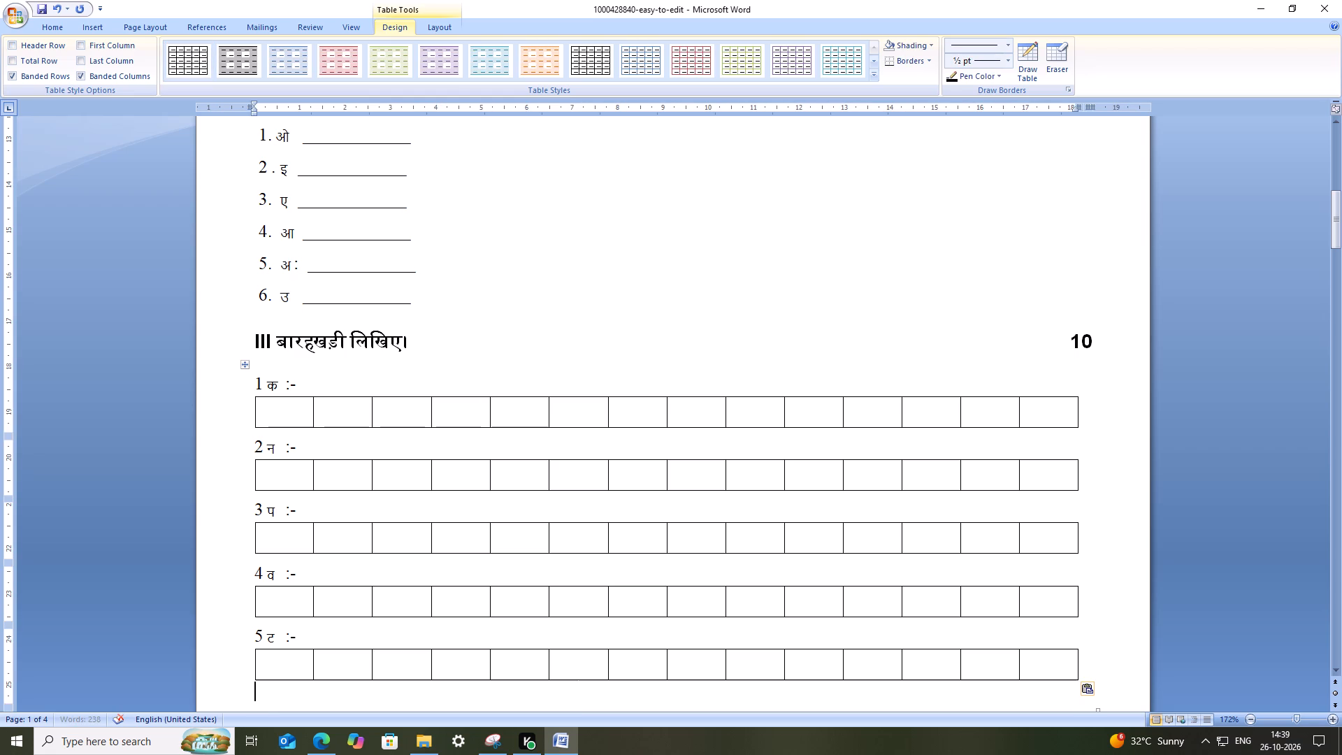
{"action": "key", "text": "ctrl+s"}
{"action": "key", "text": "BackSpace"}
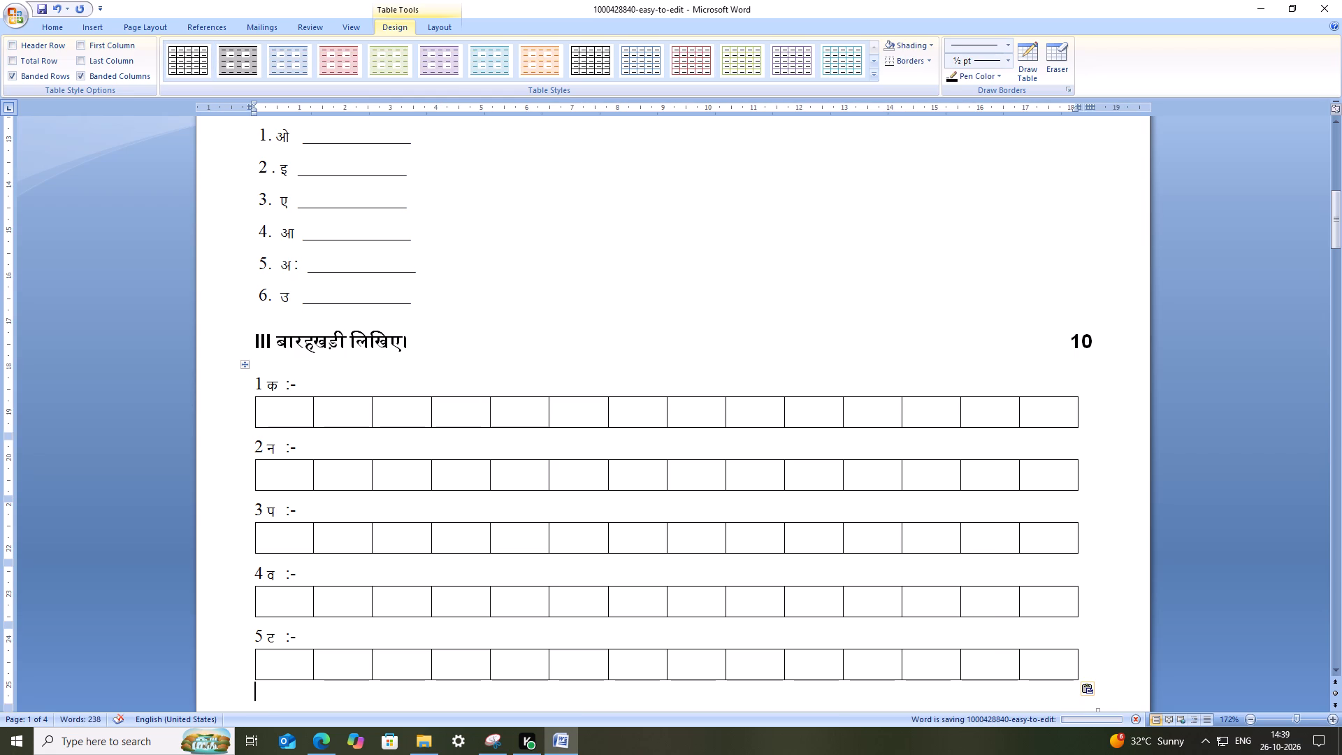
{"action": "key", "text": "BackSpace"}
{"action": "scroll", "coordinate": [459, 556], "scroll_direction": "down", "scroll_amount": 4}
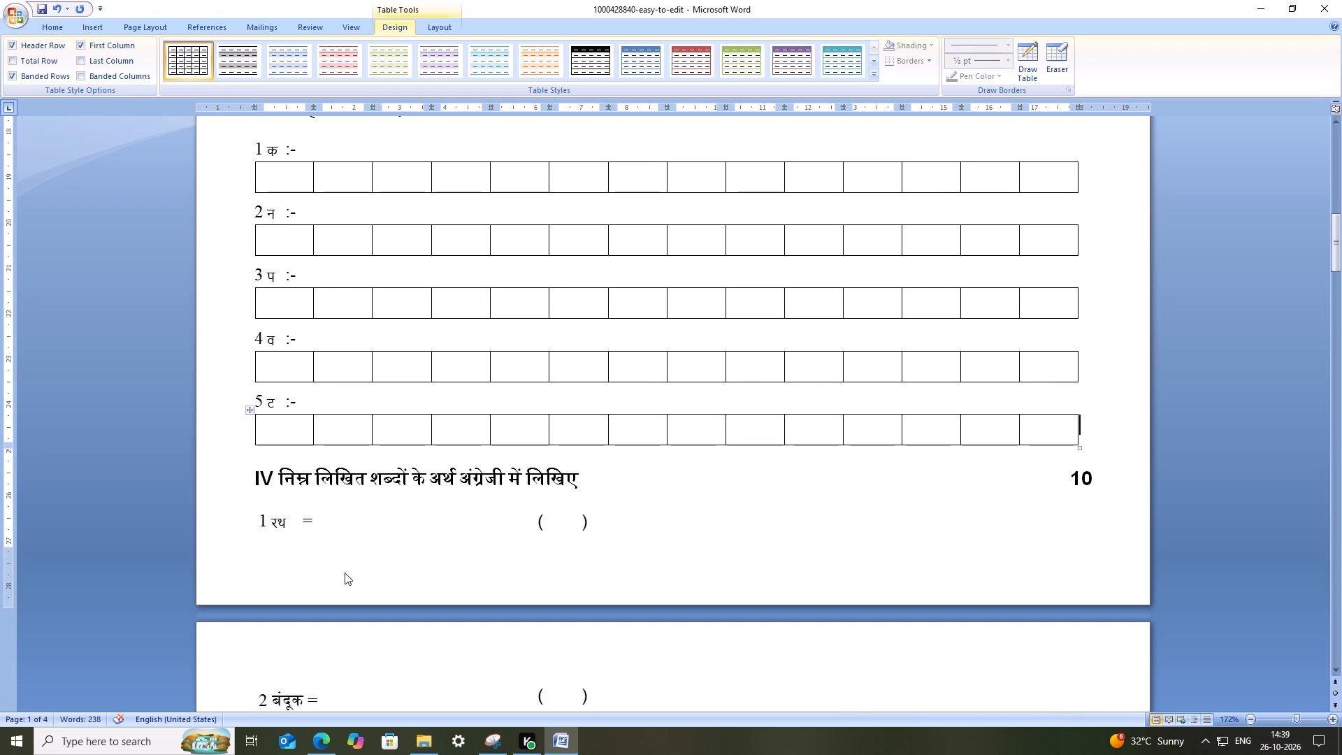
{"action": "key", "text": "ctrl+s"}
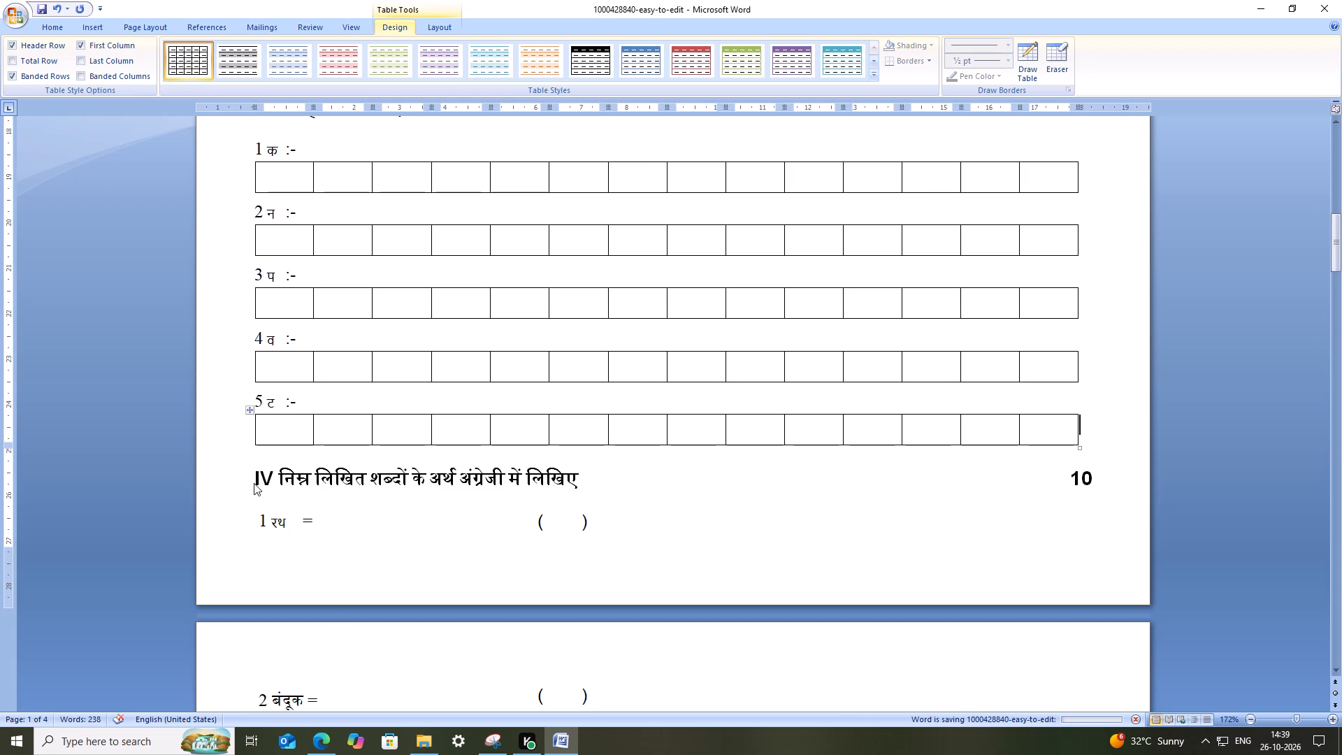
Push question IV's heading onto the next page by inserting a line break before it, and save the document.
{"action": "left_click", "coordinate": [252, 479]}
{"action": "key", "text": "Return"}
{"action": "scroll", "coordinate": [393, 553], "scroll_direction": "down", "scroll_amount": 3}
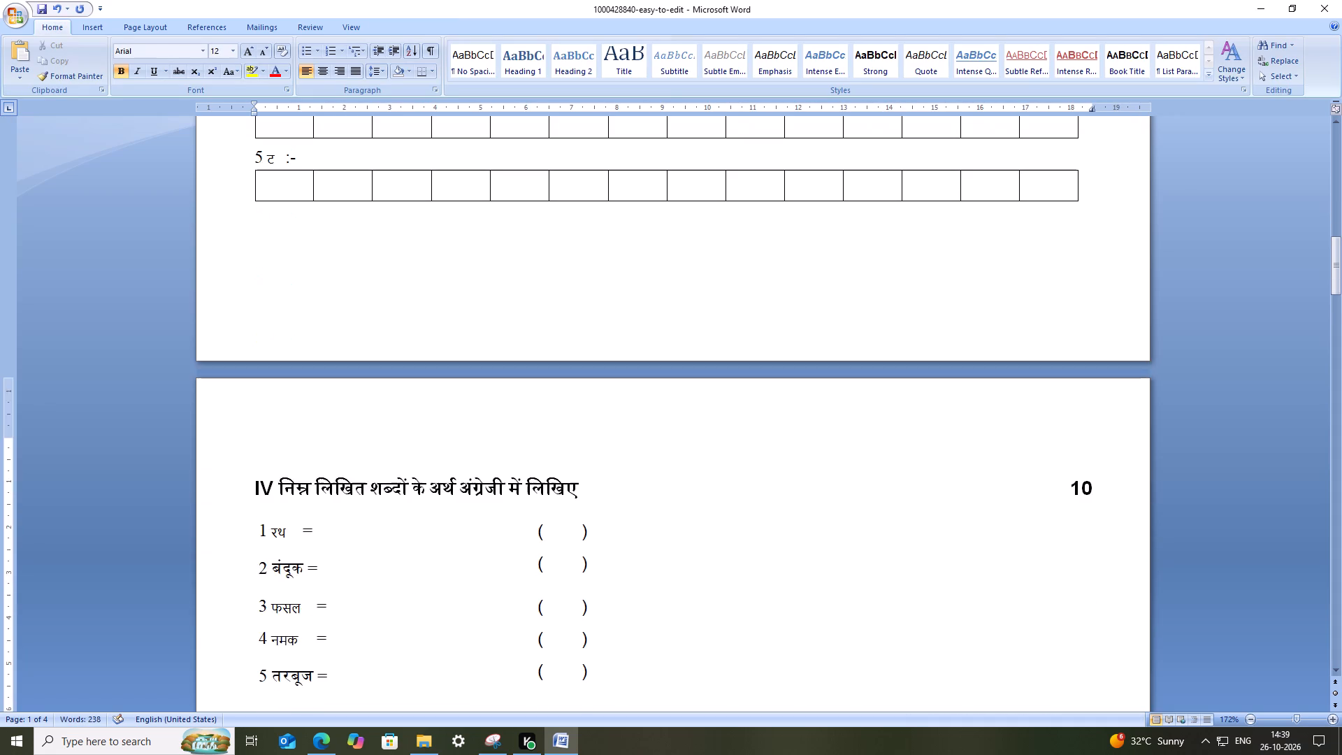
{"action": "scroll", "coordinate": [575, 506], "scroll_direction": "down", "scroll_amount": 4}
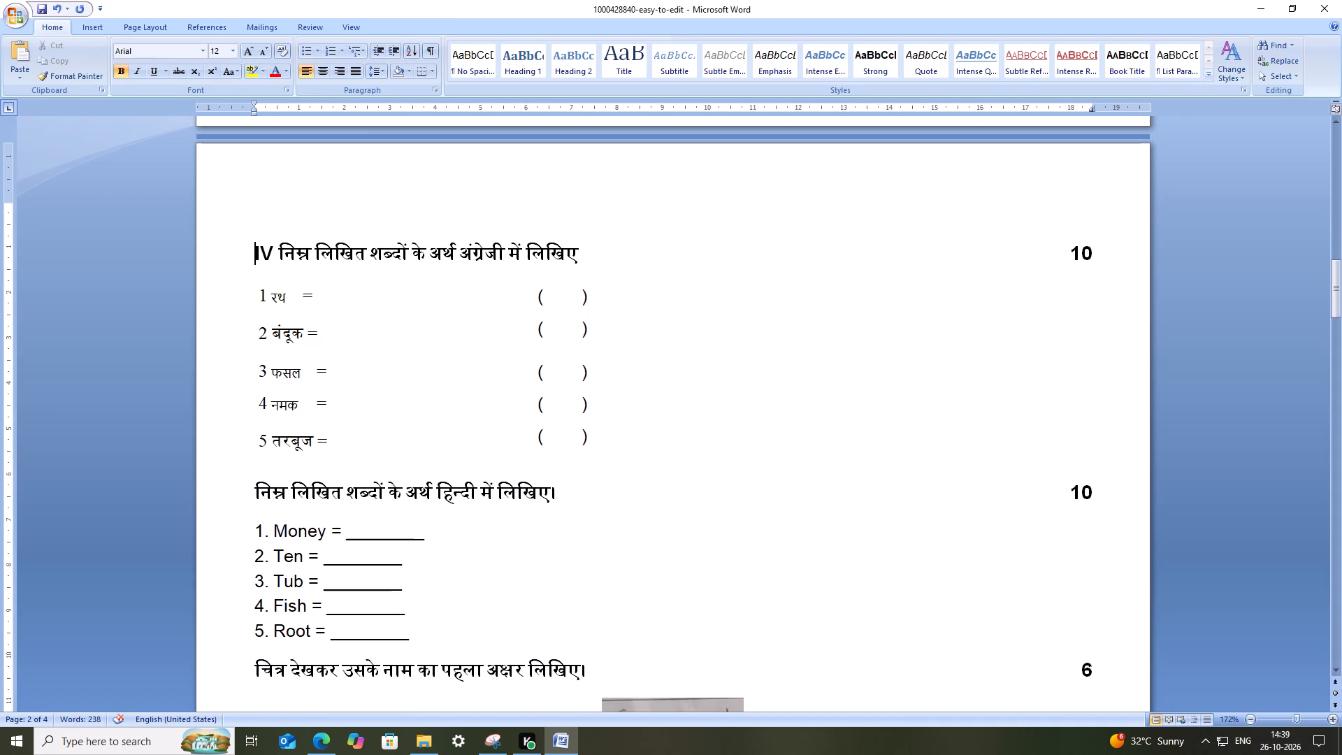
{"action": "key", "text": "ctrl+s"}
Delete the empty bracket pairs beside all five items of question IV.
{"action": "left_click_drag", "start_coordinate": [595, 299], "coordinate": [536, 294]}
{"action": "key", "text": "BackSpace"}
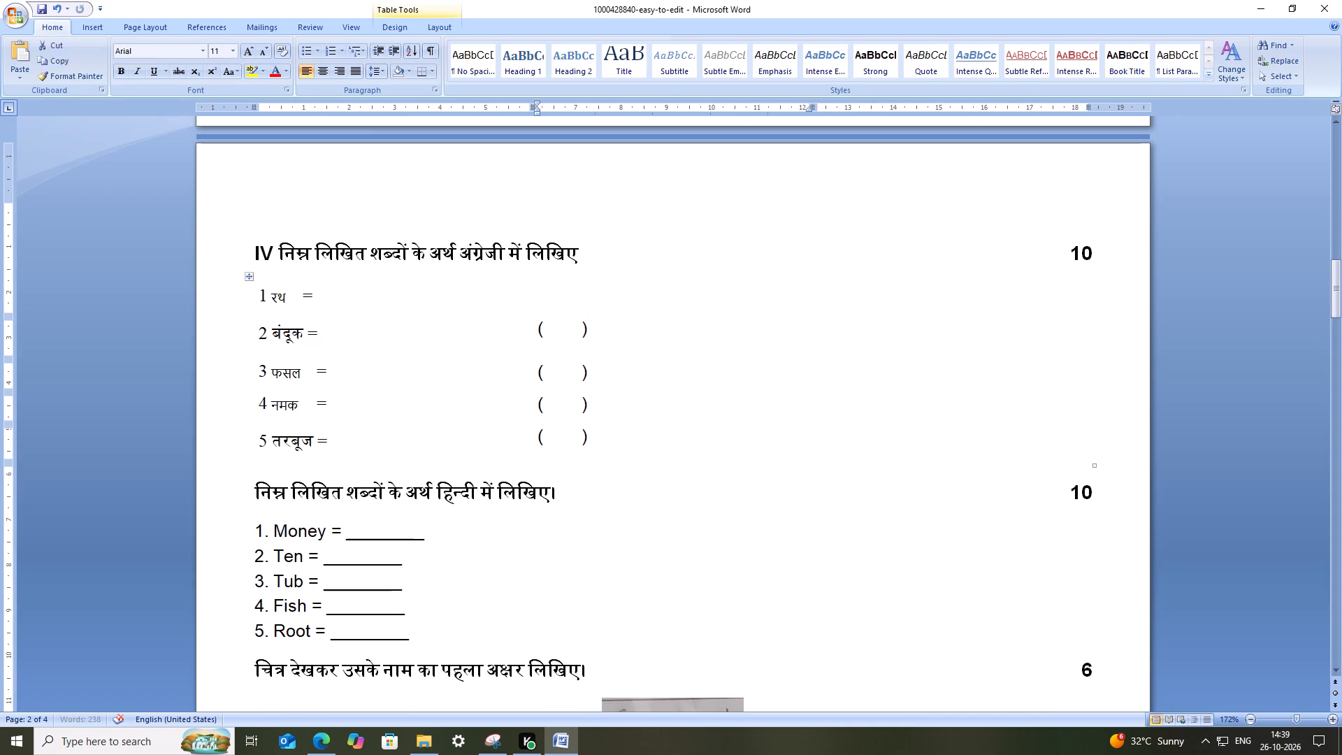
{"action": "left_click_drag", "start_coordinate": [600, 332], "coordinate": [539, 326]}
{"action": "key", "text": "BackSpace"}
{"action": "left_click_drag", "start_coordinate": [589, 371], "coordinate": [538, 380]}
{"action": "key", "text": "BackSpace"}
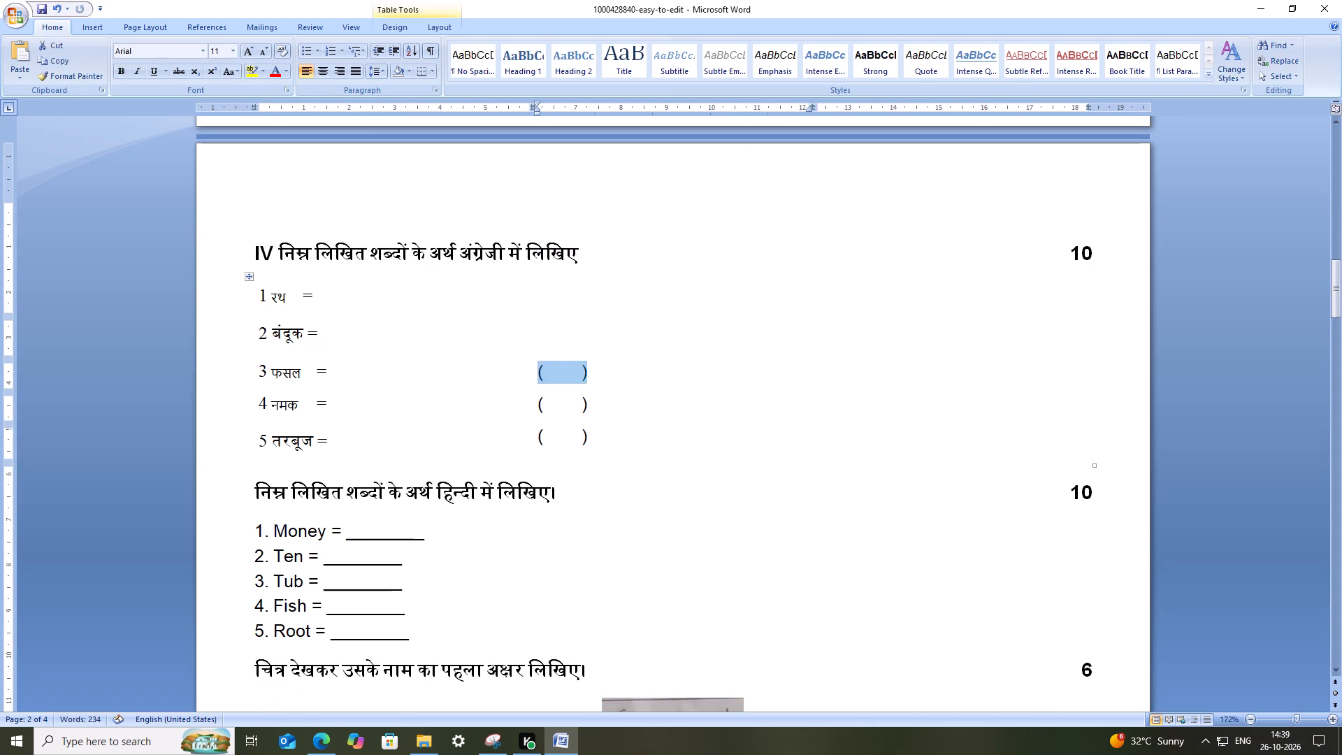
{"action": "left_click_drag", "start_coordinate": [591, 410], "coordinate": [542, 418]}
{"action": "key", "text": "BackSpace"}
{"action": "left_click_drag", "start_coordinate": [591, 438], "coordinate": [526, 445]}
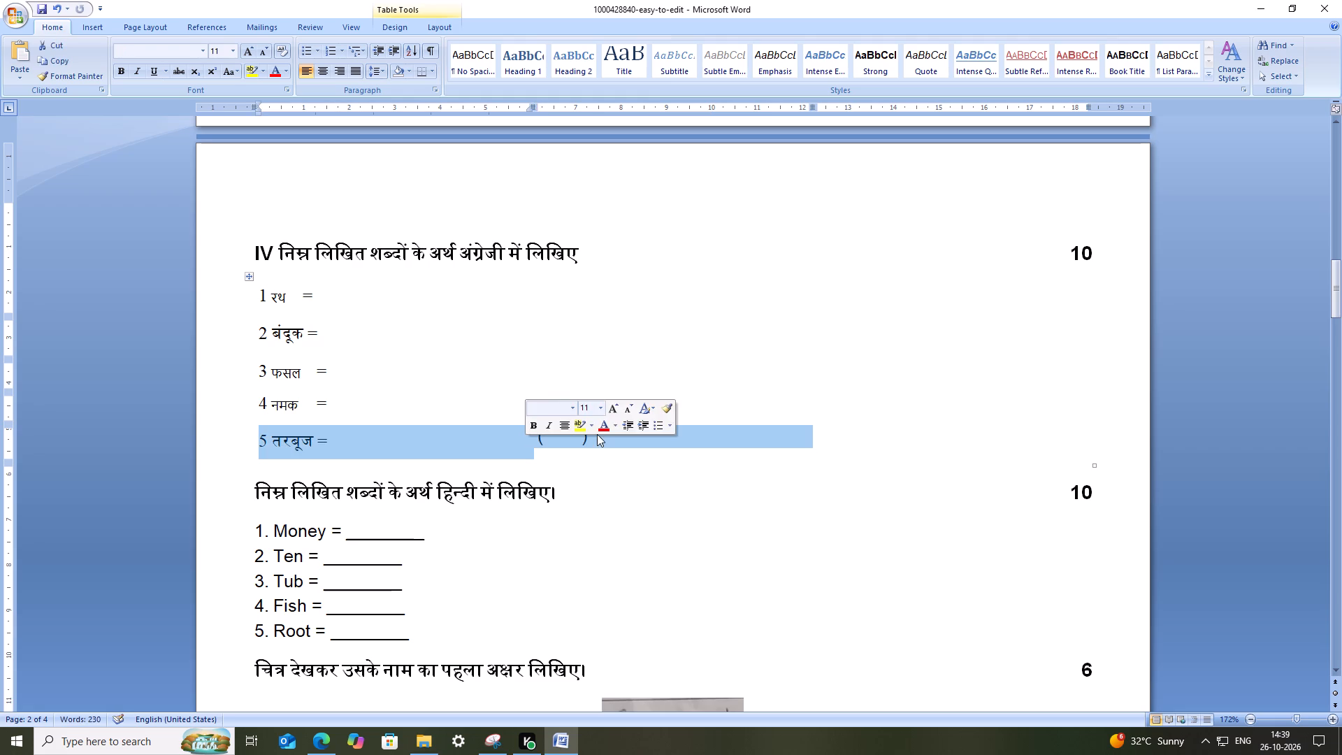
{"action": "left_click", "coordinate": [597, 434]}
{"action": "left_click", "coordinate": [592, 442]}
{"action": "left_click_drag", "start_coordinate": [592, 441], "coordinate": [540, 442]}
{"action": "key", "text": "BackSpace"}
Copy the underscore blank after "Money =" and paste it, preceded by two spaces, after question IV's items 1 (रथ) and 2 (बंदूक).
{"action": "left_click_drag", "start_coordinate": [447, 542], "coordinate": [346, 538]}
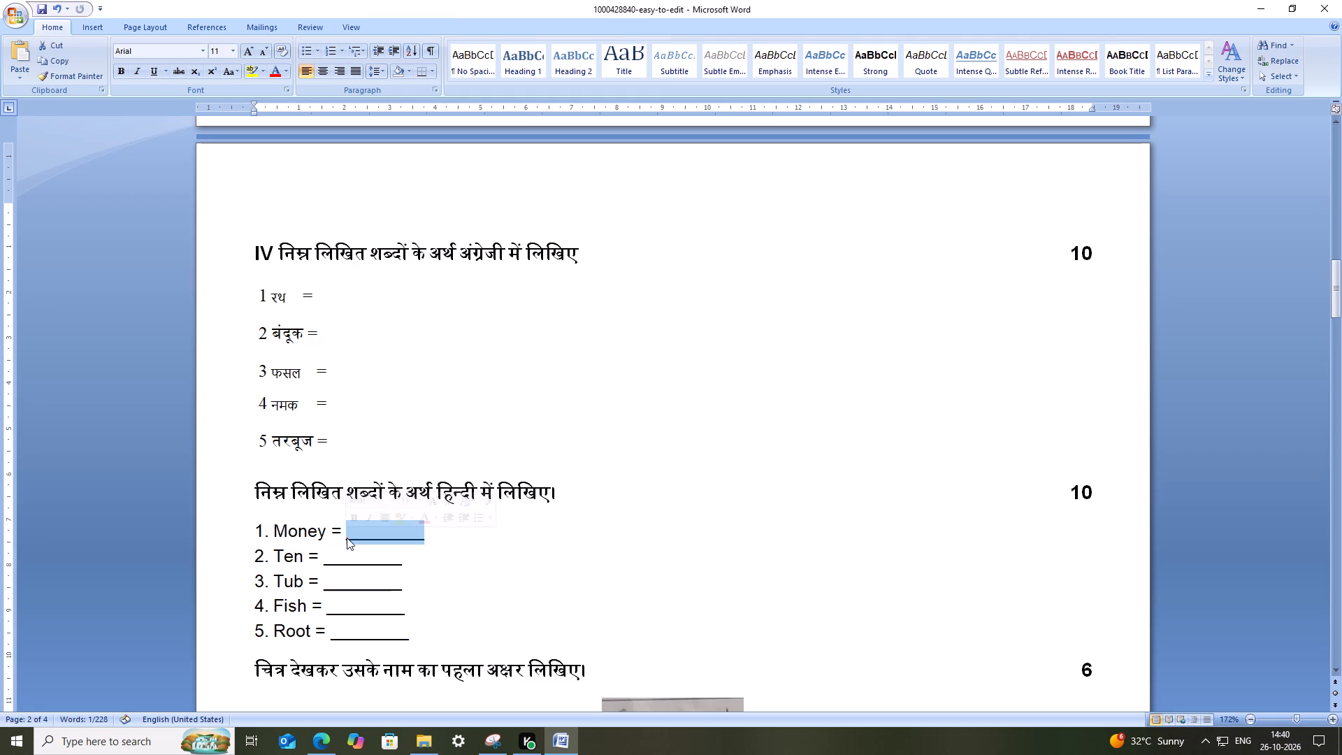
{"action": "key", "text": "ctrl+c"}
{"action": "left_click", "coordinate": [469, 309]}
{"action": "key", "text": "space"}
{"action": "key", "text": "space"}
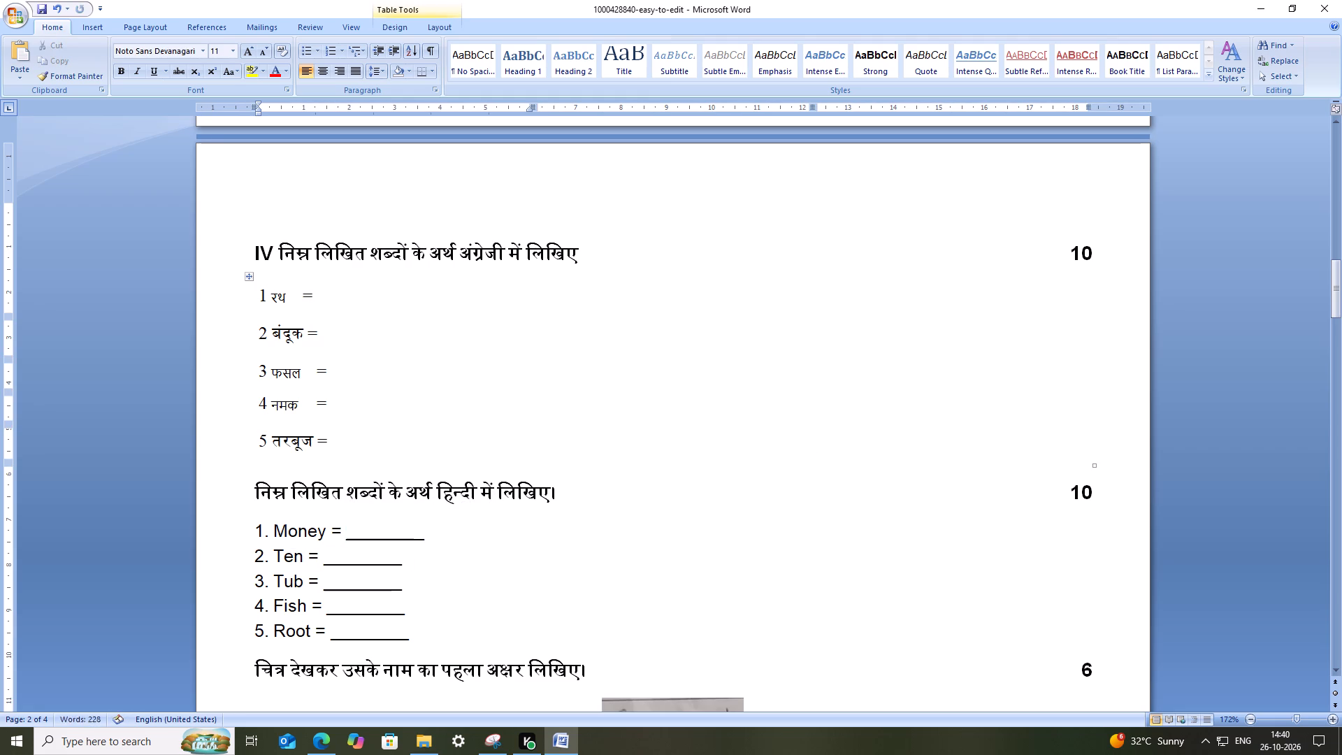
{"action": "key", "text": "ctrl+v"}
{"action": "left_click", "coordinate": [468, 354]}
{"action": "key", "text": "space"}
{"action": "key", "text": "space"}
{"action": "key", "text": "ctrl+v"}
Paste the same underscore blank, preceded by two spaces, after question IV's items 3 (फसल), 5 (तरबूज) and 4 (नमक).
{"action": "left_click", "coordinate": [454, 386]}
{"action": "key", "text": "space"}
{"action": "key", "text": "space"}
{"action": "key", "text": "ctrl+v"}
{"action": "left_click", "coordinate": [455, 429]}
{"action": "key", "text": "space"}
{"action": "key", "text": "space"}
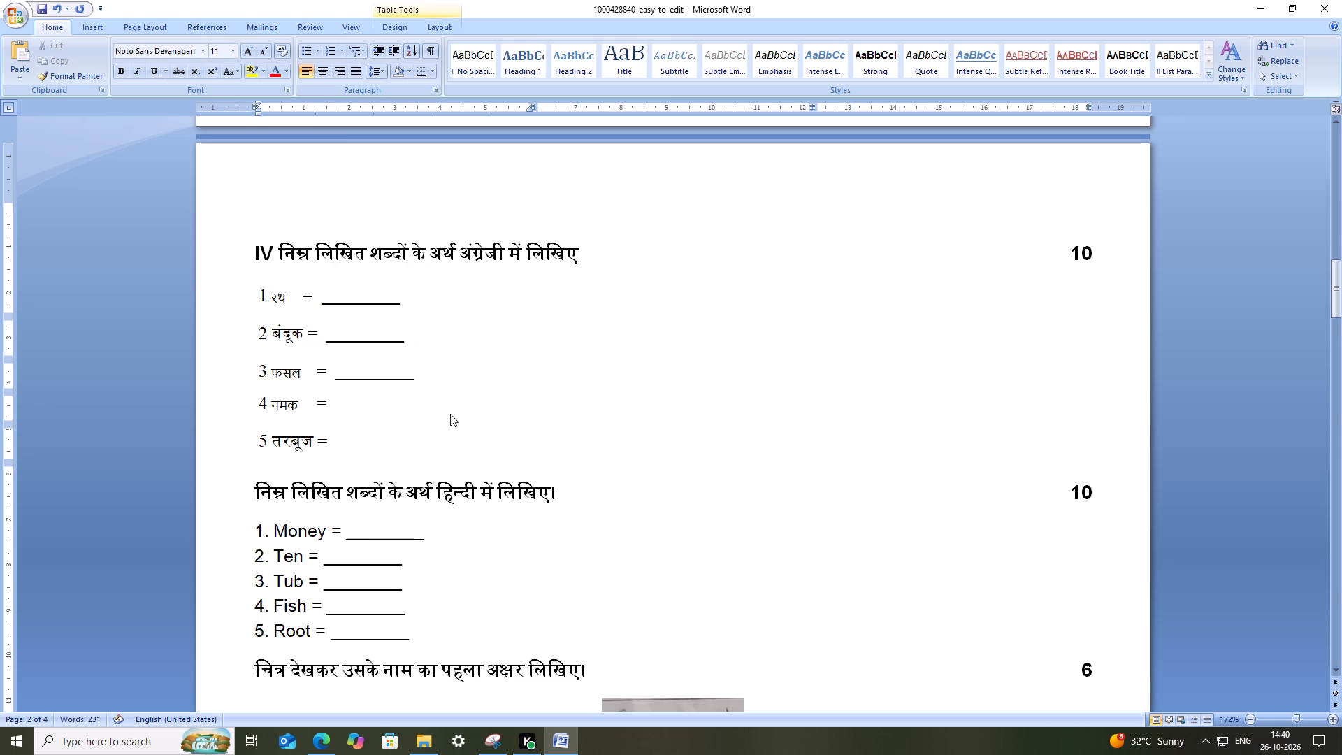
{"action": "key", "text": "ctrl+v"}
{"action": "left_click", "coordinate": [403, 400]}
{"action": "key", "text": "space"}
{"action": "key", "text": "space"}
{"action": "key", "text": "ctrl+v"}
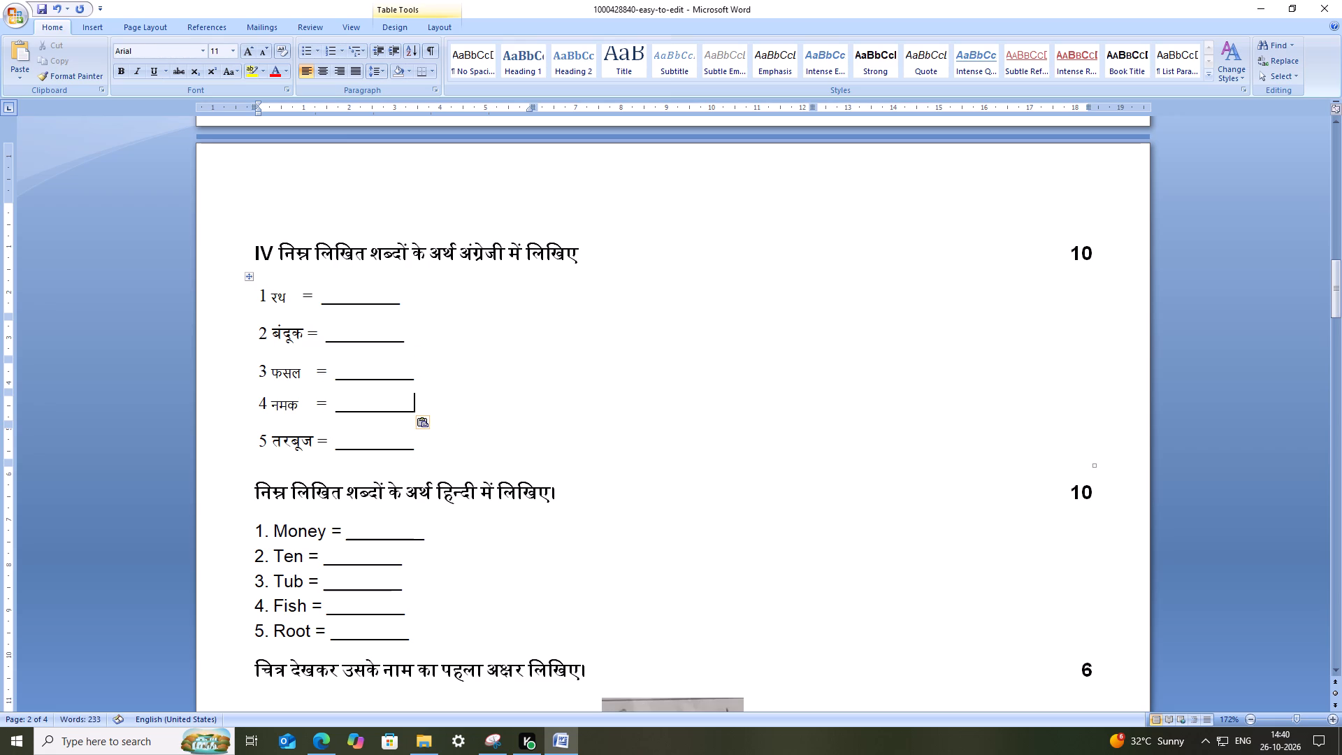
Save the document.
{"action": "key", "text": "ctrl+s"}
{"action": "key", "text": "ctrl+s"}
{"action": "left_click", "coordinate": [667, 373]}
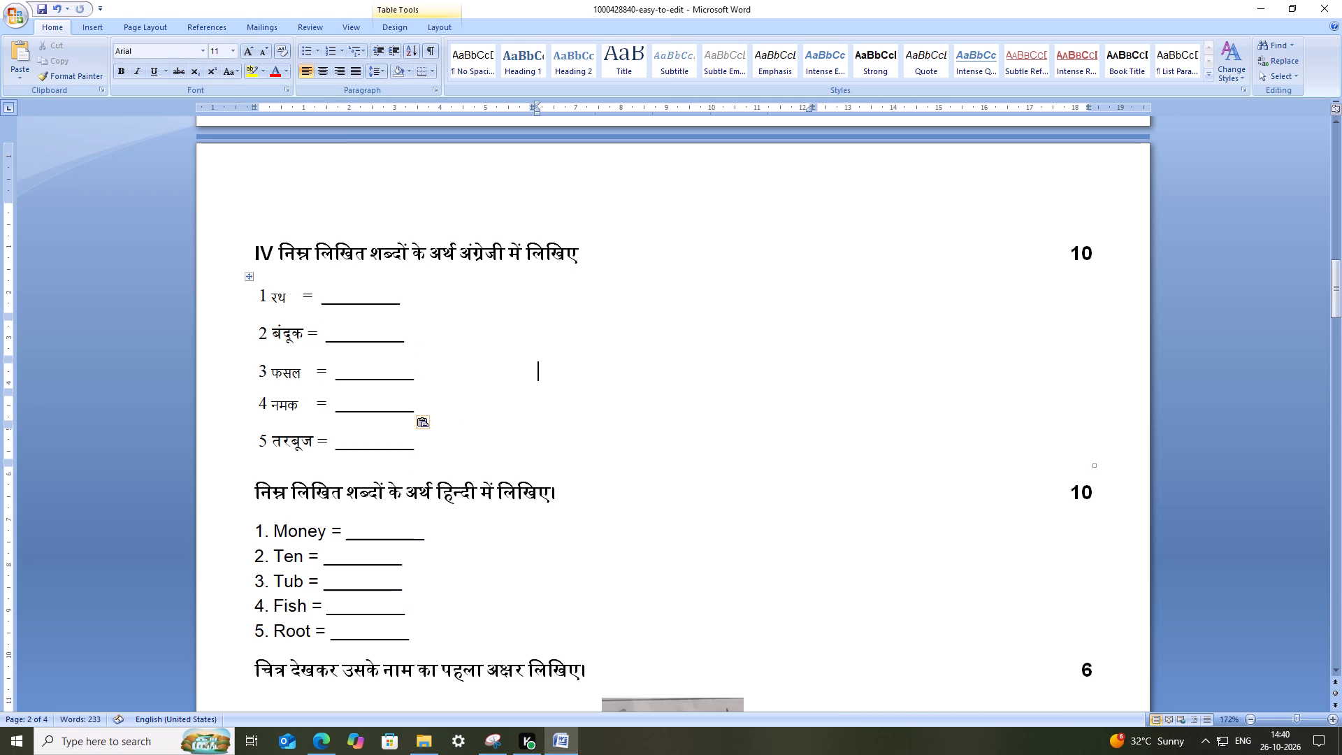
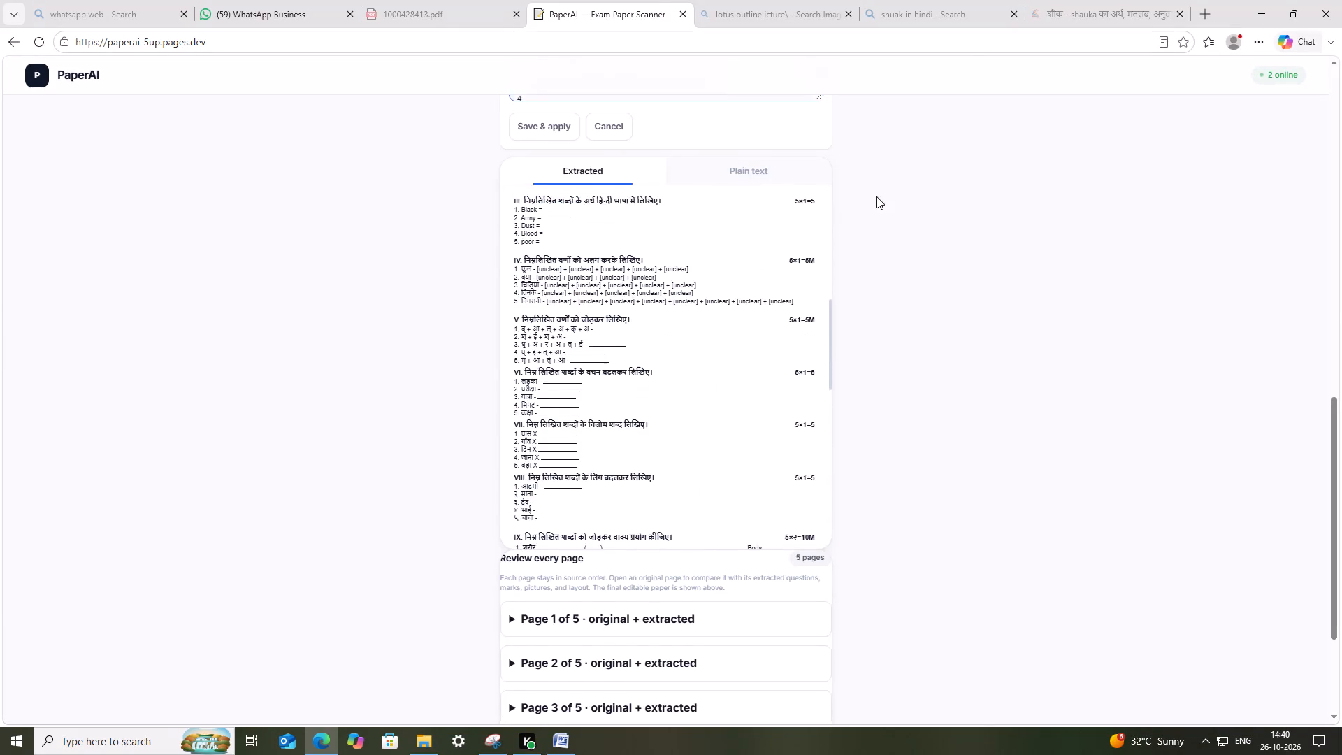
In PaperAI's correction box, enter "badak" under question VIII item 1, apply the Hindi suggestion बत्तख, and copy that word.
{"action": "scroll", "coordinate": [876, 196], "scroll_direction": "up", "scroll_amount": 2}
{"action": "scroll", "coordinate": [770, 332], "scroll_direction": "down", "scroll_amount": 2}
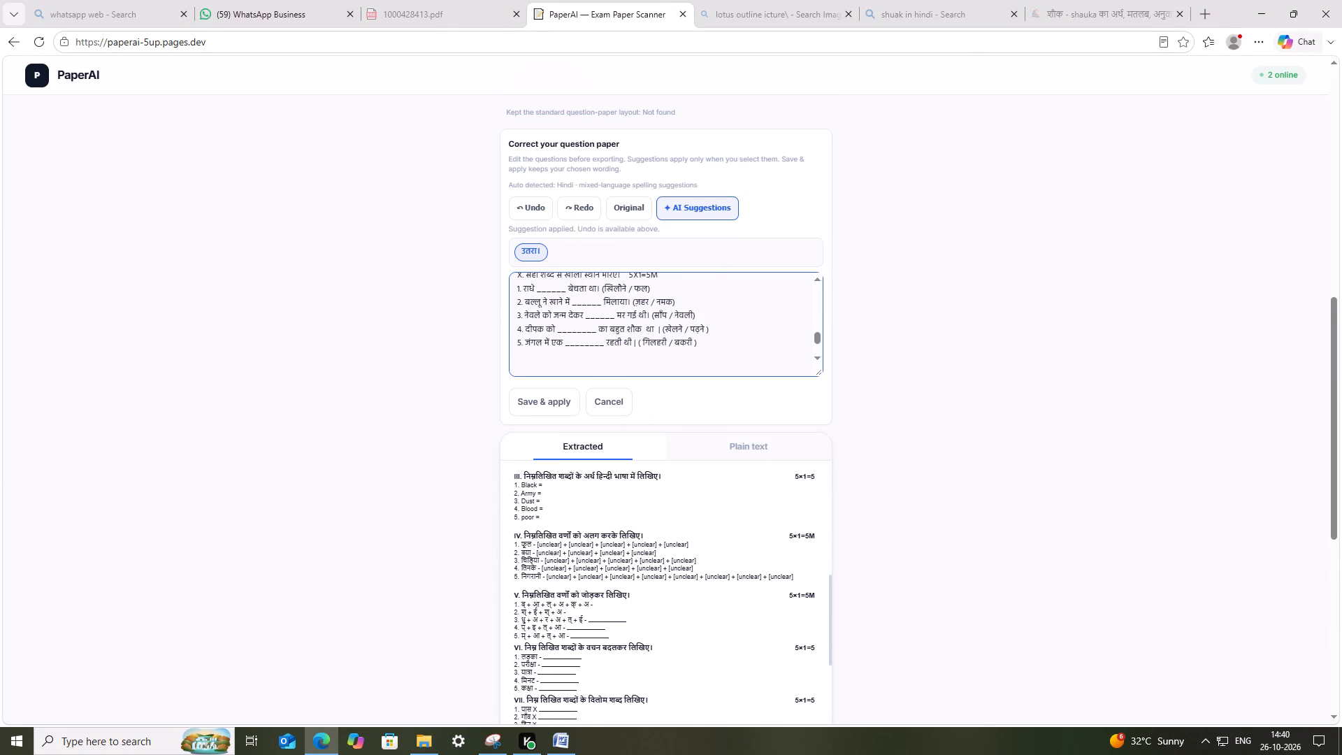
{"action": "scroll", "coordinate": [678, 345], "scroll_direction": "down", "scroll_amount": 4}
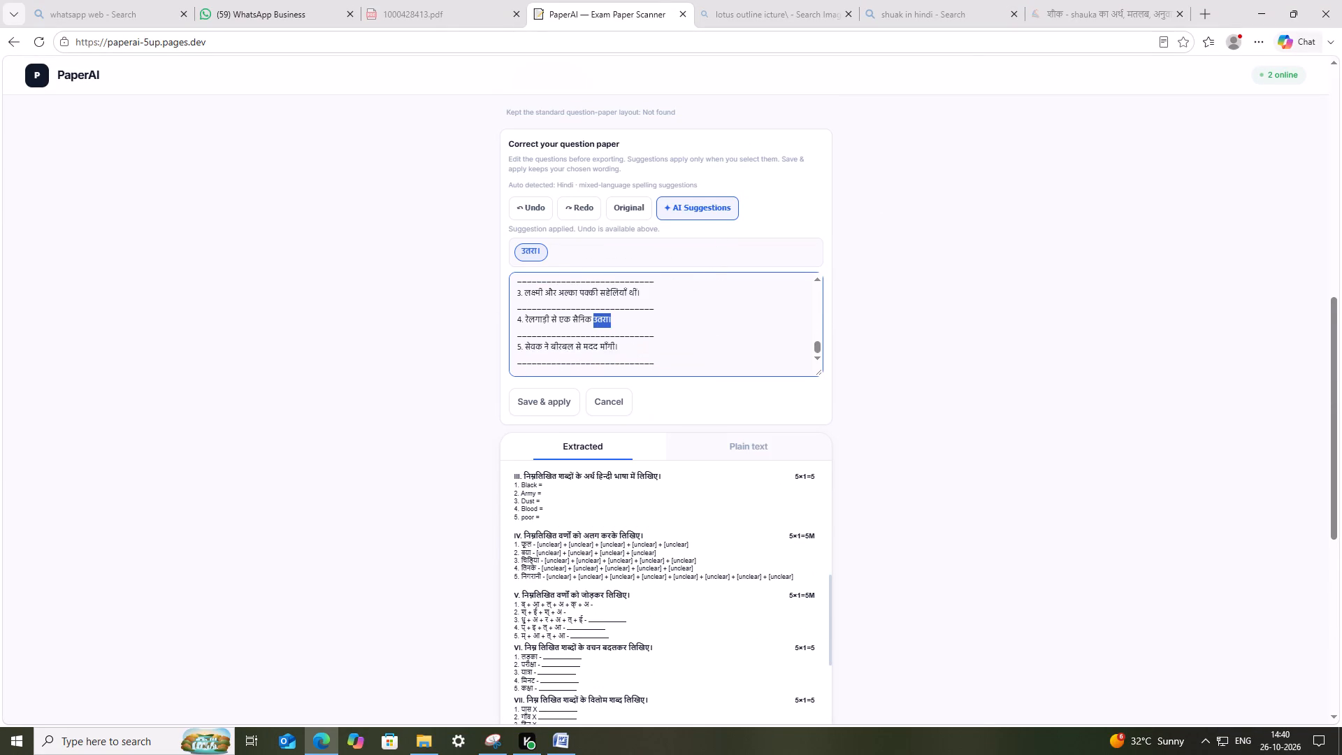
{"action": "scroll", "coordinate": [674, 336], "scroll_direction": "up", "scroll_amount": 1}
{"action": "scroll", "coordinate": [674, 336], "scroll_direction": "down", "scroll_amount": 5}
{"action": "left_click", "coordinate": [673, 332]}
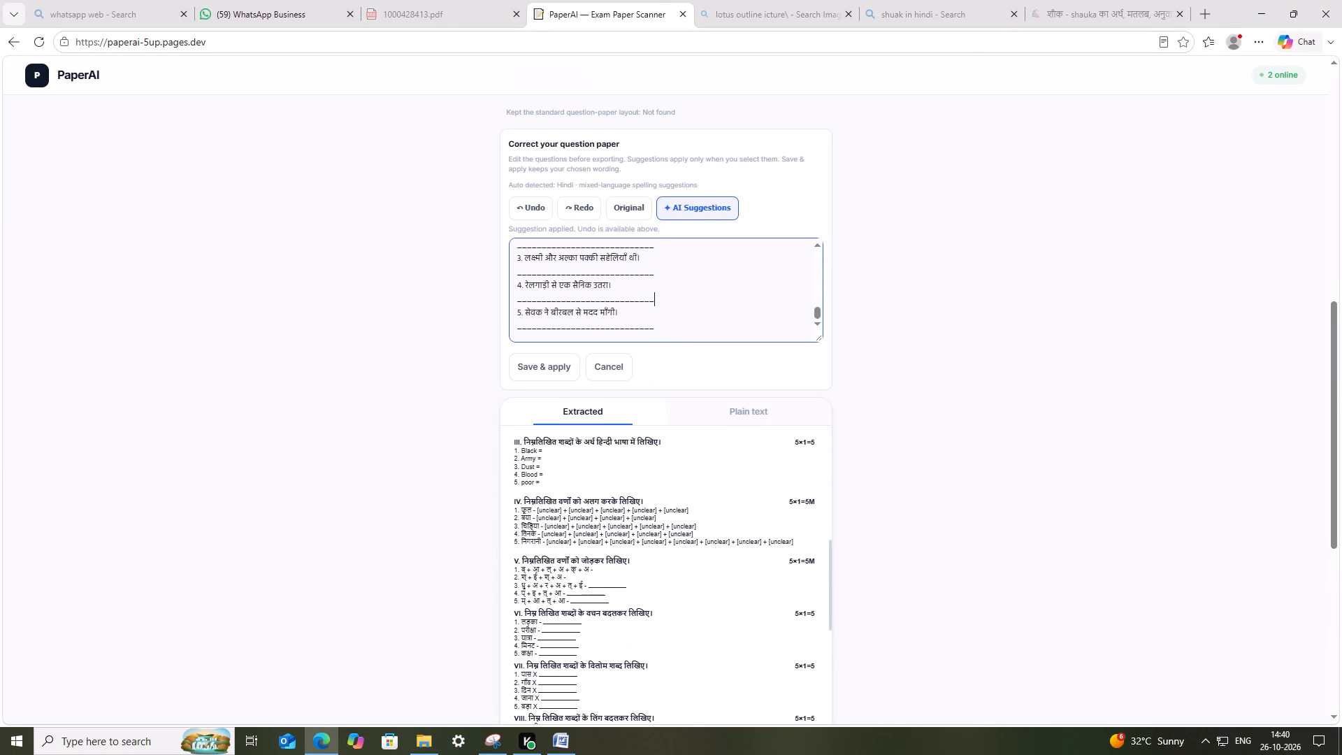
{"action": "scroll", "coordinate": [680, 327], "scroll_direction": "up", "scroll_amount": 7}
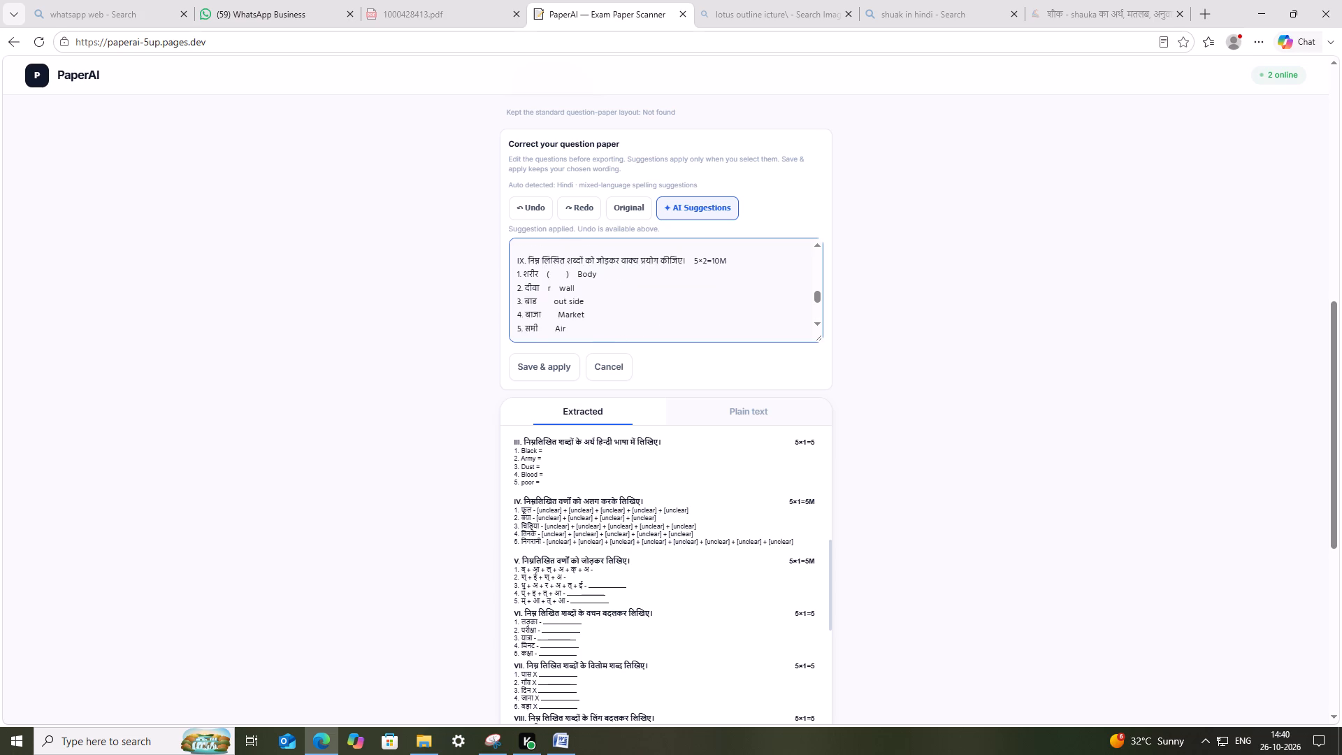
{"action": "scroll", "coordinate": [679, 315], "scroll_direction": "up", "scroll_amount": 2}
{"action": "left_click", "coordinate": [603, 297]}
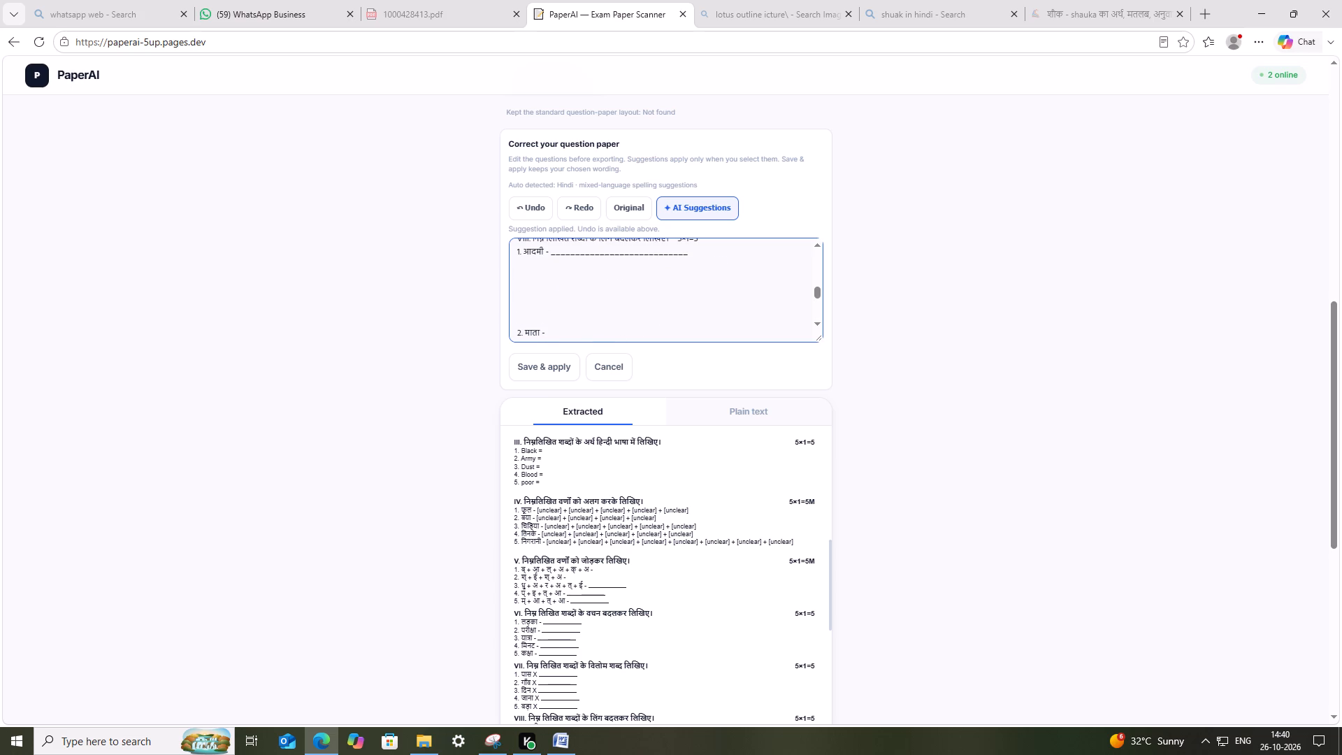
{"action": "type", "text": "badak"}
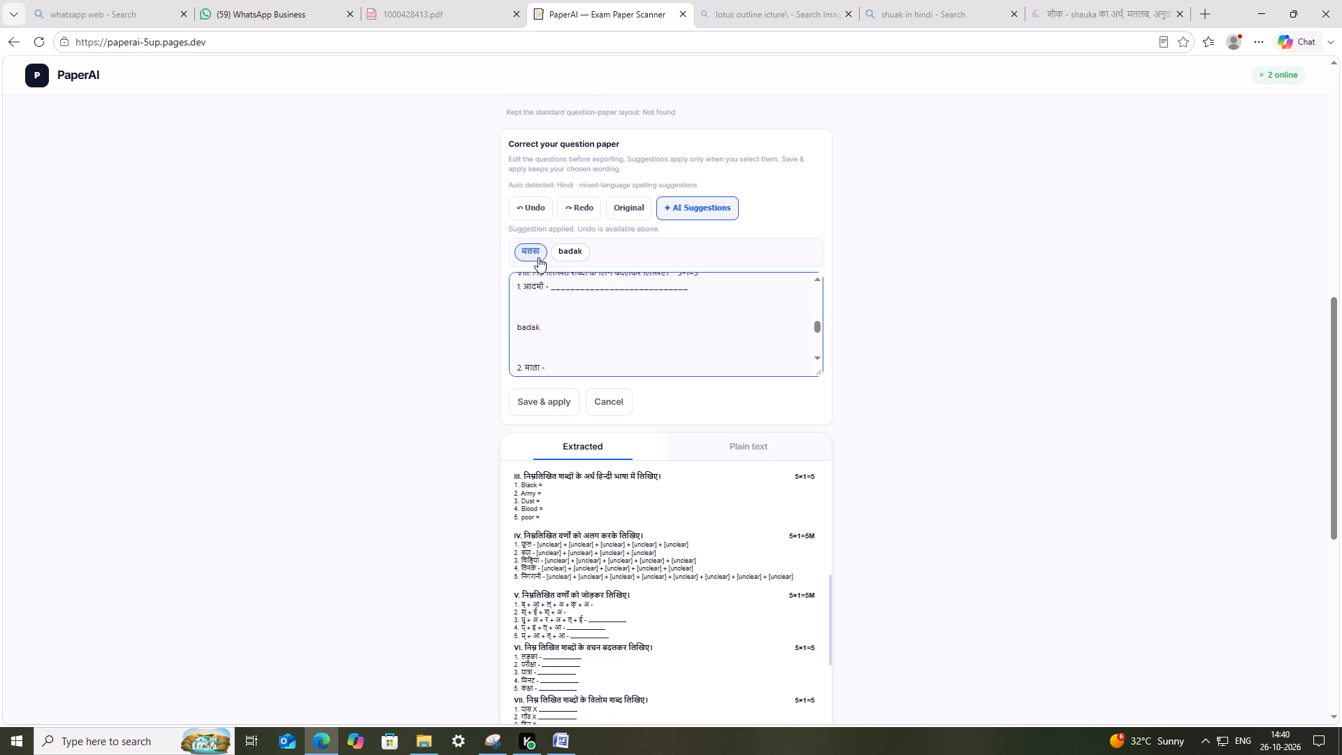
{"action": "left_click", "coordinate": [537, 254]}
{"action": "left_click_drag", "start_coordinate": [556, 292], "coordinate": [493, 292]}
{"action": "key", "text": "ctrl+c"}
{"action": "key", "text": "ctrl+c"}
{"action": "key", "text": "ctrl+c"}
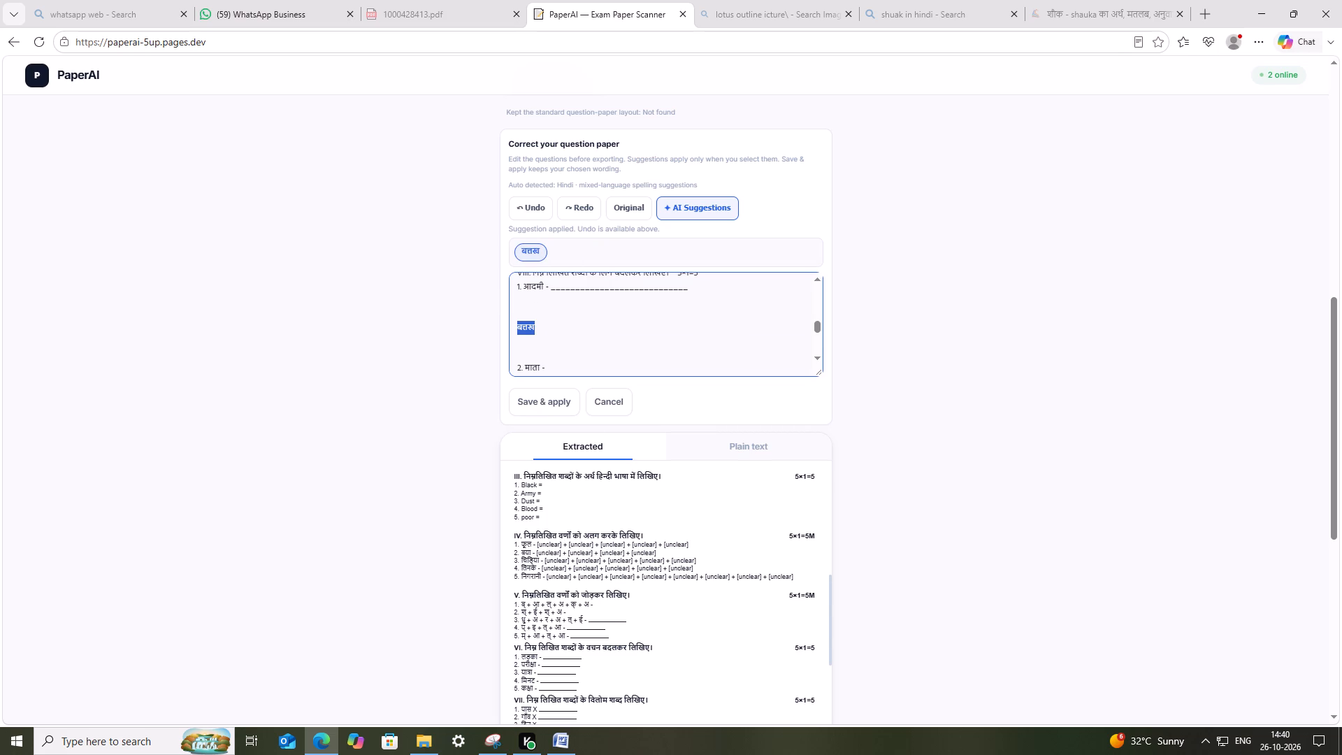
Switch to Word, replace the word बंदूक in question IV item 2 with the copied बत्तख, and save.
{"action": "left_click", "coordinate": [563, 744]}
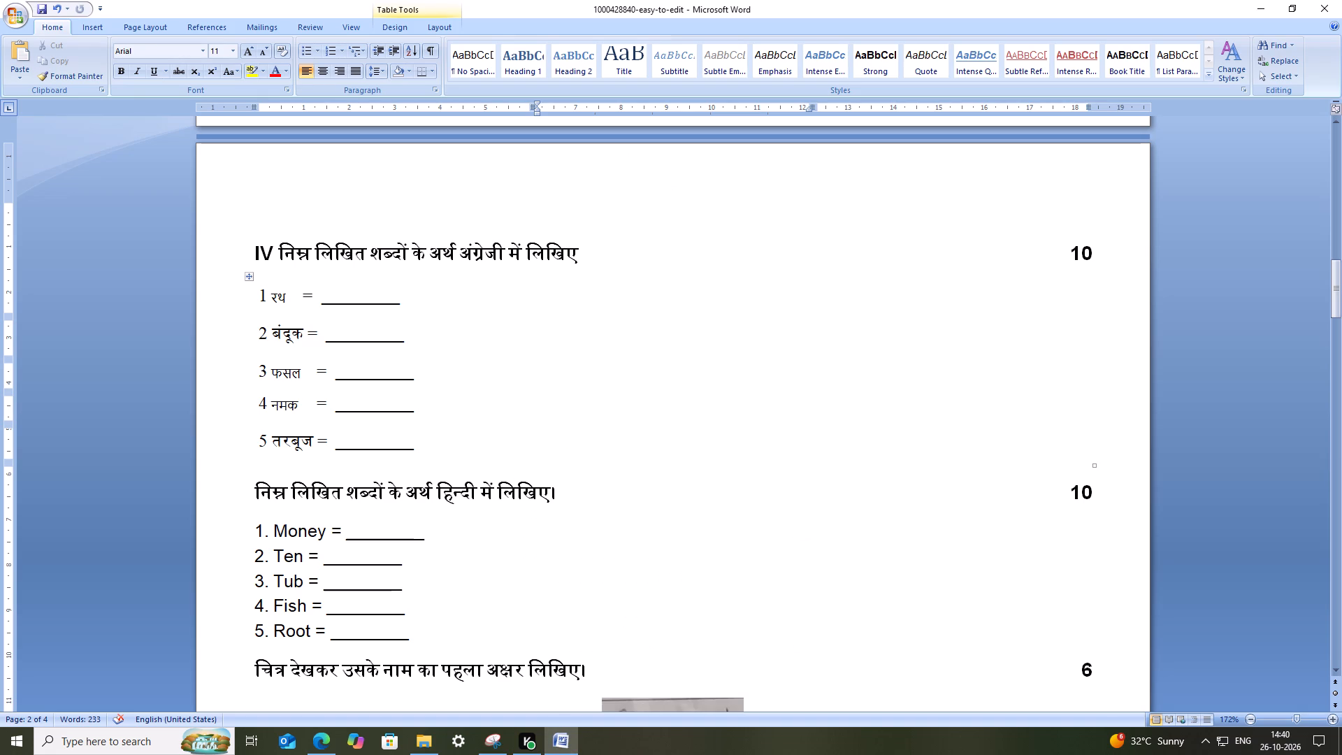
{"action": "left_click_drag", "start_coordinate": [301, 334], "coordinate": [273, 336]}
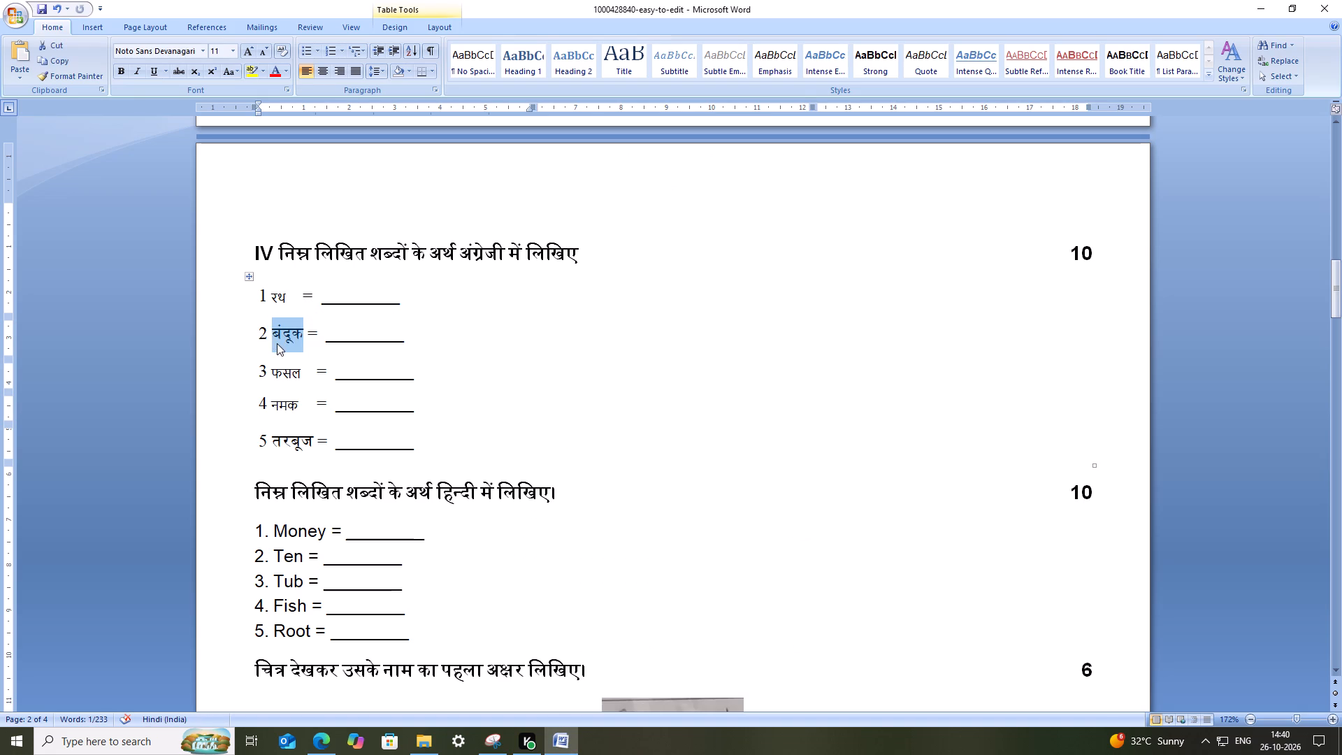
{"action": "key", "text": "ctrl+v"}
{"action": "key", "text": "ctrl+s"}
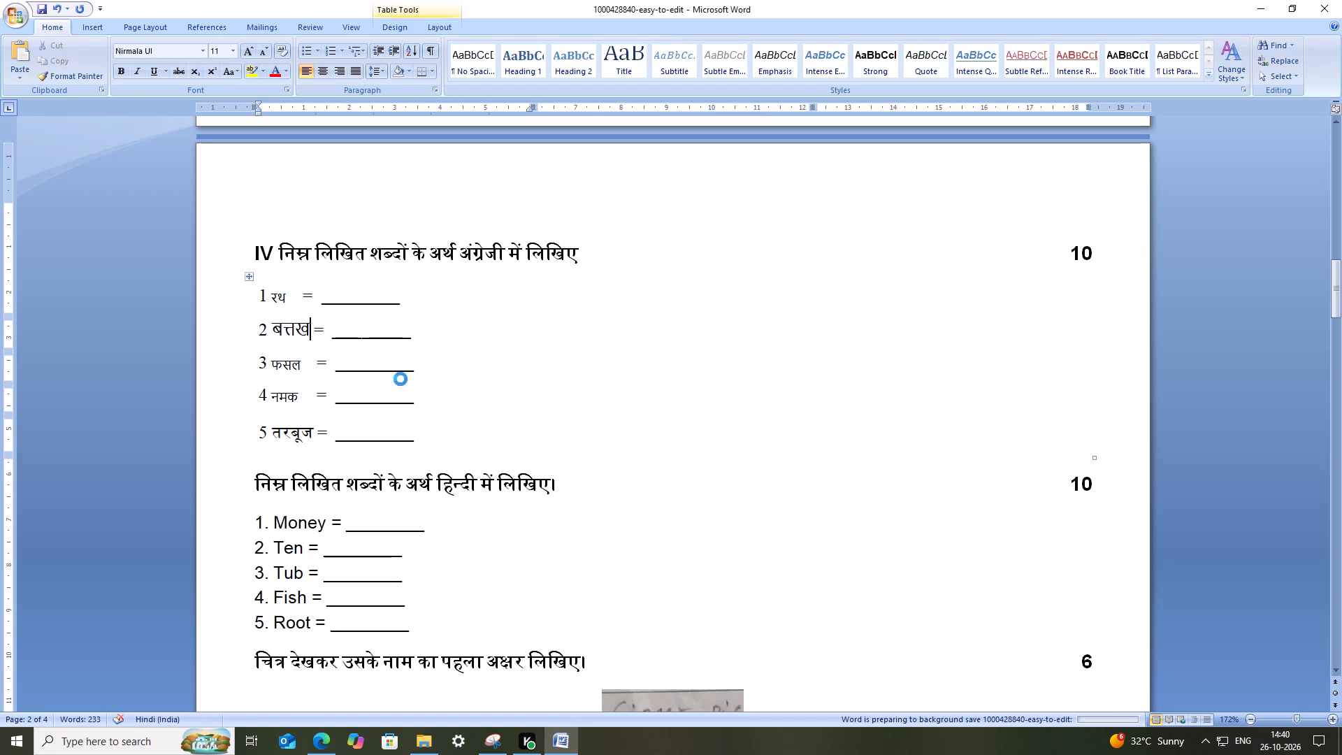
{"action": "key", "text": "ctrl+s"}
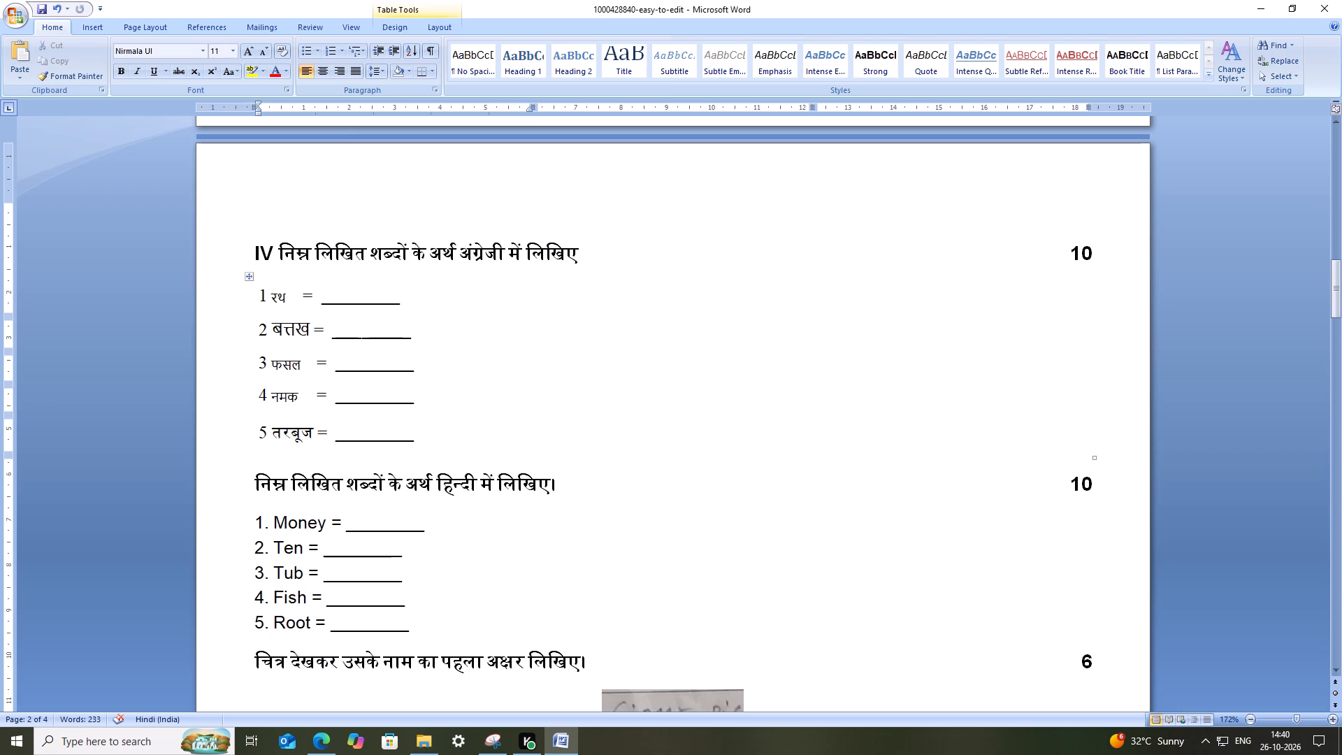
{"action": "left_click", "coordinate": [561, 372]}
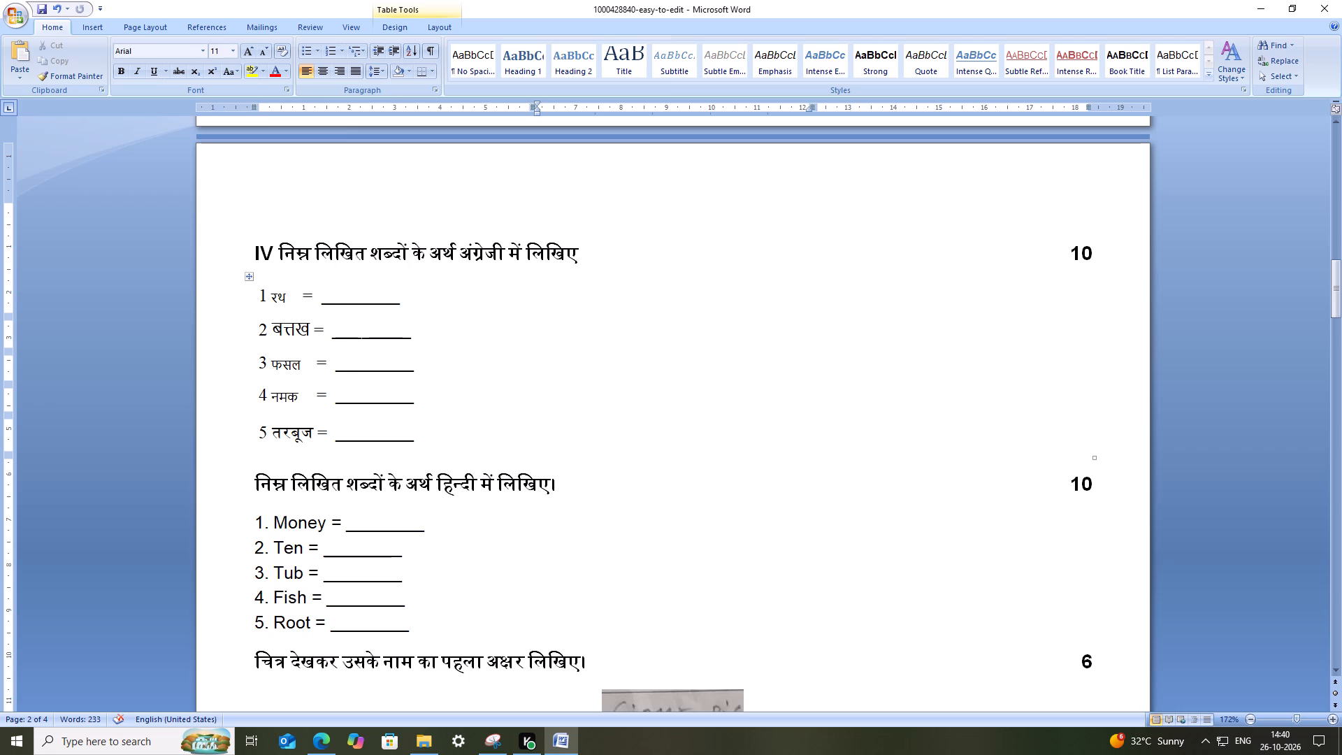
Number the heading निम्न लिखित शब्दों के अर्थ हिन्दी में लिखिए as "V." followed by two spaces, and save.
{"action": "scroll", "coordinate": [507, 426], "scroll_direction": "down", "scroll_amount": 2}
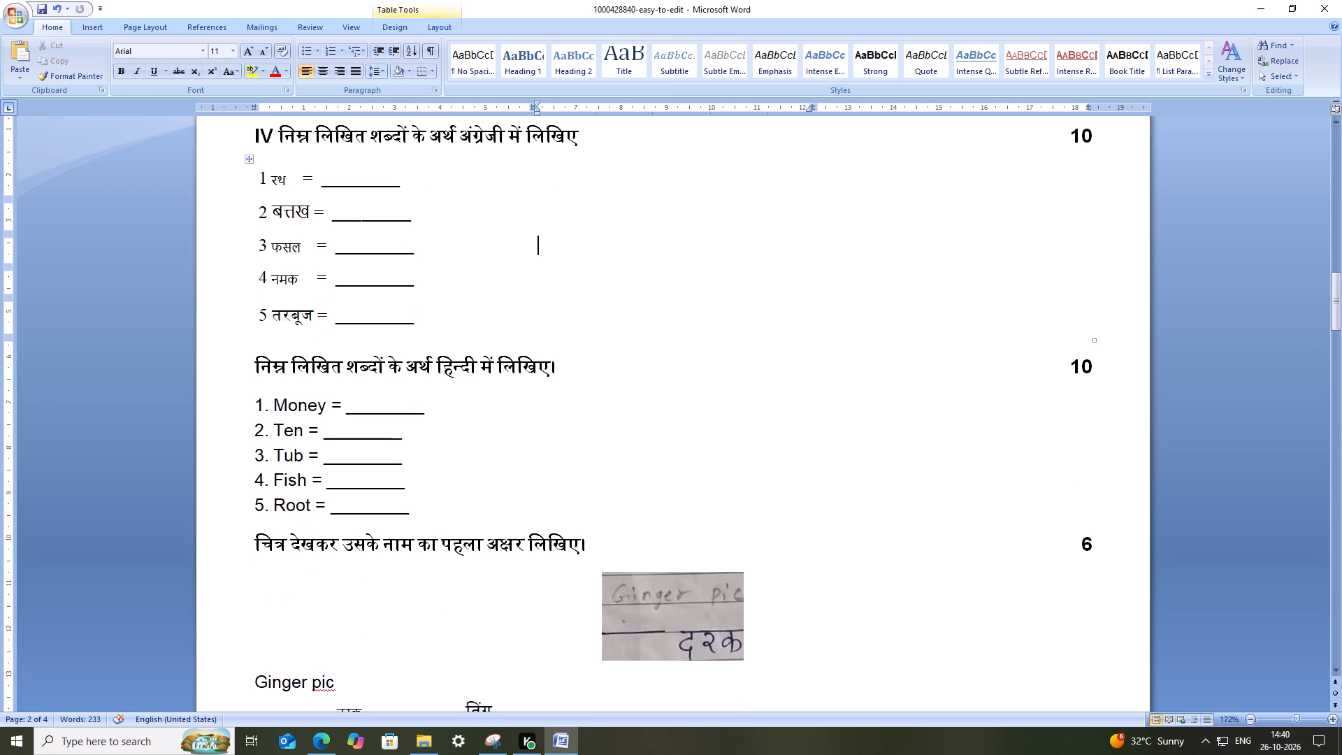
{"action": "left_click", "coordinate": [255, 355]}
{"action": "key", "text": "shift+v"}
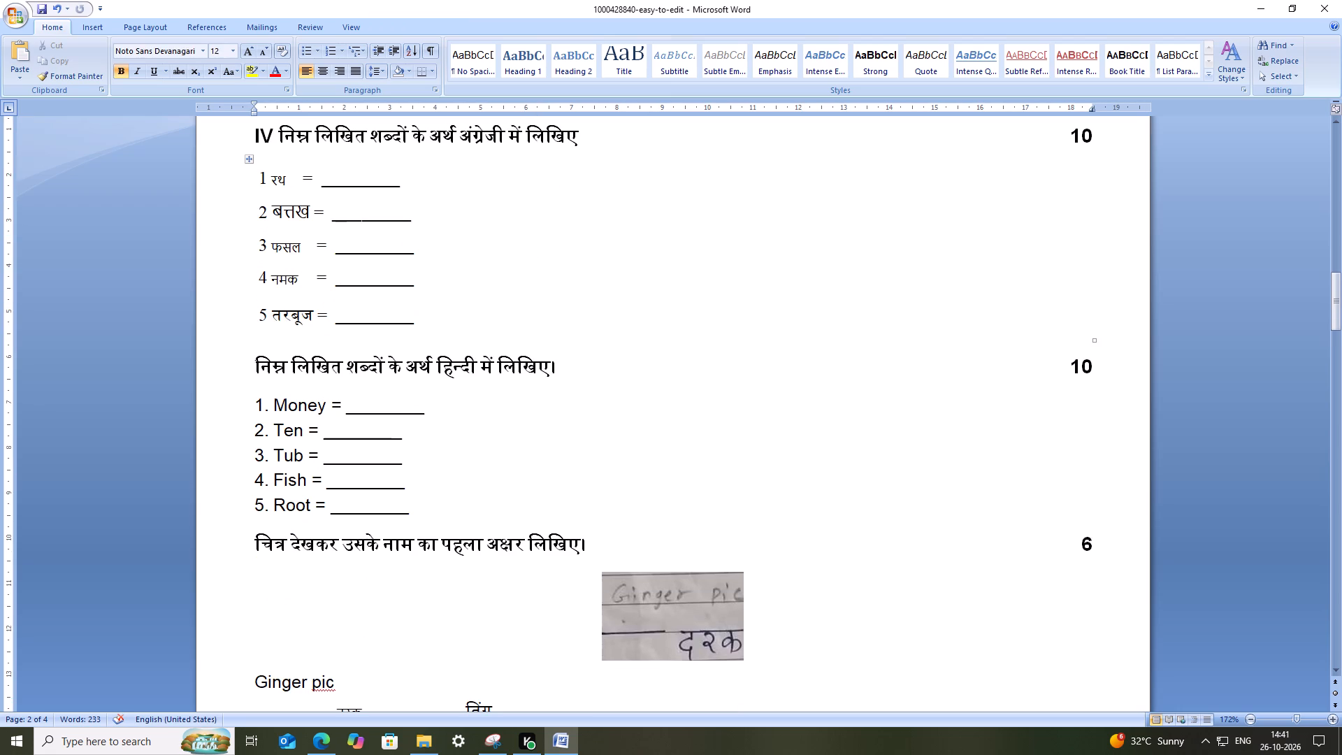
{"action": "type", "text": "."}
{"action": "key", "text": "space"}
{"action": "key", "text": "space"}
{"action": "key", "text": "ctrl+s"}
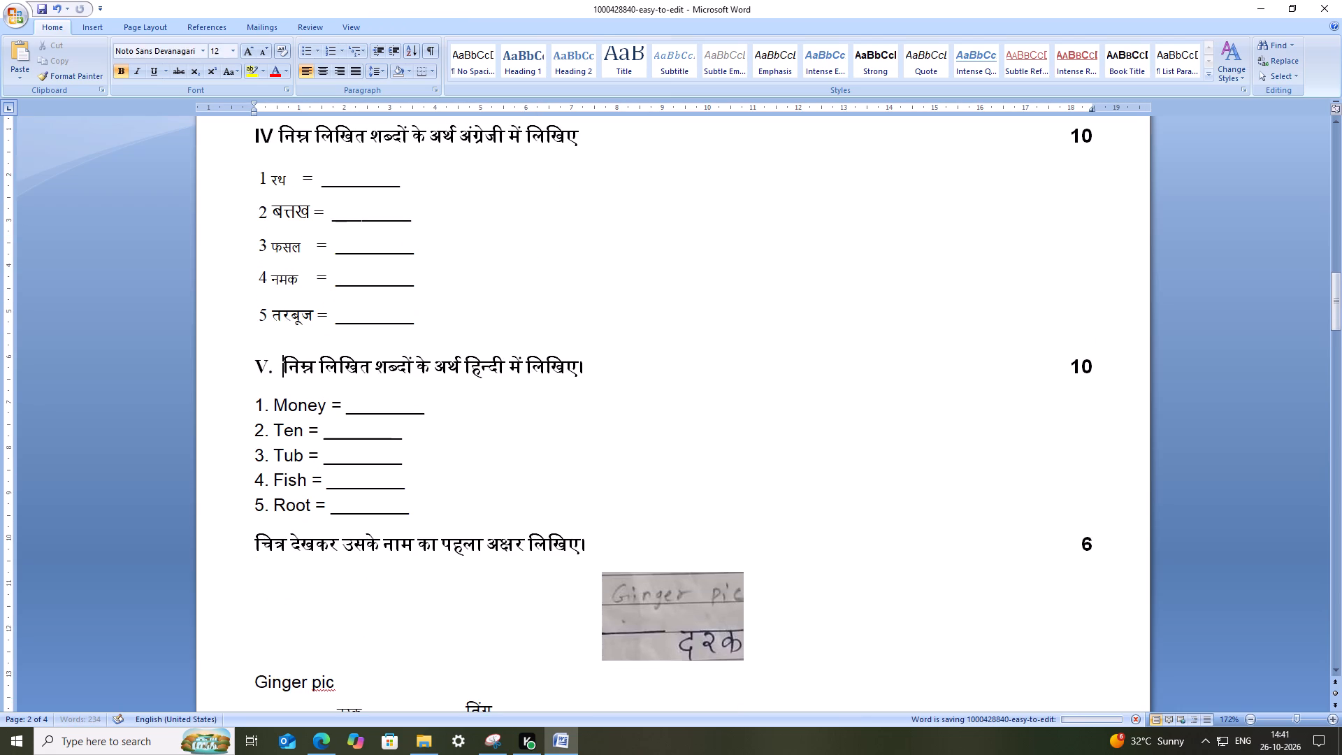
{"action": "left_click", "coordinate": [633, 455]}
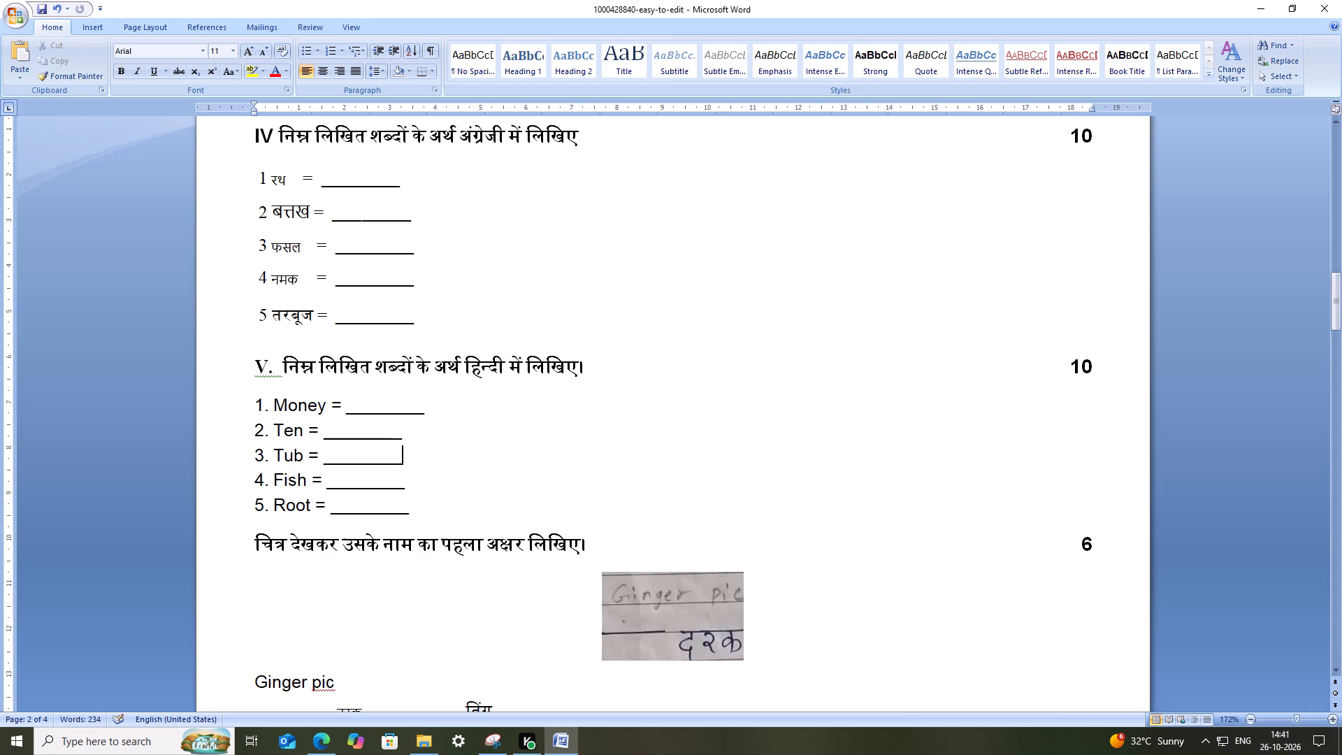
Number the heading चित्र देखकर उसके नाम का पहला अक्षर लिखिए as "VI." followed by a space, and save.
{"action": "scroll", "coordinate": [539, 449], "scroll_direction": "down", "scroll_amount": 2}
{"action": "left_click", "coordinate": [243, 430]}
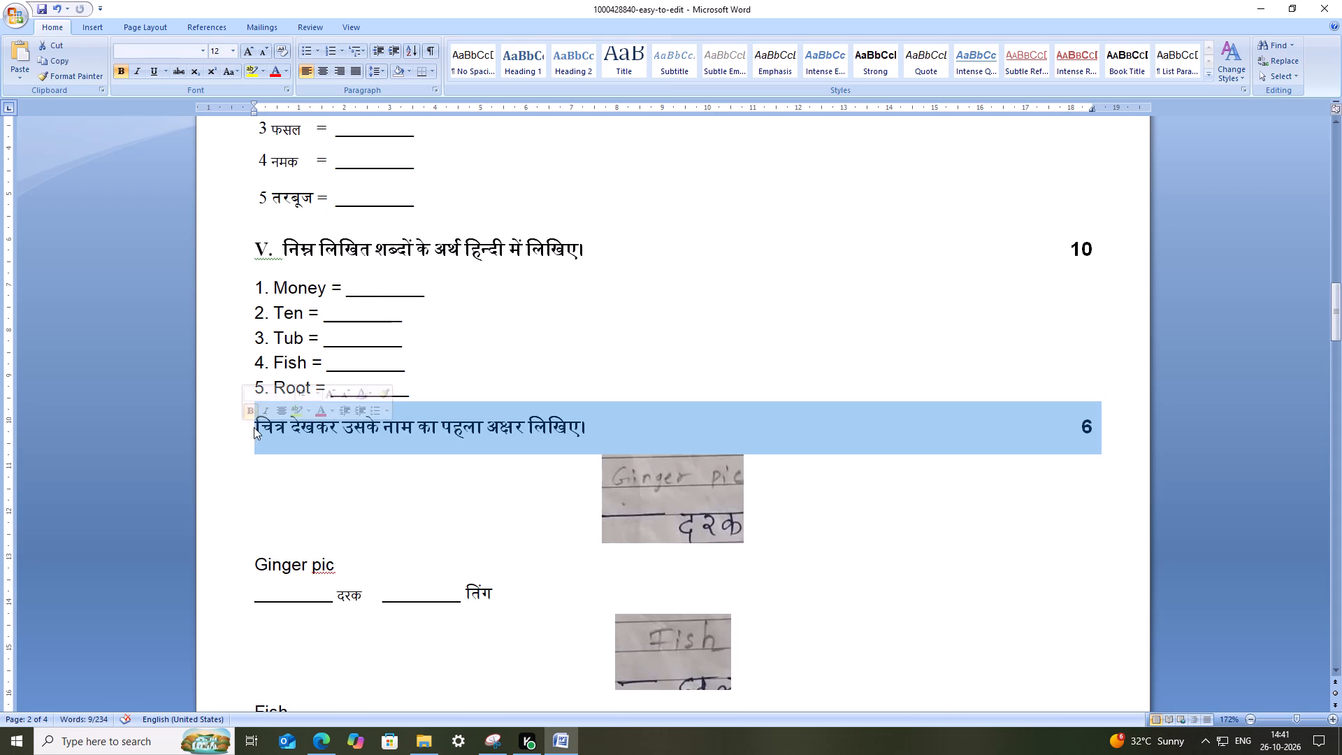
{"action": "left_click", "coordinate": [254, 427]}
{"action": "type", "text": "VI."}
{"action": "key", "text": "space"}
{"action": "key", "text": "ctrl+s"}
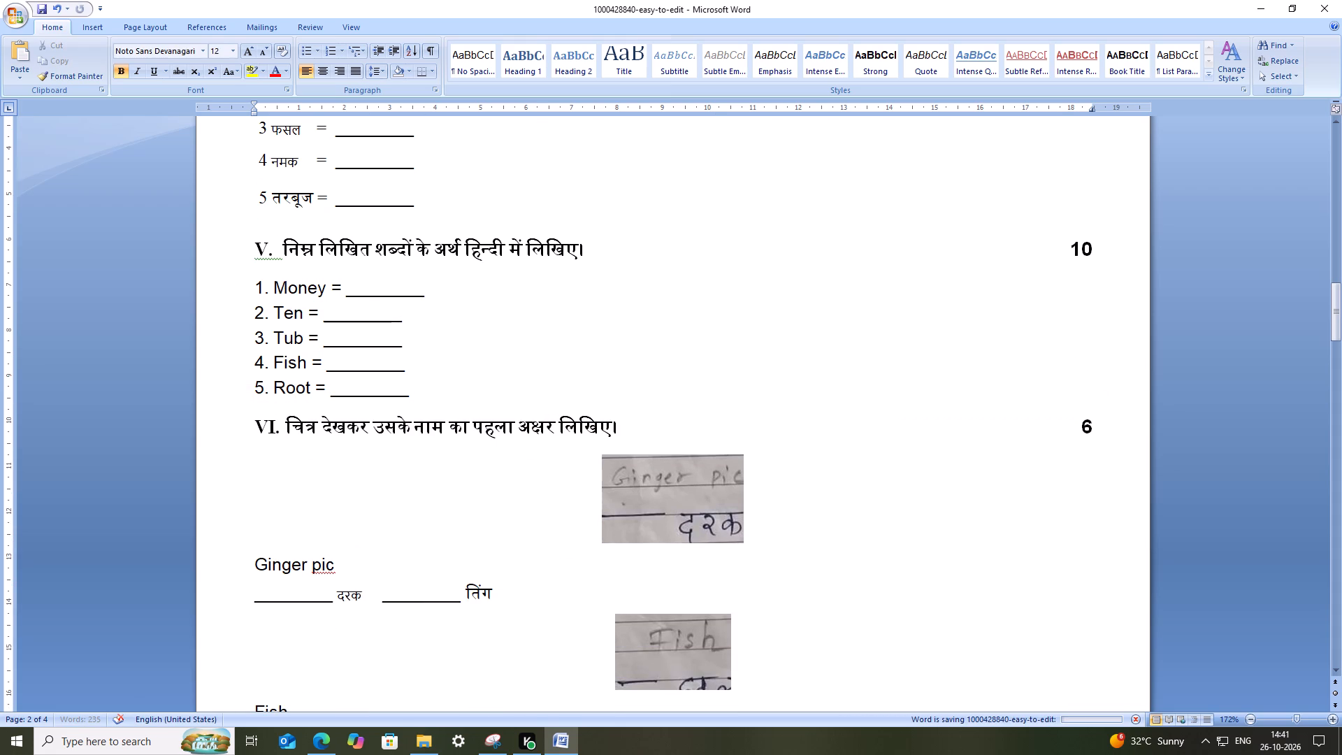
Delete the text captions "Ginger pic", "Fish" and "umbrella" beneath question VI's pictures, and save the document.
{"action": "left_click", "coordinate": [628, 489]}
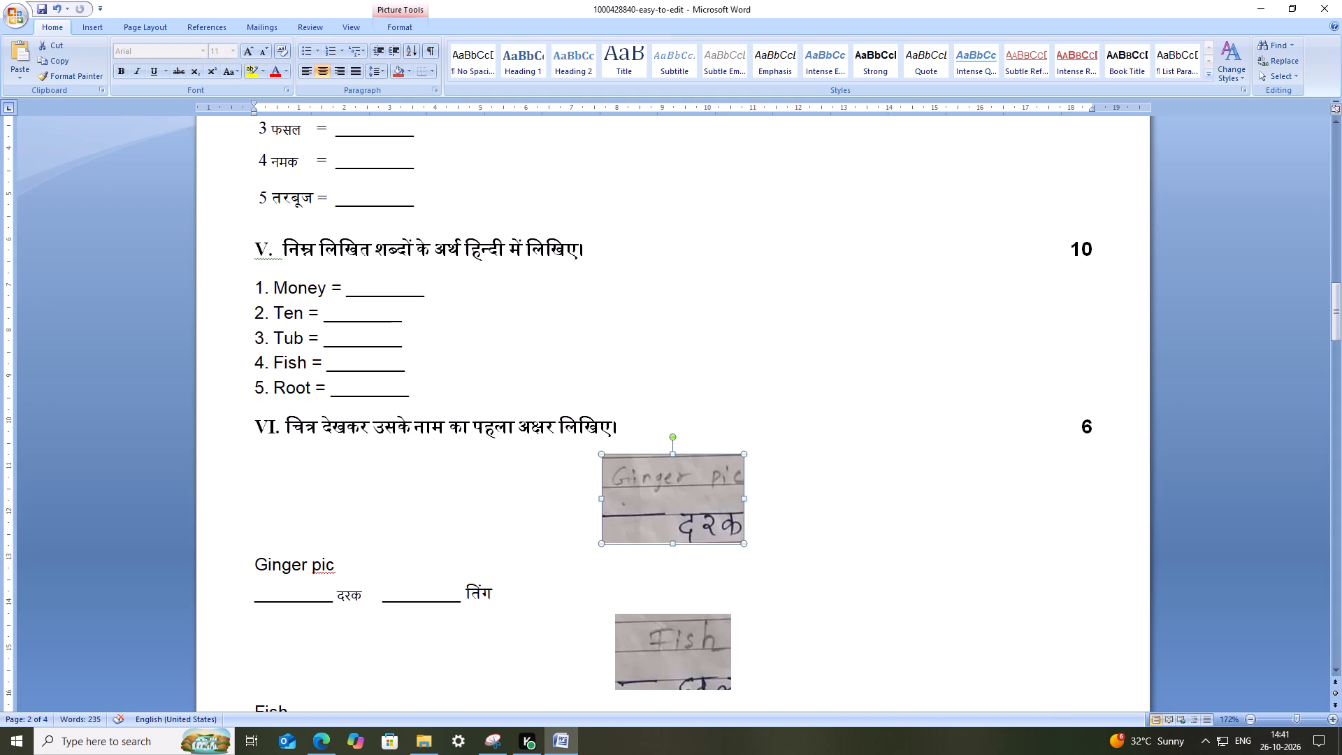
{"action": "scroll", "coordinate": [746, 479], "scroll_direction": "down", "scroll_amount": 8}
{"action": "scroll", "coordinate": [742, 489], "scroll_direction": "up", "scroll_amount": 2}
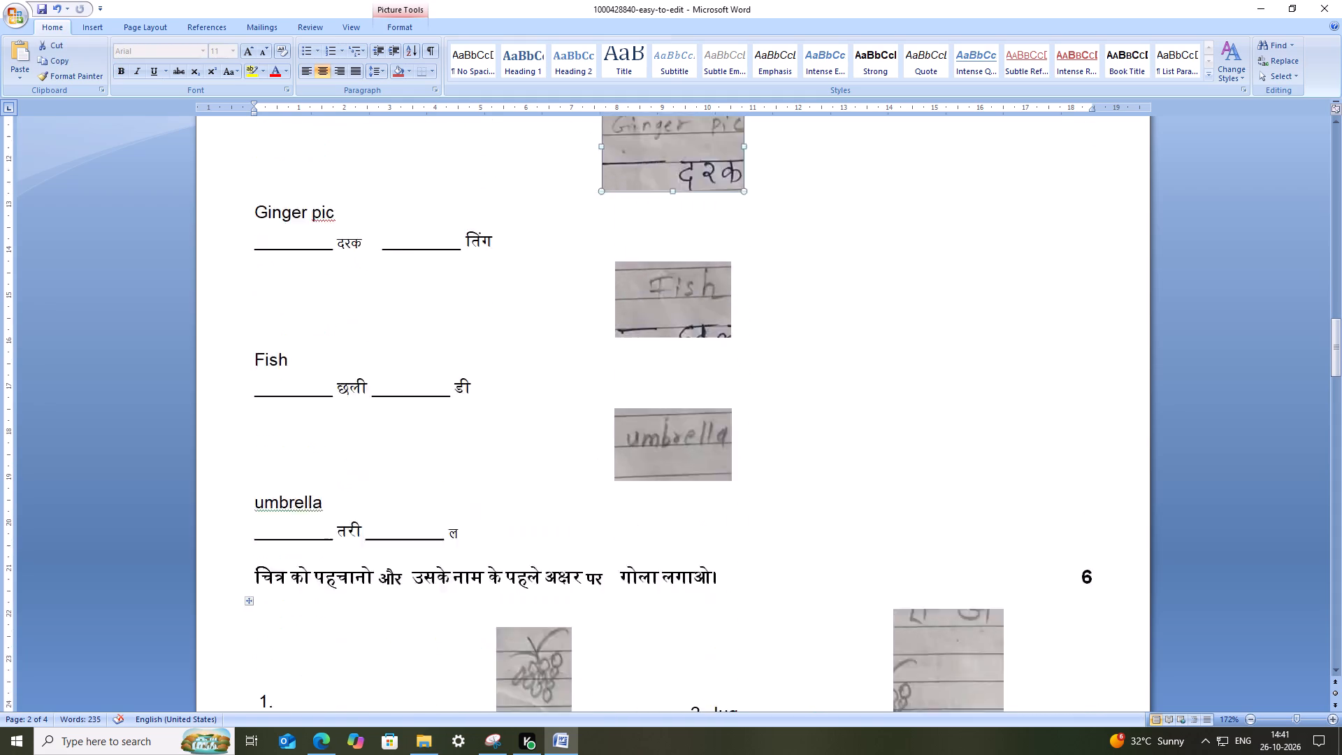
{"action": "scroll", "coordinate": [742, 489], "scroll_direction": "up", "scroll_amount": 3}
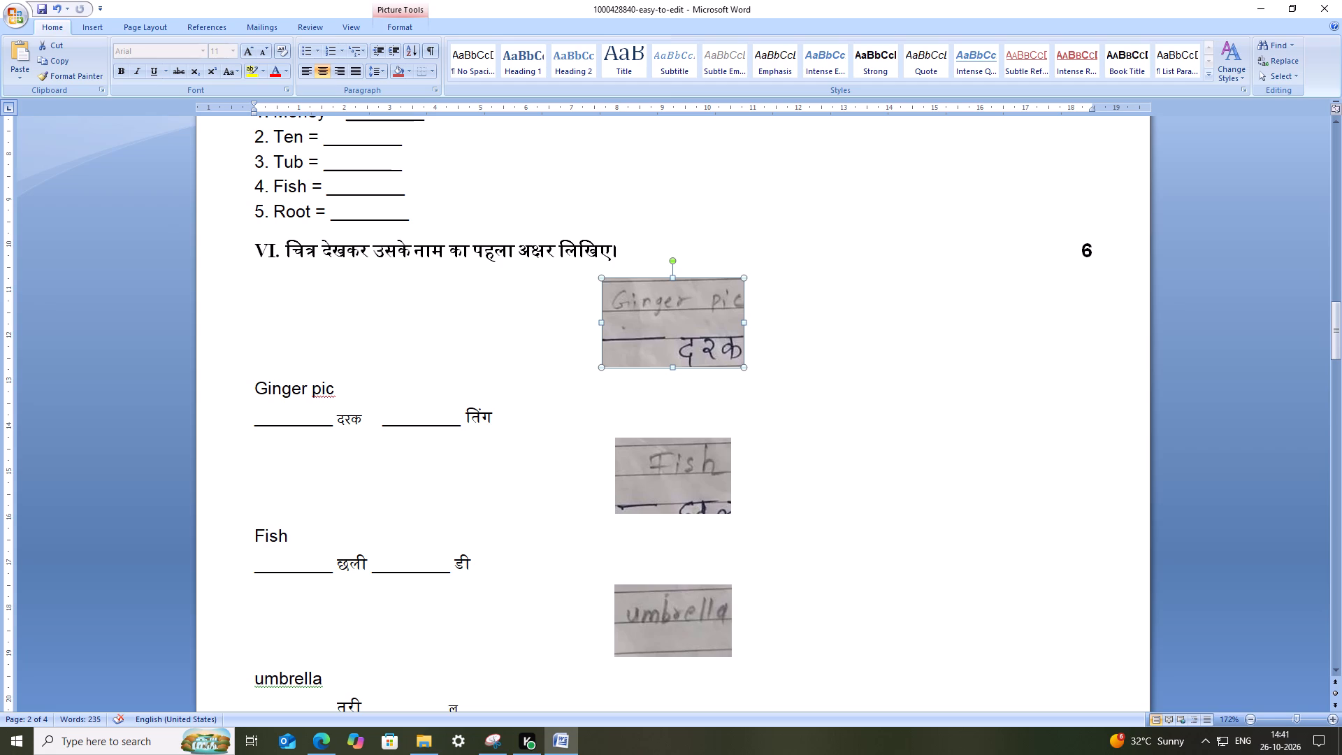
{"action": "left_click_drag", "start_coordinate": [343, 384], "coordinate": [326, 390]}
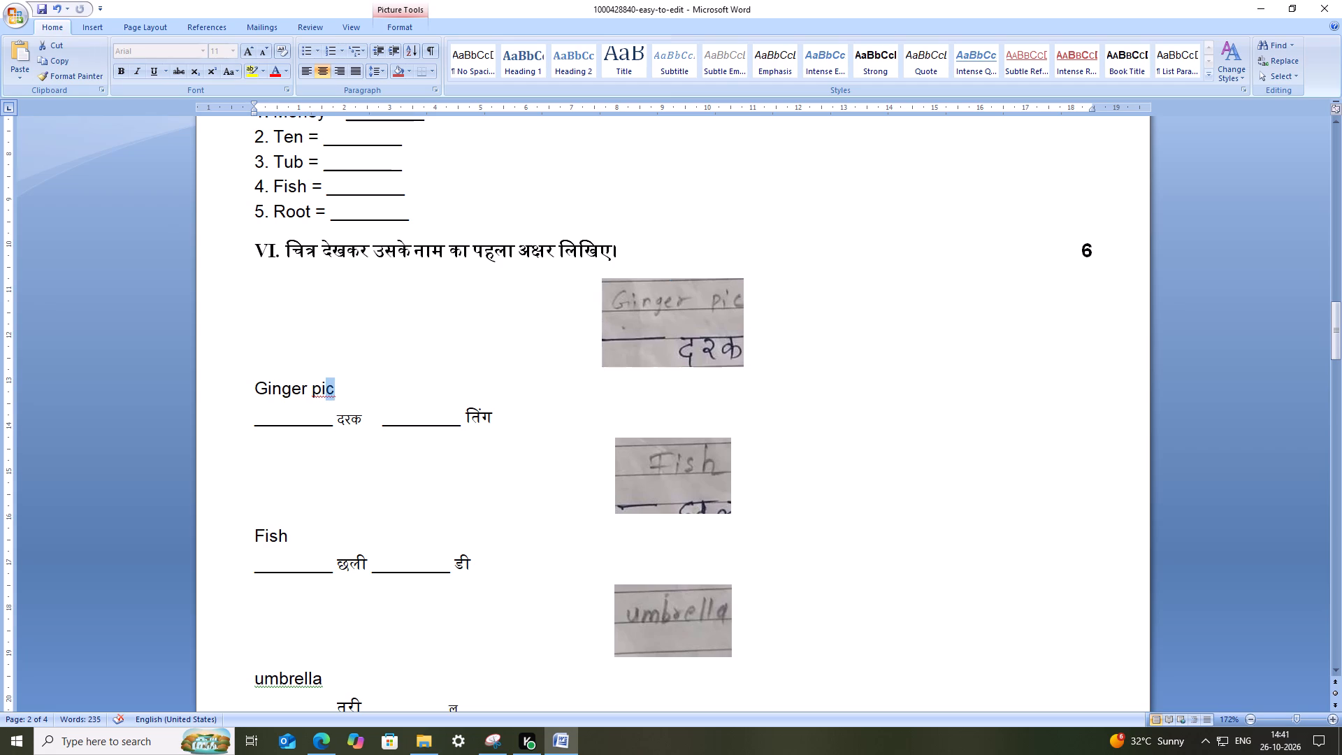
{"action": "left_click_drag", "start_coordinate": [326, 390], "coordinate": [268, 387]}
{"action": "key", "text": "BackSpace"}
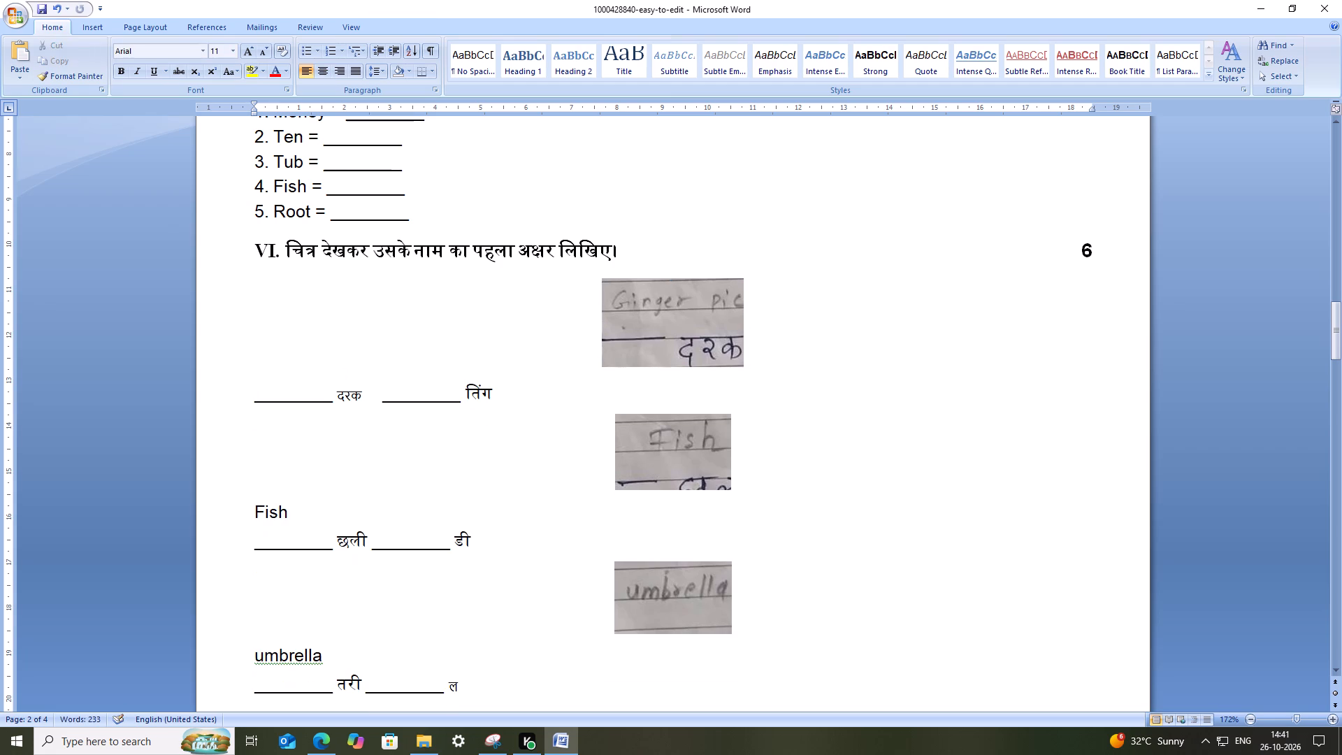
{"action": "left_click_drag", "start_coordinate": [303, 522], "coordinate": [255, 518]}
{"action": "key", "text": "BackSpace"}
{"action": "left_click_drag", "start_coordinate": [324, 633], "coordinate": [256, 637]}
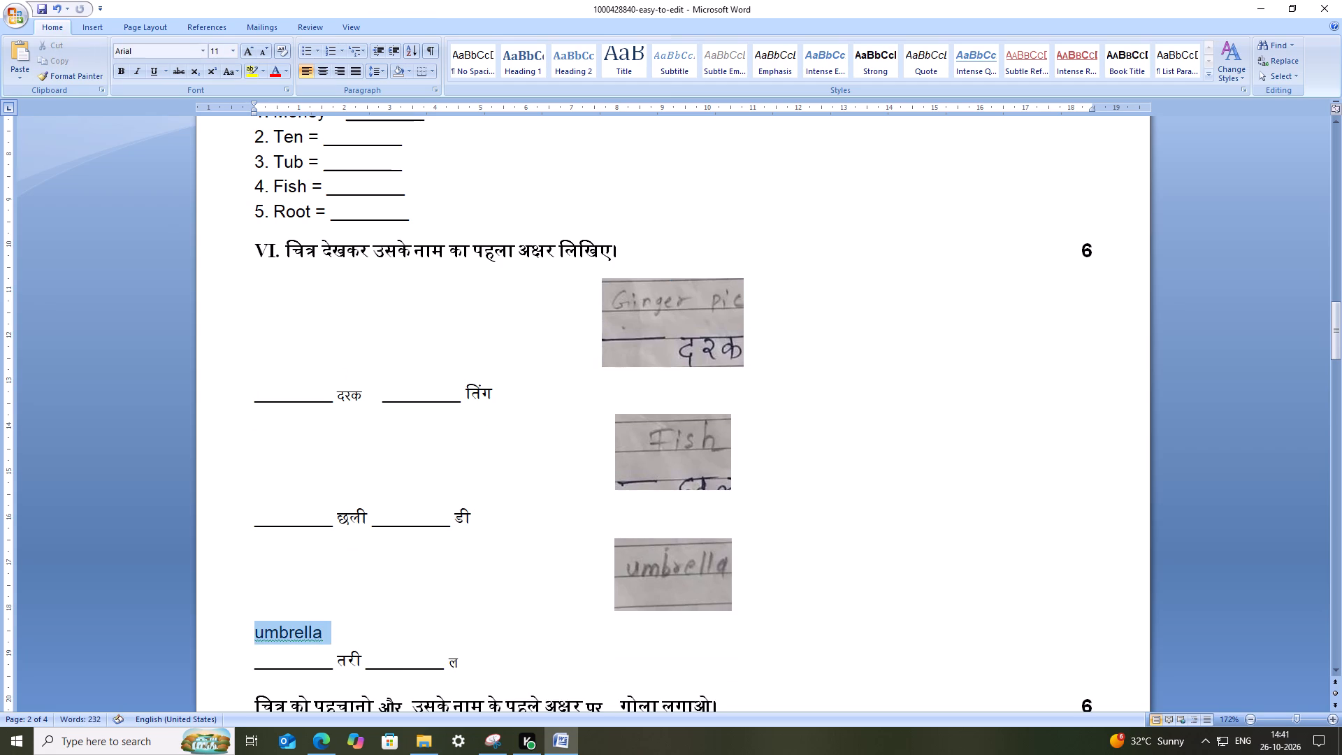
{"action": "left_click_drag", "start_coordinate": [256, 637], "coordinate": [255, 638]}
{"action": "key", "text": "BackSpace"}
{"action": "scroll", "coordinate": [351, 576], "scroll_direction": "down", "scroll_amount": 3}
{"action": "scroll", "coordinate": [693, 405], "scroll_direction": "up", "scroll_amount": 5}
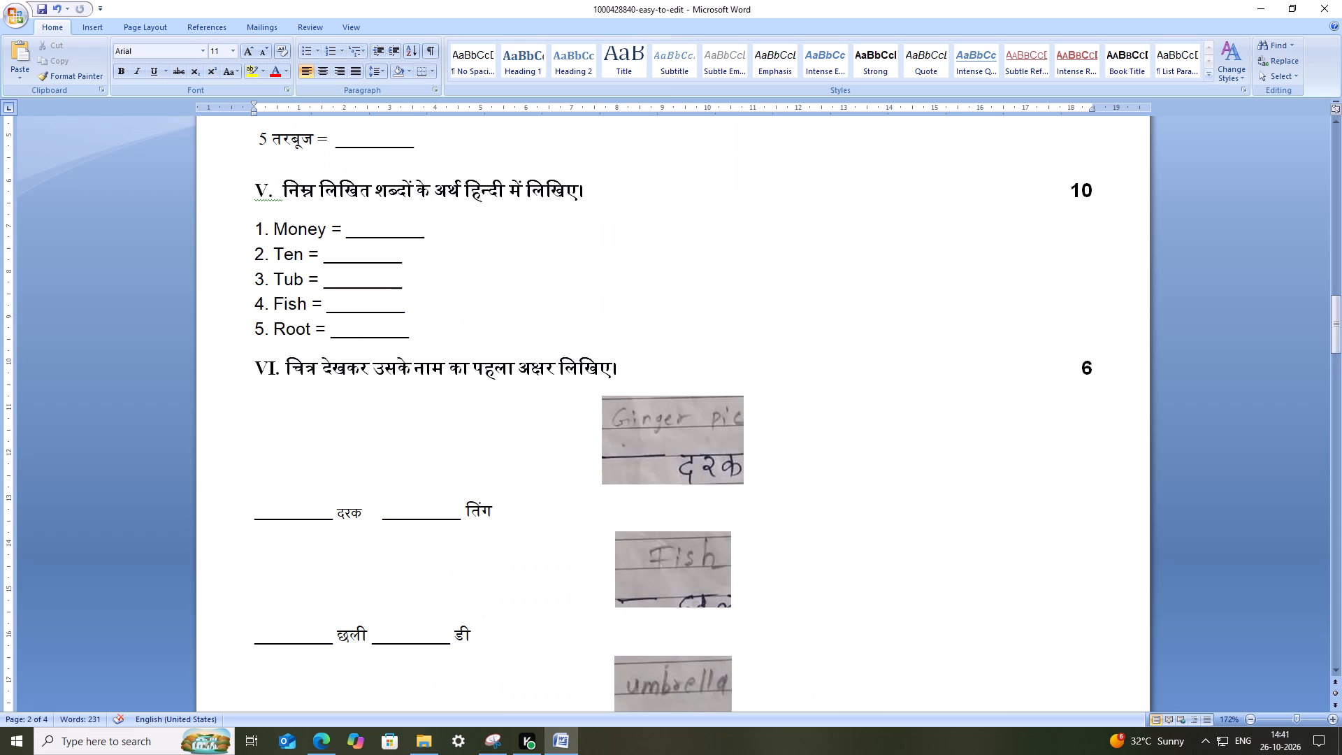
{"action": "key", "text": "ctrl+s"}
{"action": "key", "text": "ctrl+s"}
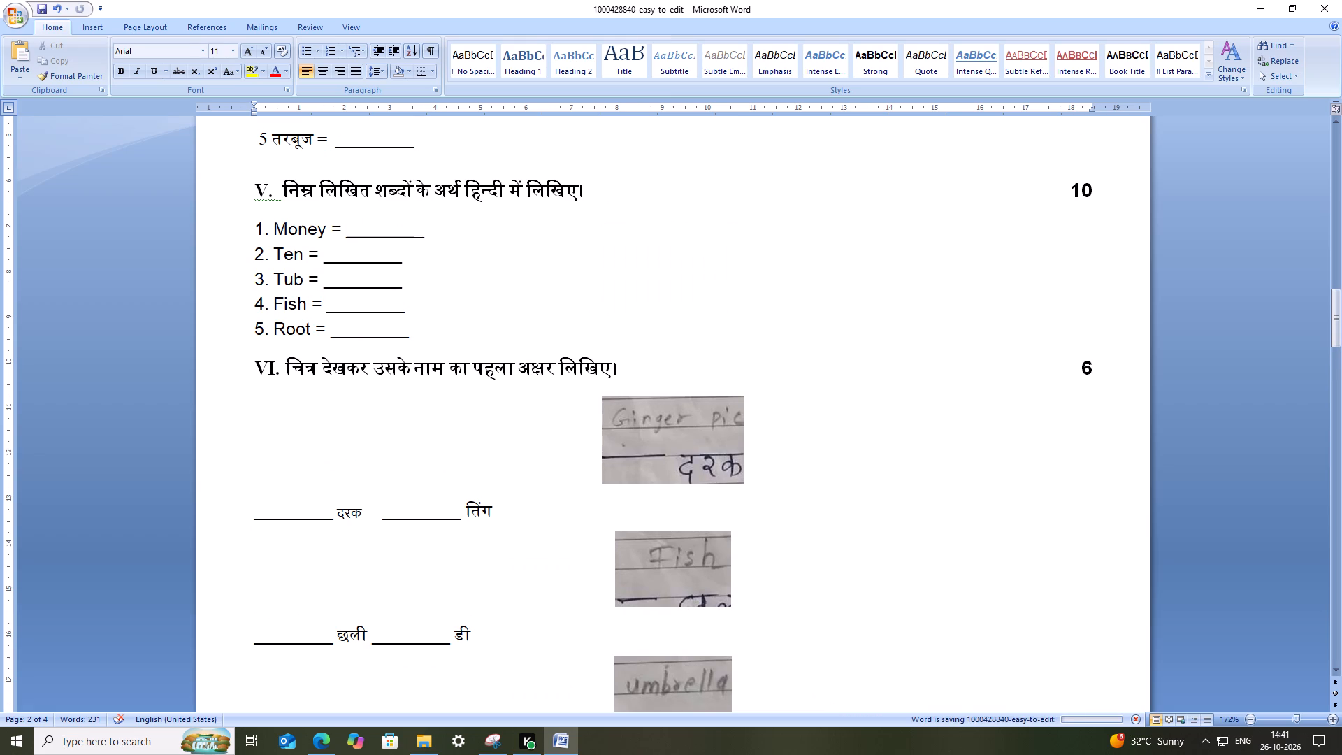
Switch to Edge and change "lotus" to "ginger" in the existing Bing outline-picture image search, and run it.
{"action": "left_click", "coordinate": [330, 741]}
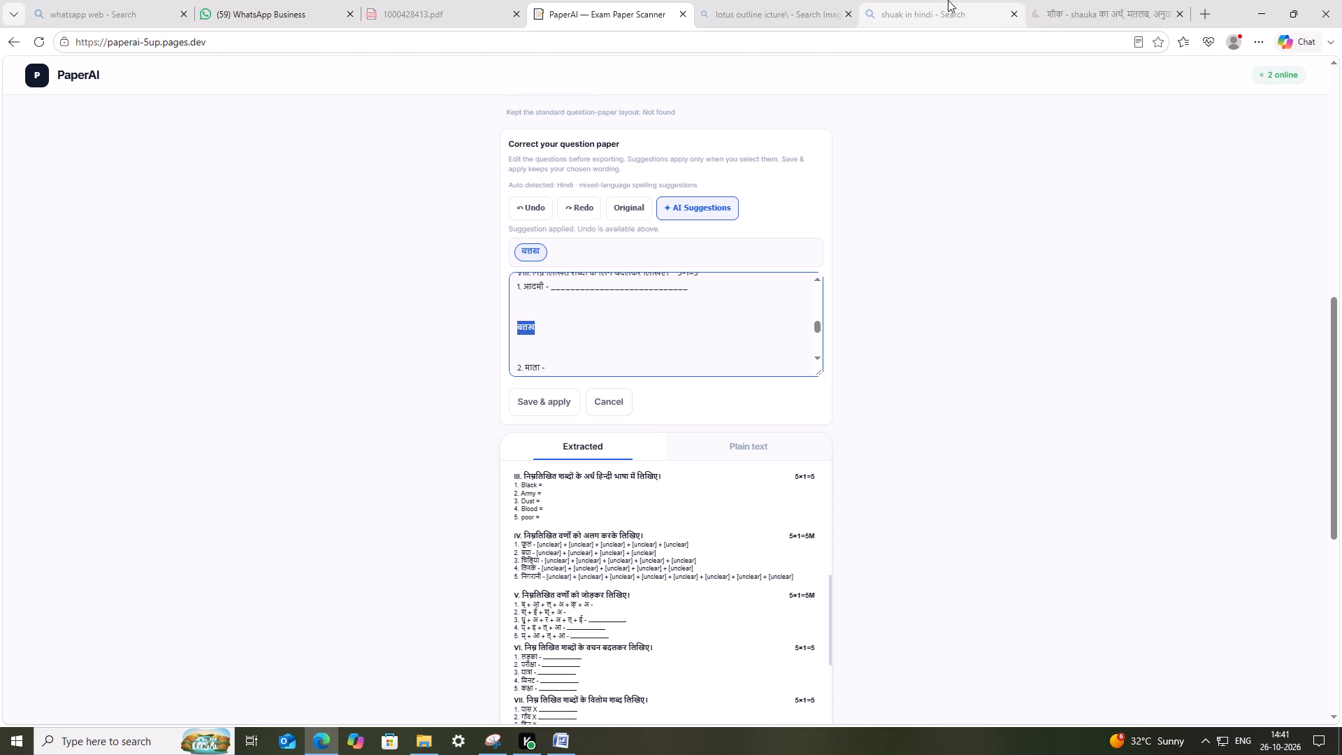
{"action": "left_click", "coordinate": [948, 0]}
{"action": "left_click", "coordinate": [1088, 0]}
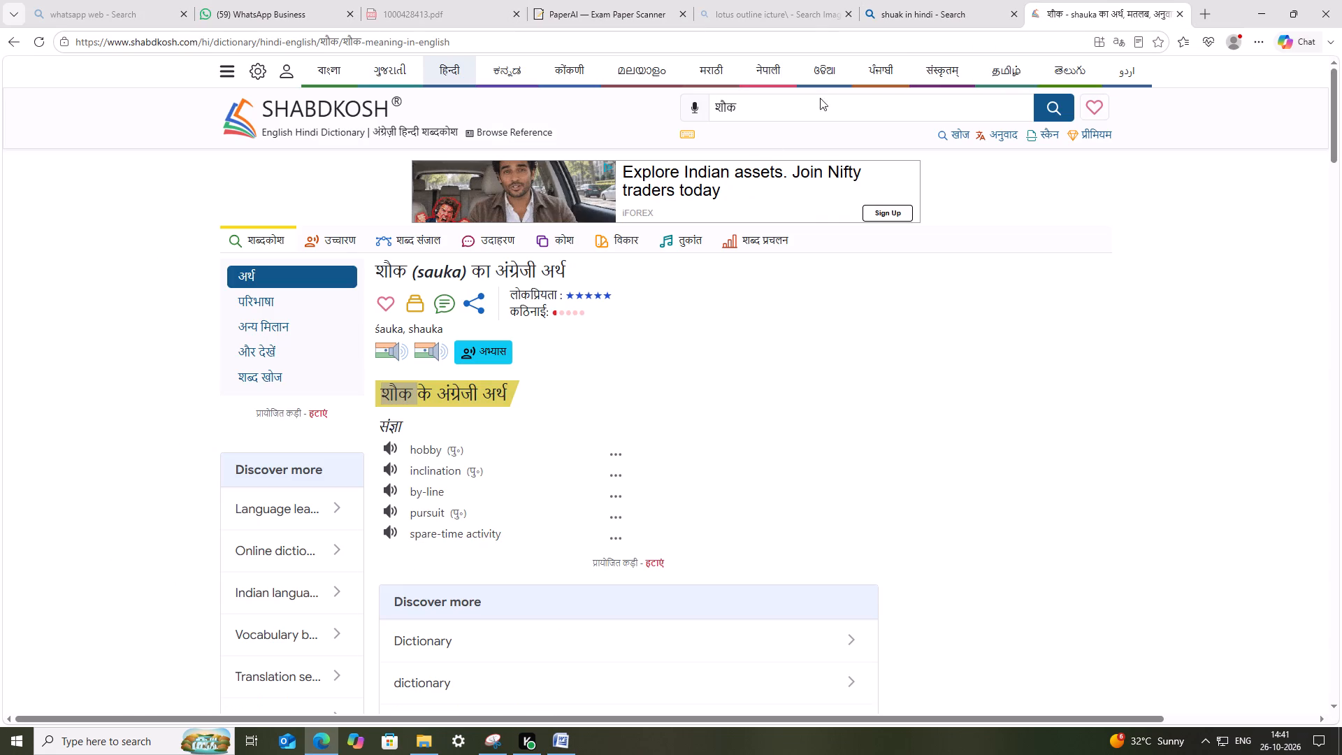
{"action": "left_click", "coordinate": [749, 3]}
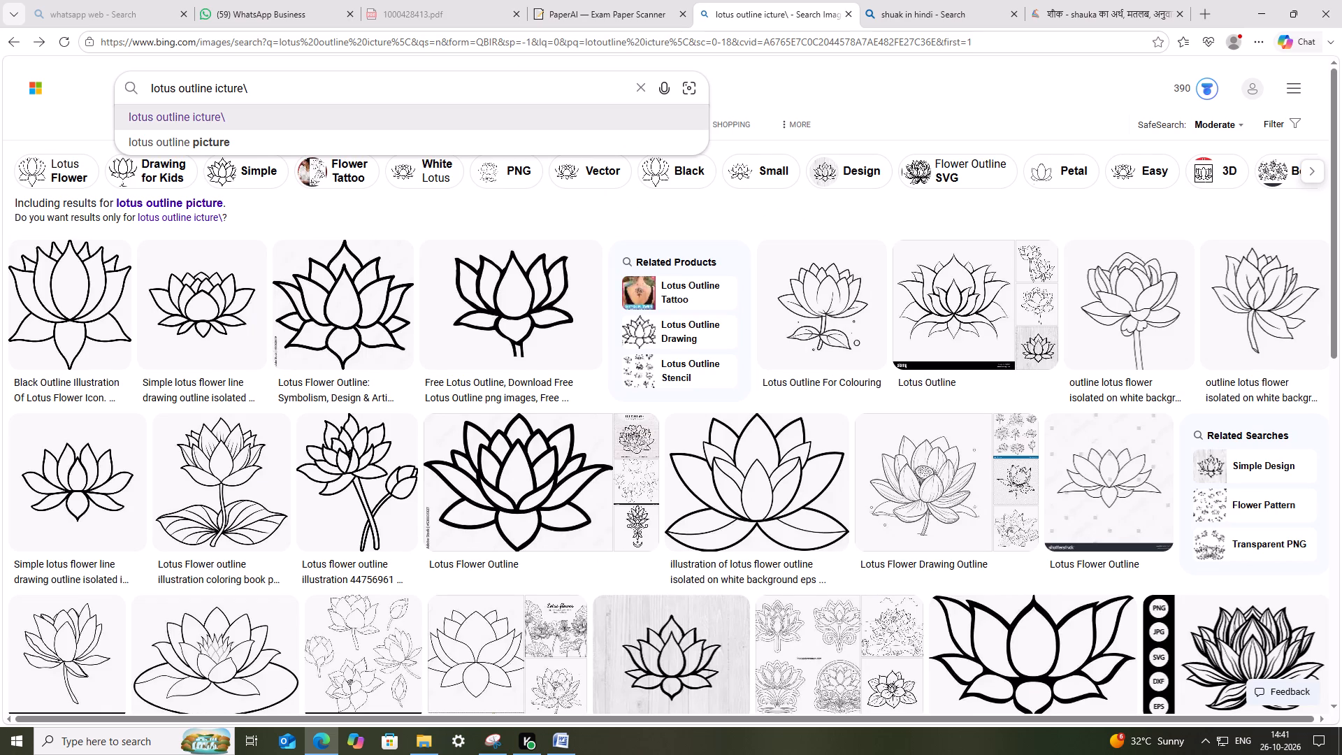
{"action": "left_click_drag", "start_coordinate": [175, 87], "coordinate": [75, 87]}
{"action": "type", "text": "ginger"}
{"action": "key", "text": "Return"}
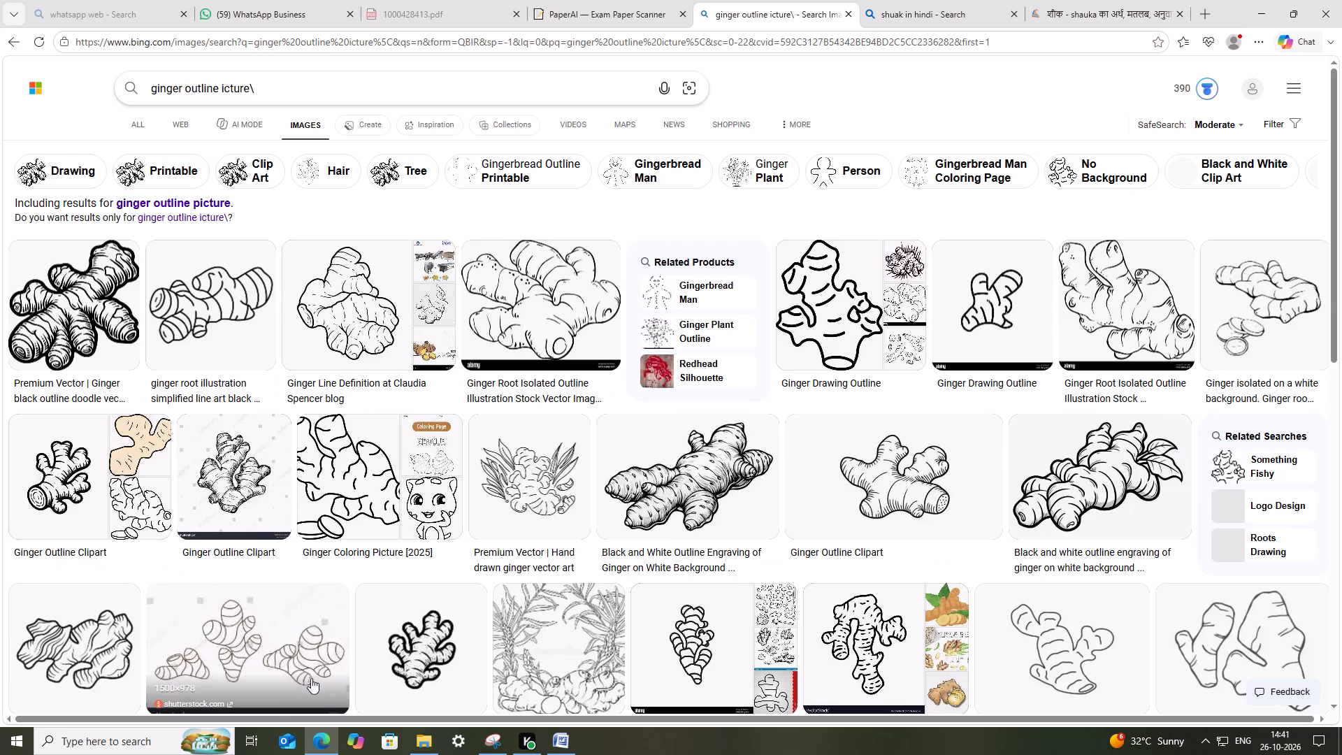
Open the simplified line-art ginger root image, snip it with Snipping Tool, and save the capture as "ginger" in the images folder.
{"action": "left_click", "coordinate": [216, 336]}
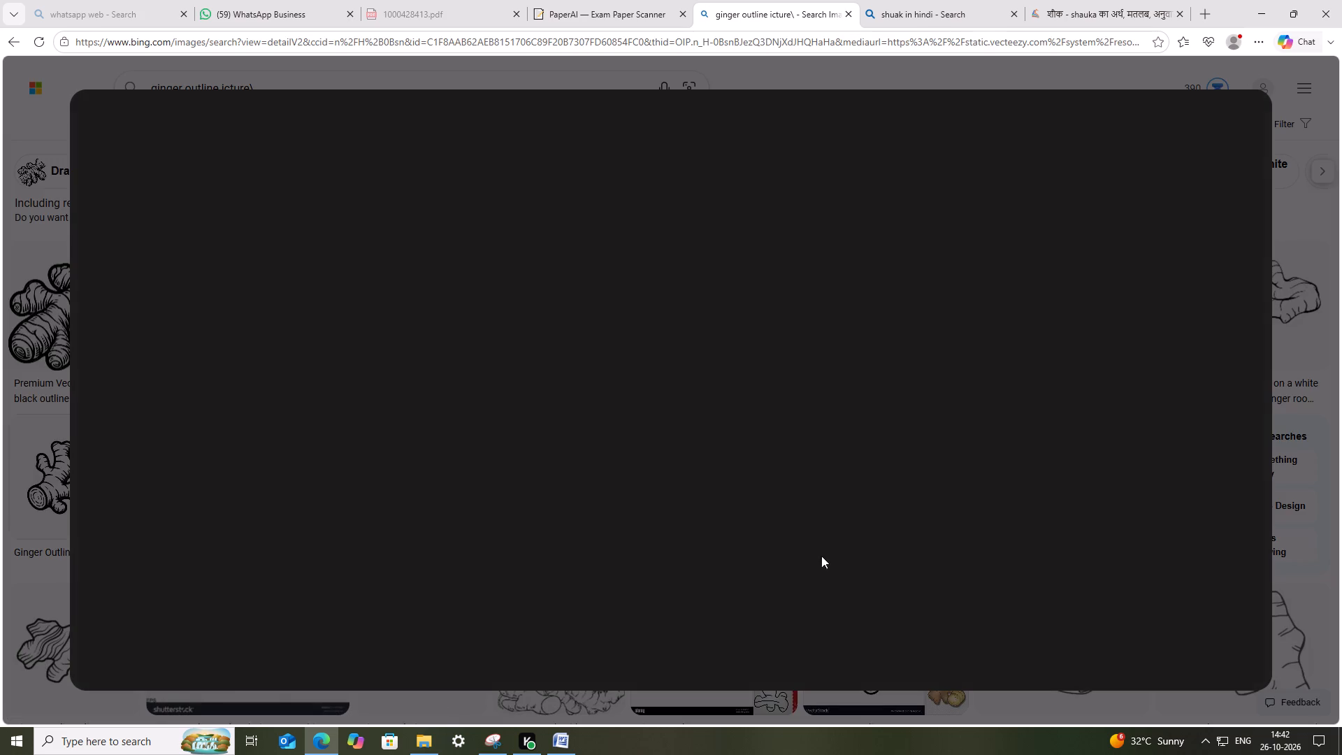
{"action": "left_click", "coordinate": [501, 749]}
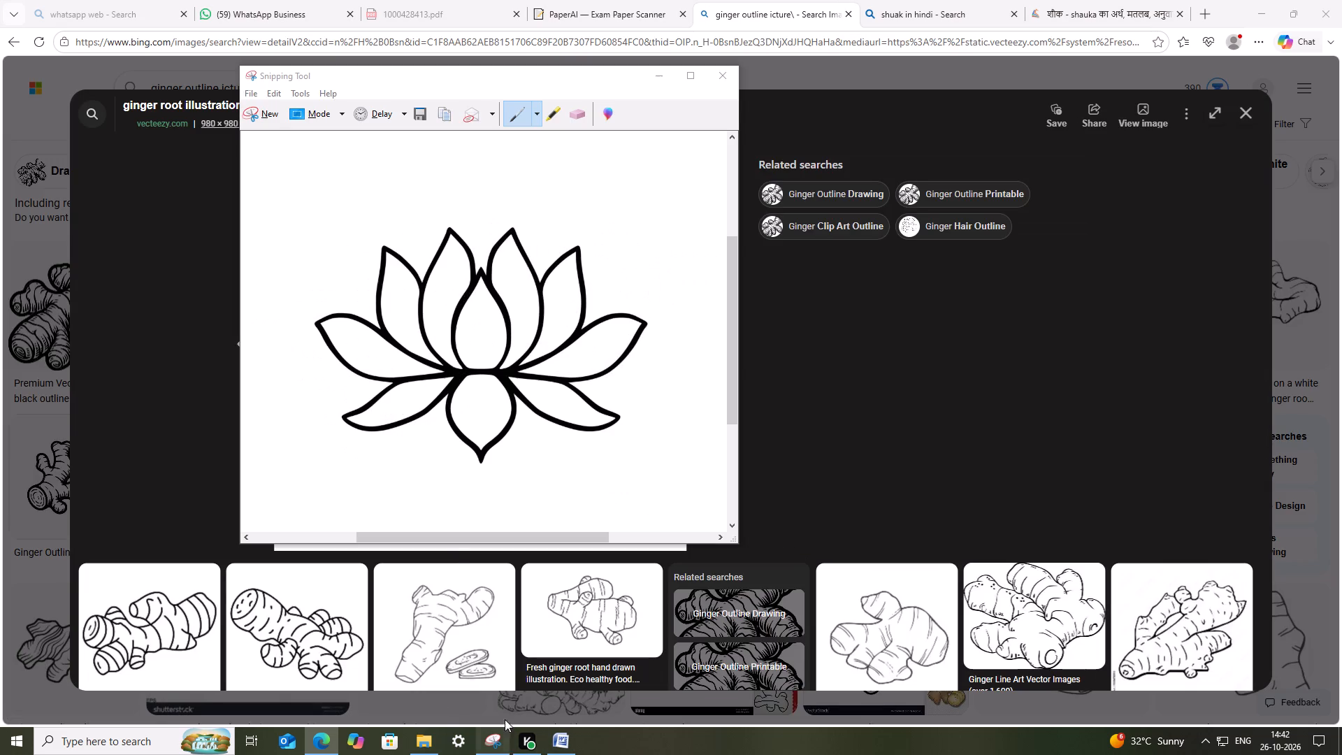
{"action": "left_click", "coordinate": [267, 112]}
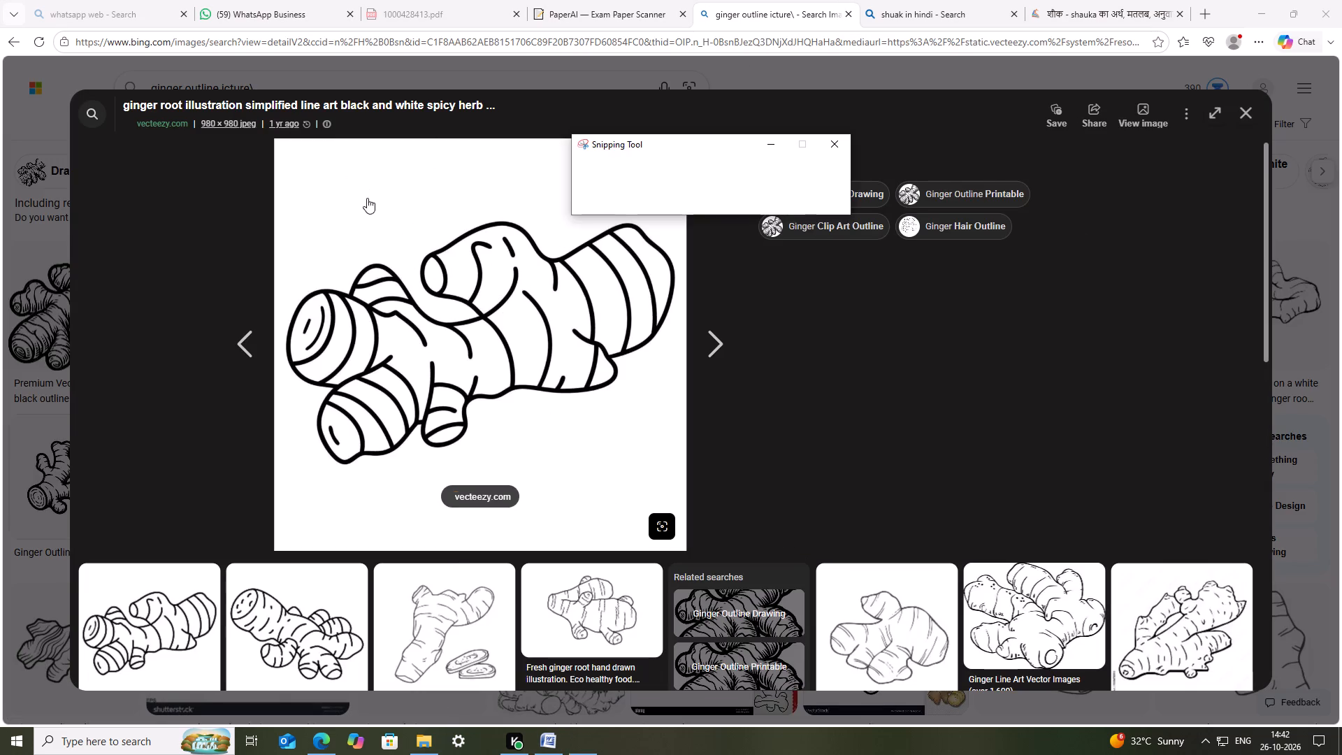
{"action": "left_click_drag", "start_coordinate": [280, 143], "coordinate": [664, 487]}
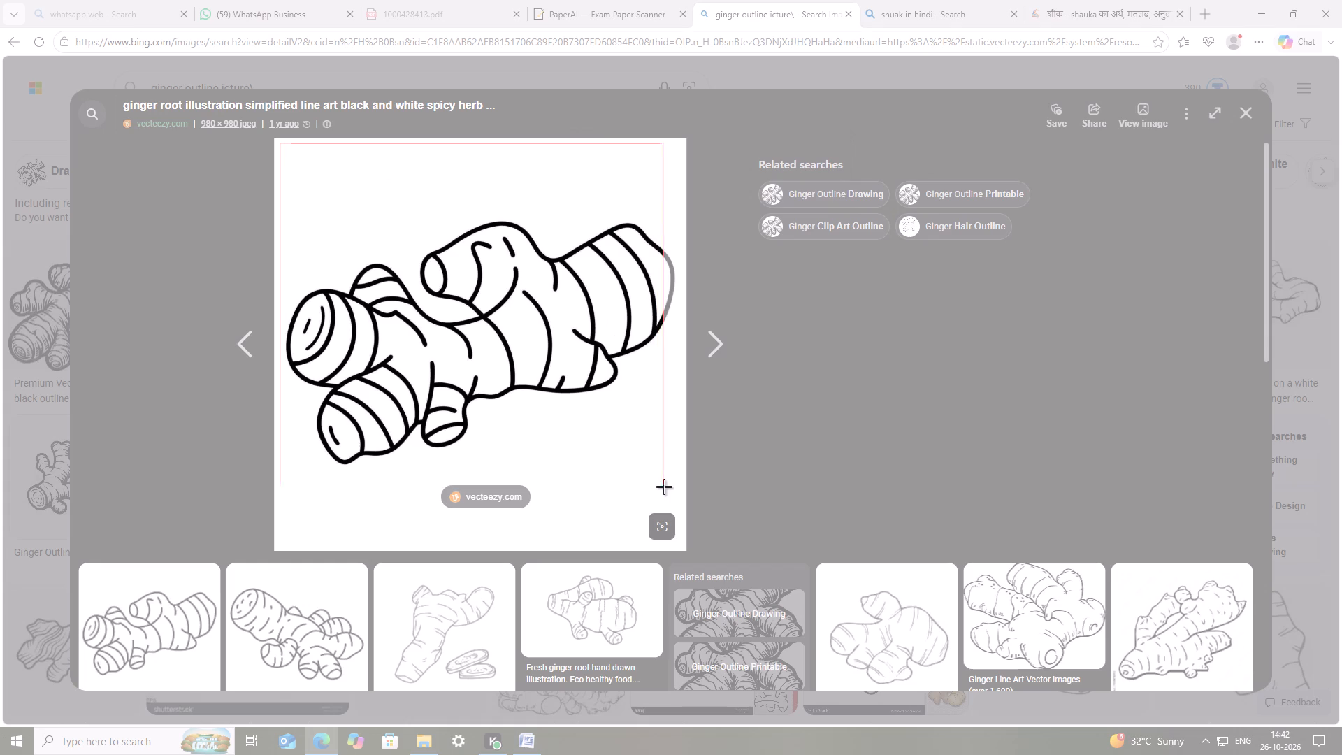
{"action": "left_click_drag", "start_coordinate": [664, 487], "coordinate": [679, 472]}
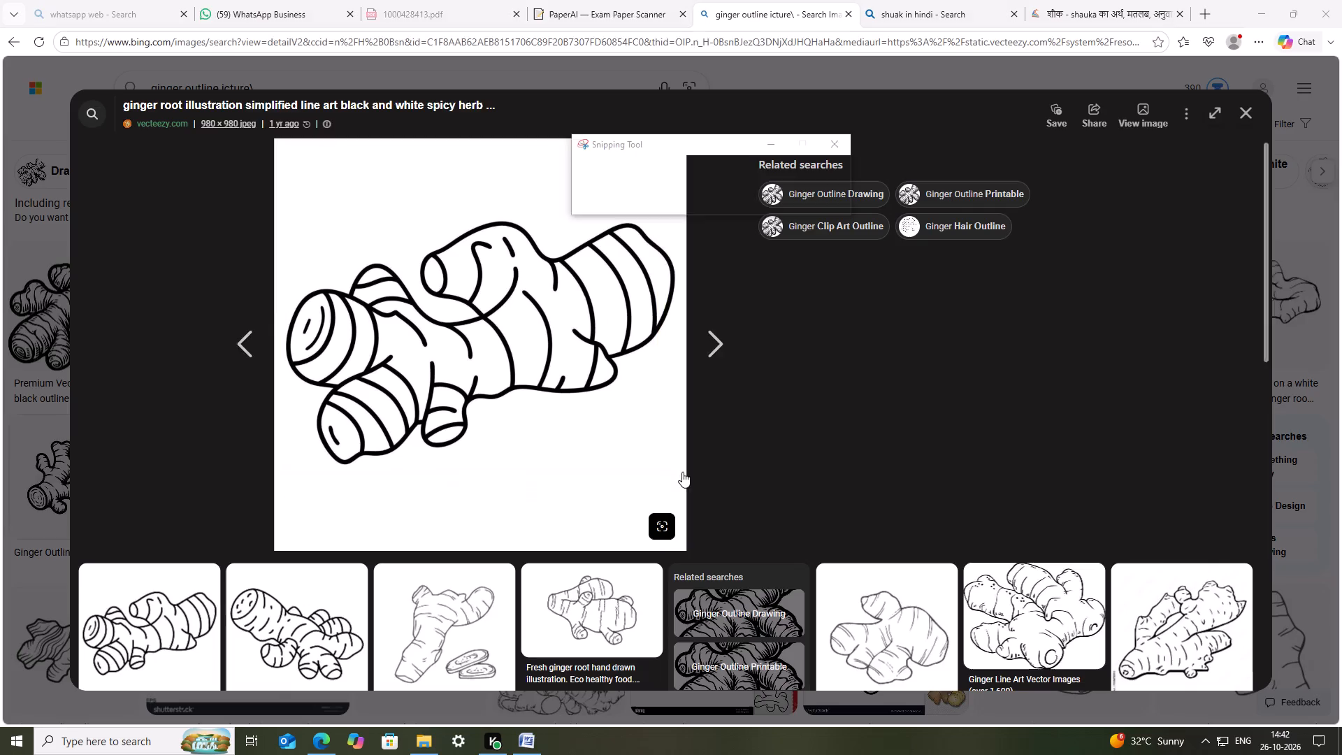
{"action": "left_click", "coordinate": [396, 61]}
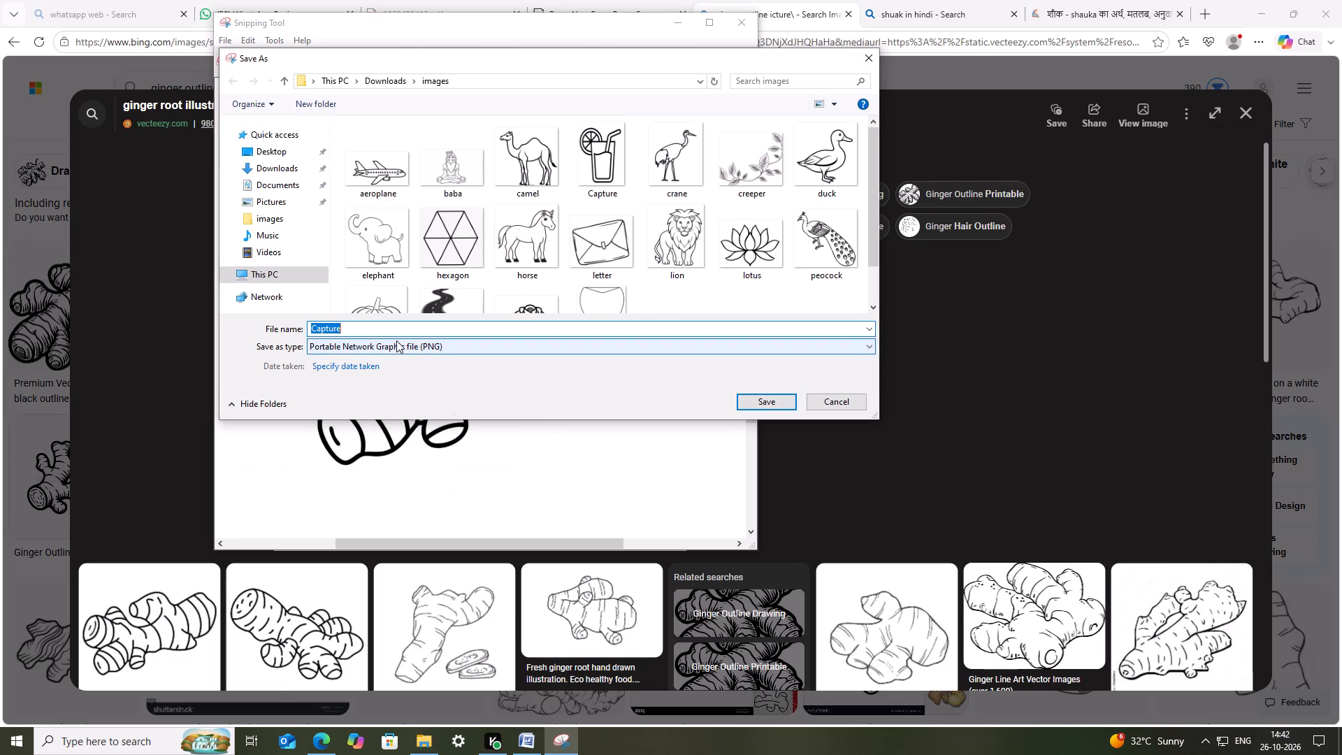
{"action": "type", "text": "ginger"}
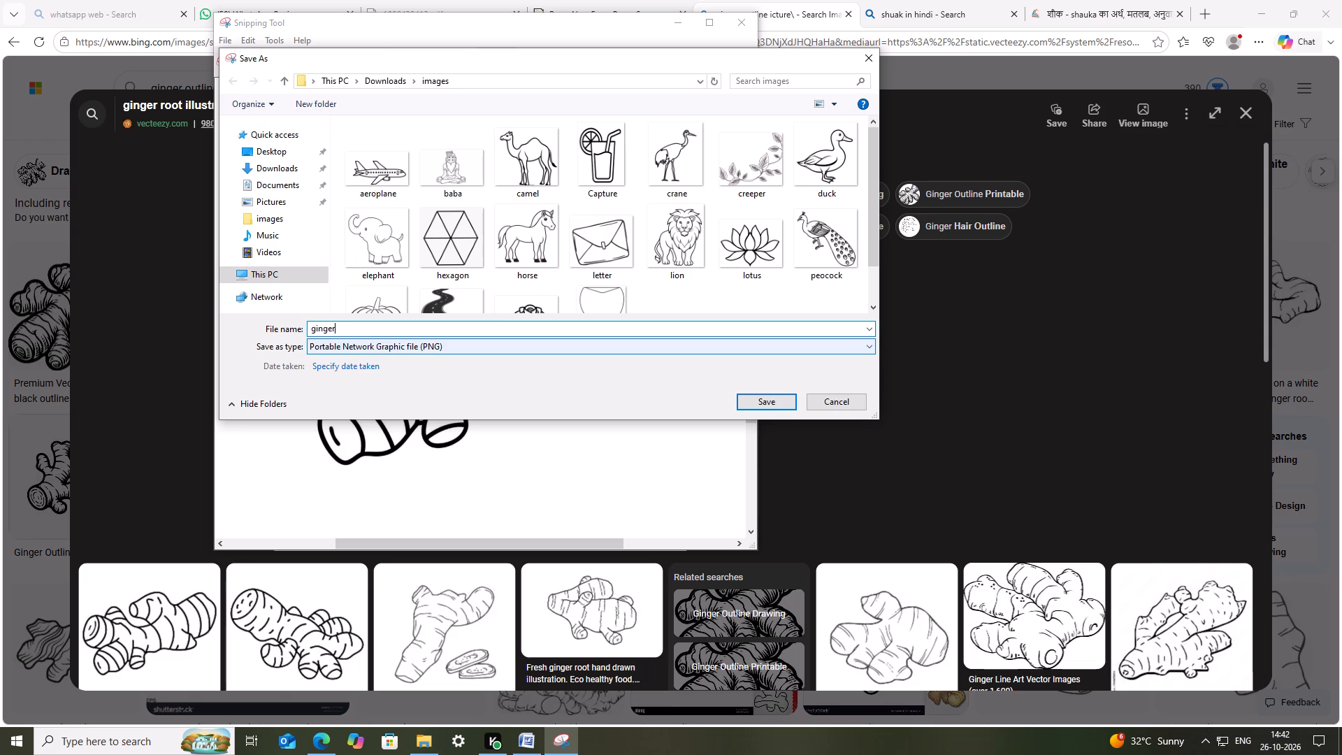
{"action": "key", "text": "Return"}
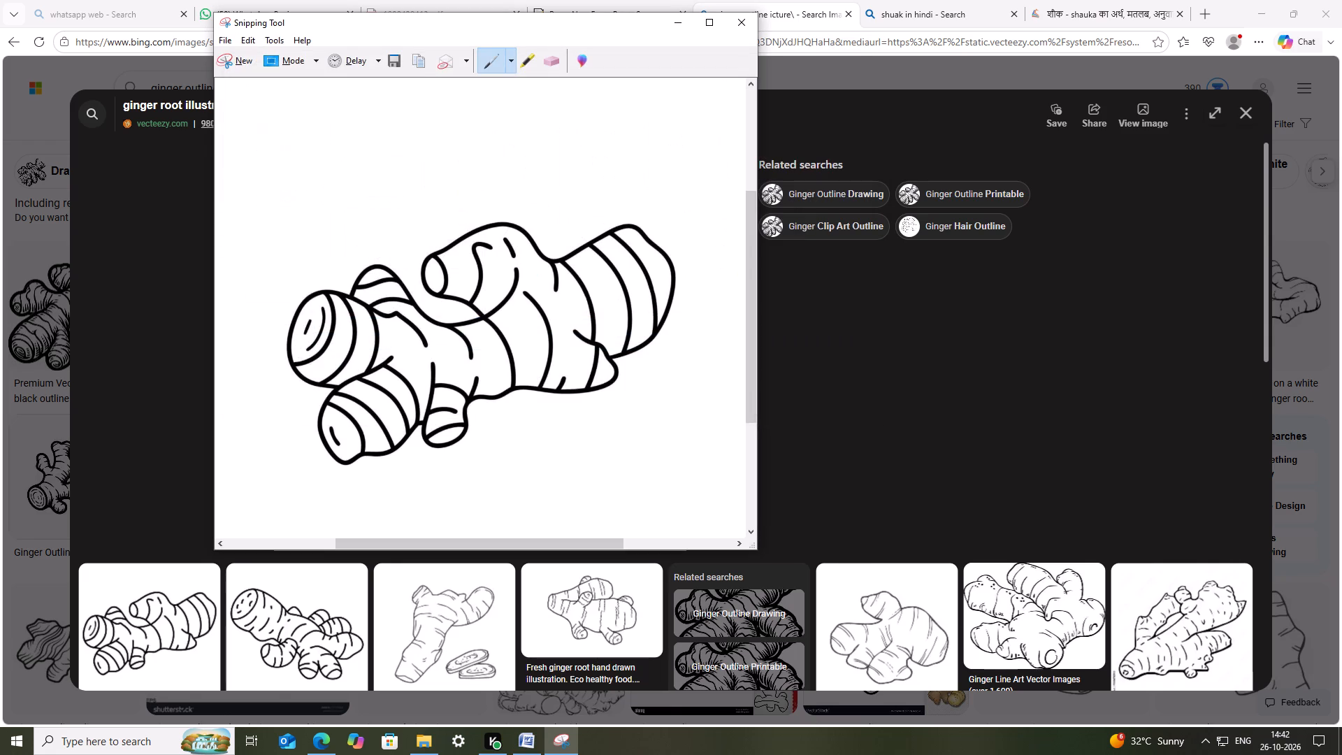
{"action": "left_click", "coordinate": [674, 16]}
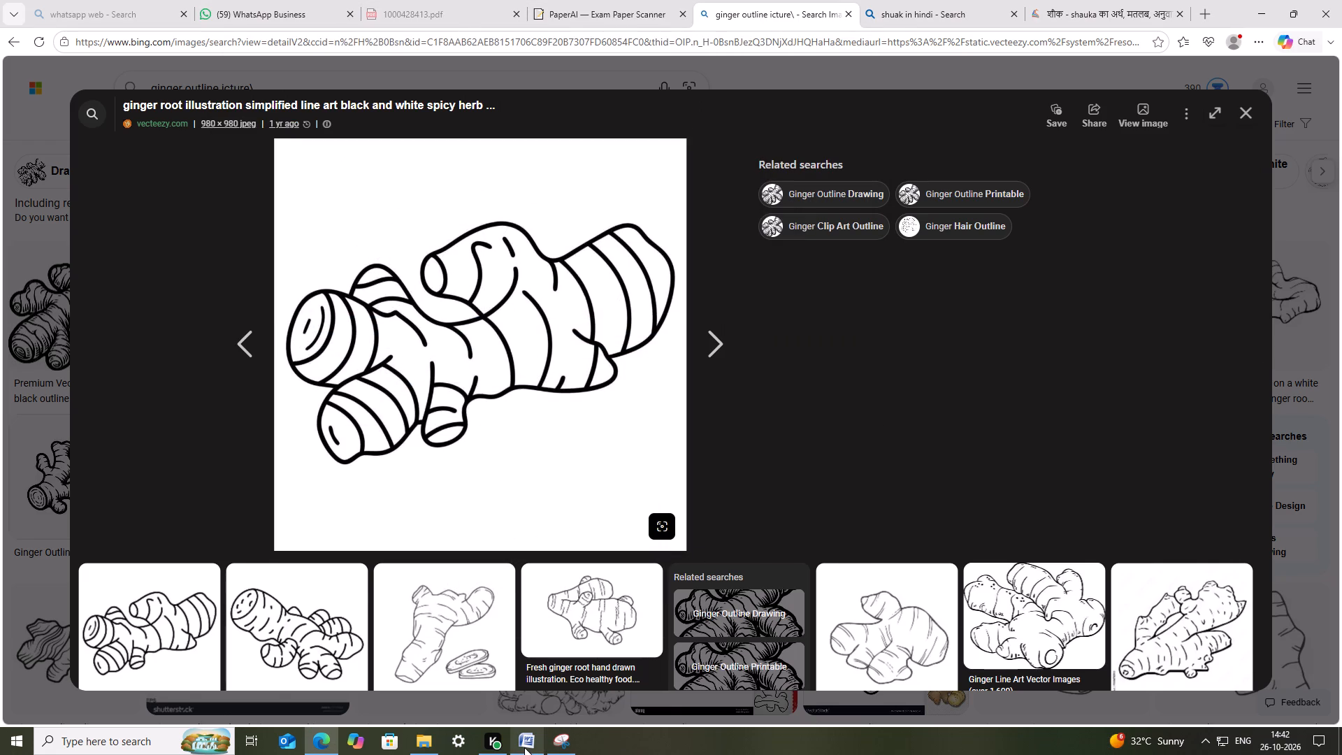
Switch to Word, replace the handwritten "Ginger pic" picture under question VI with the ginger image from Downloads > images, and save.
{"action": "left_click", "coordinate": [524, 747]}
{"action": "left_click", "coordinate": [669, 445]}
{"action": "right_click", "coordinate": [669, 445]}
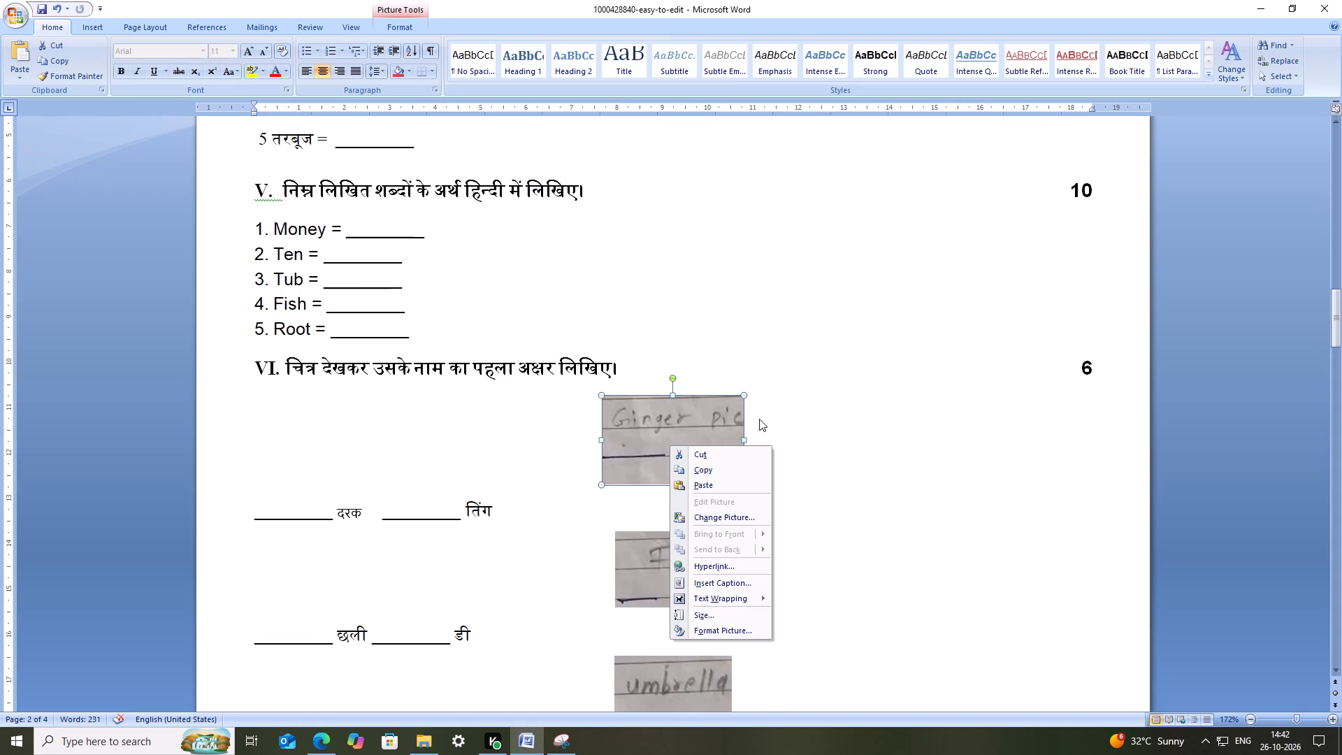
{"action": "left_click", "coordinate": [732, 519]}
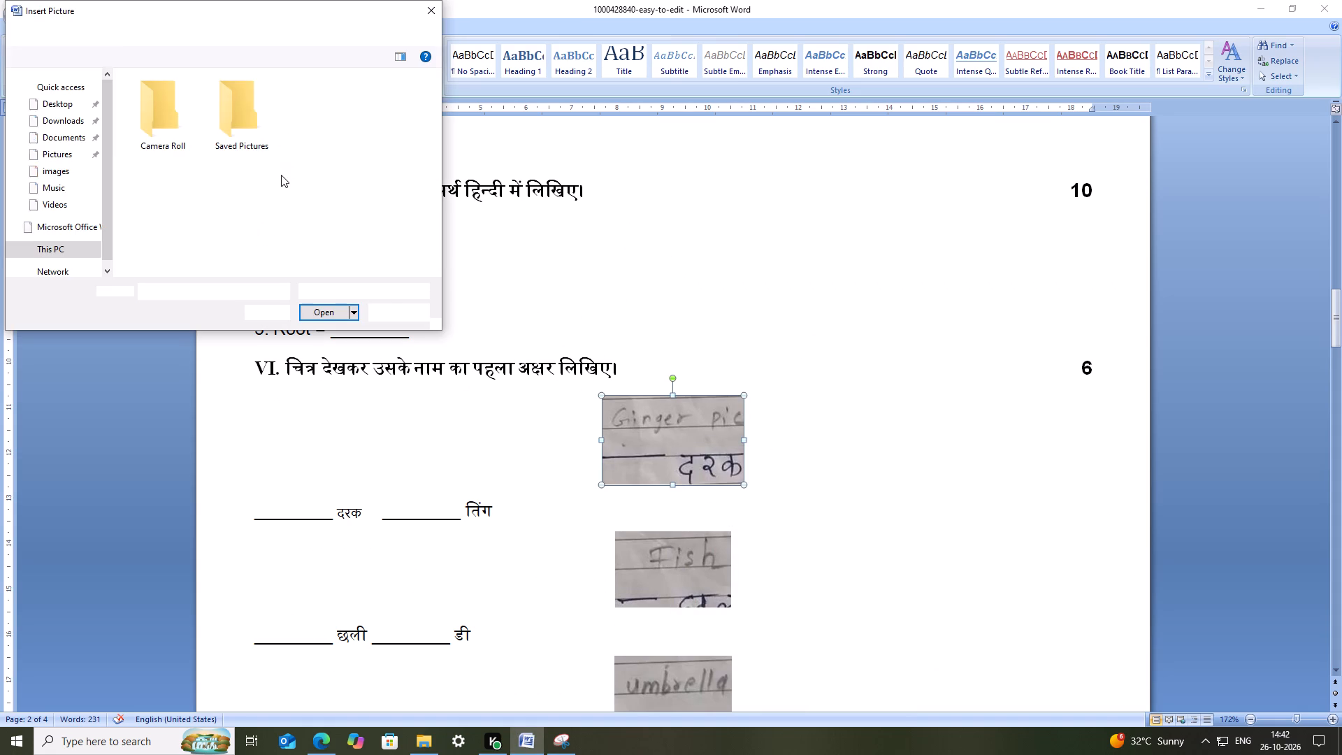
{"action": "left_click", "coordinate": [67, 120]}
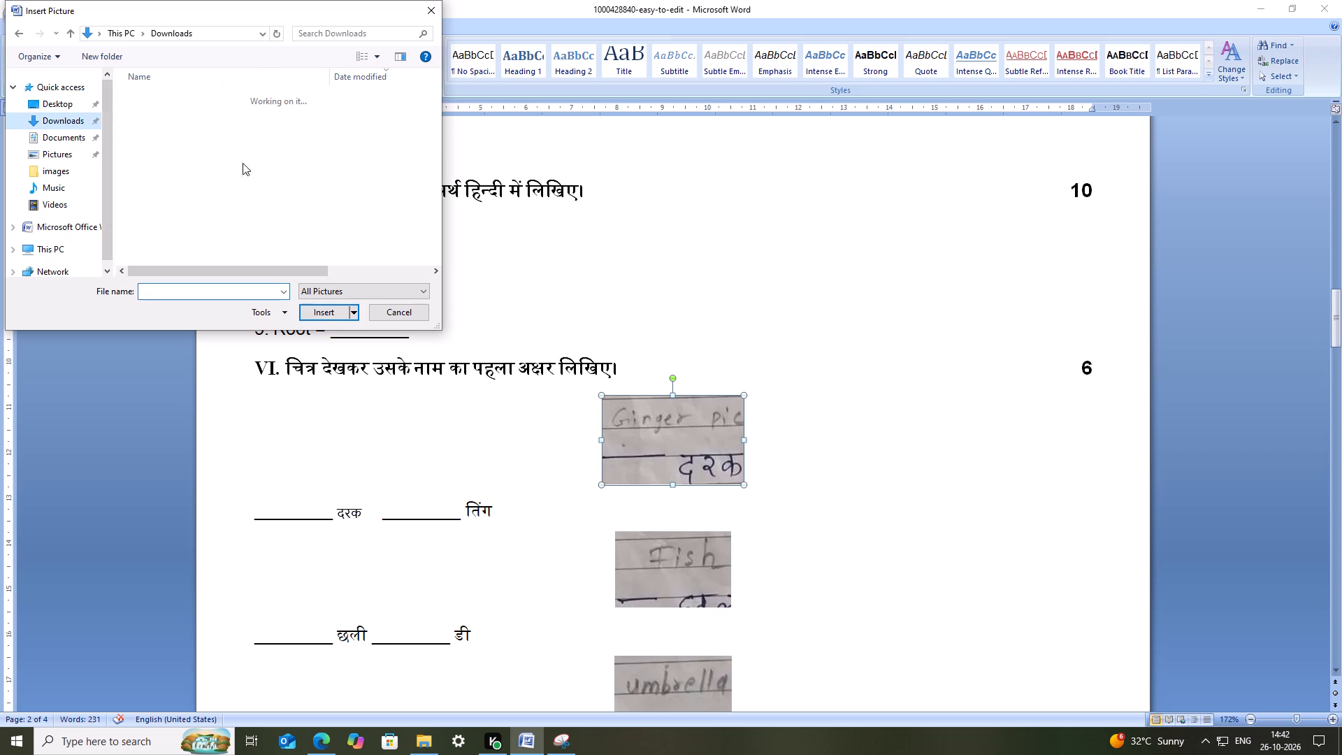
{"action": "double_click", "coordinate": [222, 112]}
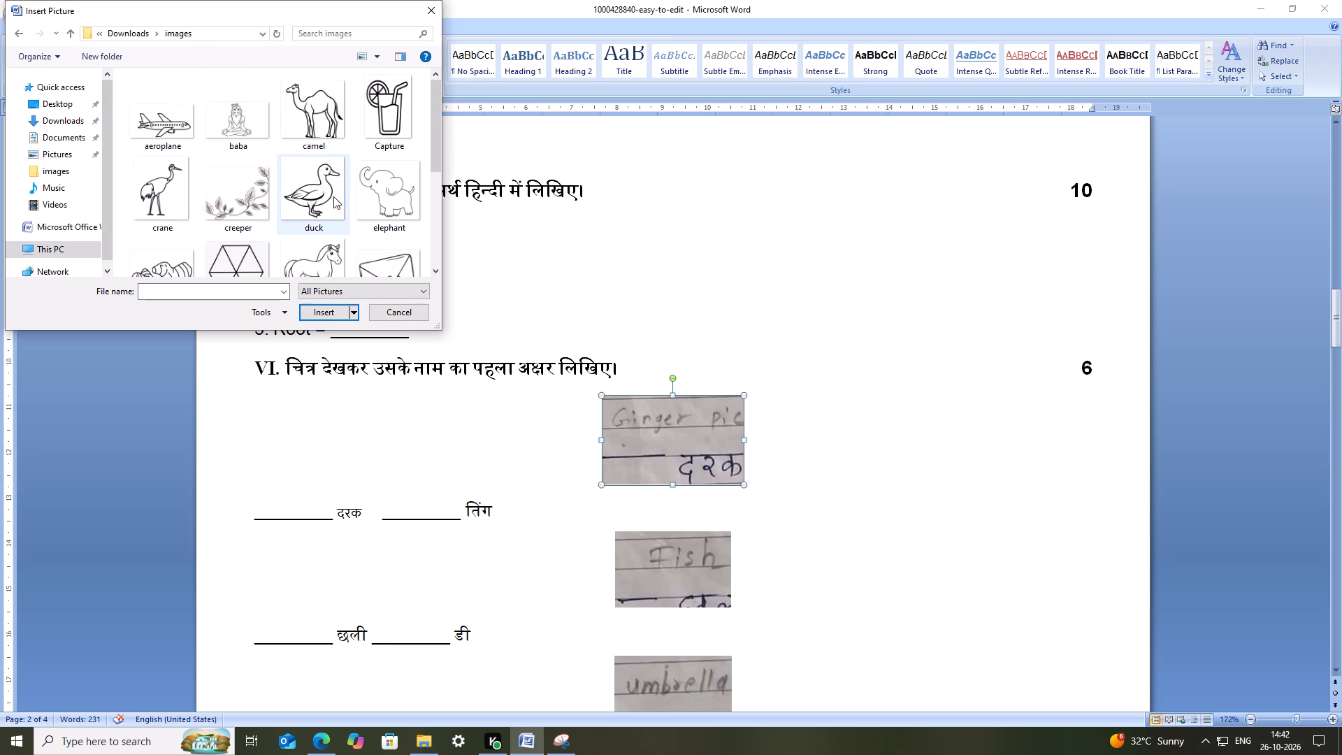
{"action": "scroll", "coordinate": [350, 216], "scroll_direction": "down", "scroll_amount": 2}
{"action": "left_click", "coordinate": [180, 165]}
{"action": "left_click", "coordinate": [326, 305]}
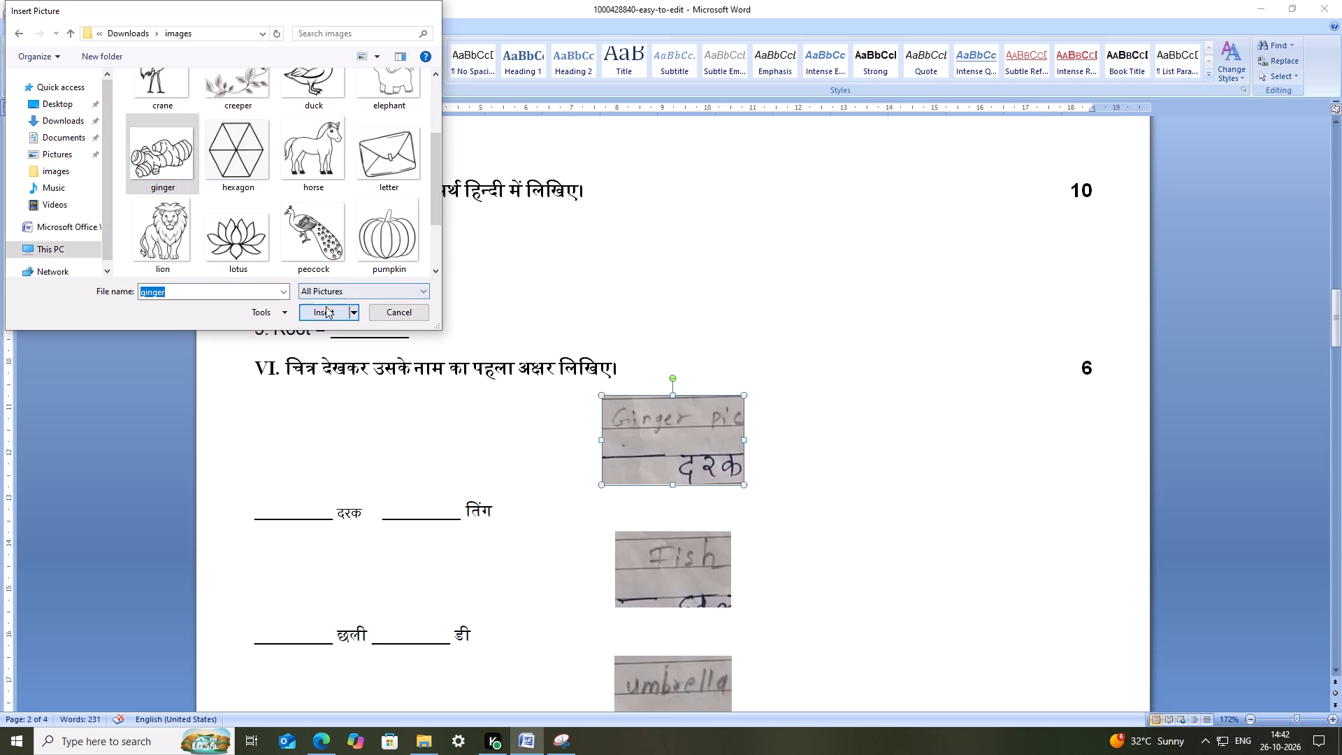
{"action": "left_click", "coordinate": [896, 442]}
{"action": "key", "text": "ctrl+s"}
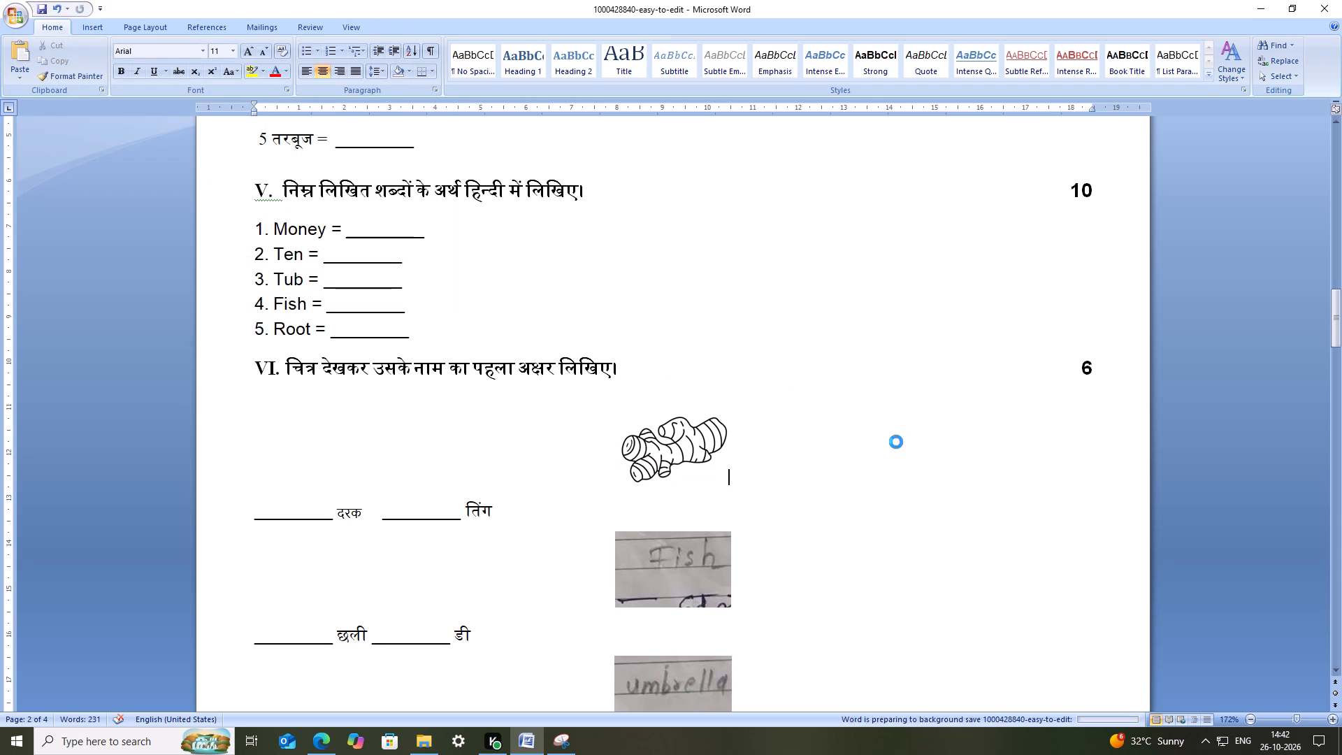
{"action": "key", "text": "ctrl+s"}
{"action": "key", "text": "ctrl+s"}
Set the ginger picture's text wrapping to In Front of Text.
{"action": "left_click", "coordinate": [695, 585]}
{"action": "right_click", "coordinate": [694, 423]}
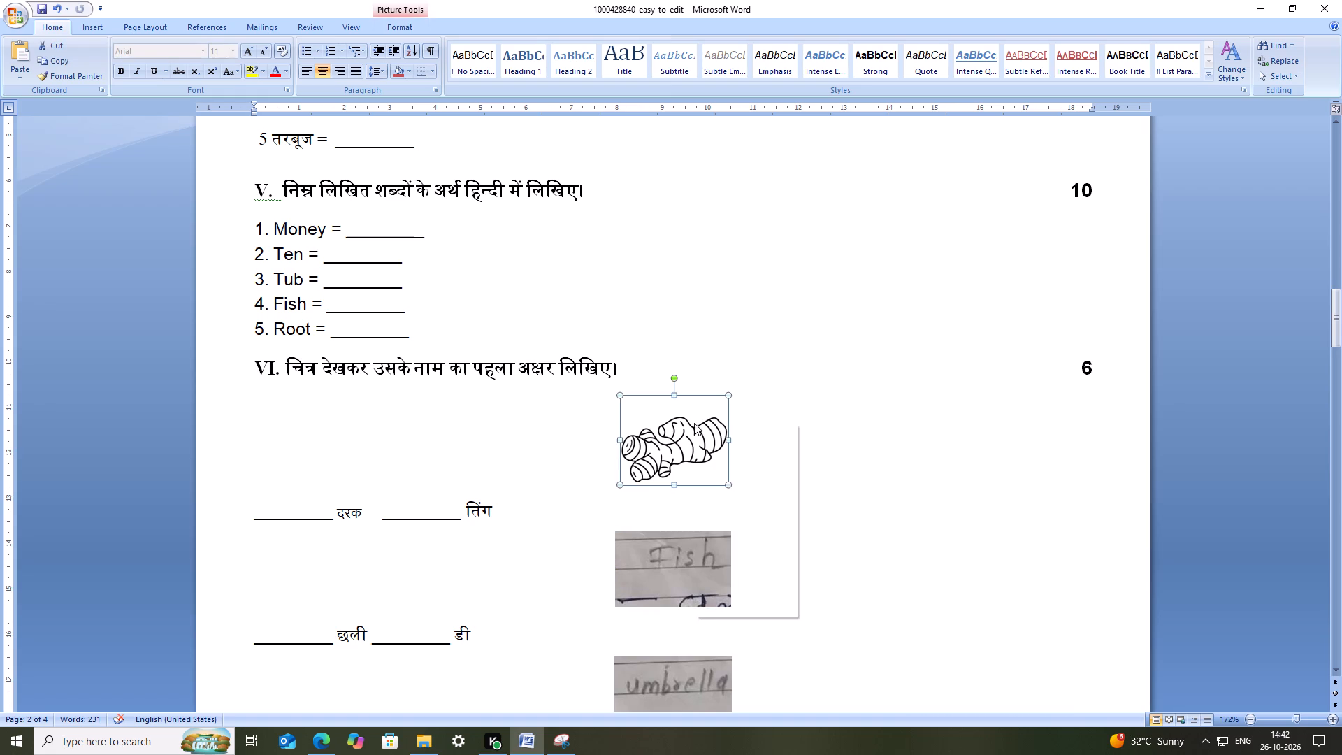
{"action": "left_click", "coordinate": [764, 582]}
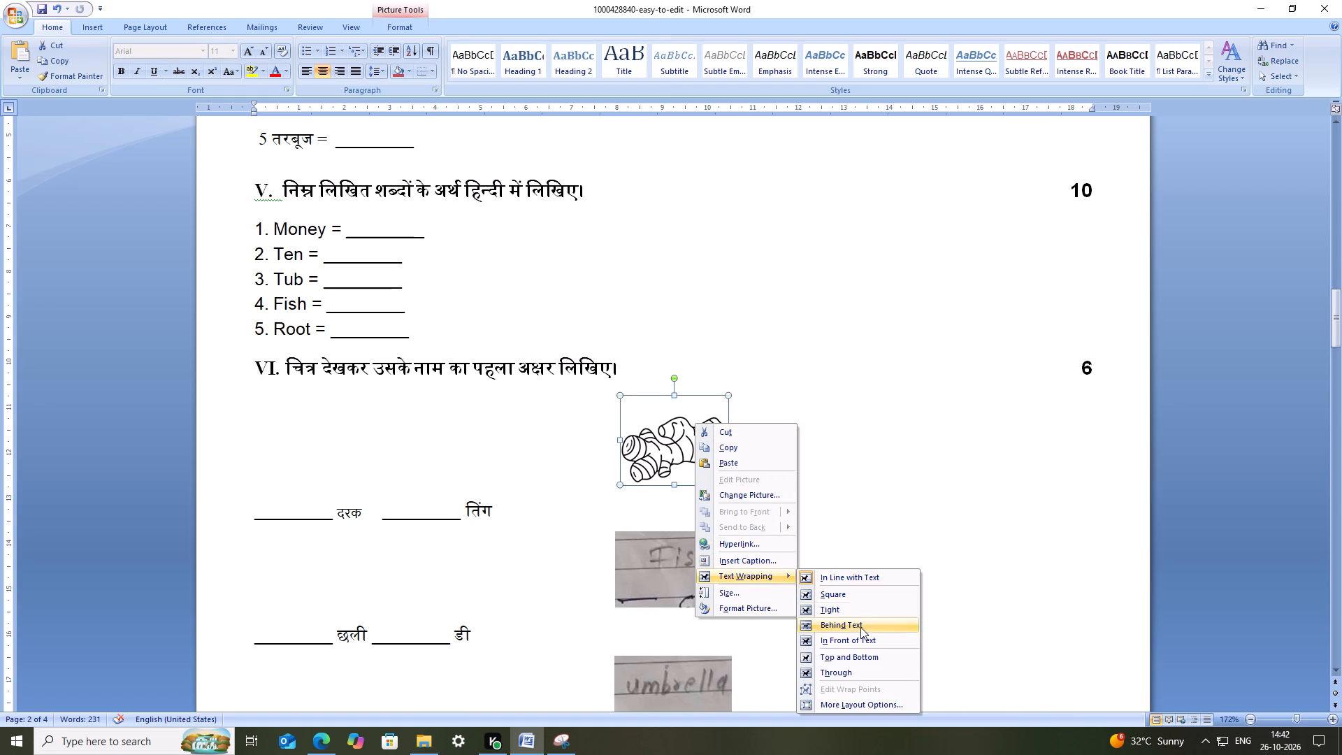
{"action": "left_click", "coordinate": [857, 635]}
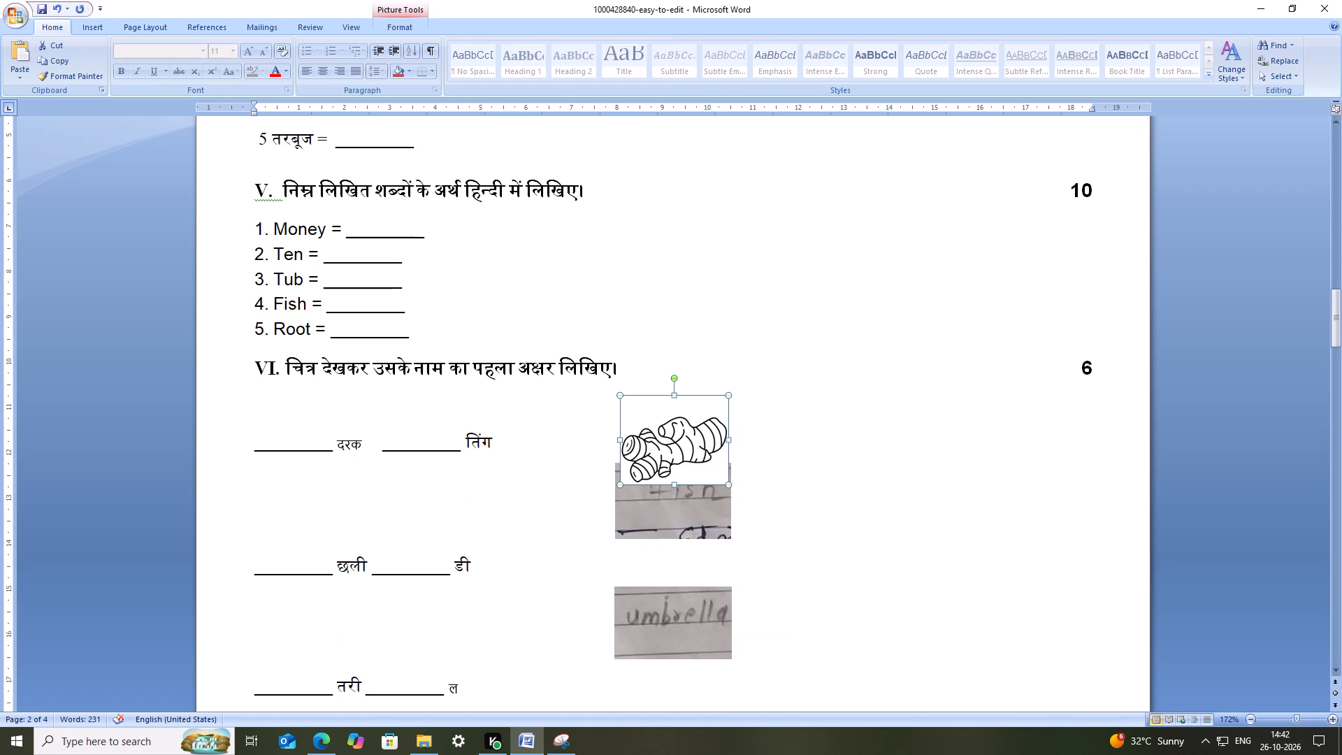
Insert two line breaks before the दरक answer line and move the ginger picture into the space above its first blank.
{"action": "left_click", "coordinate": [536, 426]}
{"action": "left_click", "coordinate": [257, 452]}
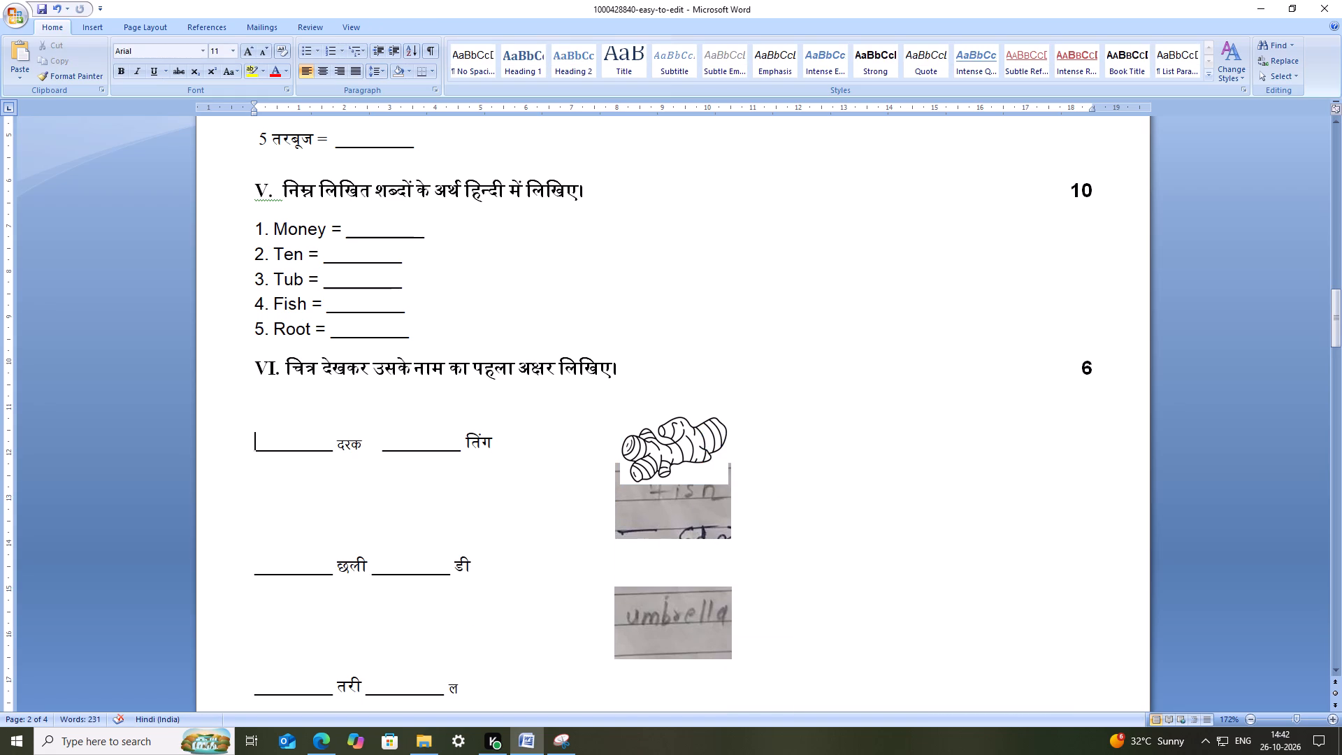
{"action": "key", "text": "Return"}
{"action": "key", "text": "Return"}
{"action": "left_click", "coordinate": [715, 452]}
{"action": "left_click_drag", "start_coordinate": [692, 445], "coordinate": [461, 423]}
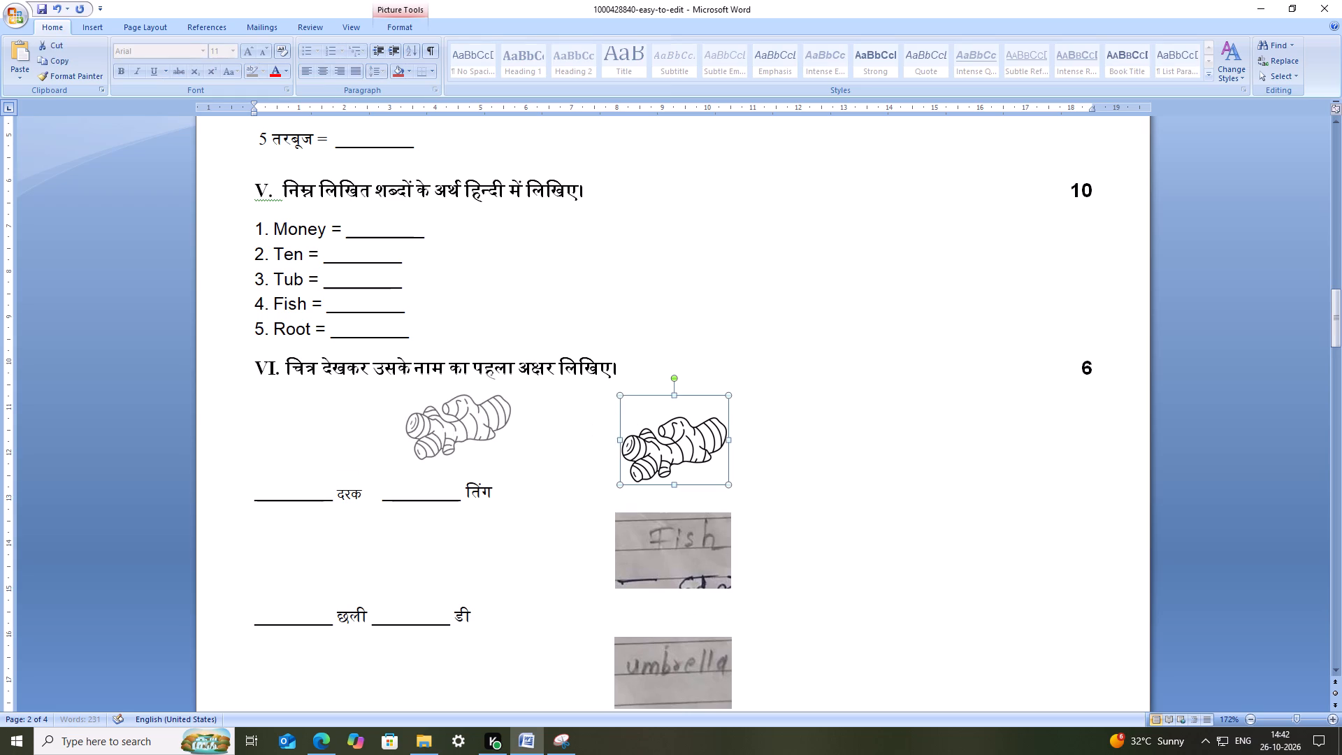
{"action": "left_click_drag", "start_coordinate": [461, 423], "coordinate": [345, 422]}
{"action": "left_click", "coordinate": [340, 429]}
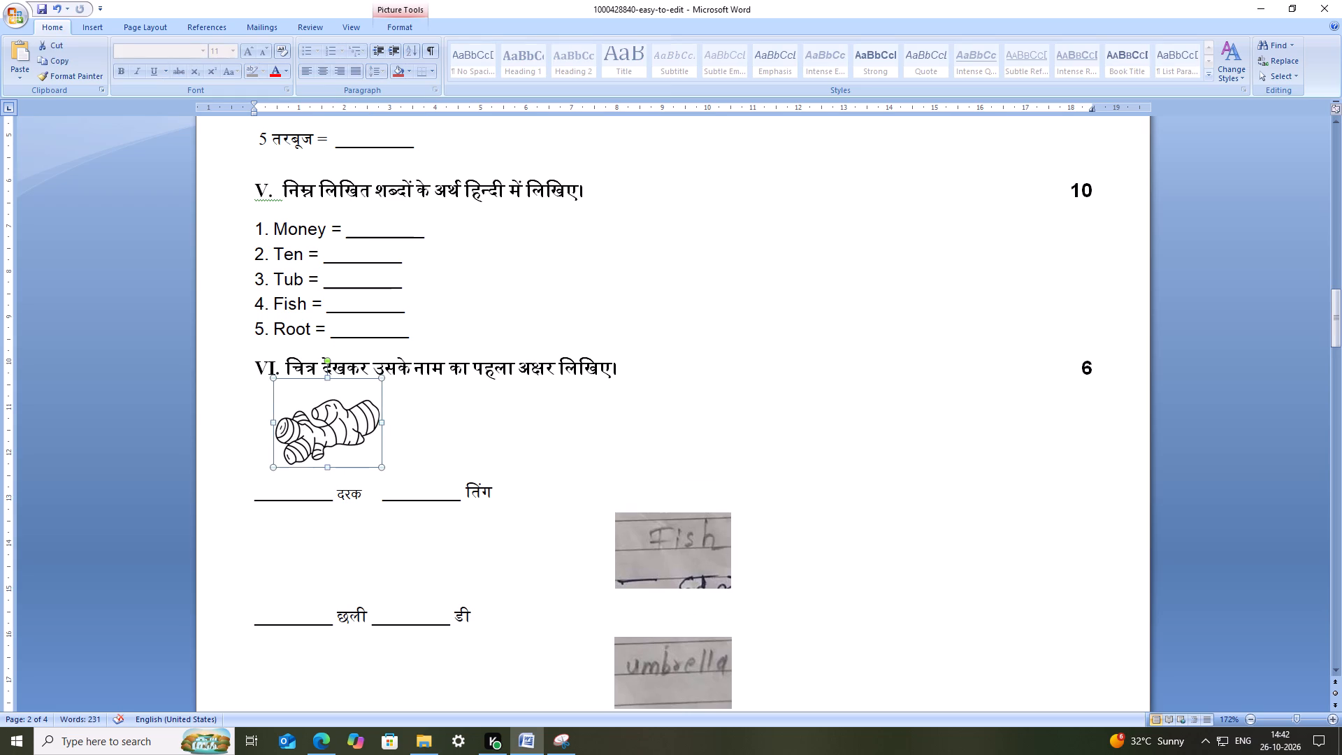
Number the ginger item "1." as plain text without automatic list formatting, and shift the picture slightly away from the number.
{"action": "left_click", "coordinate": [260, 400]}
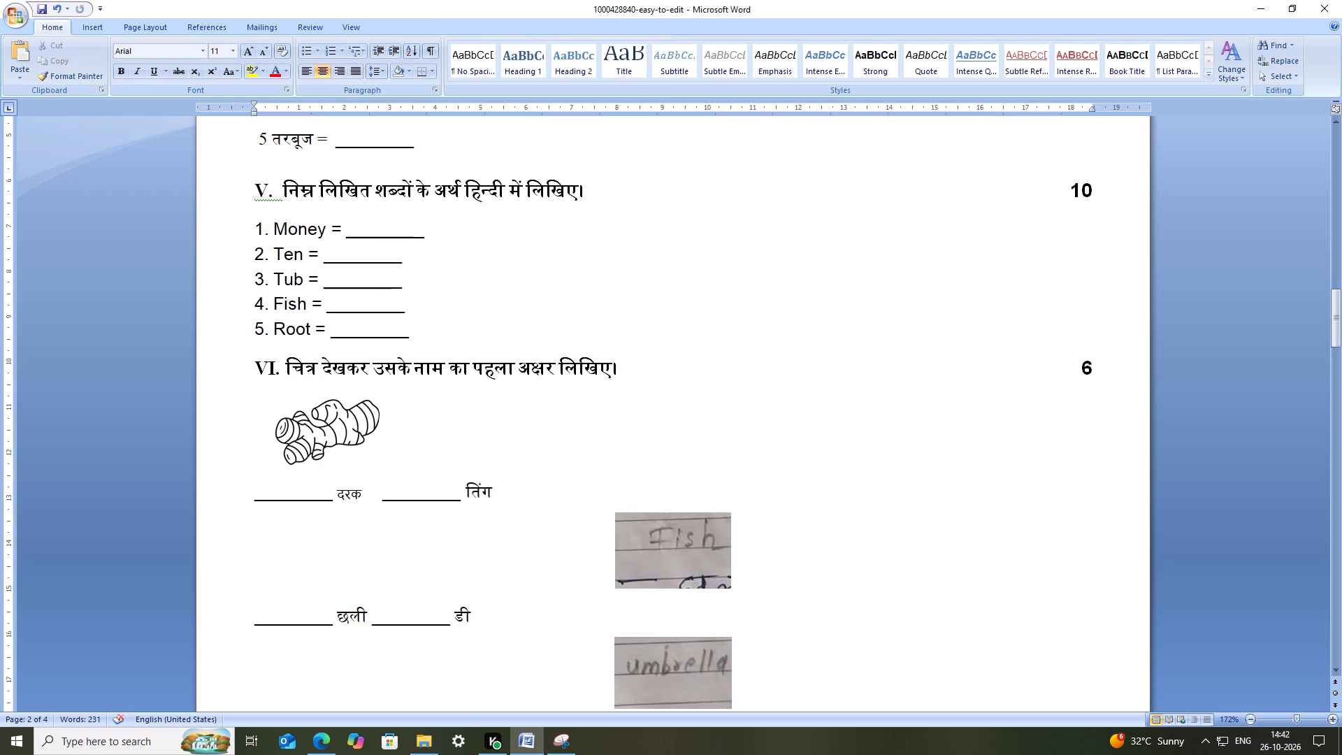
{"action": "left_click", "coordinate": [273, 405]}
{"action": "double_click", "coordinate": [261, 405]}
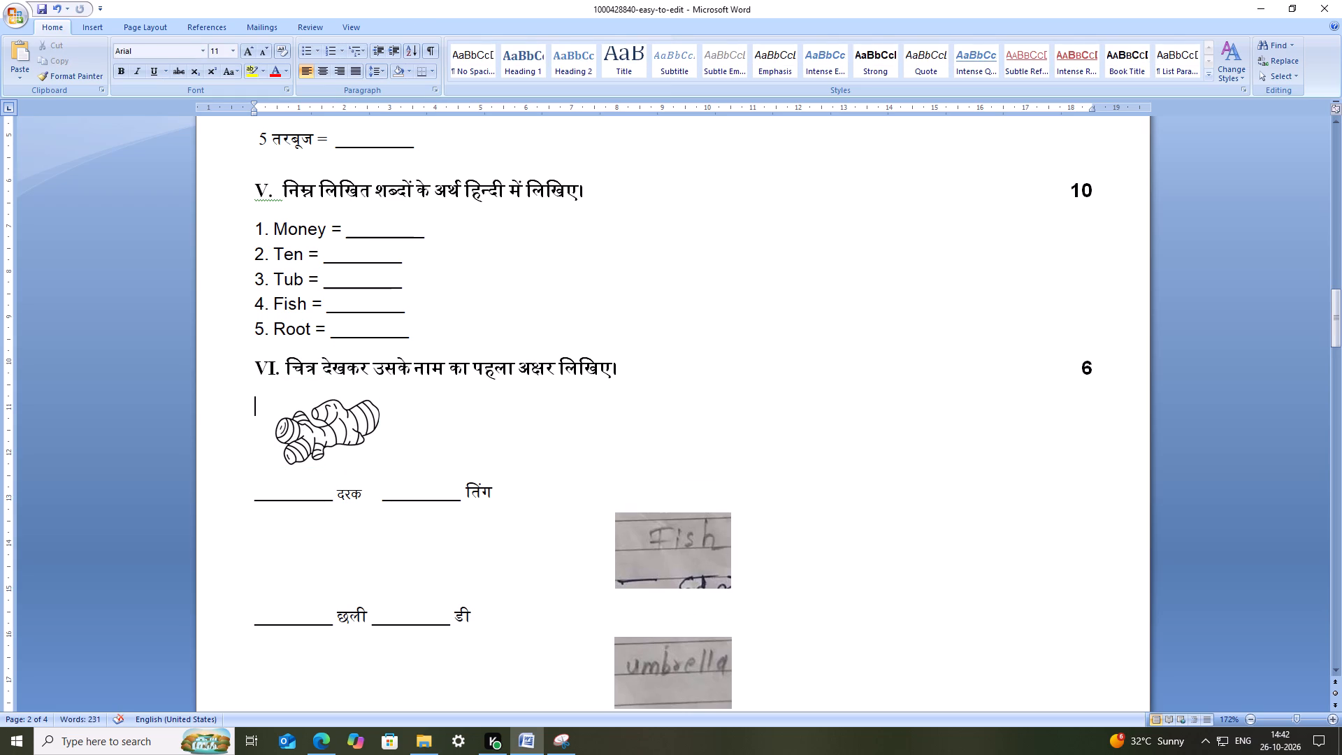
{"action": "key", "text": "1"}
{"action": "key", "text": "period"}
{"action": "key", "text": "space"}
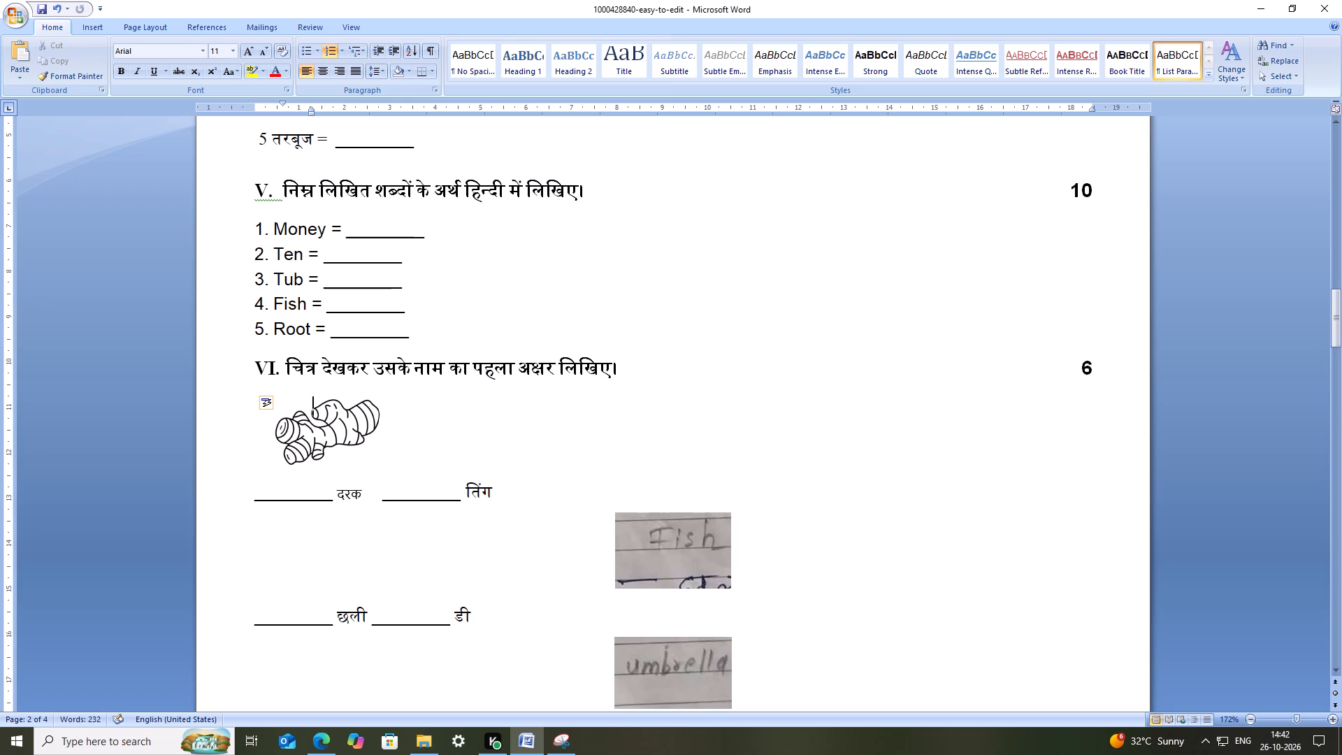
{"action": "key", "text": "ctrl+z"}
{"action": "left_click_drag", "start_coordinate": [339, 429], "coordinate": [375, 435]}
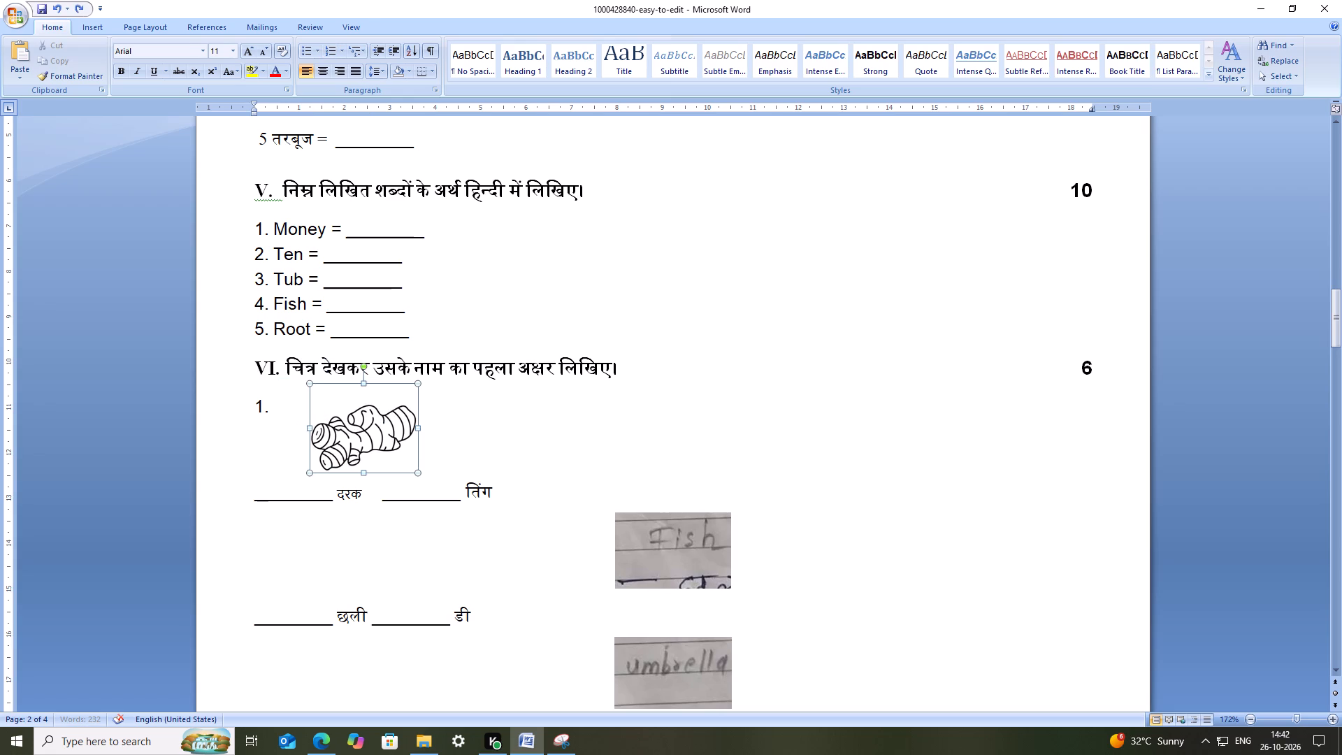
{"action": "left_click", "coordinate": [550, 442]}
Look through the saved images folder for a fish outline to replace the handwritten "Fish" picture, and close the picture chooser.
{"action": "scroll", "coordinate": [543, 498], "scroll_direction": "down", "scroll_amount": 1}
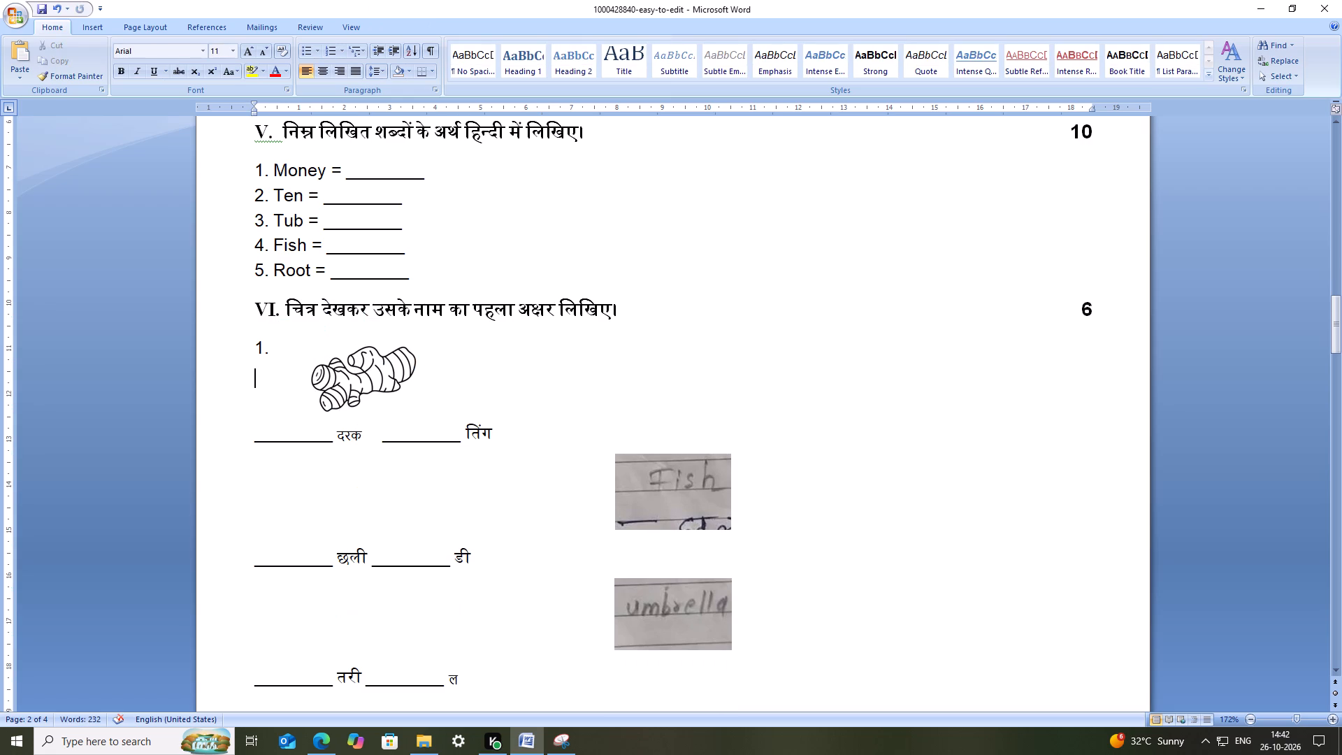
{"action": "left_click", "coordinate": [662, 482]}
{"action": "right_click", "coordinate": [662, 483]}
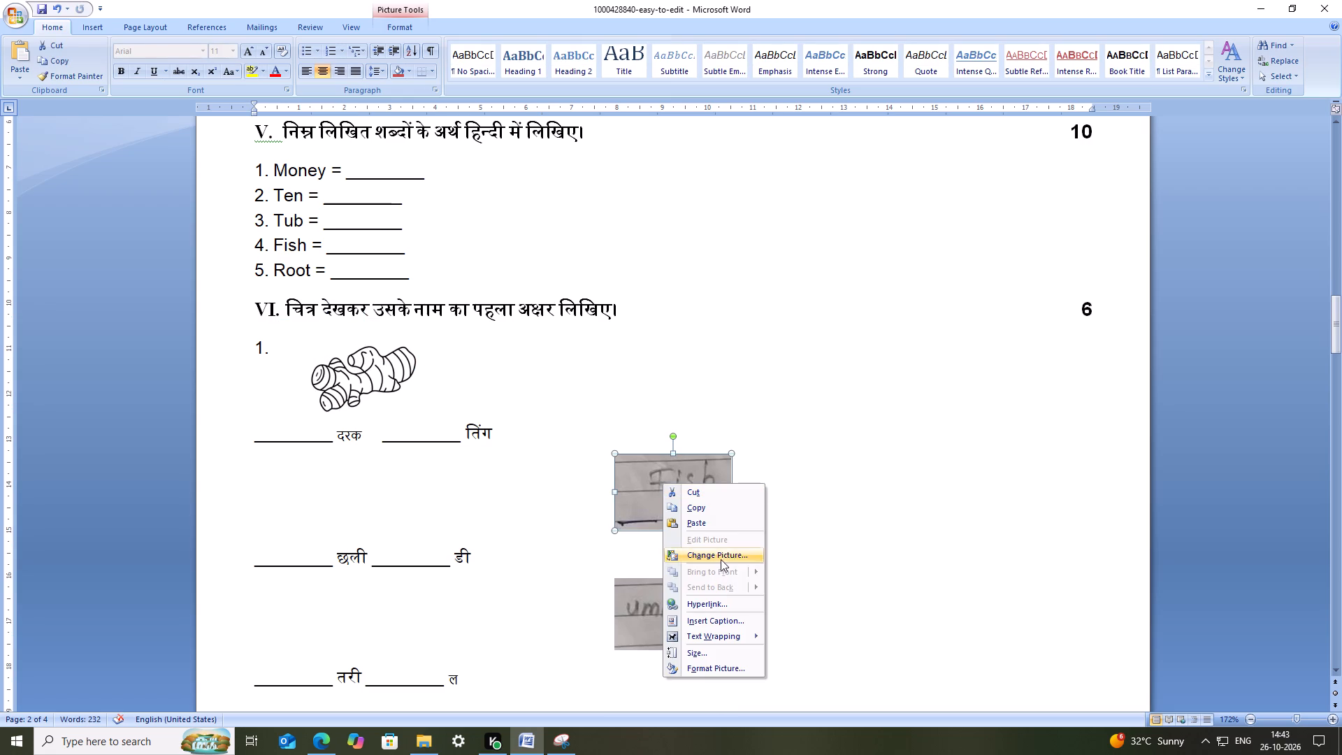
{"action": "left_click", "coordinate": [723, 556]}
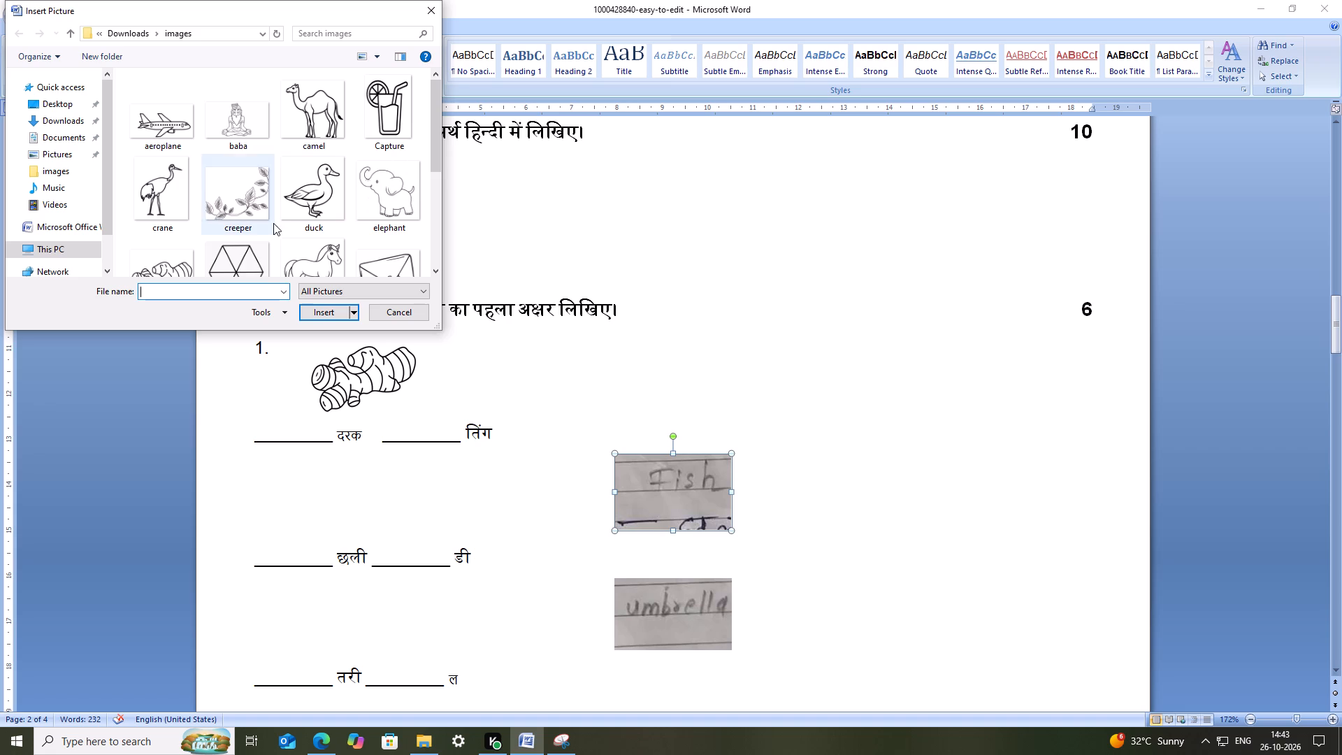
{"action": "scroll", "coordinate": [245, 159], "scroll_direction": "down", "scroll_amount": 1}
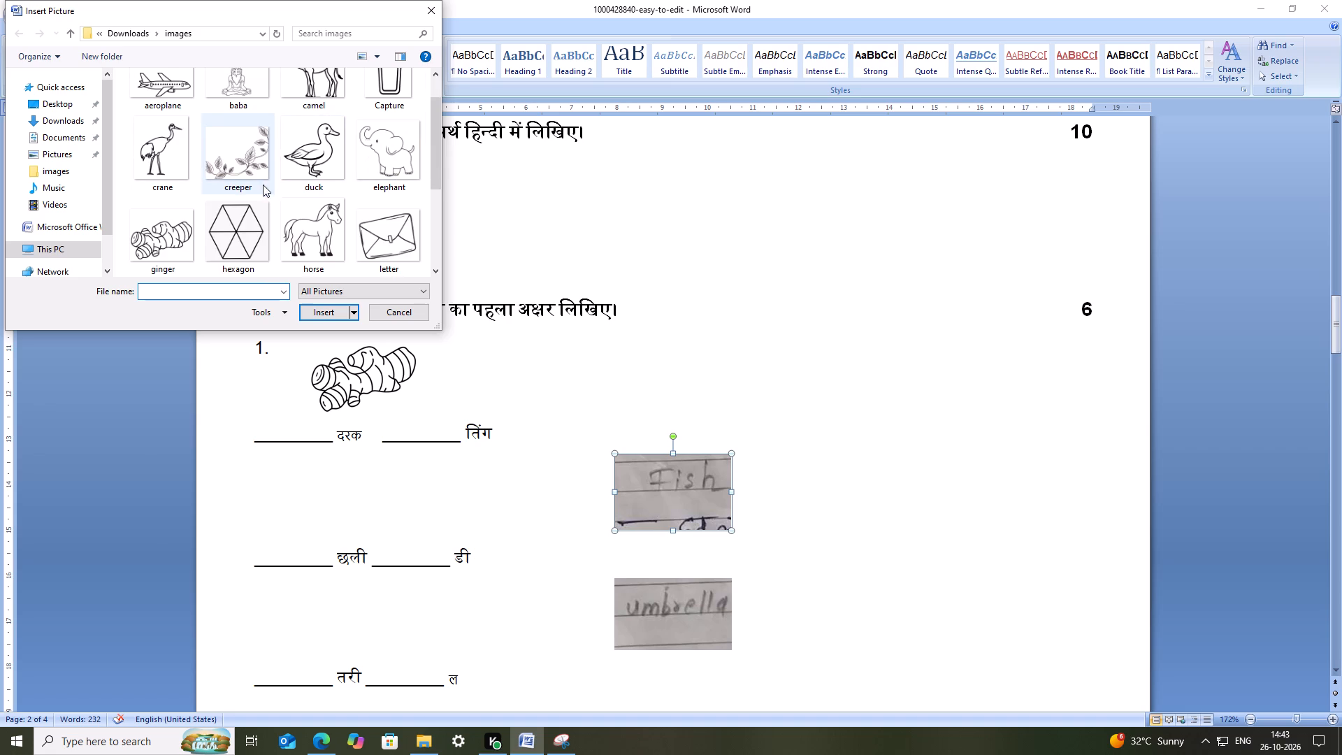
{"action": "scroll", "coordinate": [376, 171], "scroll_direction": "down", "scroll_amount": 1}
{"action": "scroll", "coordinate": [293, 216], "scroll_direction": "down", "scroll_amount": 1}
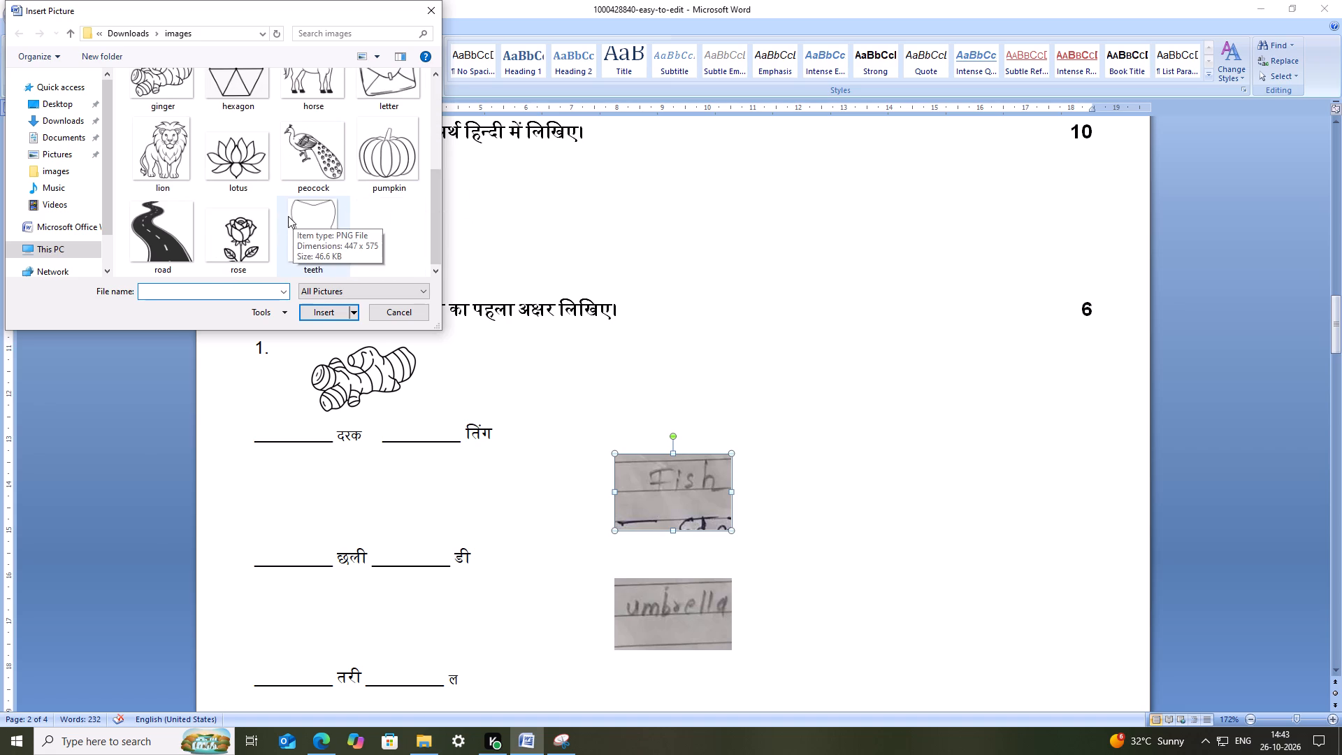
{"action": "scroll", "coordinate": [274, 220], "scroll_direction": "down", "scroll_amount": 1}
{"action": "scroll", "coordinate": [266, 183], "scroll_direction": "up", "scroll_amount": 1}
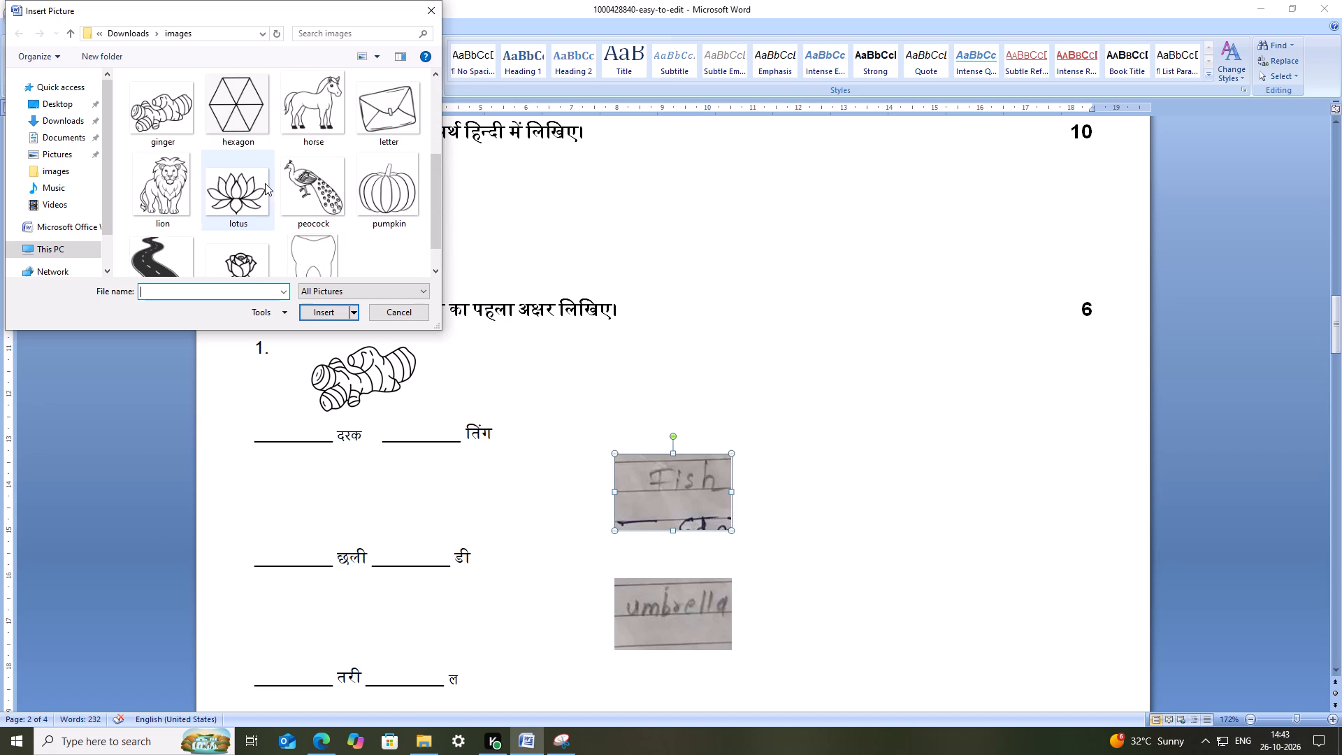
{"action": "scroll", "coordinate": [351, 170], "scroll_direction": "up", "scroll_amount": 4}
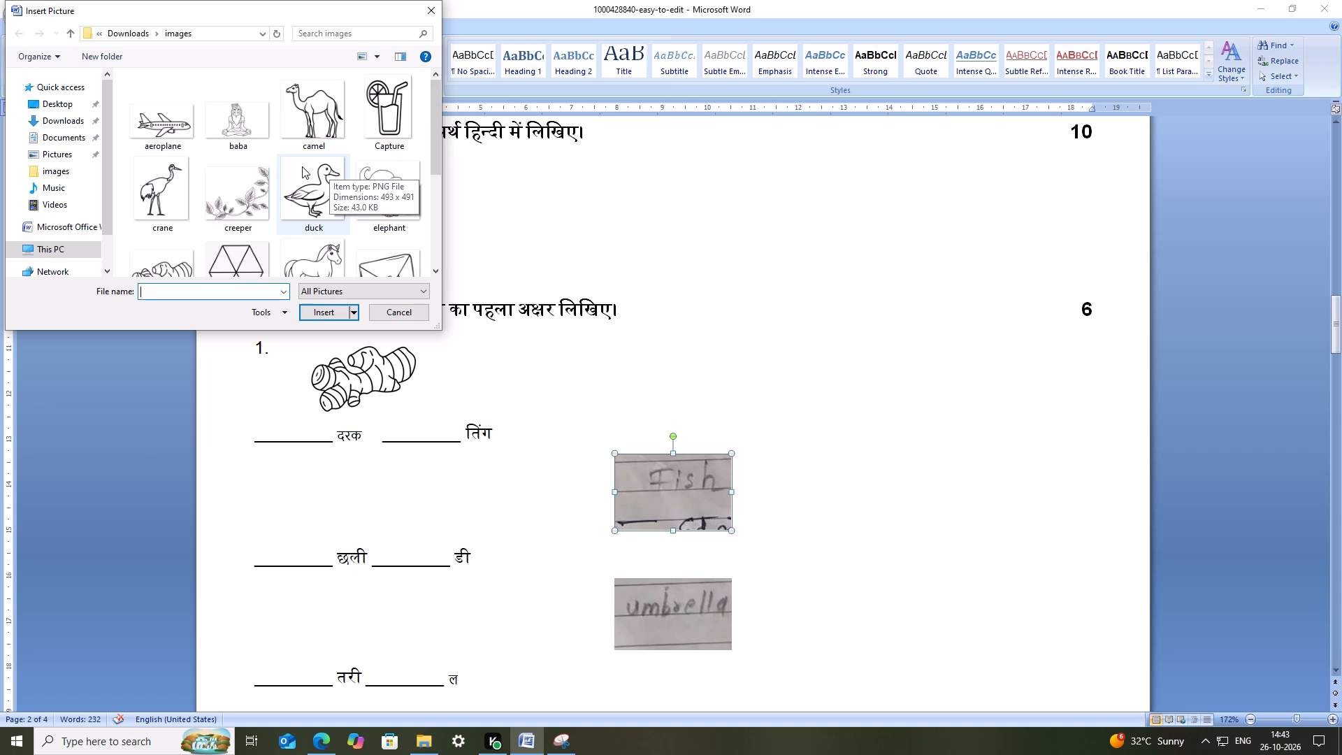
{"action": "left_click", "coordinate": [431, 8]}
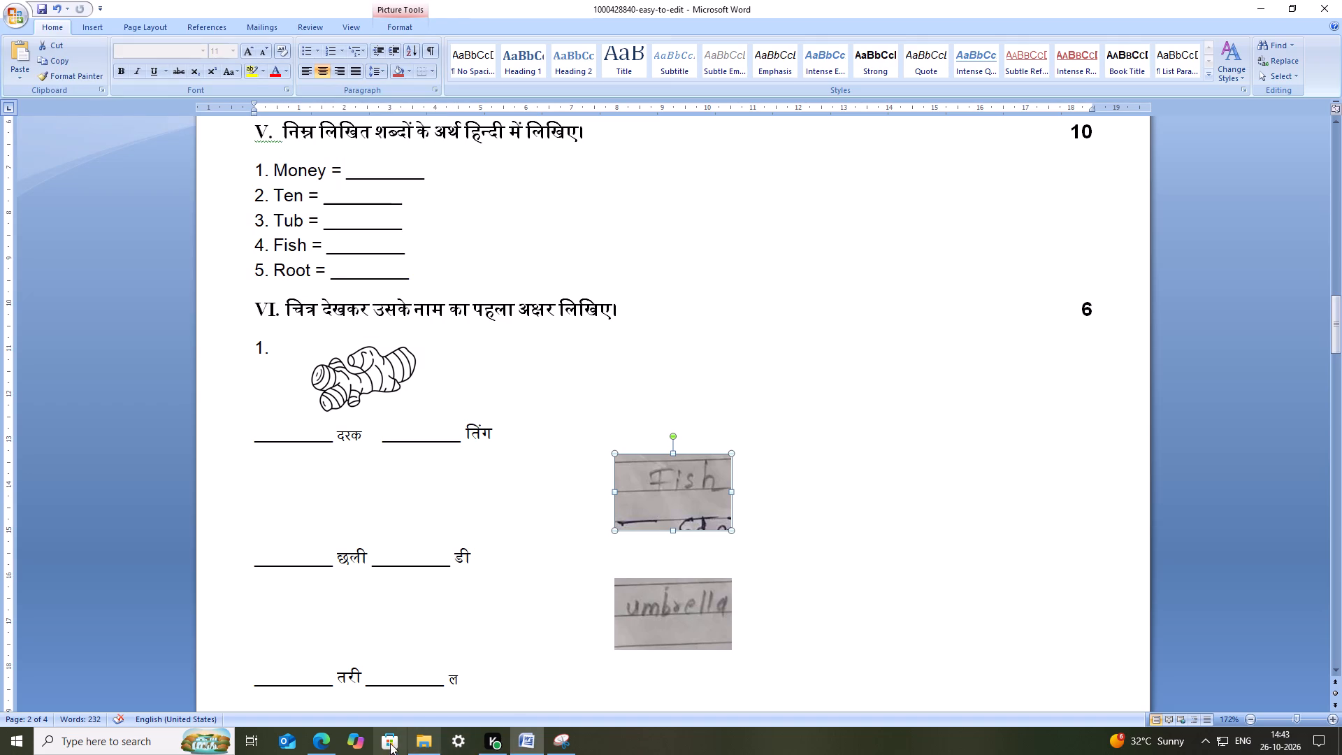
Switch to Microsoft Edge, close the ginger image, search images for a fish outline picture and open the first result.
{"action": "left_click", "coordinate": [316, 742]}
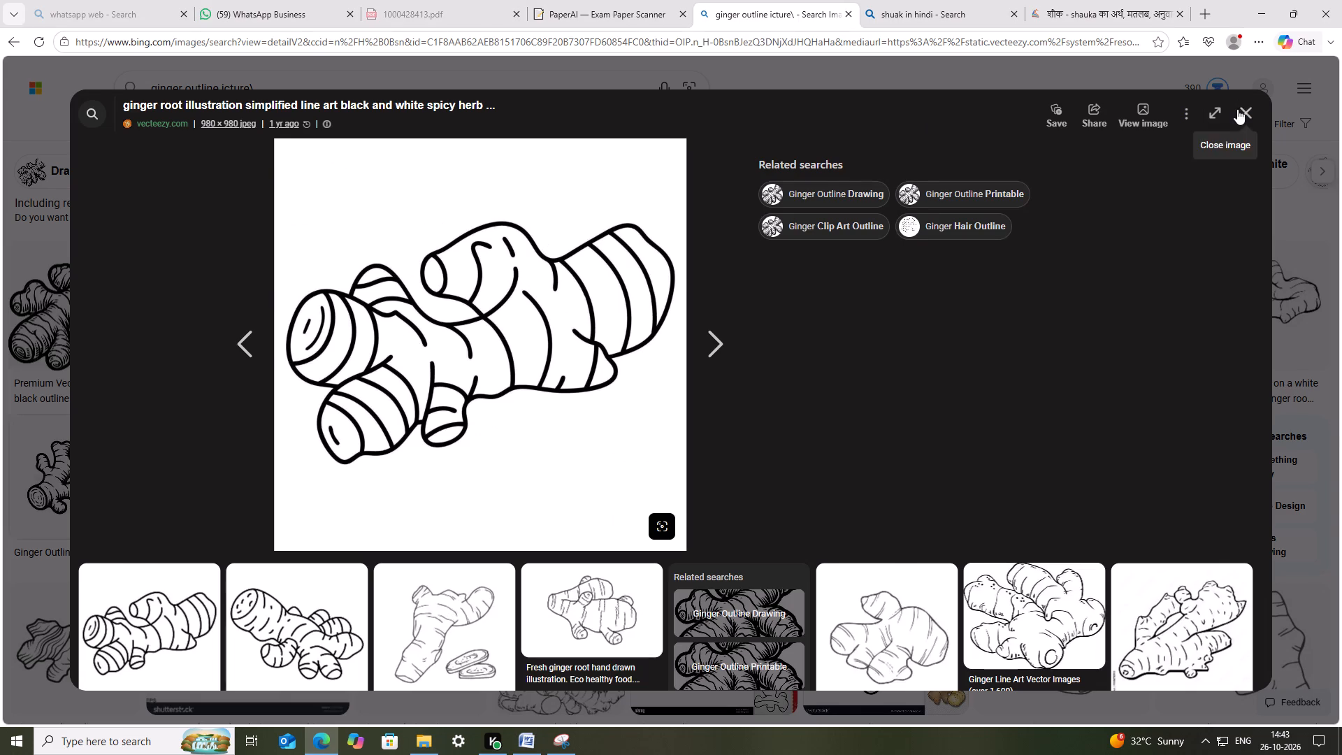
{"action": "left_click", "coordinate": [1237, 109]}
{"action": "left_click_drag", "start_coordinate": [184, 86], "coordinate": [150, 90]}
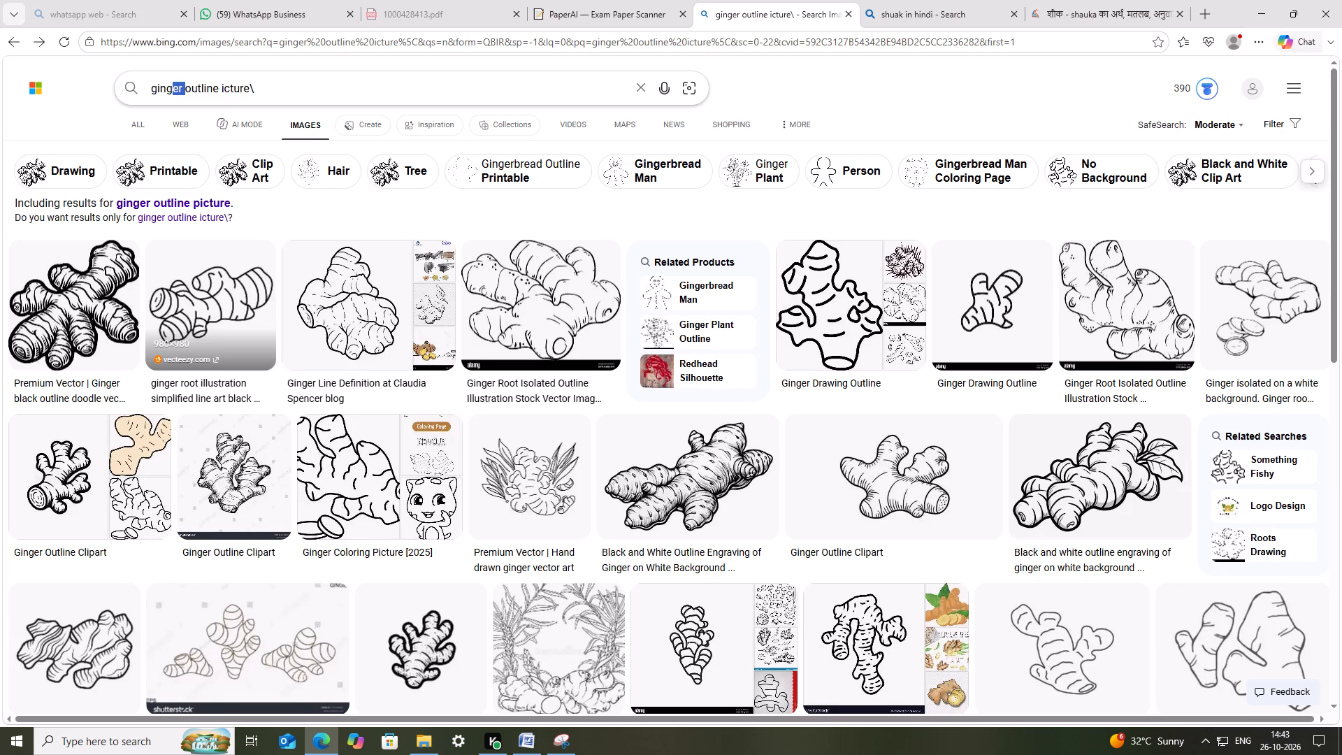
{"action": "left_click_drag", "start_coordinate": [150, 90], "coordinate": [0, 124]}
{"action": "type", "text": "fish"}
{"action": "key", "text": "Return"}
{"action": "key", "text": "space"}
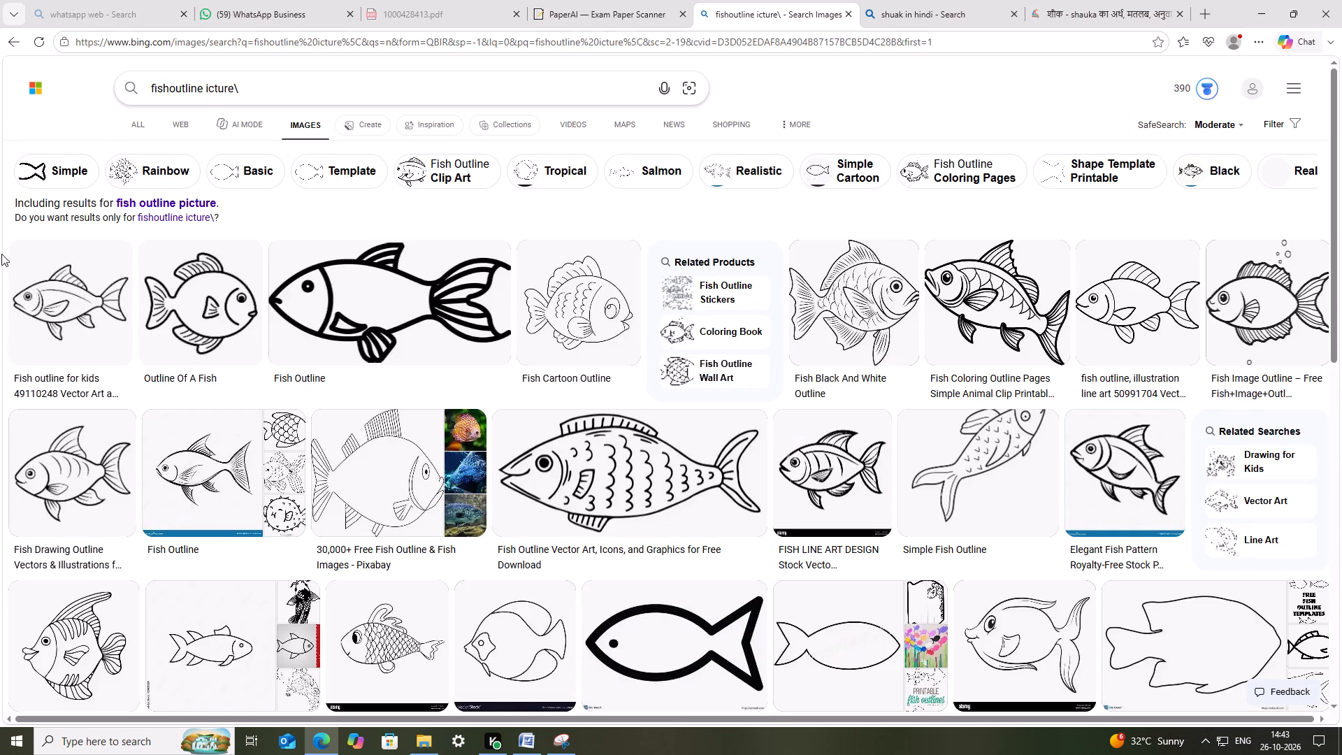
{"action": "left_click", "coordinate": [57, 275]}
Capture the fish outline with Snipping Tool and save it as "fish" in the images folder.
{"action": "left_click", "coordinate": [561, 747]}
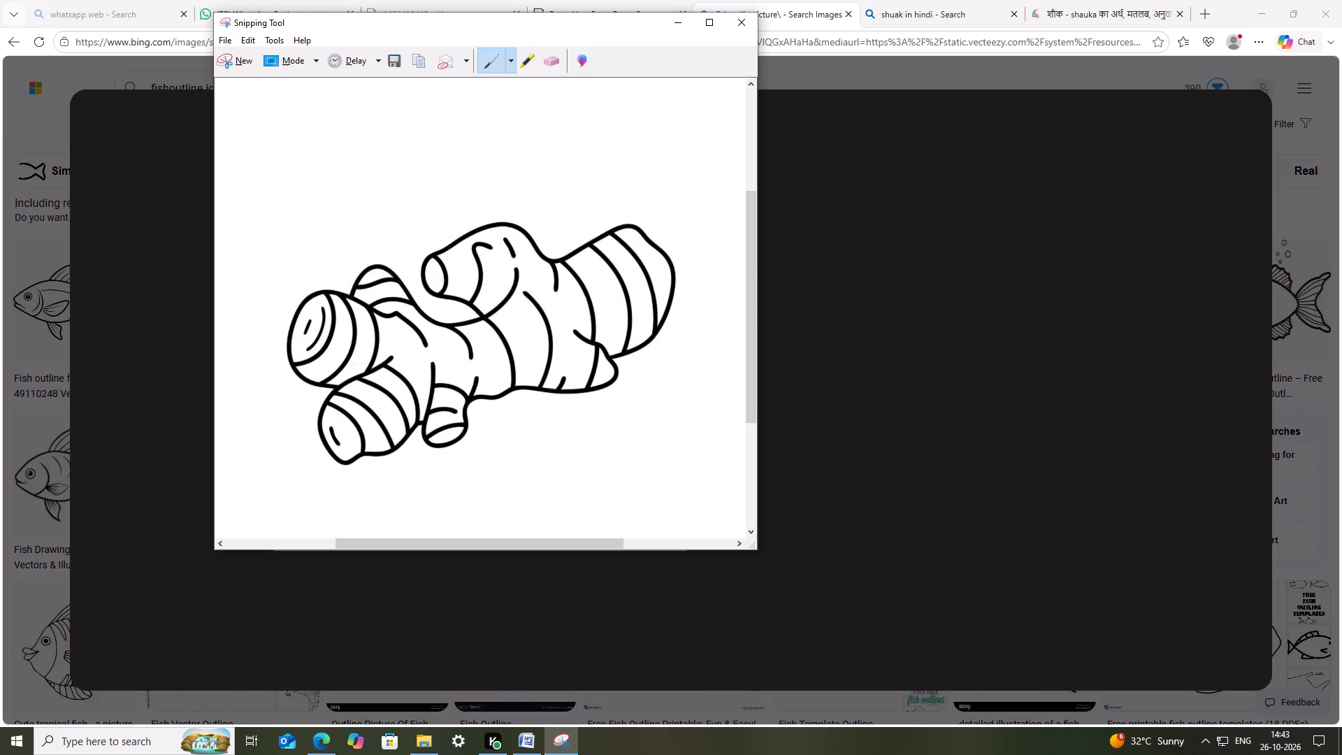
{"action": "left_click", "coordinate": [236, 62]}
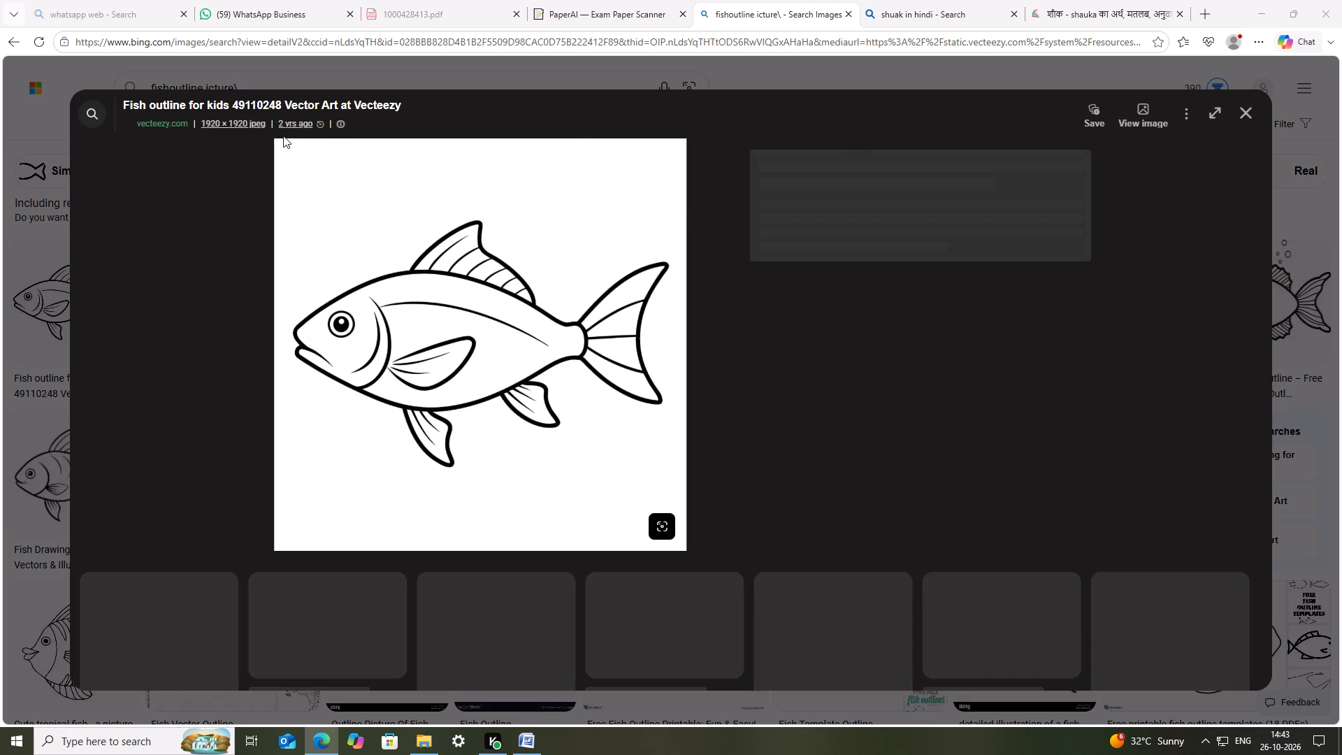
{"action": "left_click_drag", "start_coordinate": [279, 149], "coordinate": [669, 477]}
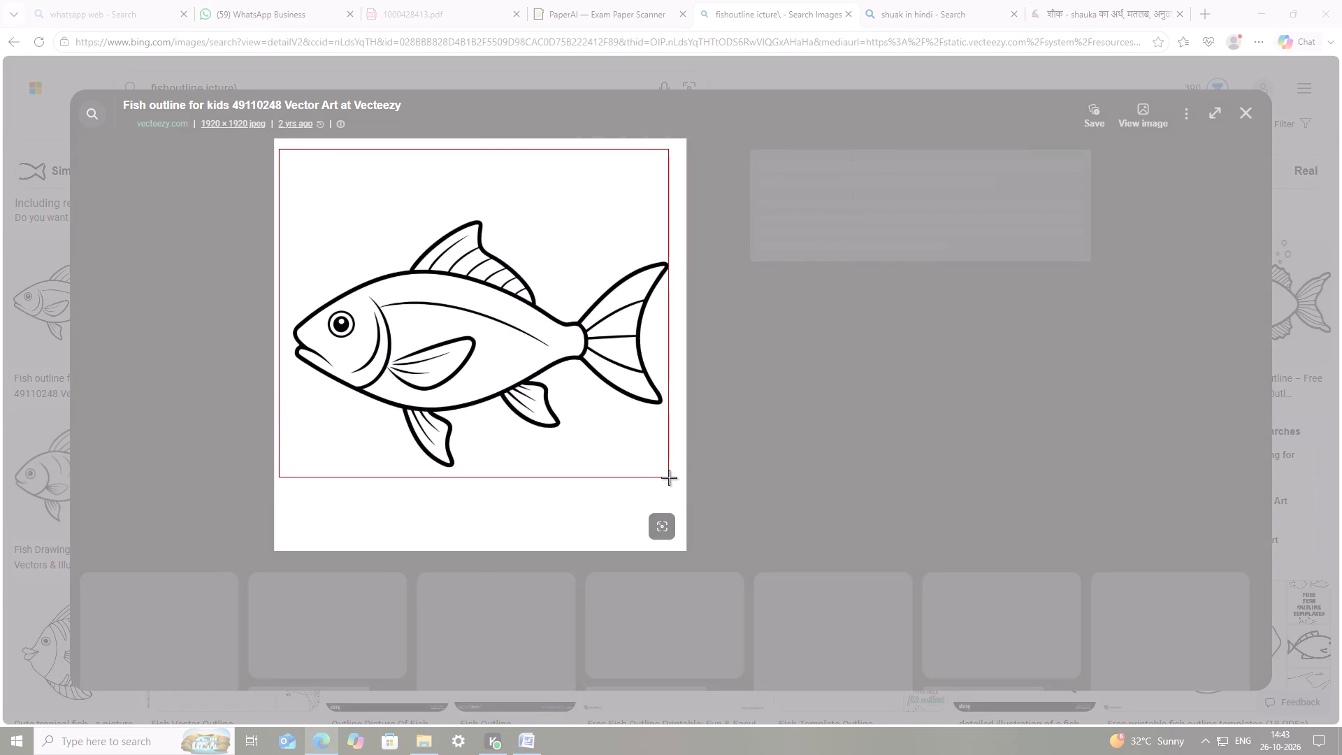
{"action": "left_click_drag", "start_coordinate": [669, 477], "coordinate": [673, 481]}
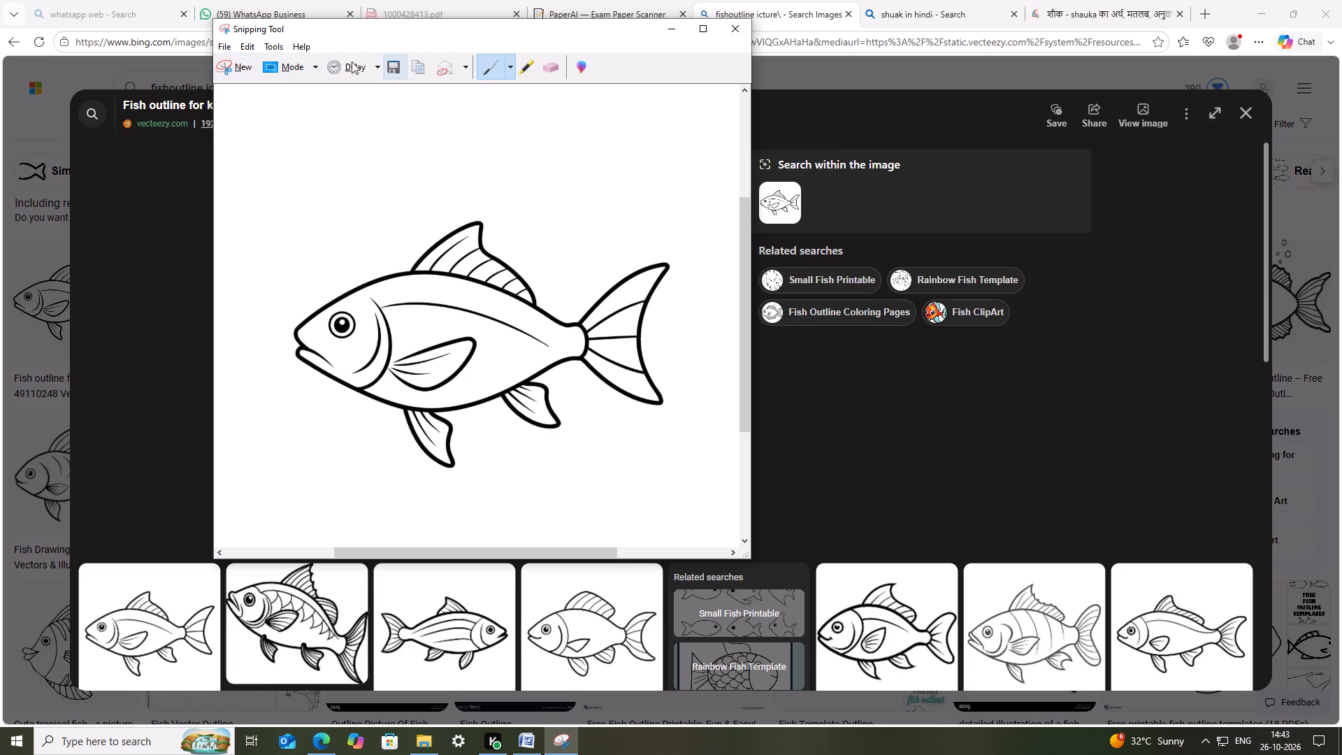
{"action": "left_click", "coordinate": [395, 66]}
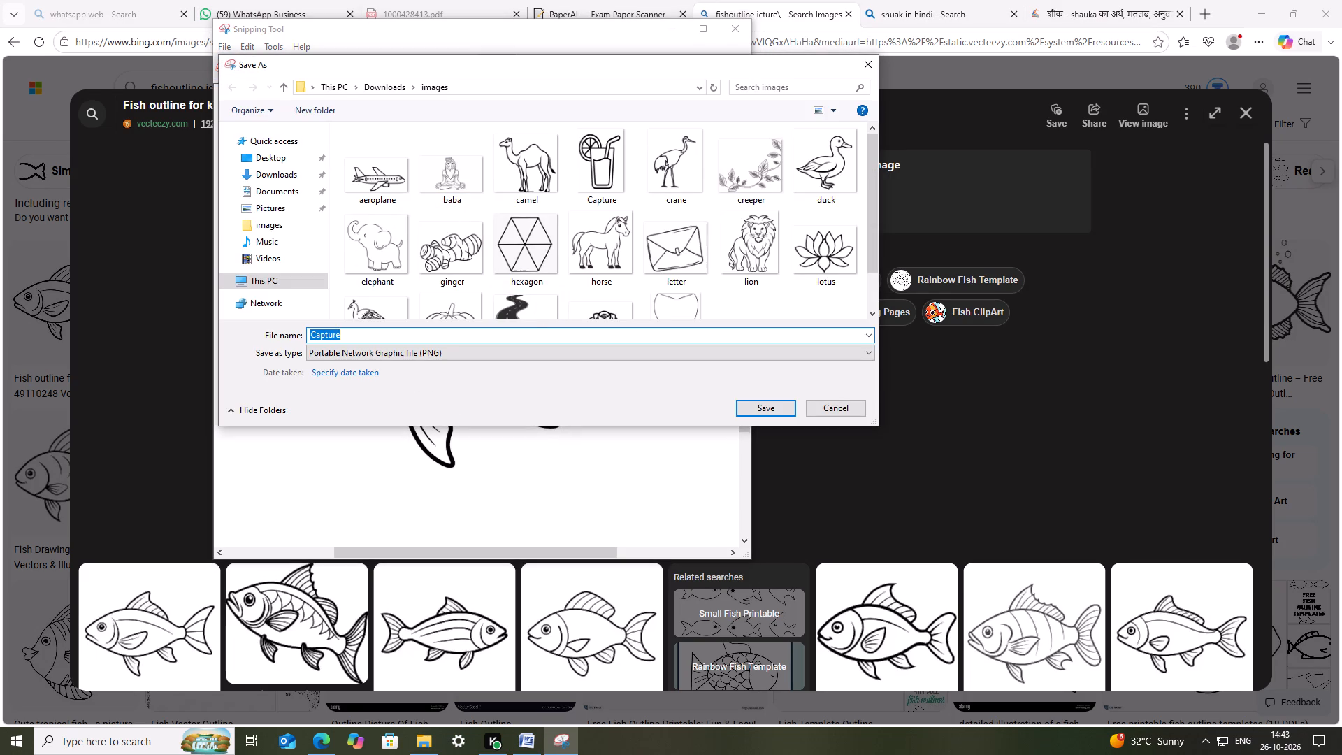
{"action": "type", "text": "fish"}
{"action": "key", "text": "Return"}
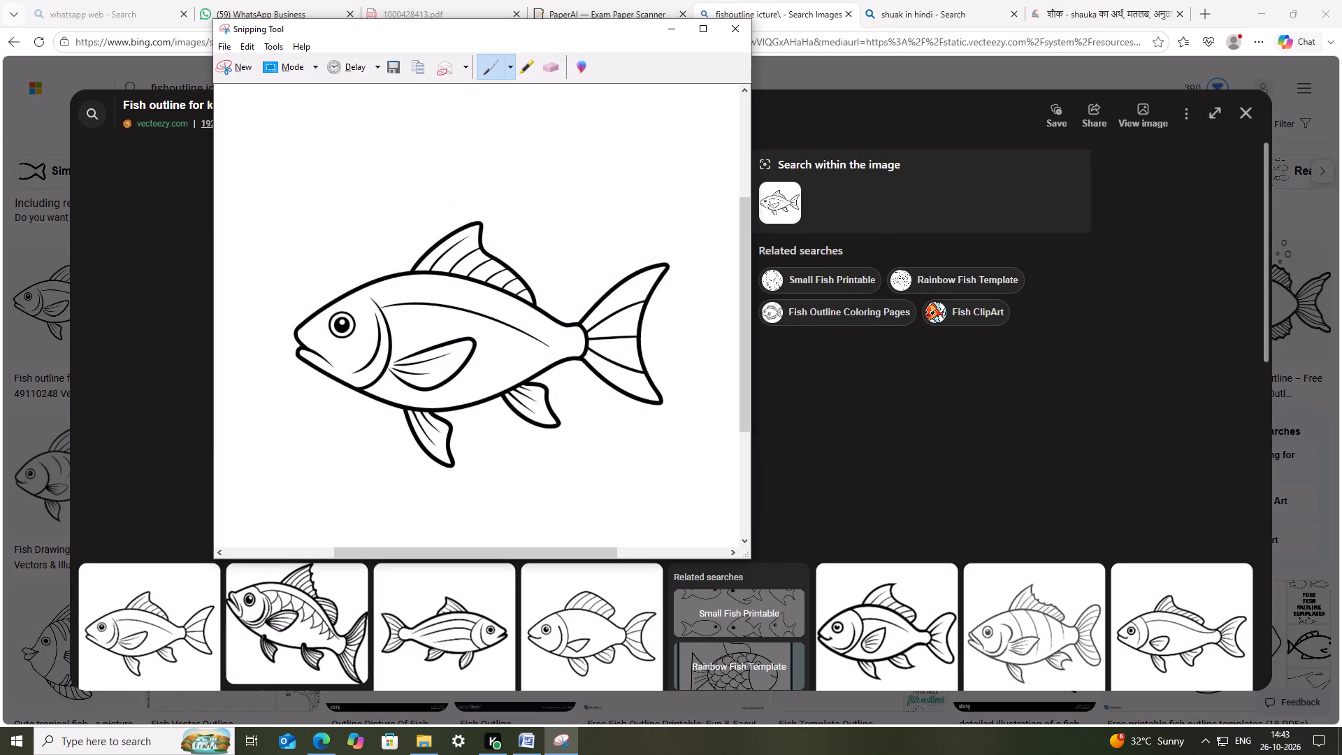
Back in Word, replace the handwritten "Fish" picture with the saved fish image.
{"action": "left_click", "coordinate": [542, 742]}
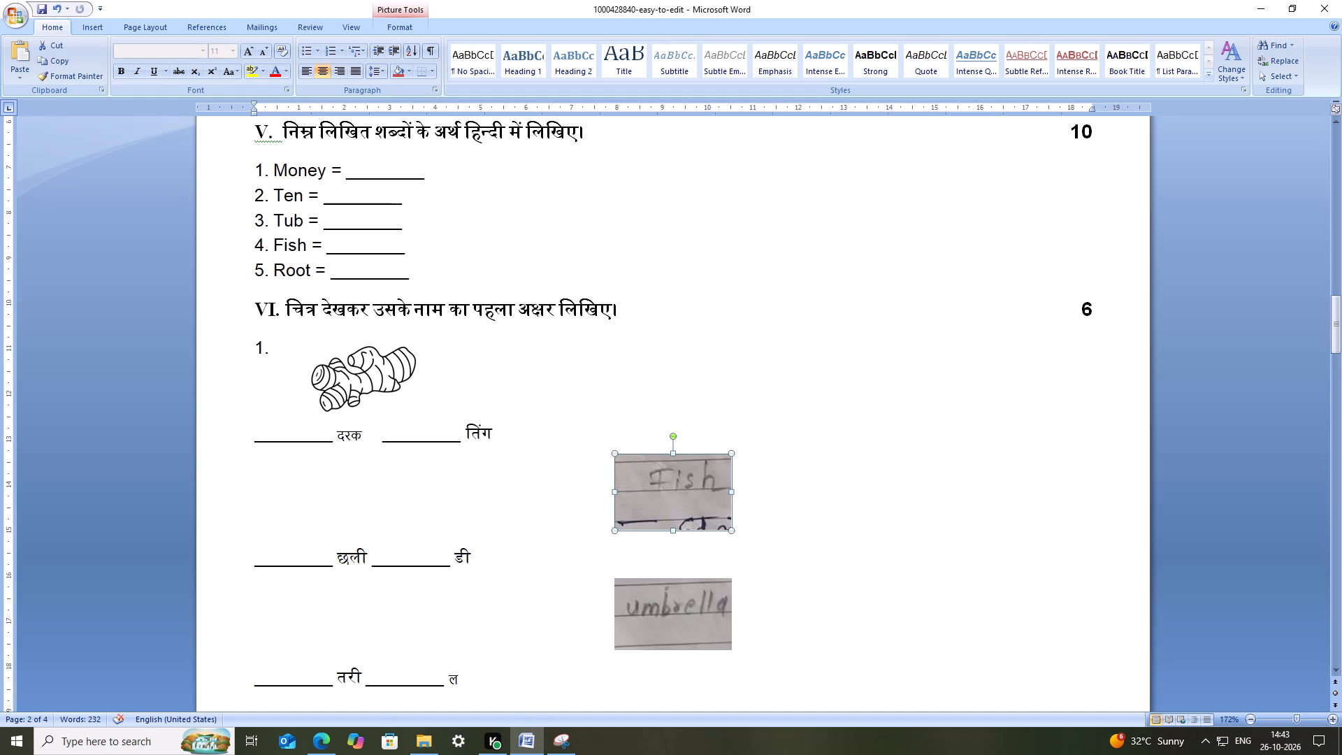
{"action": "right_click", "coordinate": [669, 483]}
{"action": "left_click", "coordinate": [737, 561]}
{"action": "left_click", "coordinate": [172, 246]}
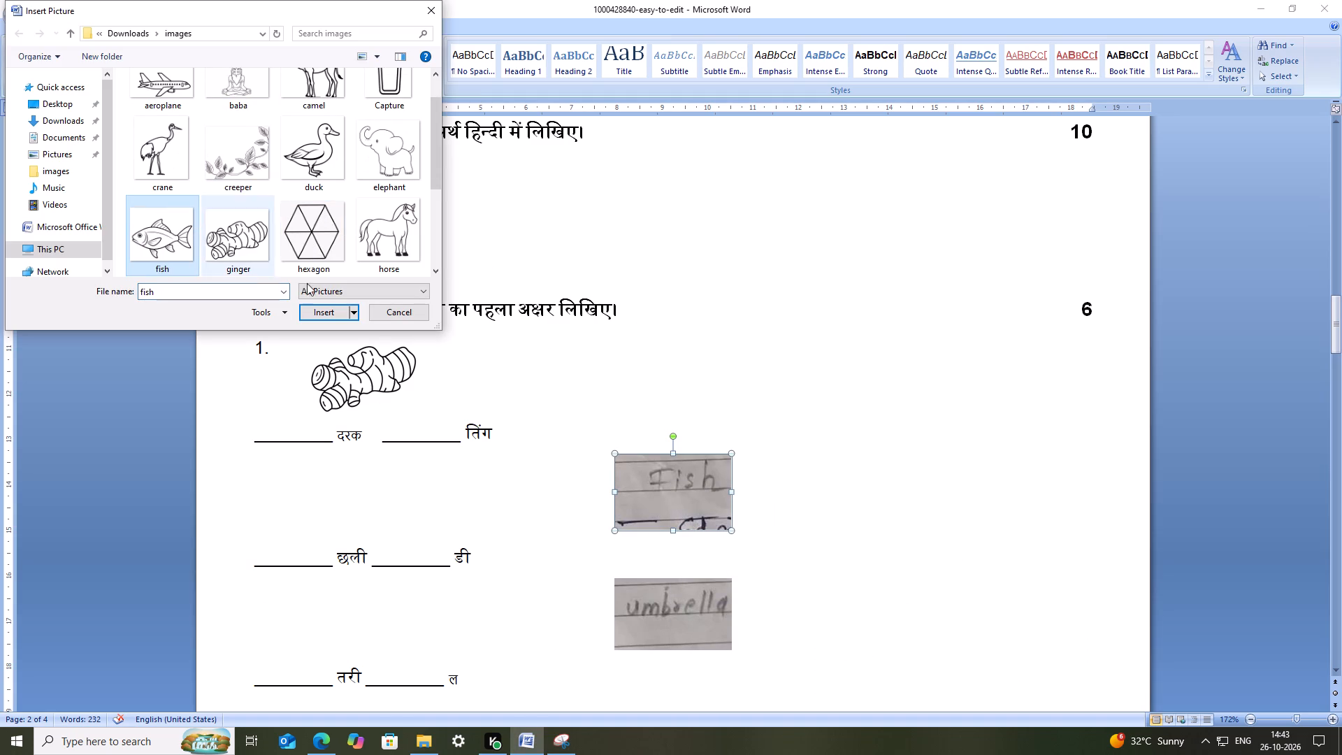
{"action": "left_click", "coordinate": [323, 310]}
Set the fish picture's text wrapping to In Front of Text.
{"action": "right_click", "coordinate": [668, 498]}
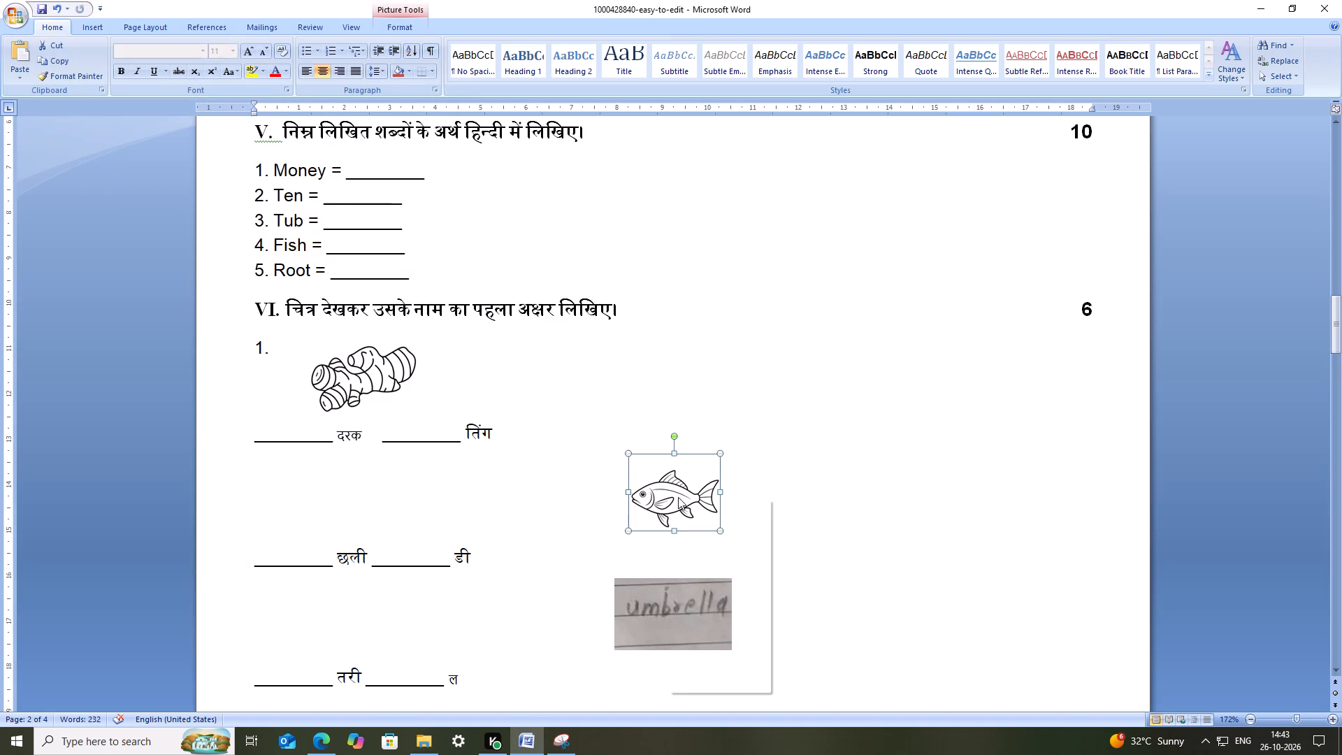
{"action": "left_click", "coordinate": [723, 650]}
{"action": "left_click", "coordinate": [823, 651]}
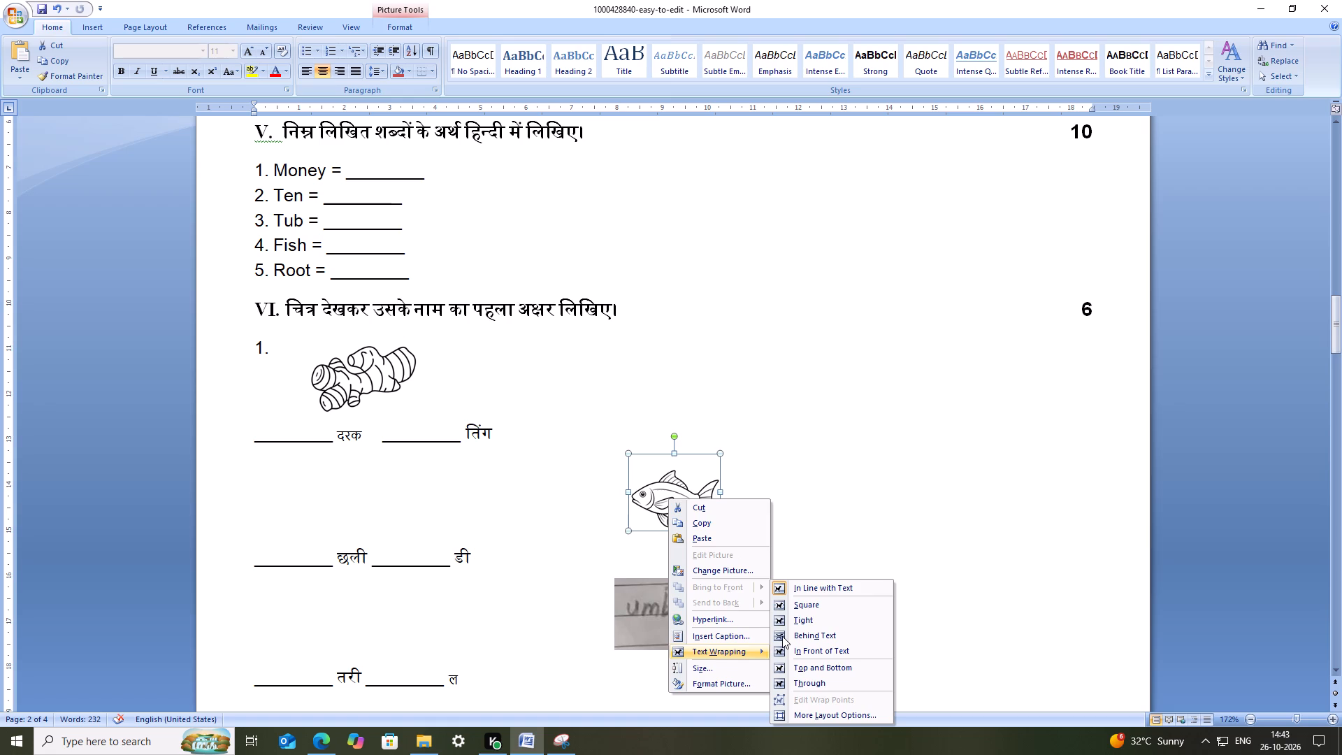
Insert three line breaks before the छली answer line to make room for the fish picture.
{"action": "left_click", "coordinate": [493, 483]}
{"action": "left_click", "coordinate": [248, 505]}
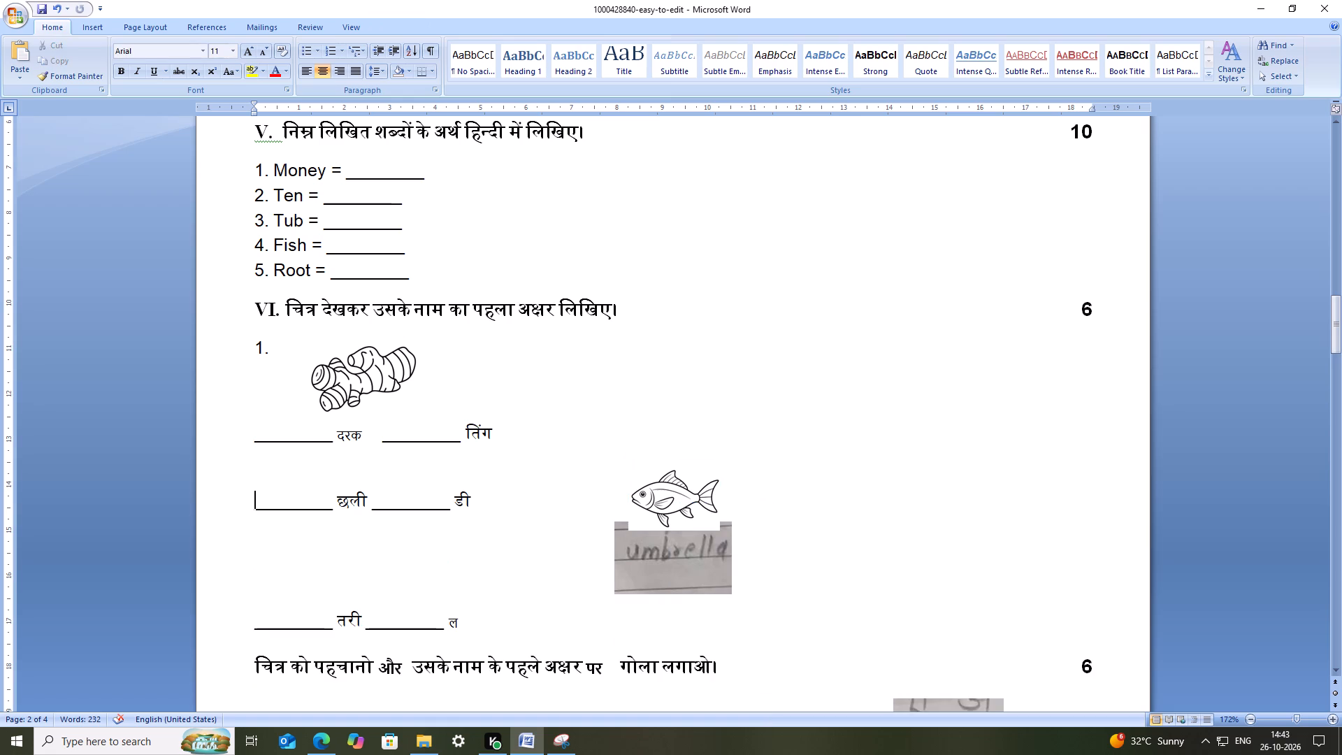
{"action": "key", "text": "Return"}
{"action": "key", "text": "Return"}
{"action": "key", "text": "Return"}
Enlarge the fish picture slightly and move it into the space above the छली answer line, aligned under the ginger picture.
{"action": "left_click", "coordinate": [688, 508]}
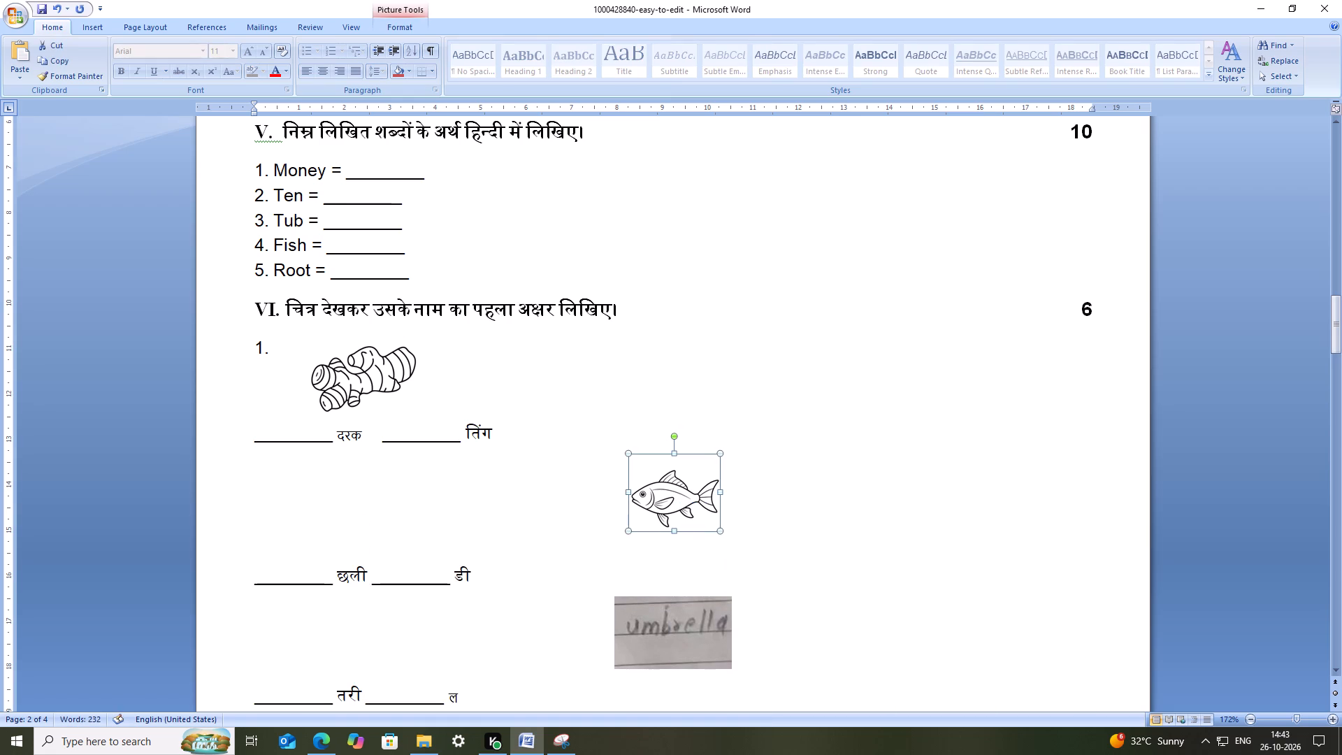
{"action": "left_click_drag", "start_coordinate": [721, 533], "coordinate": [739, 544]}
{"action": "left_click_drag", "start_coordinate": [684, 496], "coordinate": [315, 486]}
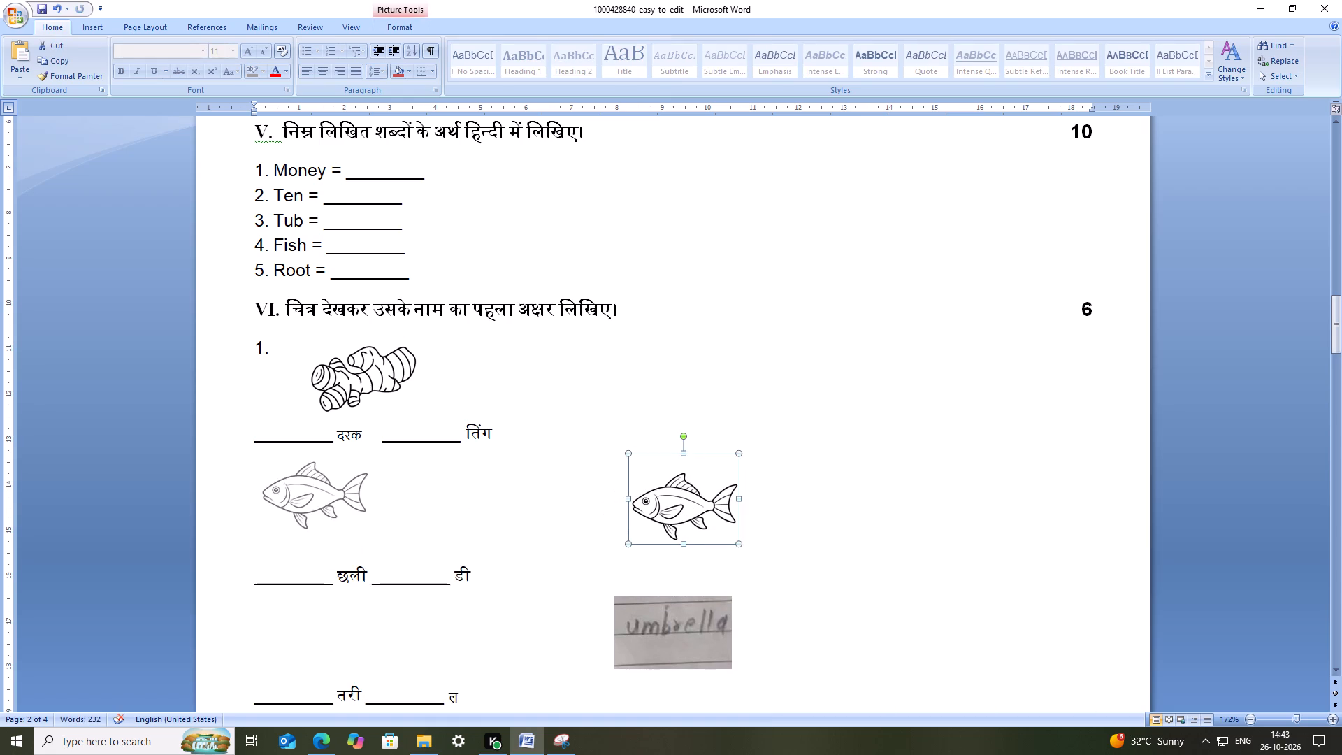
{"action": "left_click_drag", "start_coordinate": [315, 486], "coordinate": [361, 494]}
Number the fish item "2." on the line directly below the दरक answer line.
{"action": "left_click", "coordinate": [263, 482]}
{"action": "double_click", "coordinate": [257, 478]}
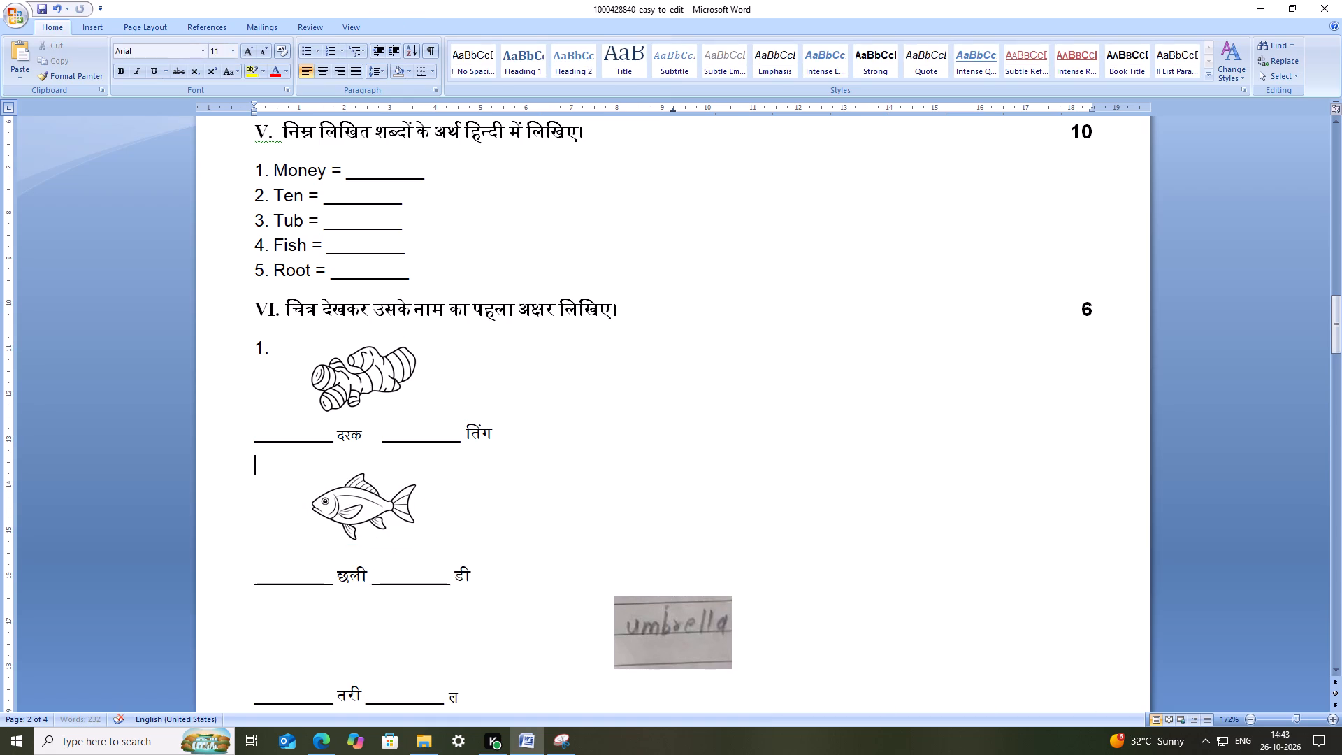
{"action": "type", "text": "2."}
Save the exam paper document.
{"action": "key", "text": "ctrl+s"}
{"action": "key", "text": "ctrl+s"}
Select the handwritten "umbrella" picture, switch to Microsoft Edge, search images for an umbrella outline and open the first result.
{"action": "left_click", "coordinate": [708, 543]}
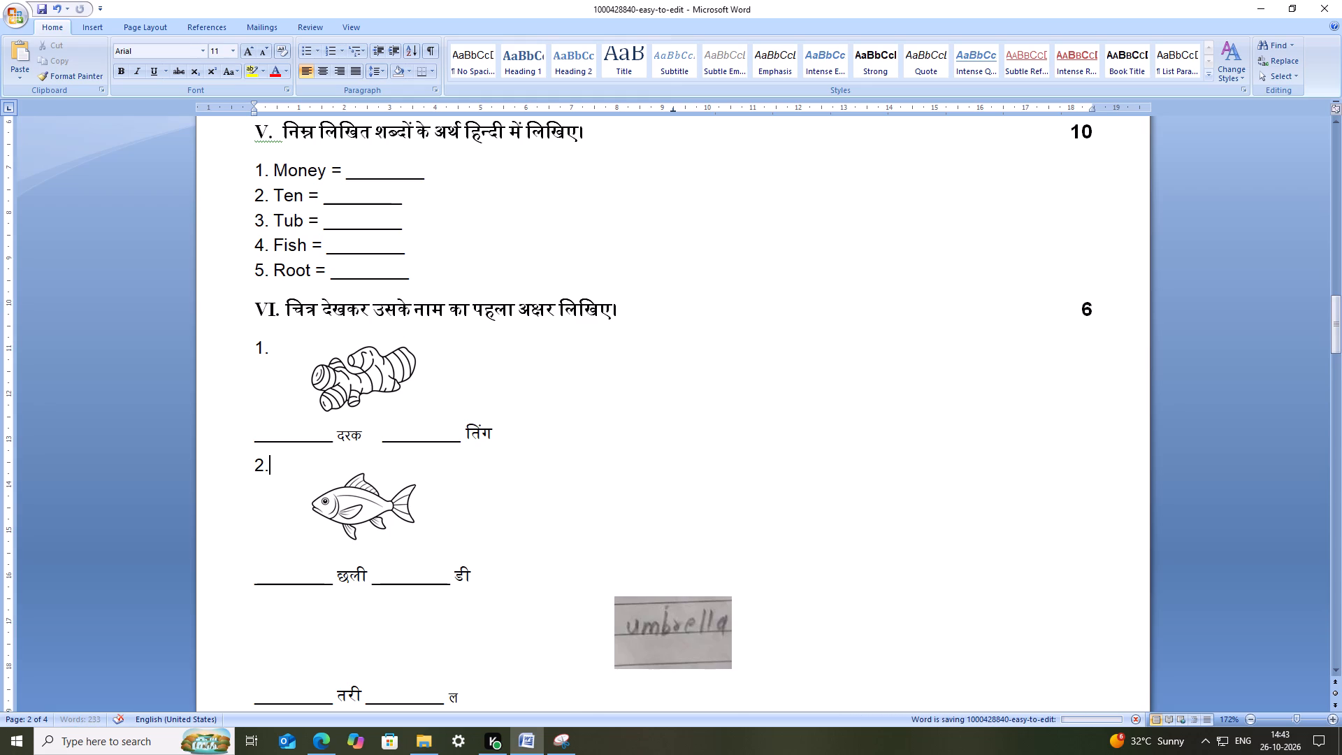
{"action": "scroll", "coordinate": [594, 497], "scroll_direction": "down", "scroll_amount": 4}
{"action": "left_click", "coordinate": [649, 402]}
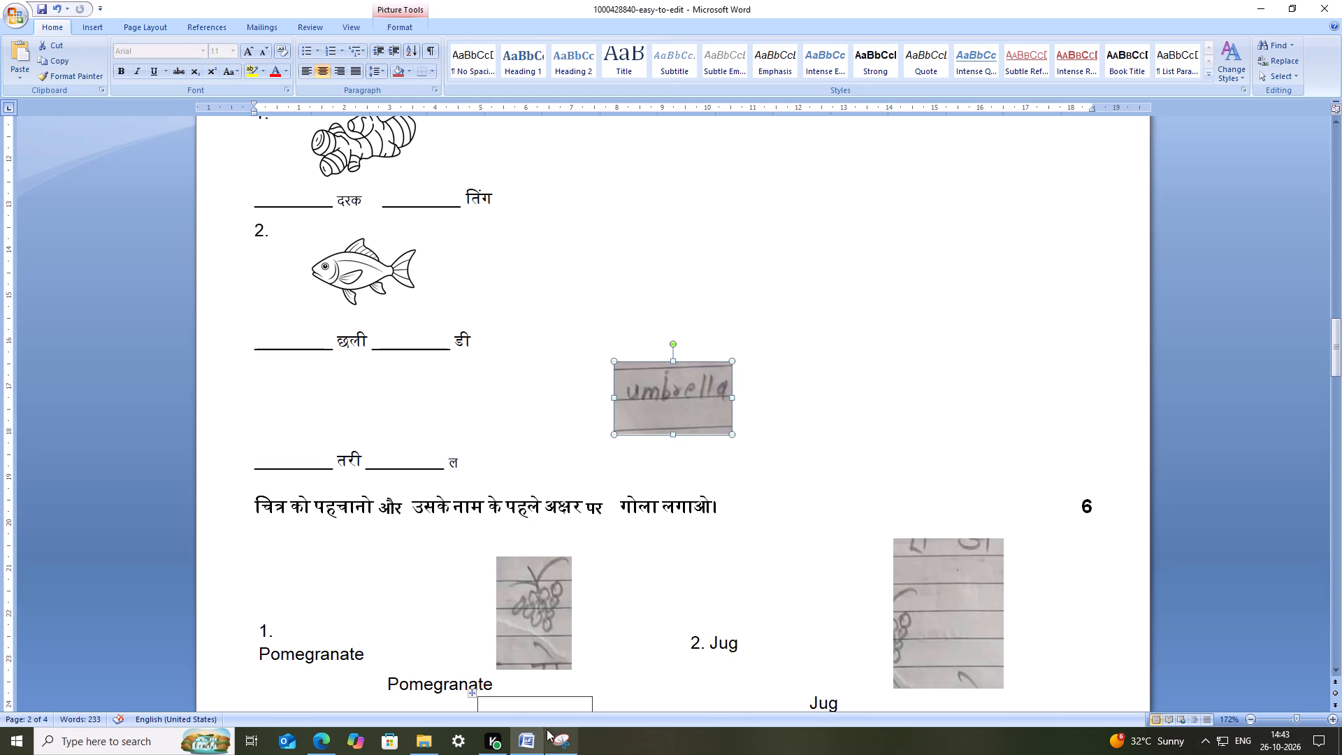
{"action": "left_click", "coordinate": [331, 742]}
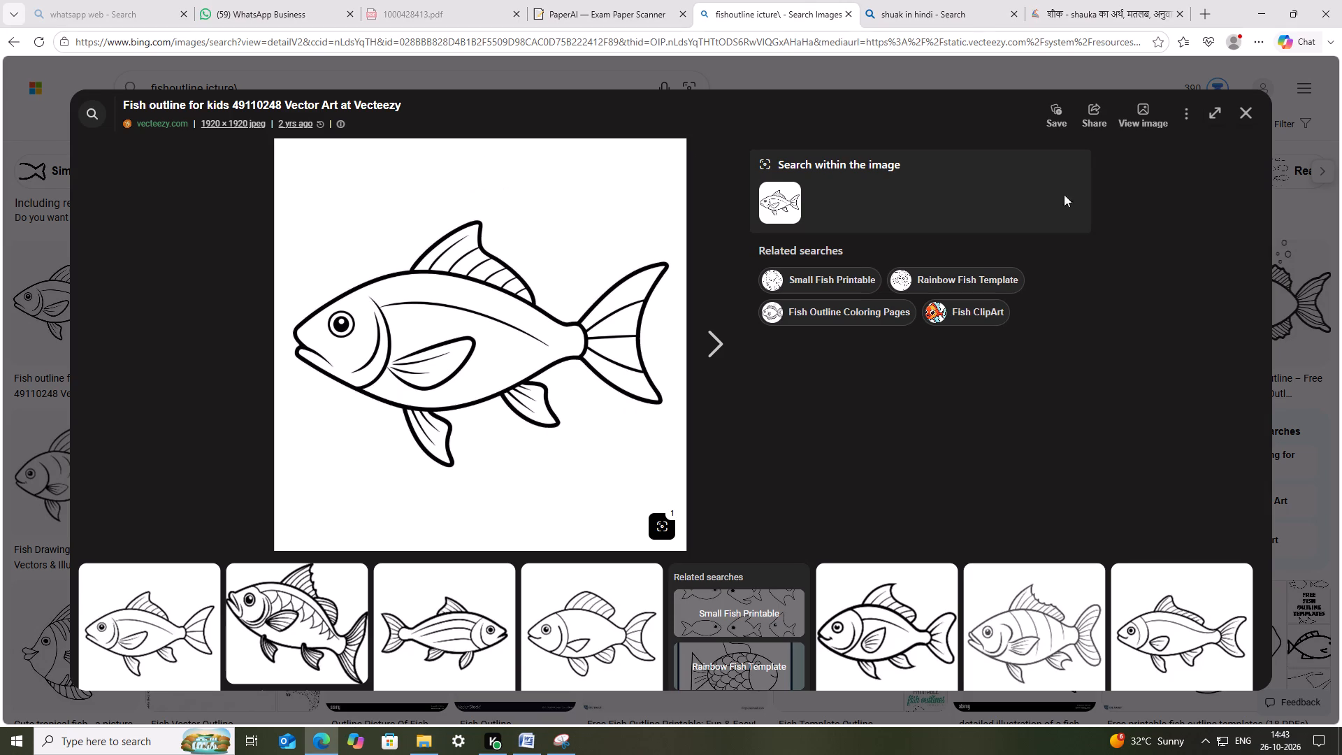
{"action": "left_click", "coordinate": [1244, 115]}
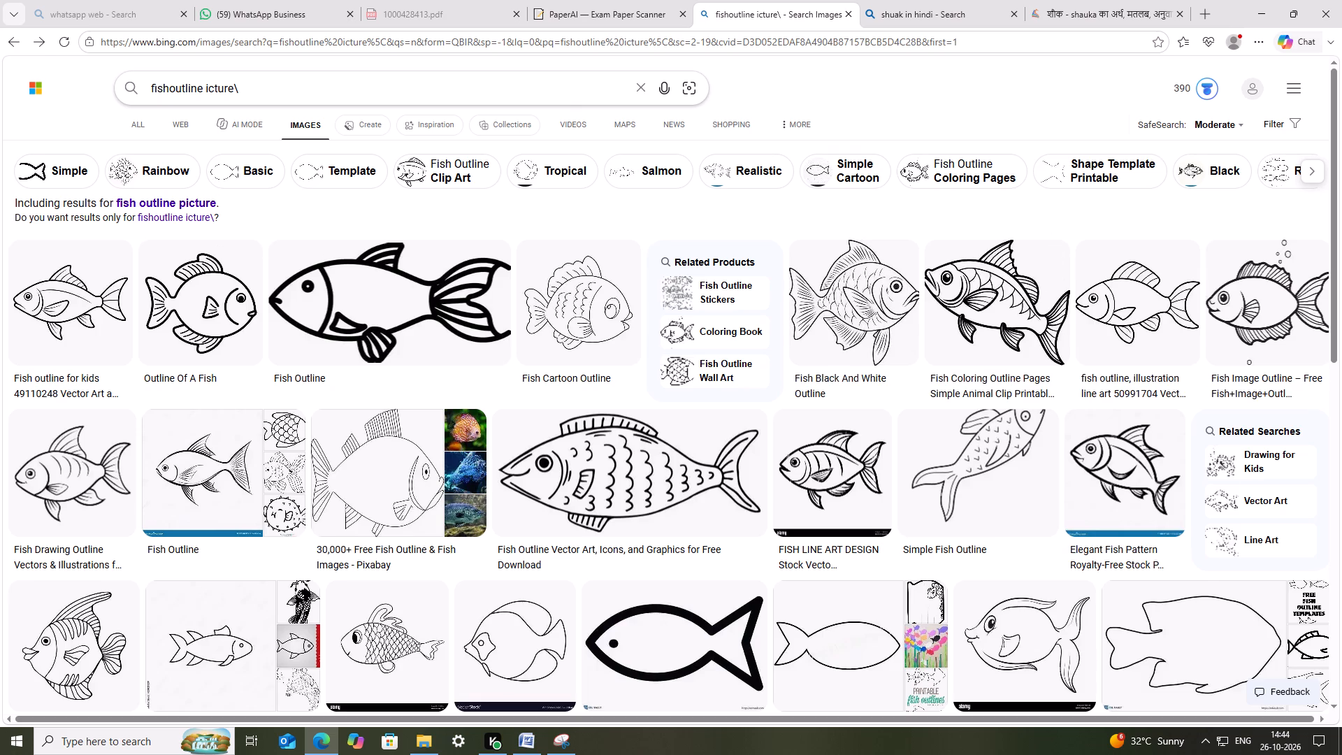
{"action": "left_click_drag", "start_coordinate": [169, 87], "coordinate": [0, 110]}
{"action": "type", "text": "umberalla a"}
{"action": "key", "text": "Return"}
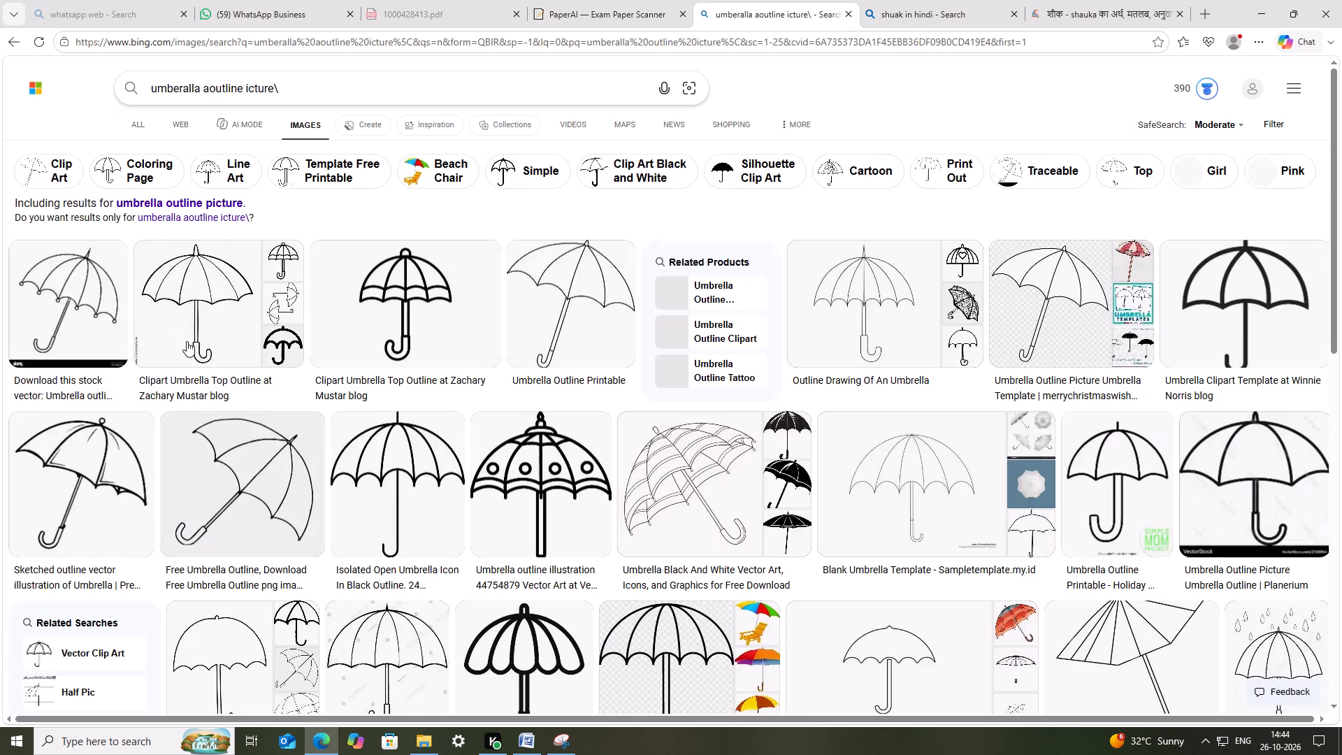
{"action": "left_click", "coordinate": [93, 292]}
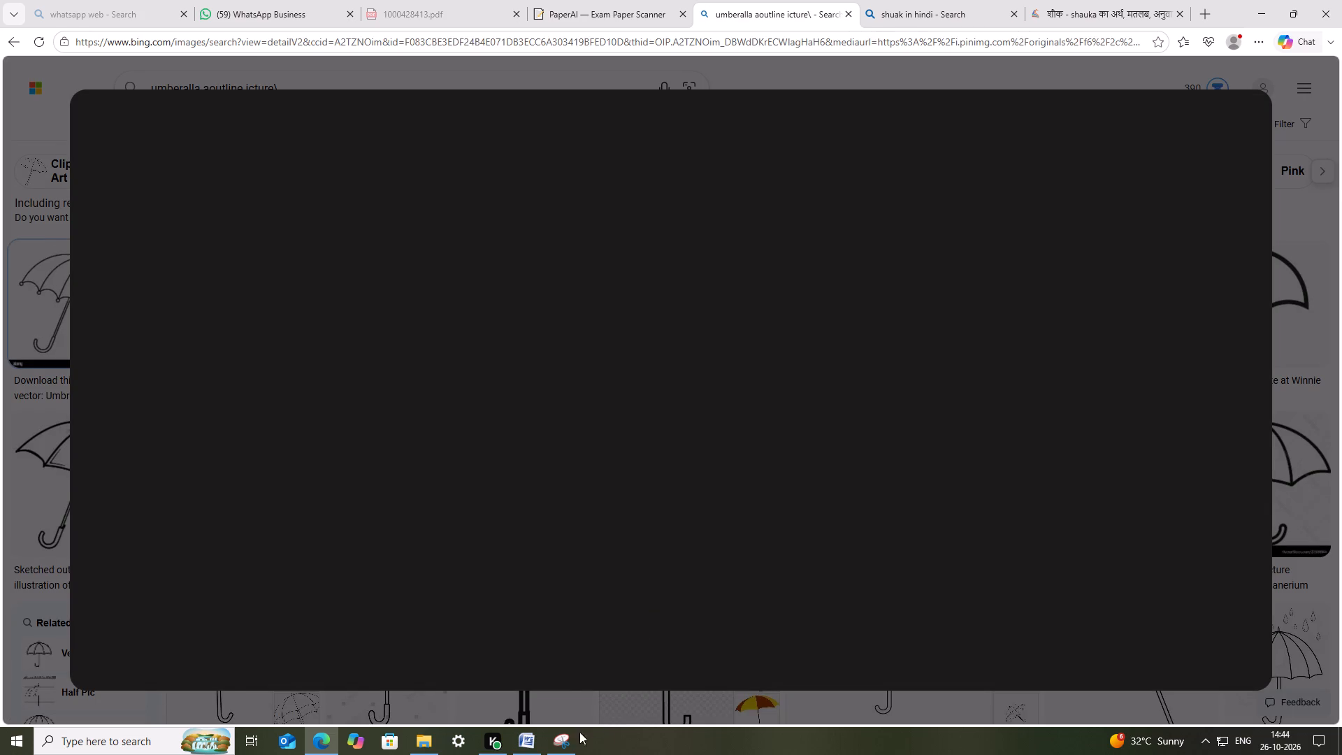
Capture the umbrella outline with Snipping Tool without the caption strip, and save it as "umberalla" in the images folder.
{"action": "left_click", "coordinate": [568, 746]}
{"action": "left_click", "coordinate": [249, 64]}
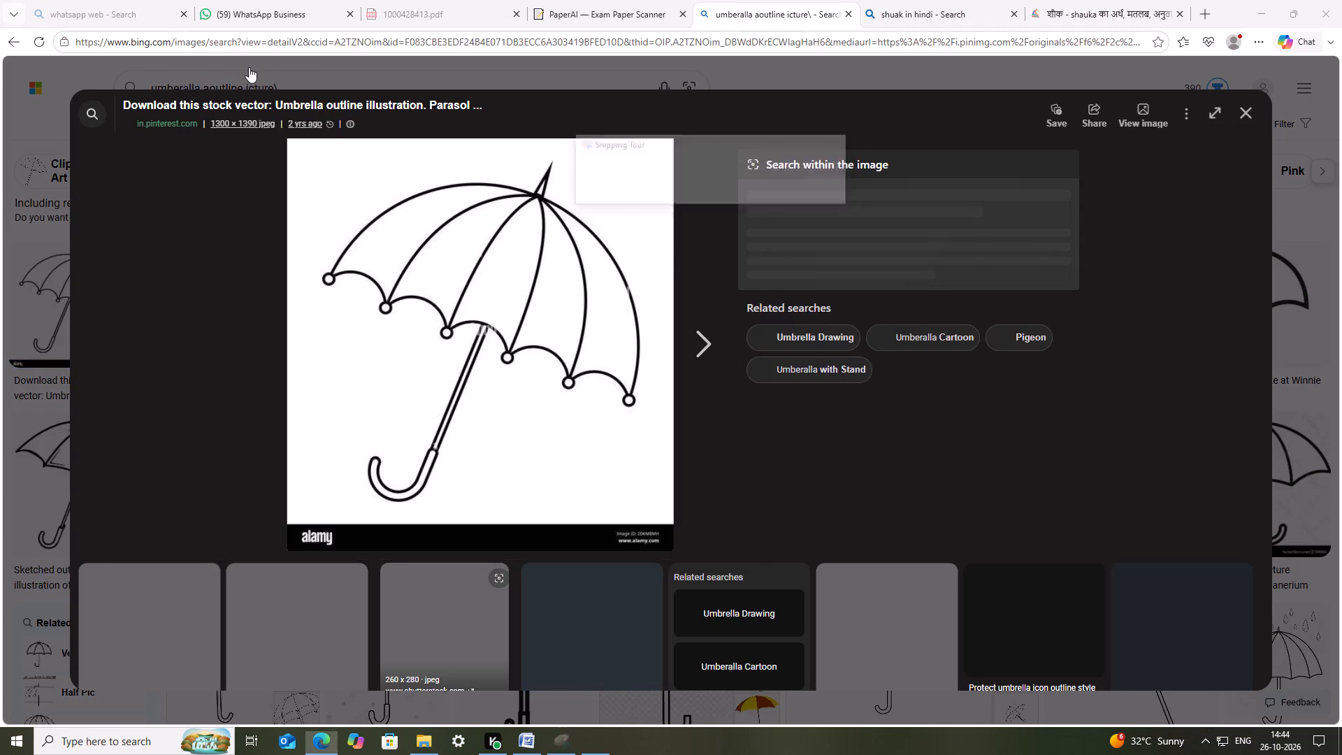
{"action": "left_click_drag", "start_coordinate": [287, 141], "coordinate": [630, 482]}
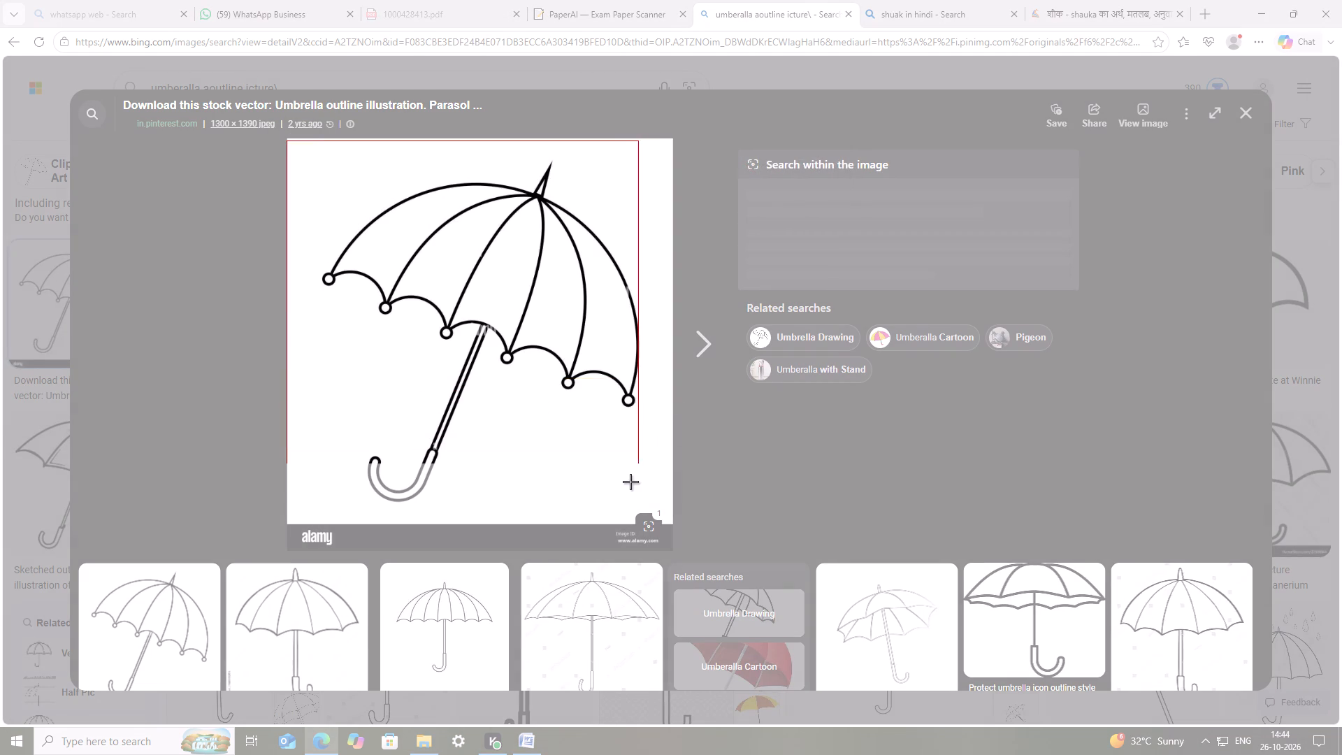
{"action": "left_click_drag", "start_coordinate": [630, 482], "coordinate": [658, 510]}
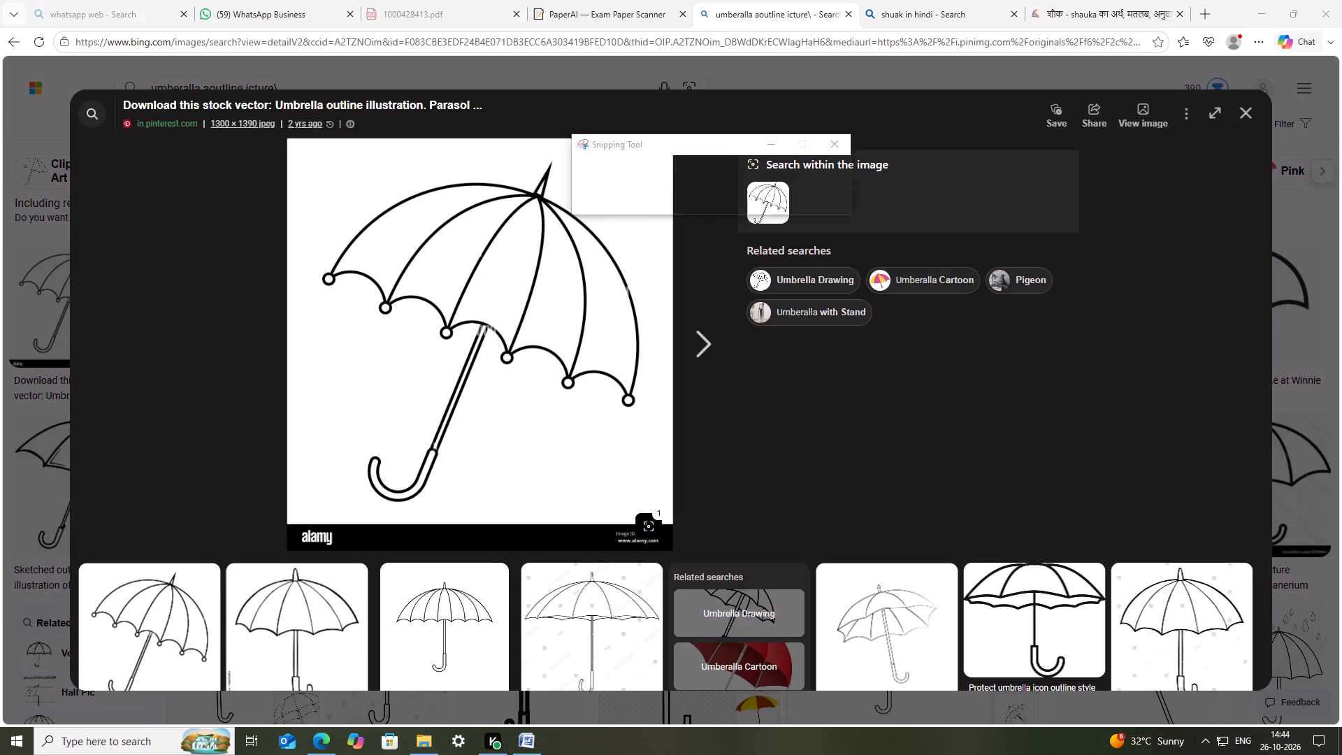
{"action": "left_click", "coordinate": [403, 61]}
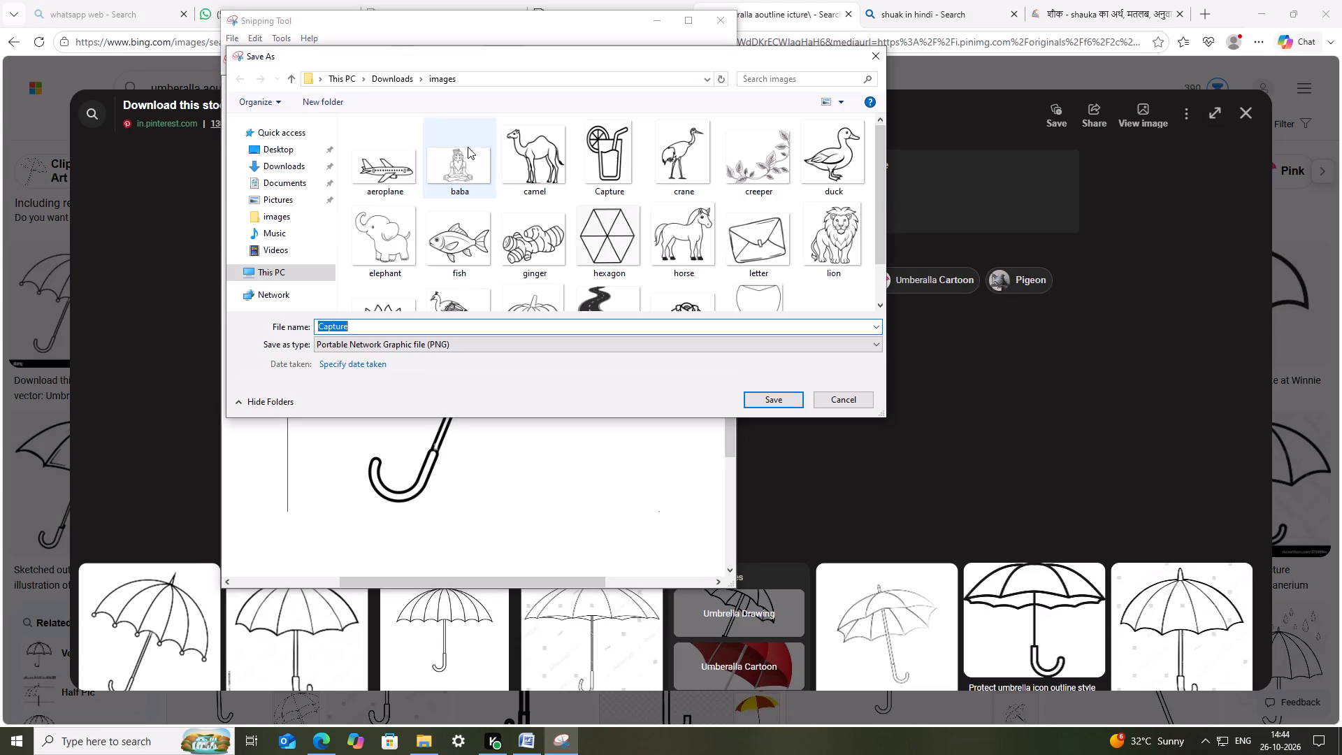
{"action": "type", "text": "umberalla"}
{"action": "key", "text": "Return"}
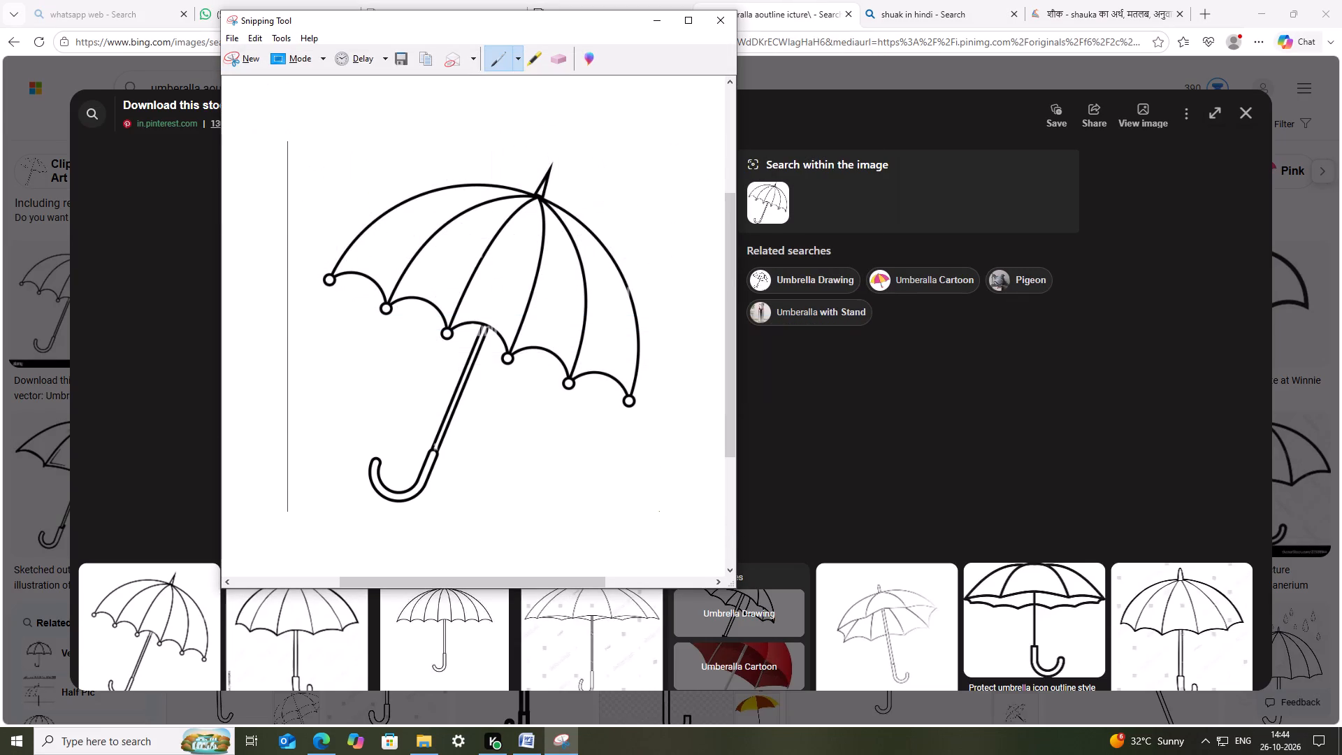
{"action": "left_click", "coordinate": [654, 18]}
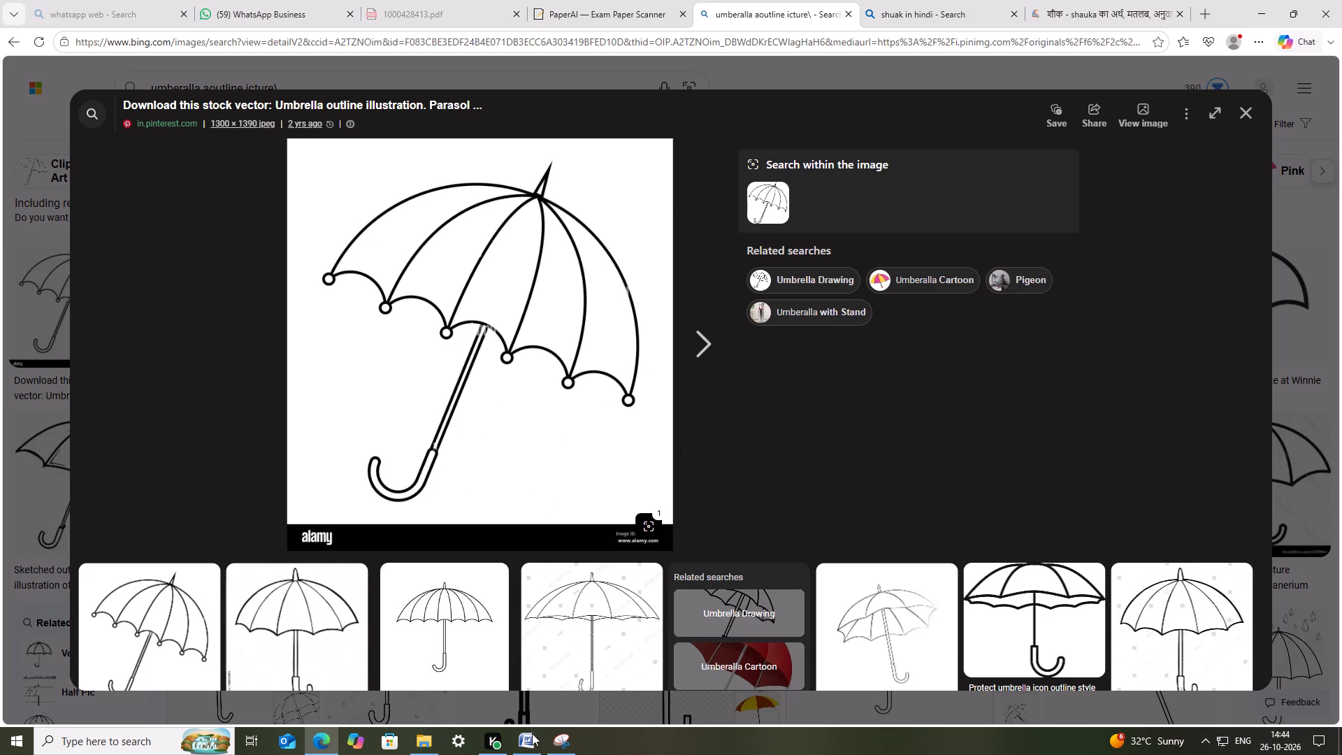
Switch to Word and replace the handwritten "umbrella" picture with the "umberalla" image from the images folder.
{"action": "left_click", "coordinate": [532, 733]}
{"action": "right_click", "coordinate": [693, 395]}
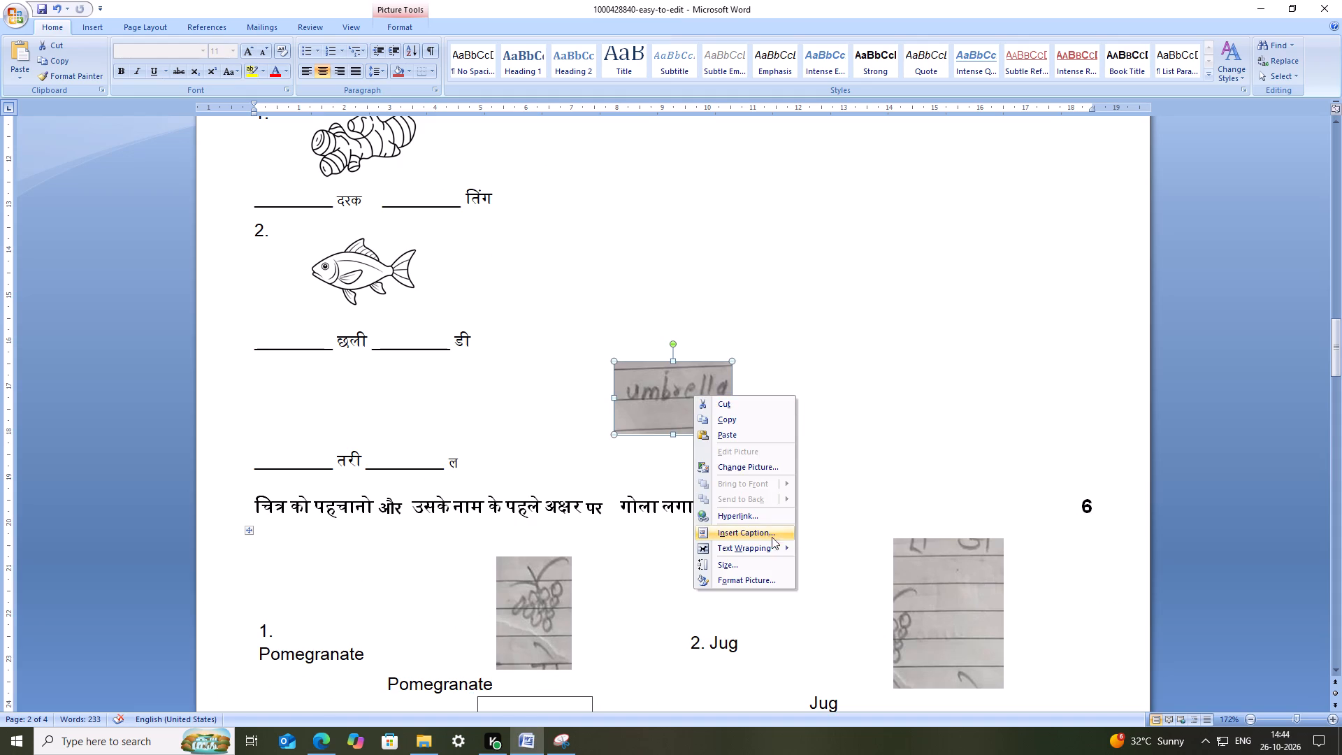
{"action": "left_click", "coordinate": [758, 463]}
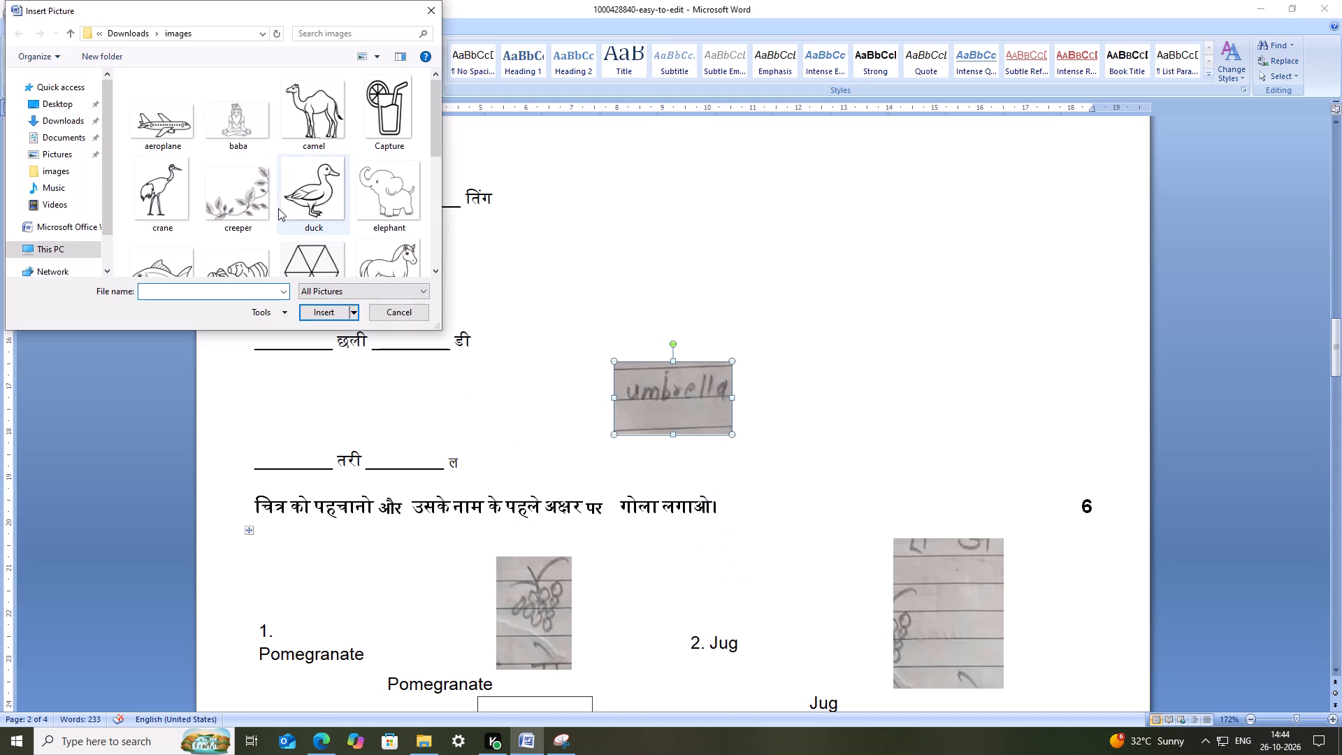
{"action": "scroll", "coordinate": [278, 208], "scroll_direction": "down", "scroll_amount": 4}
{"action": "left_click", "coordinate": [160, 234]}
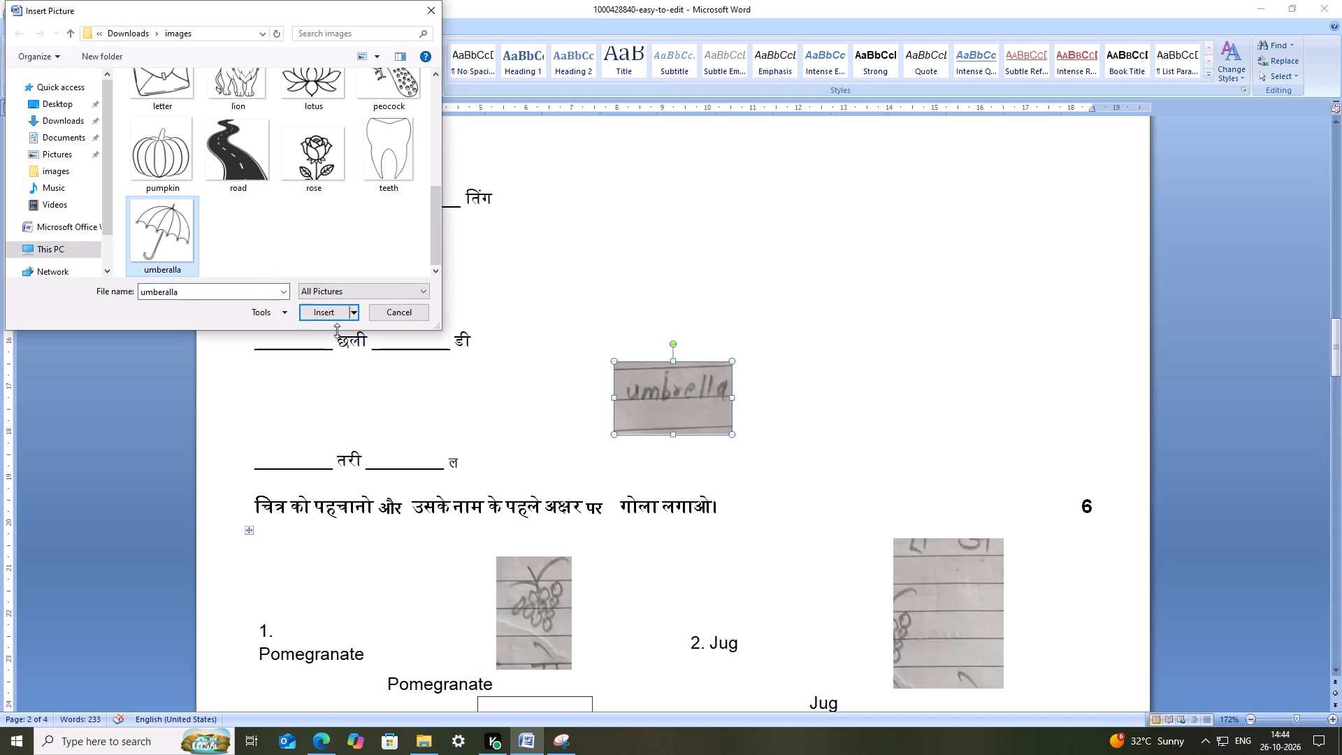
{"action": "left_click", "coordinate": [326, 319]}
Give the umbrella picture a floating text wrap and add three blank lines above the तरी answer line.
{"action": "right_click", "coordinate": [672, 377]}
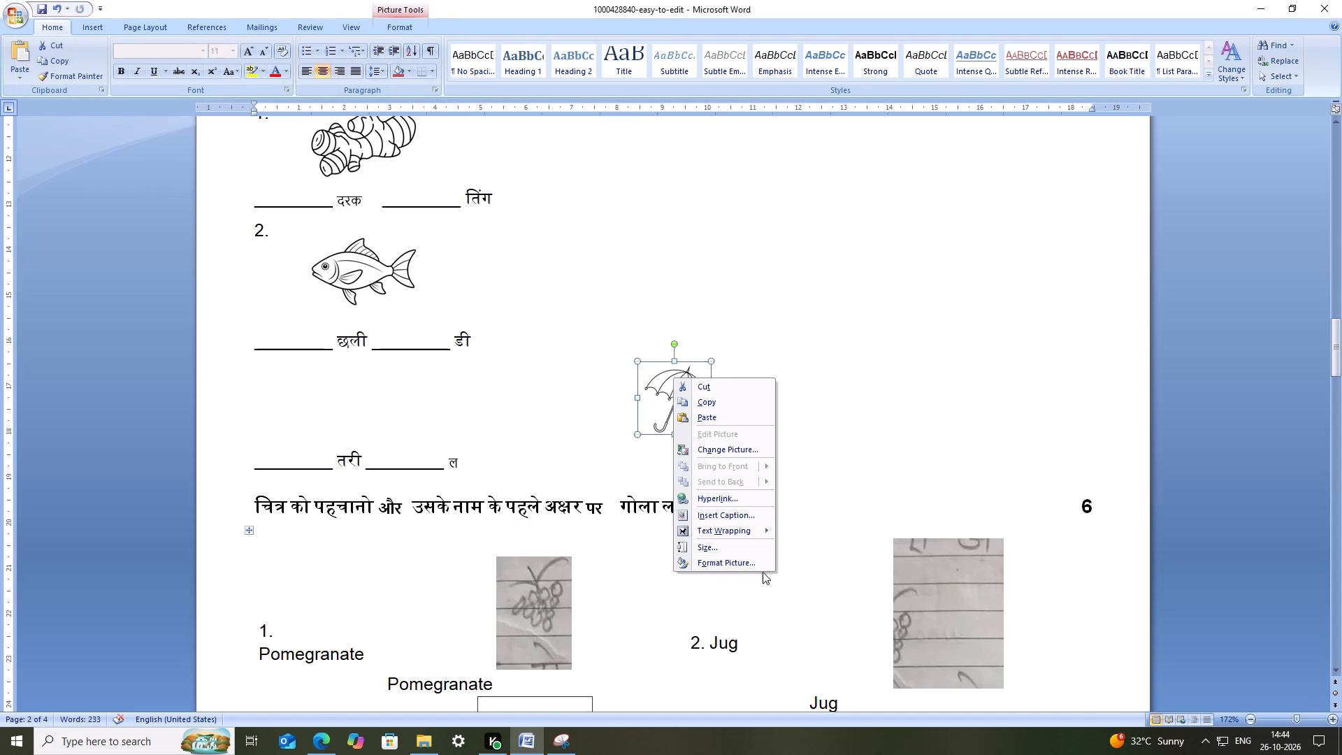
{"action": "left_click", "coordinate": [745, 533]}
{"action": "left_click", "coordinate": [823, 601]}
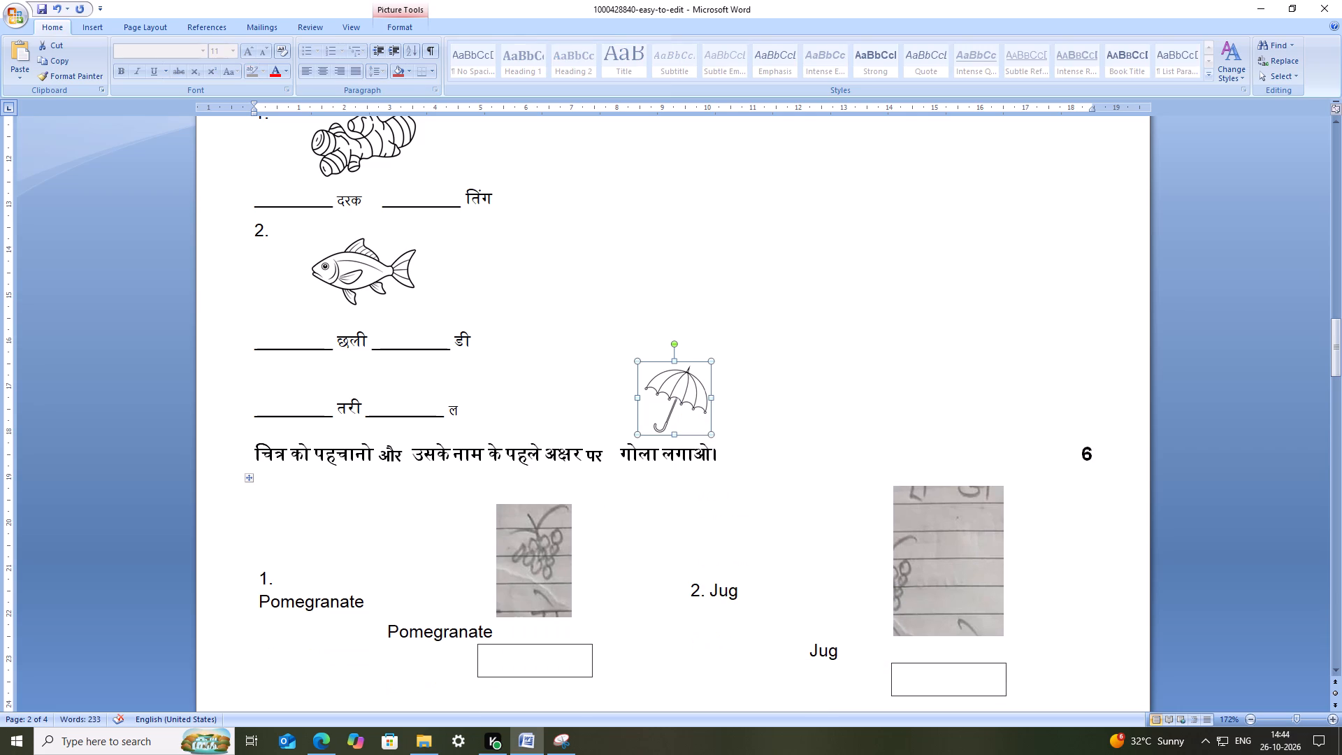
{"action": "left_click", "coordinate": [366, 378]}
{"action": "left_click", "coordinate": [342, 383]}
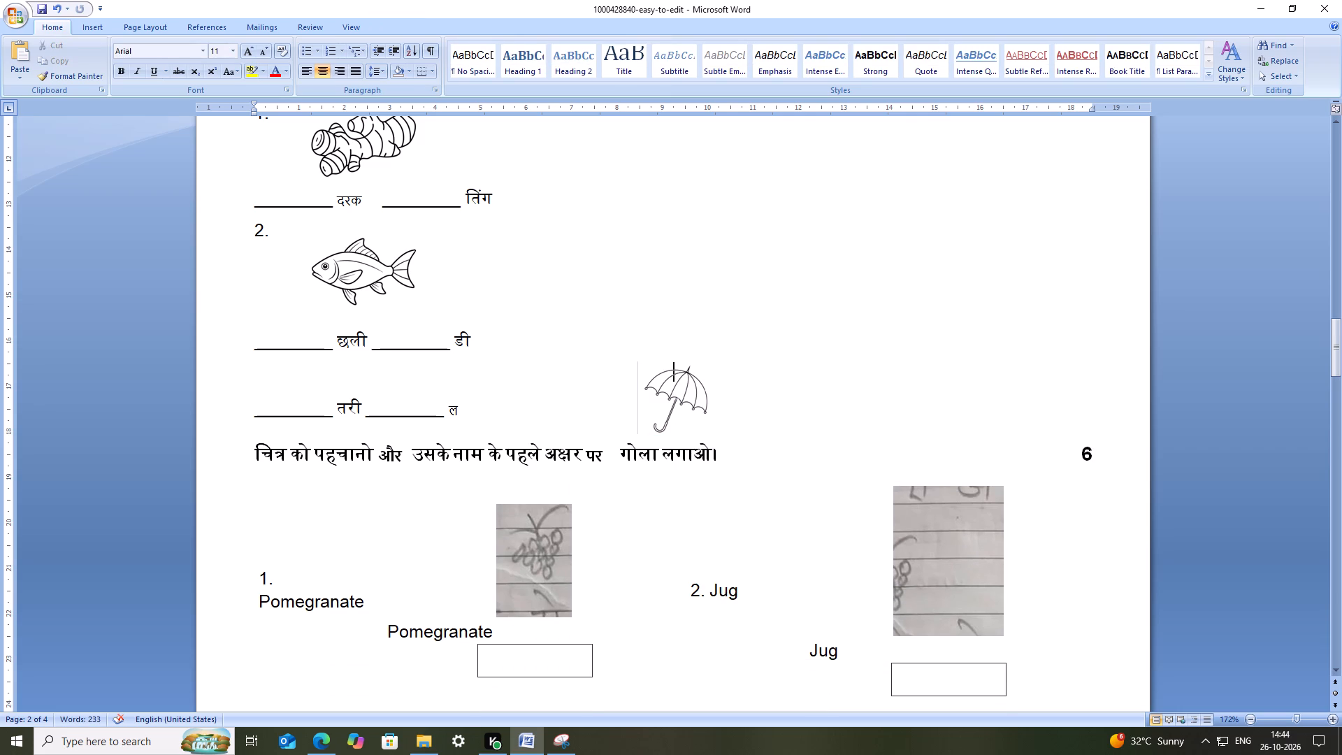
{"action": "key", "text": "Return"}
{"action": "key", "text": "Return"}
{"action": "key", "text": "Return"}
Move the umbrella picture into the space between the छली and तरी lines and enlarge it to about 2.37 cm by 2.84 cm.
{"action": "left_click", "coordinate": [711, 491]}
{"action": "left_click", "coordinate": [687, 489]}
{"action": "left_click_drag", "start_coordinate": [686, 487], "coordinate": [332, 413]}
{"action": "left_click", "coordinate": [674, 468]}
{"action": "right_click", "coordinate": [674, 468]}
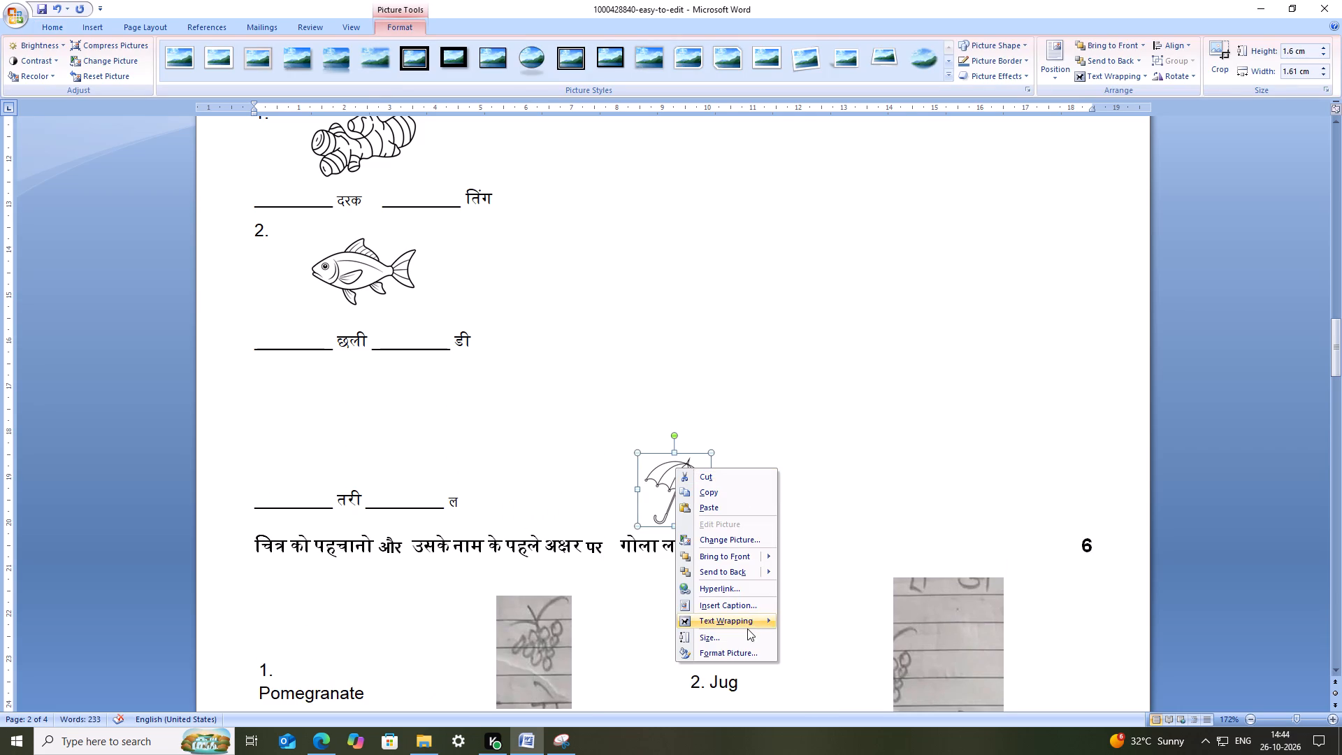
{"action": "left_click", "coordinate": [832, 653]}
{"action": "left_click_drag", "start_coordinate": [669, 497], "coordinate": [327, 412]}
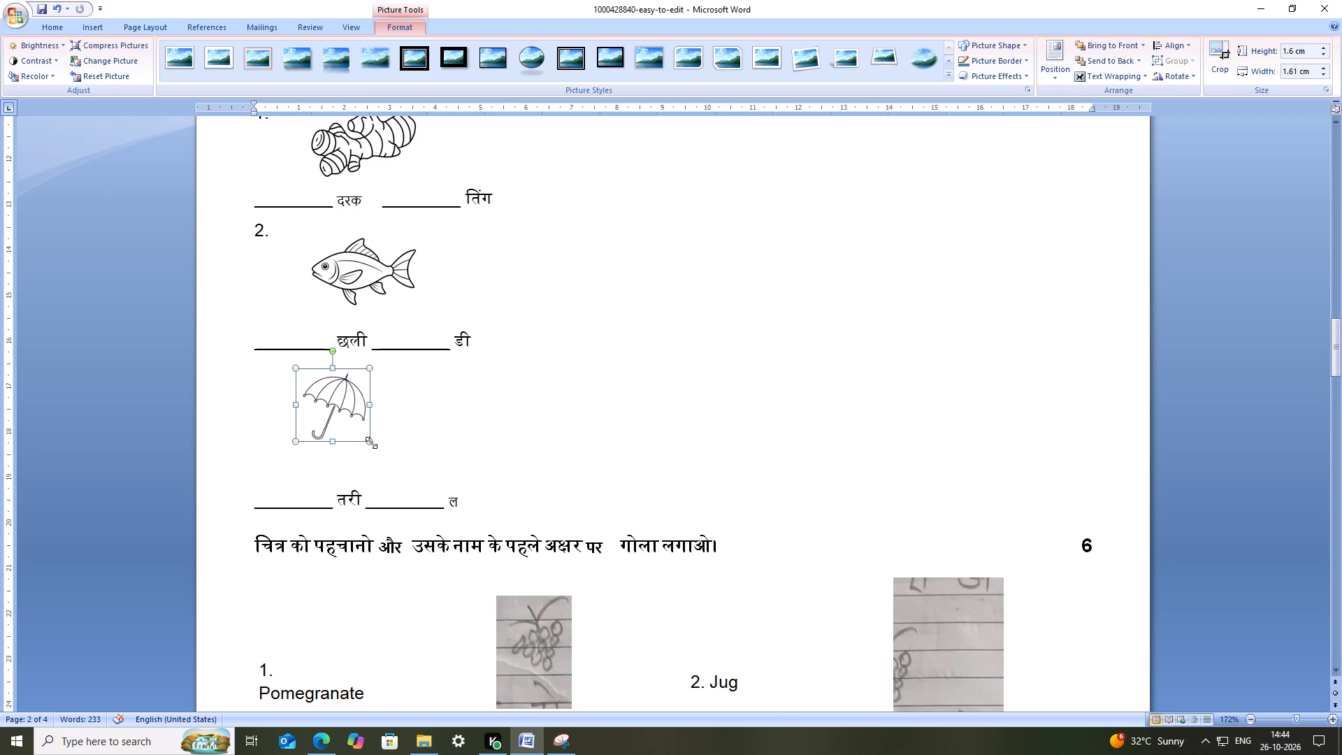
{"action": "left_click_drag", "start_coordinate": [368, 442], "coordinate": [425, 476]}
{"action": "left_click", "coordinate": [391, 449]}
Number the umbrella item "3." on the line directly below the छली answer line.
{"action": "left_click", "coordinate": [268, 419]}
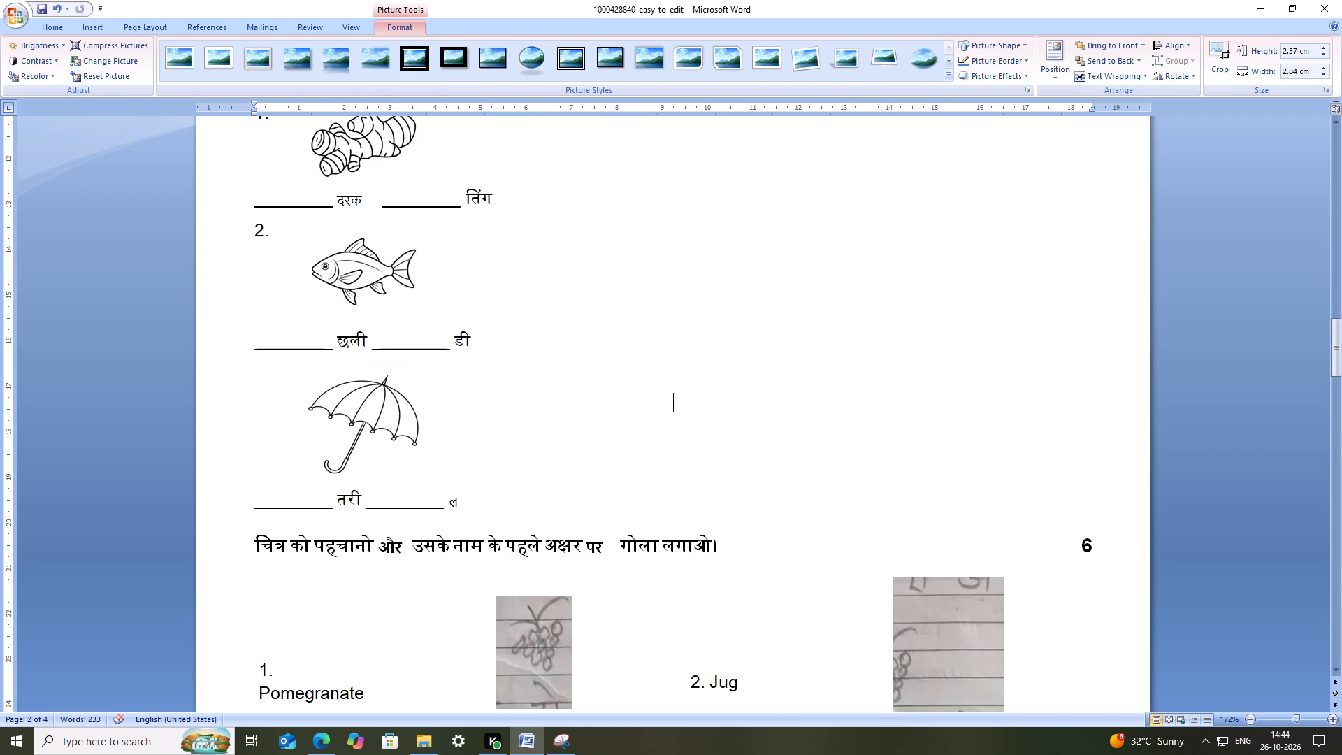
{"action": "double_click", "coordinate": [260, 382]}
{"action": "key", "text": "3"}
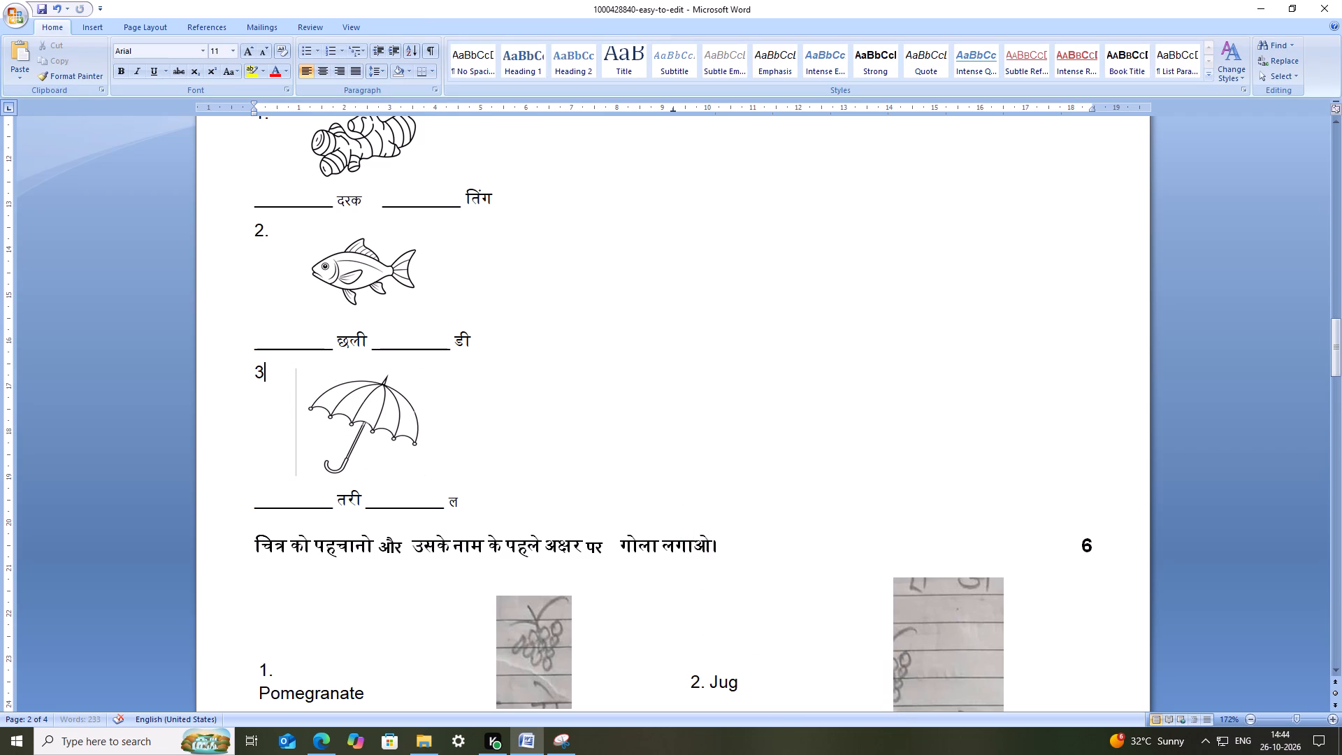
{"action": "key", "text": "period"}
Save the exam paper document.
{"action": "key", "text": "ctrl+s"}
{"action": "key", "text": "ctrl+s"}
{"action": "left_click", "coordinate": [642, 356]}
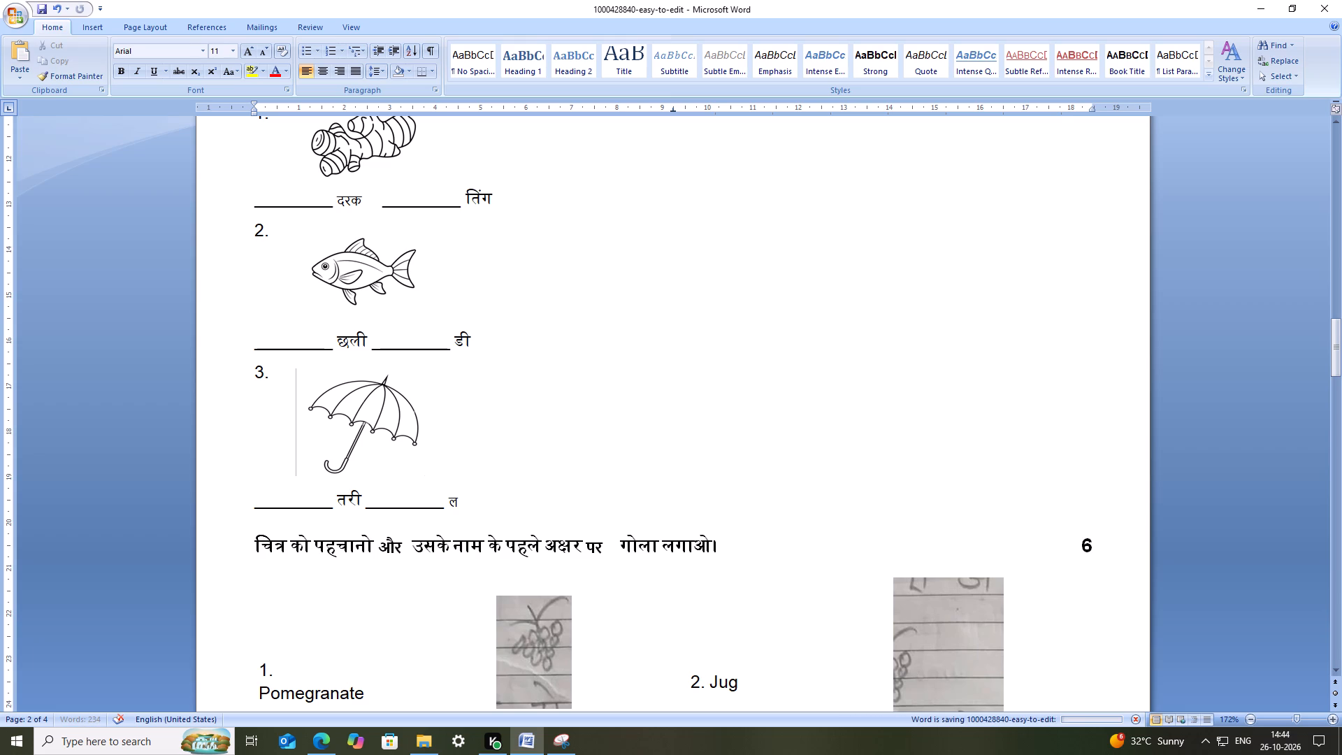
Space the तिंग blank away from दरक so it forms a second column near the right margin of the page.
{"action": "scroll", "coordinate": [668, 349], "scroll_direction": "up", "scroll_amount": 2}
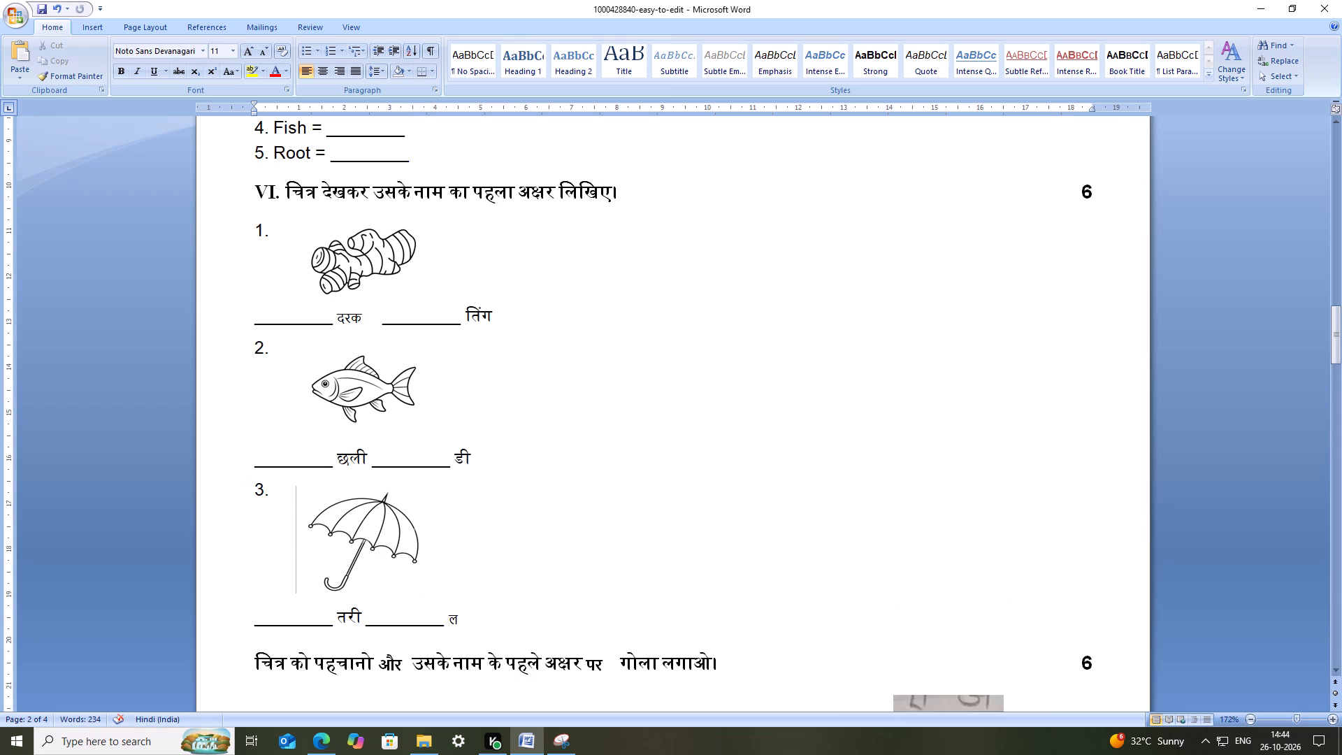
{"action": "scroll", "coordinate": [474, 384], "scroll_direction": "down", "scroll_amount": 1}
{"action": "scroll", "coordinate": [486, 467], "scroll_direction": "down", "scroll_amount": 1}
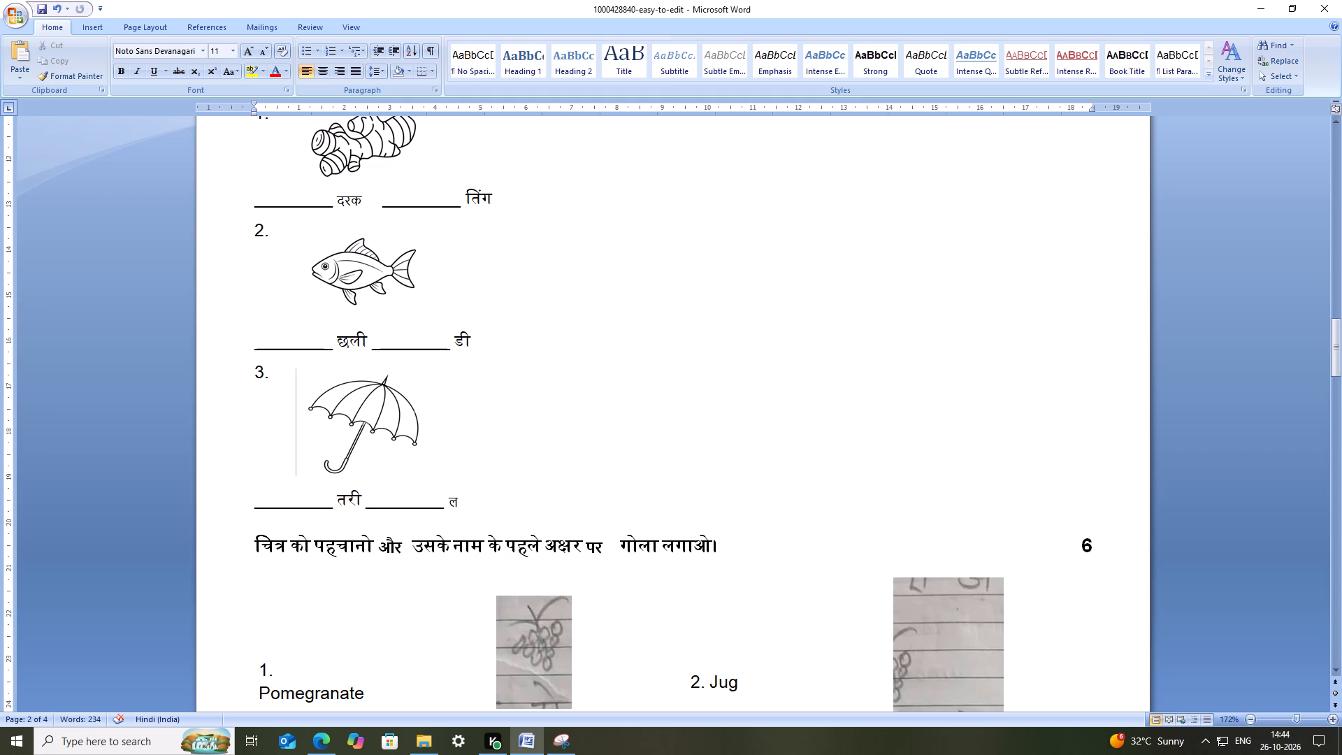
{"action": "scroll", "coordinate": [602, 463], "scroll_direction": "down", "scroll_amount": 2}
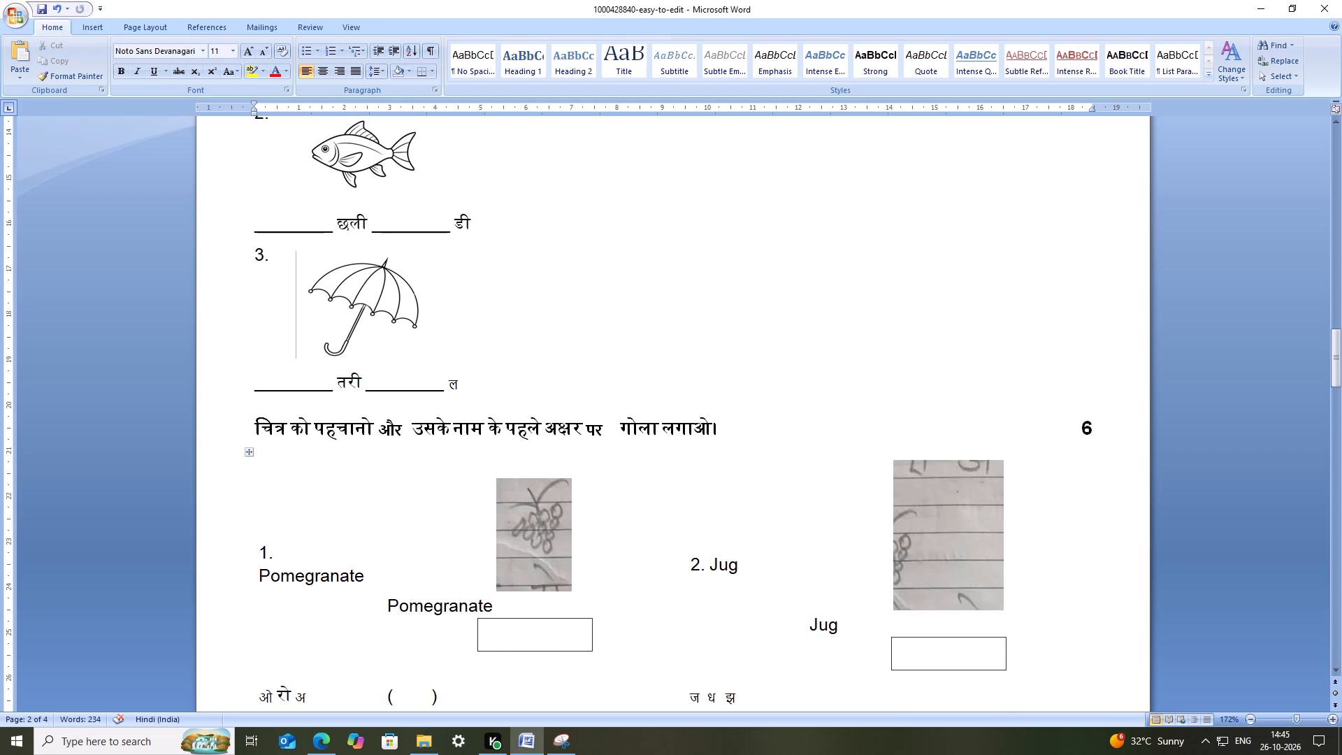
{"action": "scroll", "coordinate": [579, 443], "scroll_direction": "up", "scroll_amount": 4}
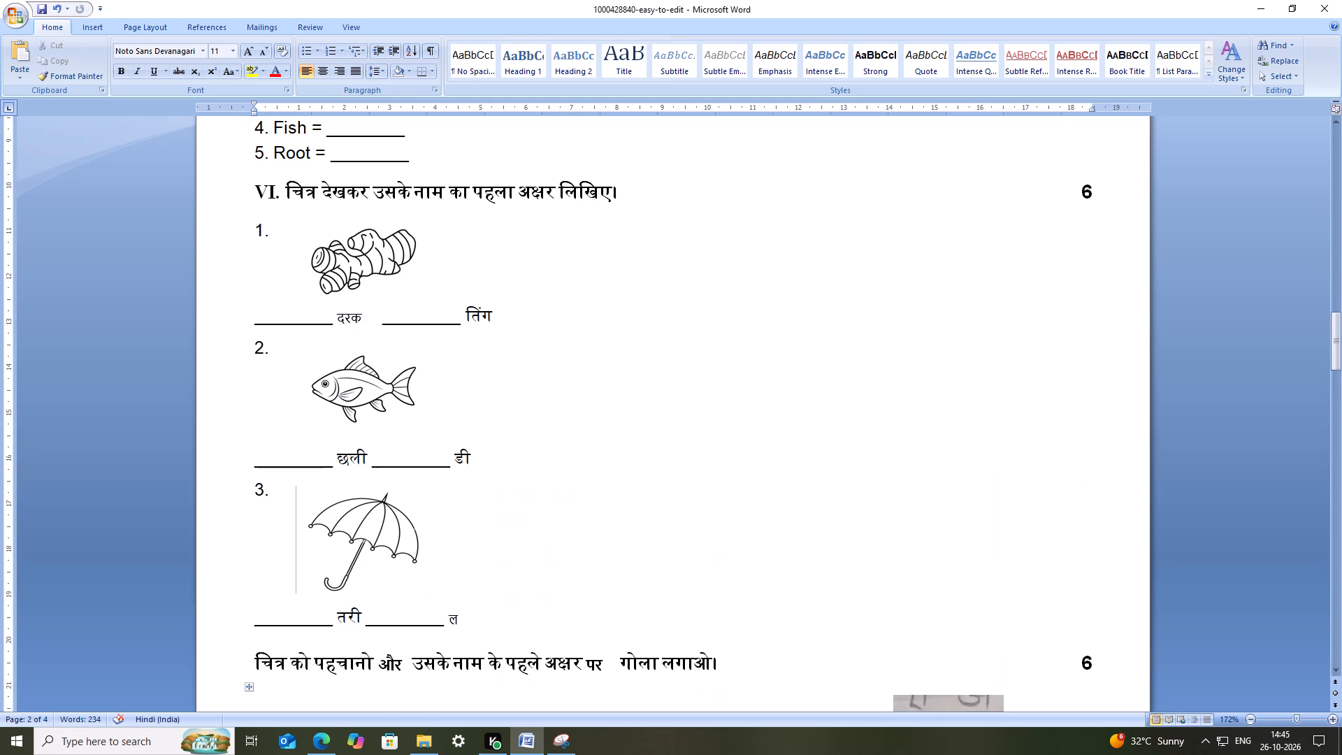
{"action": "left_click", "coordinate": [779, 260]}
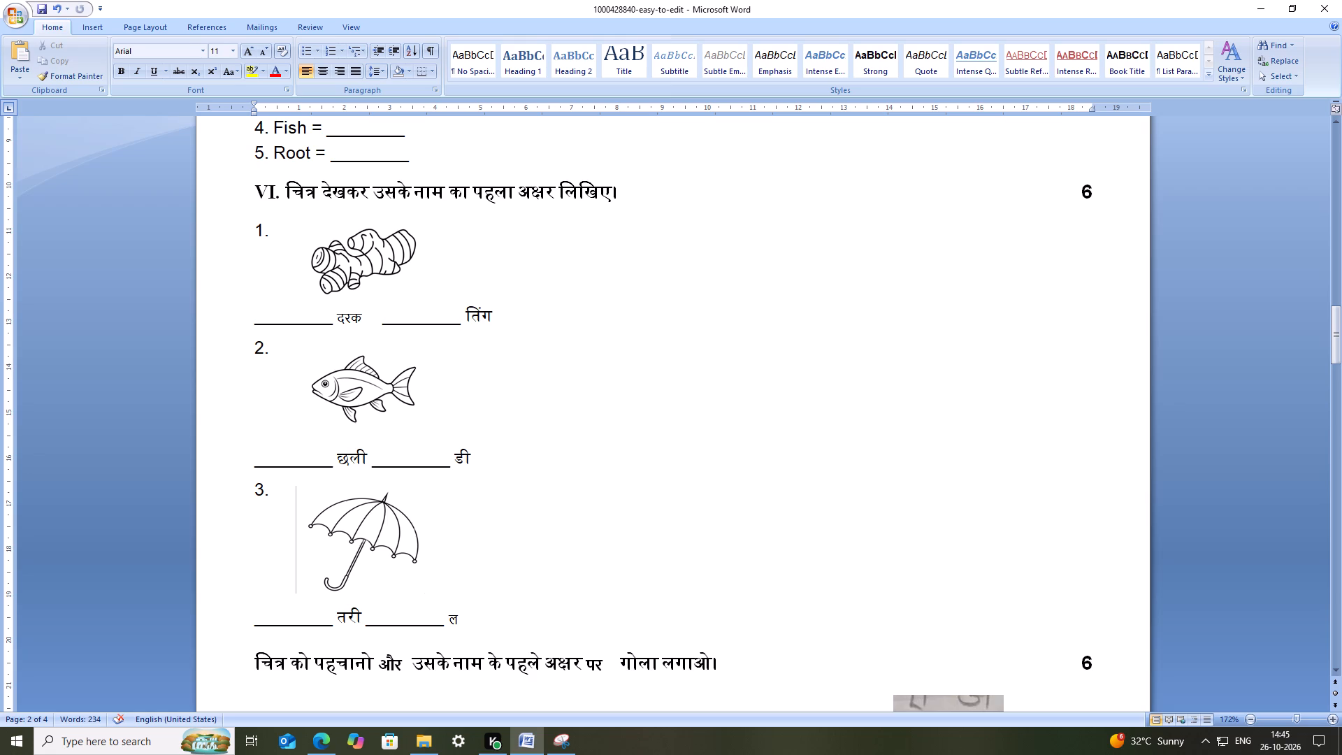
{"action": "left_click", "coordinate": [580, 313]}
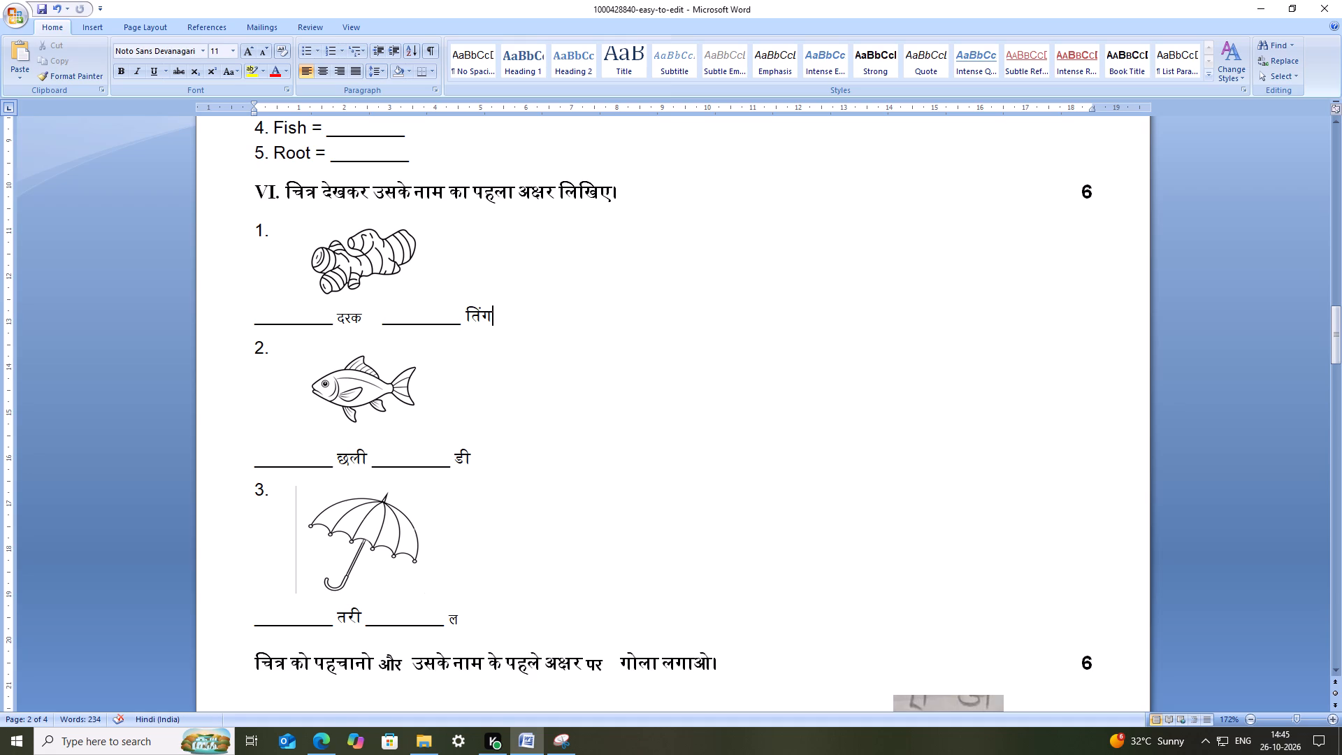
{"action": "left_click", "coordinate": [380, 321]}
{"action": "key", "text": "space"}
{"action": "key", "text": "space"}
{"action": "key", "text": "space"}
{"action": "key", "text": "space"}
{"action": "key", "text": "space"}
{"action": "key", "text": "space"}
{"action": "key", "text": "space"}
{"action": "key", "text": "space"}
{"action": "key", "text": "space"}
{"action": "key", "text": "space"}
{"action": "key", "text": "space"}
{"action": "key", "text": "space"}
{"action": "key", "text": "space"}
{"action": "key", "text": "space"}
{"action": "key", "text": "space"}
{"action": "key", "text": "space"}
{"action": "key", "text": "space"}
{"action": "key", "text": "space"}
{"action": "key", "text": "space"}
{"action": "key", "text": "space"}
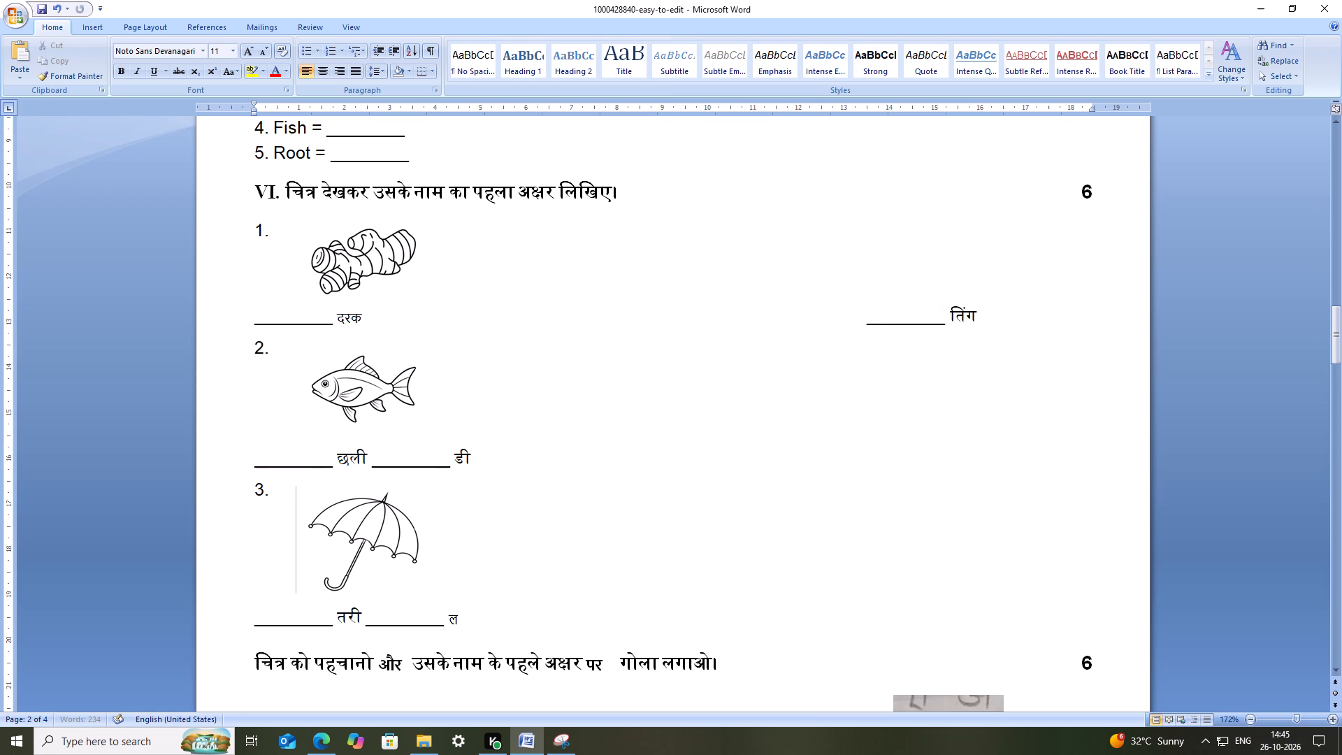
{"action": "key", "text": "BackSpace"}
{"action": "key", "text": "BackSpace"}
{"action": "key", "text": "BackSpace"}
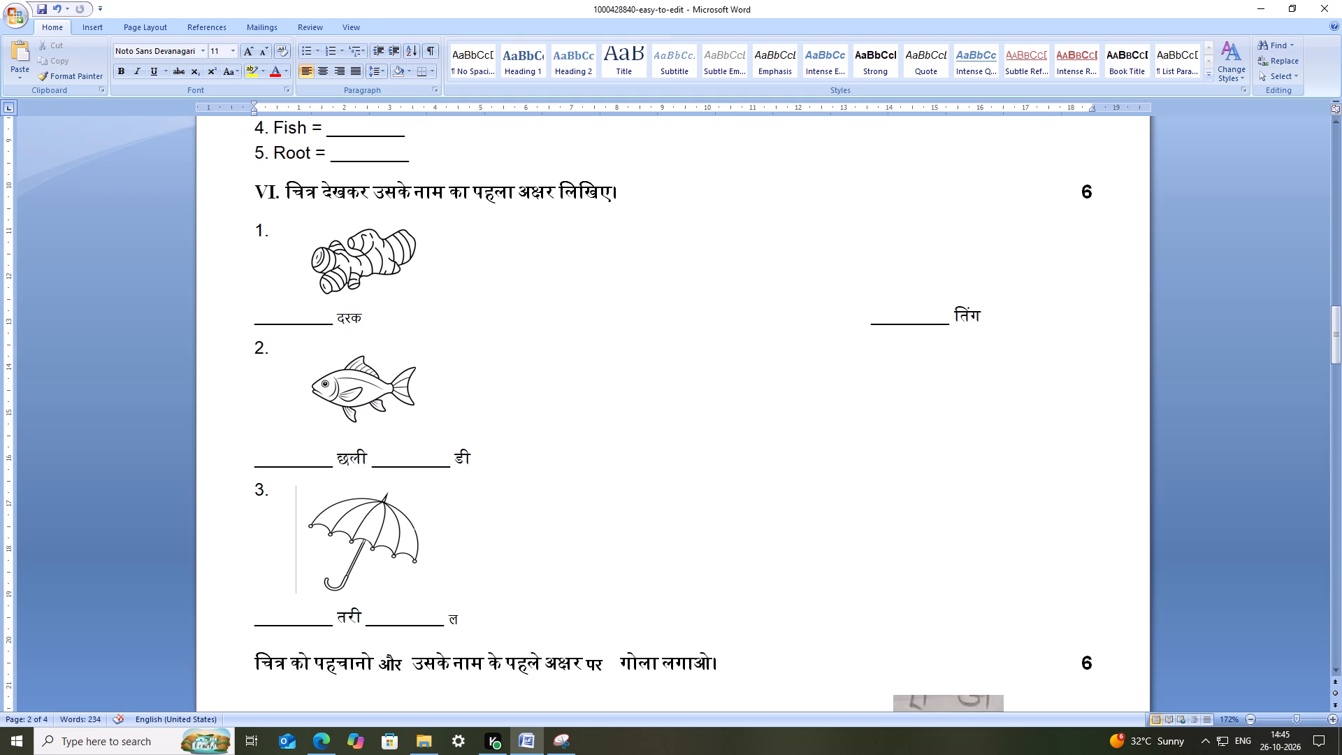
Space the डी blank away from छली so it roughly lines up beneath the तिंग blank.
{"action": "left_click", "coordinate": [370, 461]}
{"action": "key", "text": "space"}
{"action": "key", "text": "space"}
{"action": "key", "text": "space"}
{"action": "key", "text": "space"}
{"action": "key", "text": "space"}
{"action": "key", "text": "space"}
{"action": "key", "text": "space"}
{"action": "key", "text": "space"}
{"action": "key", "text": "space"}
{"action": "key", "text": "space"}
{"action": "key", "text": "space"}
{"action": "key", "text": "space"}
{"action": "key", "text": "space"}
{"action": "key", "text": "space"}
{"action": "key", "text": "space"}
{"action": "key", "text": "space"}
{"action": "key", "text": "space"}
{"action": "key", "text": "space"}
{"action": "key", "text": "space"}
{"action": "key", "text": "space"}
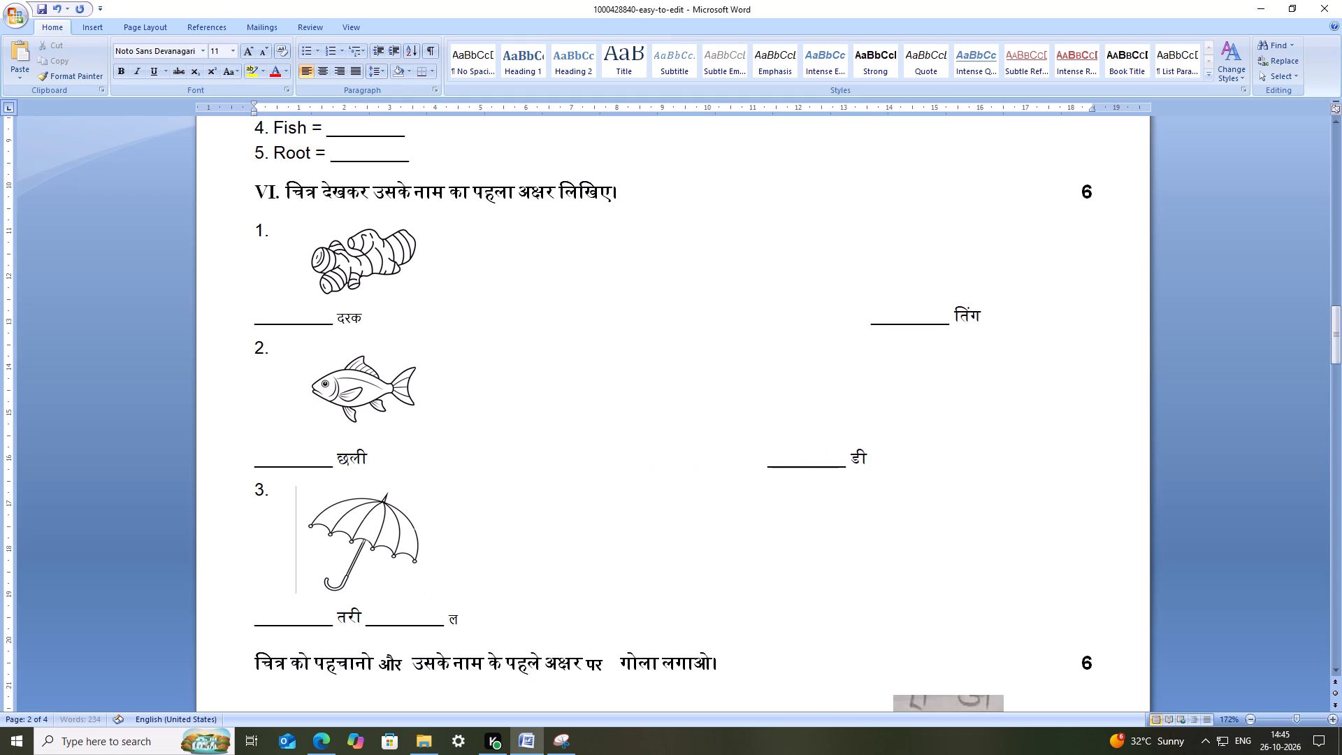
{"action": "key", "text": "space"}
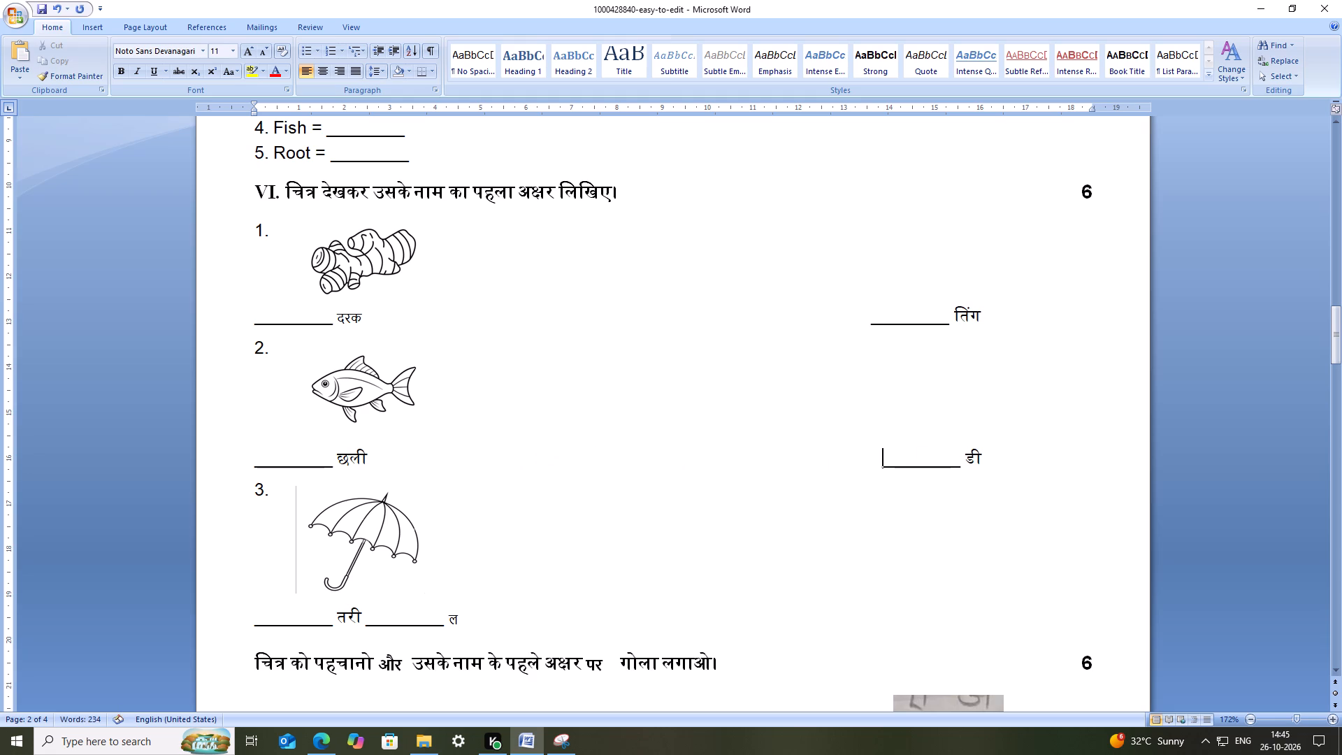
Space the ल blank away from तरी so it roughly lines up beneath the डी blank.
{"action": "left_click", "coordinate": [365, 627]}
{"action": "key", "text": "space"}
{"action": "key", "text": "space"}
{"action": "key", "text": "space"}
{"action": "key", "text": "space"}
{"action": "key", "text": "space"}
{"action": "key", "text": "space"}
{"action": "key", "text": "space"}
{"action": "key", "text": "space"}
{"action": "key", "text": "space"}
{"action": "key", "text": "space"}
{"action": "key", "text": "space"}
{"action": "key", "text": "space"}
{"action": "key", "text": "space"}
{"action": "key", "text": "space"}
{"action": "key", "text": "space"}
{"action": "key", "text": "space"}
{"action": "key", "text": "space"}
{"action": "key", "text": "space"}
{"action": "key", "text": "space"}
{"action": "key", "text": "space"}
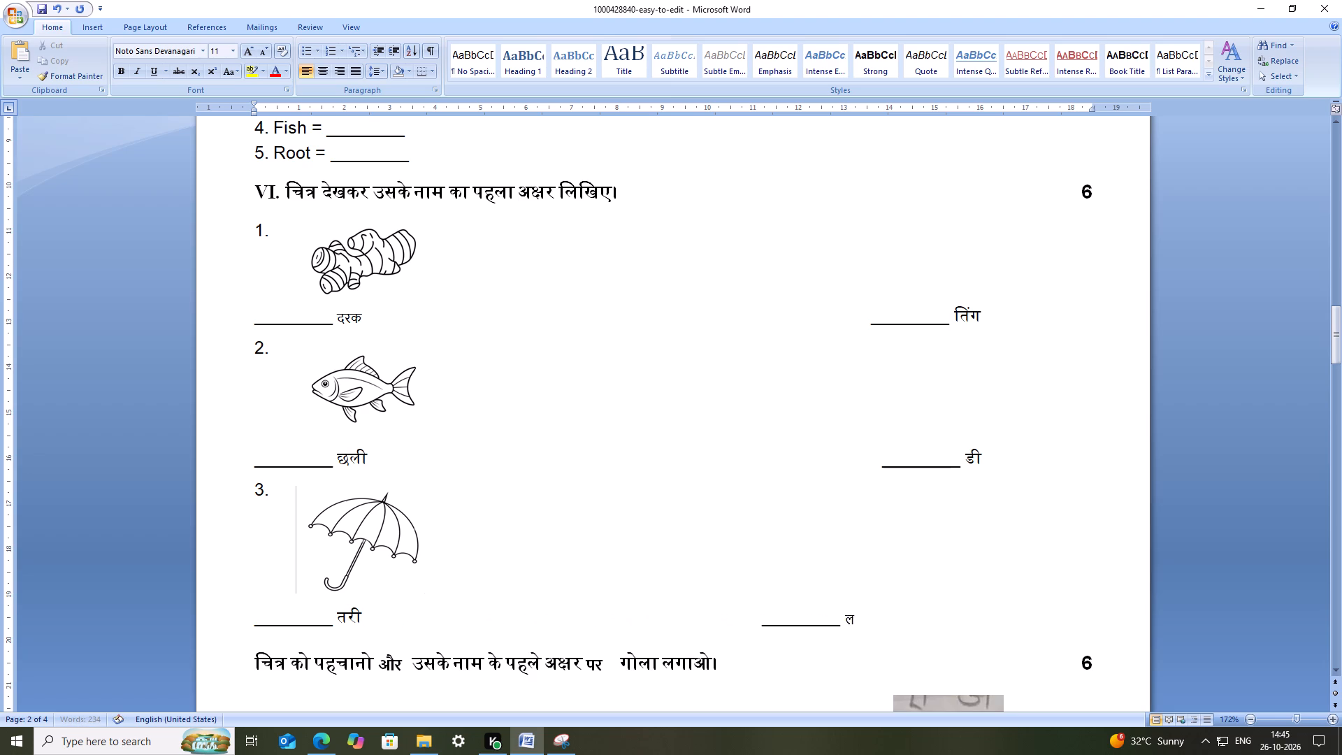
{"action": "key", "text": "BackSpace"}
{"action": "key", "text": "BackSpace"}
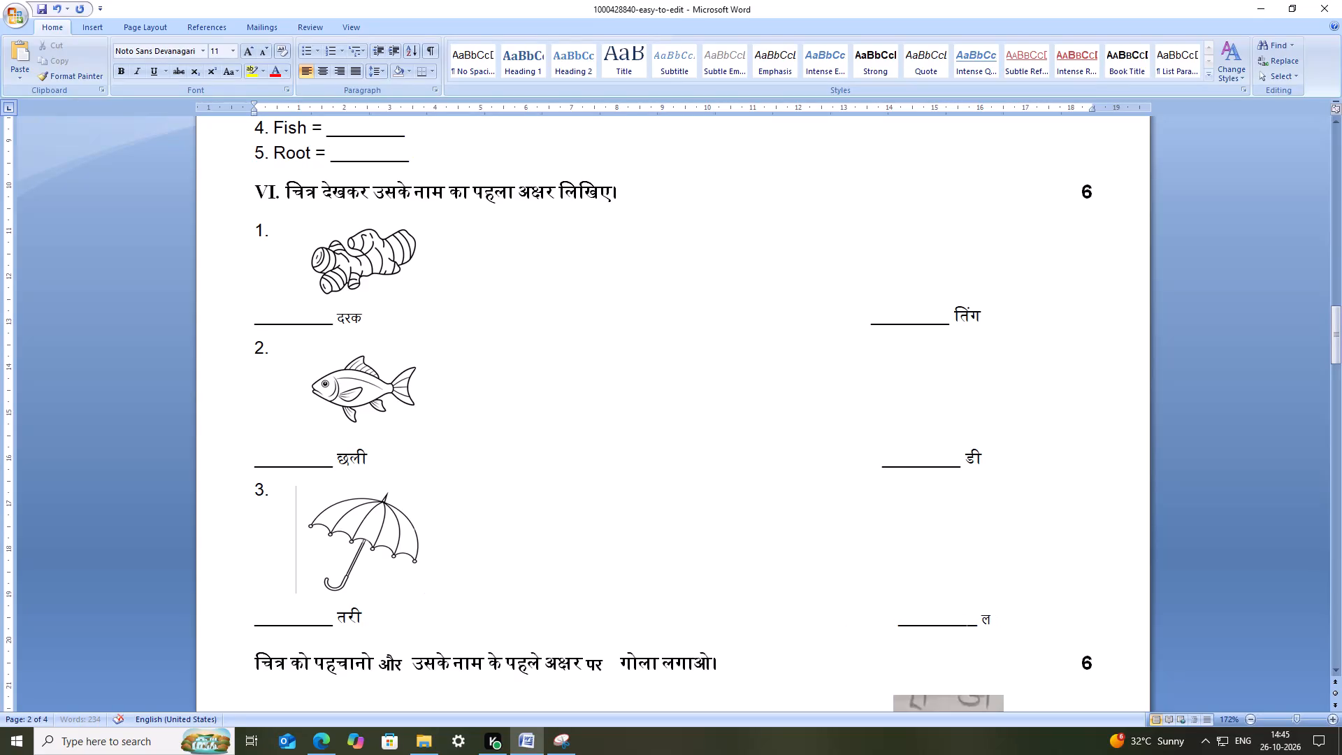
Save the exam paper document.
{"action": "key", "text": "ctrl+s"}
{"action": "key", "text": "ctrl+s"}
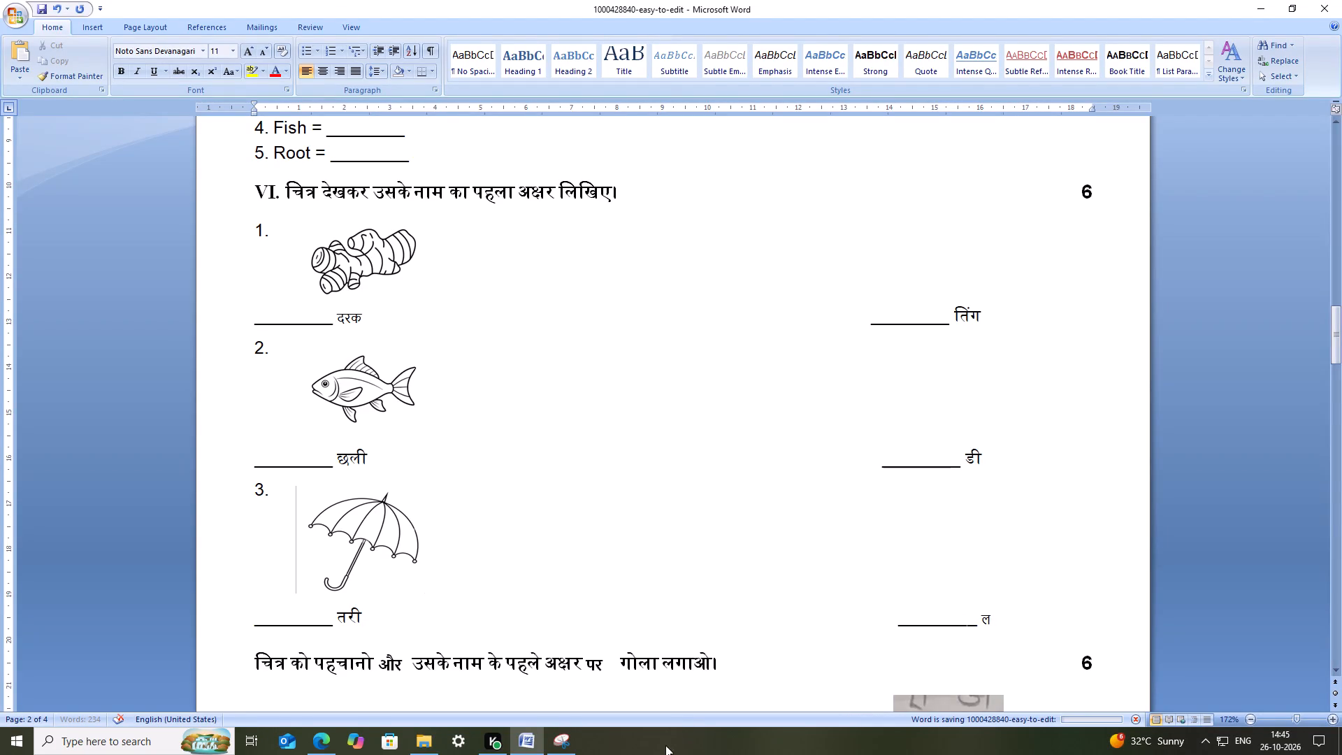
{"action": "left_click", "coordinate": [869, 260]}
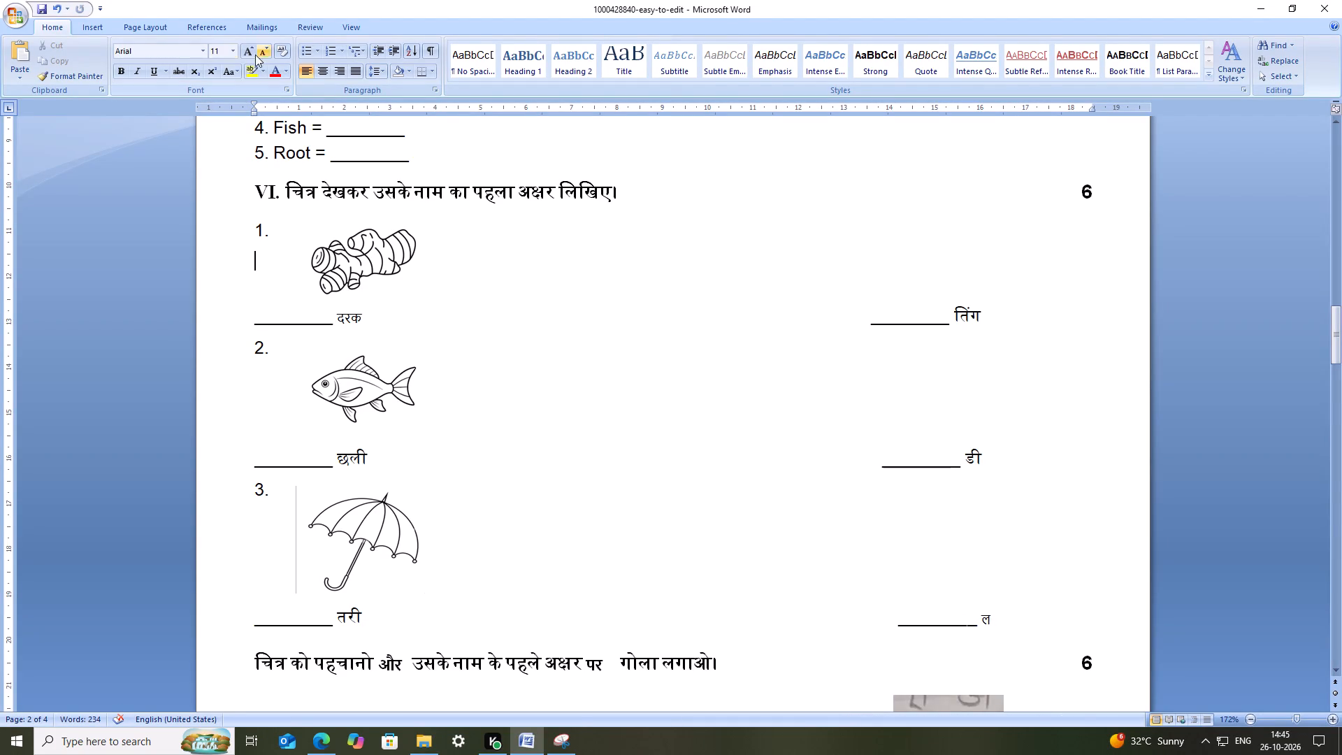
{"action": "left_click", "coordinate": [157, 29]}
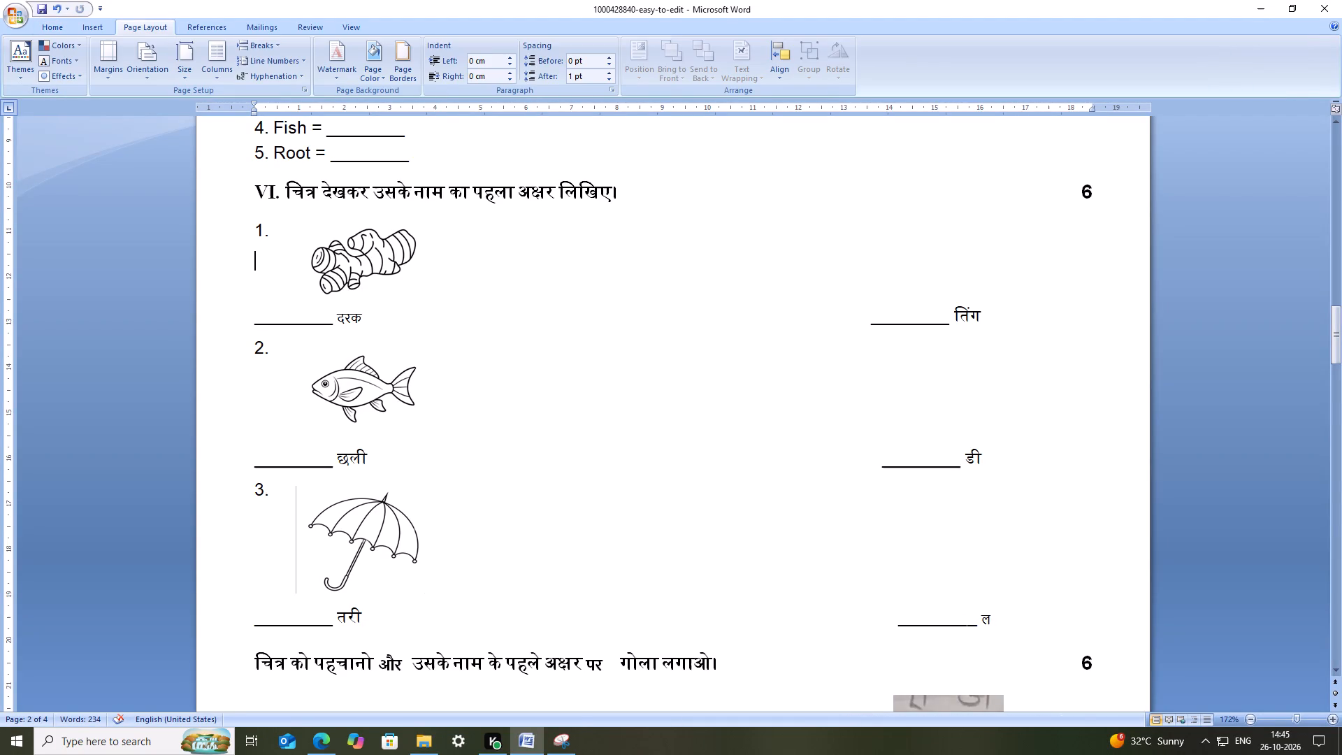
Add "=" after तिंग on item 1's answer line.
{"action": "left_click", "coordinate": [986, 309]}
{"action": "key", "text": "equal"}
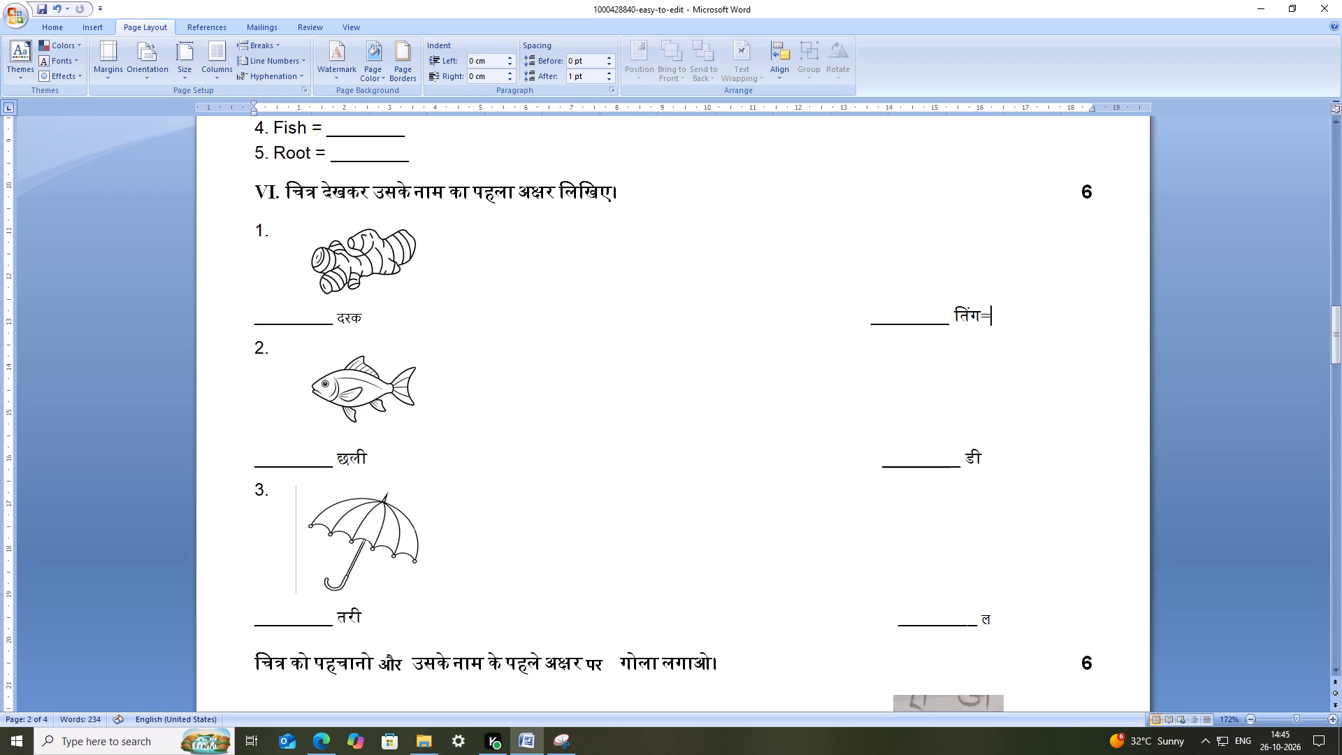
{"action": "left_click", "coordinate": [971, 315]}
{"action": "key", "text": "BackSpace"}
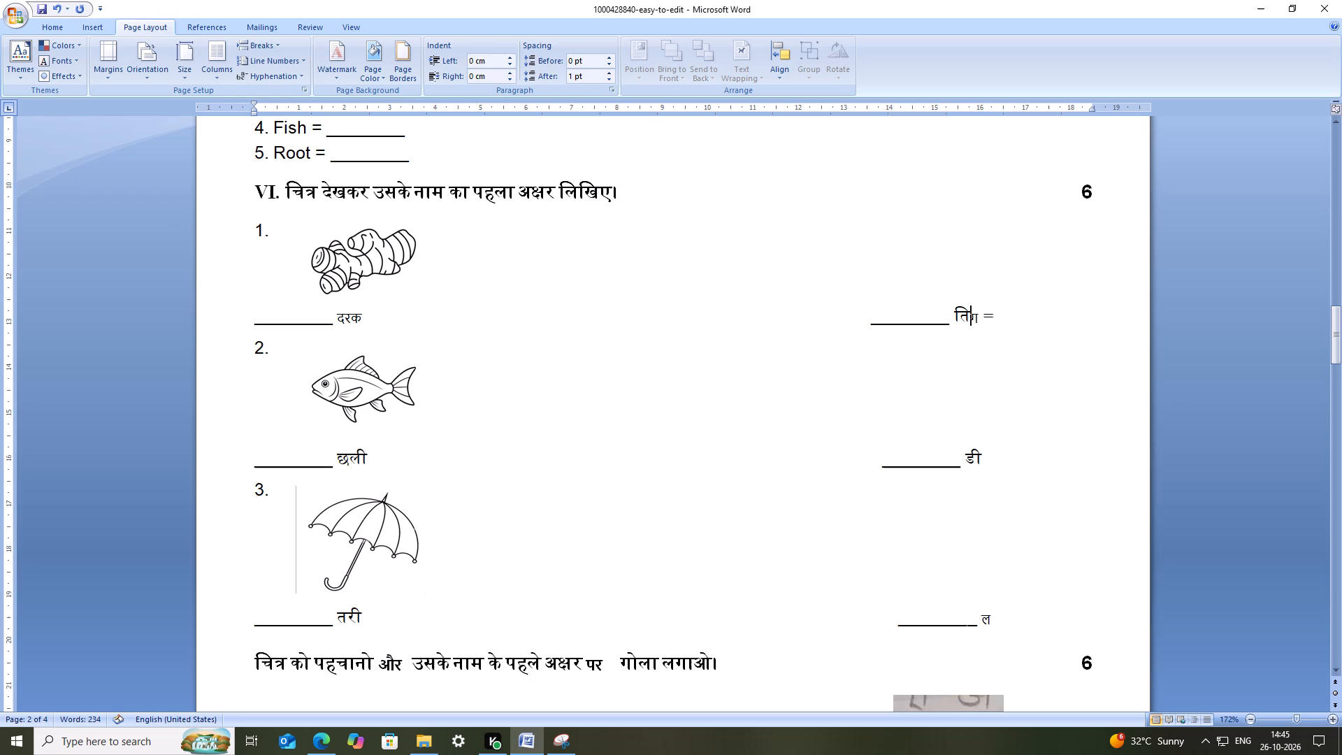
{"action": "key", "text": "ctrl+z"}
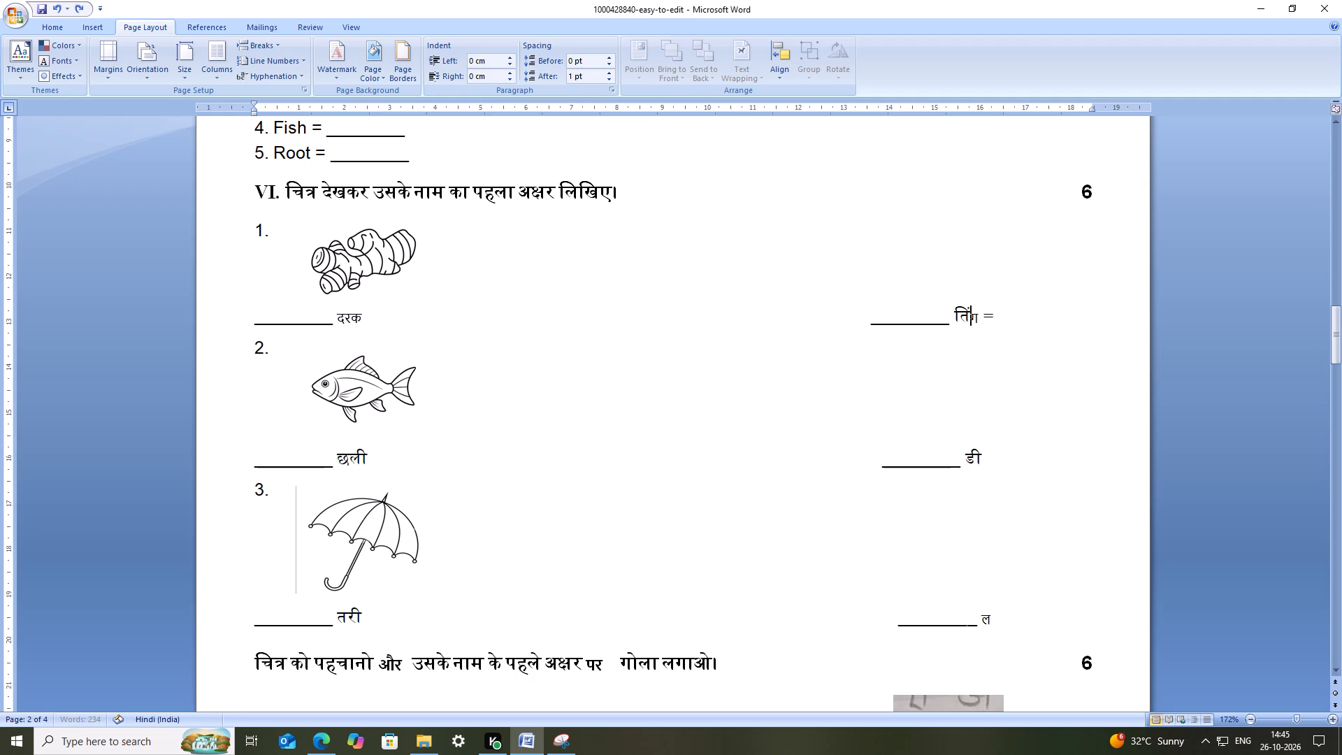
Switch to PaperAI in Microsoft Edge, replace the selected word with "tang", apply the suggestion तंग and copy it.
{"action": "left_click_drag", "start_coordinate": [980, 313], "coordinate": [967, 308]}
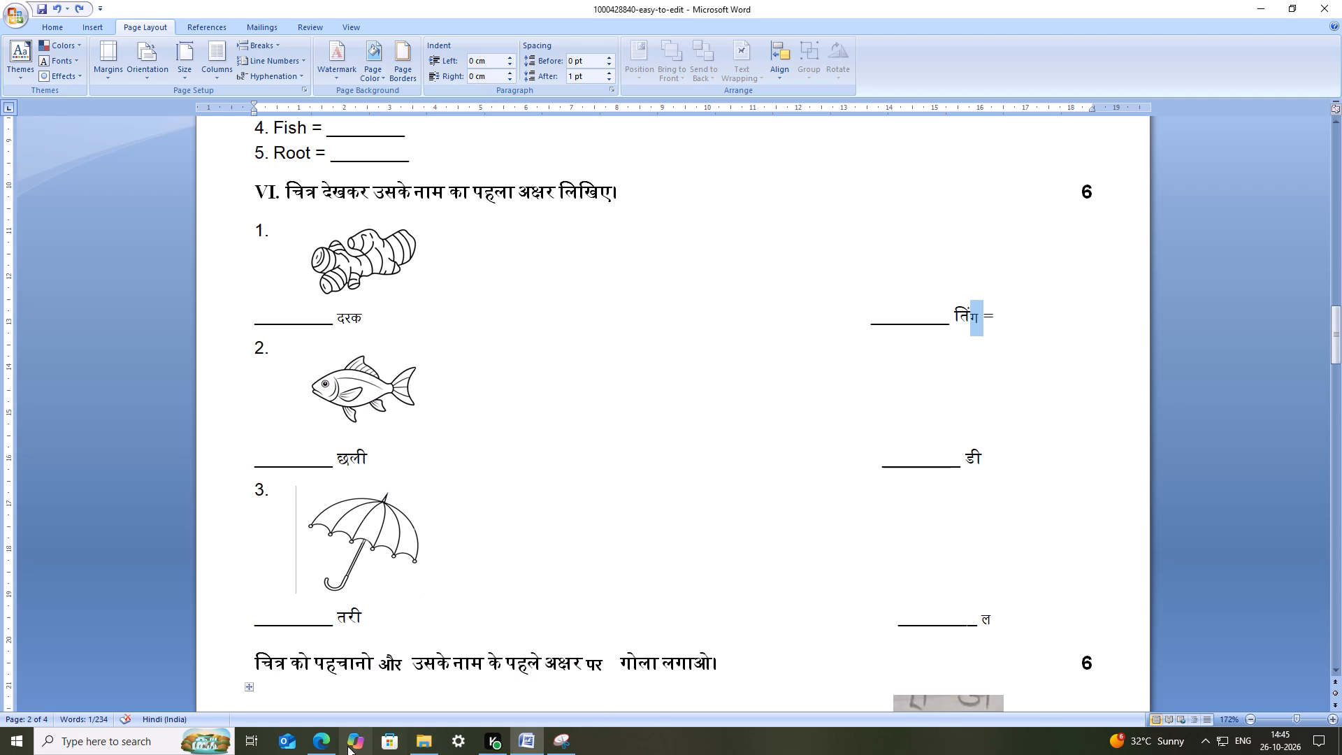
{"action": "left_click", "coordinate": [322, 748]}
{"action": "left_click", "coordinate": [584, 13]}
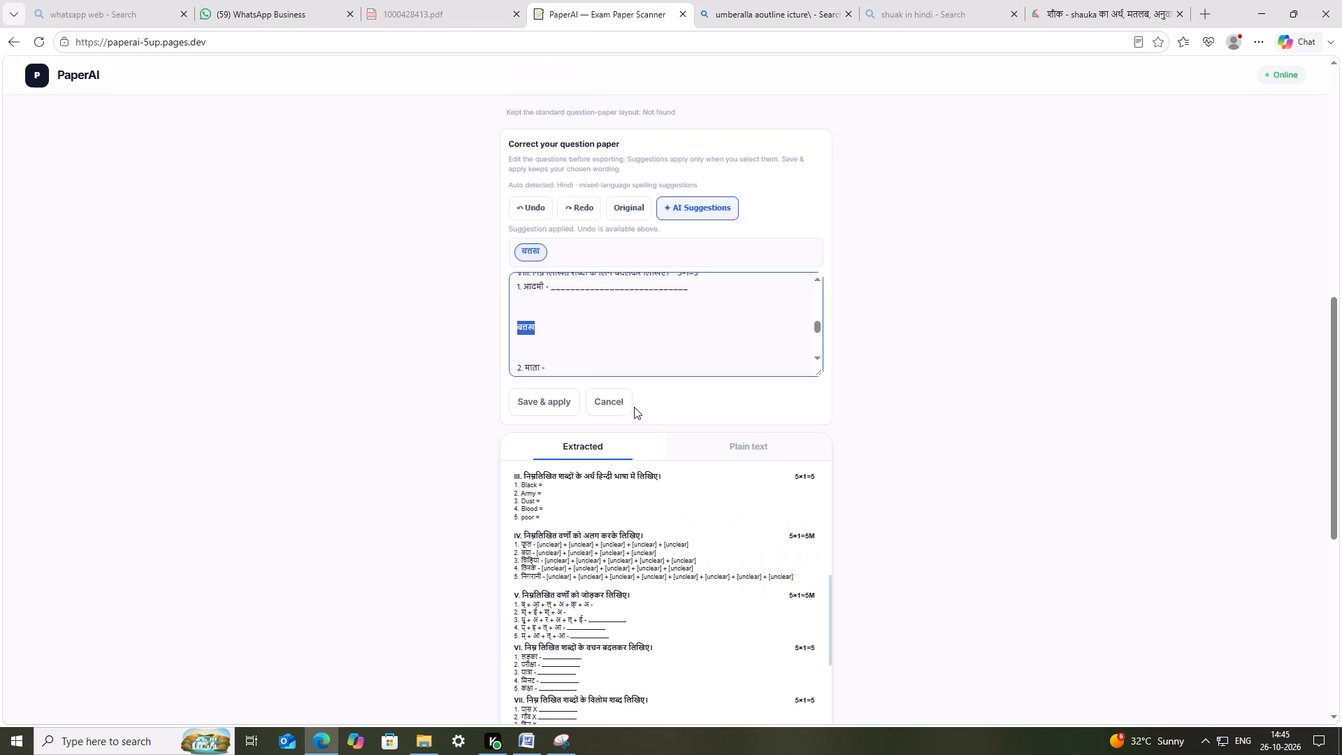
{"action": "key", "text": "BackSpace"}
{"action": "type", "text": "tang"}
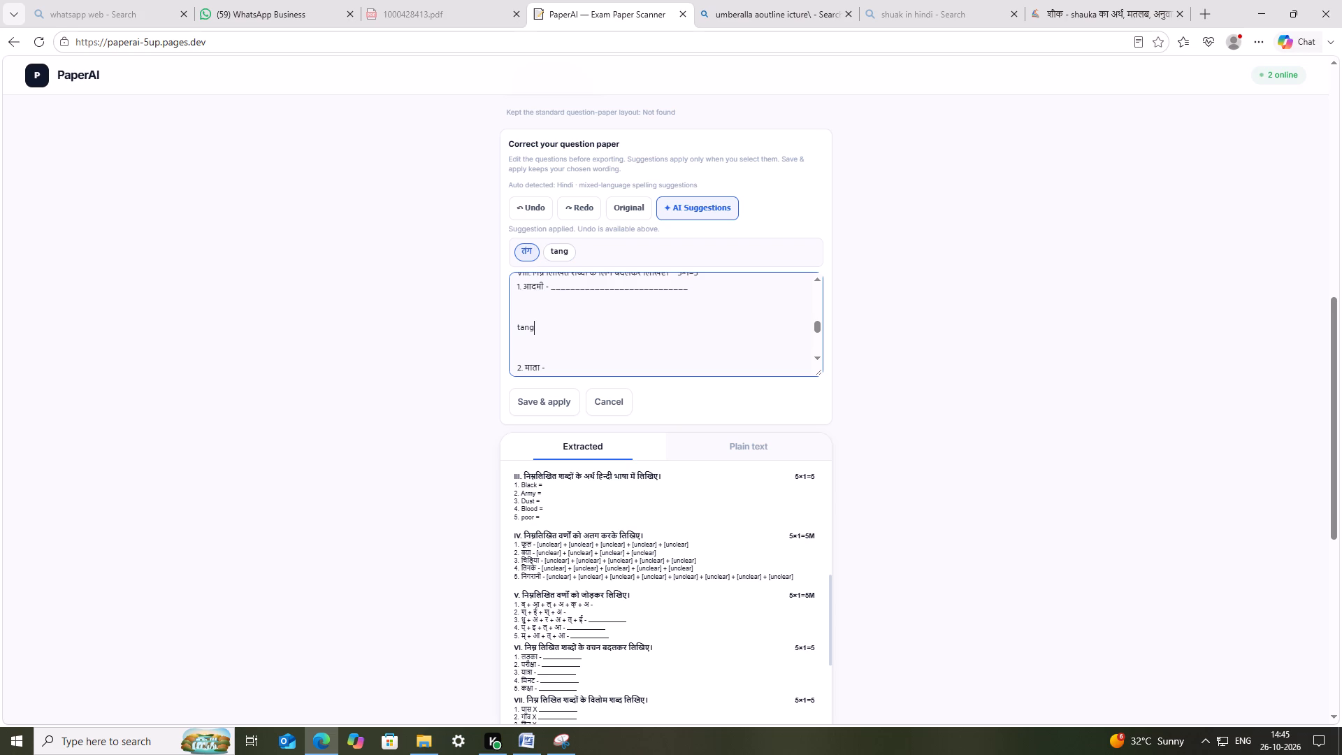
{"action": "left_click", "coordinate": [533, 254]}
{"action": "left_click_drag", "start_coordinate": [545, 294], "coordinate": [488, 295]}
{"action": "key", "text": "ctrl+c"}
{"action": "key", "text": "ctrl+c"}
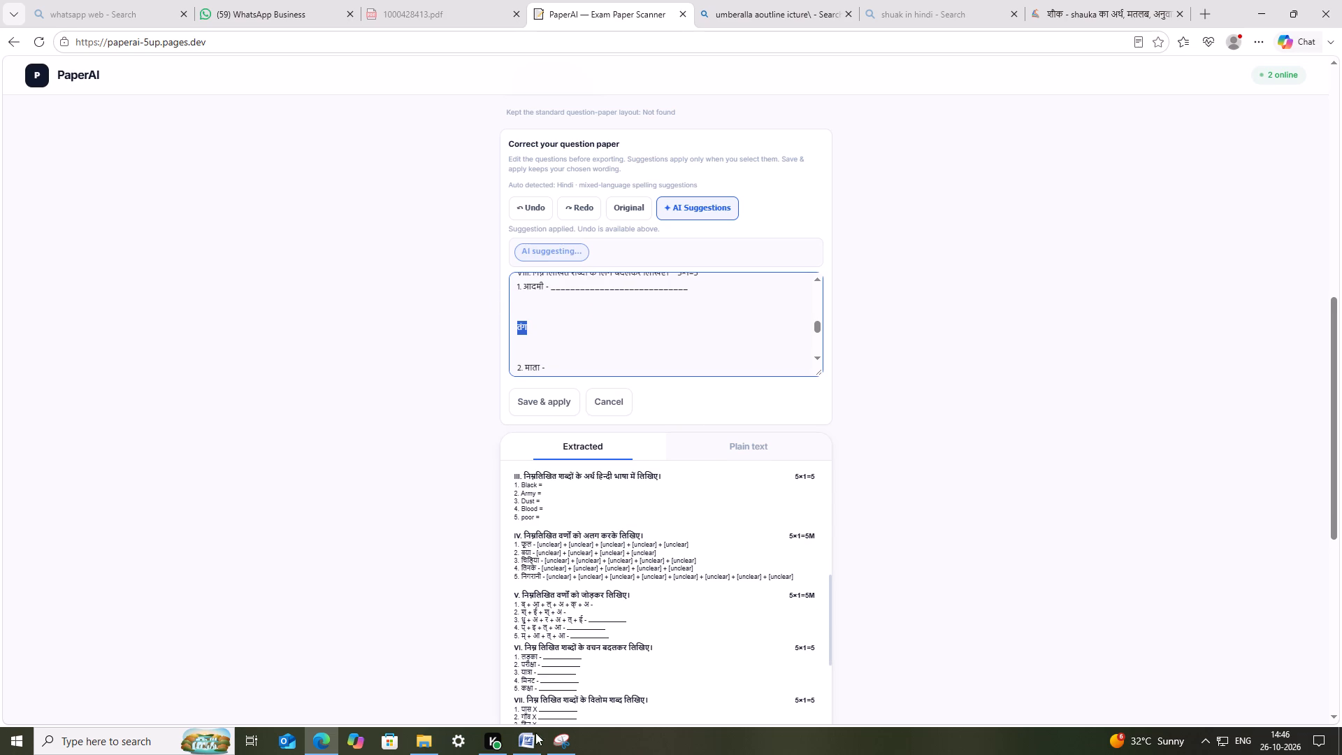
Switch to Word, replace तिंग on item 1's answer line with the copied तंग, and save the document.
{"action": "left_click", "coordinate": [528, 735]}
{"action": "left_click", "coordinate": [983, 314]}
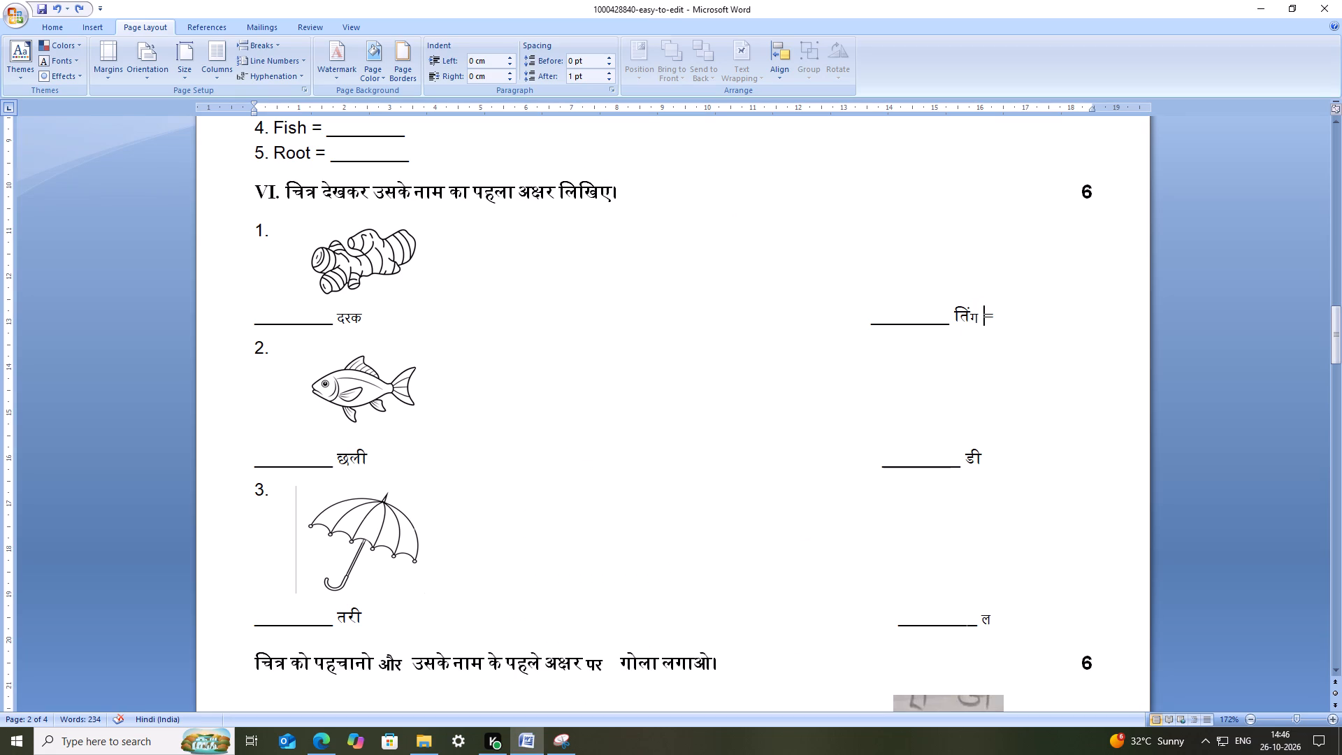
{"action": "left_click_drag", "start_coordinate": [979, 316], "coordinate": [960, 313]}
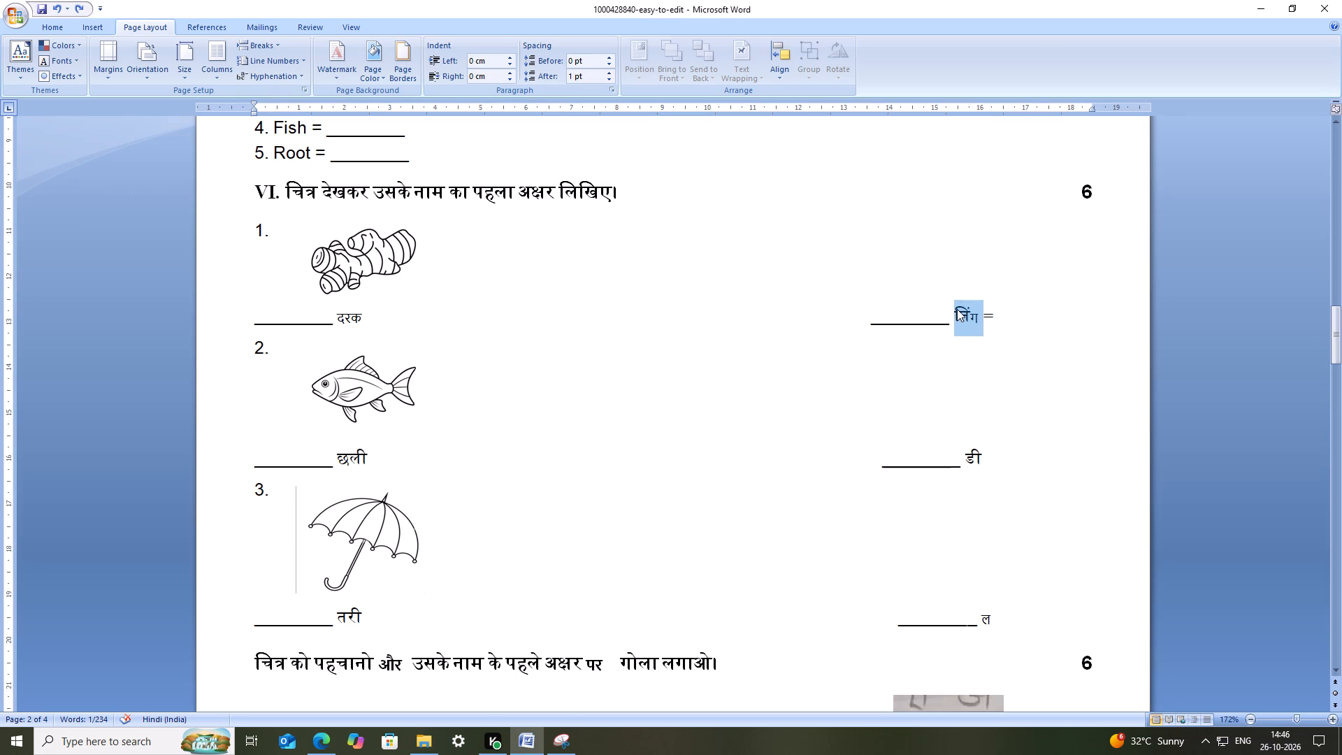
{"action": "key", "text": "ctrl+v"}
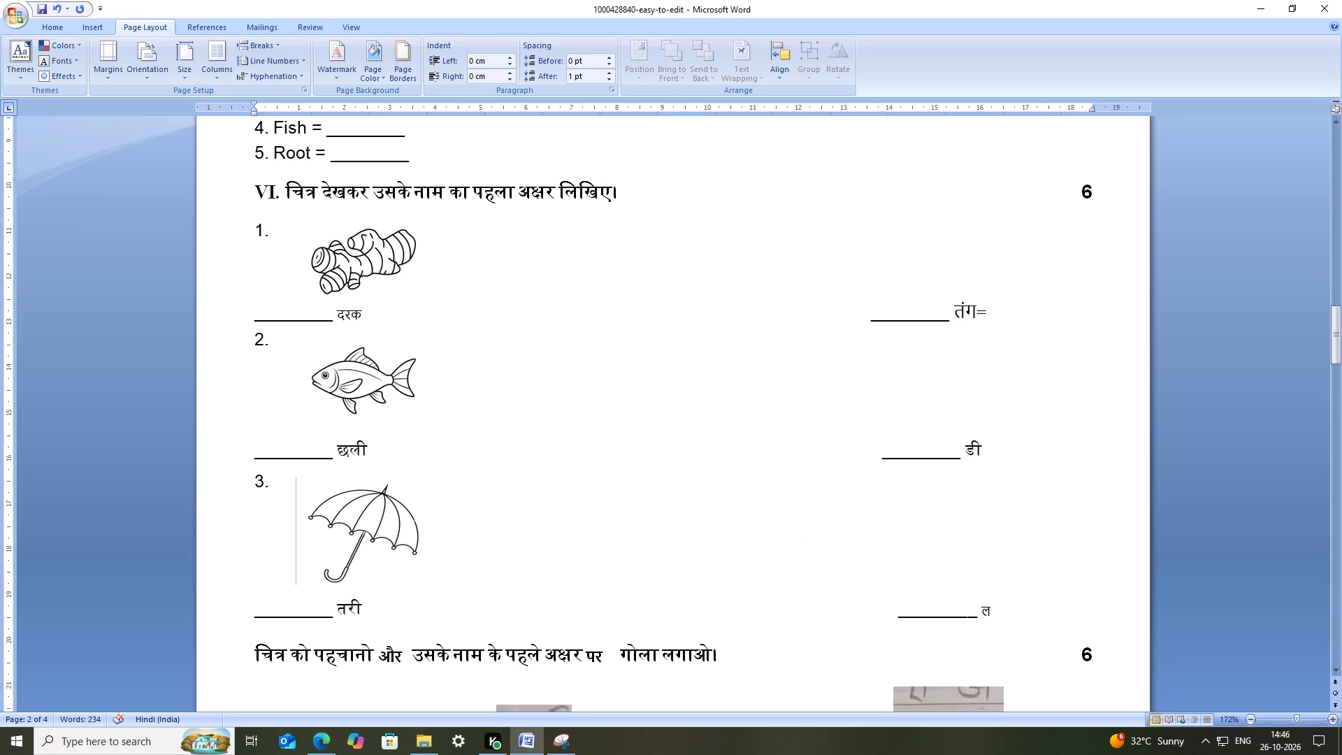
{"action": "key", "text": "ctrl+s"}
{"action": "key", "text": "ctrl+s"}
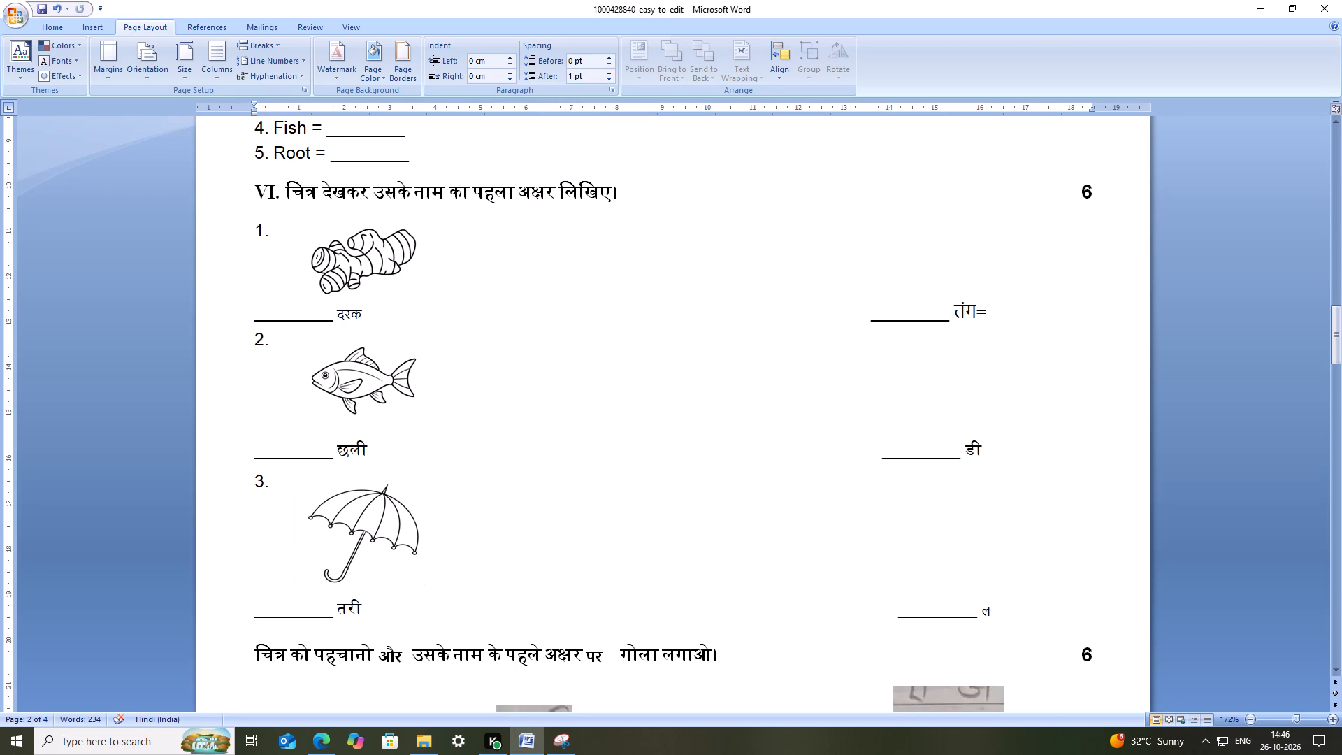
Delete the "=" after तंग on item 1's answer line and save the document.
{"action": "left_click", "coordinate": [1006, 316]}
{"action": "key", "text": "BackSpace"}
{"action": "key", "text": "ctrl+s"}
{"action": "key", "text": "ctrl+s"}
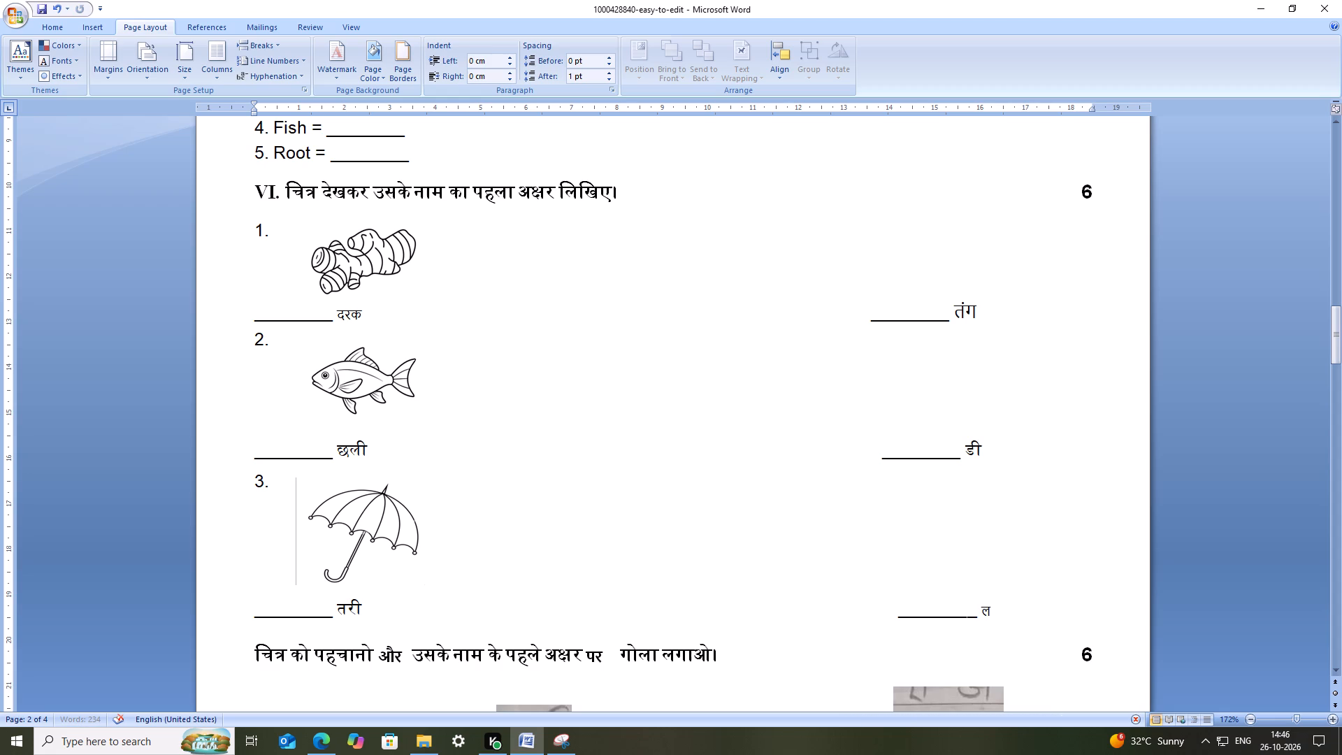
Add the number "4." on item 1's picture line in section VI, spaced across to the column above the तंग blank.
{"action": "left_click", "coordinate": [91, 24]}
{"action": "left_click", "coordinate": [807, 242]}
{"action": "key", "text": "space"}
{"action": "key", "text": "space"}
{"action": "key", "text": "space"}
{"action": "key", "text": "space"}
{"action": "key", "text": "space"}
{"action": "key", "text": "space"}
{"action": "key", "text": "space"}
{"action": "key", "text": "space"}
{"action": "key", "text": "space"}
{"action": "key", "text": "space"}
{"action": "key", "text": "space"}
{"action": "key", "text": "space"}
{"action": "key", "text": "space"}
{"action": "key", "text": "space"}
{"action": "key", "text": "space"}
{"action": "key", "text": "space"}
{"action": "key", "text": "space"}
{"action": "key", "text": "space"}
{"action": "key", "text": "space"}
{"action": "key", "text": "space"}
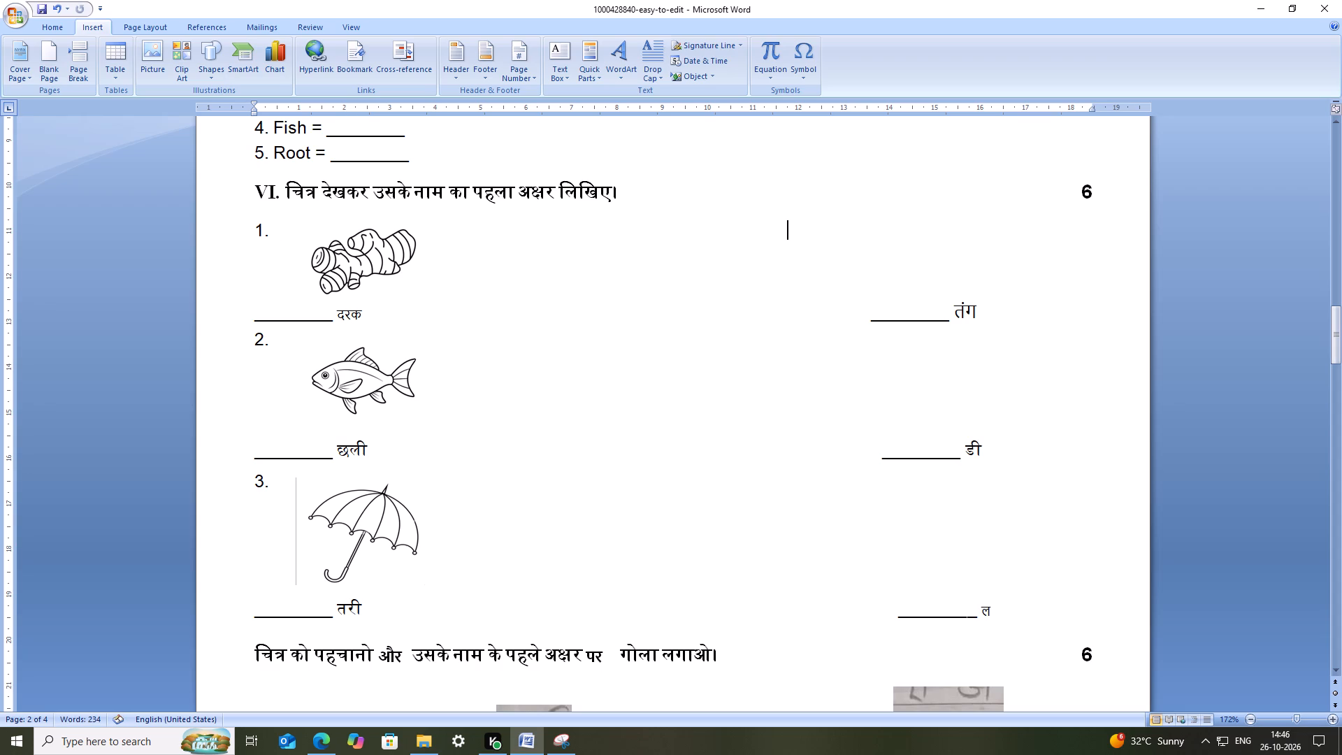
{"action": "key", "text": "4"}
{"action": "key", "text": "period"}
Look through the saved pictures in the images folder for one to insert at item 4, without inserting any.
{"action": "left_click", "coordinate": [164, 60]}
{"action": "scroll", "coordinate": [300, 209], "scroll_direction": "down", "scroll_amount": 1}
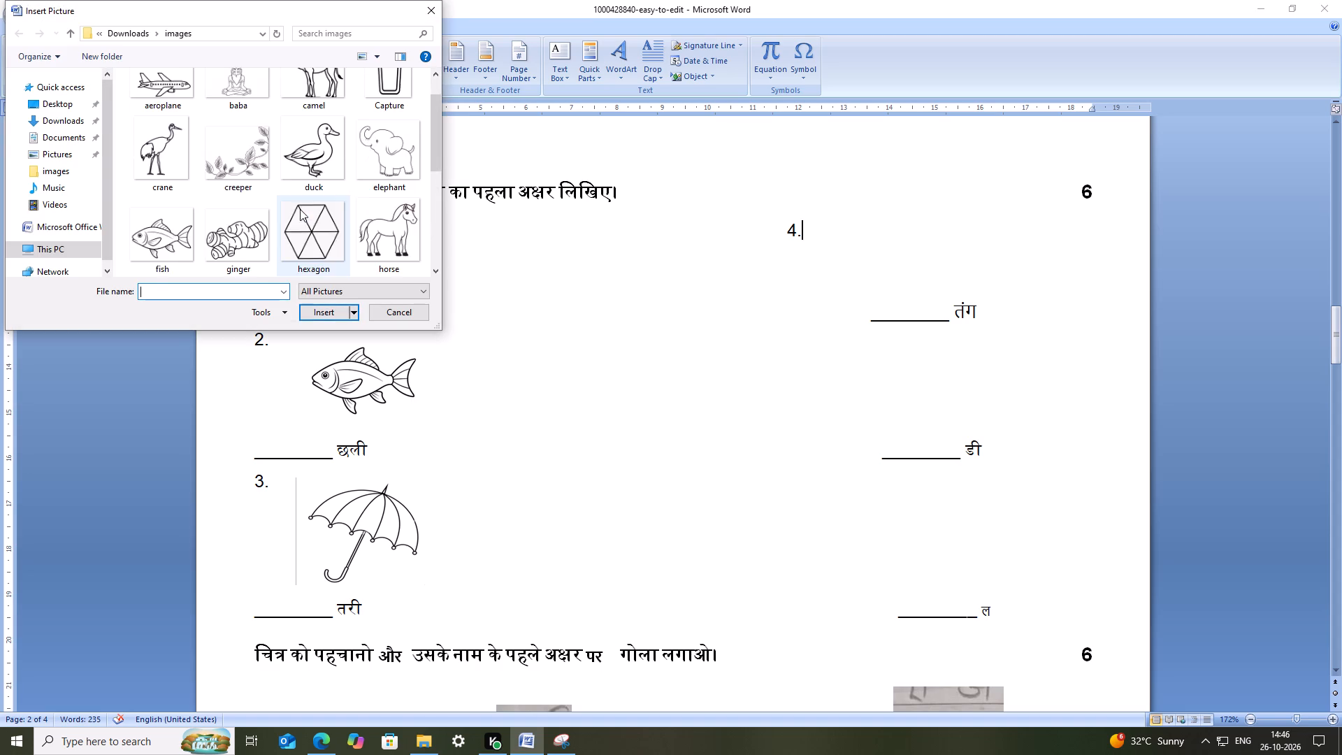
{"action": "scroll", "coordinate": [303, 208], "scroll_direction": "down", "scroll_amount": 4}
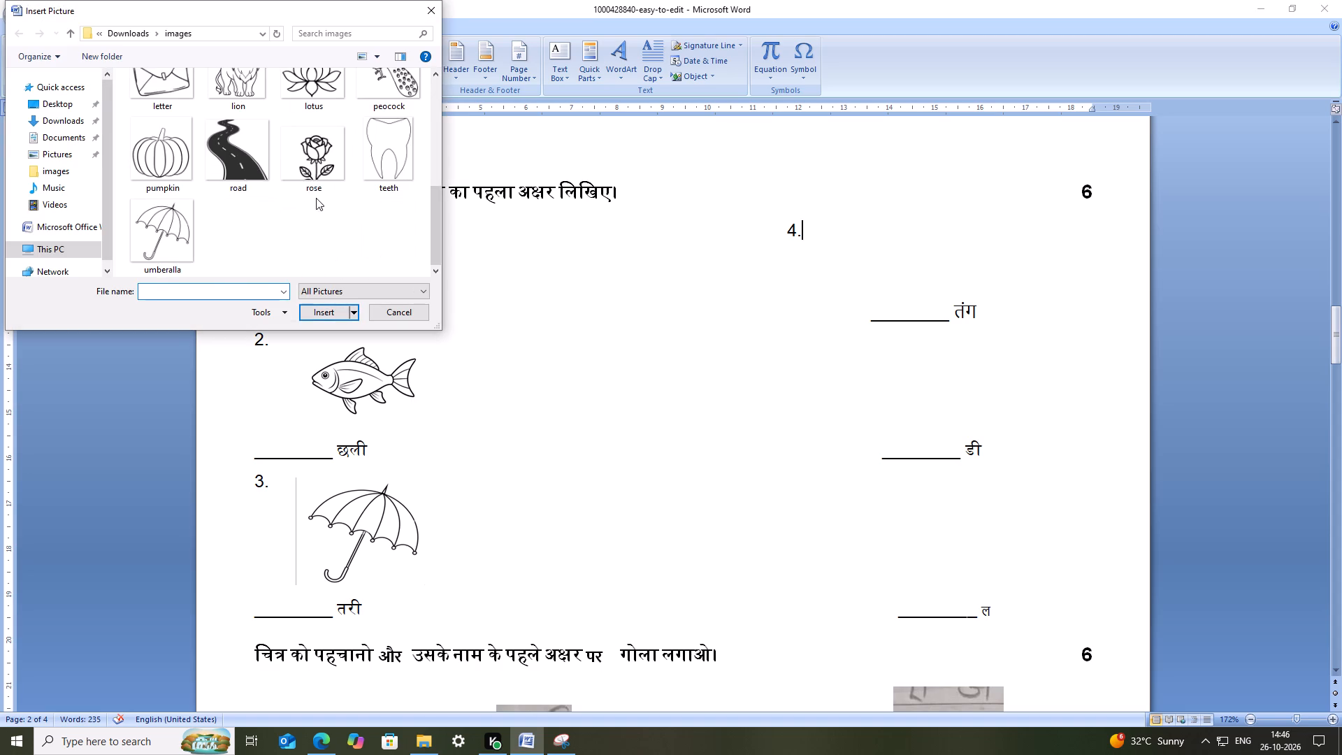
{"action": "scroll", "coordinate": [257, 206], "scroll_direction": "up", "scroll_amount": 6}
{"action": "left_click", "coordinate": [428, 10]}
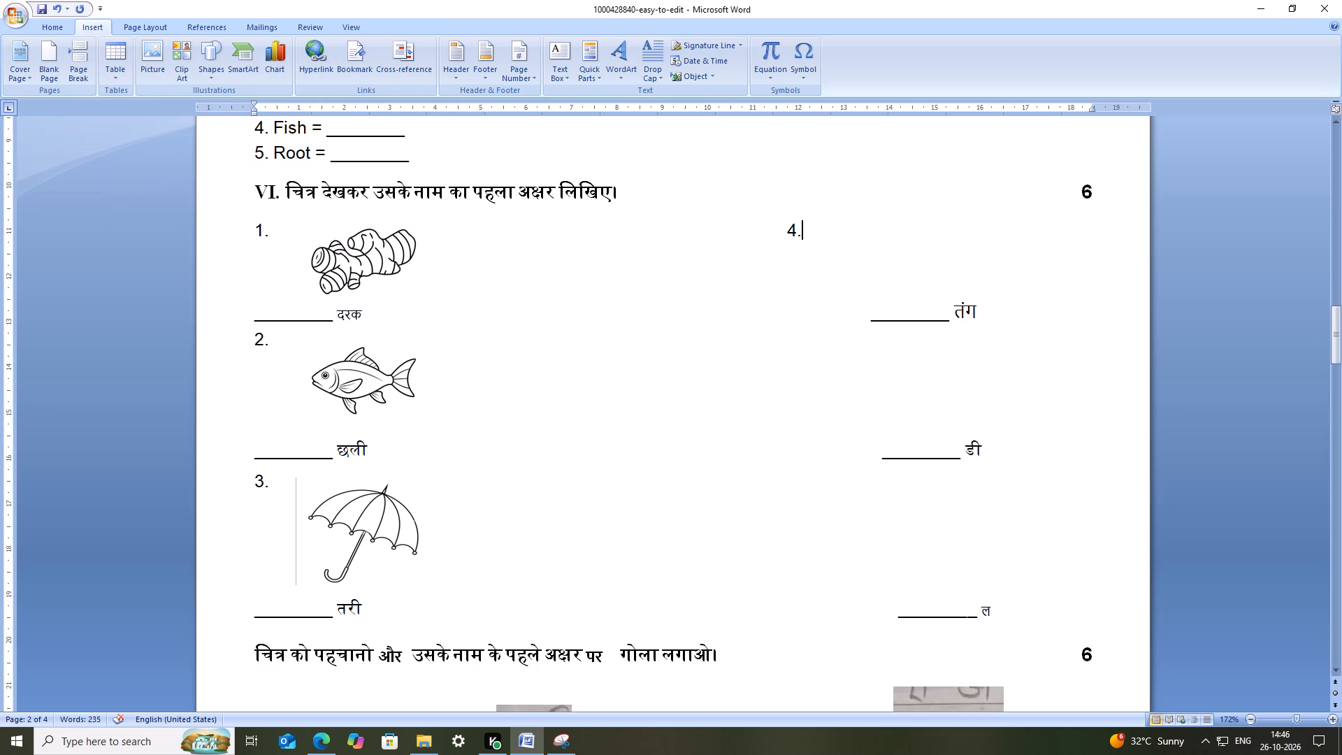
Switch to Edge, change "umberalla" to "kite" in the outline image search, and open the Kite Download picture.
{"action": "left_click", "coordinate": [330, 740]}
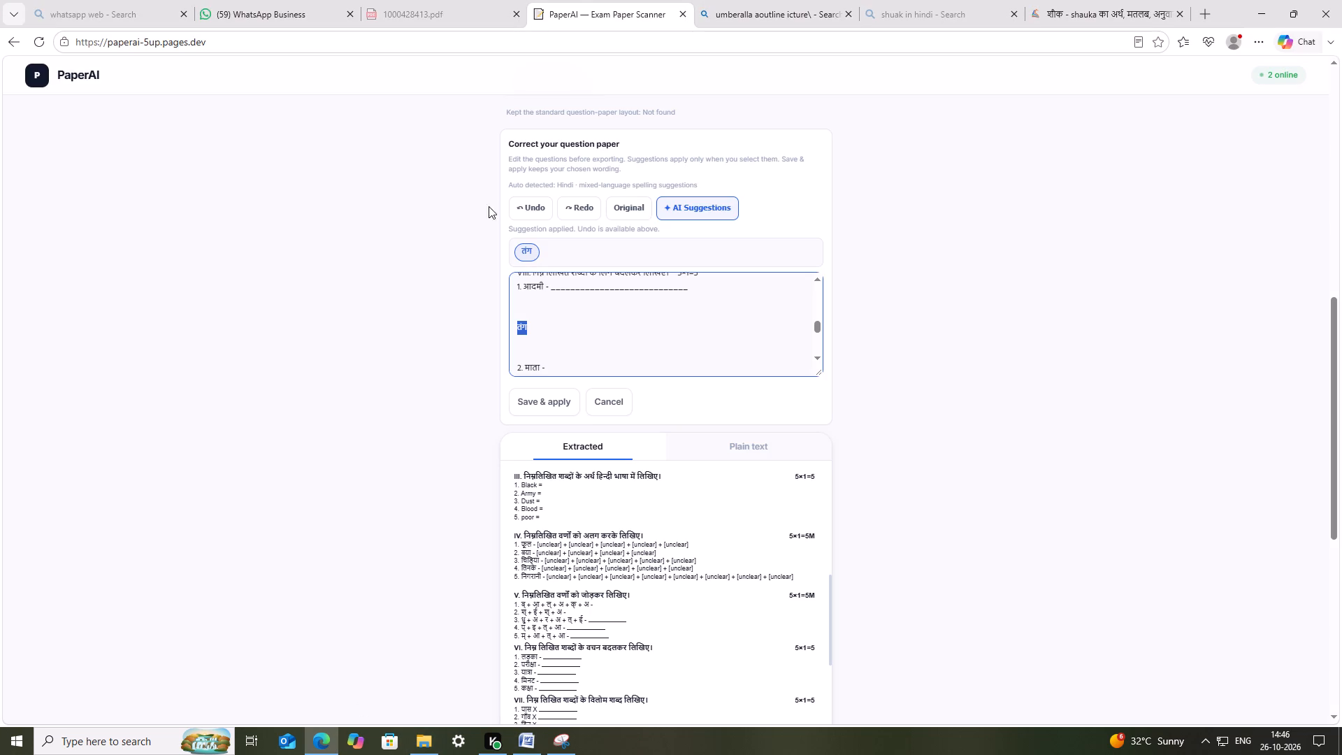
{"action": "left_click", "coordinate": [918, 0]}
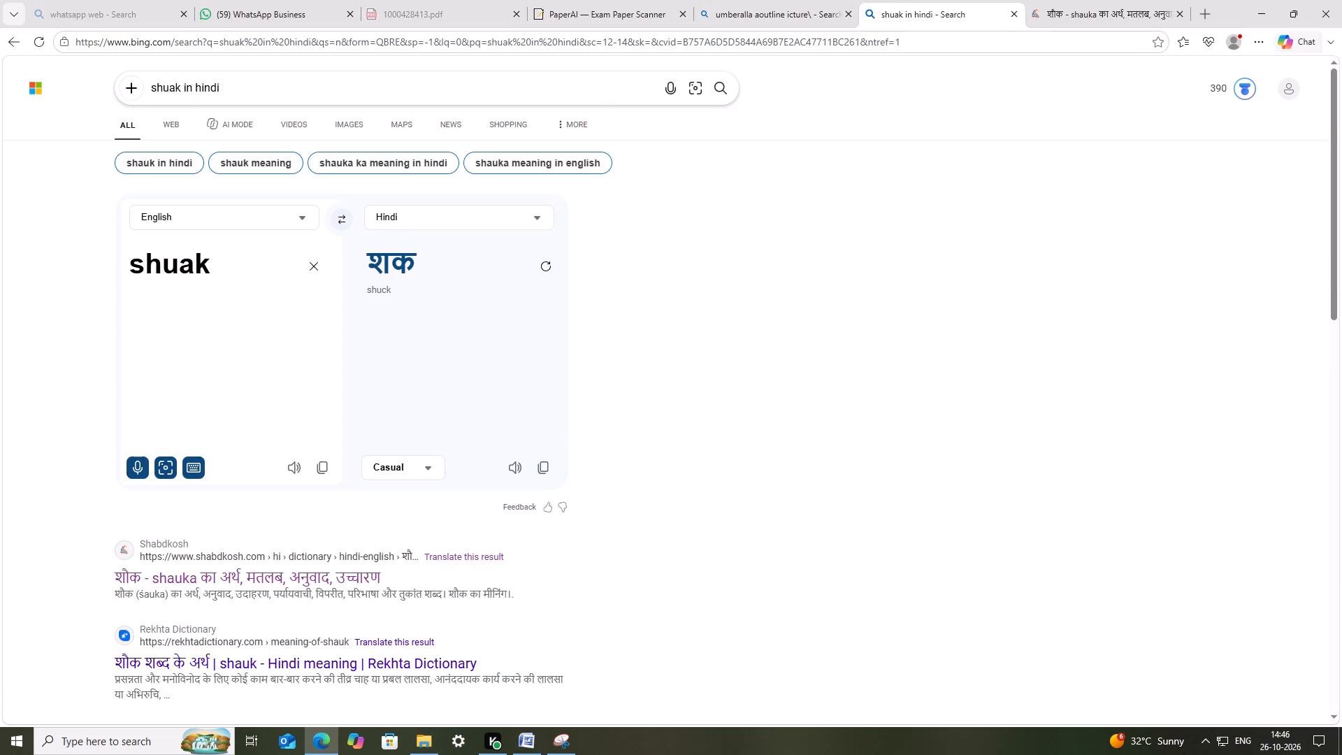
{"action": "left_click", "coordinate": [700, 0]}
{"action": "left_click", "coordinate": [1247, 108]}
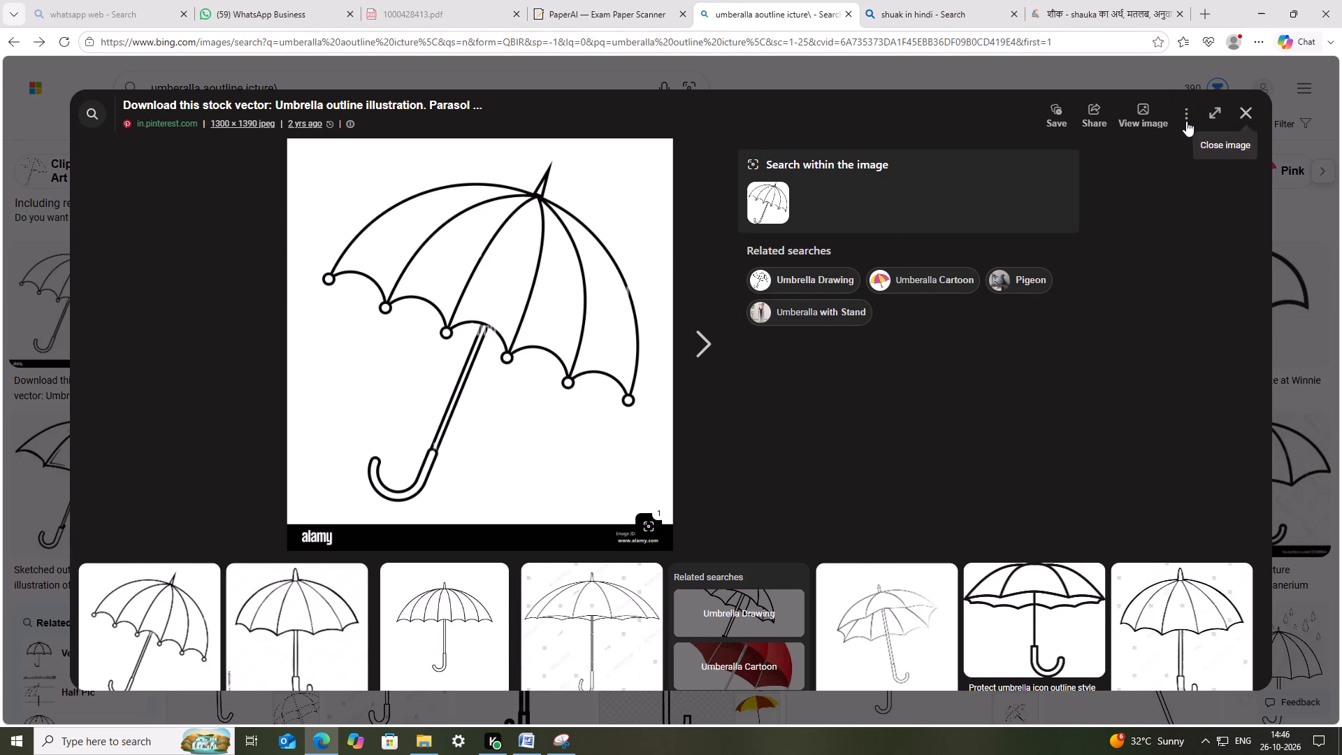
{"action": "left_click_drag", "start_coordinate": [200, 87], "coordinate": [0, 117]}
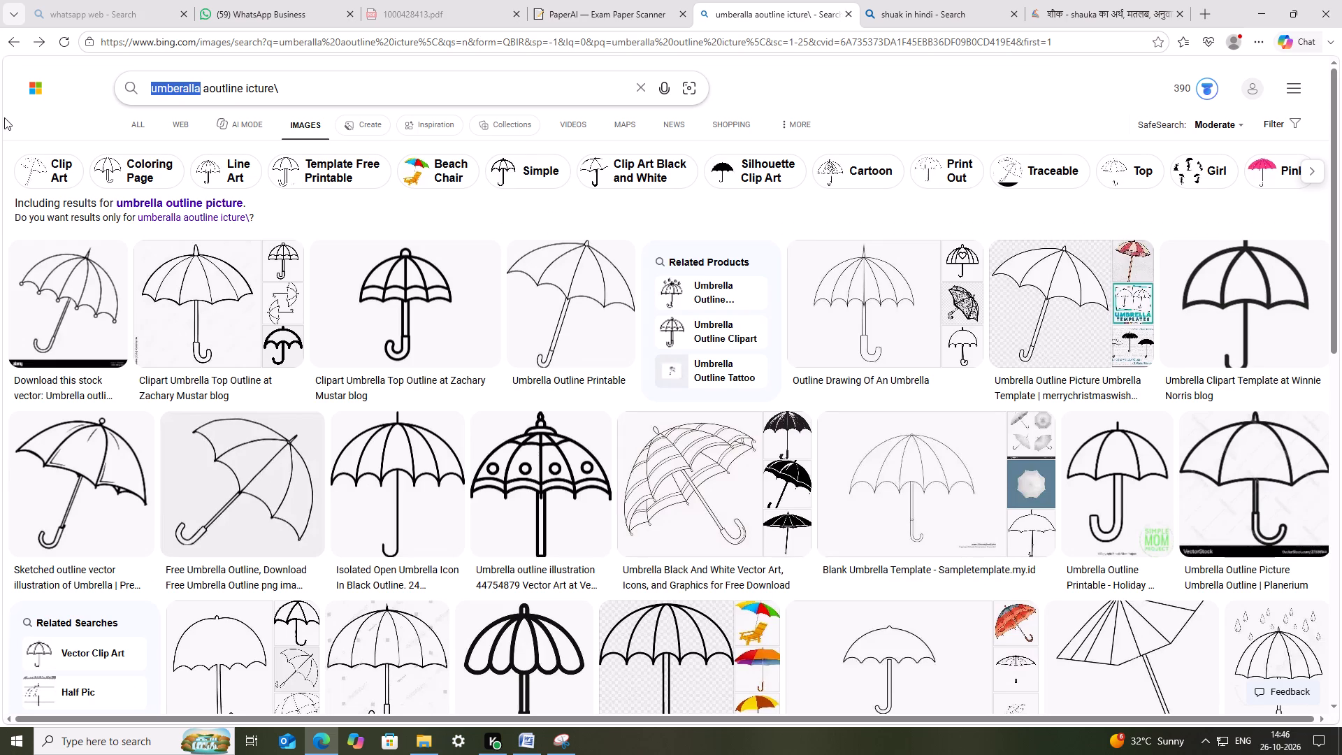
{"action": "type", "text": "kite"}
{"action": "key", "text": "Return"}
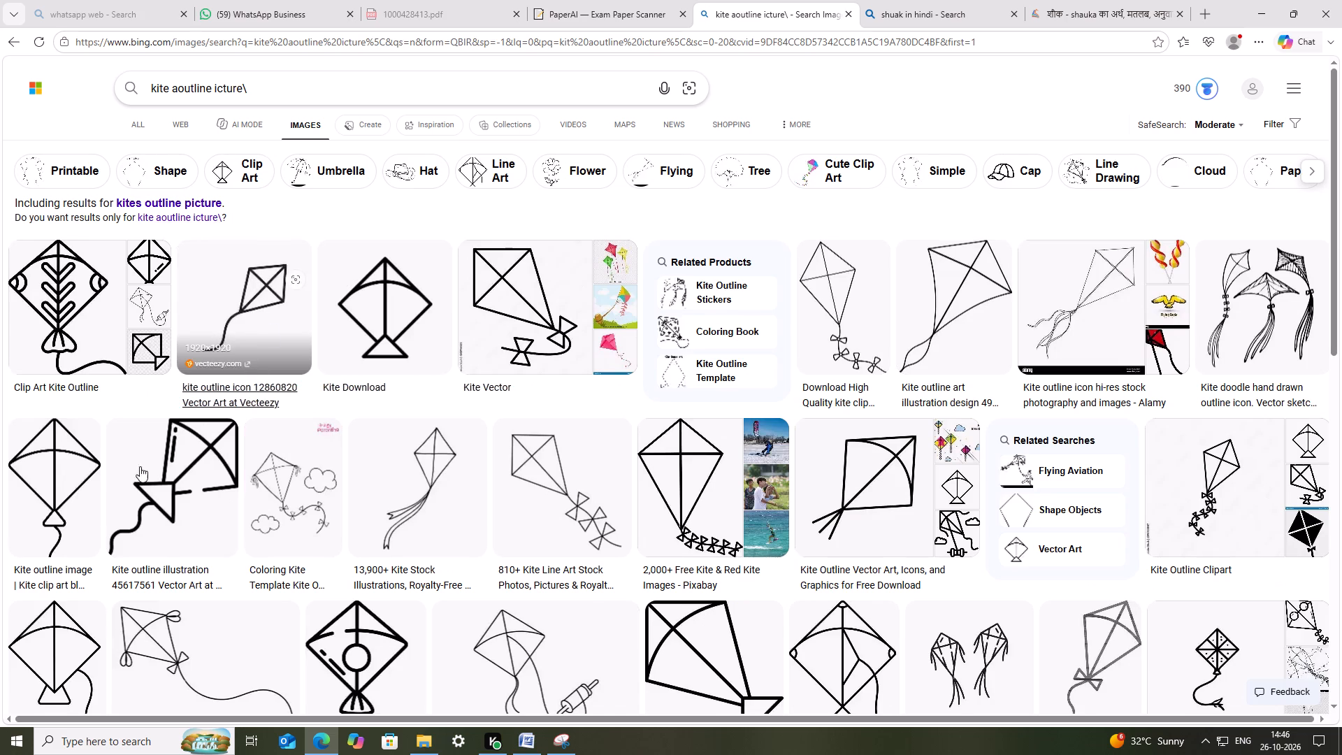
{"action": "left_click", "coordinate": [374, 305]}
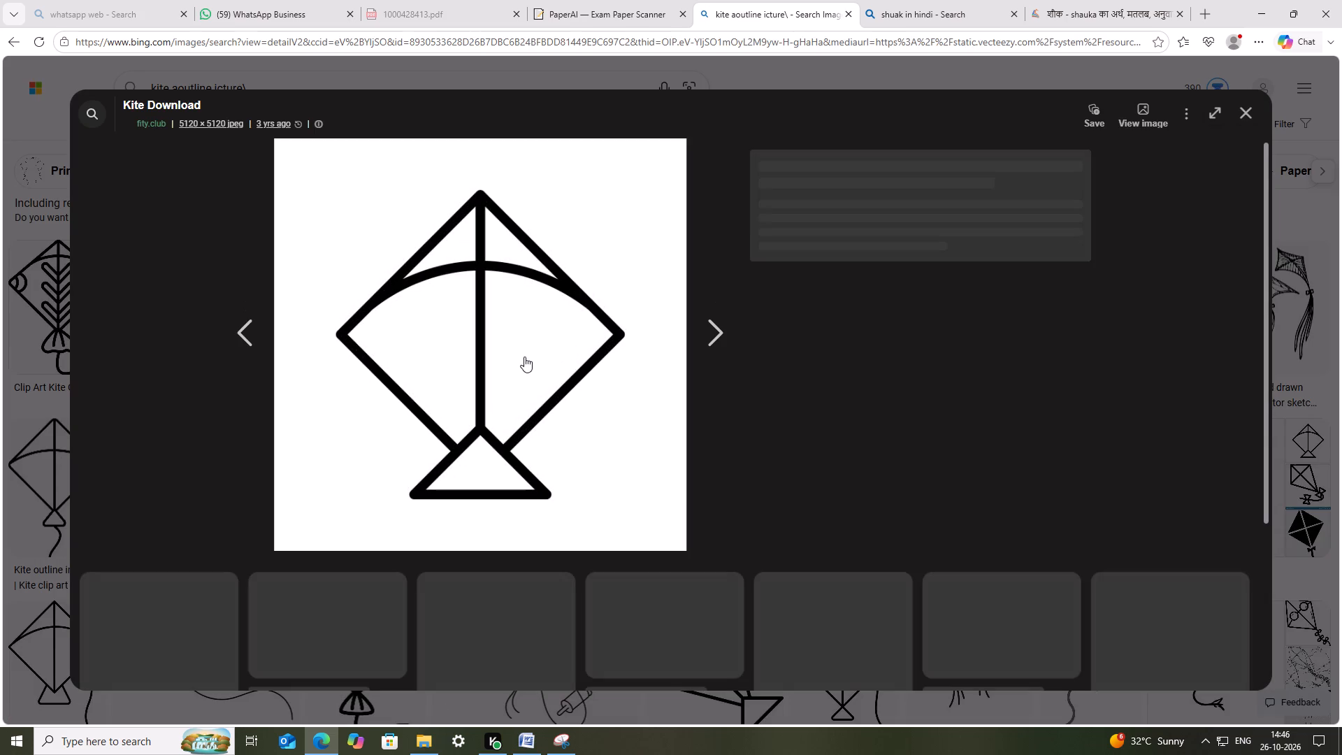
Capture the kite drawing with Snipping Tool and save it as a PNG named "kite" in the images folder.
{"action": "left_click", "coordinate": [577, 739]}
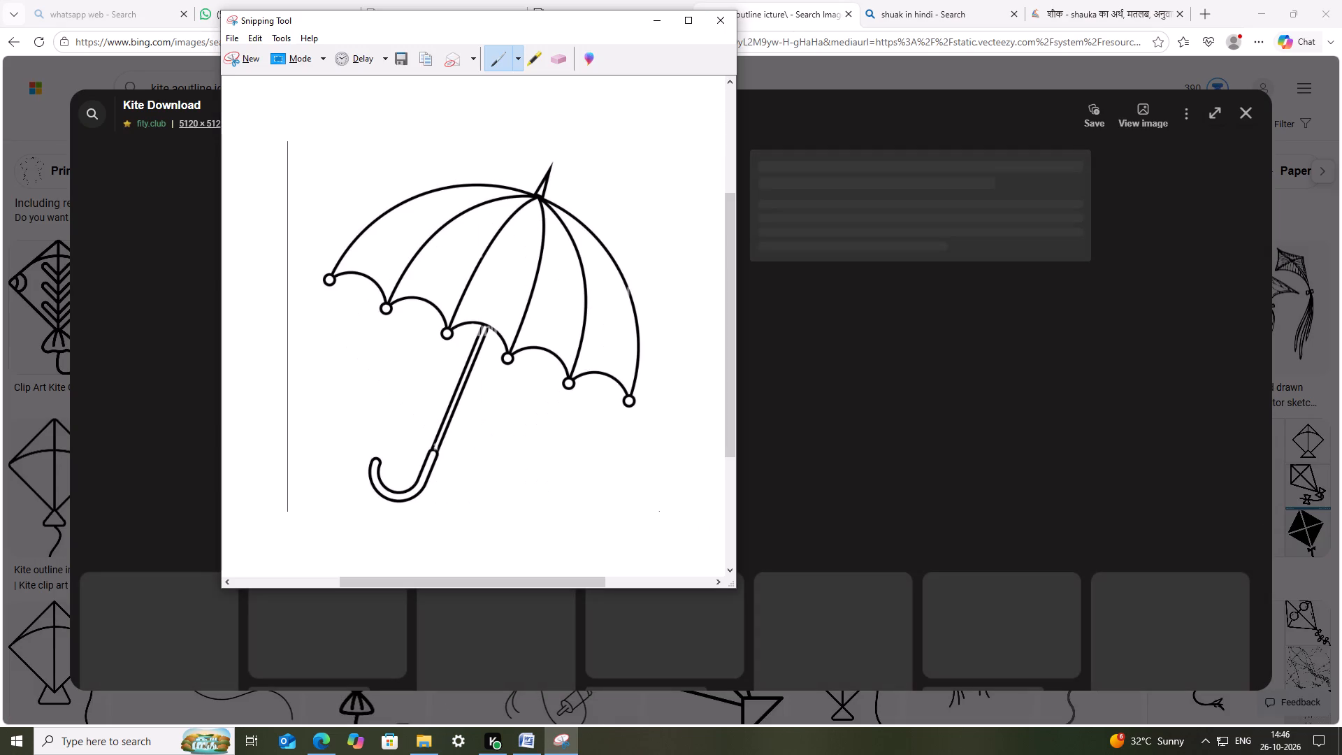
{"action": "left_click", "coordinate": [245, 71]}
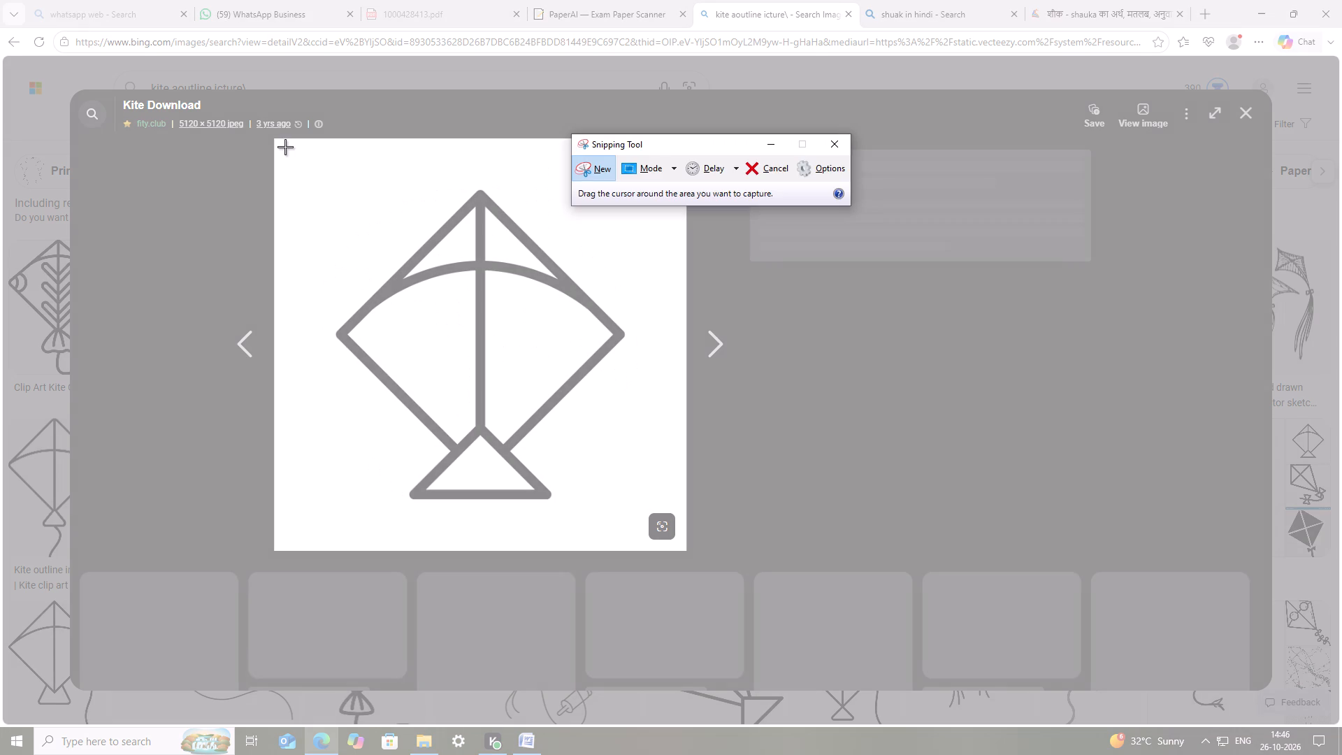
{"action": "left_click_drag", "start_coordinate": [277, 148], "coordinate": [648, 504]}
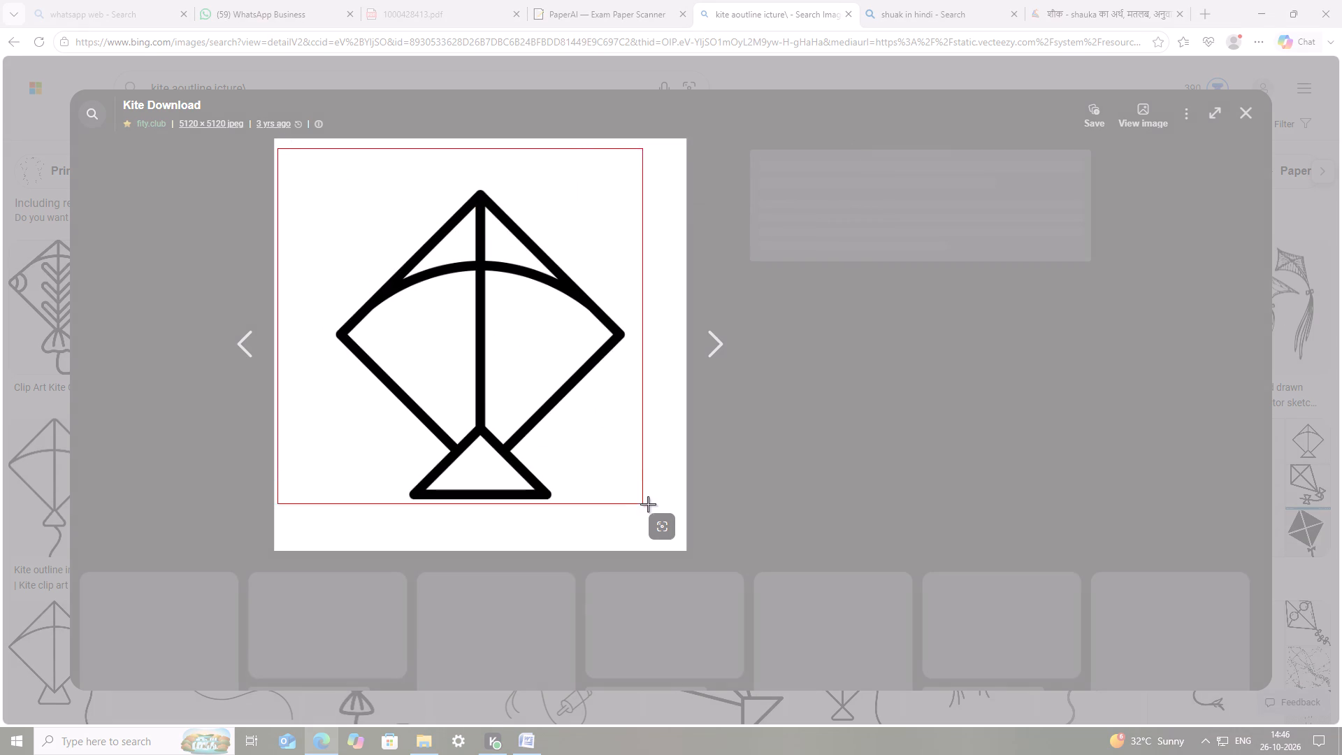
{"action": "left_click_drag", "start_coordinate": [648, 504], "coordinate": [662, 512]}
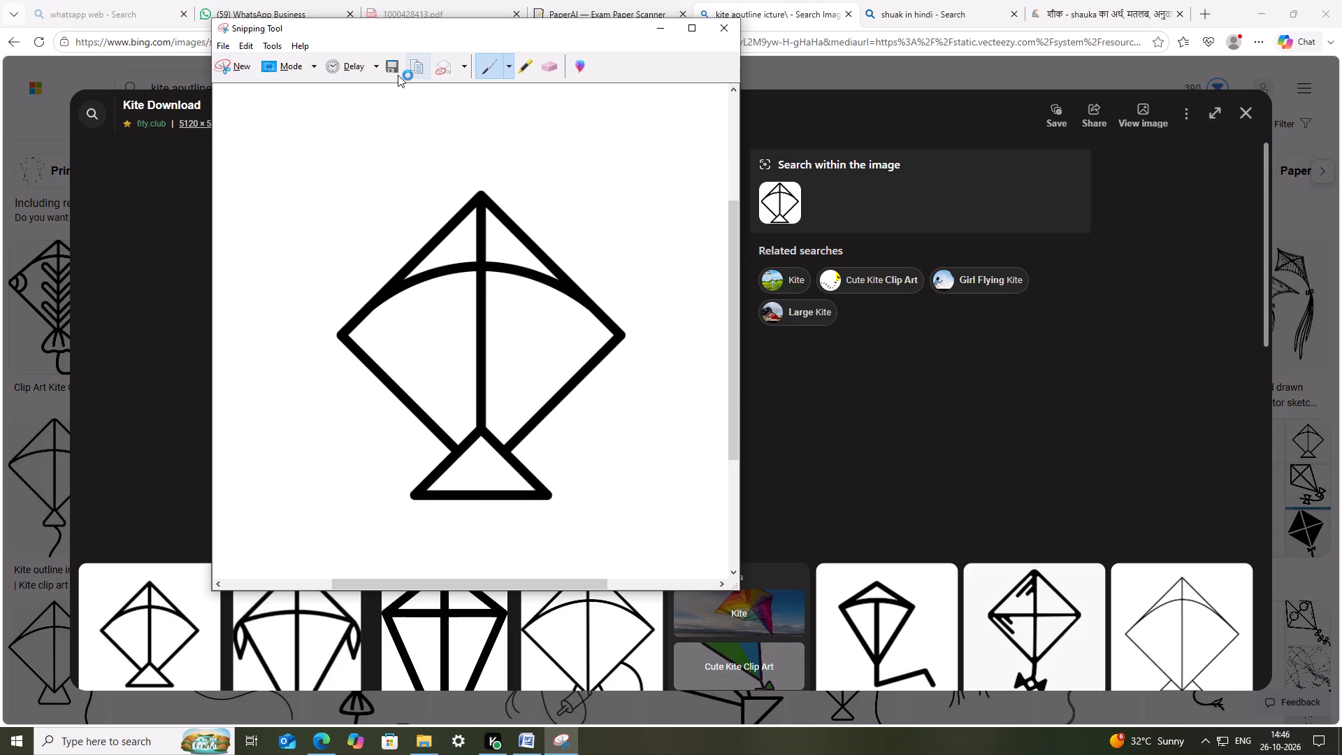
{"action": "left_click", "coordinate": [387, 68]}
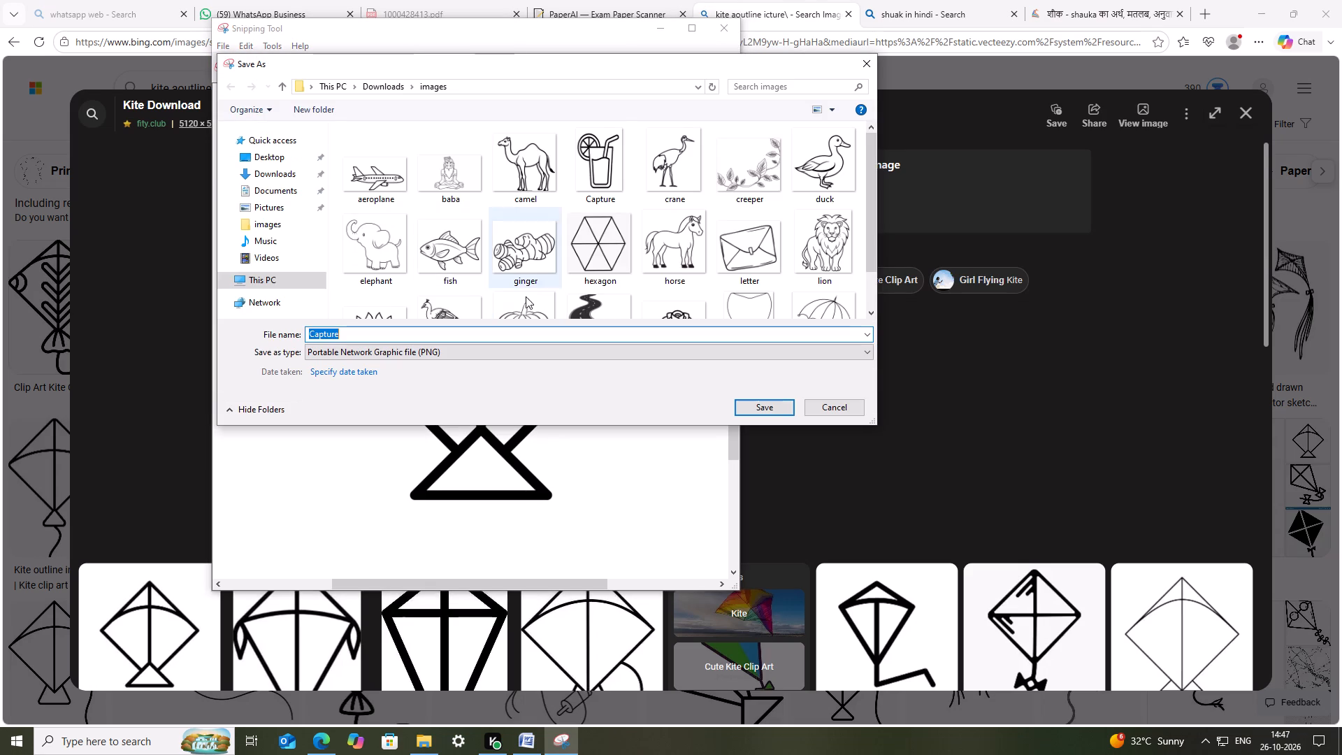
{"action": "type", "text": "kite"}
{"action": "key", "text": "Return"}
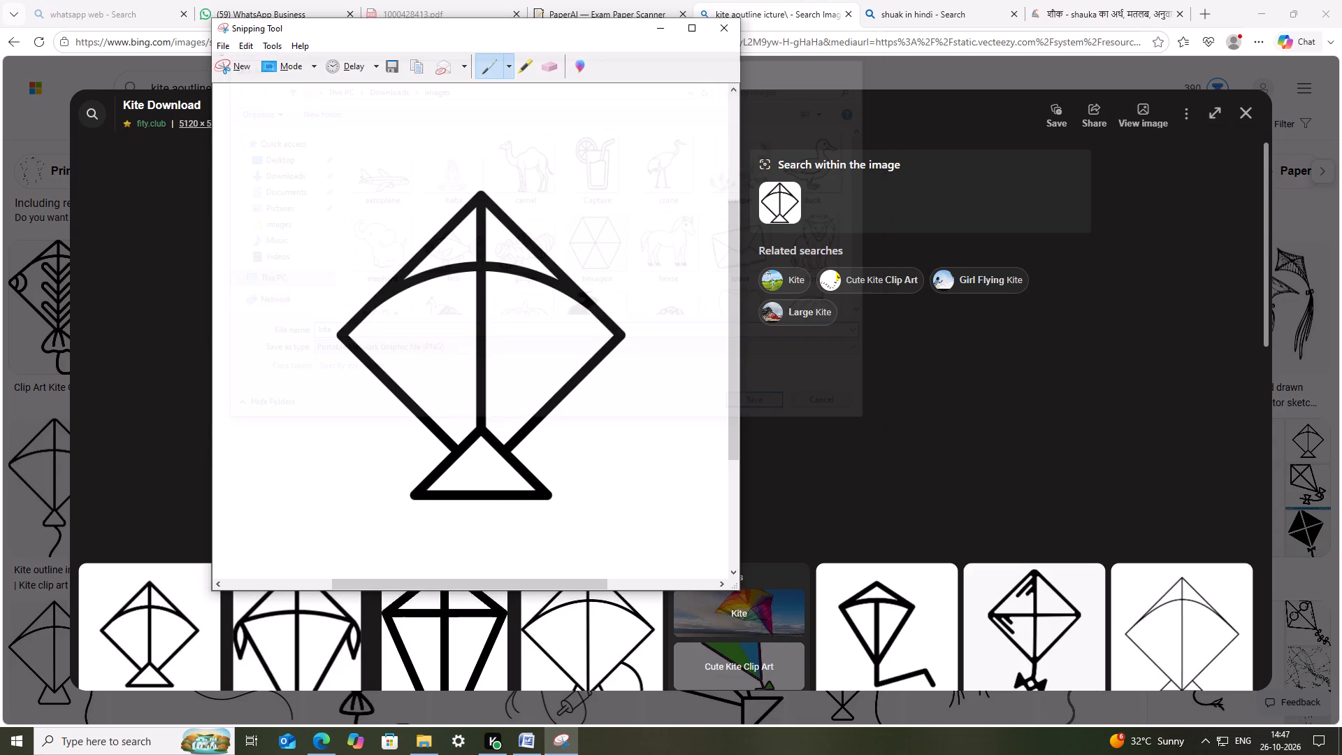
{"action": "left_click", "coordinate": [659, 27]}
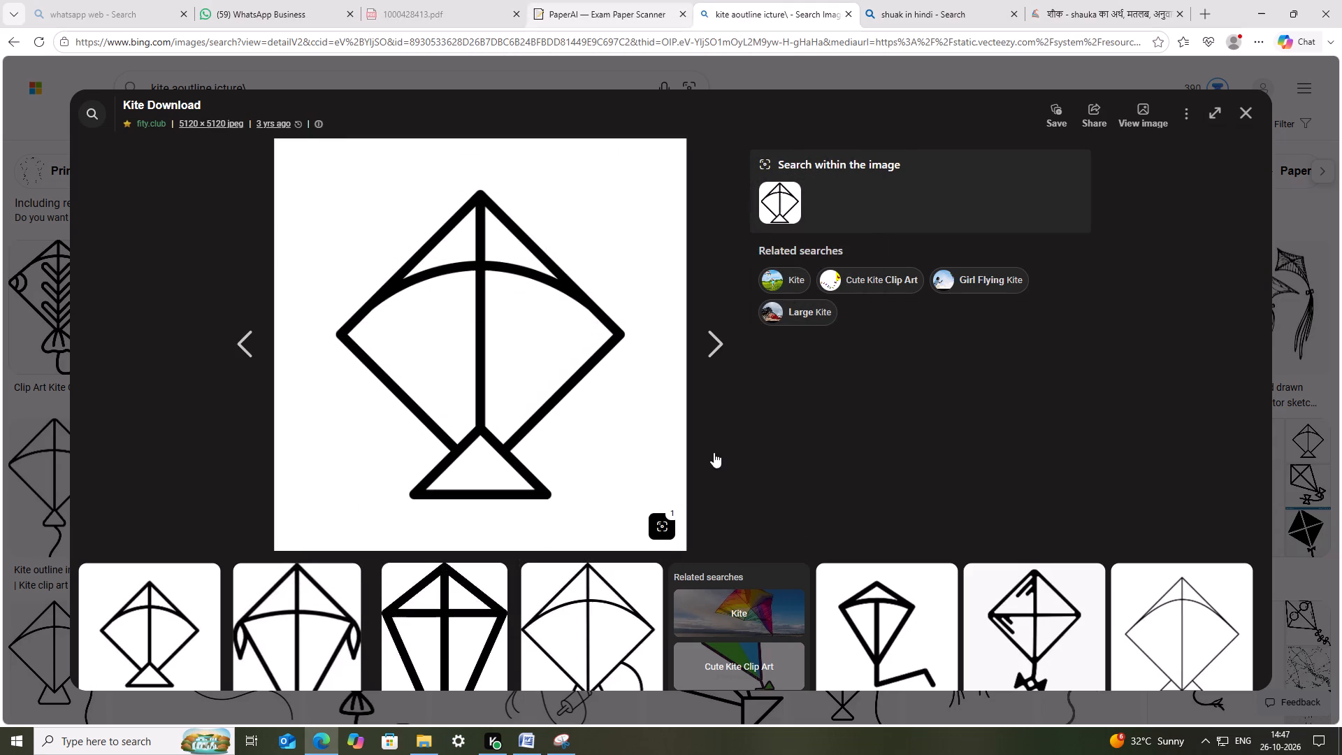
Switch to Word and insert the kite picture from the images folder after "4." in section VI.
{"action": "left_click", "coordinate": [540, 741]}
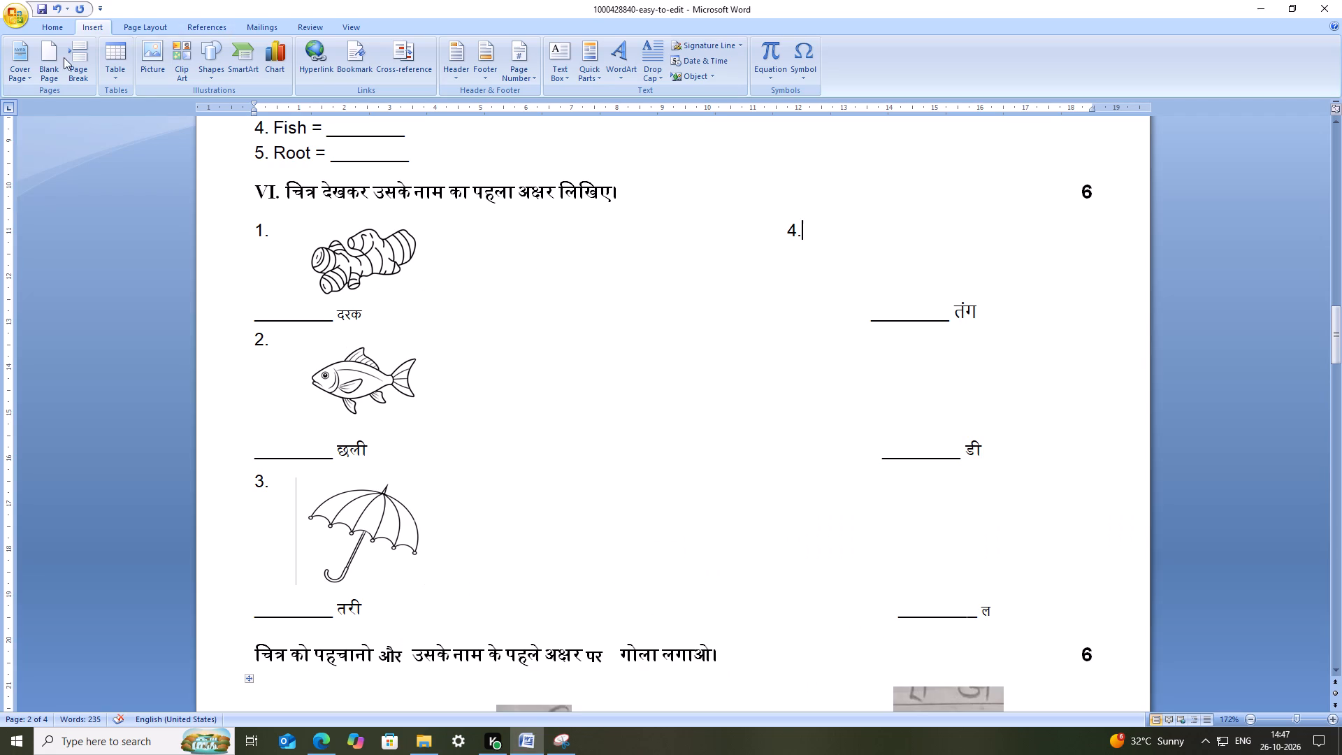
{"action": "left_click", "coordinate": [153, 71]}
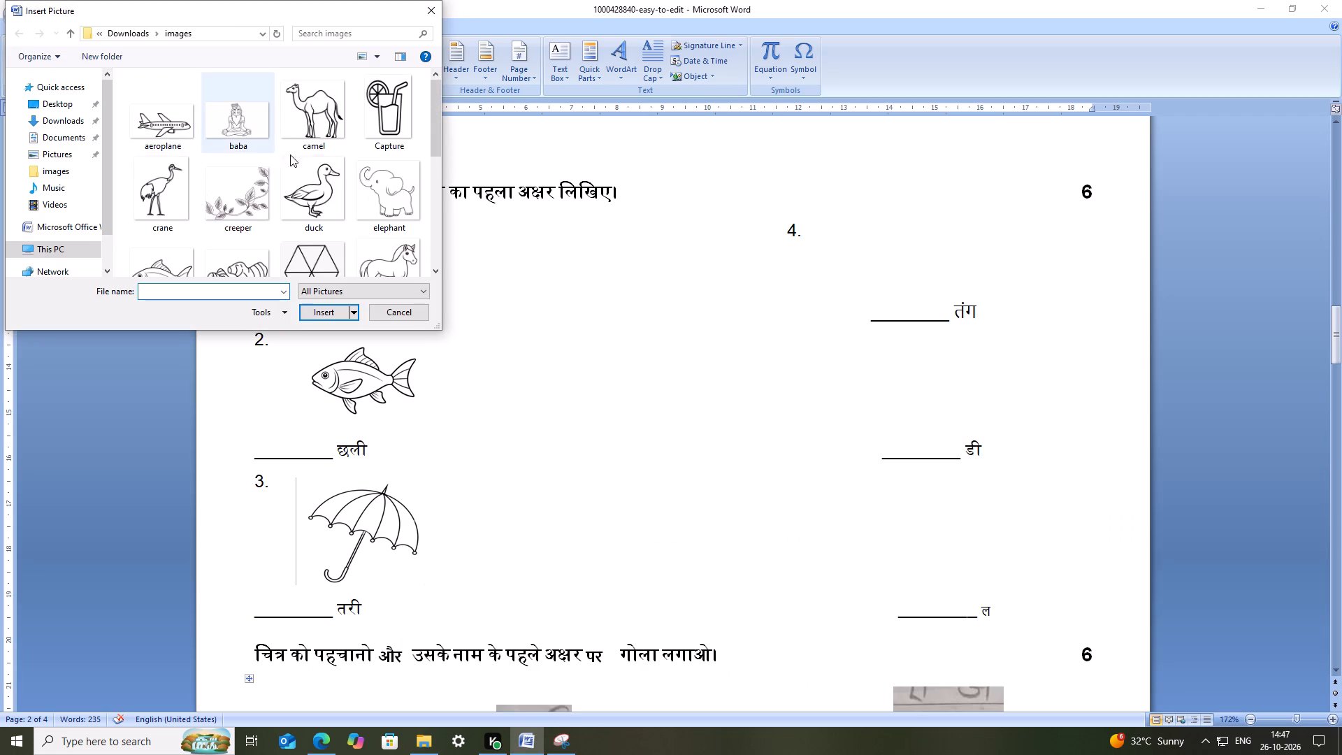
{"action": "scroll", "coordinate": [296, 196], "scroll_direction": "down", "scroll_amount": 4}
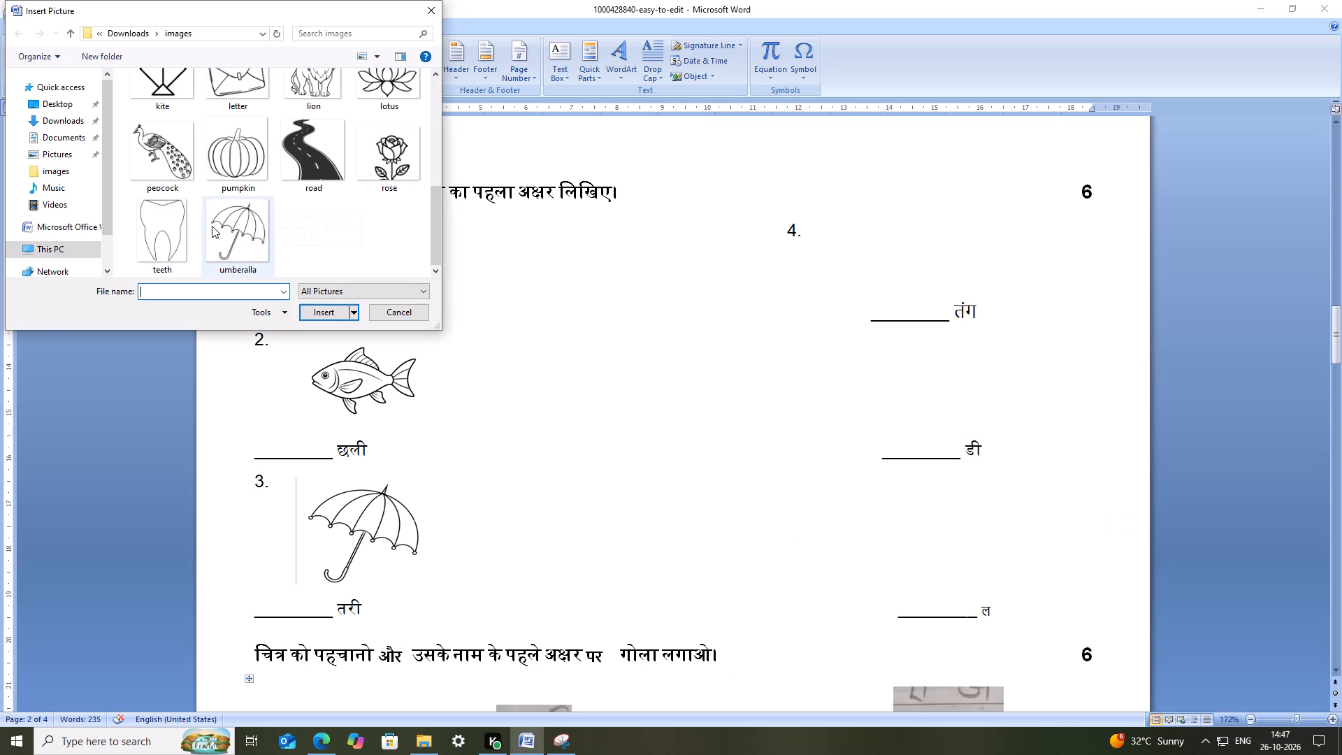
{"action": "scroll", "coordinate": [349, 216], "scroll_direction": "up", "scroll_amount": 2}
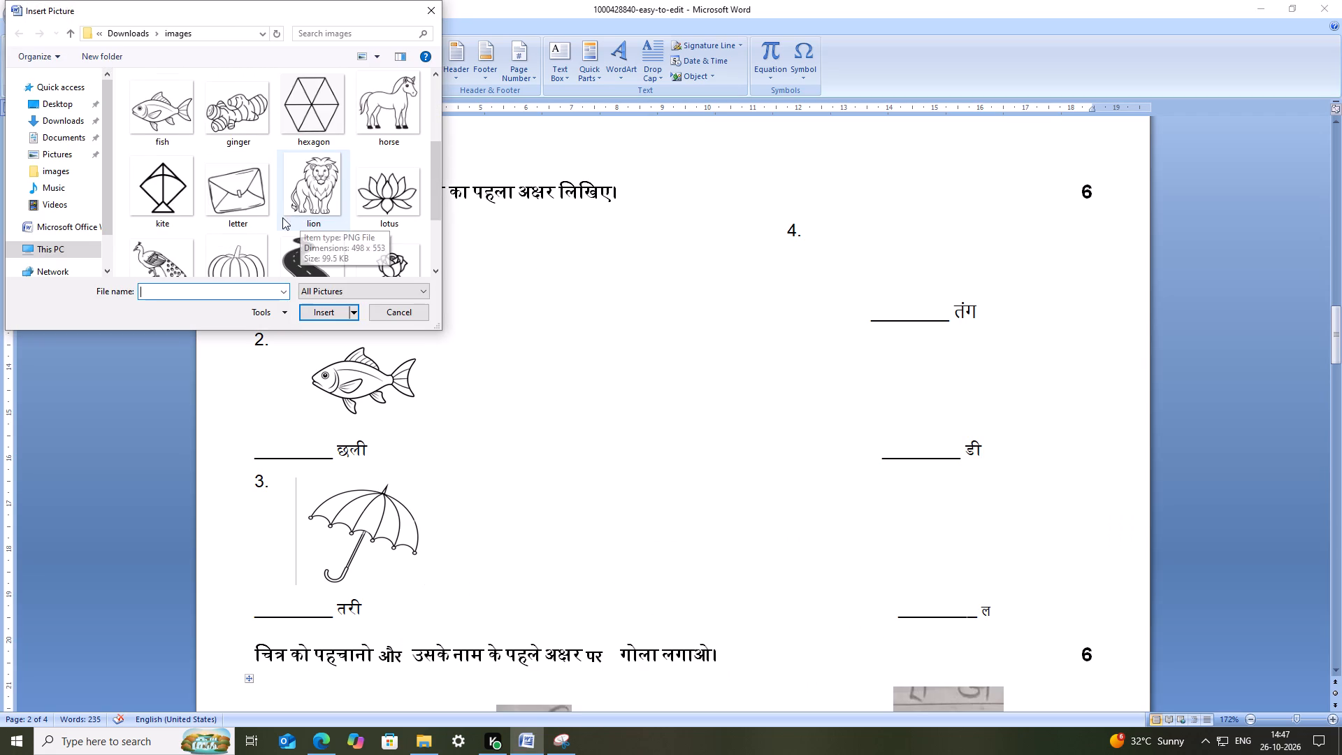
{"action": "scroll", "coordinate": [269, 215], "scroll_direction": "up", "scroll_amount": 4}
{"action": "scroll", "coordinate": [338, 187], "scroll_direction": "down", "scroll_amount": 1}
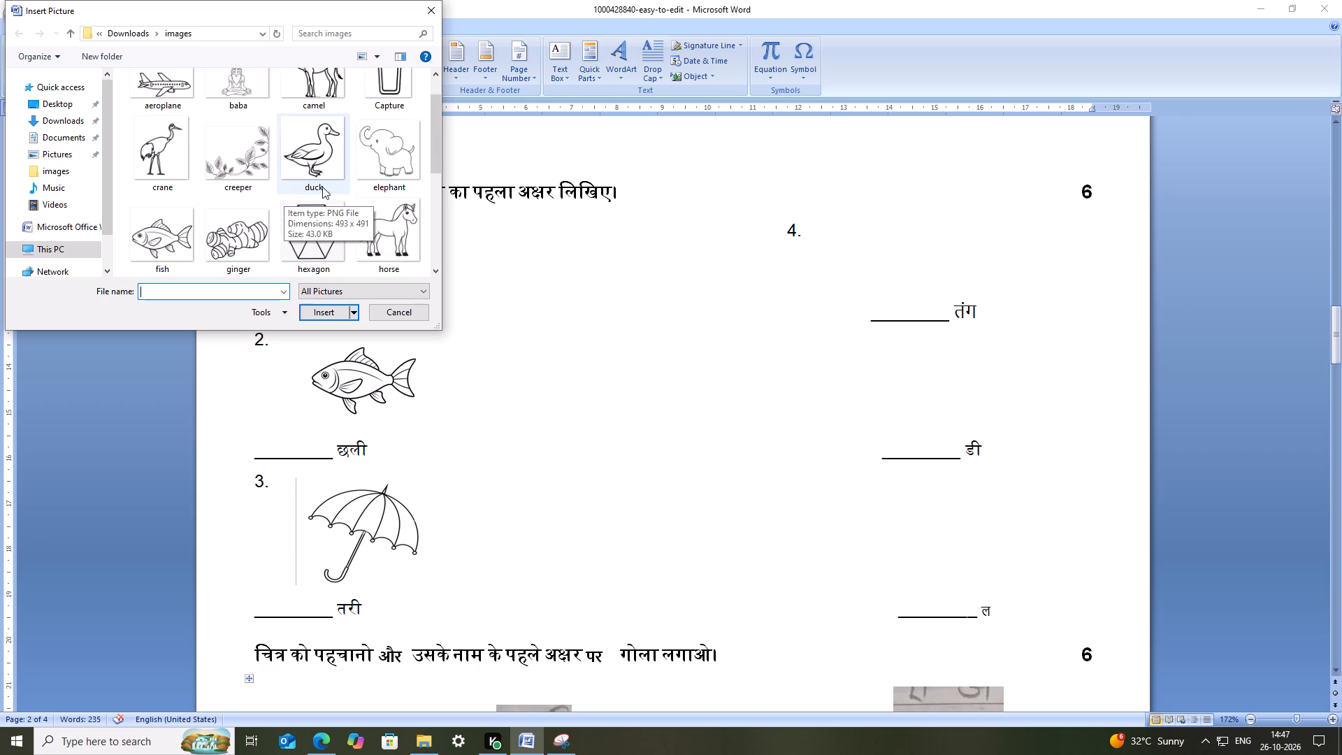
{"action": "scroll", "coordinate": [336, 187], "scroll_direction": "down", "scroll_amount": 2}
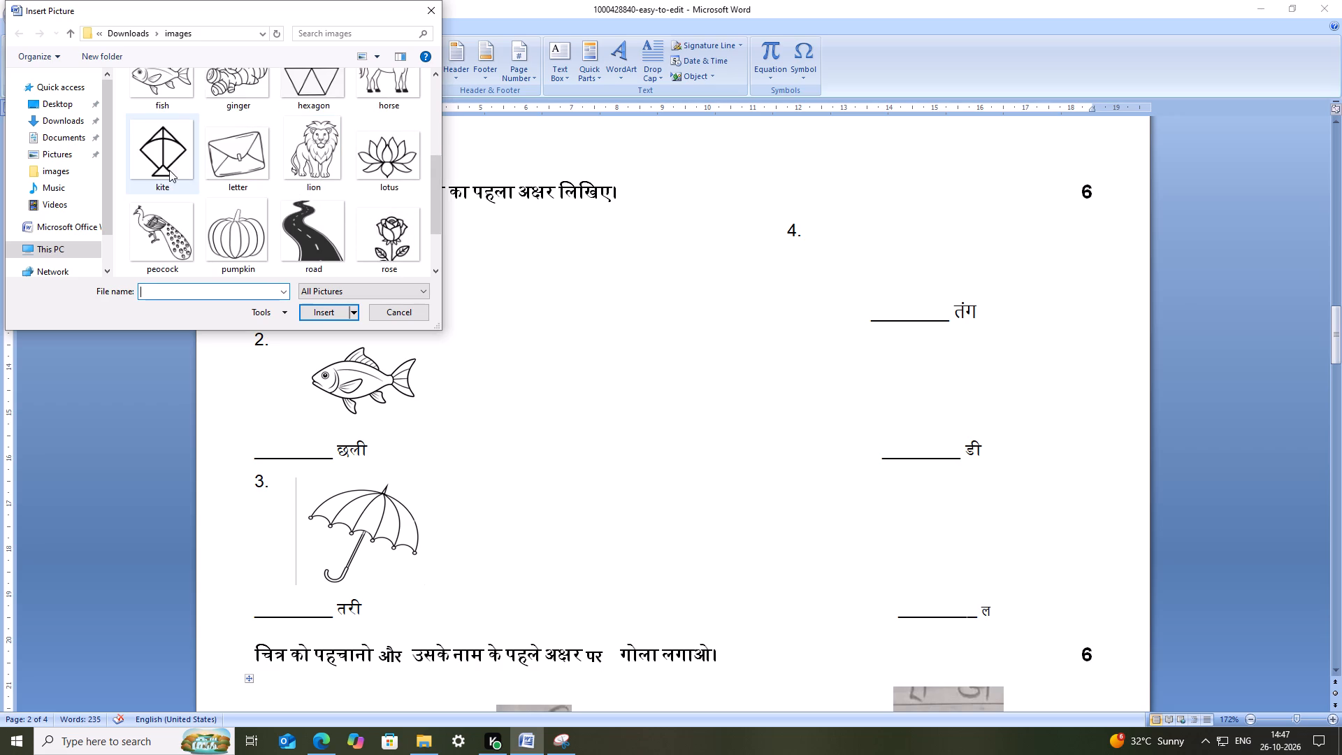
{"action": "left_click", "coordinate": [161, 164]}
{"action": "left_click", "coordinate": [311, 308]}
Set the kite picture's text wrapping to In Front of Text.
{"action": "right_click", "coordinate": [646, 403]}
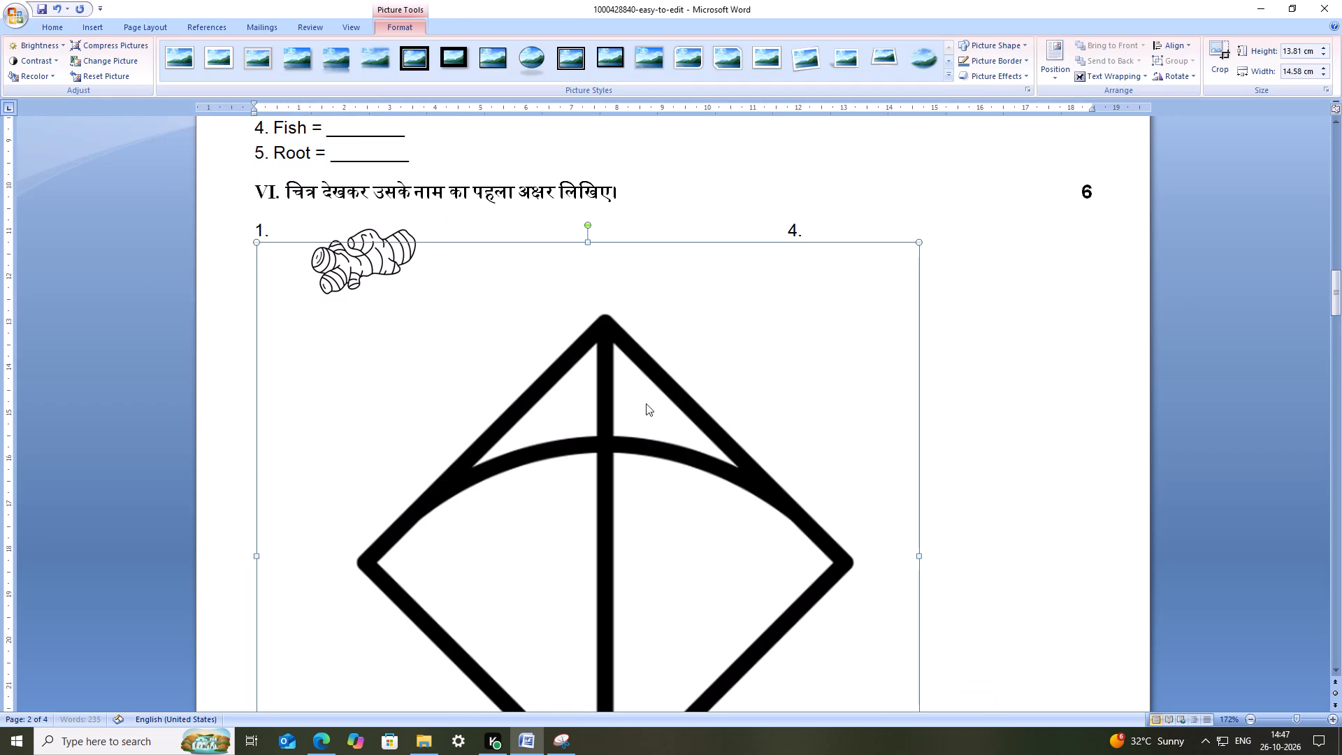
{"action": "left_click", "coordinate": [708, 554]}
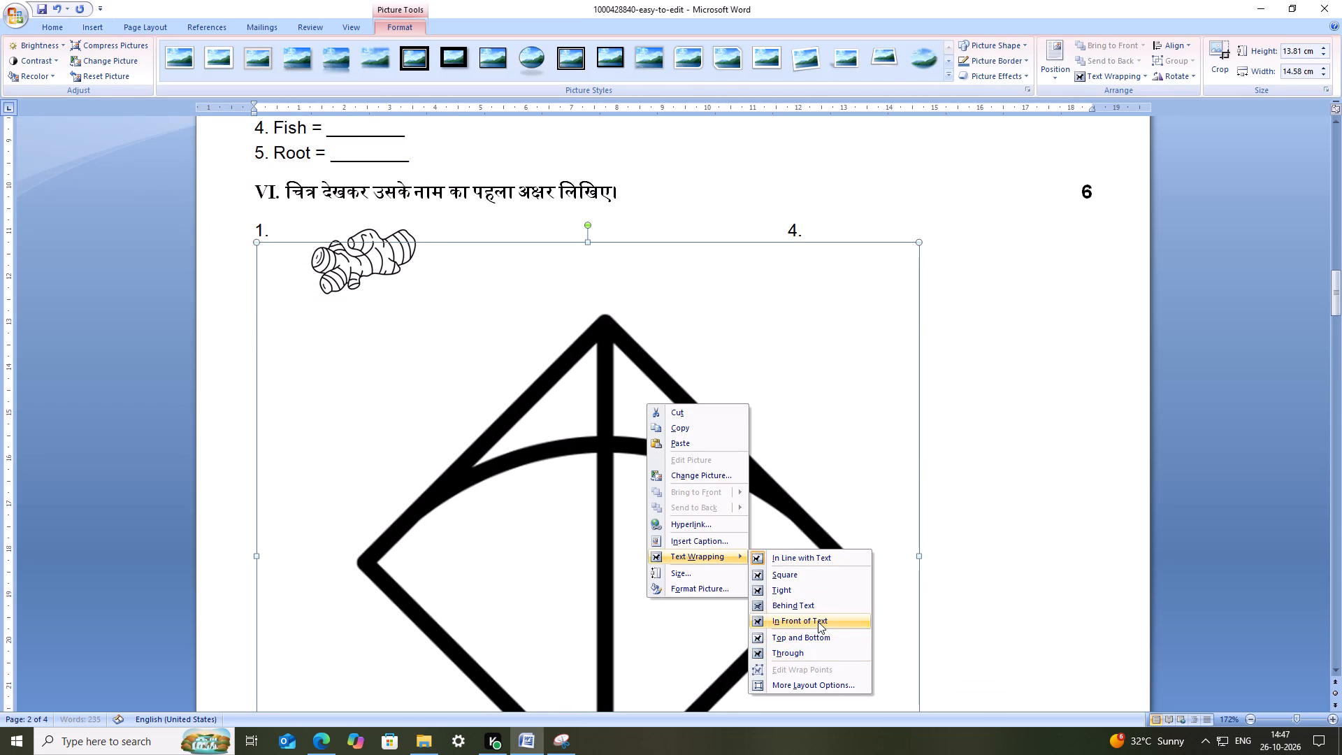
{"action": "left_click", "coordinate": [818, 621]}
Shrink the kite picture to about 2.1 × 2.3 cm, place it beside "4." above the "तंग" blank, and save the document.
{"action": "left_click_drag", "start_coordinate": [920, 244], "coordinate": [582, 635]}
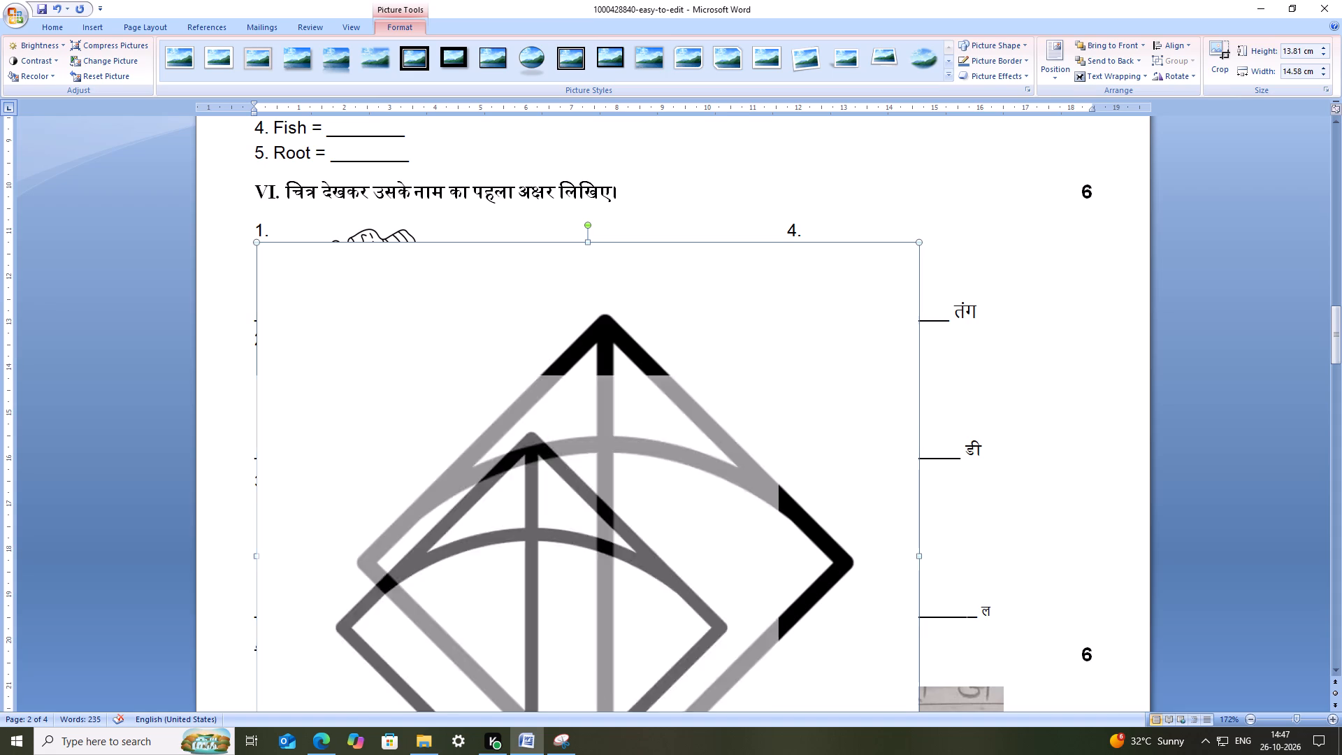
{"action": "left_click_drag", "start_coordinate": [582, 635], "coordinate": [575, 654]}
{"action": "left_click_drag", "start_coordinate": [449, 639], "coordinate": [799, 201]}
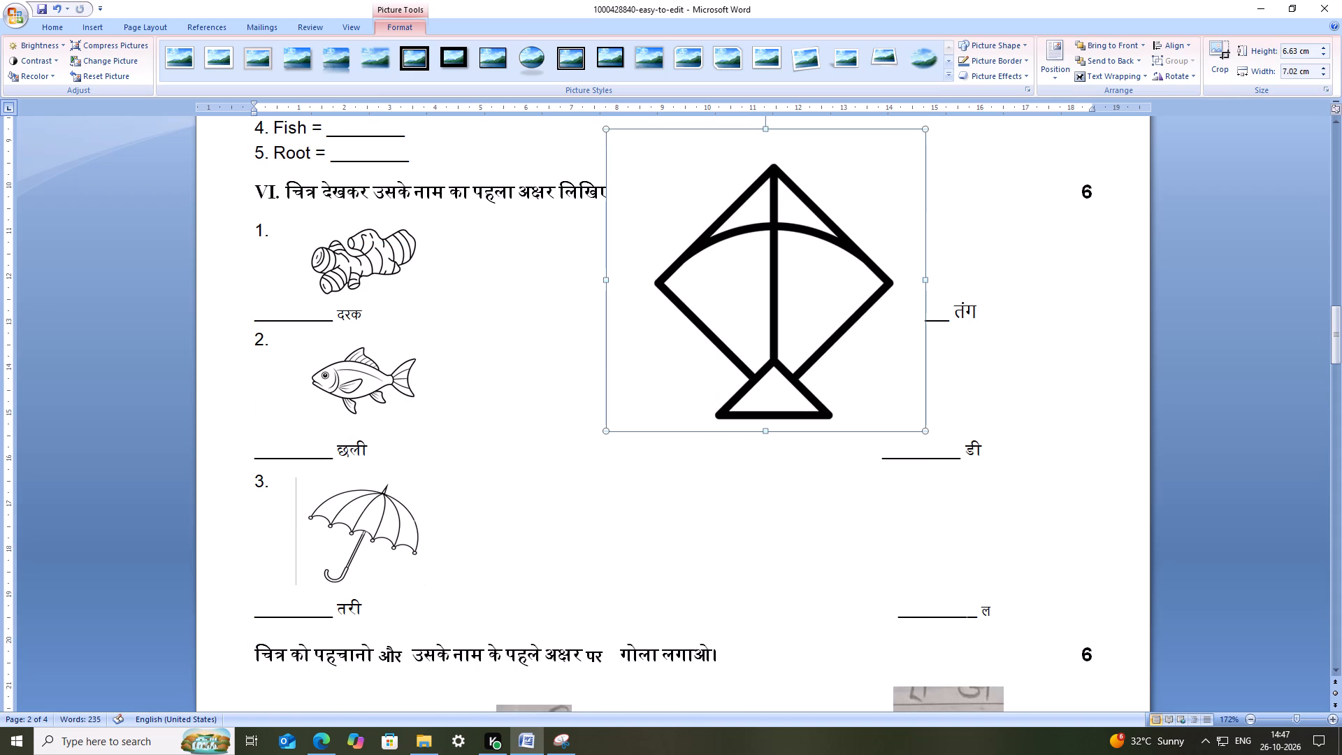
{"action": "left_click_drag", "start_coordinate": [923, 128], "coordinate": [739, 400]}
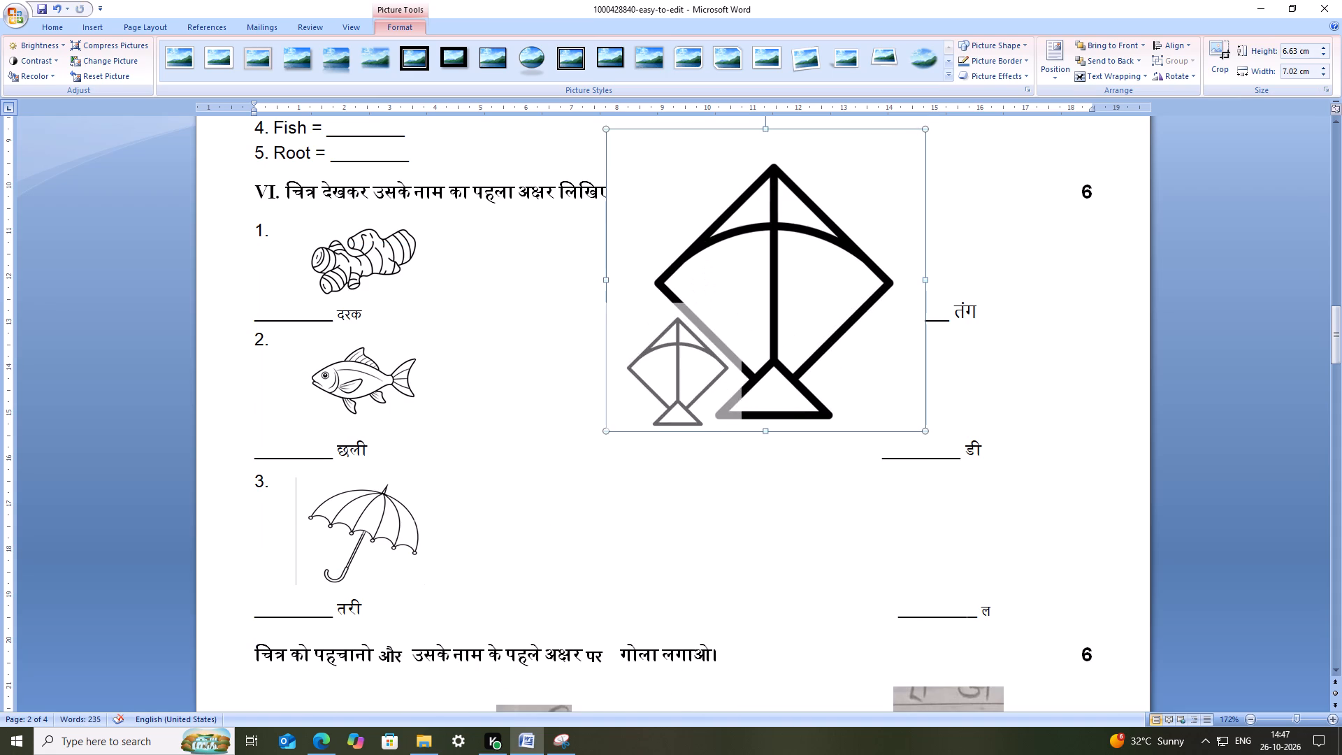
{"action": "left_click_drag", "start_coordinate": [739, 400], "coordinate": [700, 417]}
{"action": "left_click_drag", "start_coordinate": [663, 392], "coordinate": [862, 260]}
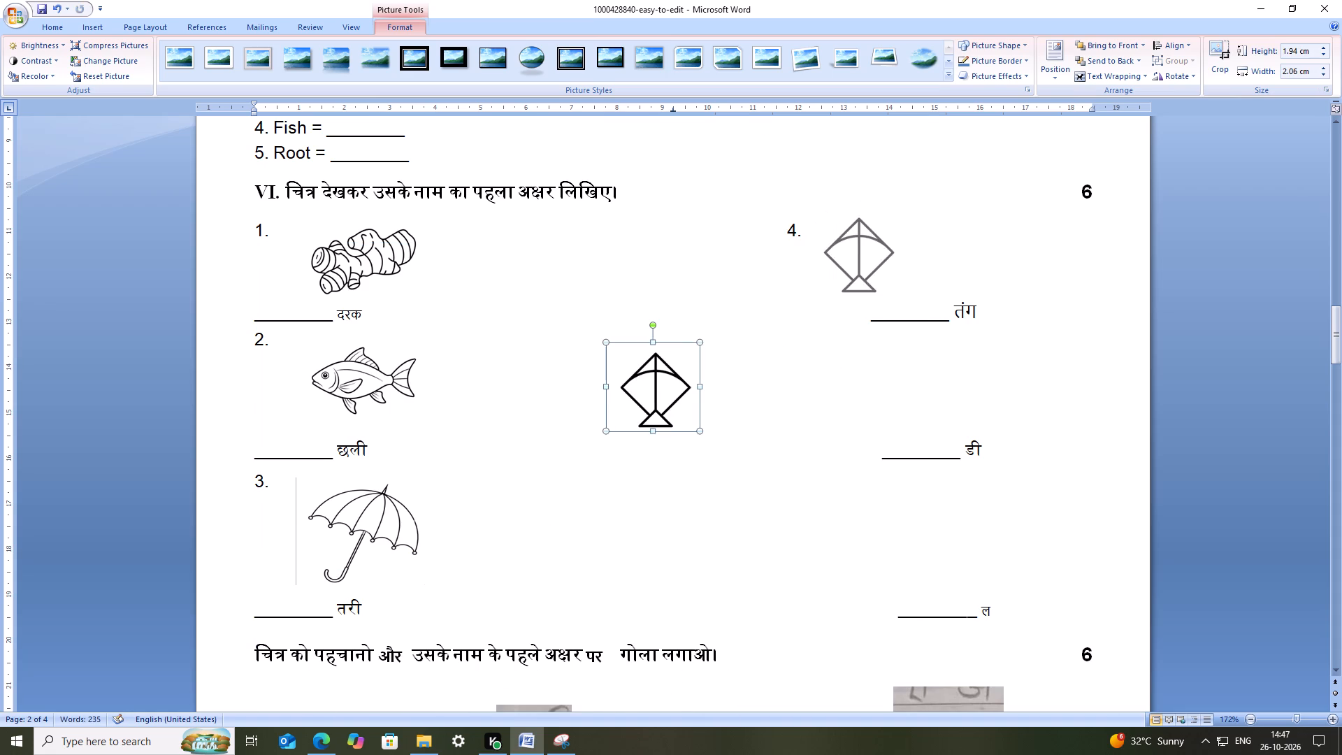
{"action": "left_click_drag", "start_coordinate": [862, 260], "coordinate": [863, 245]}
{"action": "left_click_drag", "start_coordinate": [867, 239], "coordinate": [888, 229]}
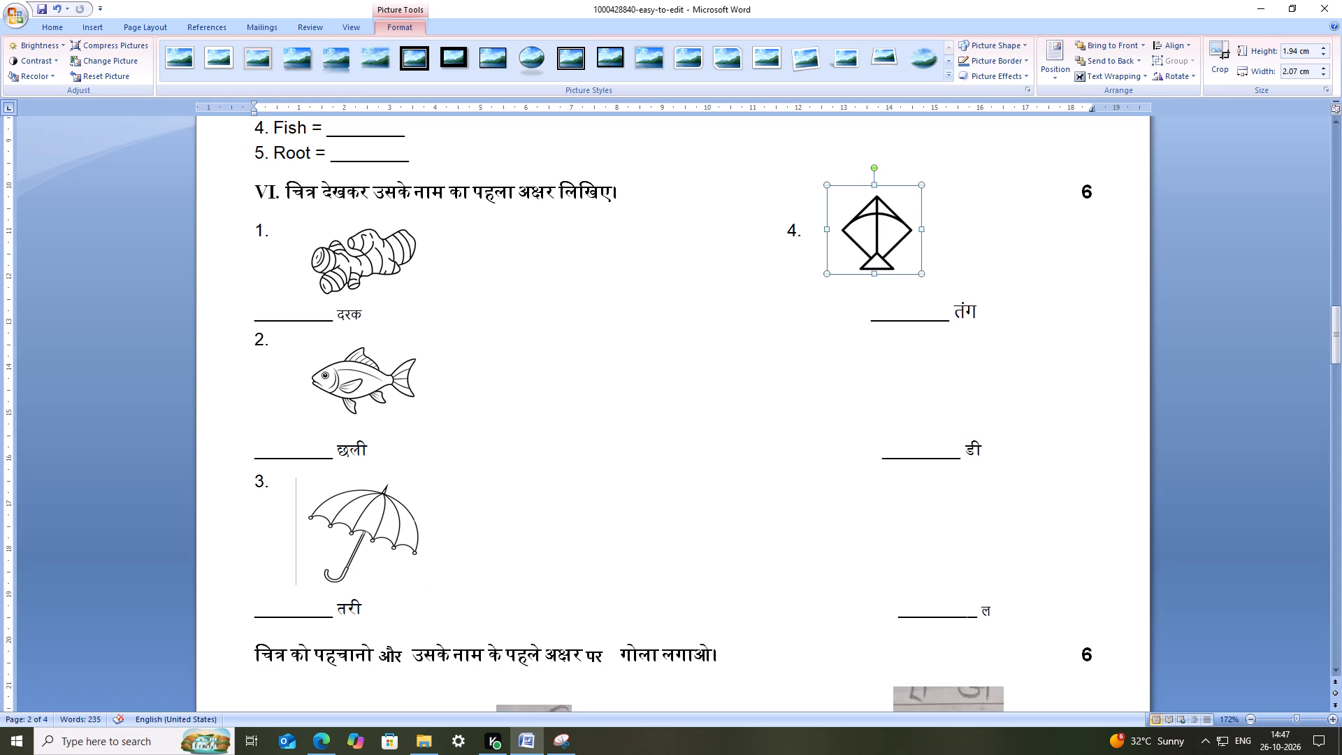
{"action": "left_click_drag", "start_coordinate": [921, 275], "coordinate": [930, 271]}
{"action": "left_click", "coordinate": [996, 274]}
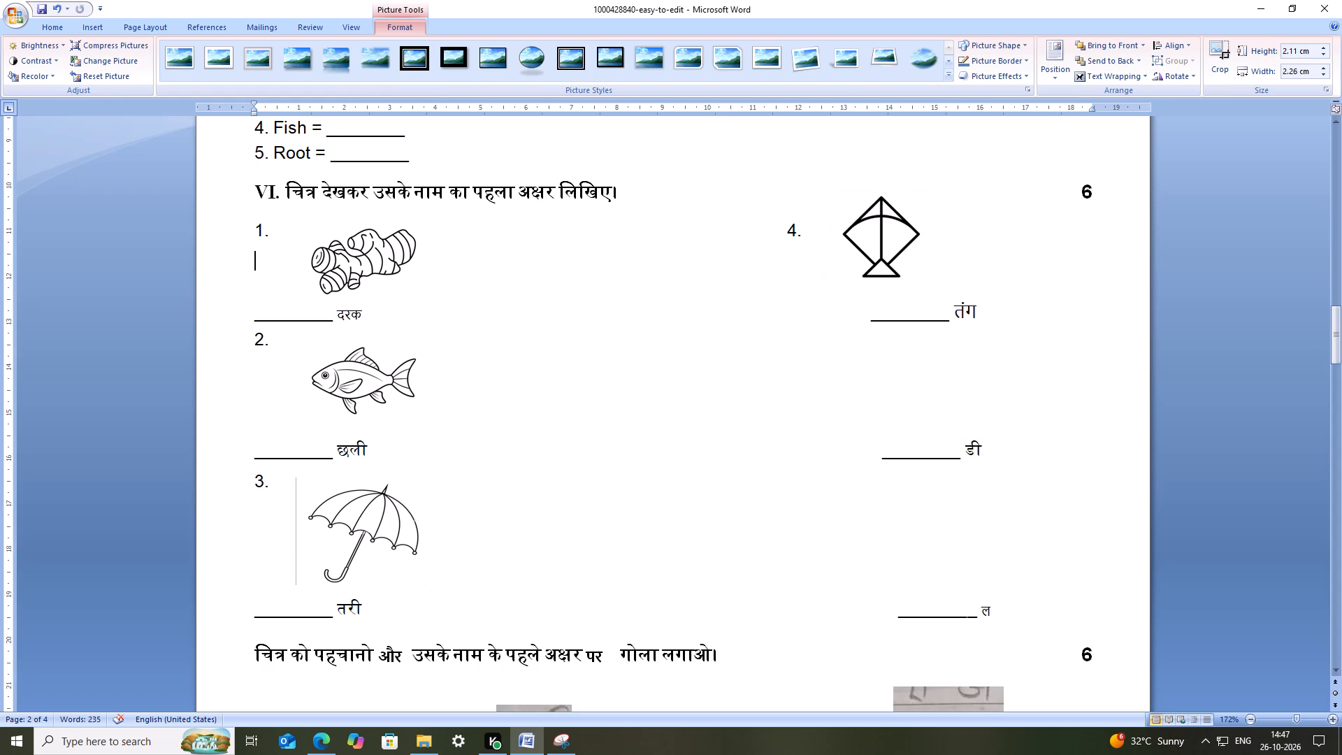
{"action": "key", "text": "ctrl+s"}
{"action": "key", "text": "ctrl+s"}
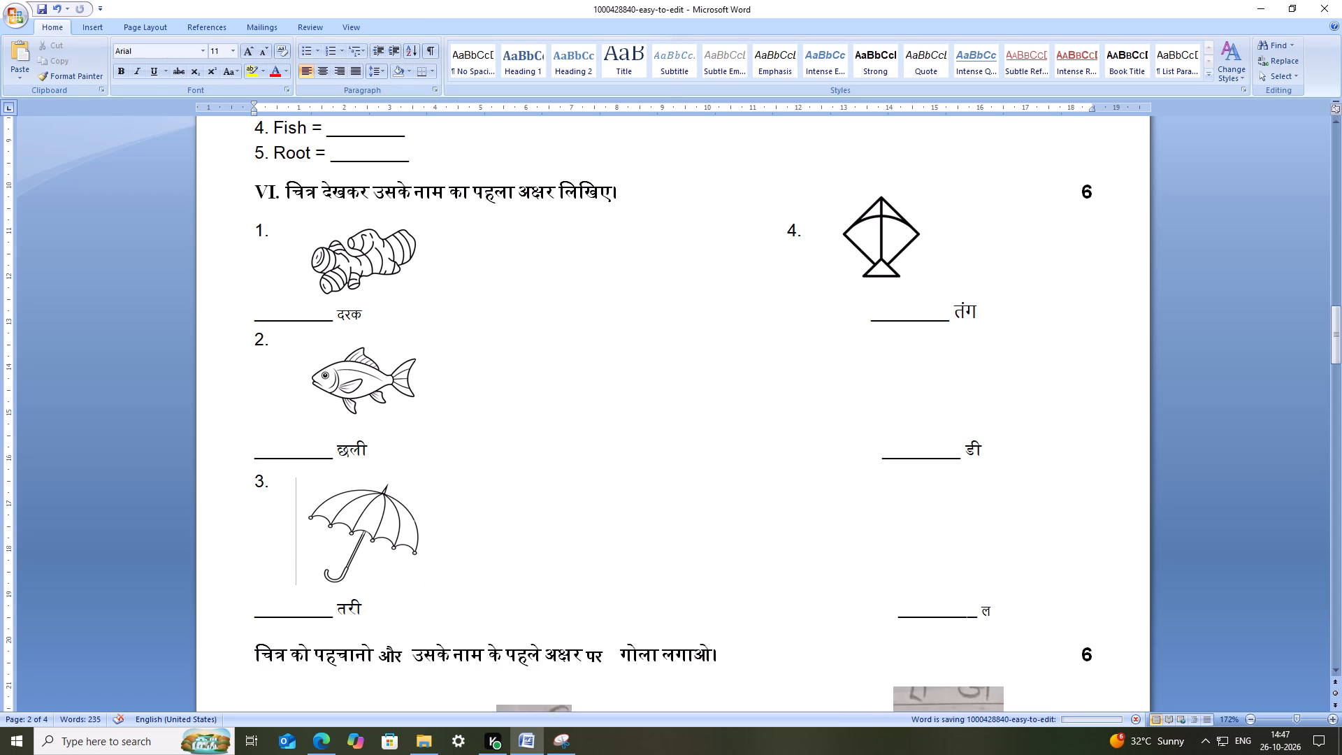
Switch to Edge, change "kite" to "watch" in the outline image search, and open the hand drawn doodle watch picture.
{"action": "left_click", "coordinate": [328, 746]}
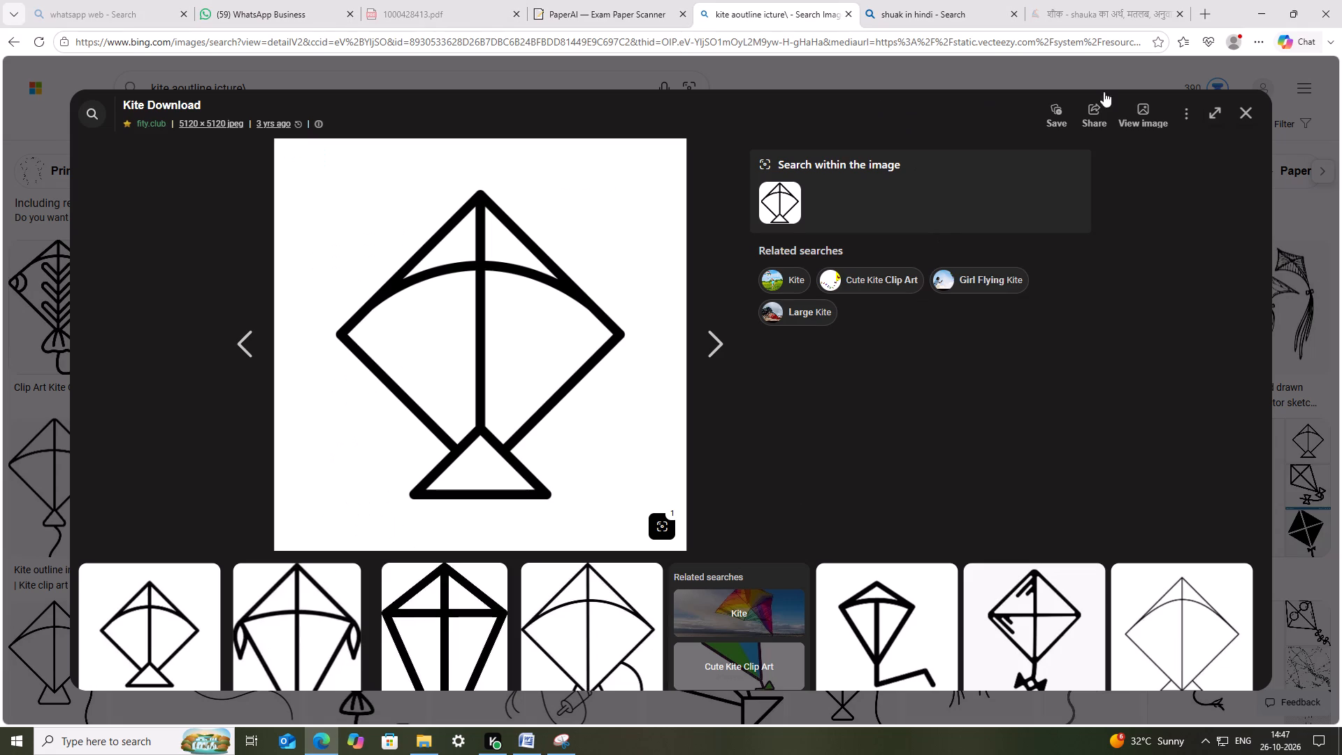
{"action": "left_click", "coordinate": [1241, 114]}
{"action": "left_click_drag", "start_coordinate": [170, 84], "coordinate": [78, 88]}
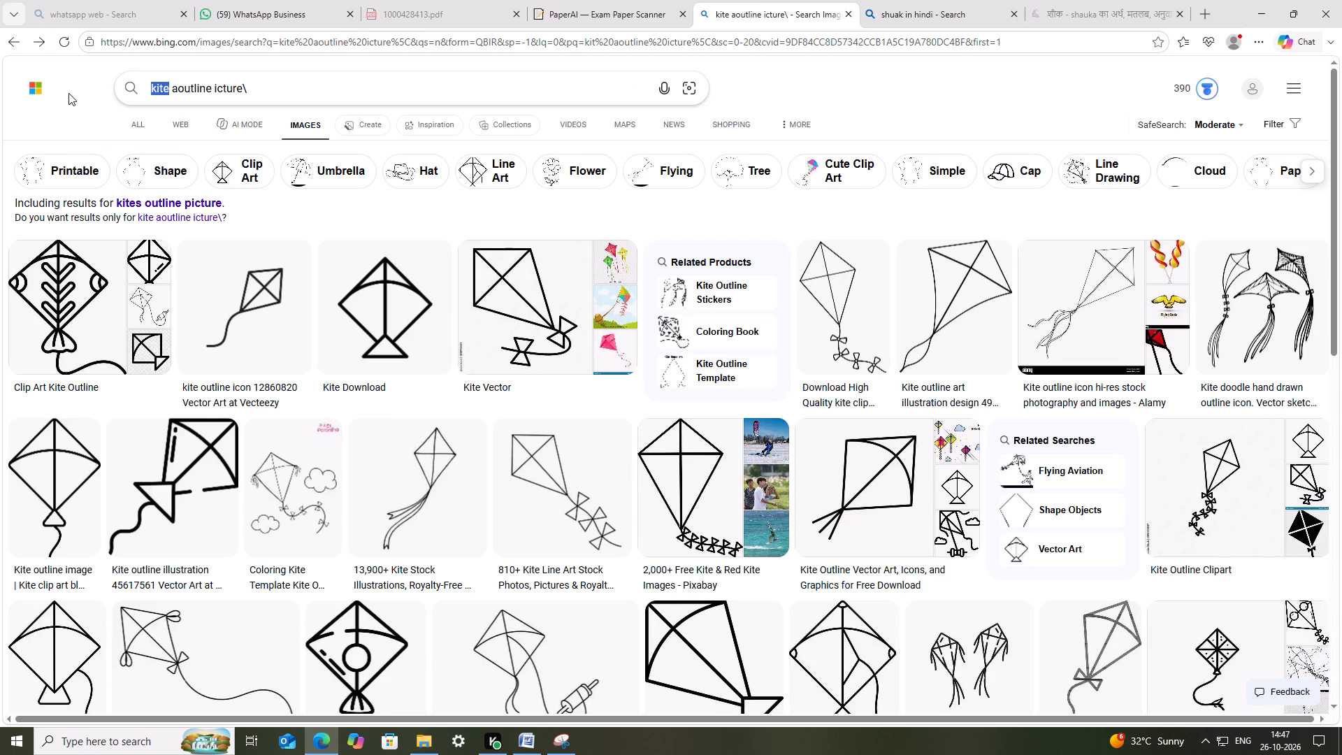
{"action": "type", "text": "watch"}
{"action": "key", "text": "Return"}
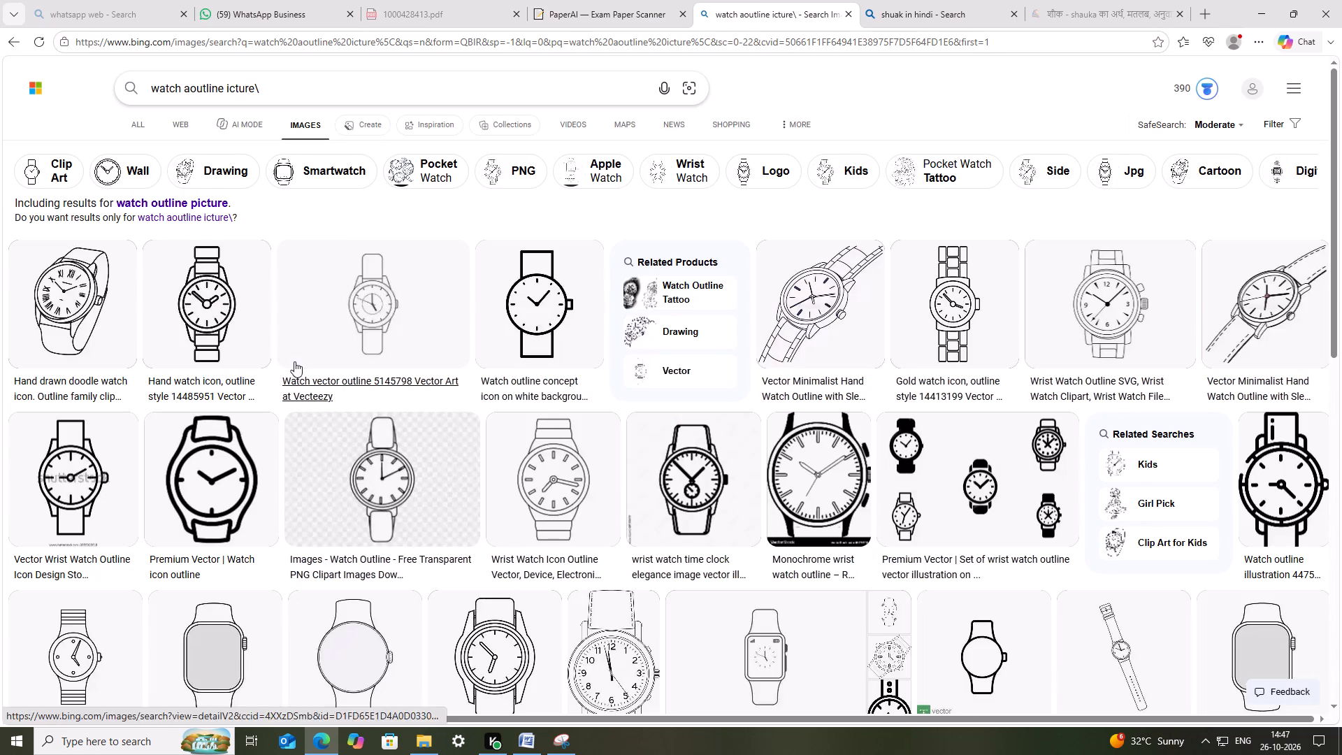
{"action": "left_click", "coordinate": [80, 292]}
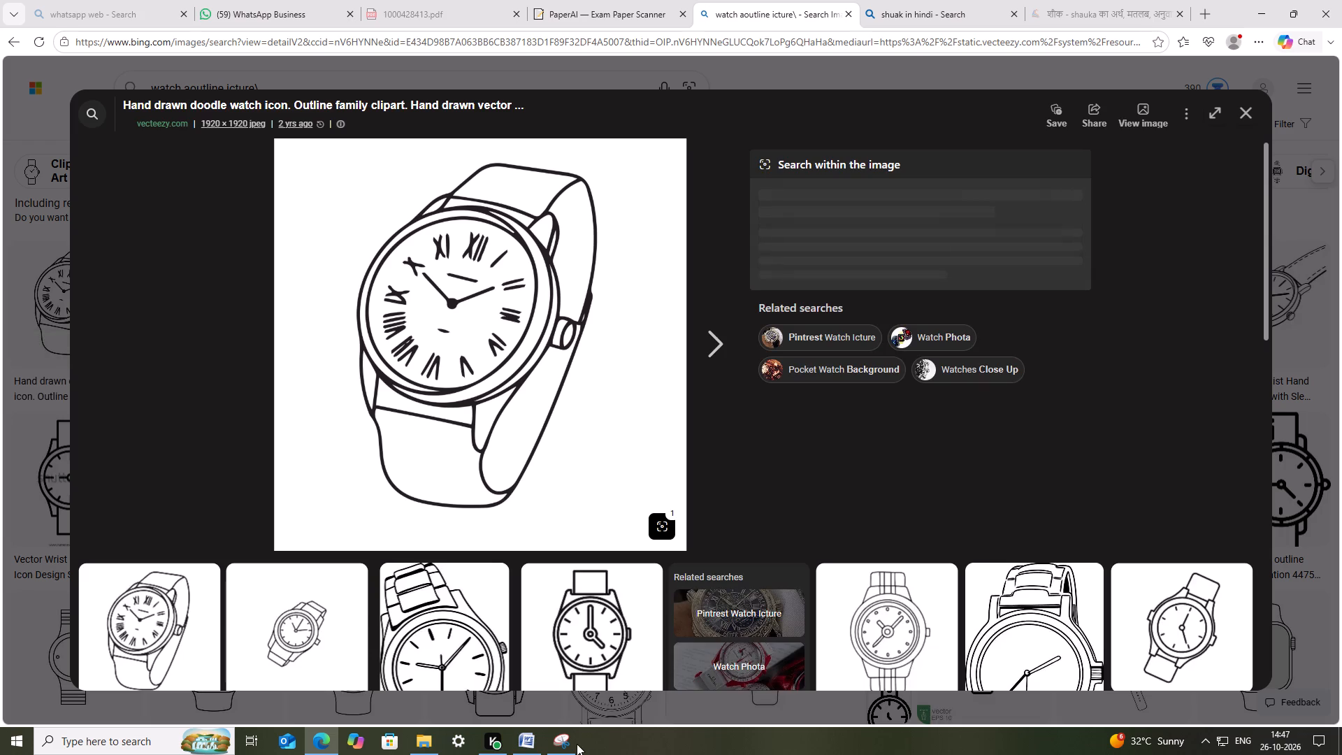
Capture the watch drawing with Snipping Tool and save it under the name "watch".
{"action": "left_click", "coordinate": [557, 747]}
{"action": "left_click", "coordinate": [236, 64]}
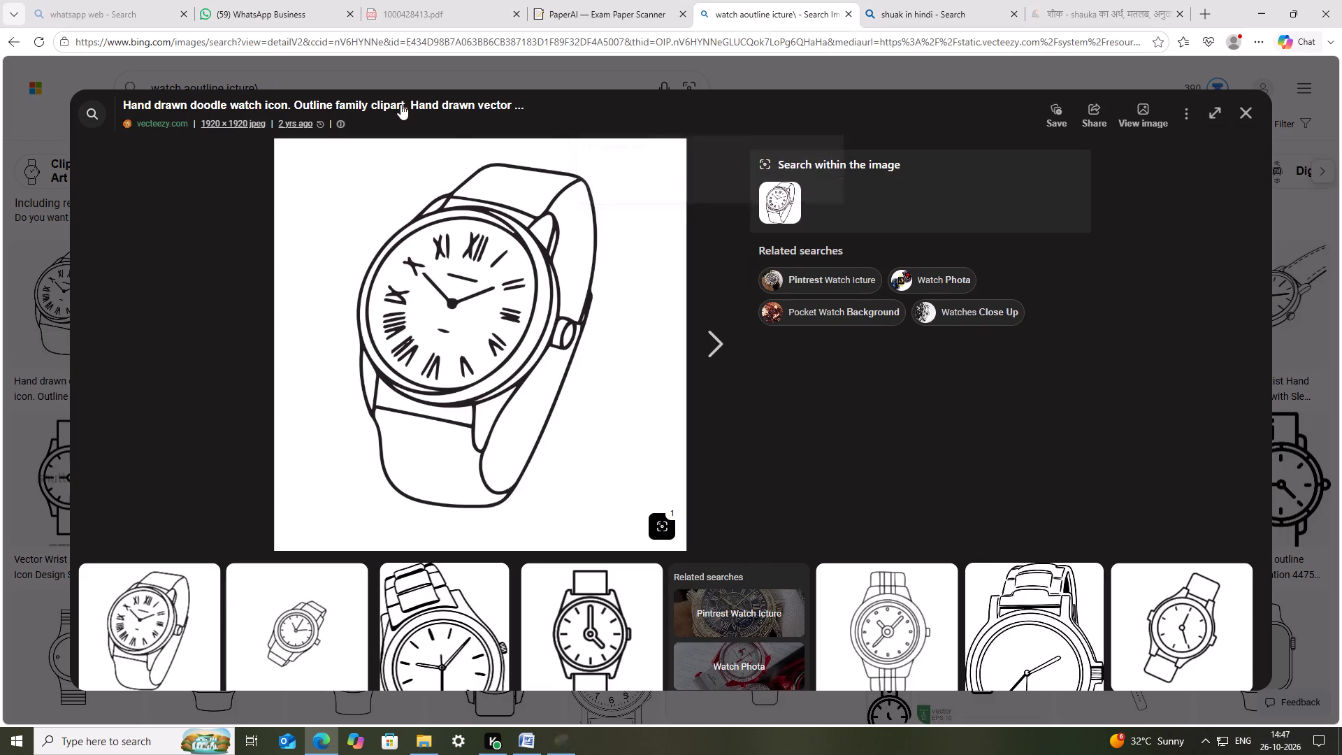
{"action": "left_click_drag", "start_coordinate": [324, 146], "coordinate": [646, 505]}
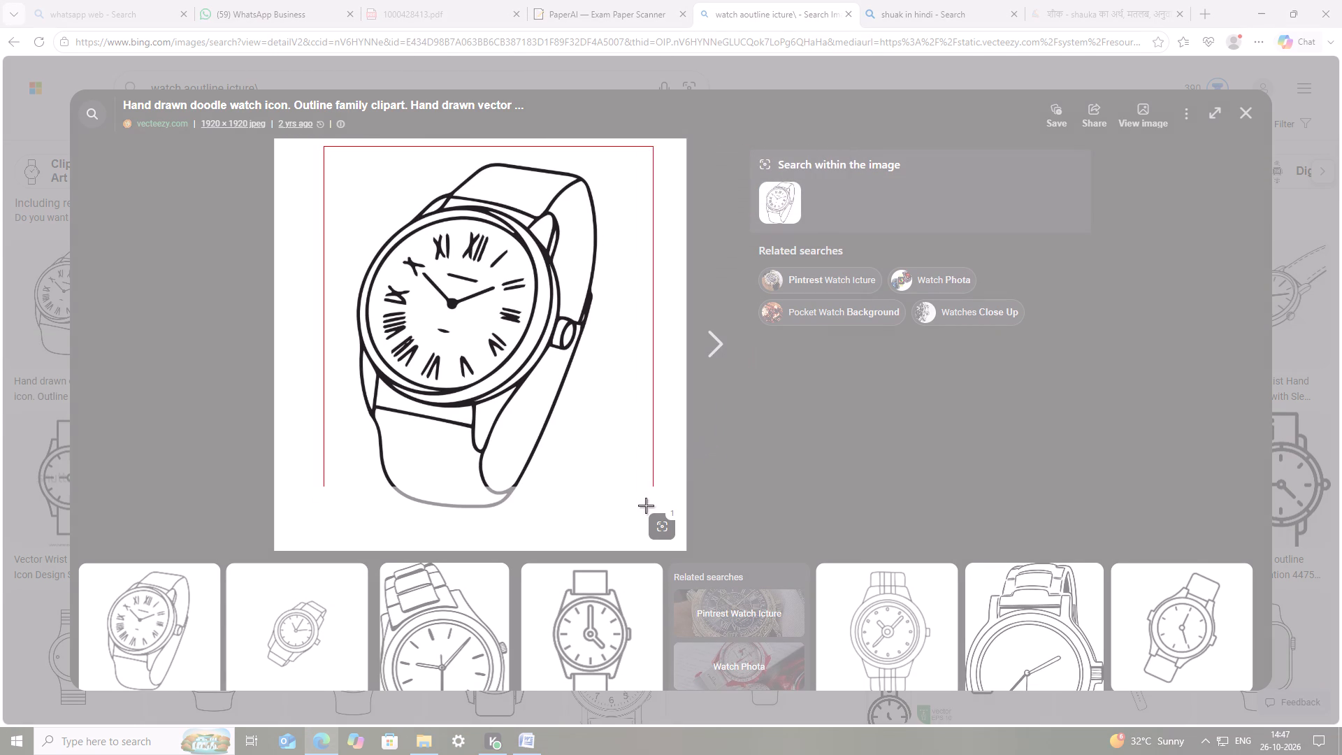
{"action": "left_click_drag", "start_coordinate": [646, 505], "coordinate": [630, 515]}
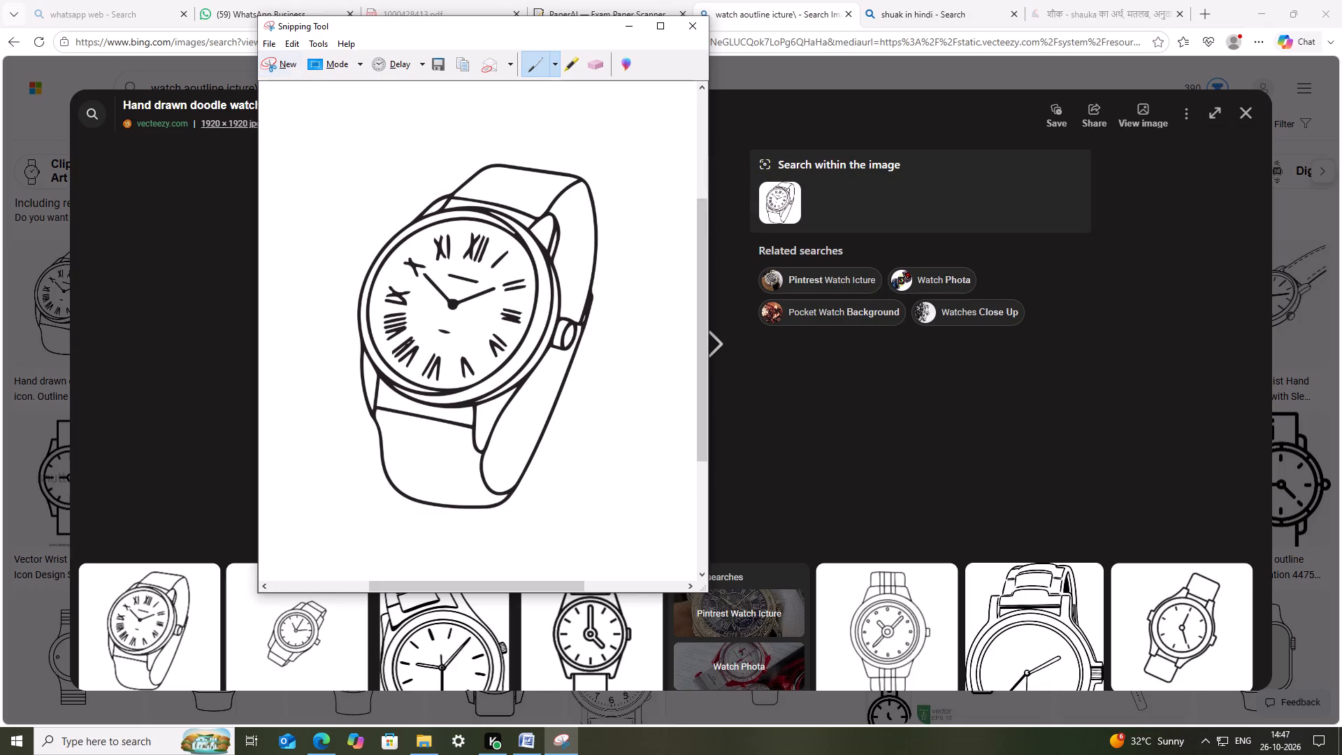
{"action": "left_click", "coordinate": [433, 62]}
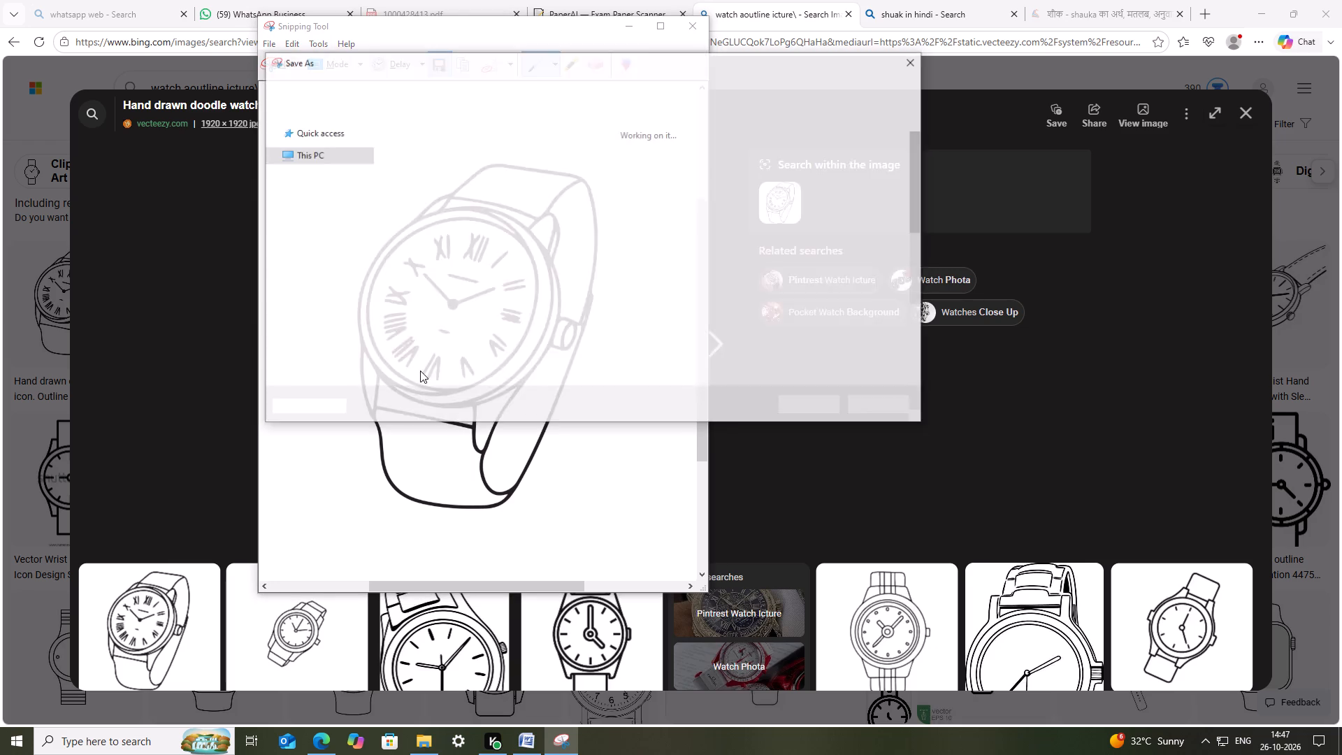
{"action": "type", "text": "watch"}
{"action": "key", "text": "Return"}
{"action": "left_click", "coordinate": [626, 32]}
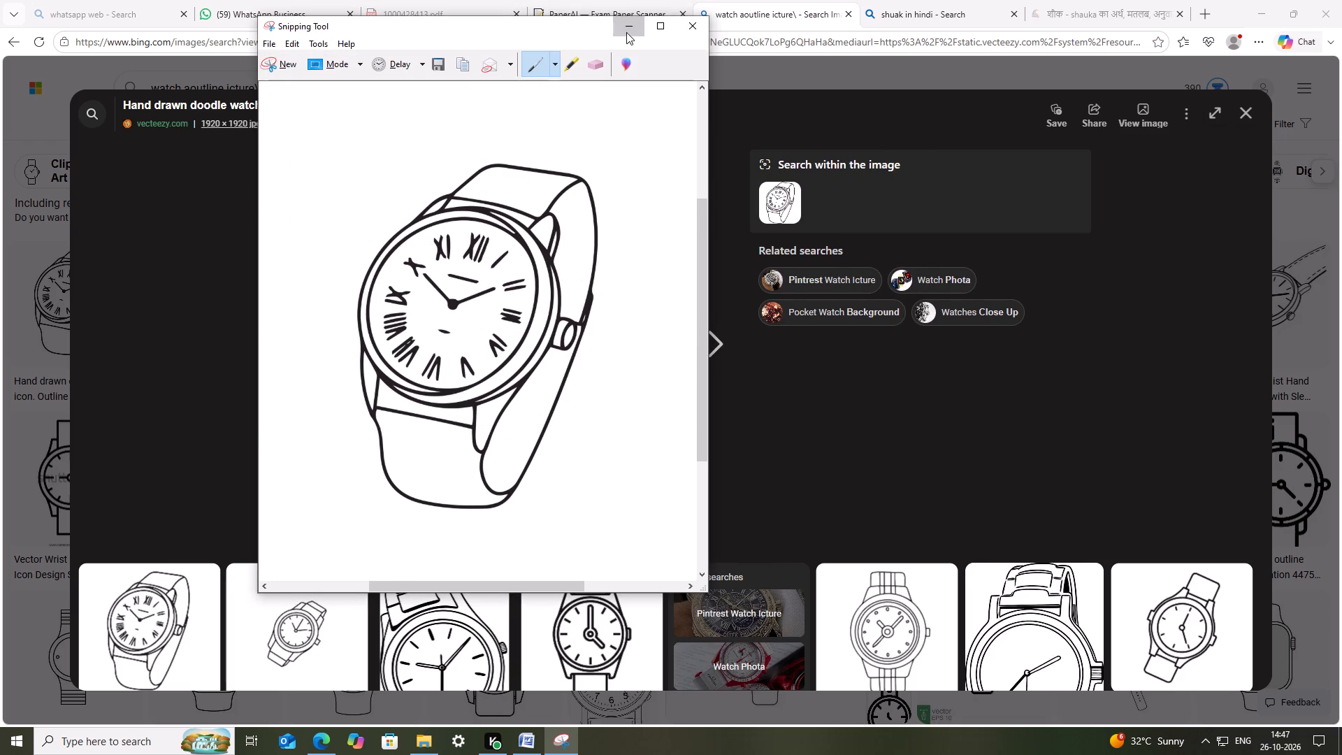
Switch to Word and add "5." on the line of item "2." in section VI, spaced across to roughly below "4.".
{"action": "left_click", "coordinate": [530, 745]}
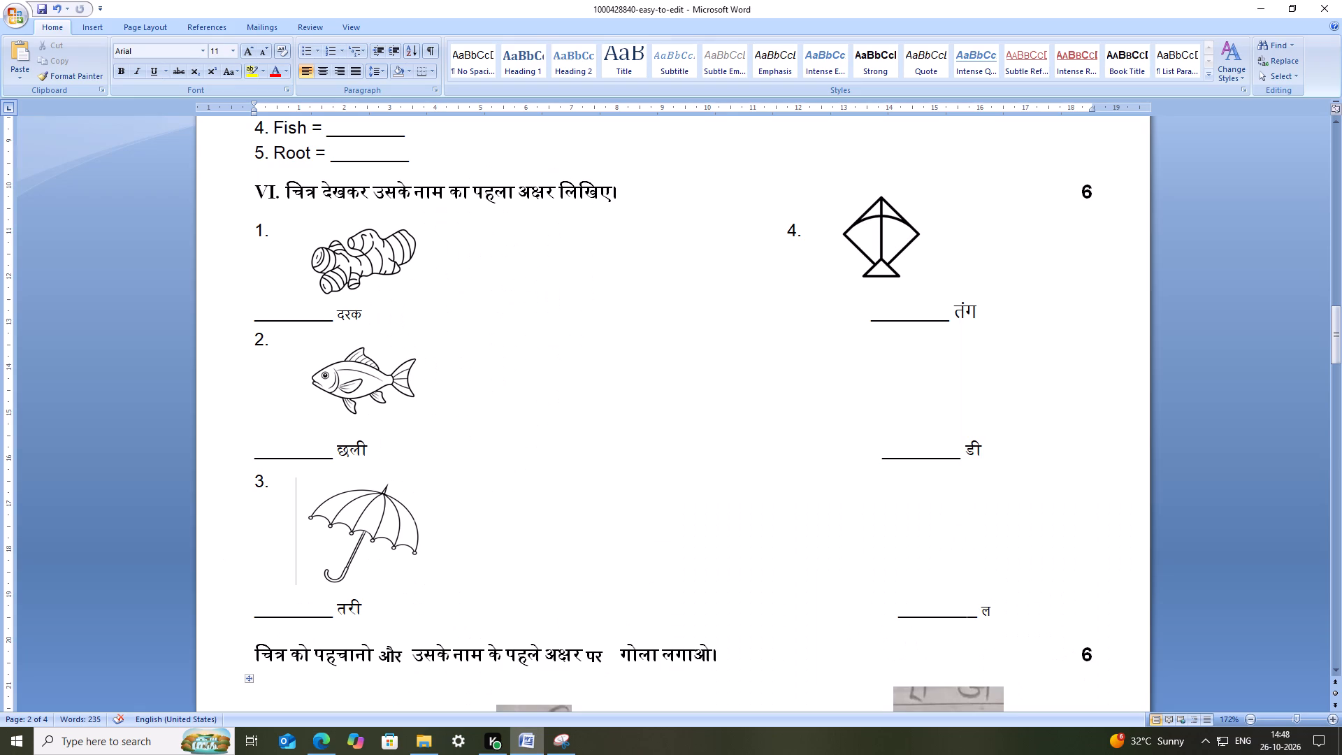
{"action": "left_click", "coordinate": [403, 342]}
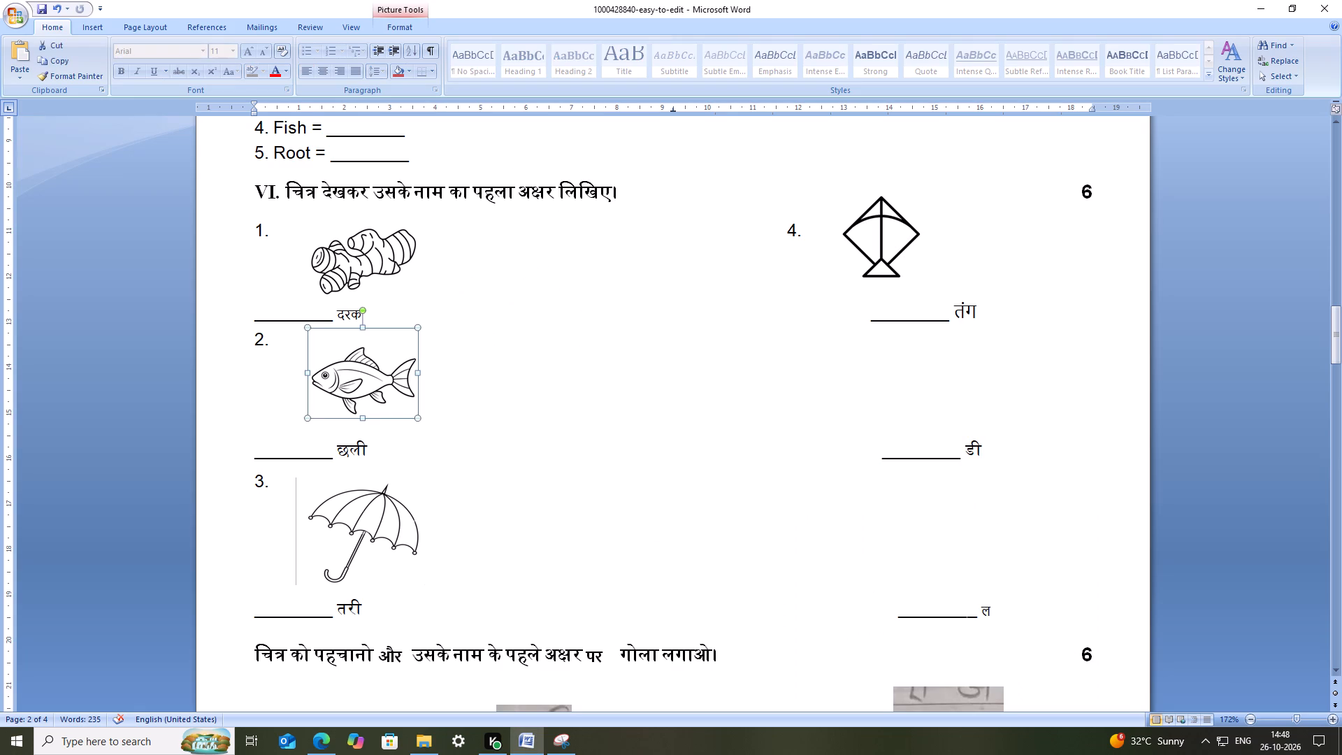
{"action": "left_click", "coordinate": [487, 351]}
{"action": "left_click", "coordinate": [271, 336]}
{"action": "key", "text": "space"}
{"action": "key", "text": "space"}
{"action": "key", "text": "space"}
{"action": "key", "text": "space"}
{"action": "key", "text": "space"}
{"action": "key", "text": "space"}
{"action": "key", "text": "space"}
{"action": "key", "text": "space"}
{"action": "key", "text": "space"}
{"action": "key", "text": "space"}
{"action": "key", "text": "space"}
{"action": "key", "text": "space"}
{"action": "key", "text": "space"}
{"action": "key", "text": "space"}
{"action": "key", "text": "space"}
{"action": "key", "text": "space"}
{"action": "key", "text": "space"}
{"action": "key", "text": "space"}
{"action": "key", "text": "space"}
{"action": "key", "text": "space"}
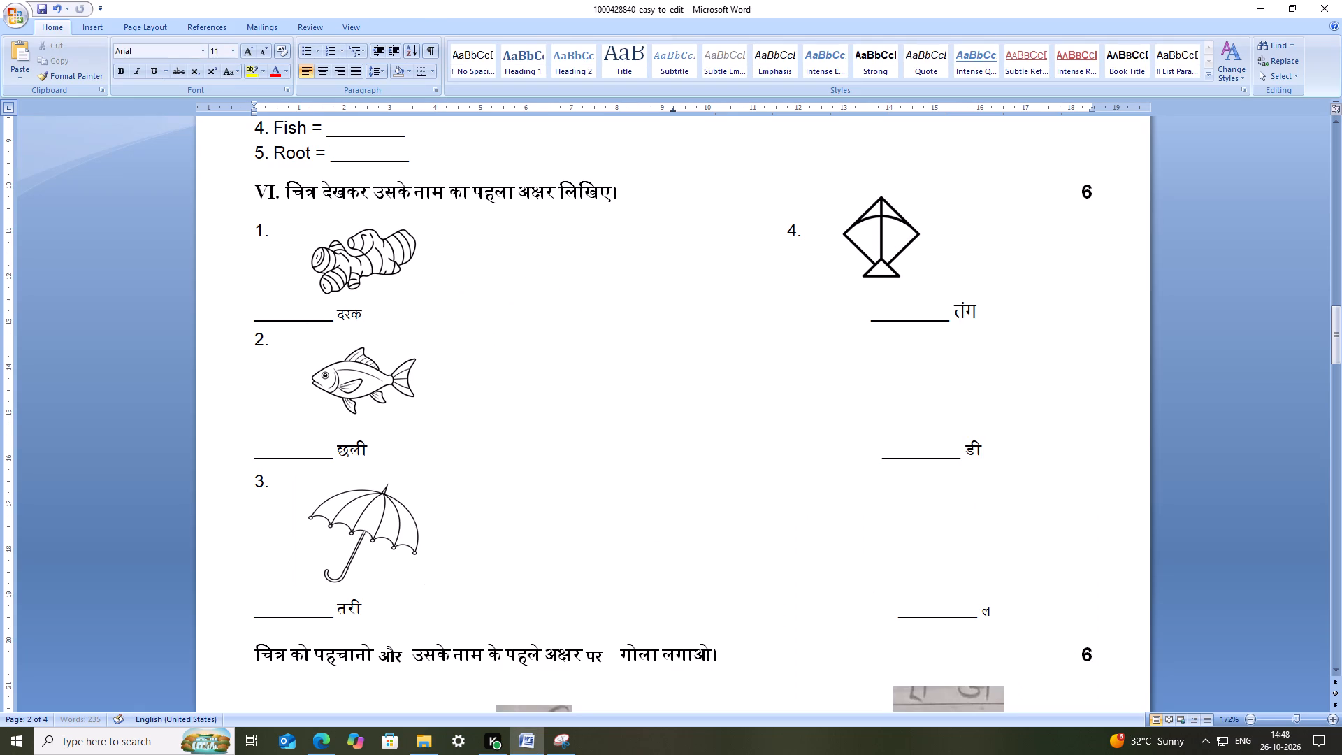
{"action": "key", "text": "space"}
{"action": "key", "text": "space"}
{"action": "key", "text": "space"}
{"action": "key", "text": "space"}
{"action": "key", "text": "space"}
{"action": "key", "text": "space"}
{"action": "key", "text": "space"}
{"action": "type", "text": "5."}
{"action": "key", "text": "space"}
Insert the watch picture from the images folder after "5." in section VI.
{"action": "left_click", "coordinate": [96, 30]}
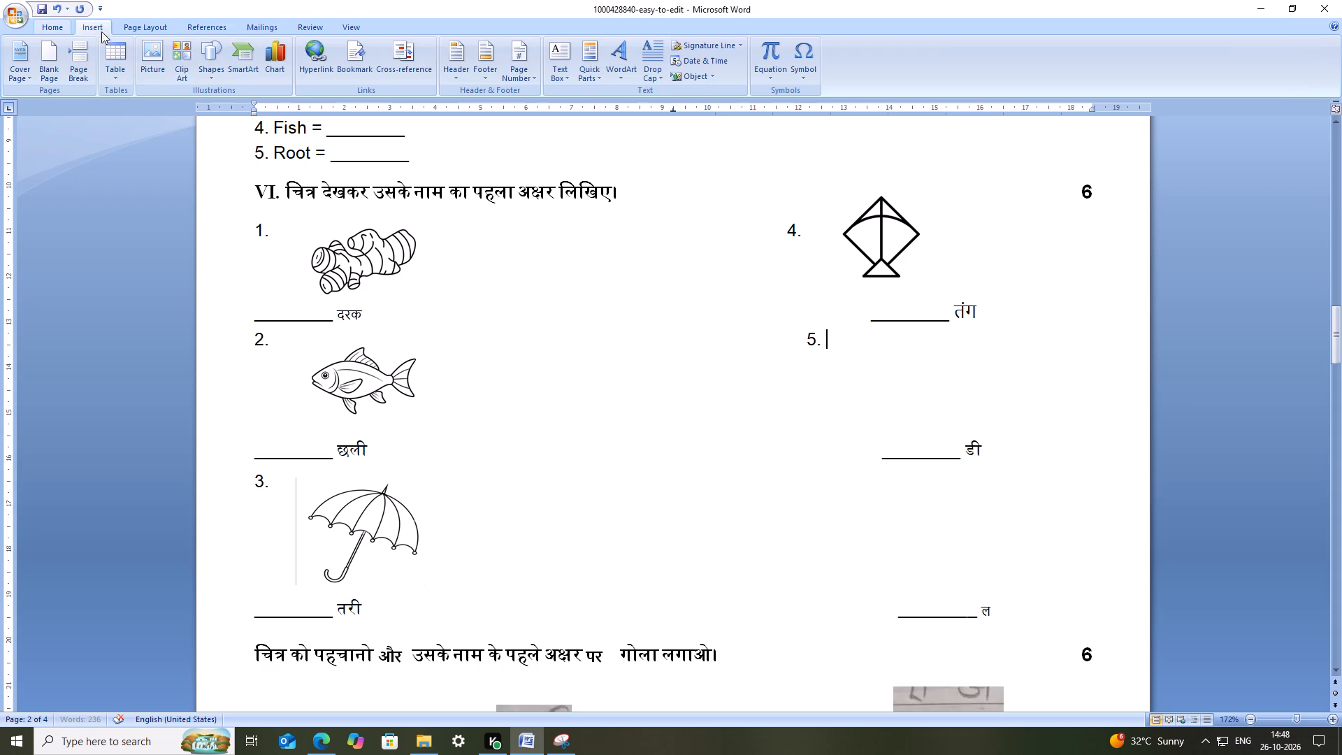
{"action": "left_click", "coordinate": [157, 56]}
{"action": "scroll", "coordinate": [329, 190], "scroll_direction": "down", "scroll_amount": 1}
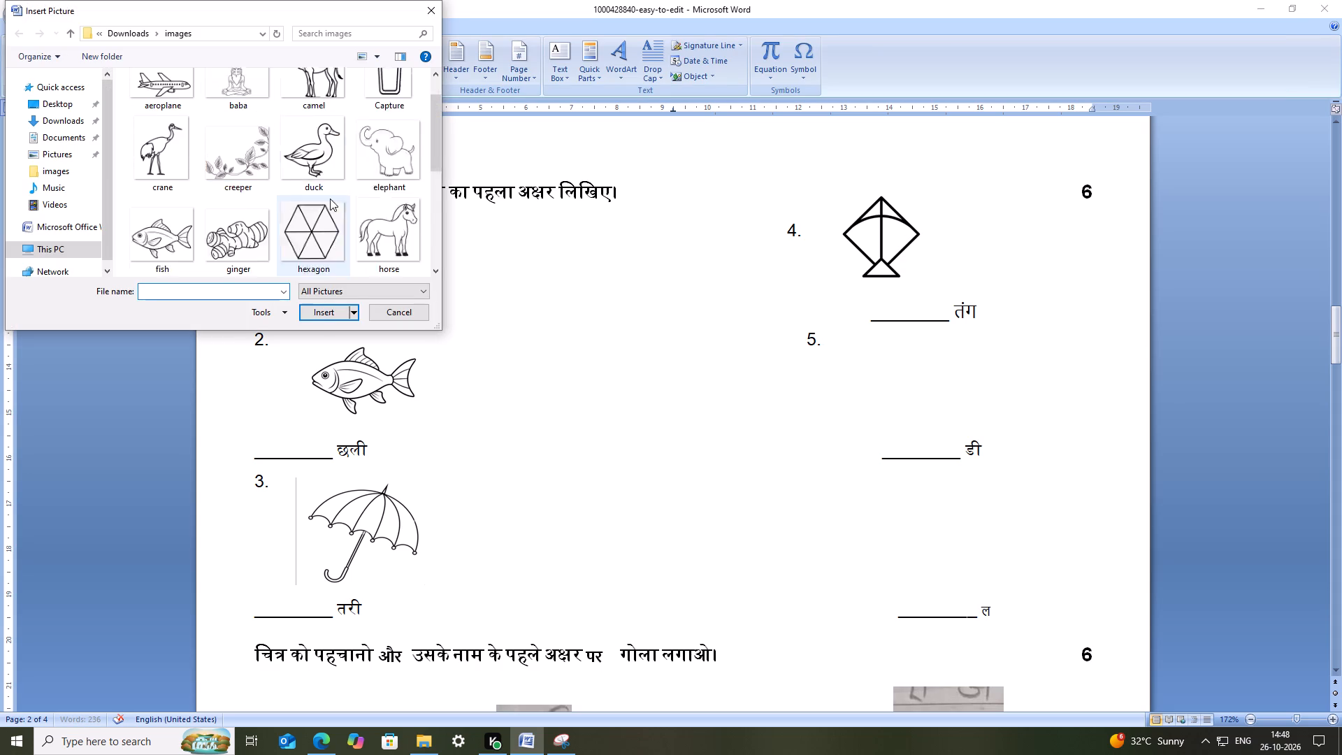
{"action": "scroll", "coordinate": [330, 199], "scroll_direction": "down", "scroll_amount": 4}
{"action": "left_click", "coordinate": [317, 224]}
{"action": "left_click", "coordinate": [335, 312]}
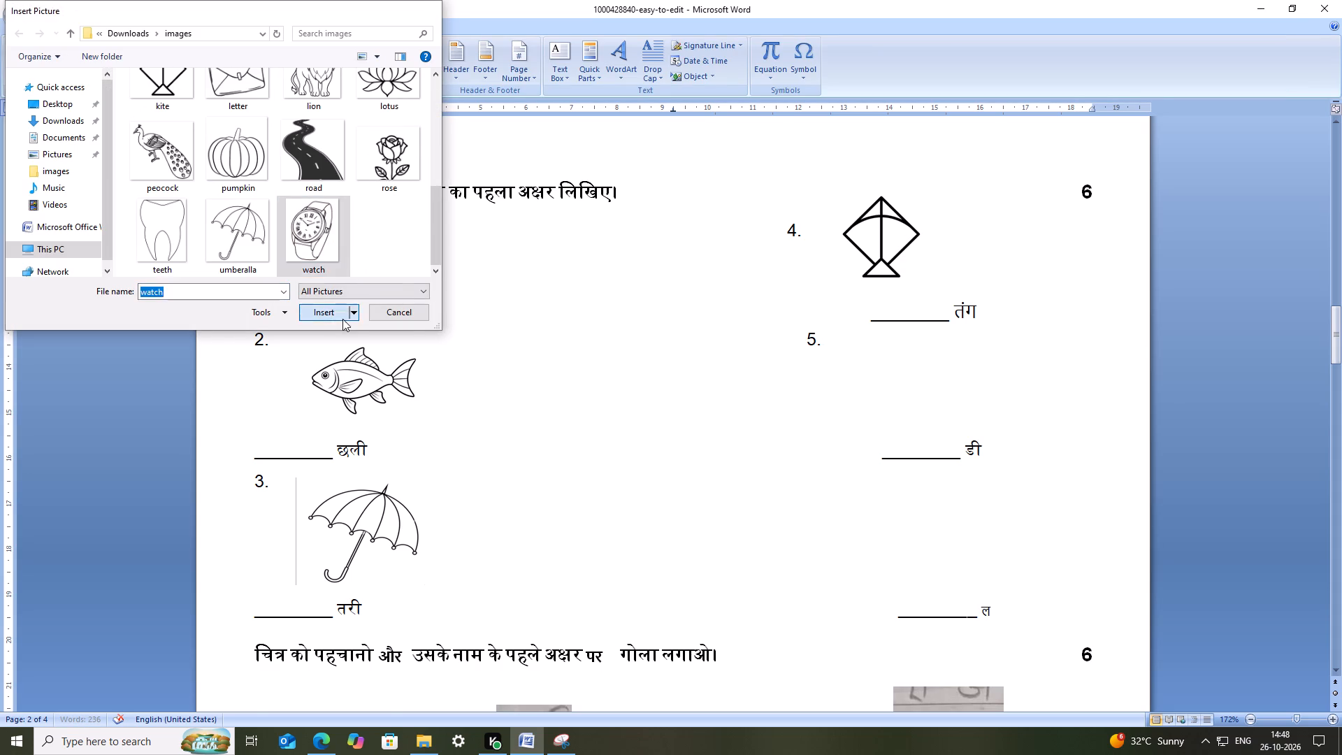
Set the watch picture's text wrapping to In Front of Text.
{"action": "right_click", "coordinate": [492, 368]}
{"action": "left_click", "coordinate": [568, 526]}
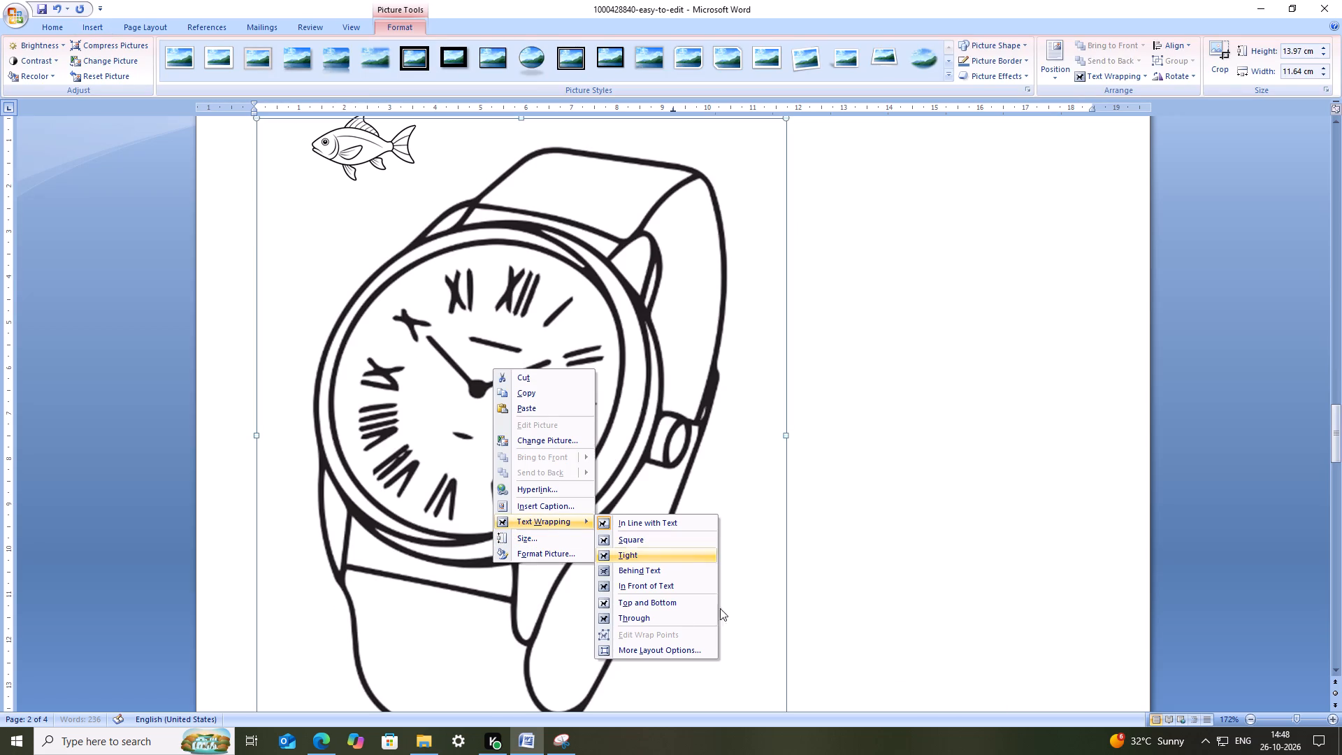
{"action": "left_click", "coordinate": [671, 591]}
Shrink the watch picture to about 2 × 1.7 cm, place it beside "5." above the "डी" blank, and save the document.
{"action": "scroll", "coordinate": [821, 415], "scroll_direction": "up", "scroll_amount": 12}
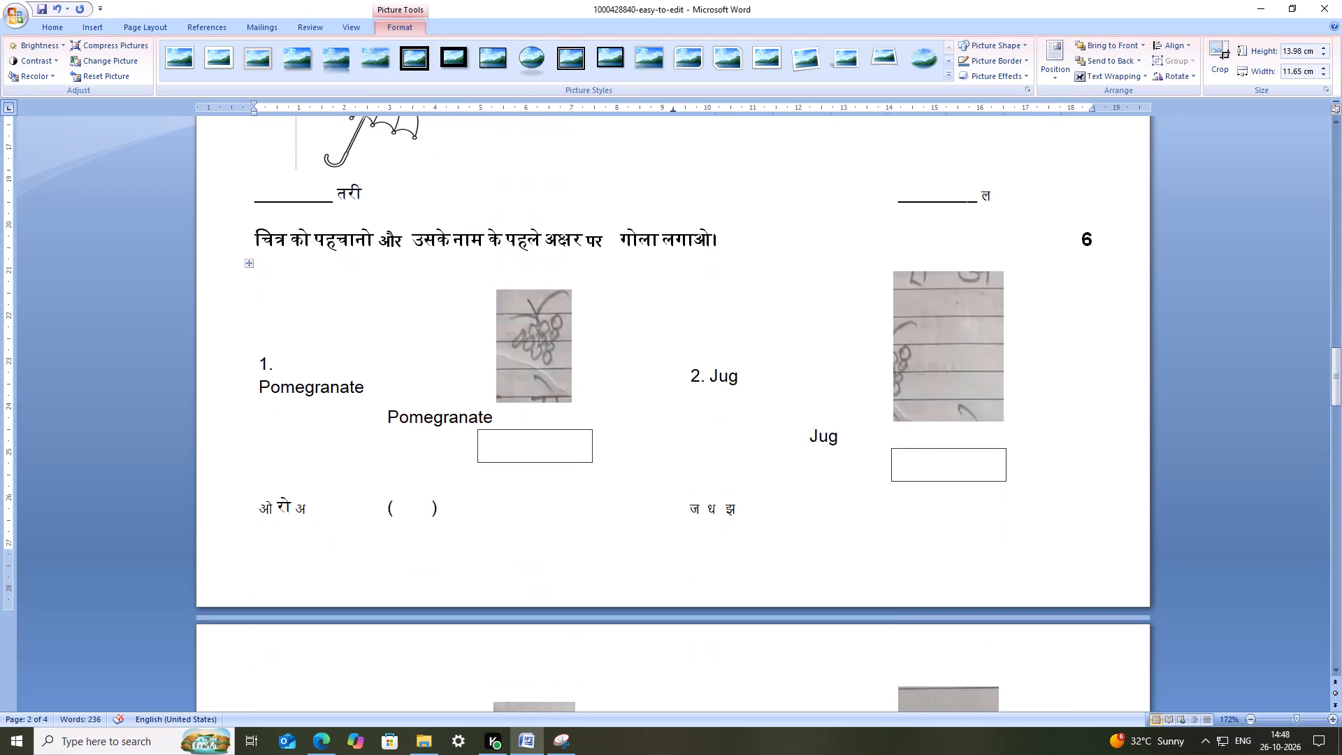
{"action": "scroll", "coordinate": [851, 405], "scroll_direction": "up", "scroll_amount": 12}
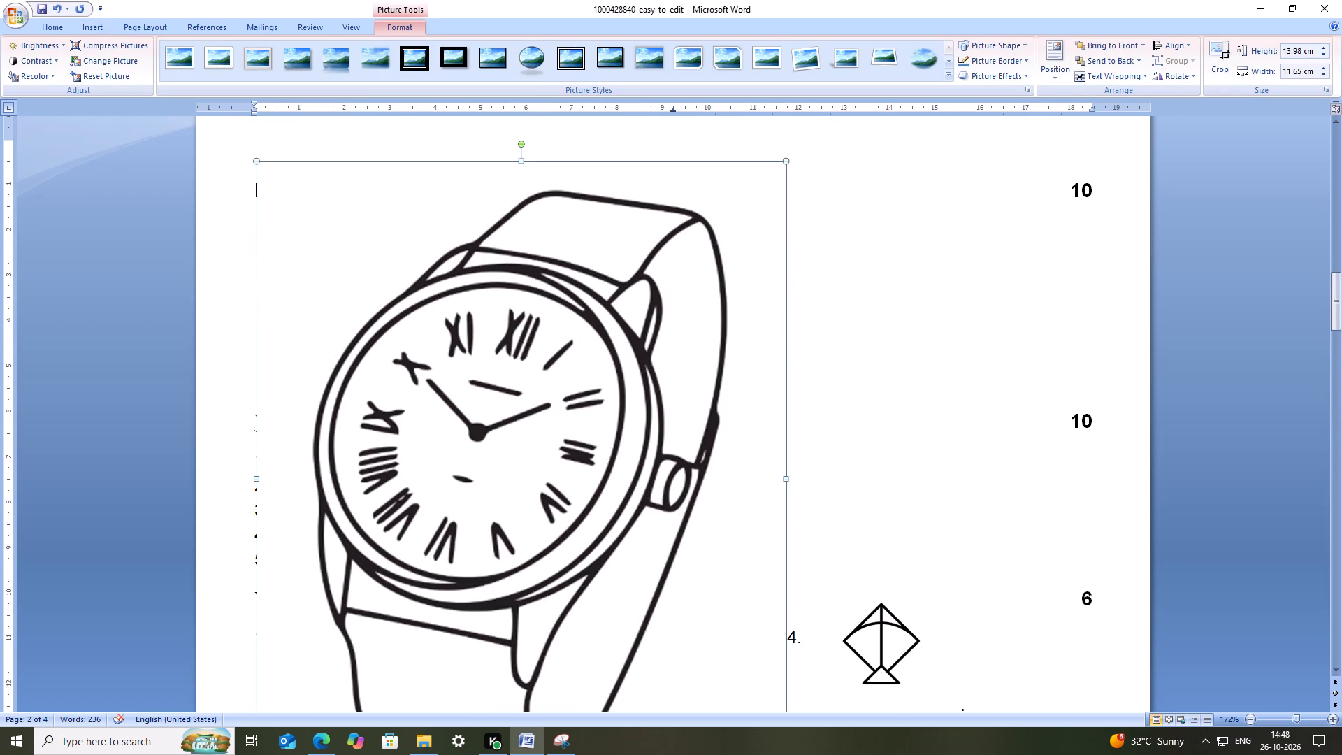
{"action": "left_click_drag", "start_coordinate": [785, 158], "coordinate": [425, 619]}
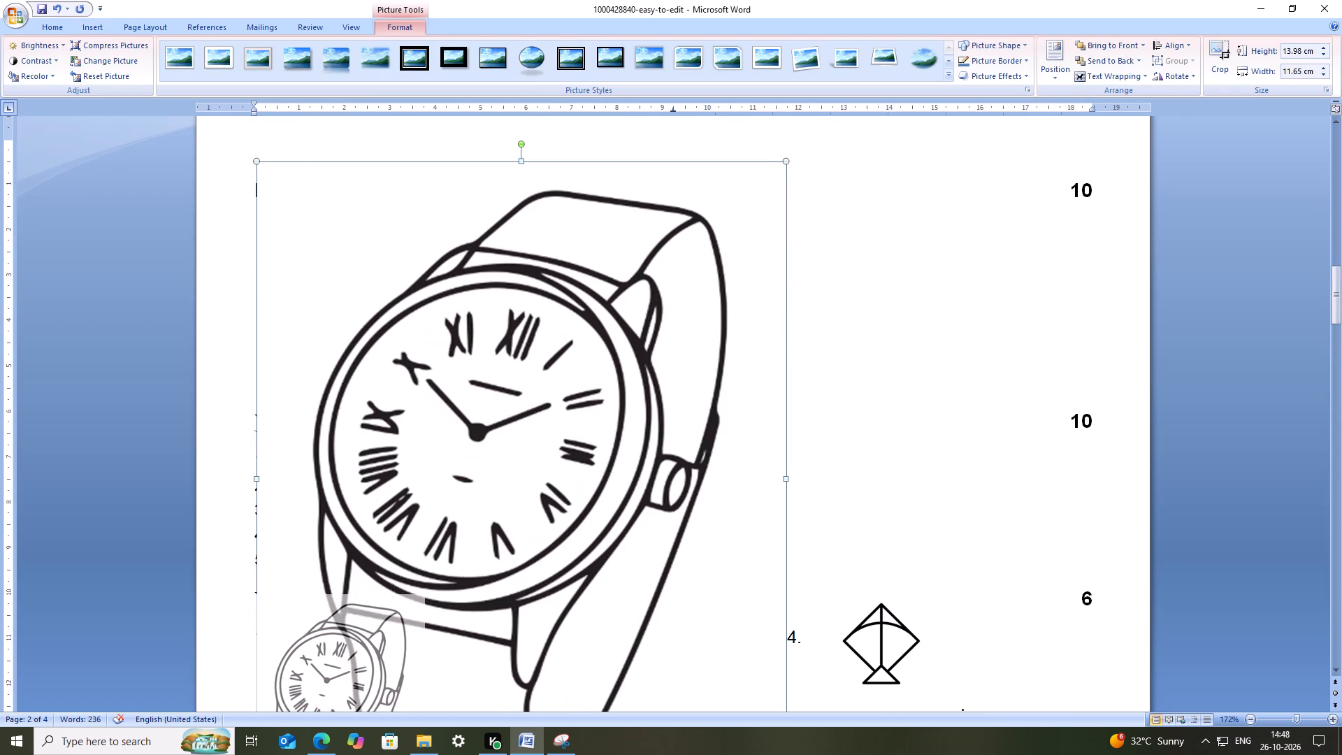
{"action": "left_click_drag", "start_coordinate": [425, 619], "coordinate": [428, 624]}
{"action": "scroll", "coordinate": [672, 540], "scroll_direction": "down", "scroll_amount": 5}
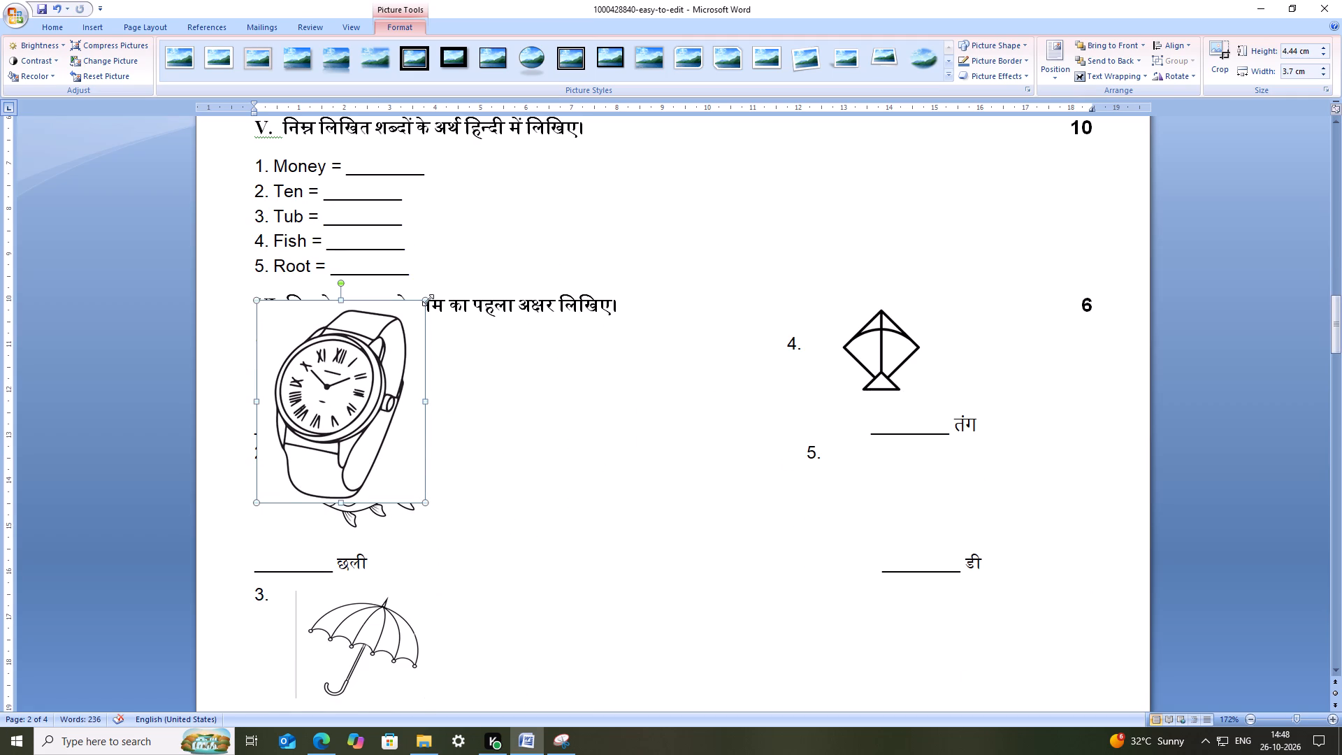
{"action": "left_click_drag", "start_coordinate": [428, 300], "coordinate": [363, 450]}
{"action": "left_click_drag", "start_coordinate": [312, 446], "coordinate": [871, 491]}
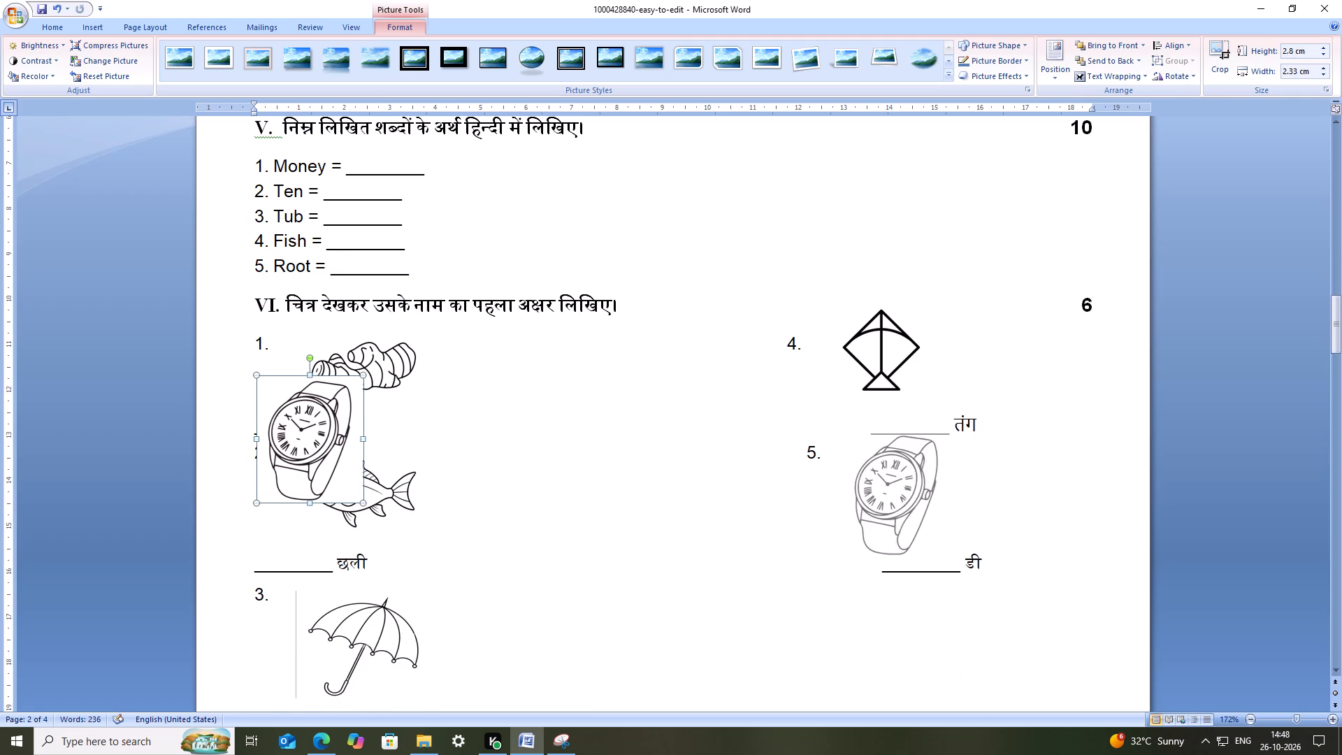
{"action": "left_click_drag", "start_coordinate": [871, 491], "coordinate": [870, 490]}
{"action": "left_click_drag", "start_coordinate": [922, 420], "coordinate": [905, 489]}
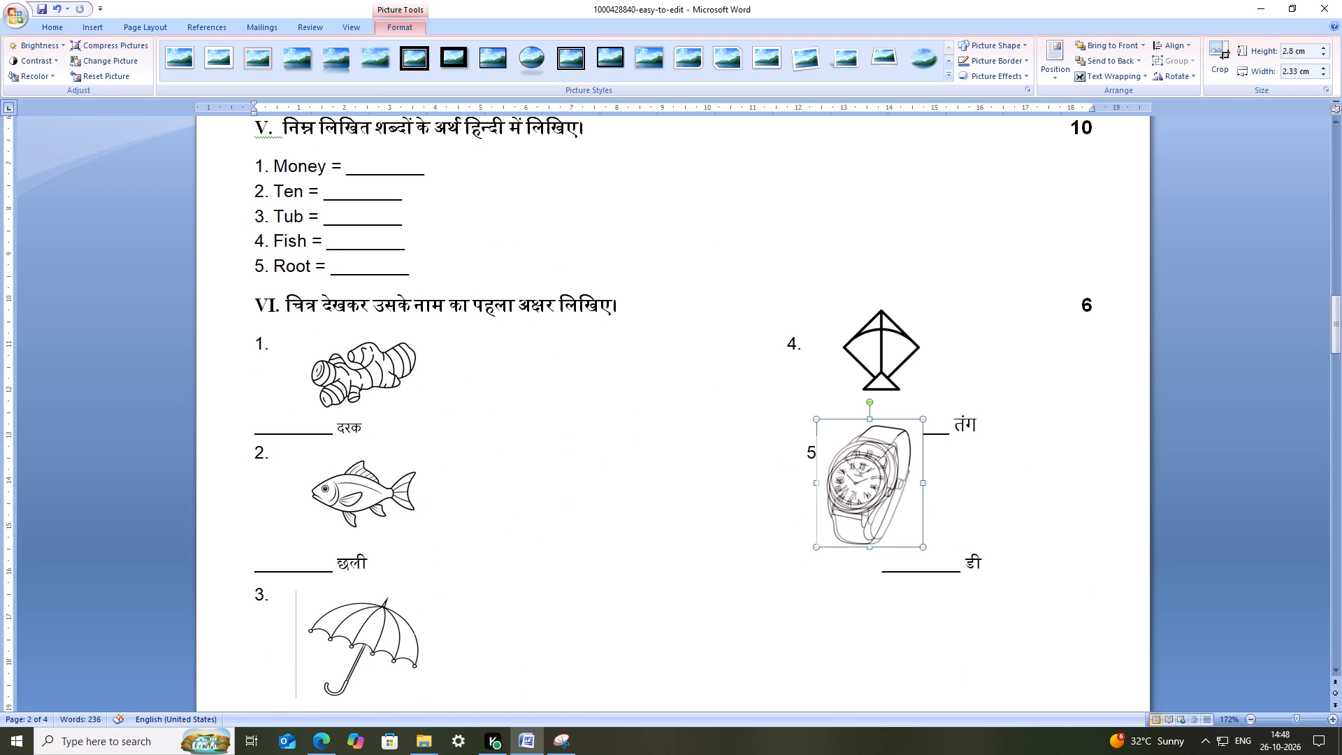
{"action": "left_click_drag", "start_coordinate": [905, 489], "coordinate": [893, 503]}
{"action": "left_click_drag", "start_coordinate": [859, 505], "coordinate": [884, 487]}
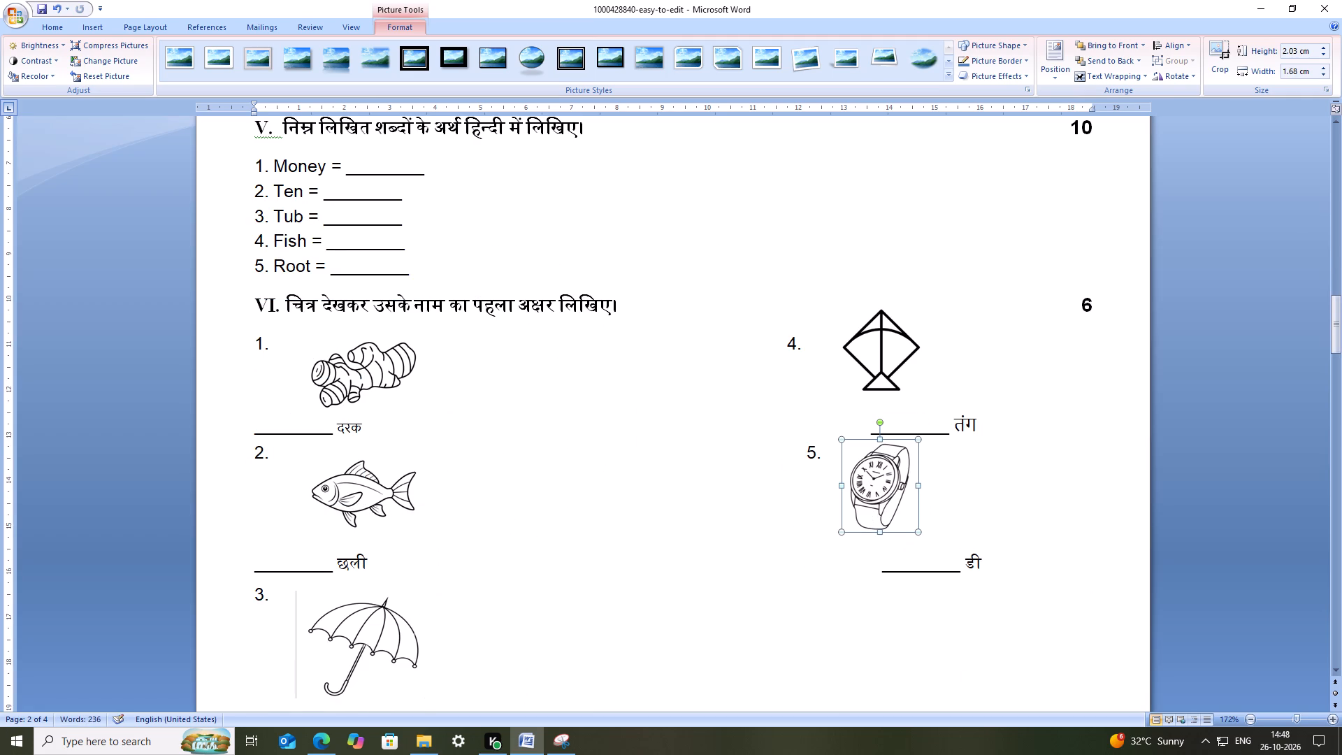
{"action": "left_click_drag", "start_coordinate": [892, 493], "coordinate": [915, 487]}
{"action": "left_click", "coordinate": [997, 485]}
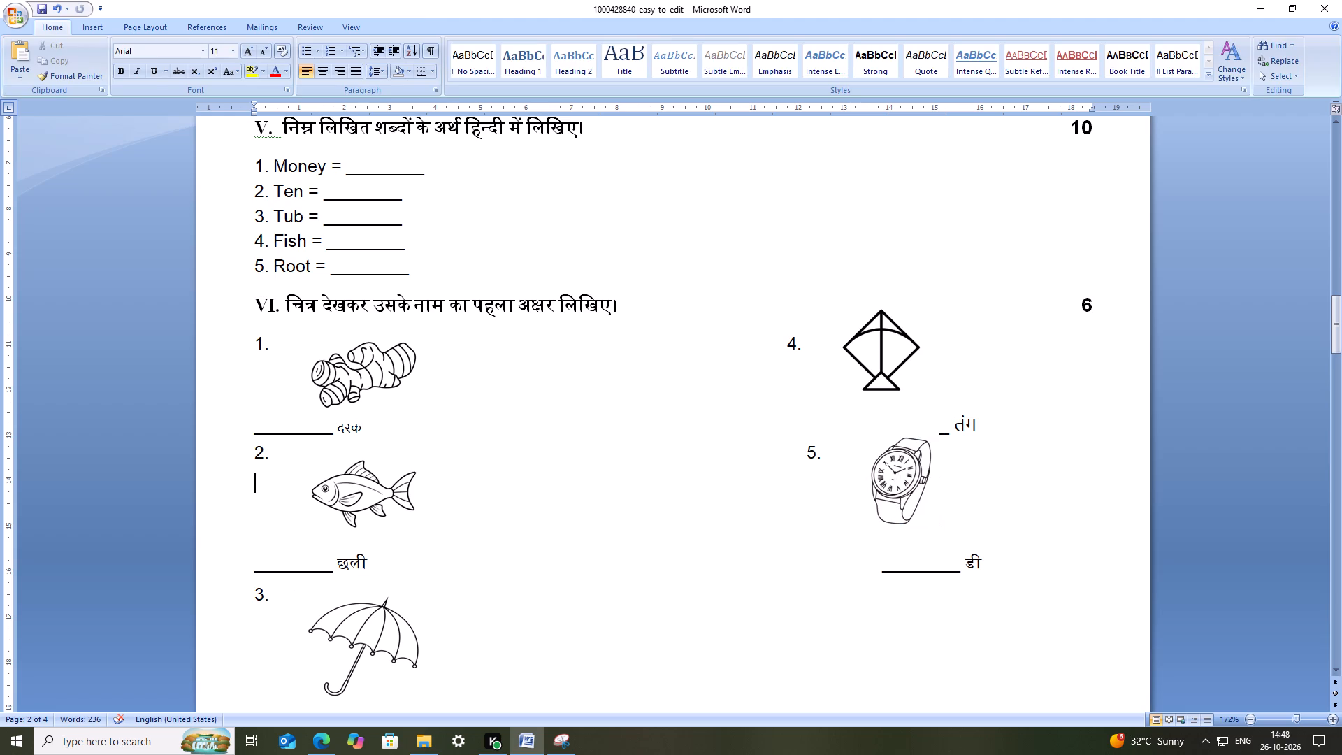
{"action": "left_click_drag", "start_coordinate": [914, 478], "coordinate": [923, 485]}
{"action": "left_click", "coordinate": [975, 470]}
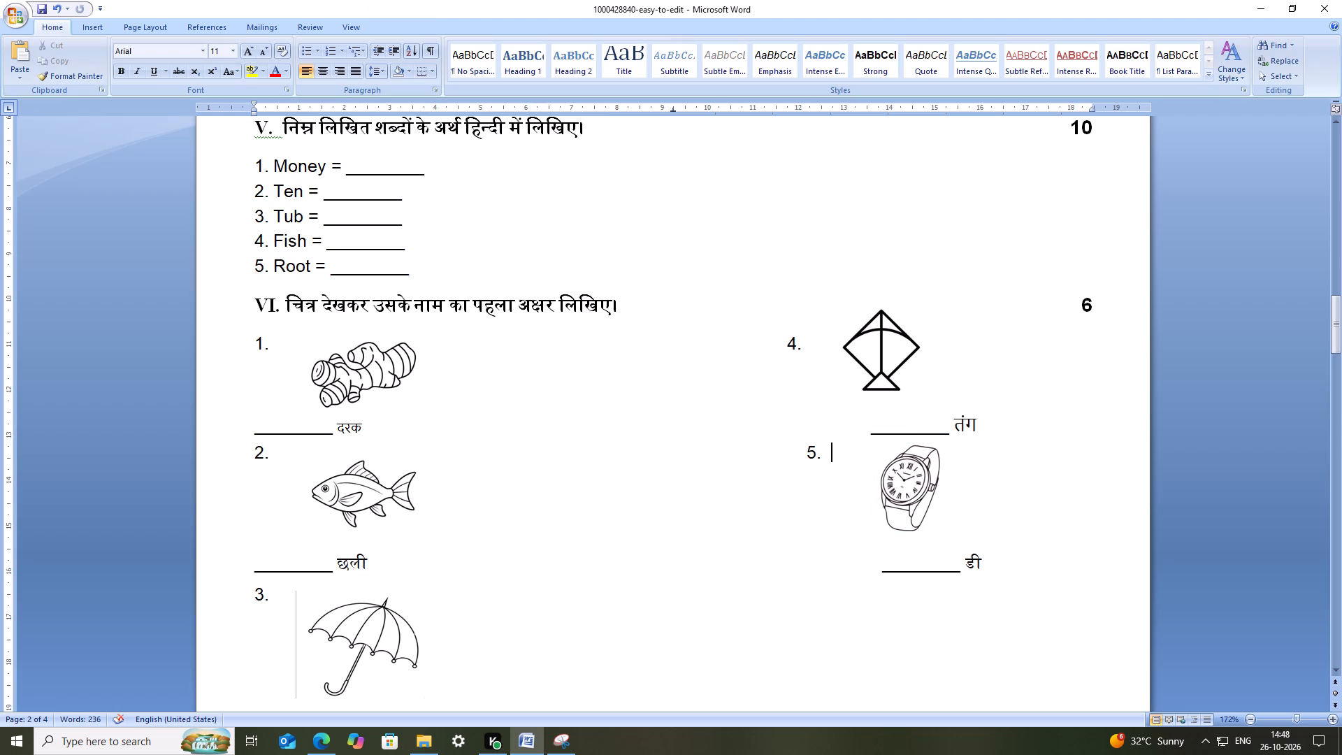
{"action": "key", "text": "ctrl+s"}
{"action": "key", "text": "ctrl+s"}
{"action": "key", "text": "ctrl+s"}
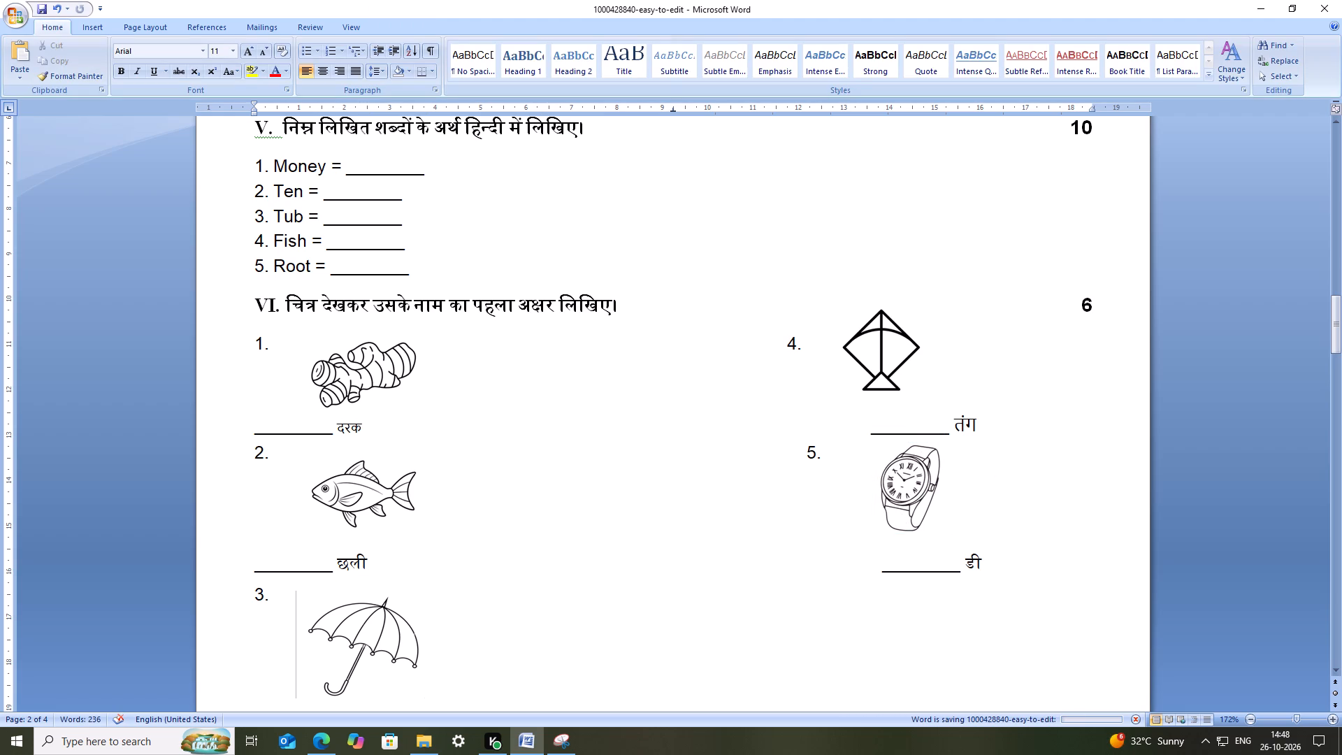
Add "6." on the line of item "3." in section VI, spaced across to roughly below "5.", and save the document.
{"action": "key", "text": "ctrl+s"}
{"action": "left_click", "coordinate": [498, 589]}
{"action": "left_click", "coordinate": [291, 591]}
{"action": "key", "text": "space"}
{"action": "key", "text": "space"}
{"action": "key", "text": "space"}
{"action": "key", "text": "space"}
{"action": "key", "text": "space"}
{"action": "key", "text": "space"}
{"action": "key", "text": "space"}
{"action": "key", "text": "space"}
{"action": "key", "text": "space"}
{"action": "key", "text": "space"}
{"action": "key", "text": "space"}
{"action": "key", "text": "space"}
{"action": "key", "text": "space"}
{"action": "key", "text": "space"}
{"action": "key", "text": "space"}
{"action": "key", "text": "space"}
{"action": "key", "text": "space"}
{"action": "key", "text": "space"}
{"action": "key", "text": "space"}
{"action": "key", "text": "space"}
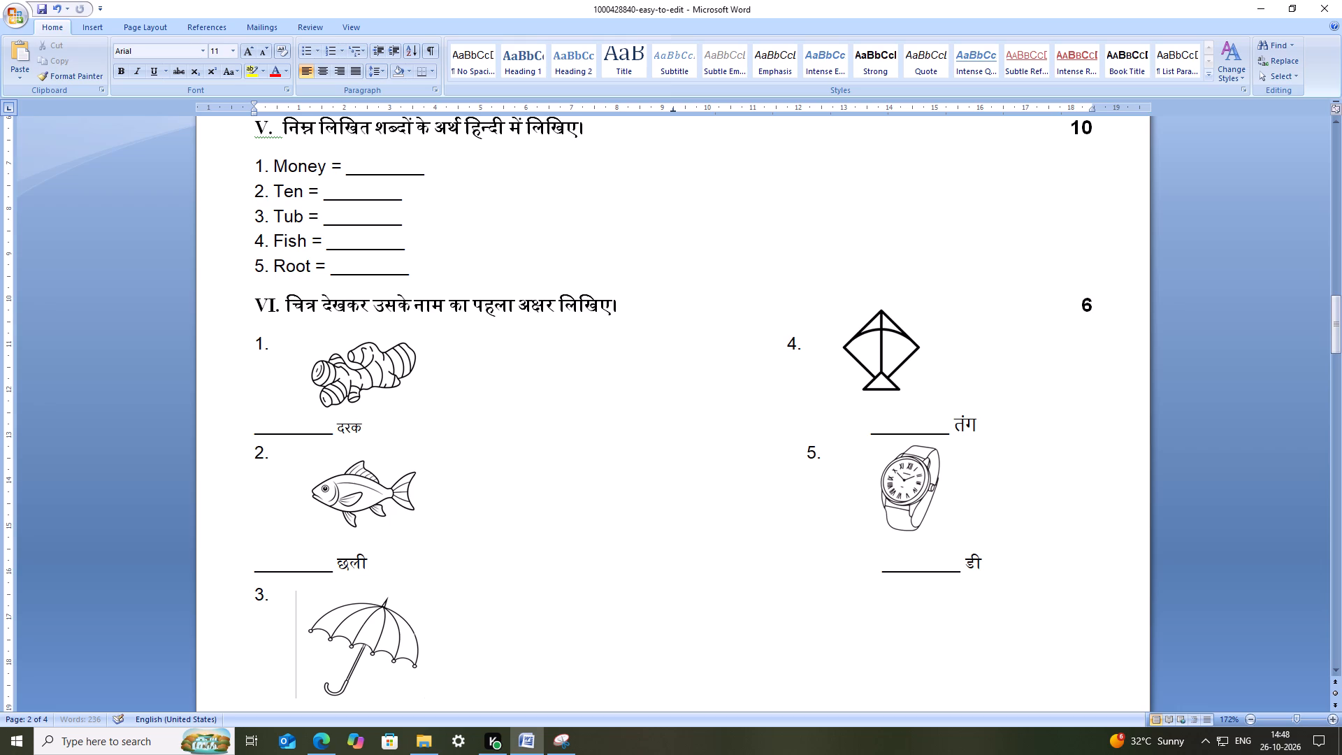
{"action": "key", "text": "space"}
{"action": "key", "text": "space"}
{"action": "key", "text": "space"}
{"action": "key", "text": "space"}
{"action": "key", "text": "space"}
{"action": "key", "text": "space"}
{"action": "key", "text": "space"}
{"action": "key", "text": "space"}
{"action": "key", "text": "space"}
{"action": "key", "text": "space"}
{"action": "key", "text": "space"}
{"action": "key", "text": "space"}
{"action": "key", "text": "space"}
{"action": "key", "text": "space"}
{"action": "key", "text": "space"}
{"action": "key", "text": "space"}
{"action": "key", "text": "space"}
{"action": "key", "text": "space"}
{"action": "key", "text": "space"}
{"action": "key", "text": "space"}
{"action": "scroll", "coordinate": [938, 619], "scroll_direction": "down", "scroll_amount": 4}
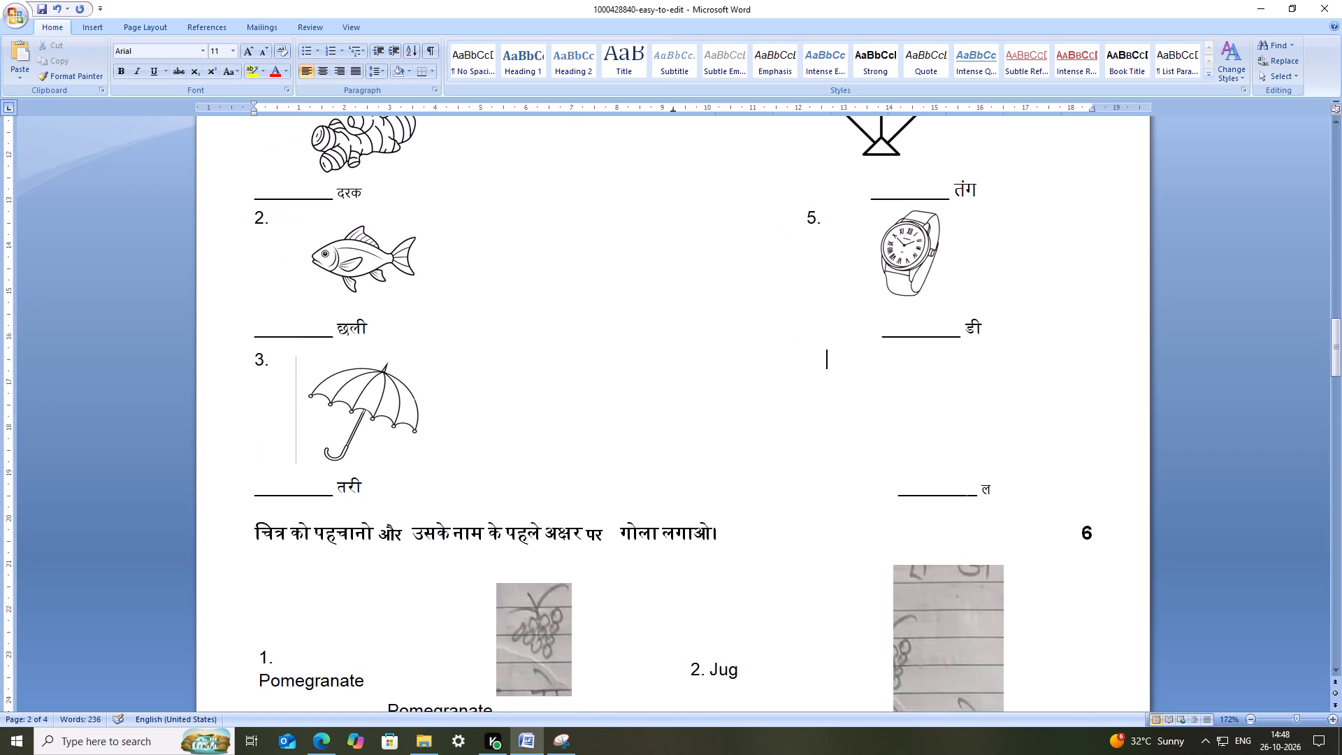
{"action": "key", "text": "BackSpace"}
{"action": "key", "text": "BackSpace"}
{"action": "type", "text": "6."}
{"action": "key", "text": "space"}
{"action": "key", "text": "ctrl+s"}
Switch to Edge, replace "watch" with "fruits" in the outline image search, and open the first fruit-pile drawing.
{"action": "left_click", "coordinate": [324, 751]}
{"action": "left_click", "coordinate": [1255, 108]}
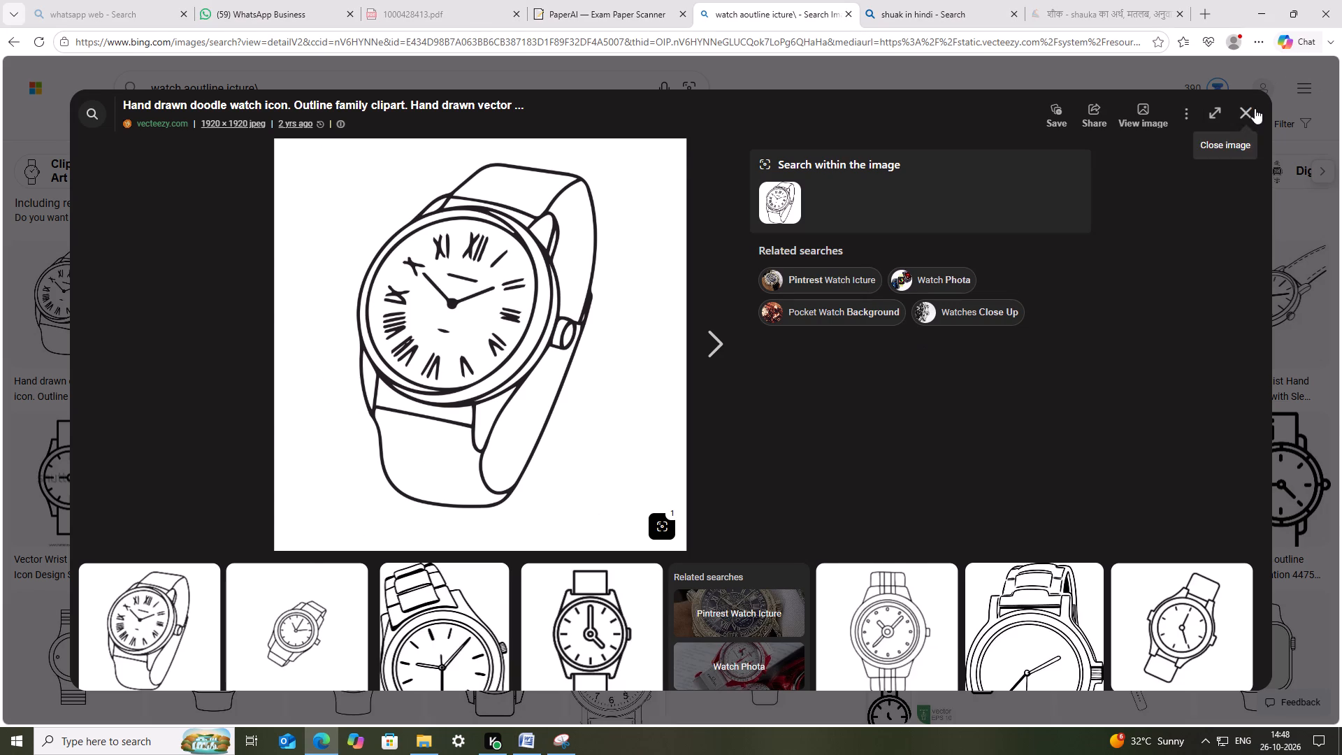
{"action": "left_click_drag", "start_coordinate": [180, 87], "coordinate": [0, 104]}
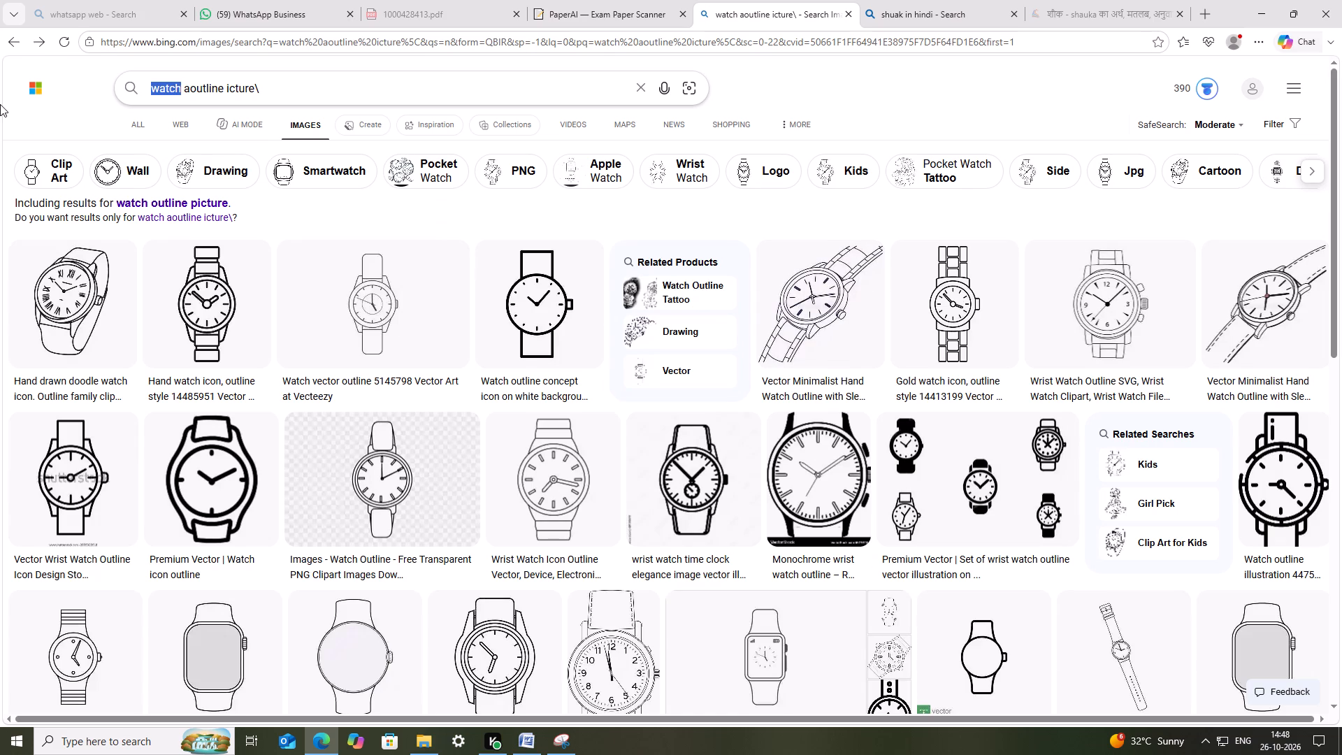
{"action": "type", "text": "fruits"}
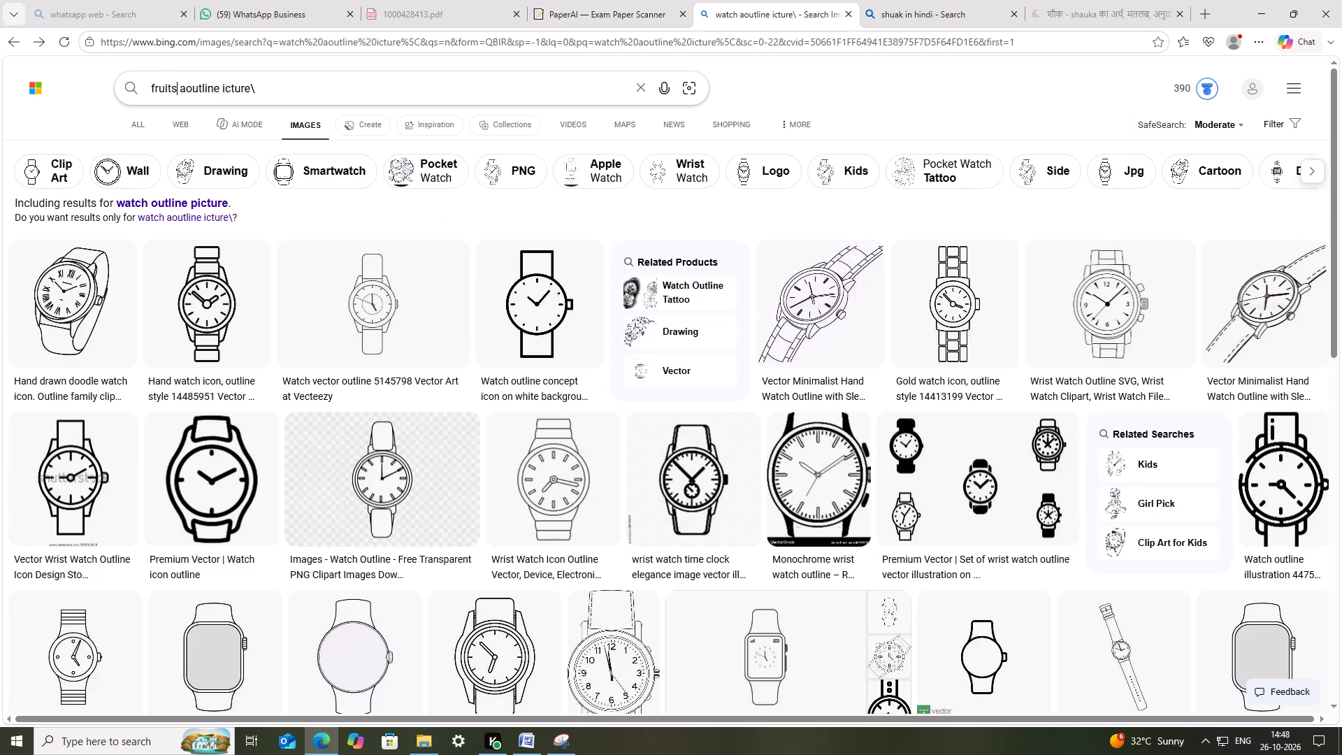
{"action": "key", "text": "Return"}
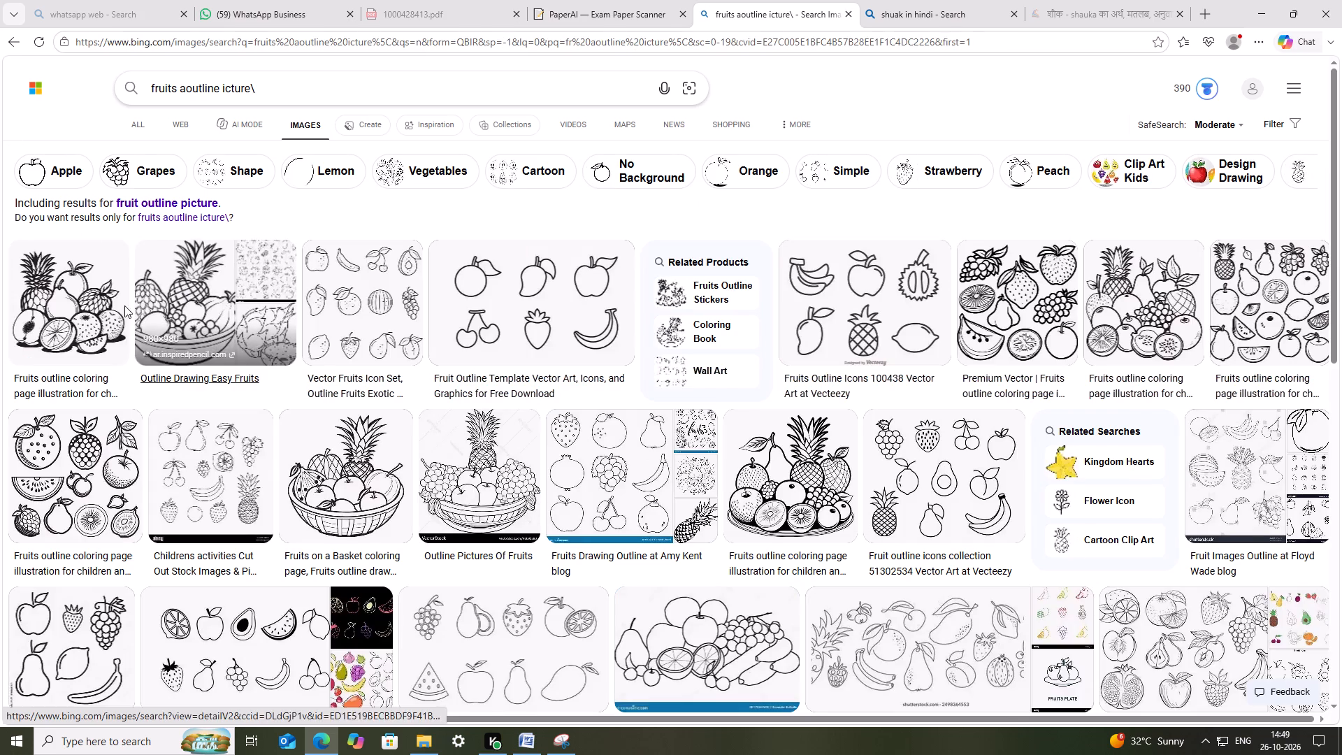
{"action": "left_click", "coordinate": [58, 322]}
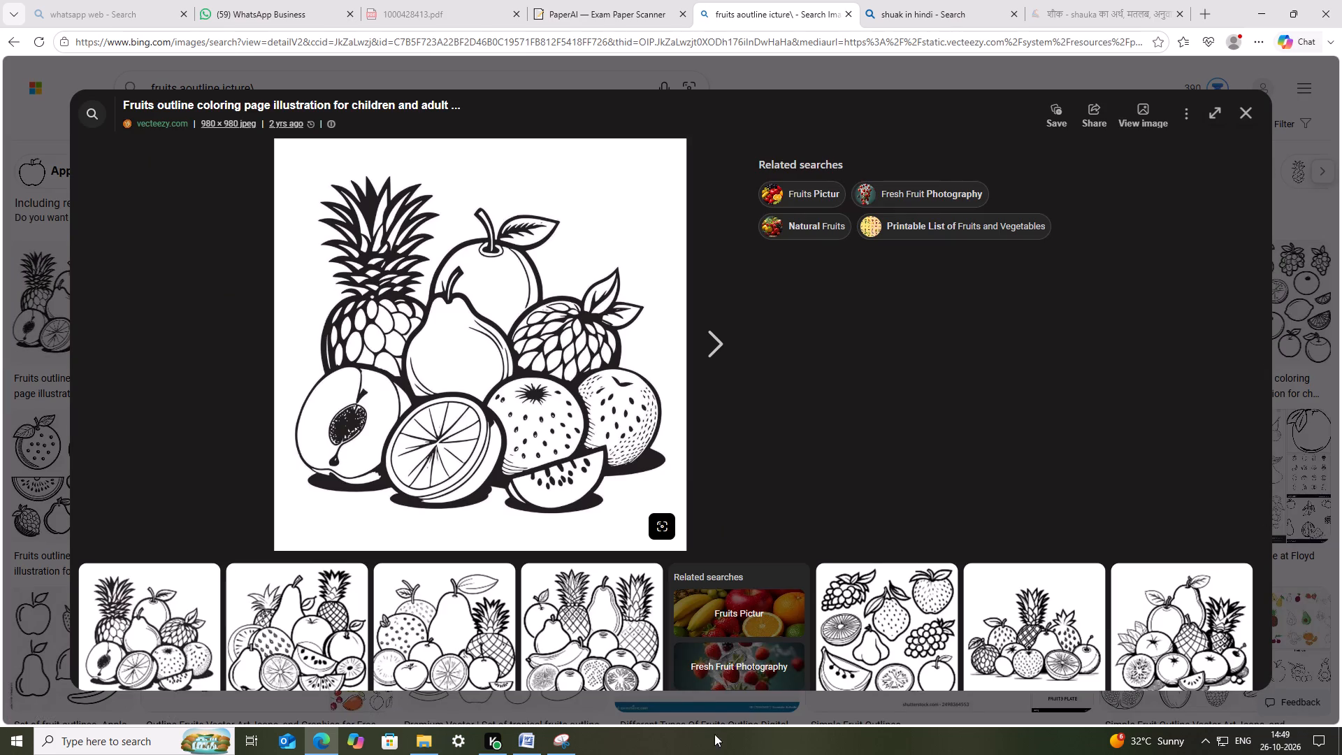
Capture the fruit drawing with Snipping Tool and save it as "fruits" in the images folder.
{"action": "left_click", "coordinate": [568, 742]}
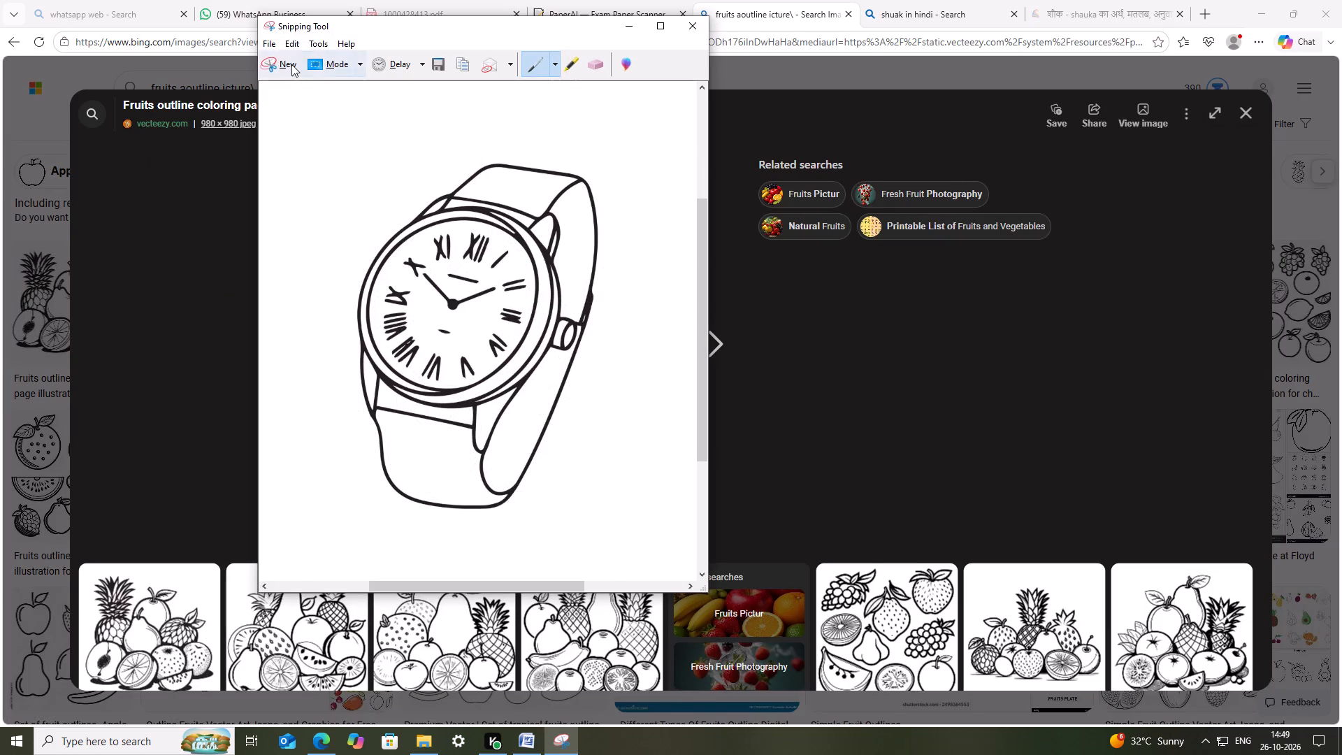
{"action": "left_click", "coordinate": [291, 64]}
{"action": "left_click_drag", "start_coordinate": [292, 162], "coordinate": [663, 505]}
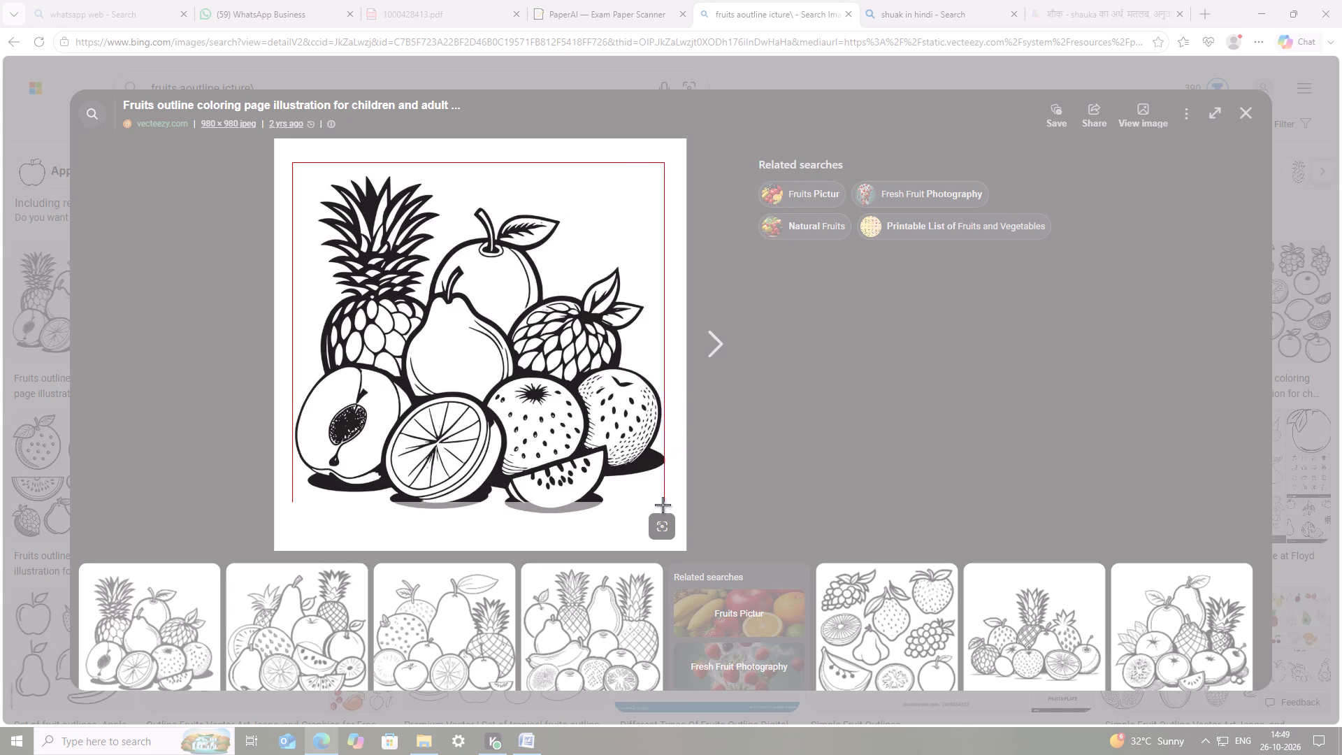
{"action": "left_click_drag", "start_coordinate": [663, 505], "coordinate": [666, 519]}
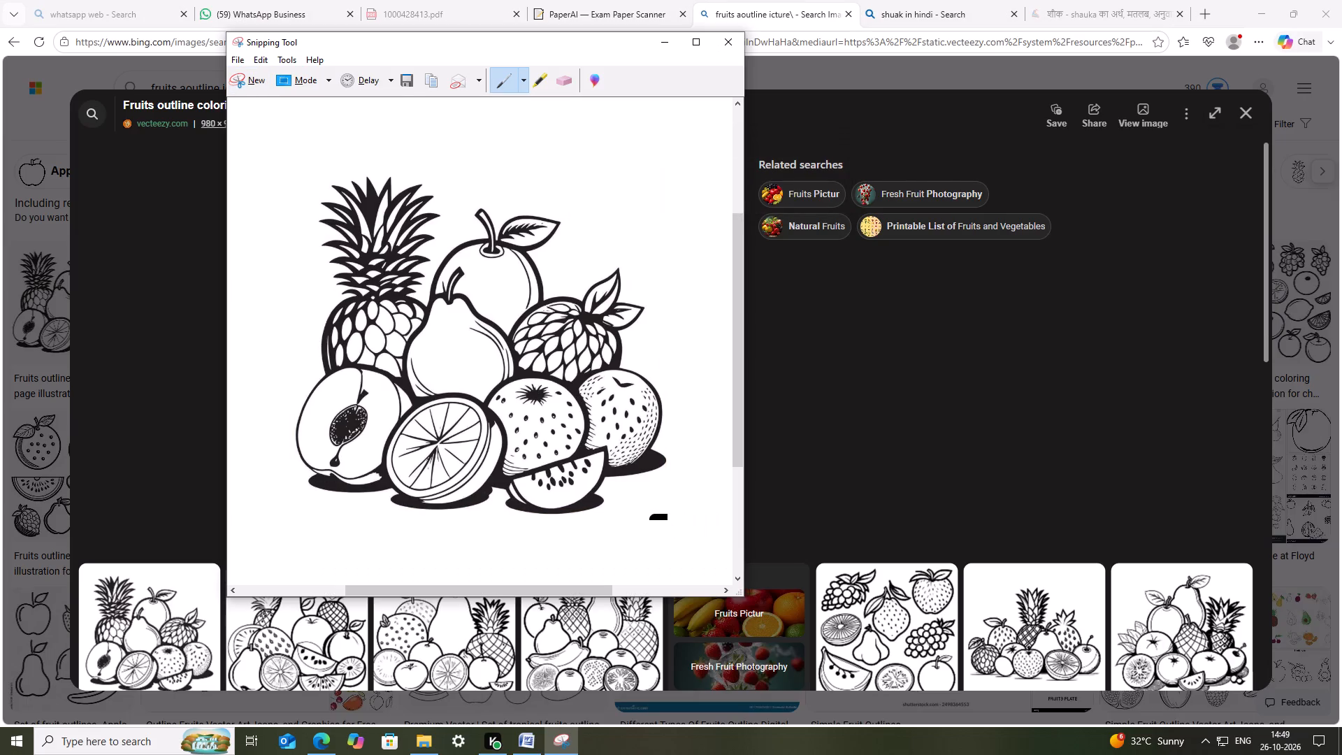
{"action": "left_click", "coordinate": [401, 82]}
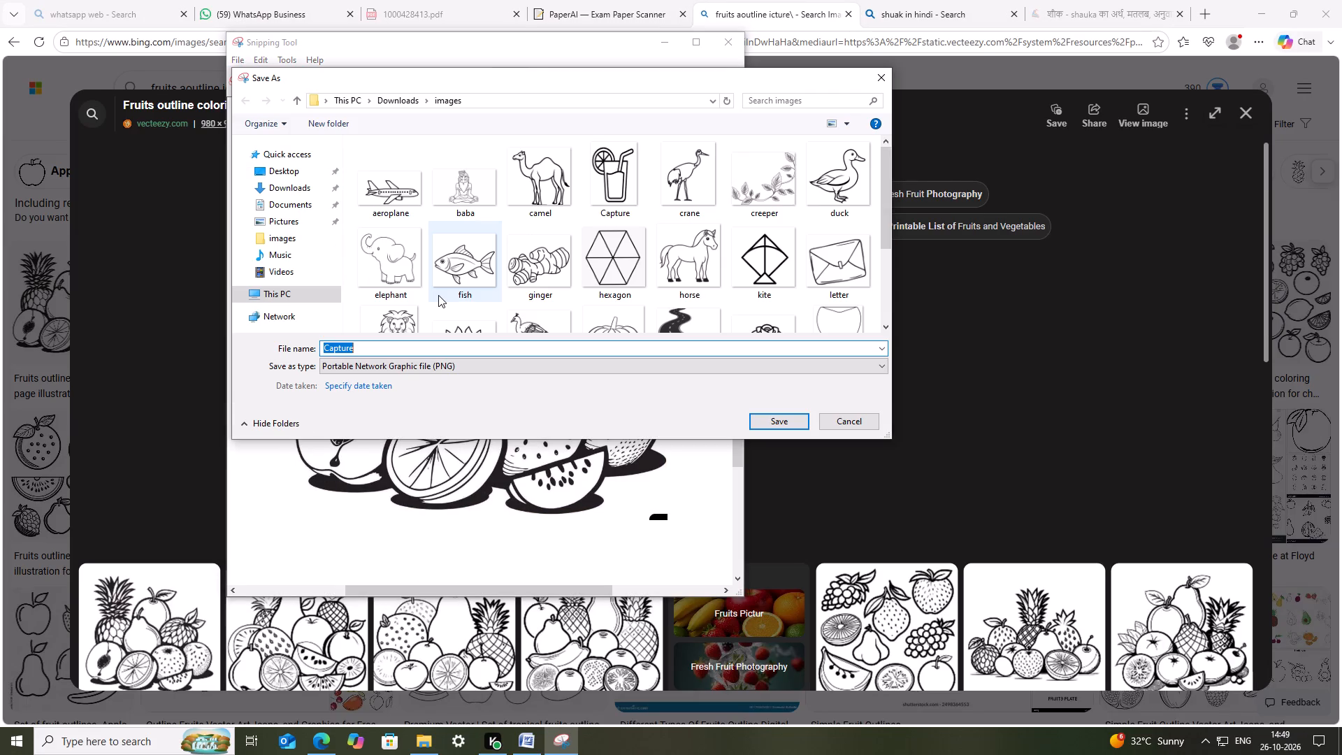
{"action": "type", "text": "fruits"}
{"action": "key", "text": "Return"}
Switch to Word and insert the fruits picture from the images folder after "6." in section VI.
{"action": "left_click", "coordinate": [527, 749]}
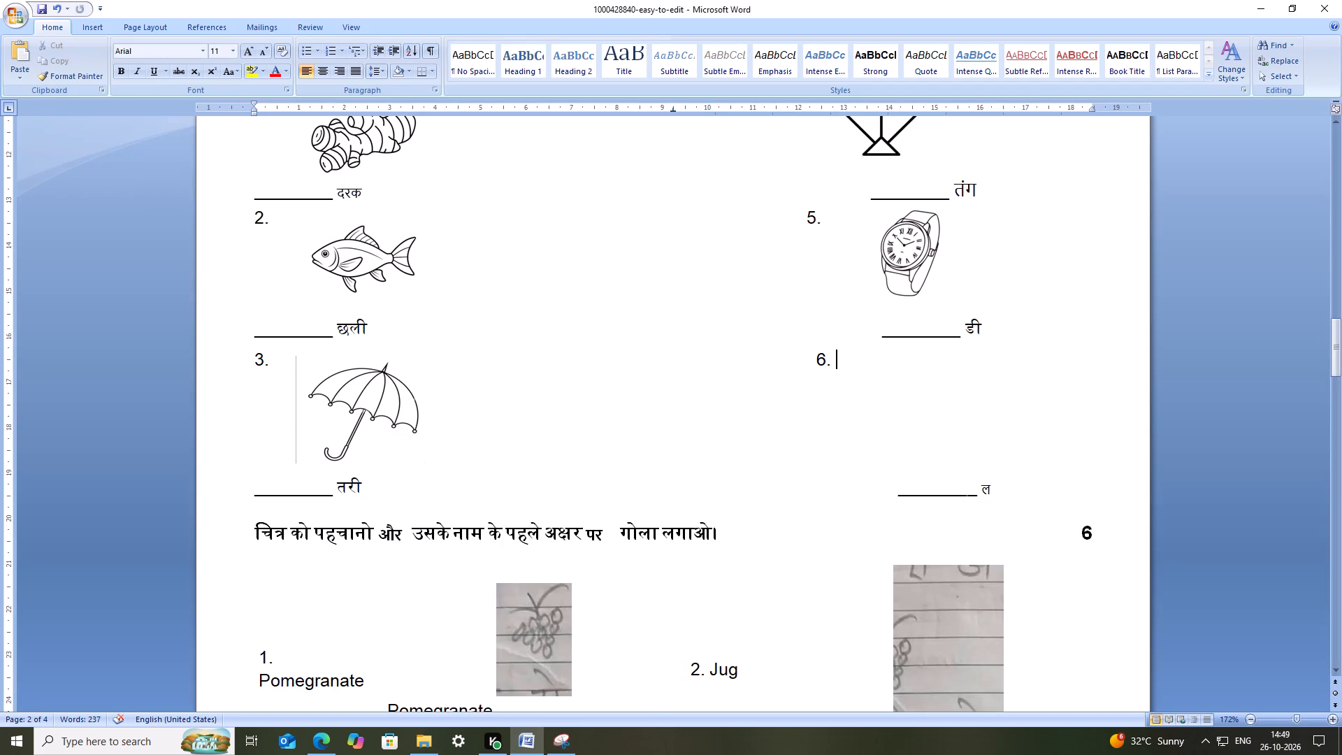
{"action": "left_click", "coordinate": [92, 29]}
{"action": "left_click", "coordinate": [156, 66]}
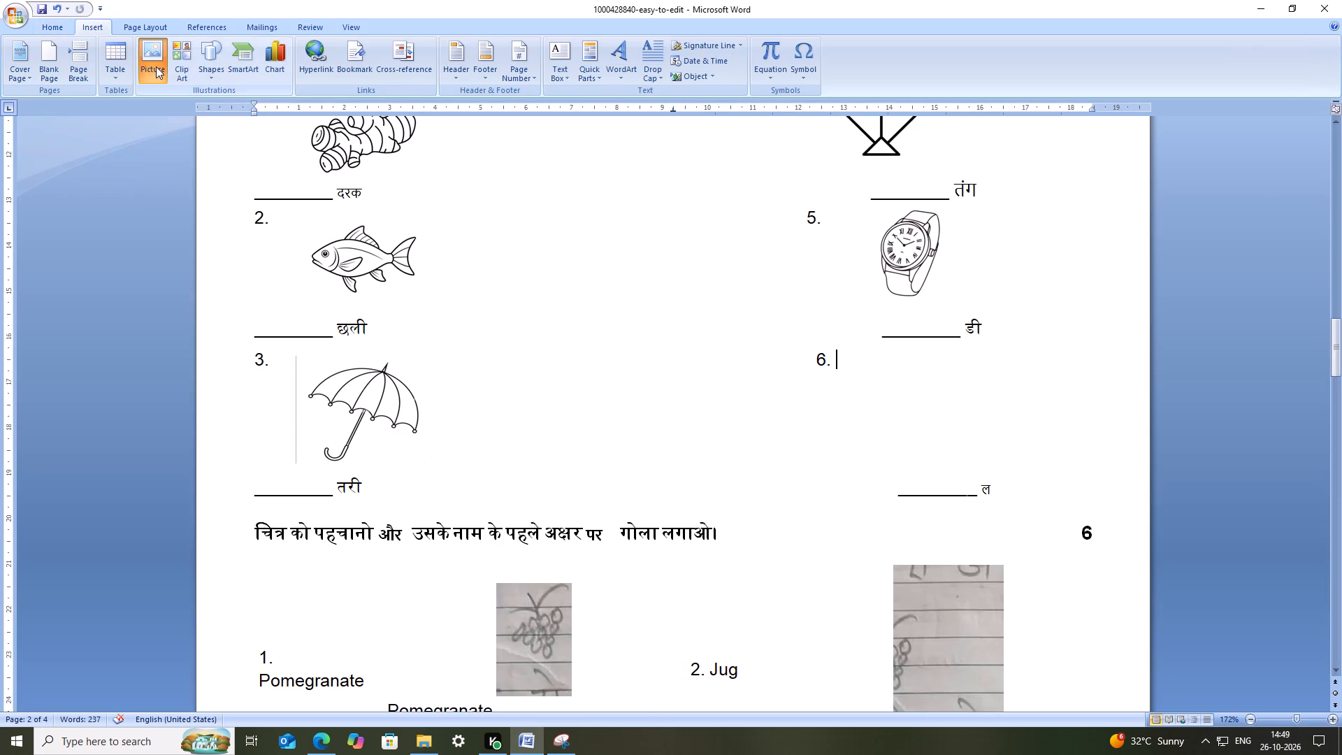
{"action": "scroll", "coordinate": [282, 178], "scroll_direction": "down", "scroll_amount": 2}
{"action": "left_click", "coordinate": [250, 154]}
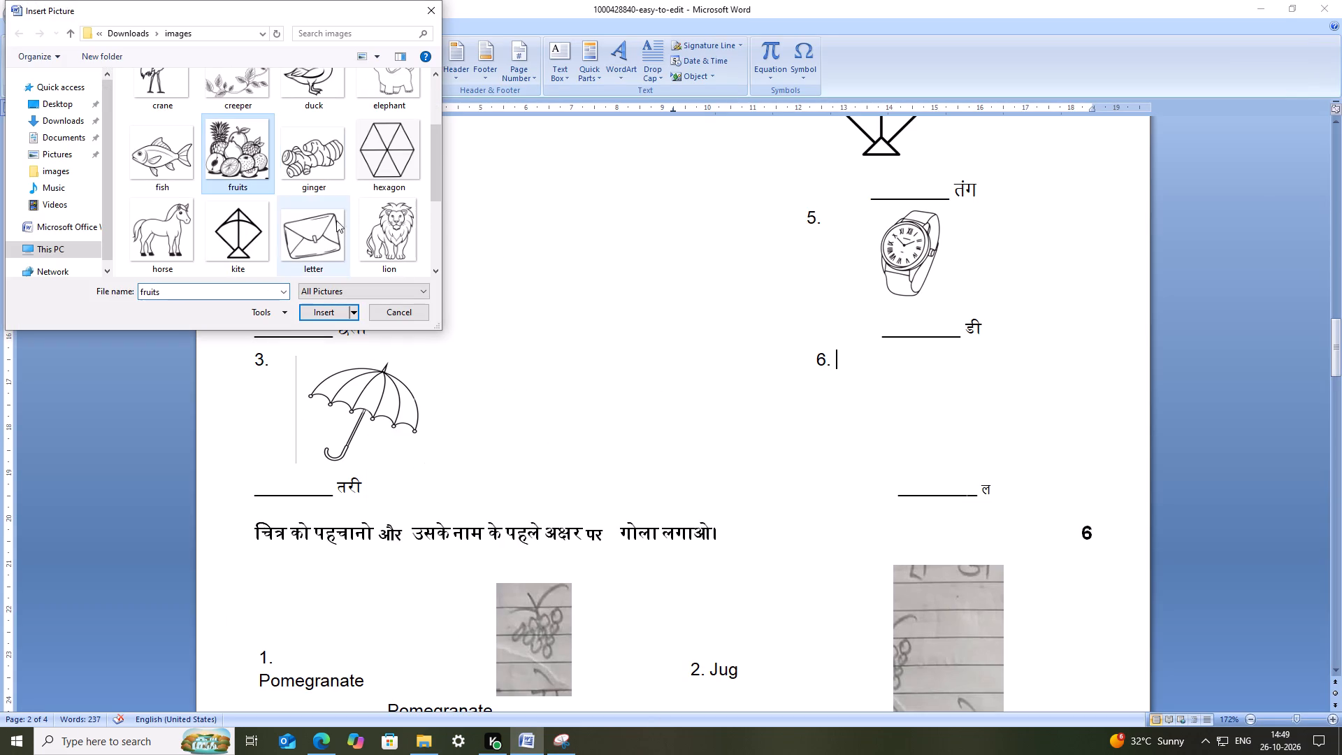
{"action": "left_click", "coordinate": [322, 310]}
Set the fruits picture's text wrapping to In Front of Text.
{"action": "right_click", "coordinate": [668, 395]}
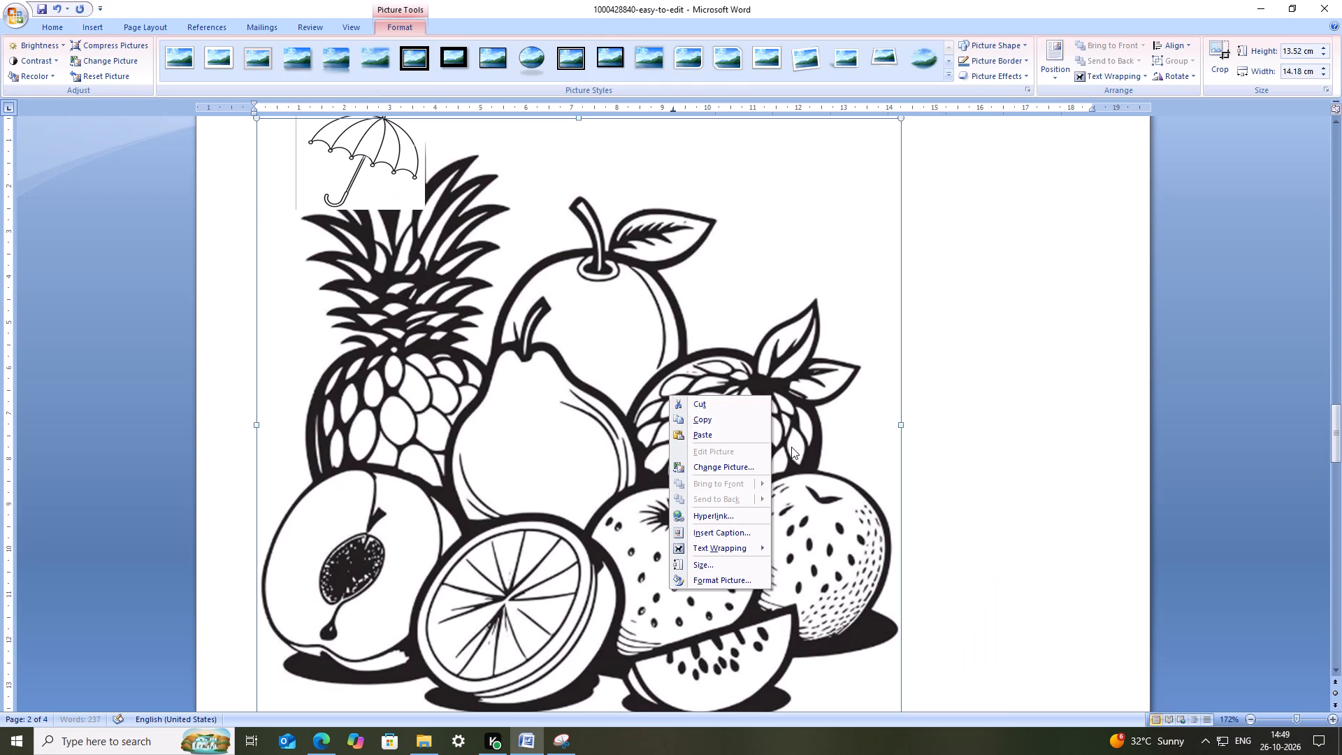
{"action": "left_click", "coordinate": [735, 546]}
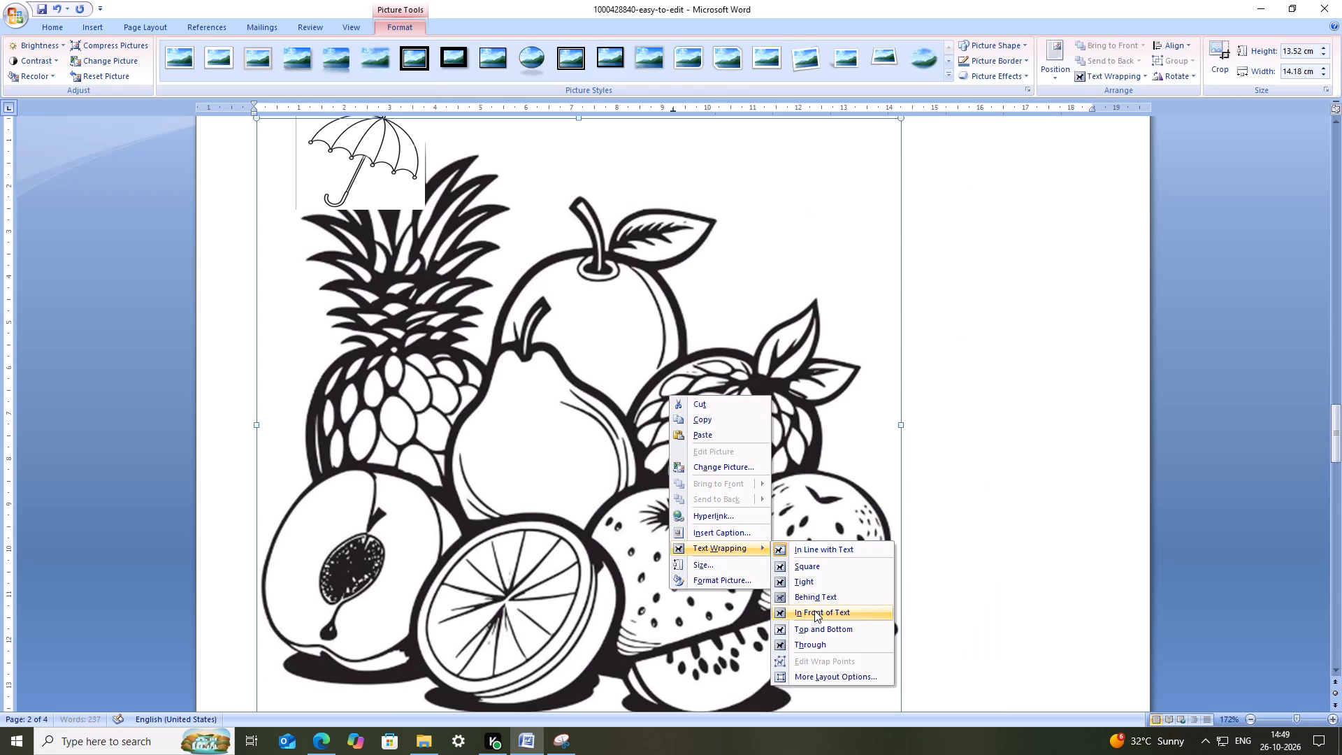
{"action": "left_click", "coordinate": [814, 610]}
Shrink the fruits picture to about 2.4 × 2.5 cm and bring it down to the line of "6.".
{"action": "scroll", "coordinate": [784, 433], "scroll_direction": "up", "scroll_amount": 17}
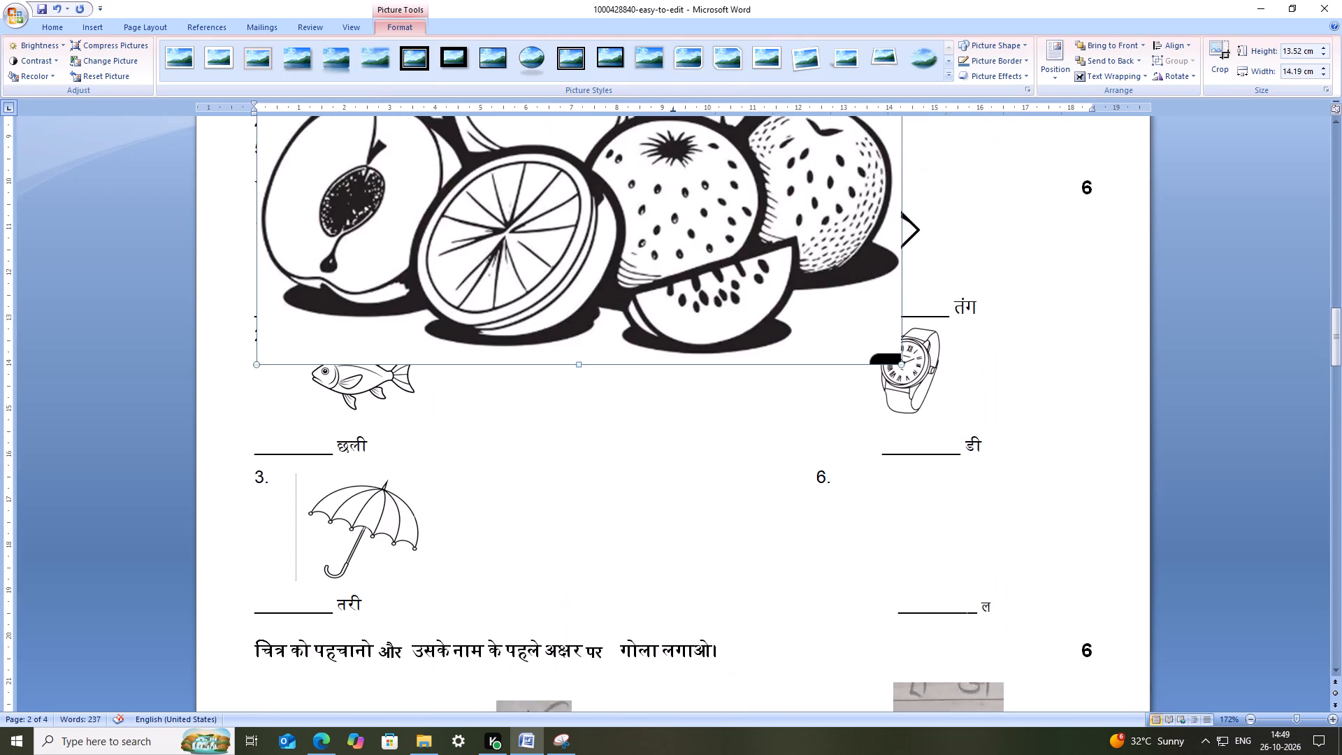
{"action": "scroll", "coordinate": [837, 351], "scroll_direction": "up", "scroll_amount": 5}
{"action": "scroll", "coordinate": [876, 259], "scroll_direction": "up", "scroll_amount": 4}
{"action": "left_click_drag", "start_coordinate": [902, 281], "coordinate": [843, 375]}
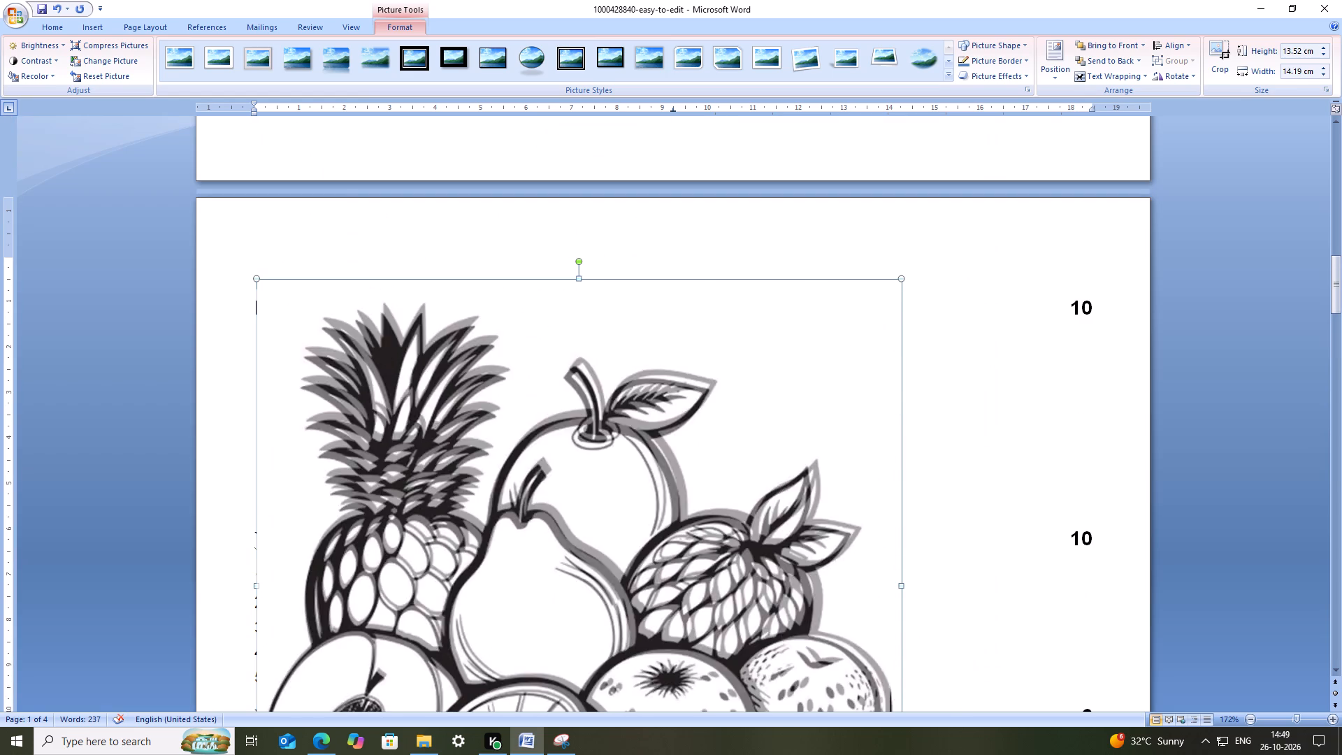
{"action": "left_click_drag", "start_coordinate": [843, 375], "coordinate": [526, 654]}
{"action": "scroll", "coordinate": [630, 510], "scroll_direction": "down", "scroll_amount": 6}
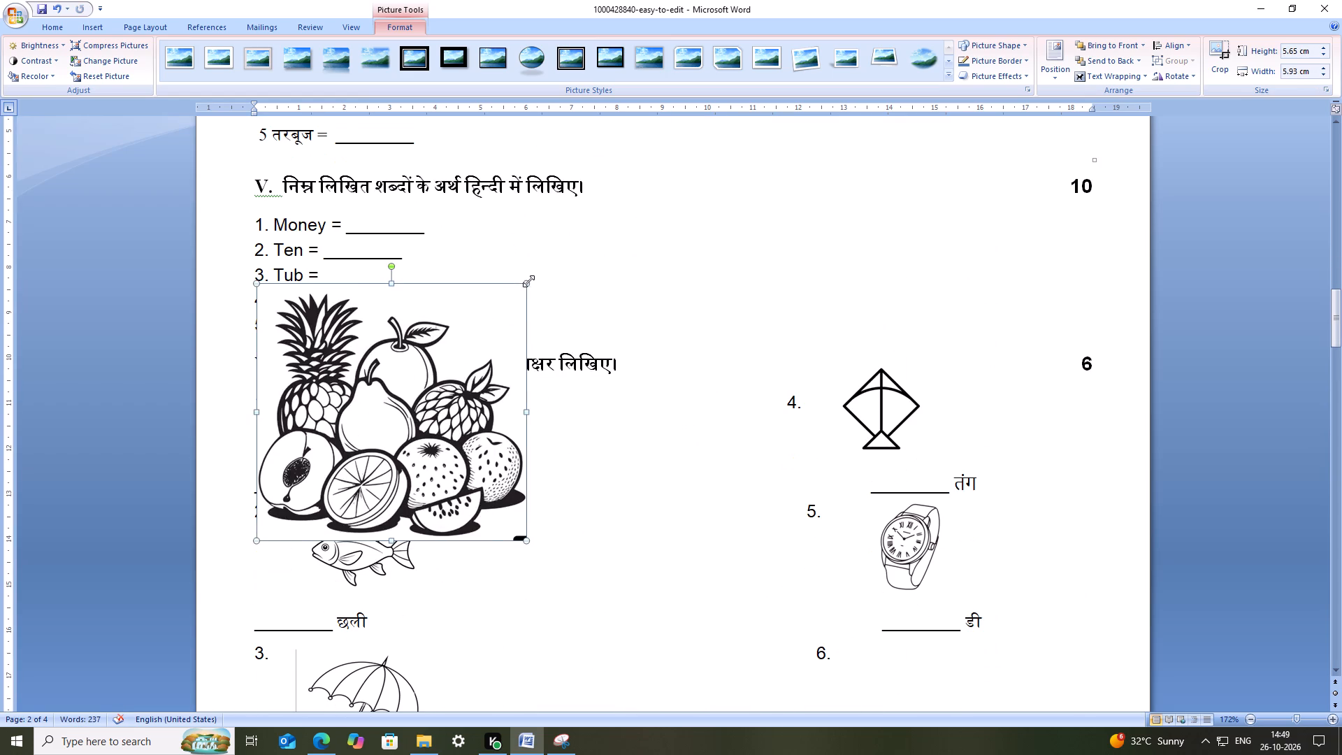
{"action": "left_click_drag", "start_coordinate": [528, 281], "coordinate": [414, 458]}
{"action": "left_click_drag", "start_coordinate": [349, 459], "coordinate": [839, 612]}
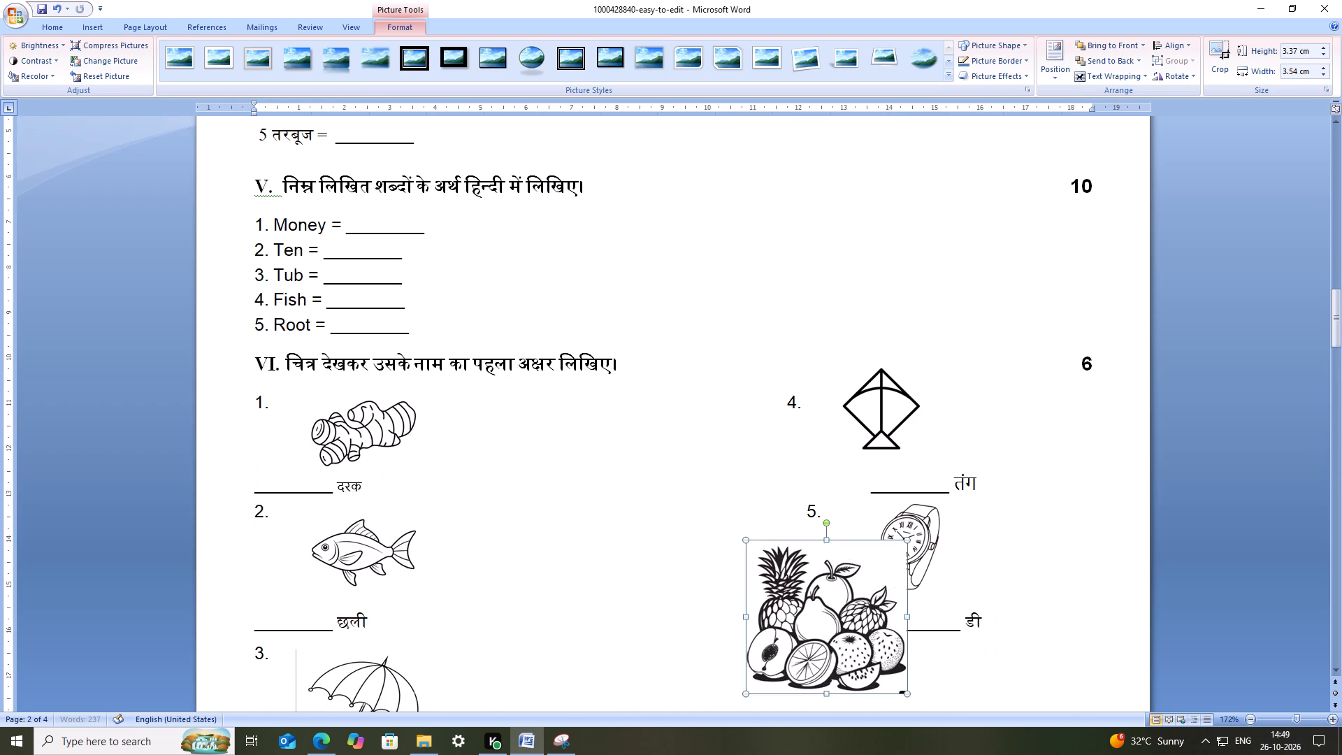
{"action": "scroll", "coordinate": [895, 589], "scroll_direction": "down", "scroll_amount": 5}
{"action": "left_click_drag", "start_coordinate": [825, 382], "coordinate": [905, 447]}
{"action": "scroll", "coordinate": [937, 426], "scroll_direction": "down", "scroll_amount": 1}
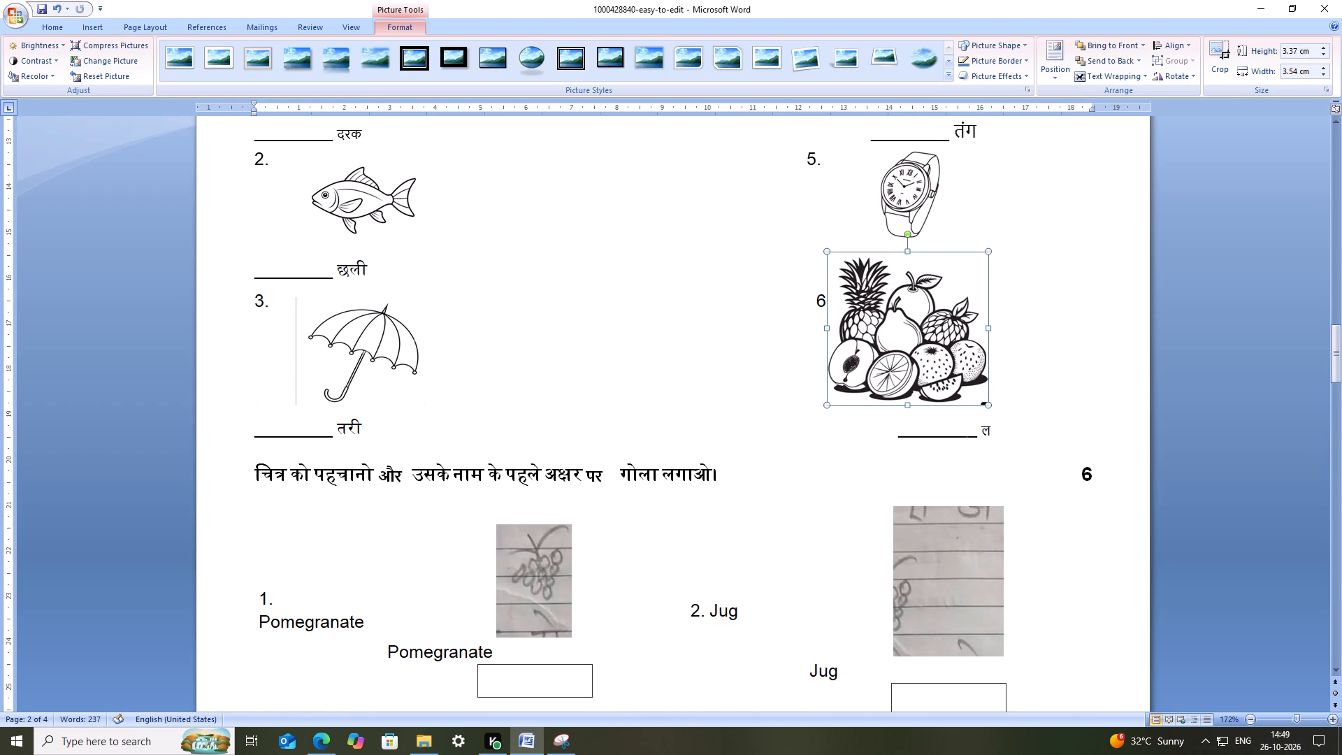
{"action": "left_click_drag", "start_coordinate": [988, 253], "coordinate": [941, 330]}
Position the fruits picture just after "6.", clear of the number and above the "ल" blank, and save the document.
{"action": "left_click_drag", "start_coordinate": [901, 358], "coordinate": [908, 350]}
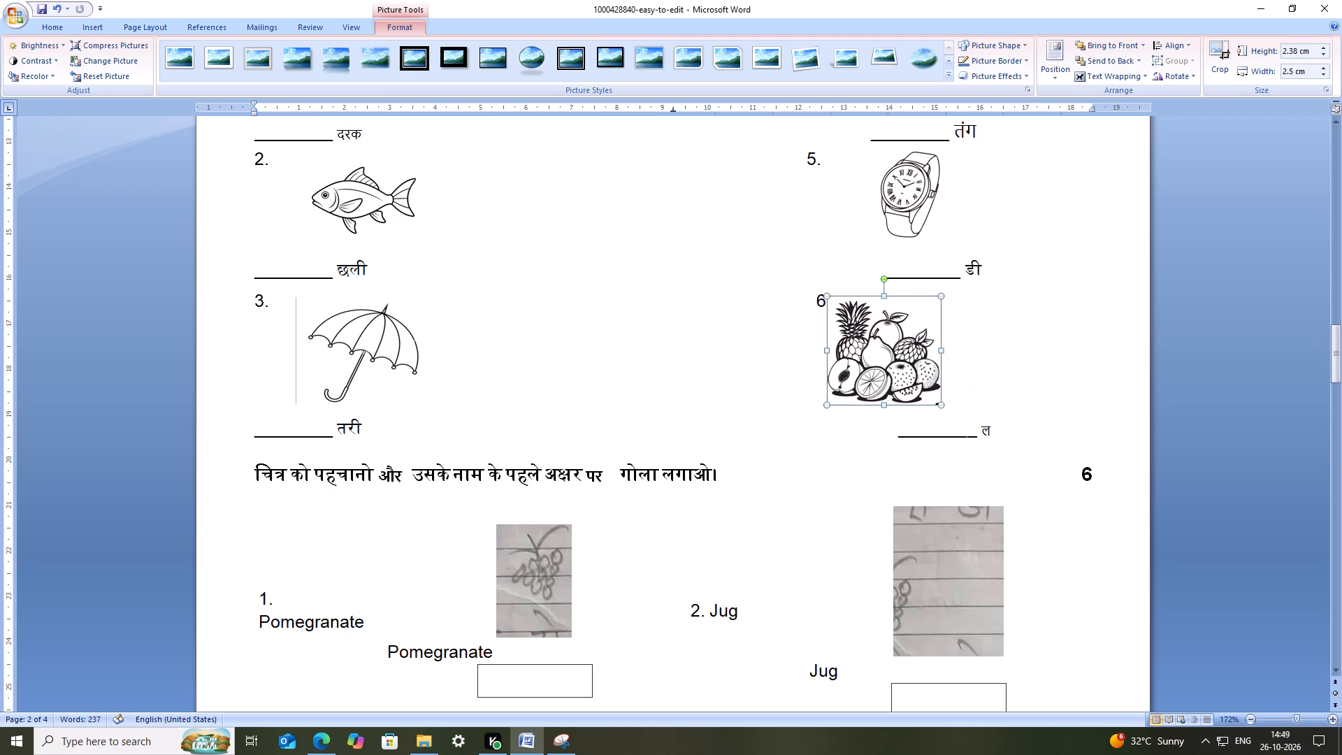
{"action": "left_click_drag", "start_coordinate": [908, 350], "coordinate": [920, 340]}
{"action": "left_click_drag", "start_coordinate": [920, 340], "coordinate": [928, 343]}
{"action": "left_click", "coordinate": [928, 343]}
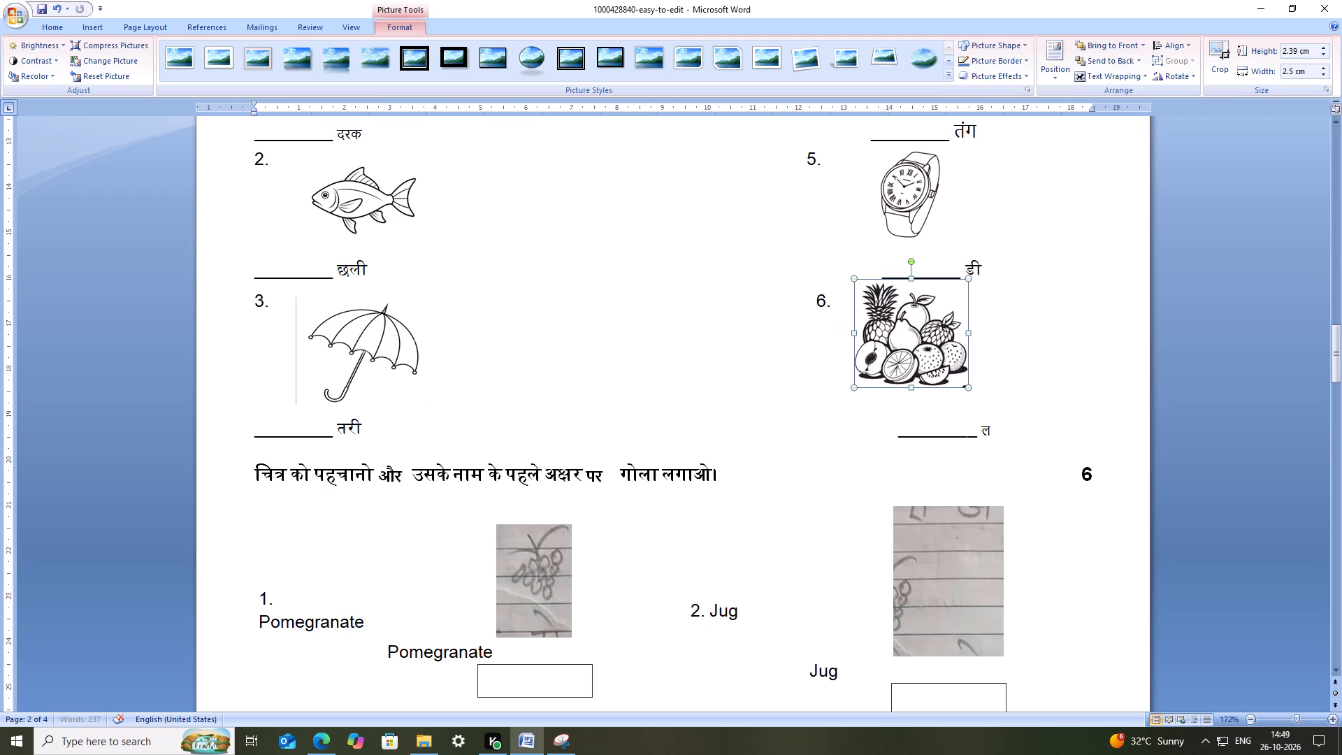
{"action": "left_click", "coordinate": [990, 350]}
{"action": "left_click_drag", "start_coordinate": [909, 359], "coordinate": [916, 358]}
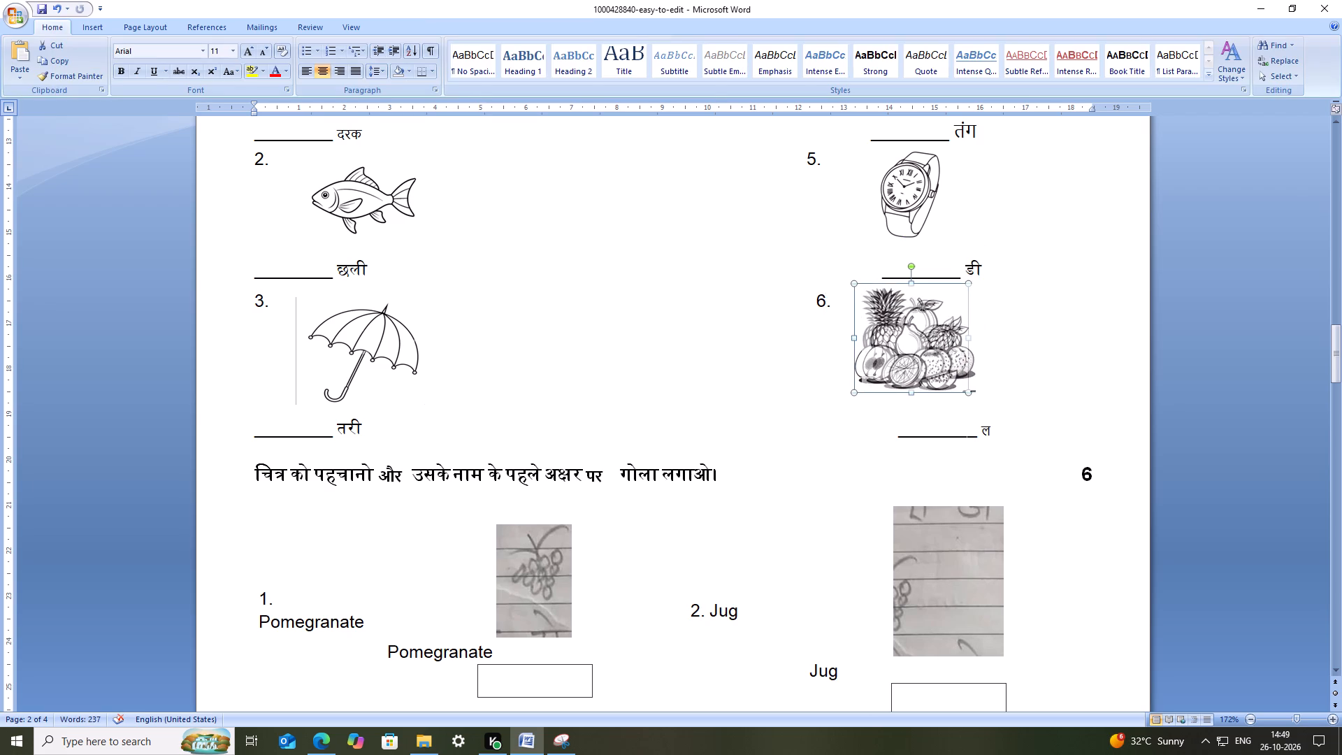
{"action": "left_click", "coordinate": [1037, 336]}
{"action": "key", "text": "ctrl+s"}
{"action": "key", "text": "ctrl+s"}
{"action": "key", "text": "ctrl+s"}
{"action": "key", "text": "ctrl+s"}
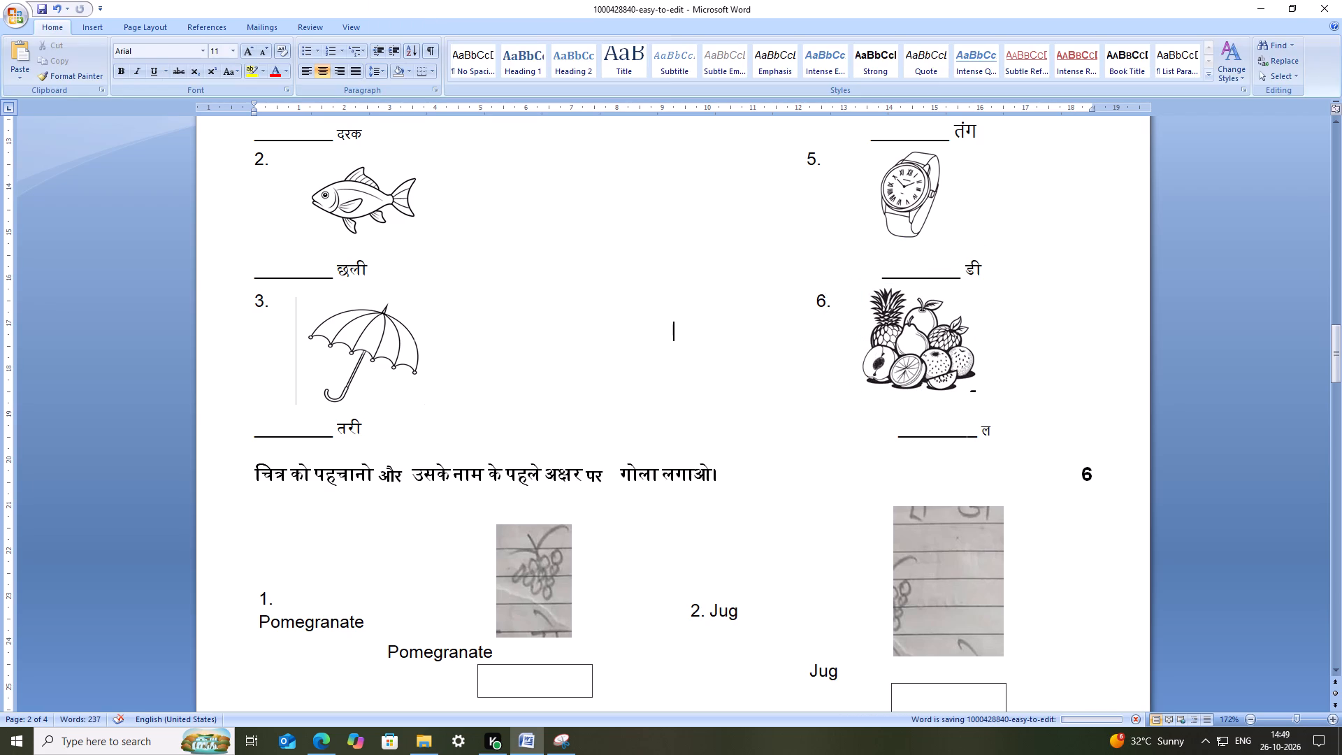
{"action": "key", "text": "ctrl+s"}
Add "VII." before the heading "चित्र को पहचानो और उसके नाम के पहले अक्षर पर गोला लगाओ।" and save the document.
{"action": "scroll", "coordinate": [425, 385], "scroll_direction": "up", "scroll_amount": 7}
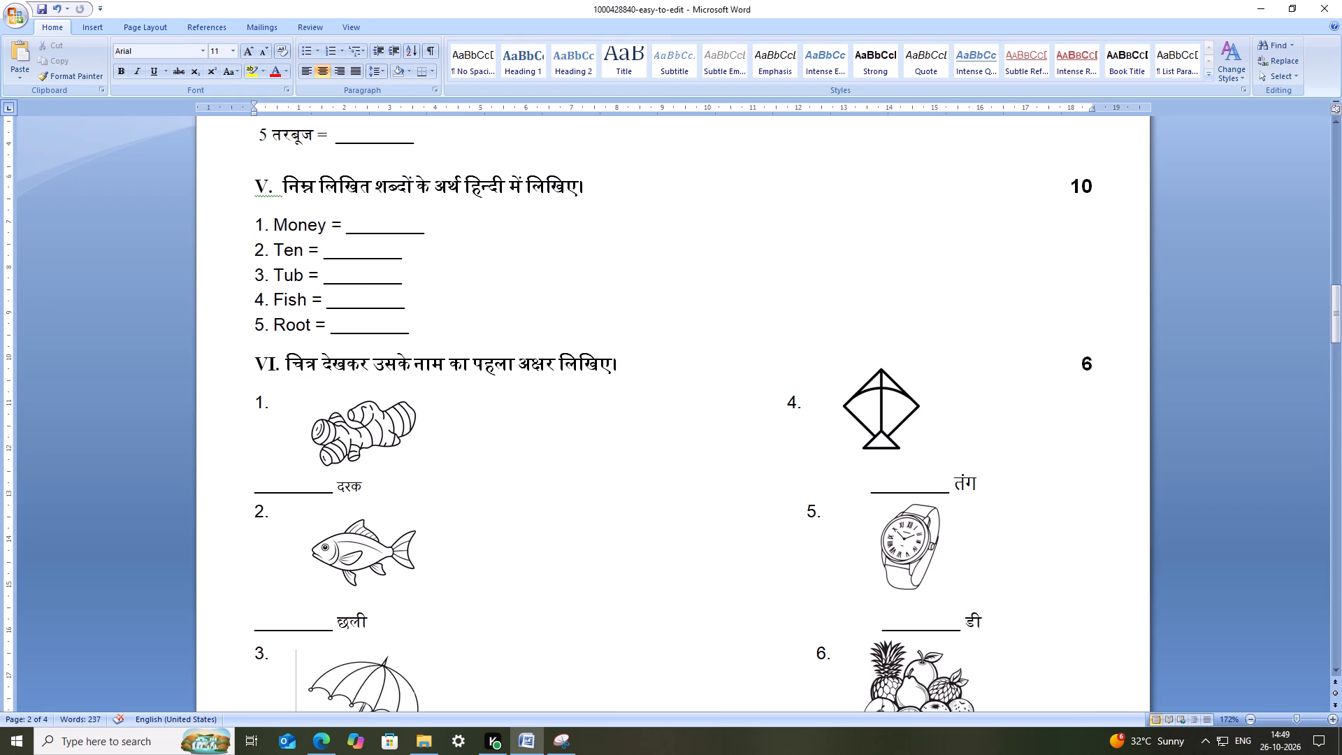
{"action": "scroll", "coordinate": [375, 371], "scroll_direction": "down", "scroll_amount": 7}
{"action": "left_click", "coordinate": [250, 475]}
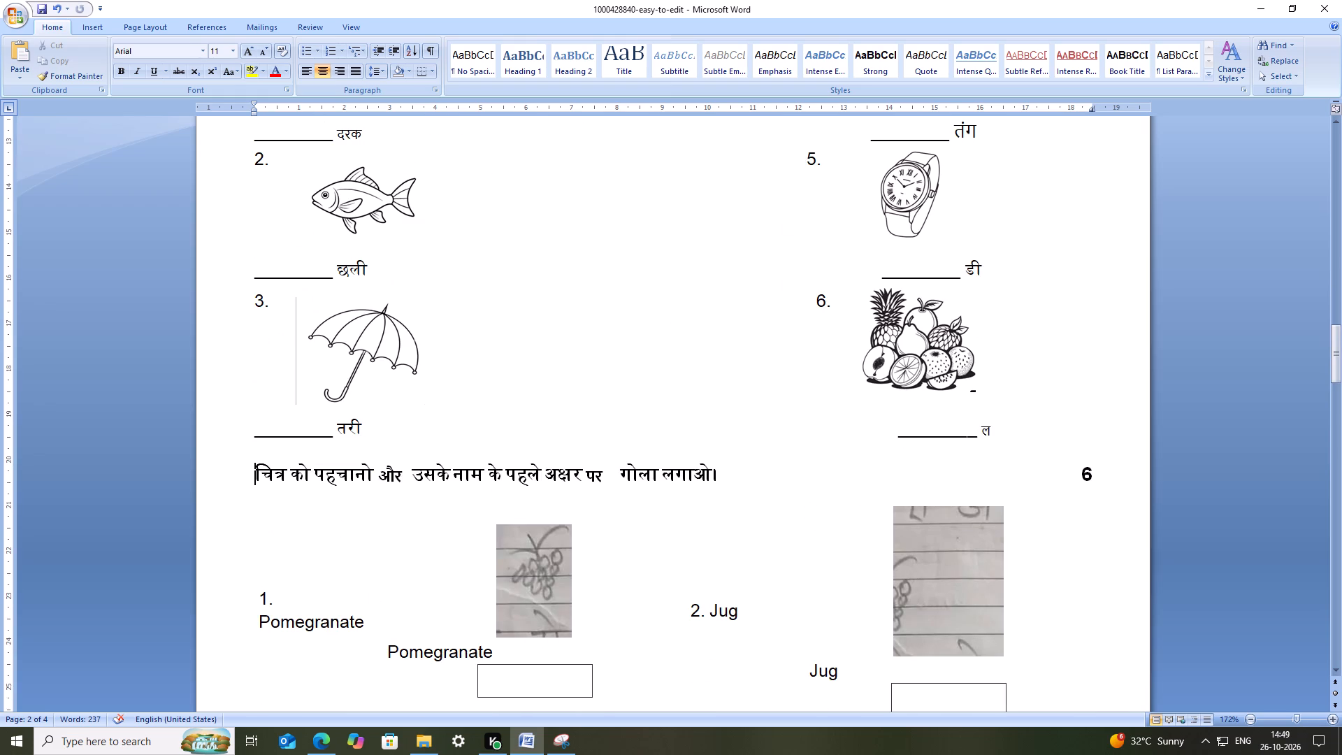
{"action": "type", "text": "VII."}
{"action": "key", "text": "space"}
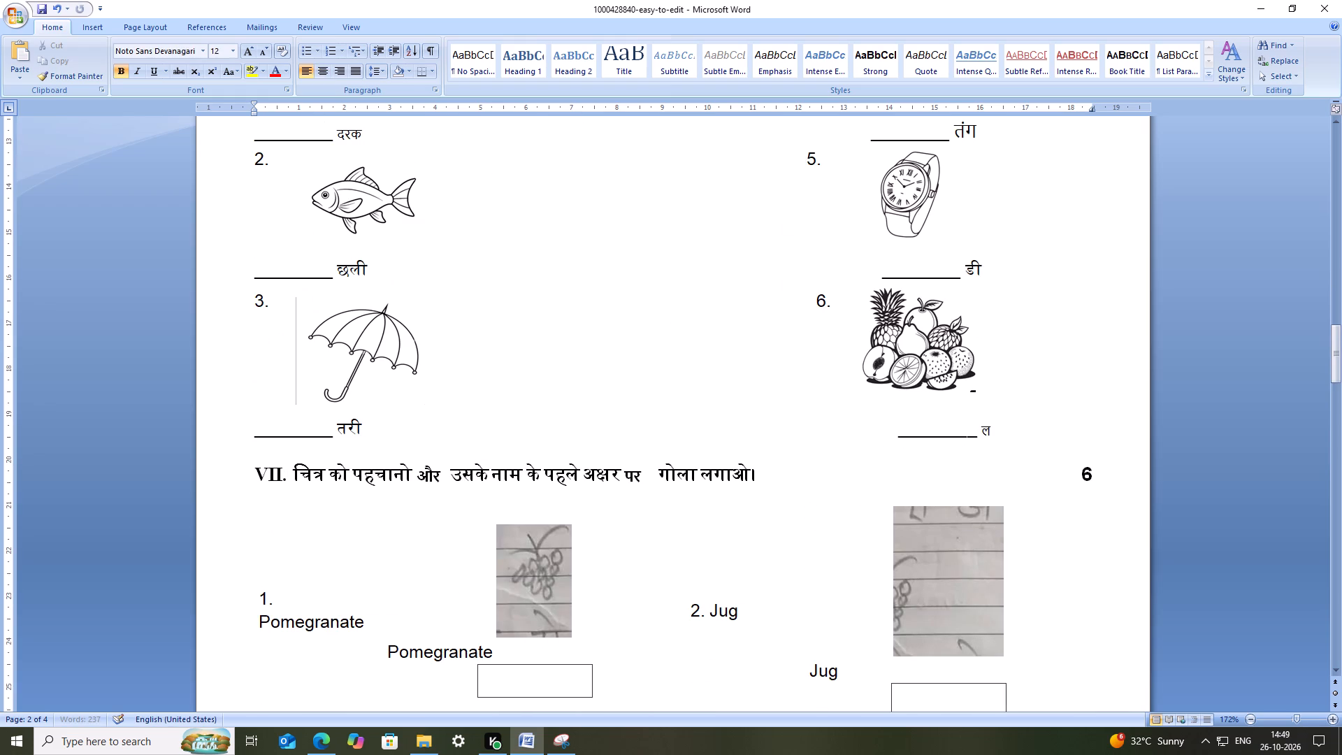
{"action": "key", "text": "ctrl+s"}
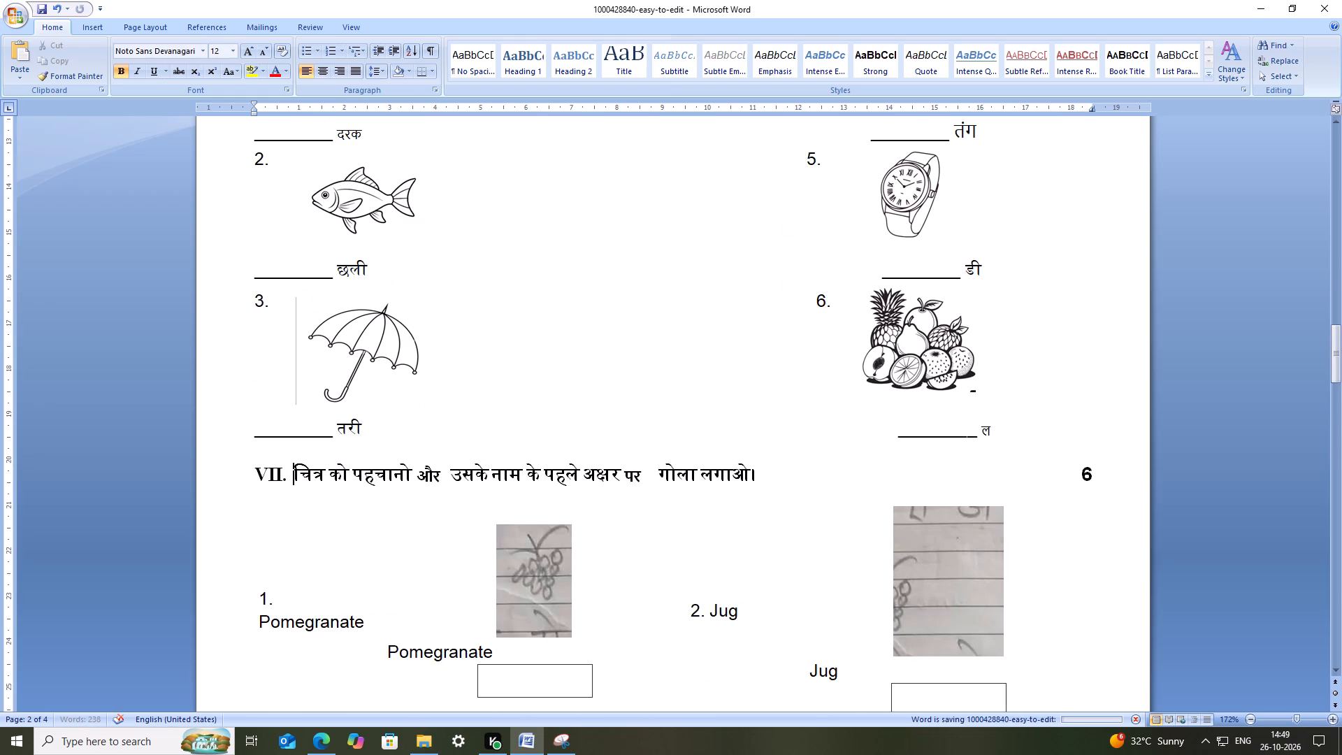
Delete both occurrences of "Pomegranate" from item 1 of section VII, keeping the number.
{"action": "left_click", "coordinate": [730, 447]}
{"action": "scroll", "coordinate": [861, 482], "scroll_direction": "down", "scroll_amount": 2}
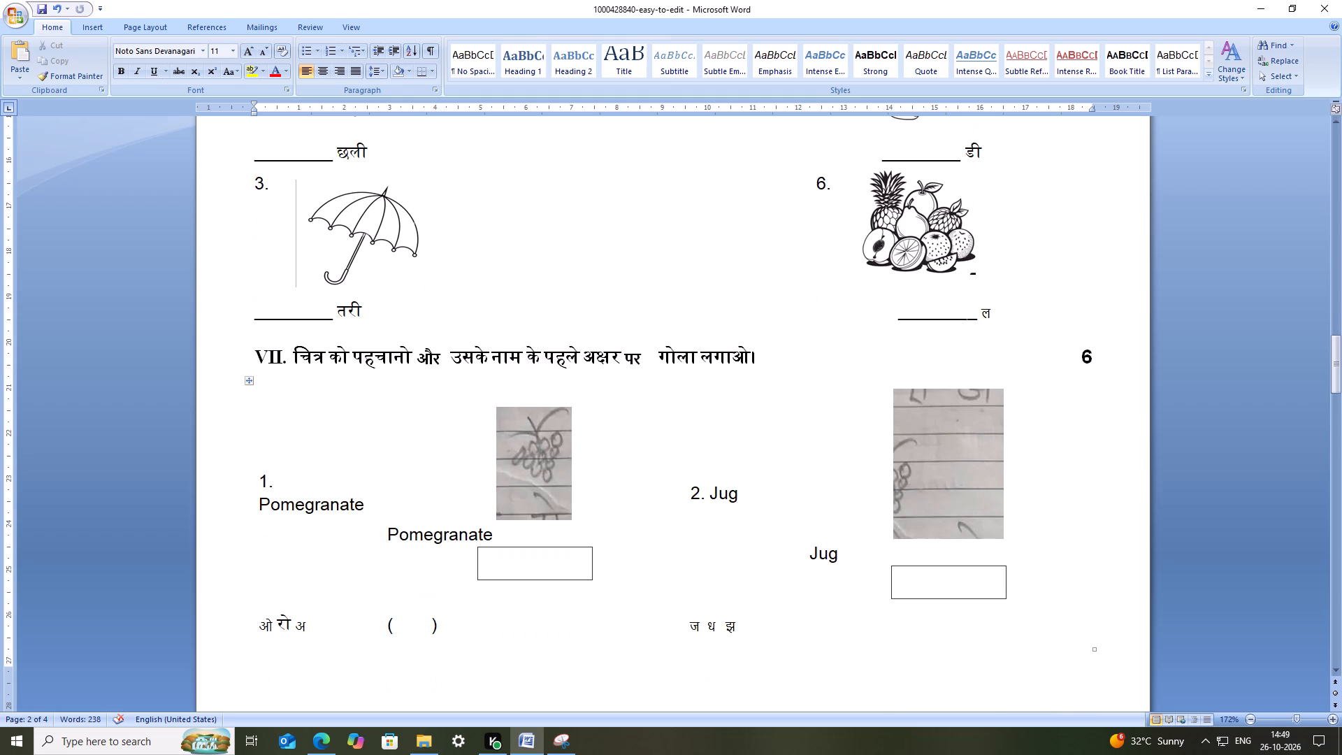
{"action": "scroll", "coordinate": [693, 474], "scroll_direction": "down", "scroll_amount": 2}
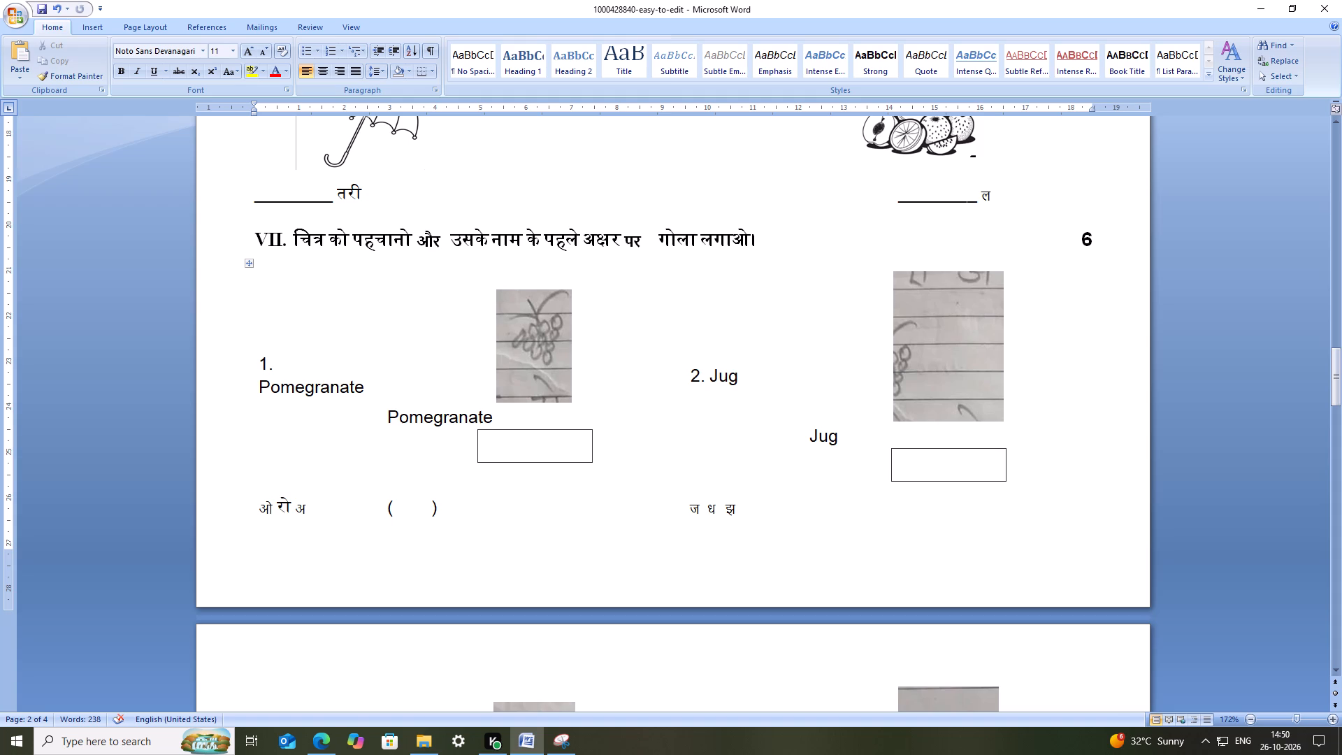
{"action": "left_click_drag", "start_coordinate": [368, 389], "coordinate": [261, 397]}
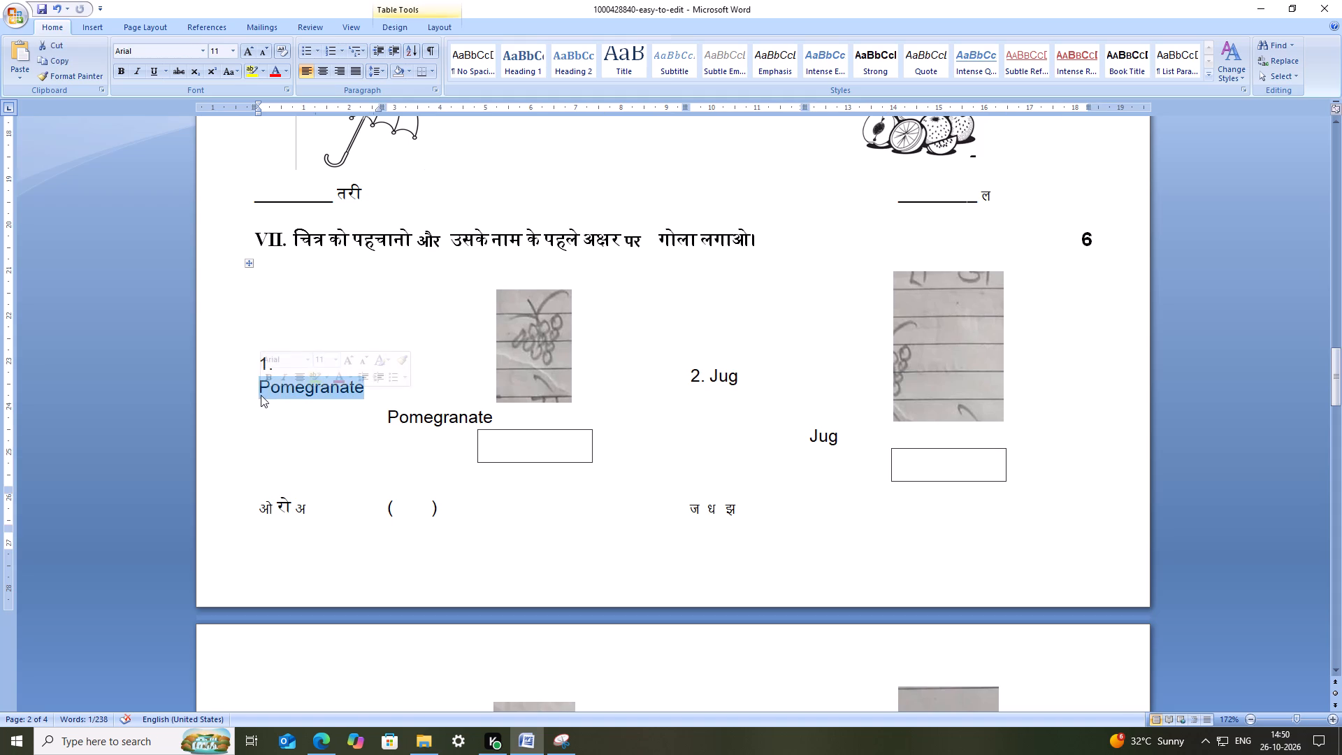
{"action": "key", "text": "BackSpace"}
{"action": "left_click_drag", "start_coordinate": [495, 415], "coordinate": [385, 424]}
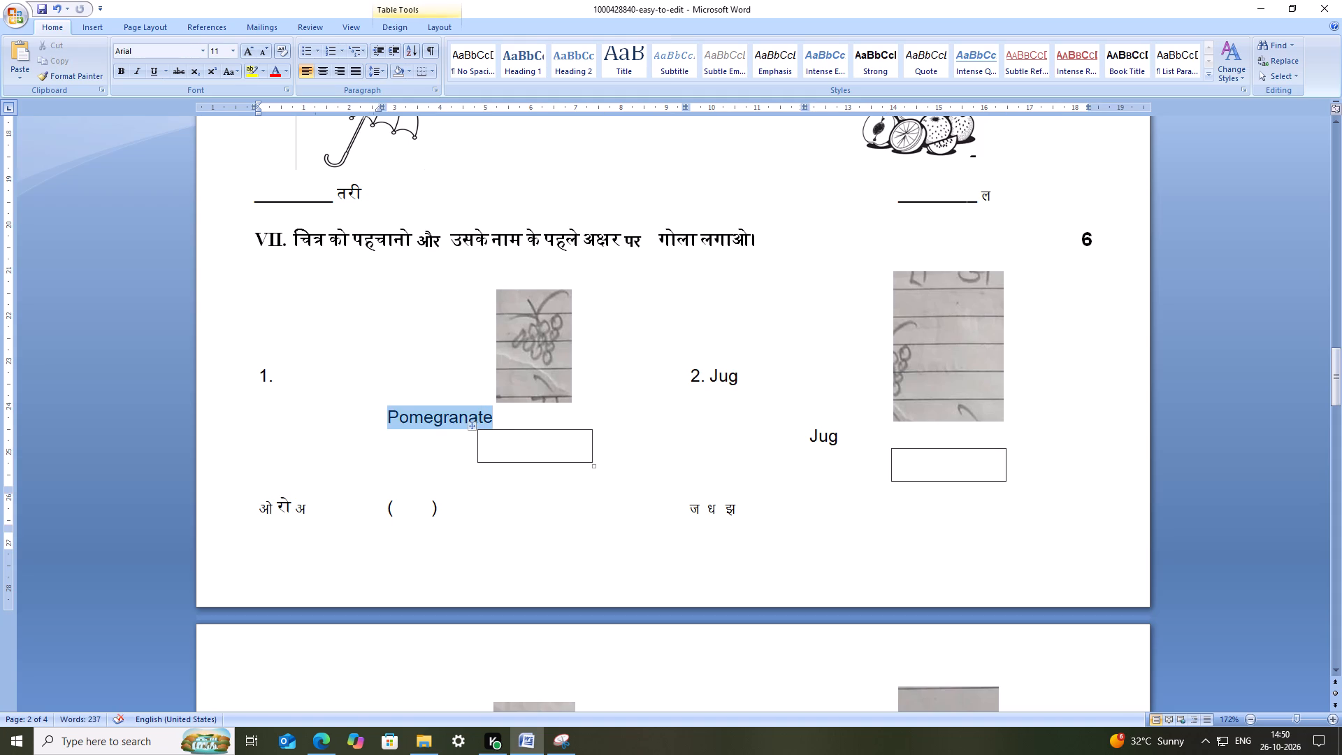
{"action": "left_click_drag", "start_coordinate": [385, 424], "coordinate": [387, 422]}
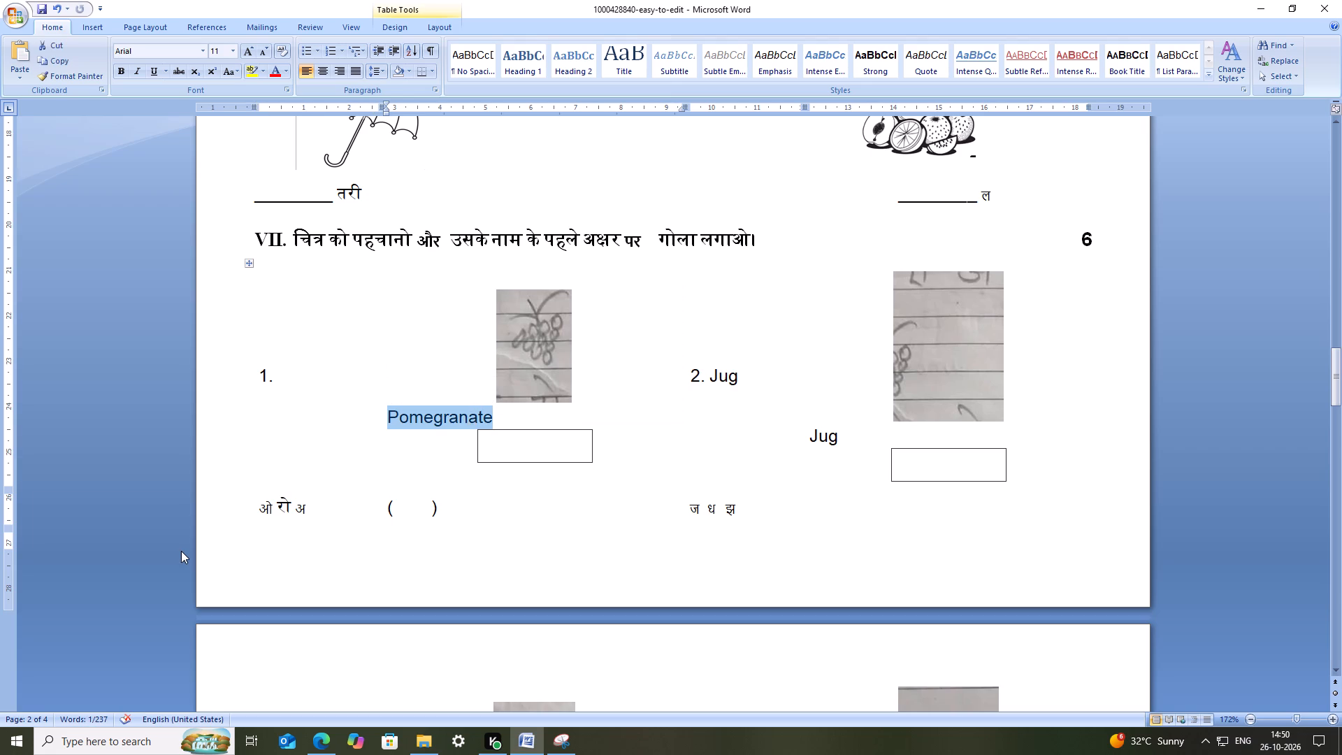
{"action": "key", "text": "BackSpace"}
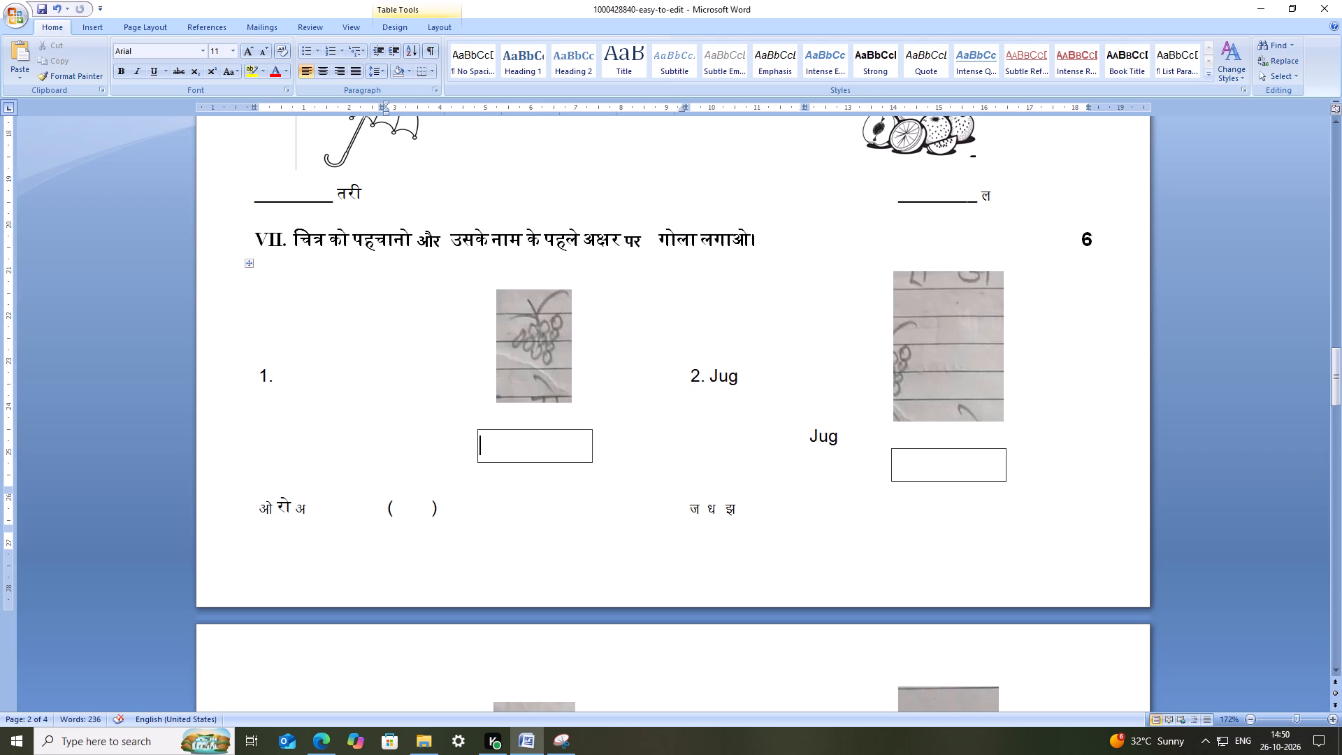
Cut the empty answer box beneath item 1's grapes picture.
{"action": "left_click", "coordinate": [475, 429]}
{"action": "right_click", "coordinate": [472, 425]}
{"action": "left_click", "coordinate": [482, 431]}
{"action": "left_click", "coordinate": [441, 439]}
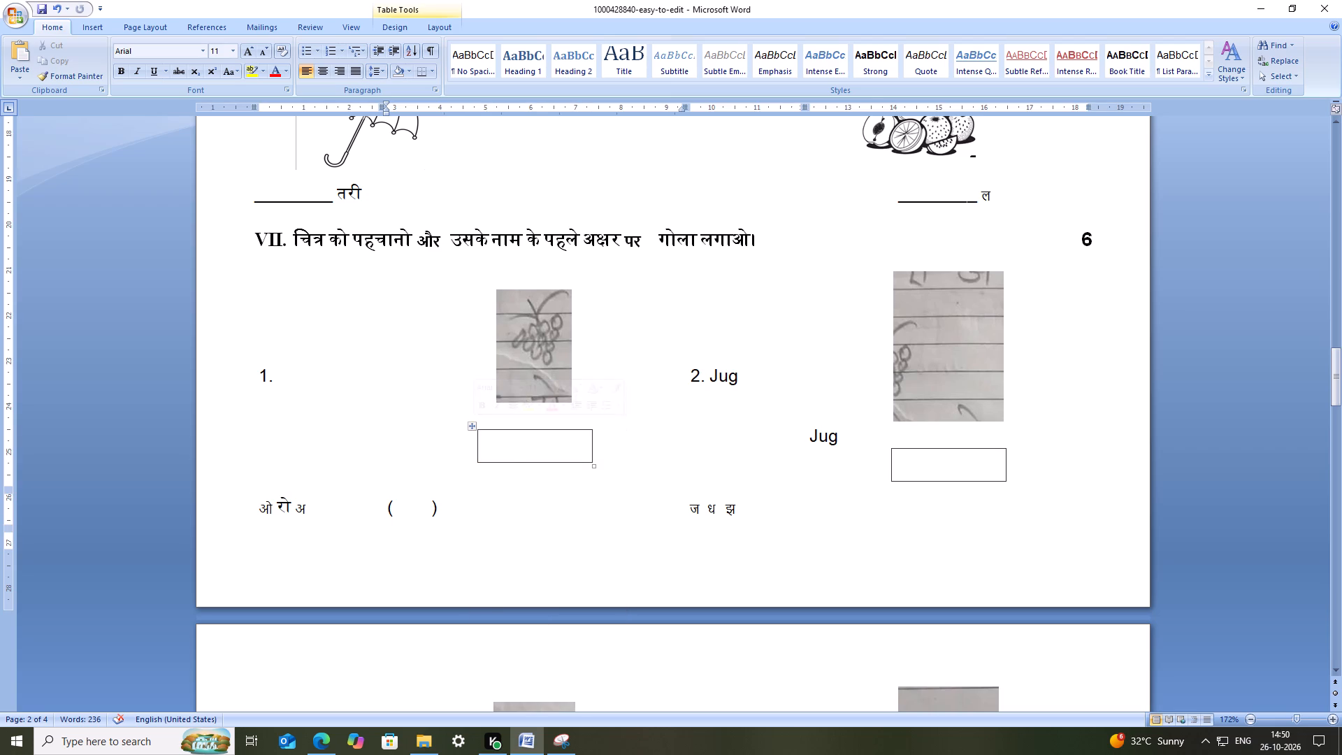
{"action": "left_click", "coordinate": [550, 443]}
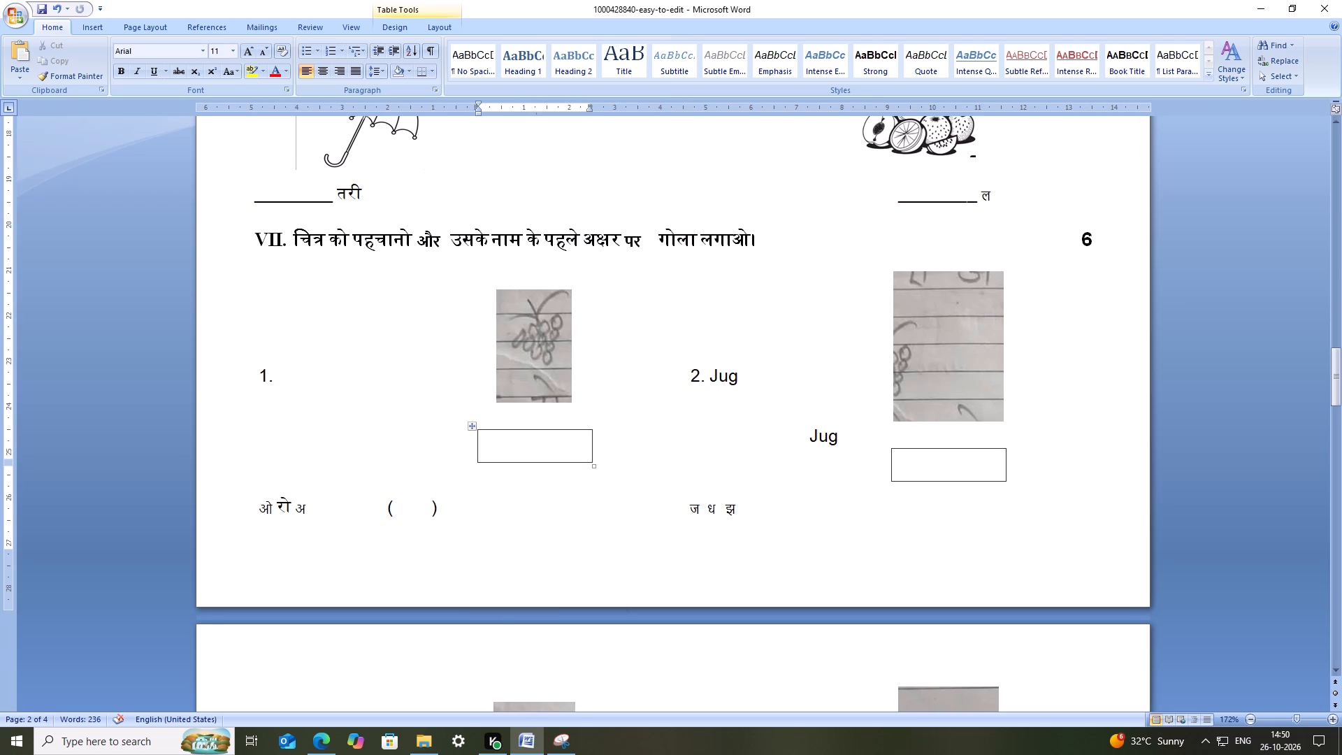
{"action": "left_click", "coordinate": [473, 427]}
{"action": "right_click", "coordinate": [472, 427]}
{"action": "left_click", "coordinate": [498, 439]}
{"action": "left_click", "coordinate": [660, 435]}
{"action": "left_click", "coordinate": [558, 380]}
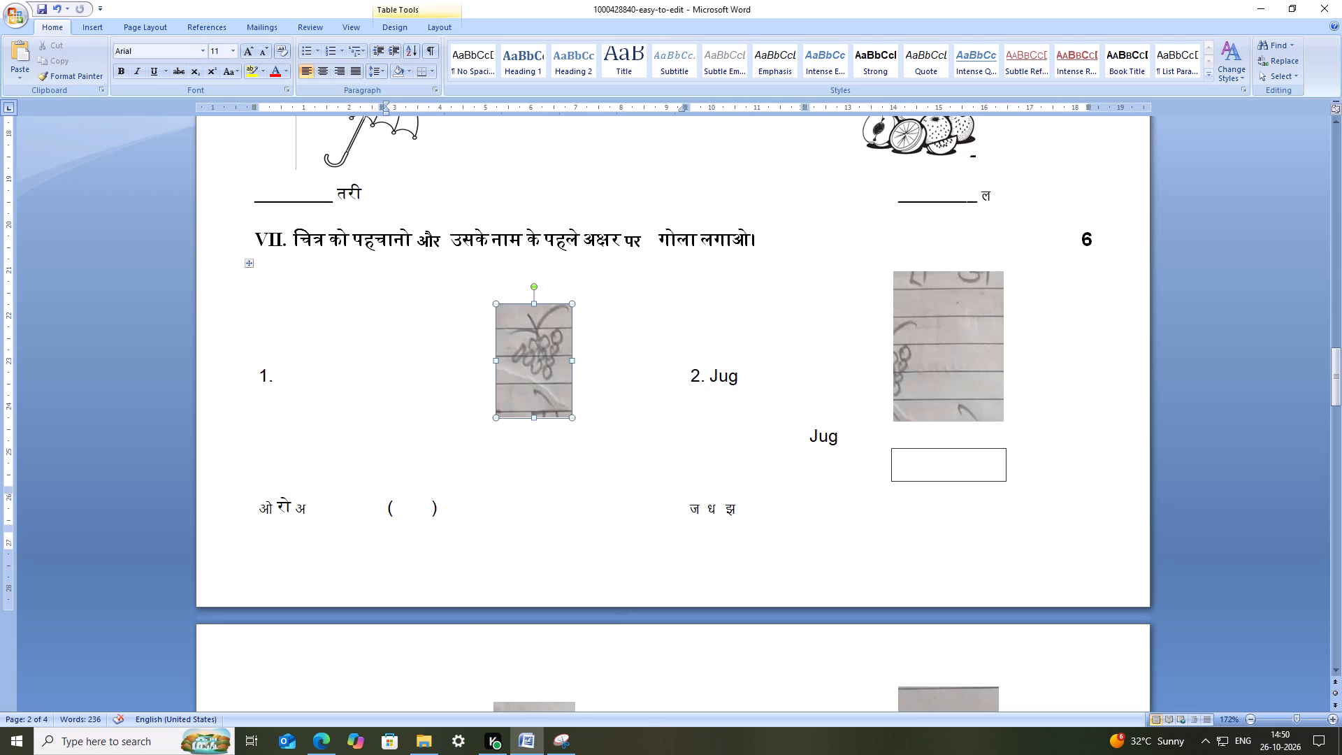
Delete both occurrences of "Jug" from item 2, keeping the number.
{"action": "left_click", "coordinate": [782, 418]}
{"action": "left_click_drag", "start_coordinate": [742, 387], "coordinate": [735, 384]}
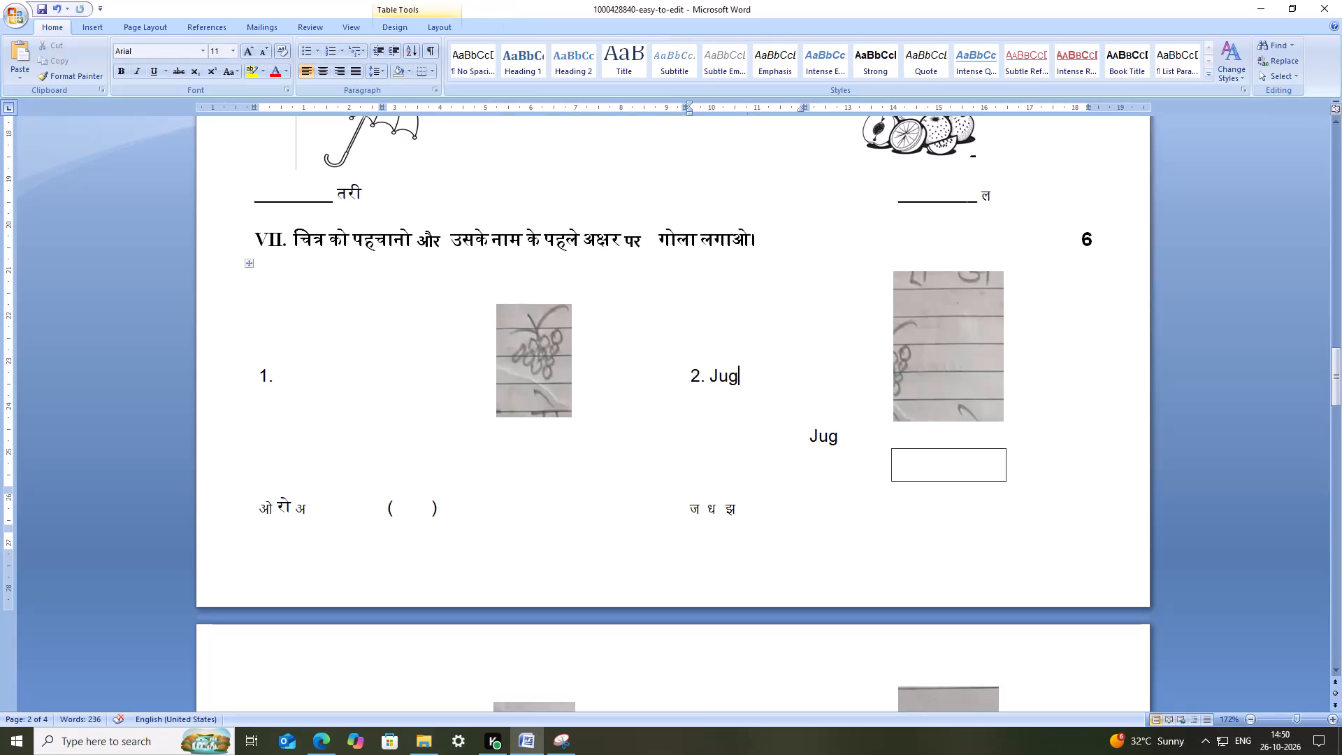
{"action": "left_click_drag", "start_coordinate": [735, 384], "coordinate": [711, 380]}
{"action": "key", "text": "BackSpace"}
{"action": "left_click_drag", "start_coordinate": [847, 435], "coordinate": [821, 441]}
{"action": "key", "text": "BackSpace"}
{"action": "key", "text": "BackSpace"}
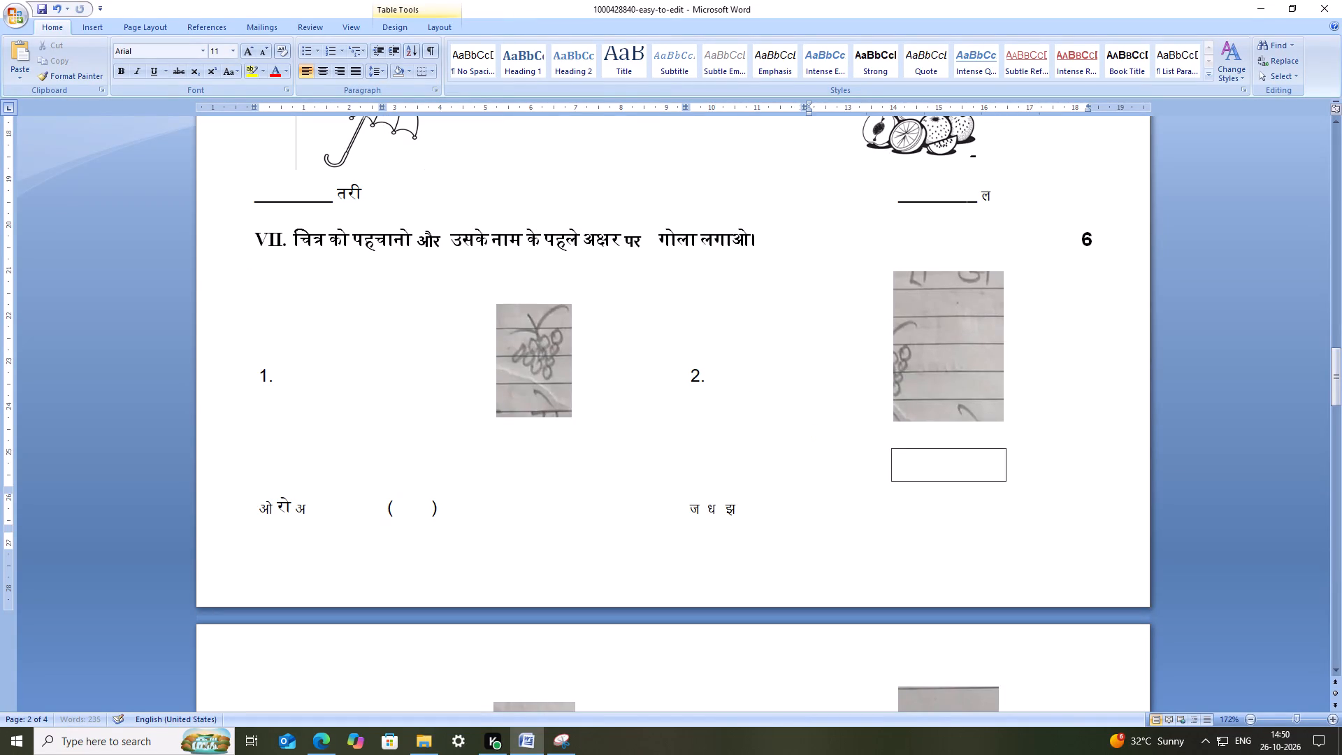
Cut the empty box beneath item 2's picture and delete the answer brackets beside item 1's letters.
{"action": "left_click", "coordinate": [993, 463]}
{"action": "right_click", "coordinate": [886, 448]}
{"action": "left_click", "coordinate": [907, 456]}
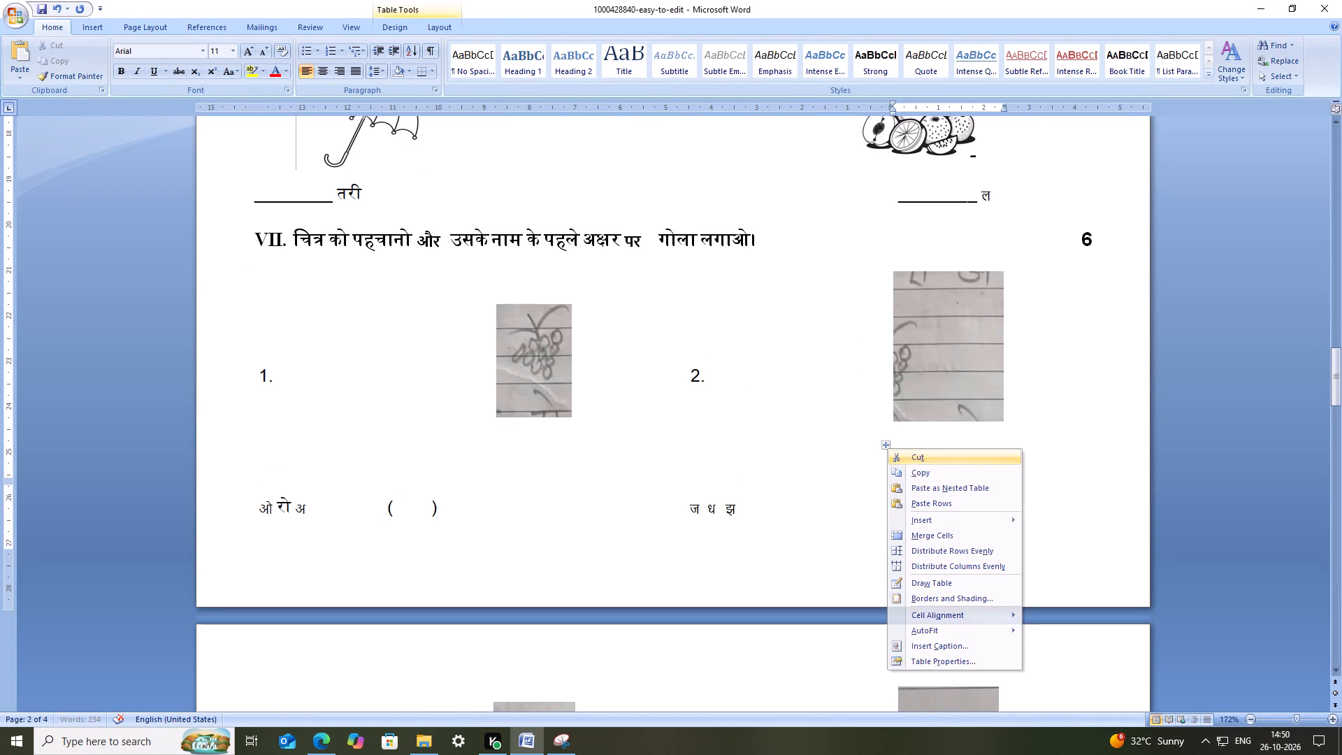
{"action": "left_click_drag", "start_coordinate": [467, 494], "coordinate": [387, 486]}
{"action": "key", "text": "BackSpace"}
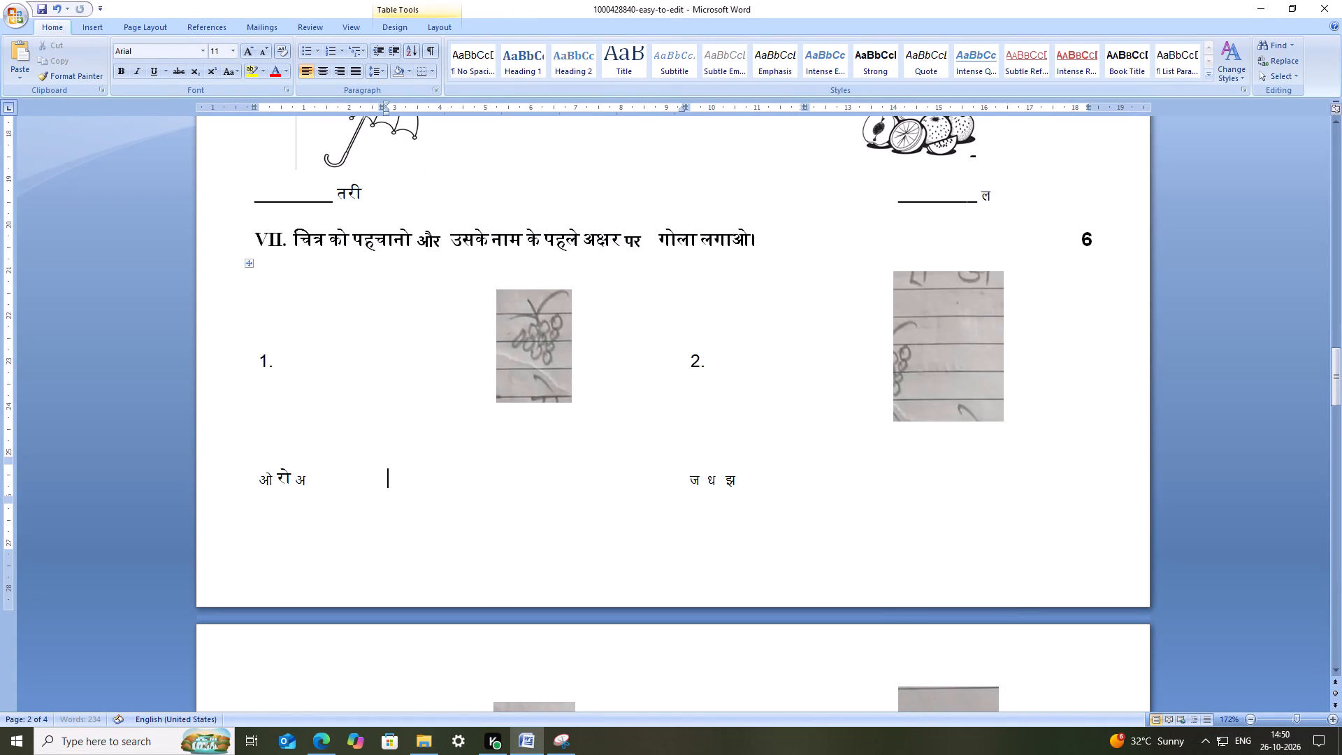
Cut the empty boxes beneath the pictures of items 3 and 4 and delete the brackets beside item 3's letters.
{"action": "scroll", "coordinate": [542, 468], "scroll_direction": "down", "scroll_amount": 8}
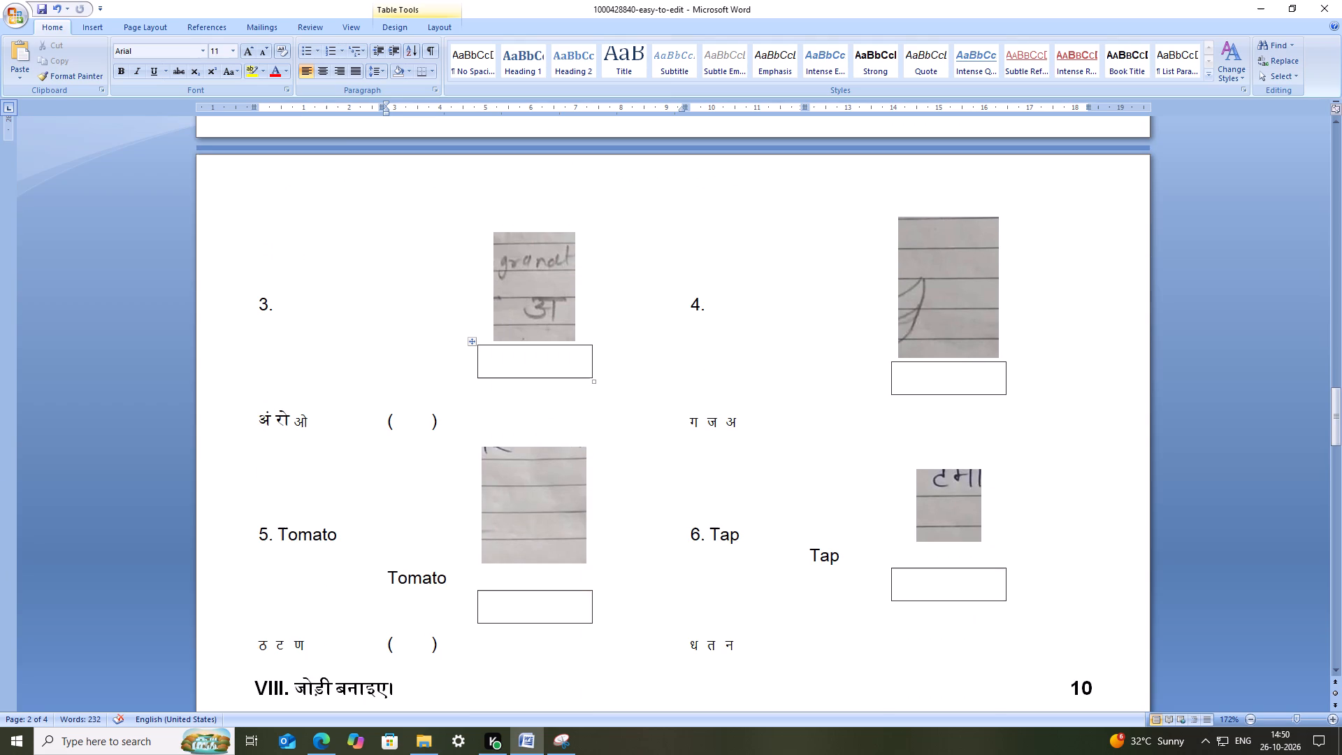
{"action": "left_click", "coordinate": [472, 344]}
{"action": "right_click", "coordinate": [472, 344]}
{"action": "left_click", "coordinate": [482, 353]}
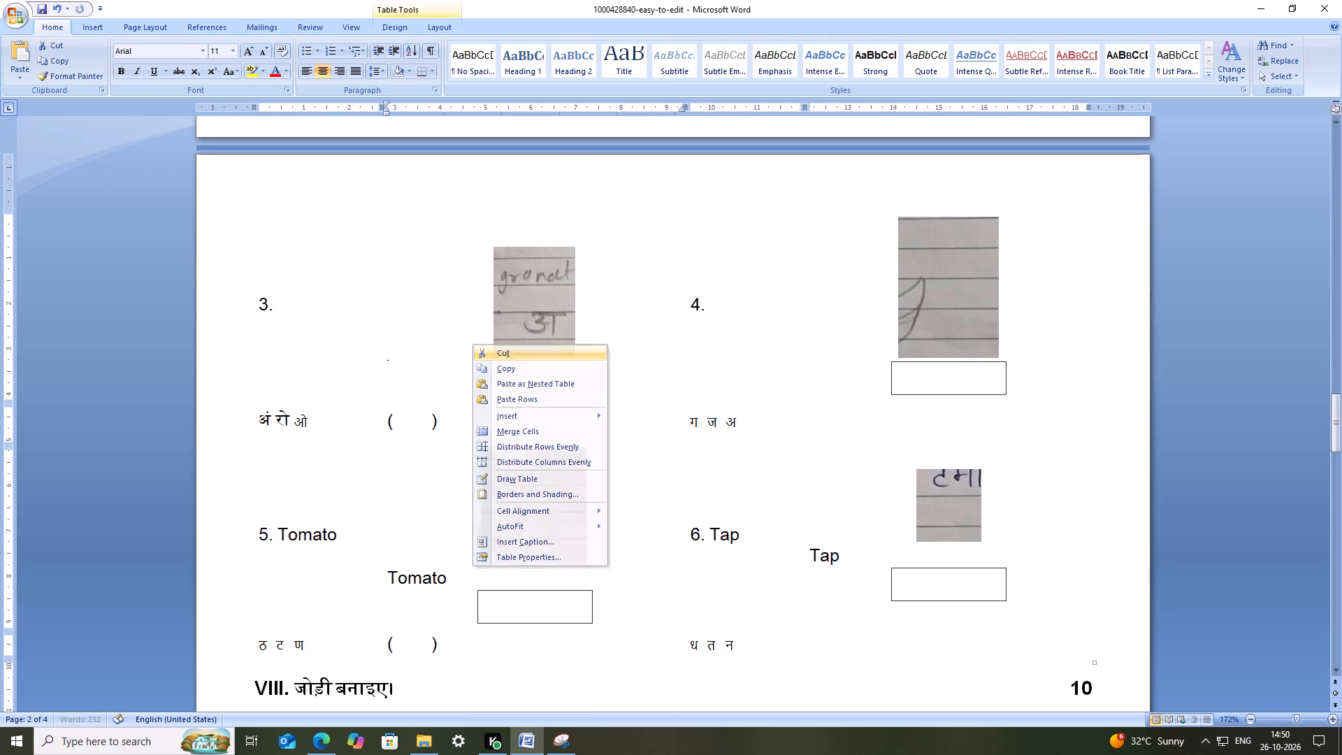
{"action": "left_click", "coordinate": [893, 365]}
{"action": "right_click", "coordinate": [885, 359]}
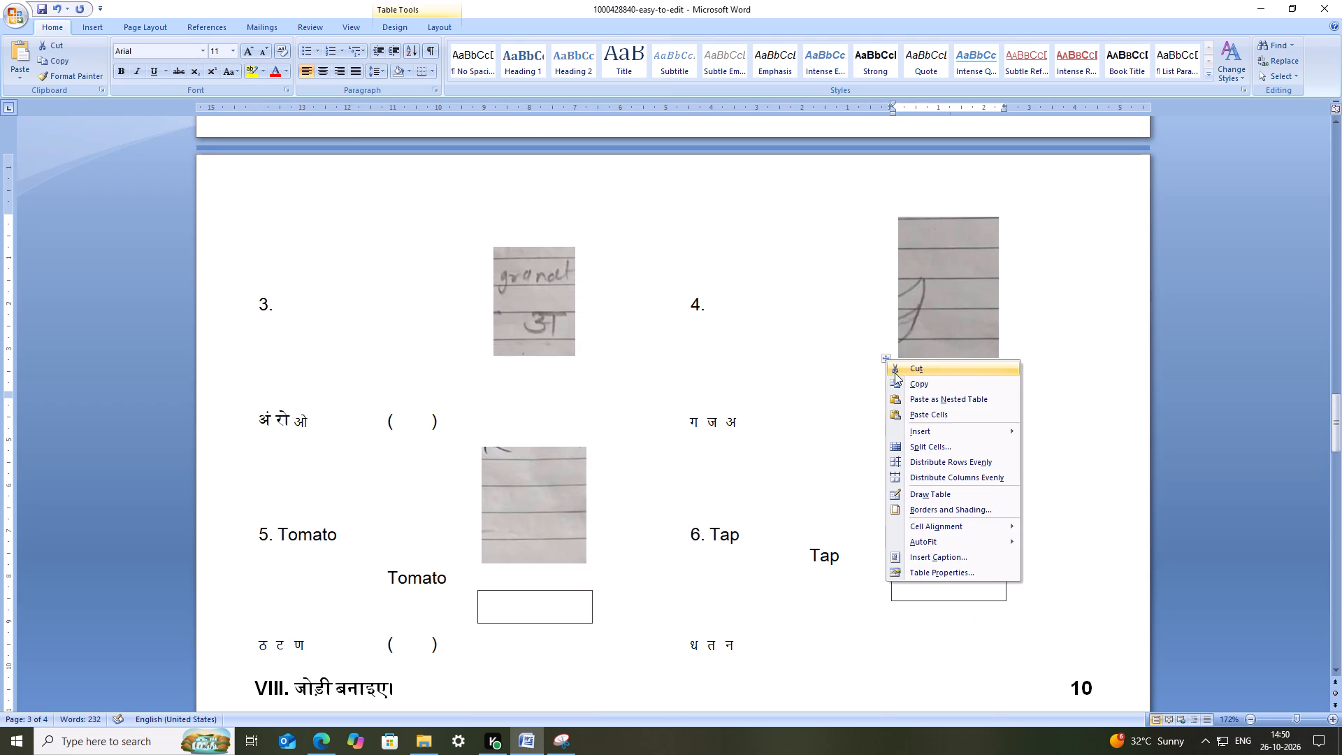
{"action": "left_click", "coordinate": [896, 373]}
{"action": "left_click_drag", "start_coordinate": [444, 400], "coordinate": [387, 405]}
{"action": "key", "text": "BackSpace"}
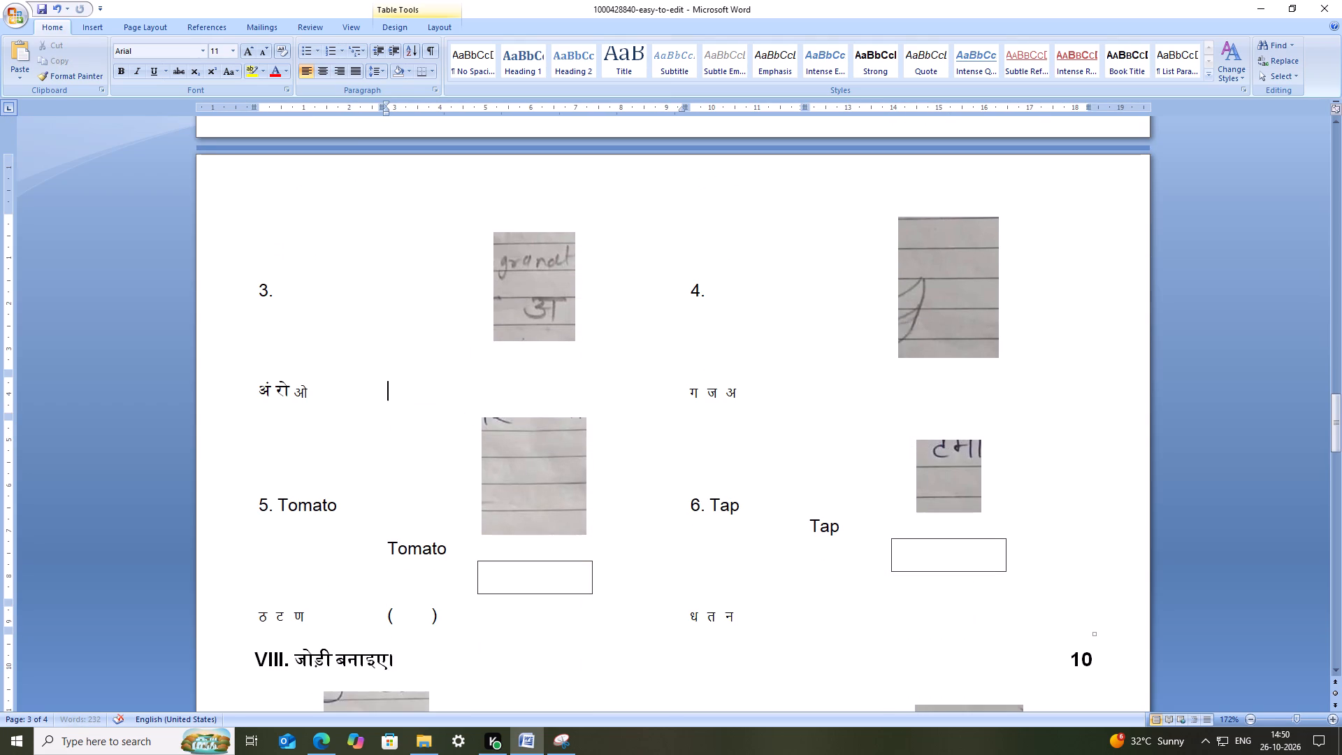
Delete both occurrences of "Tap" from item 6, keeping the number.
{"action": "scroll", "coordinate": [839, 492], "scroll_direction": "down", "scroll_amount": 2}
{"action": "left_click_drag", "start_coordinate": [738, 395], "coordinate": [737, 395]}
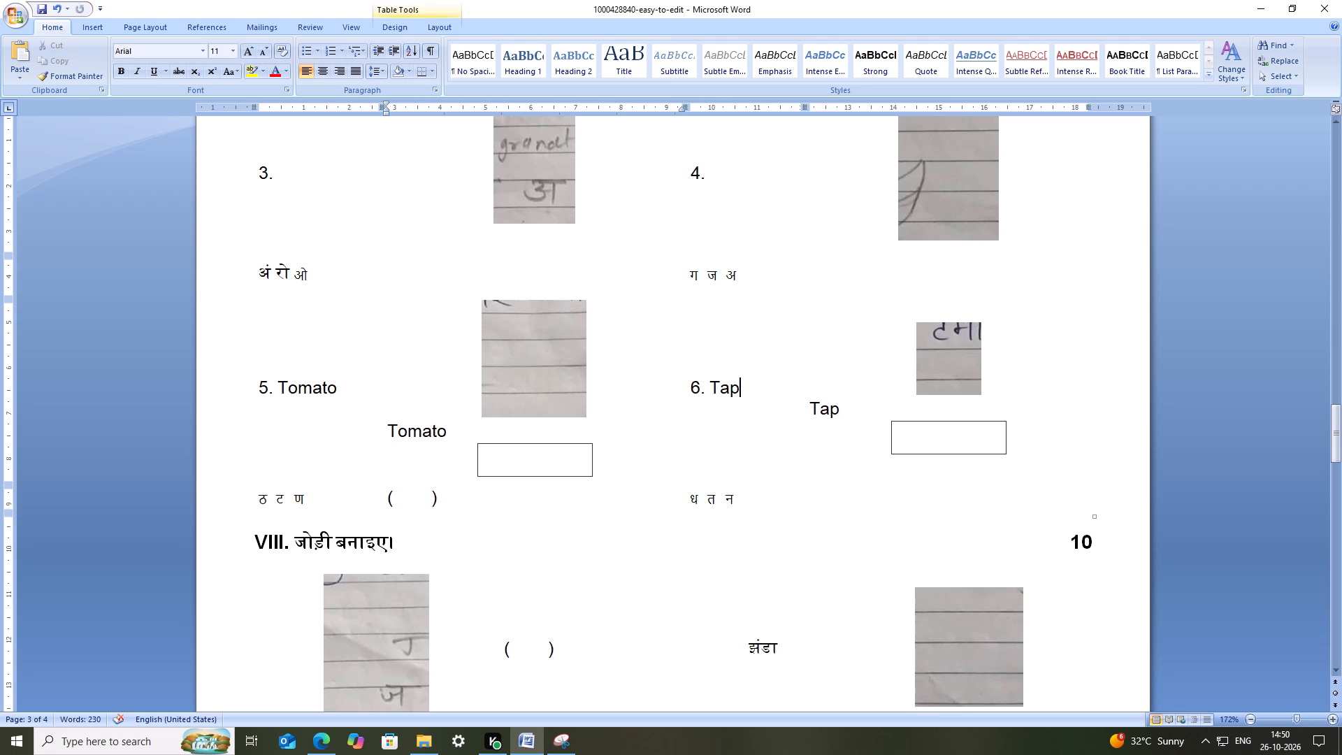
{"action": "left_click_drag", "start_coordinate": [737, 395], "coordinate": [712, 388]}
{"action": "key", "text": "BackSpace"}
{"action": "left_click_drag", "start_coordinate": [851, 410], "coordinate": [808, 410]}
{"action": "key", "text": "BackSpace"}
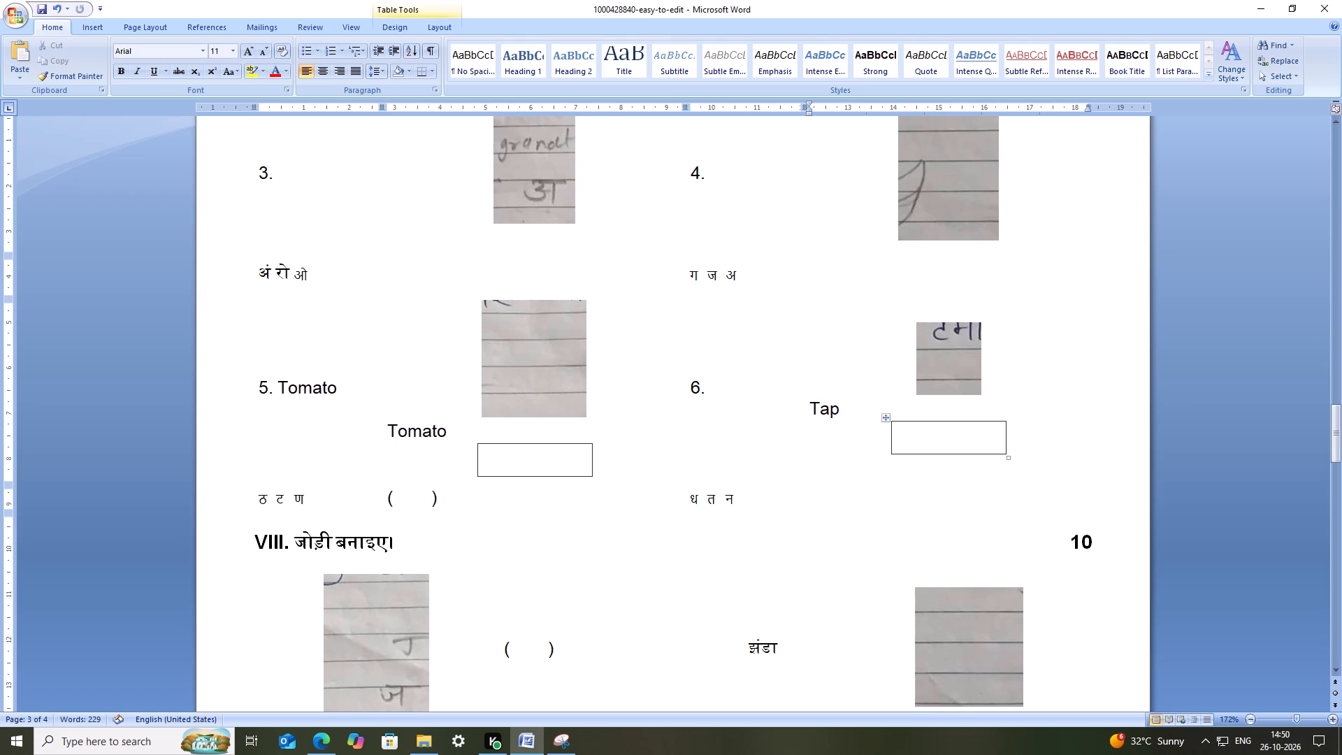
{"action": "left_click_drag", "start_coordinate": [864, 420], "coordinate": [811, 414]}
{"action": "key", "text": "BackSpace"}
{"action": "left_click", "coordinate": [845, 414]}
{"action": "key", "text": "BackSpace"}
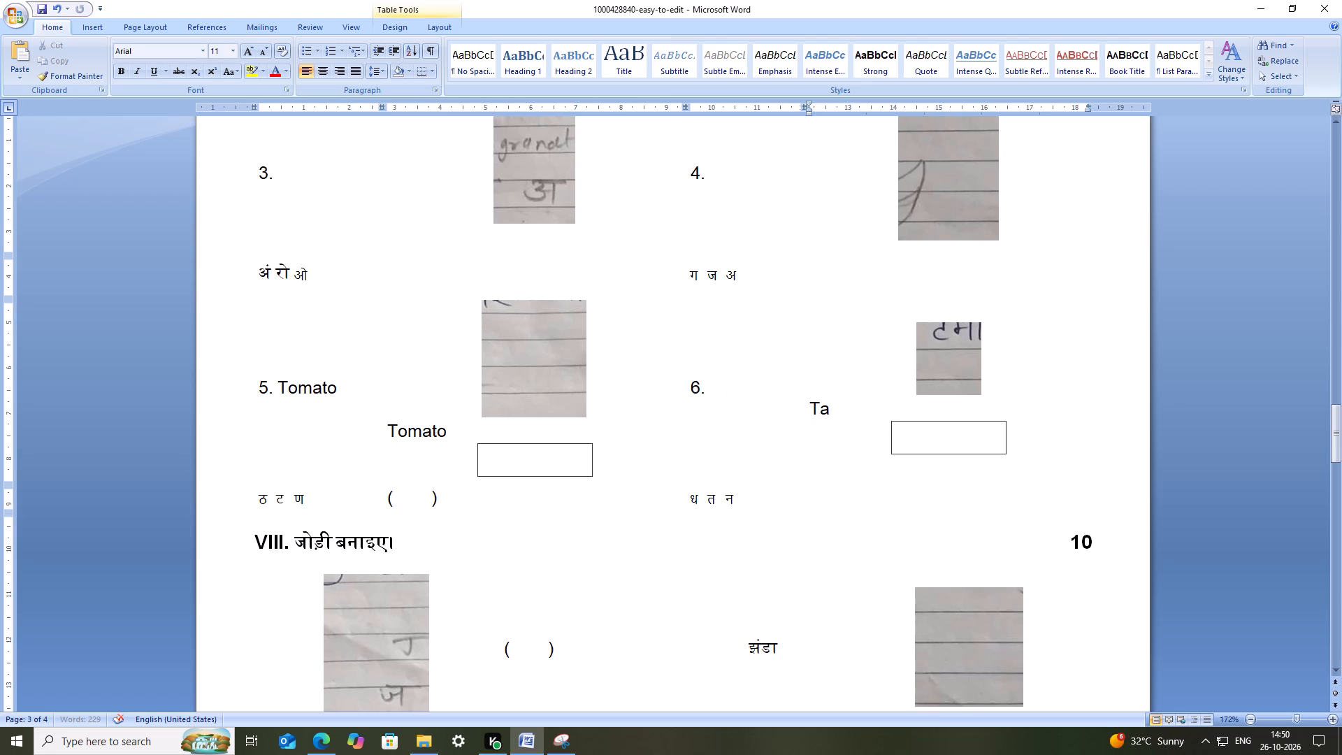
{"action": "key", "text": "BackSpace"}
{"action": "key", "text": "BackSpace"}
Cut the empty box beneath item 6's picture and delete the answer brackets beside item 5's letters.
{"action": "left_click", "coordinate": [881, 419]}
{"action": "right_click", "coordinate": [881, 419]}
{"action": "right_click", "coordinate": [883, 419]}
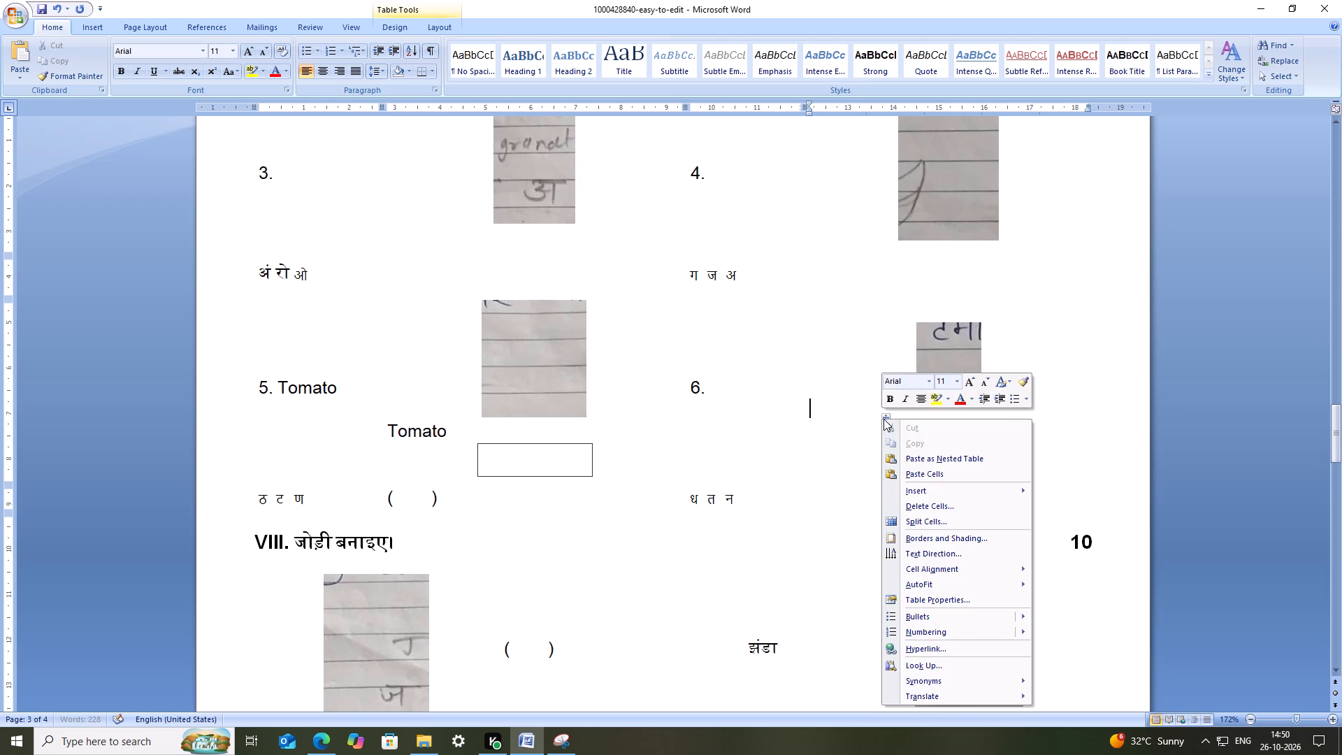
{"action": "double_click", "coordinate": [883, 414]}
{"action": "right_click", "coordinate": [886, 413]}
{"action": "left_click", "coordinate": [895, 419]}
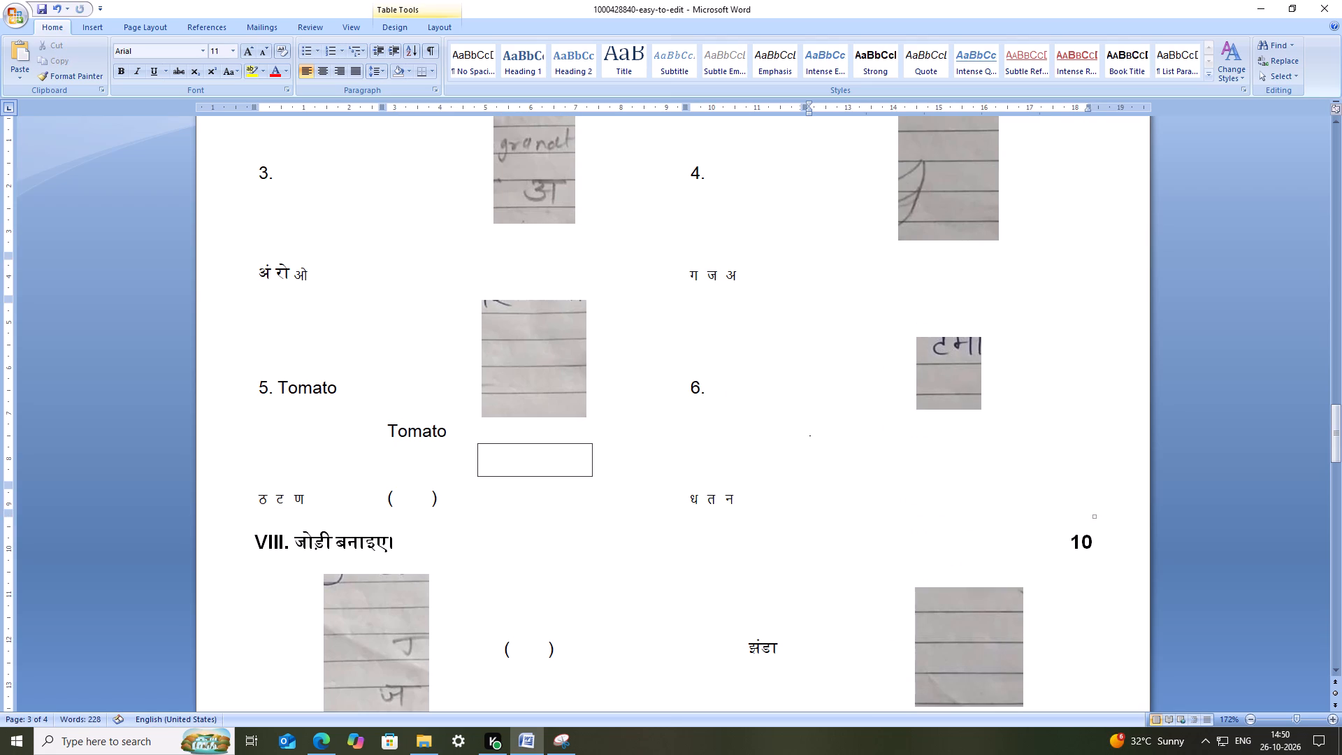
{"action": "left_click_drag", "start_coordinate": [459, 509], "coordinate": [385, 511]}
{"action": "key", "text": "BackSpace"}
Delete both occurrences of "Tomato" from item 5, keeping the number, and save the document.
{"action": "left_click_drag", "start_coordinate": [456, 433], "coordinate": [455, 433]}
{"action": "left_click_drag", "start_coordinate": [455, 433], "coordinate": [386, 432]}
{"action": "key", "text": "BackSpace"}
{"action": "left_click_drag", "start_coordinate": [447, 429], "coordinate": [395, 431]}
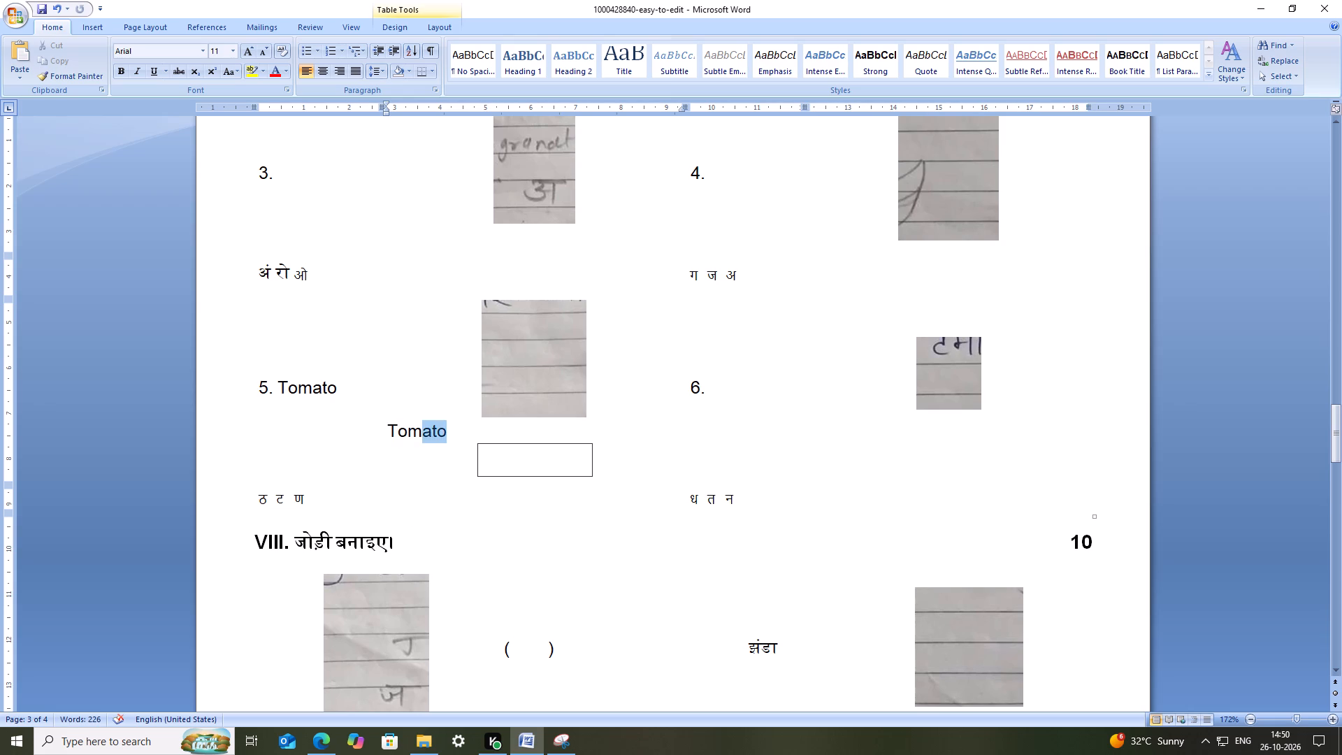
{"action": "left_click_drag", "start_coordinate": [395, 431], "coordinate": [394, 431]}
{"action": "key", "text": "BackSpace"}
{"action": "key", "text": "BackSpace"}
{"action": "left_click_drag", "start_coordinate": [346, 384], "coordinate": [290, 388]}
{"action": "key", "text": "BackSpace"}
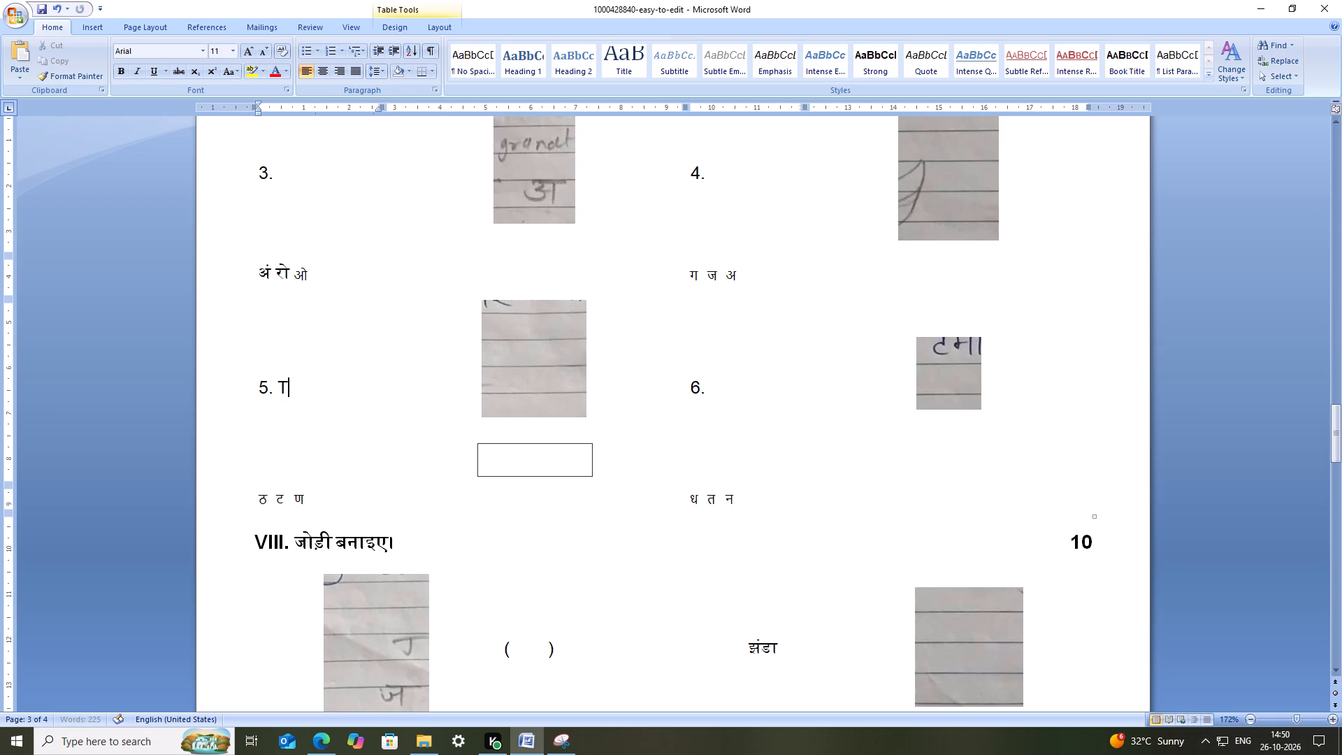
{"action": "key", "text": "BackSpace"}
{"action": "scroll", "coordinate": [391, 405], "scroll_direction": "up", "scroll_amount": 2}
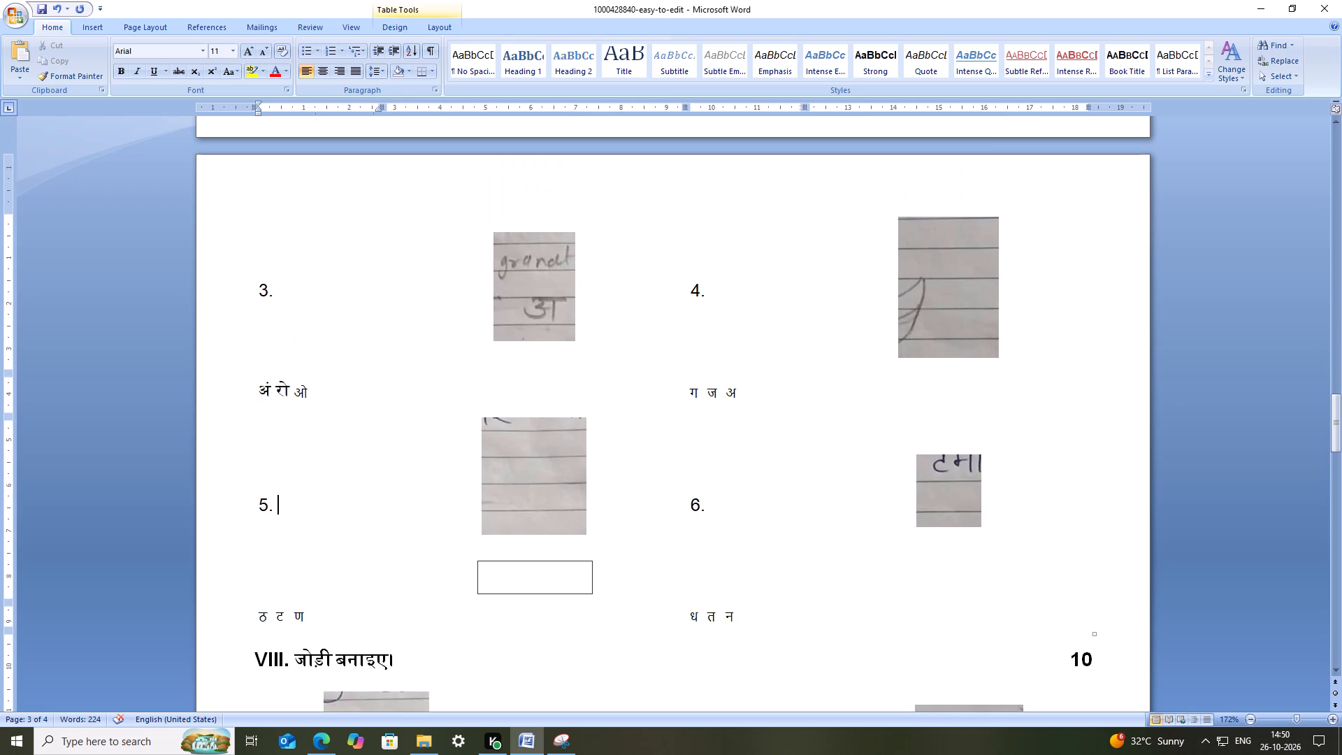
{"action": "key", "text": "ctrl+s"}
{"action": "key", "text": "ctrl+s"}
{"action": "key", "text": "ctrl+s"}
{"action": "key", "text": "ctrl+s"}
Widen the gaps between item 1's letter options ओ, रो and अ in section VII with extra spaces.
{"action": "scroll", "coordinate": [682, 484], "scroll_direction": "up", "scroll_amount": 6}
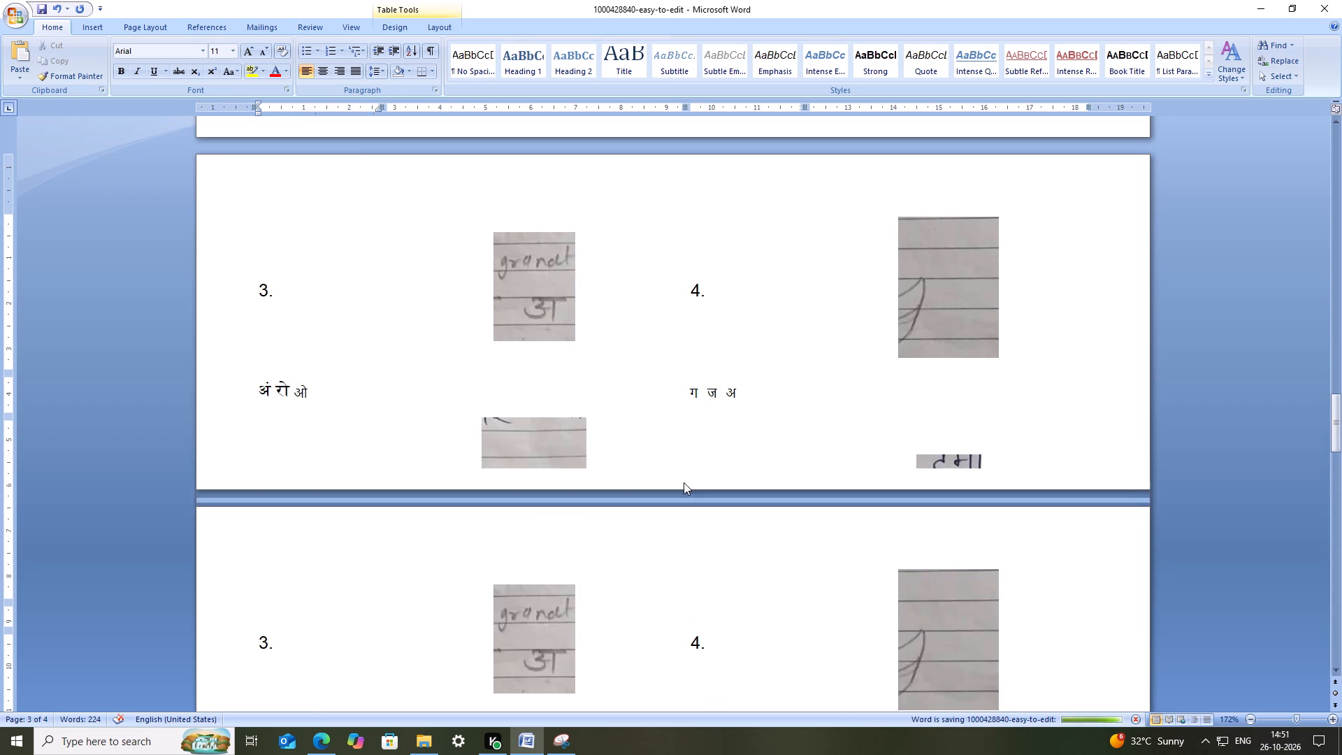
{"action": "scroll", "coordinate": [616, 447], "scroll_direction": "up", "scroll_amount": 3}
{"action": "left_click", "coordinate": [536, 384]}
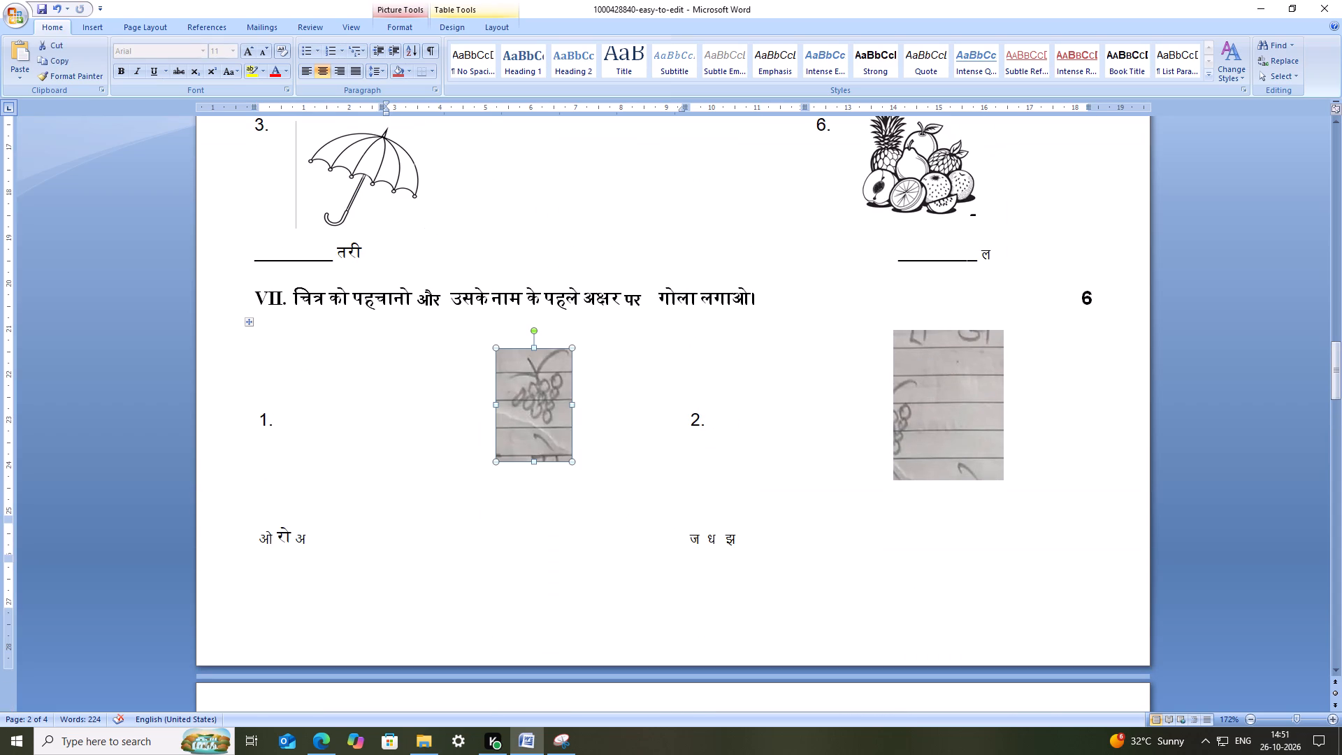
{"action": "left_click", "coordinate": [278, 541]}
{"action": "key", "text": "space"}
{"action": "key", "text": "space"}
{"action": "key", "text": "space"}
{"action": "key", "text": "space"}
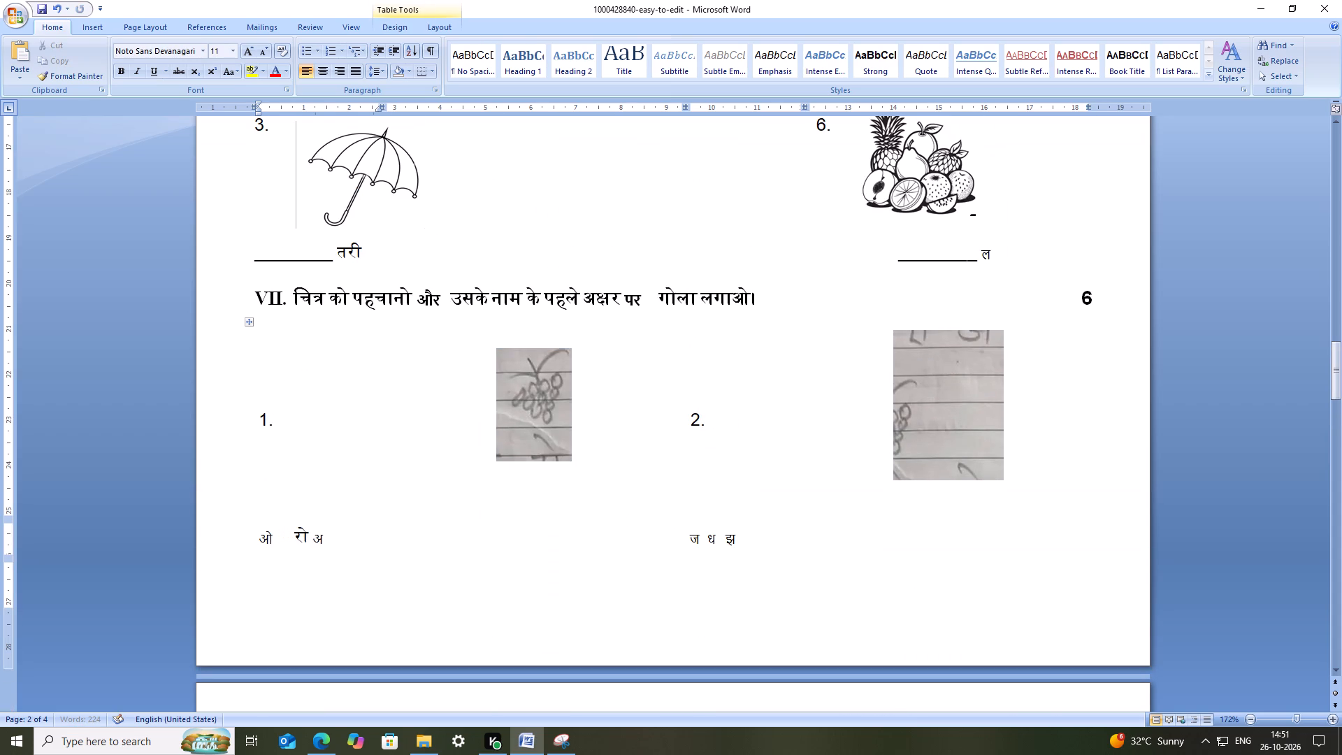
{"action": "key", "text": "space"}
{"action": "left_click", "coordinate": [315, 542]}
{"action": "key", "text": "space"}
{"action": "key", "text": "space"}
{"action": "key", "text": "space"}
{"action": "key", "text": "space"}
{"action": "key", "text": "space"}
{"action": "key", "text": "space"}
Make item 1's letter options "ओ रो अ" bold and save the document.
{"action": "left_click_drag", "start_coordinate": [380, 539], "coordinate": [284, 538]}
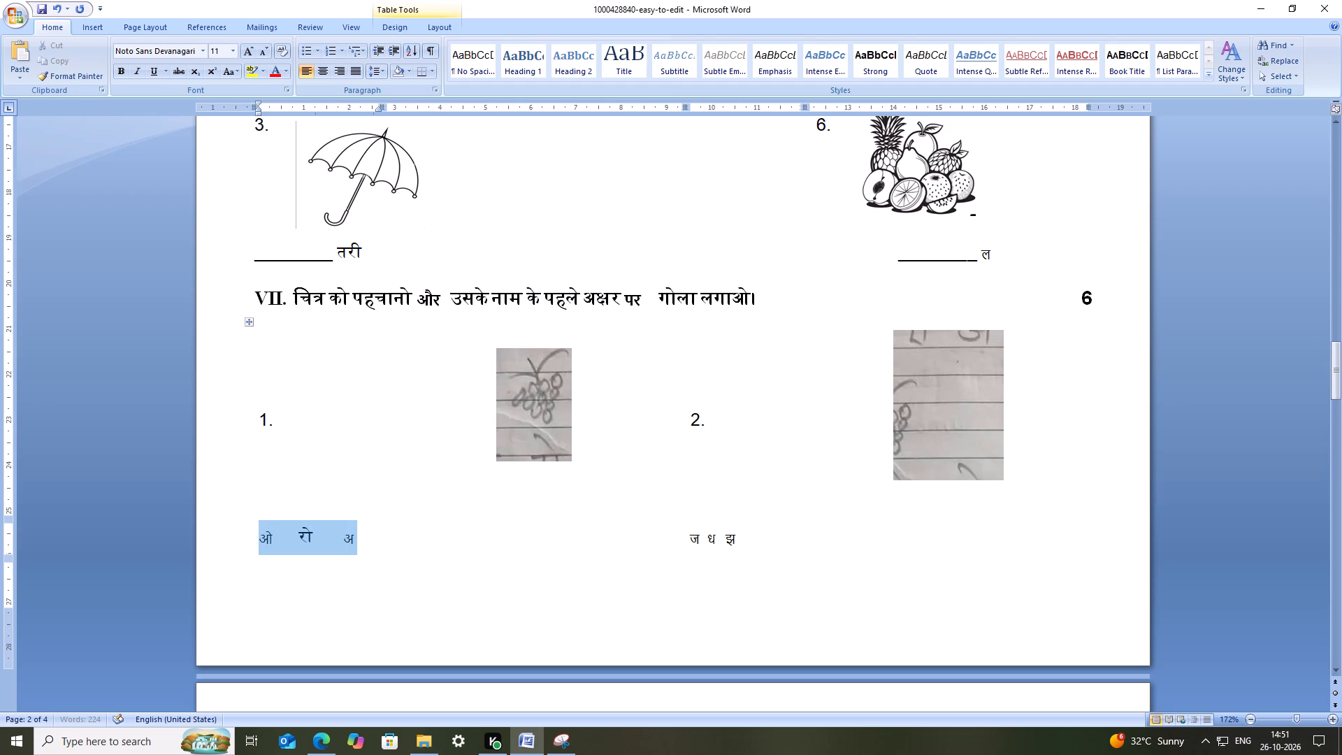
{"action": "left_click_drag", "start_coordinate": [284, 538], "coordinate": [264, 536]}
{"action": "left_click", "coordinate": [125, 71]}
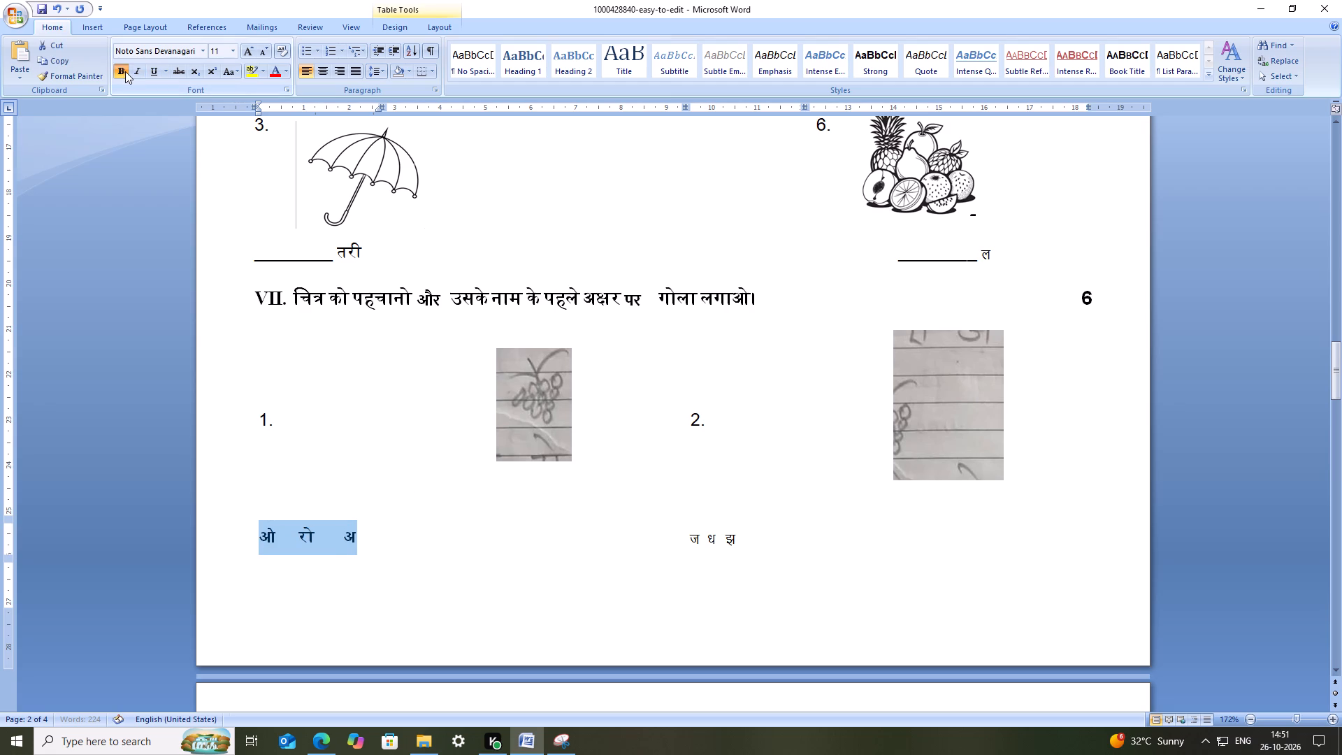
{"action": "left_click", "coordinate": [495, 505]}
{"action": "key", "text": "ctrl+s"}
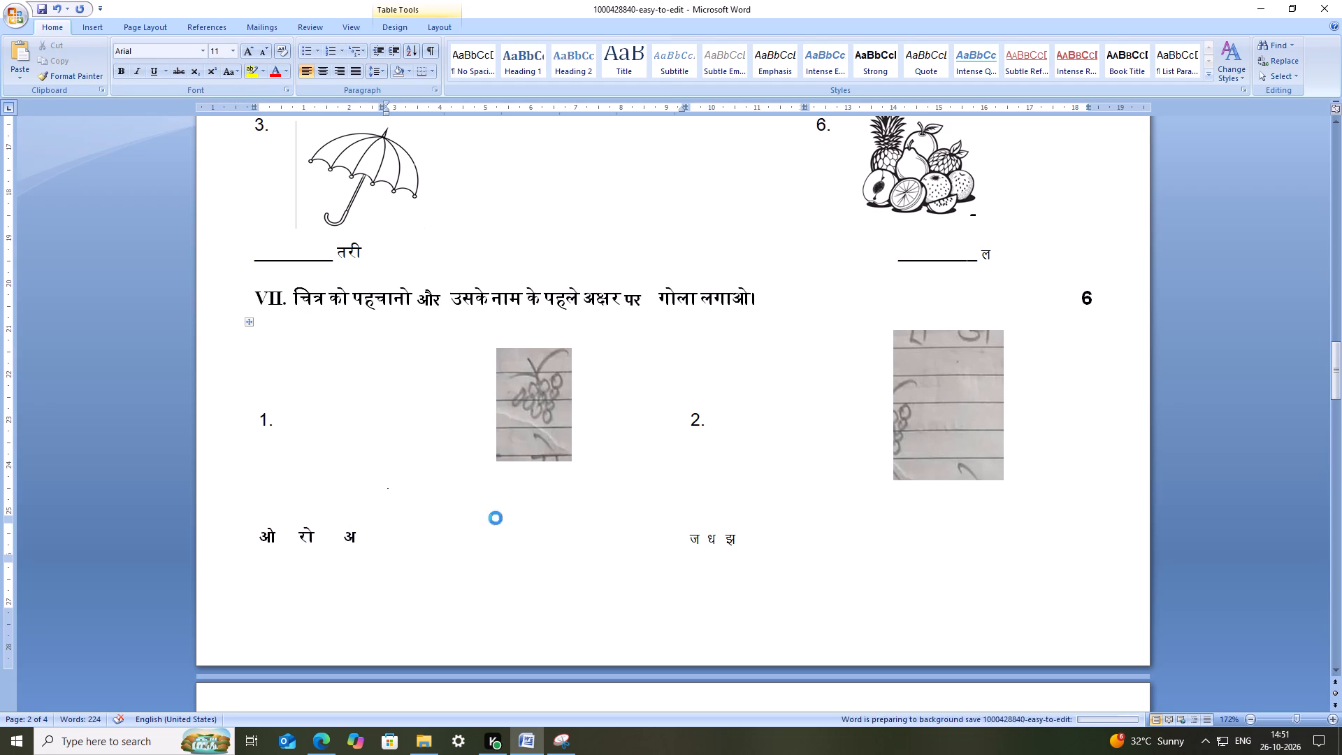
{"action": "key", "text": "ctrl+s"}
{"action": "key", "text": "ctrl+s"}
{"action": "key", "text": "ctrl+s"}
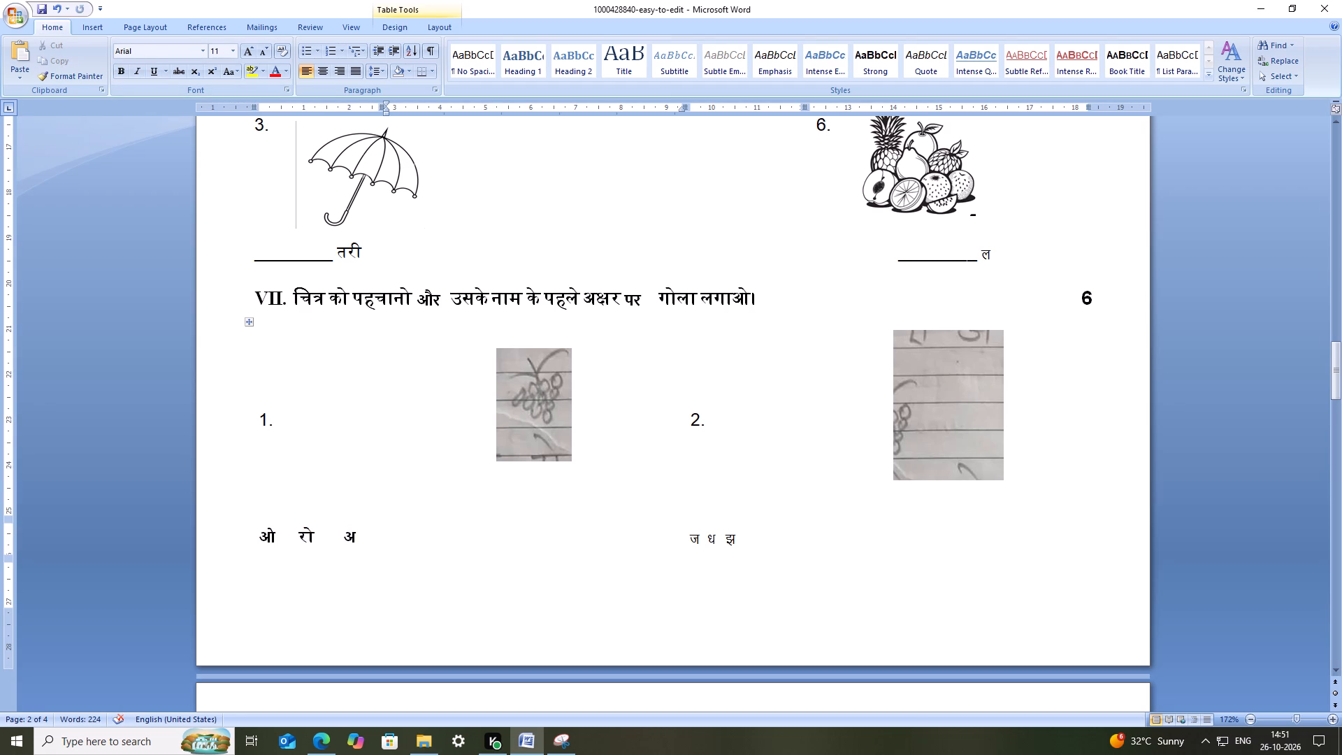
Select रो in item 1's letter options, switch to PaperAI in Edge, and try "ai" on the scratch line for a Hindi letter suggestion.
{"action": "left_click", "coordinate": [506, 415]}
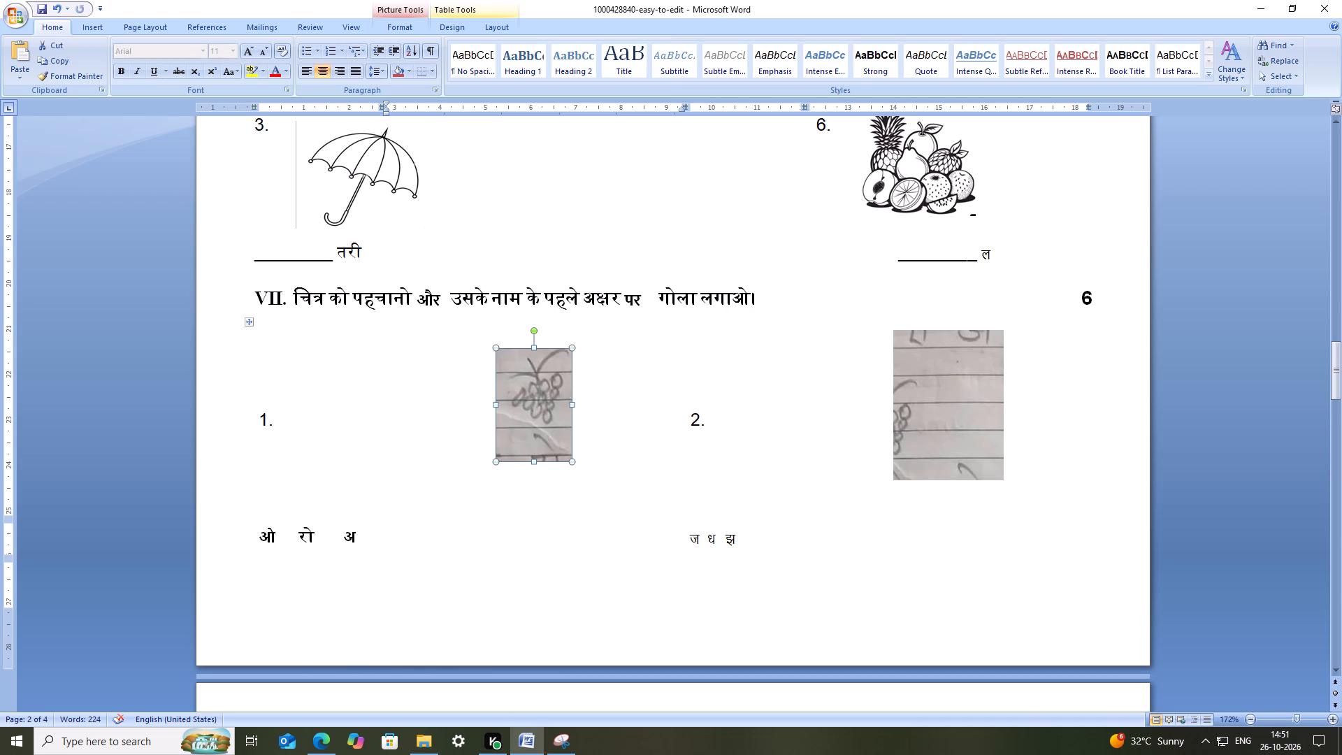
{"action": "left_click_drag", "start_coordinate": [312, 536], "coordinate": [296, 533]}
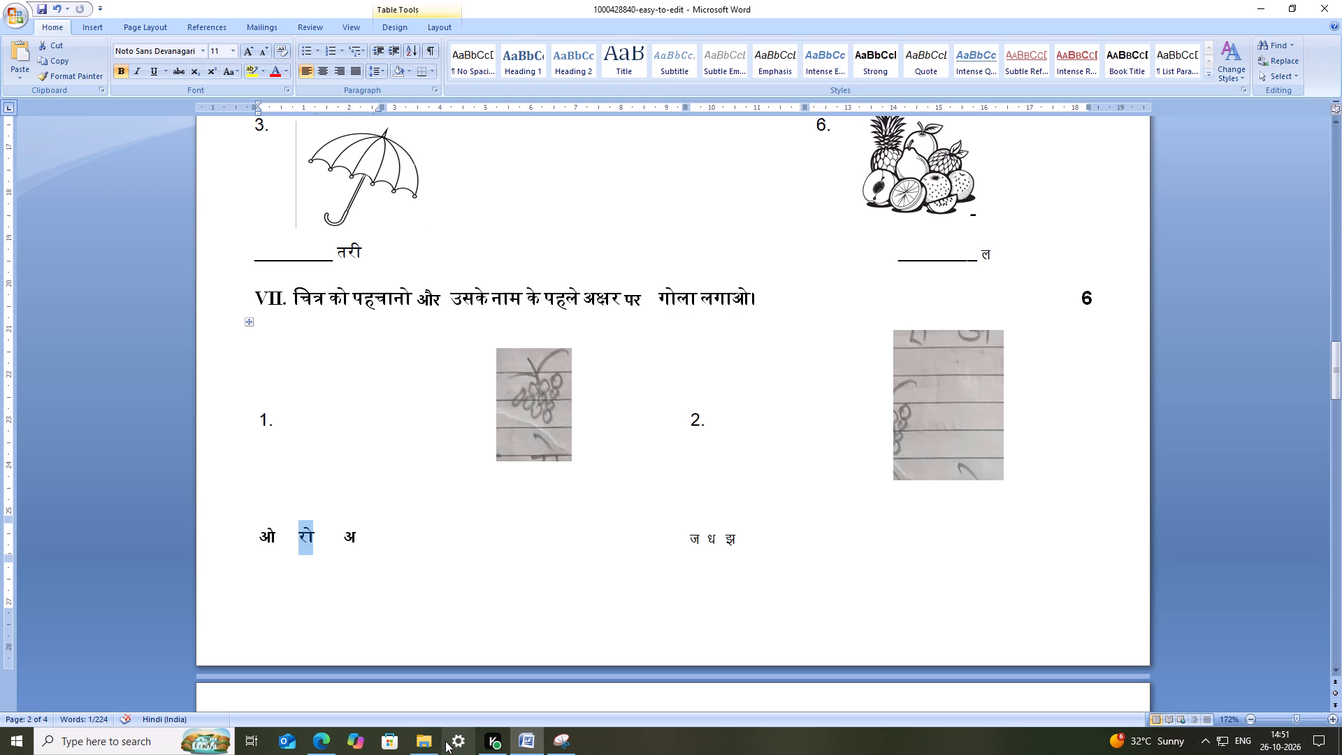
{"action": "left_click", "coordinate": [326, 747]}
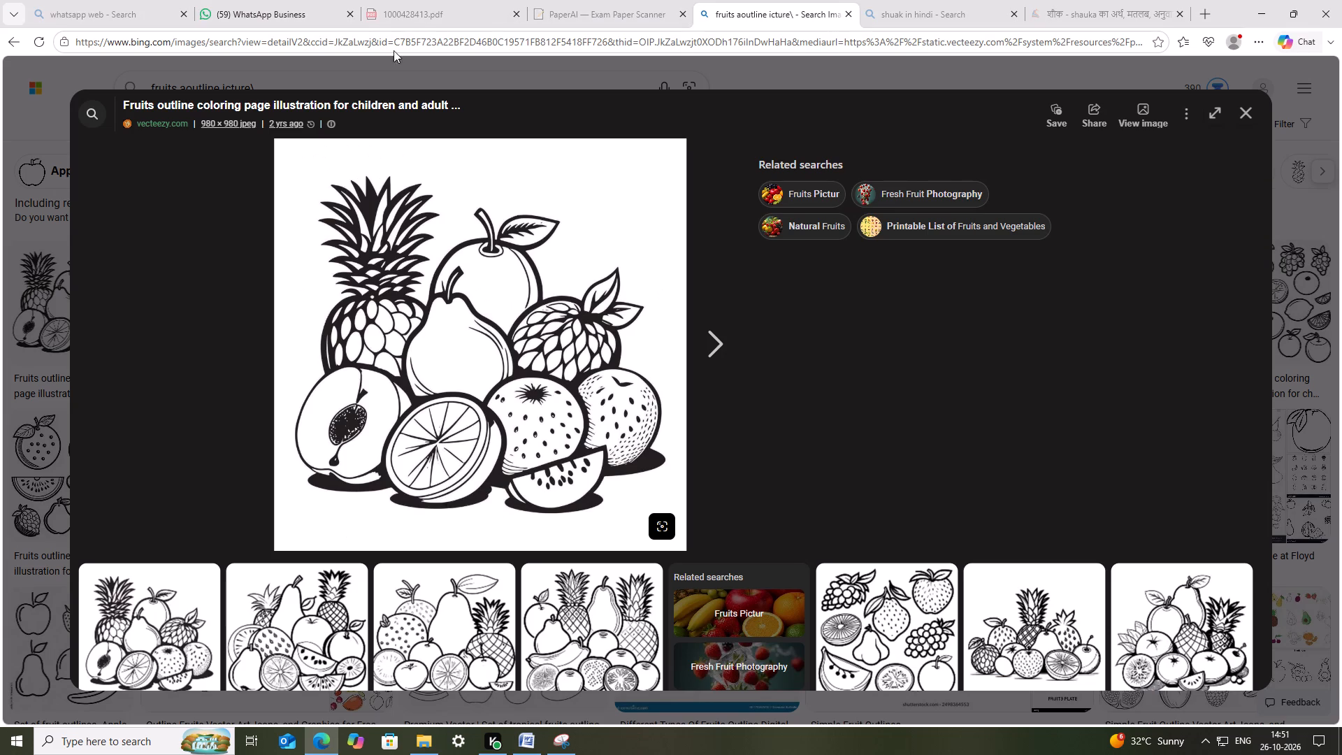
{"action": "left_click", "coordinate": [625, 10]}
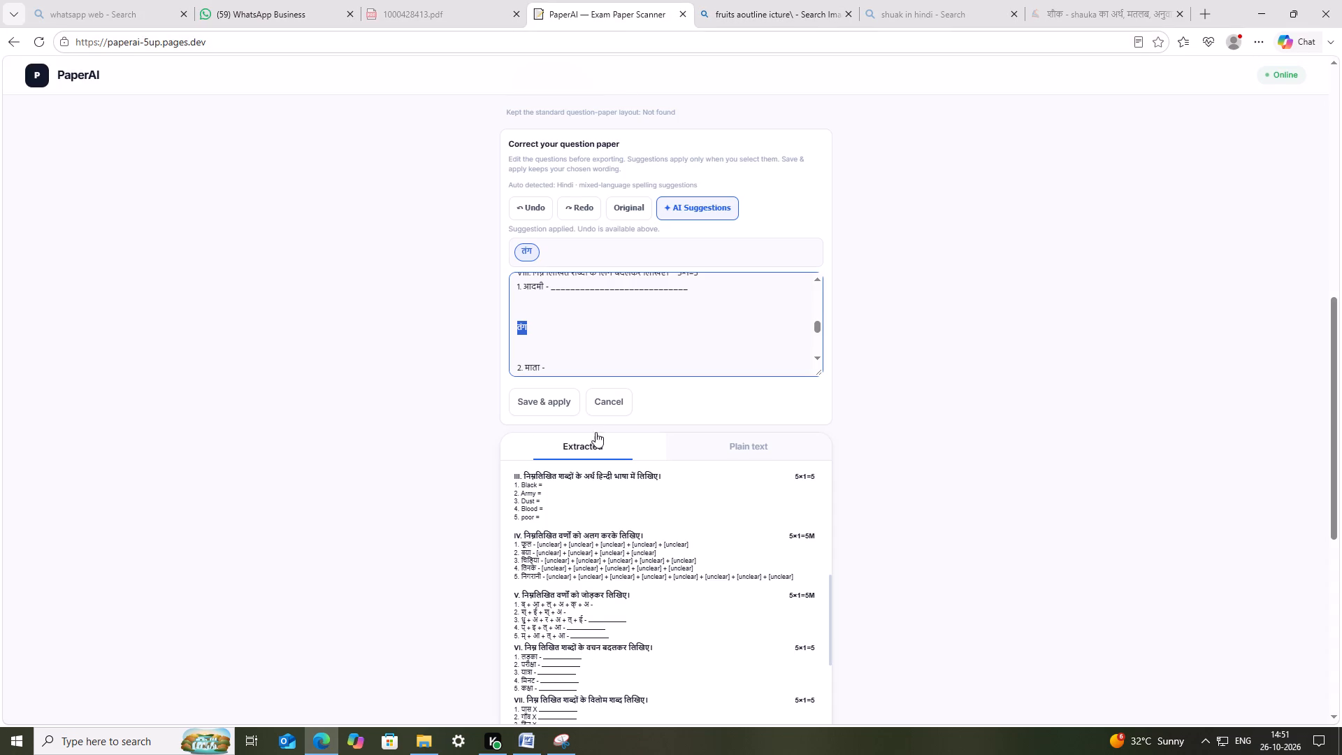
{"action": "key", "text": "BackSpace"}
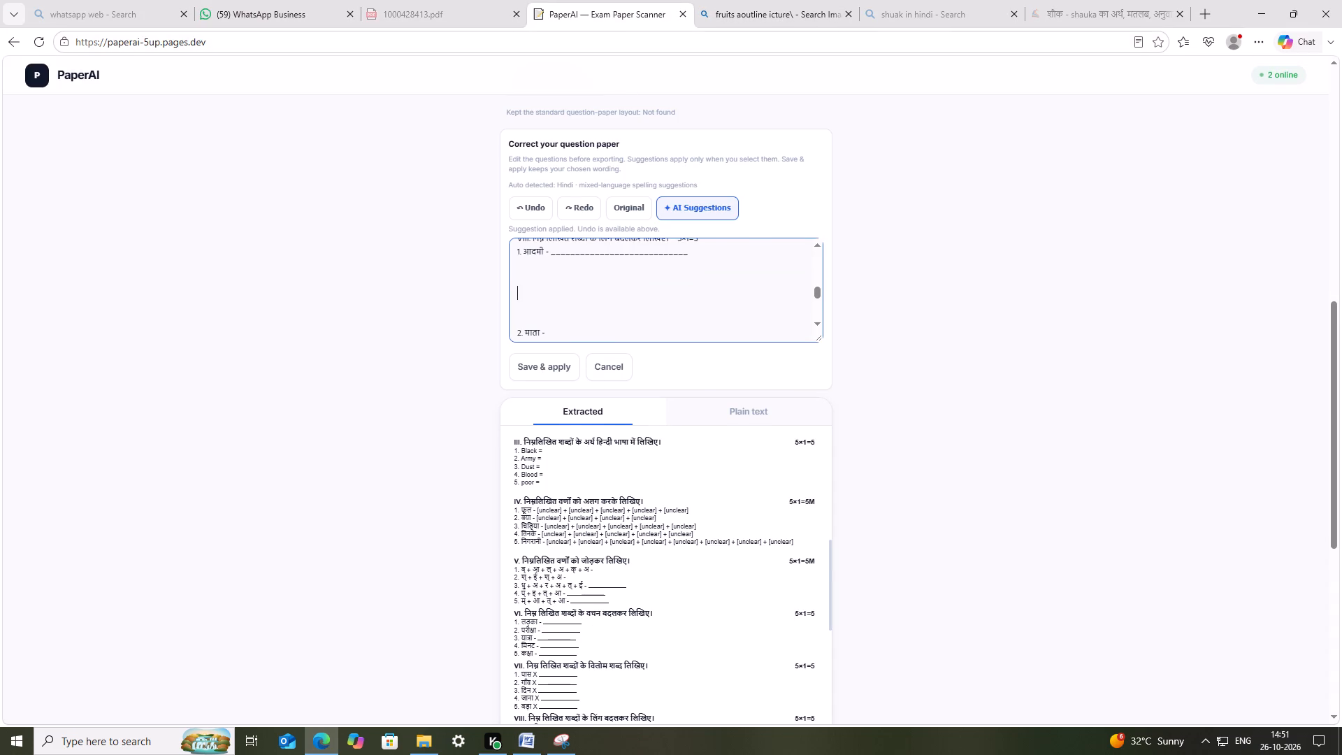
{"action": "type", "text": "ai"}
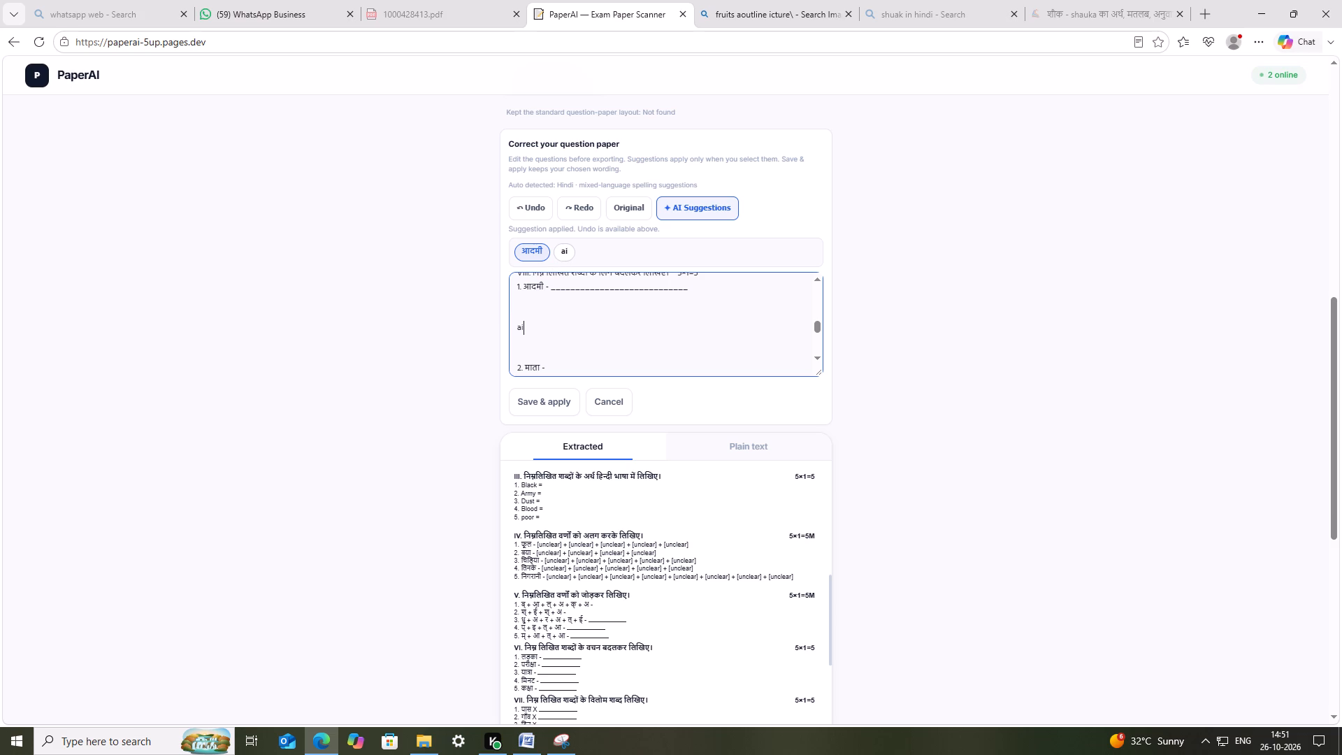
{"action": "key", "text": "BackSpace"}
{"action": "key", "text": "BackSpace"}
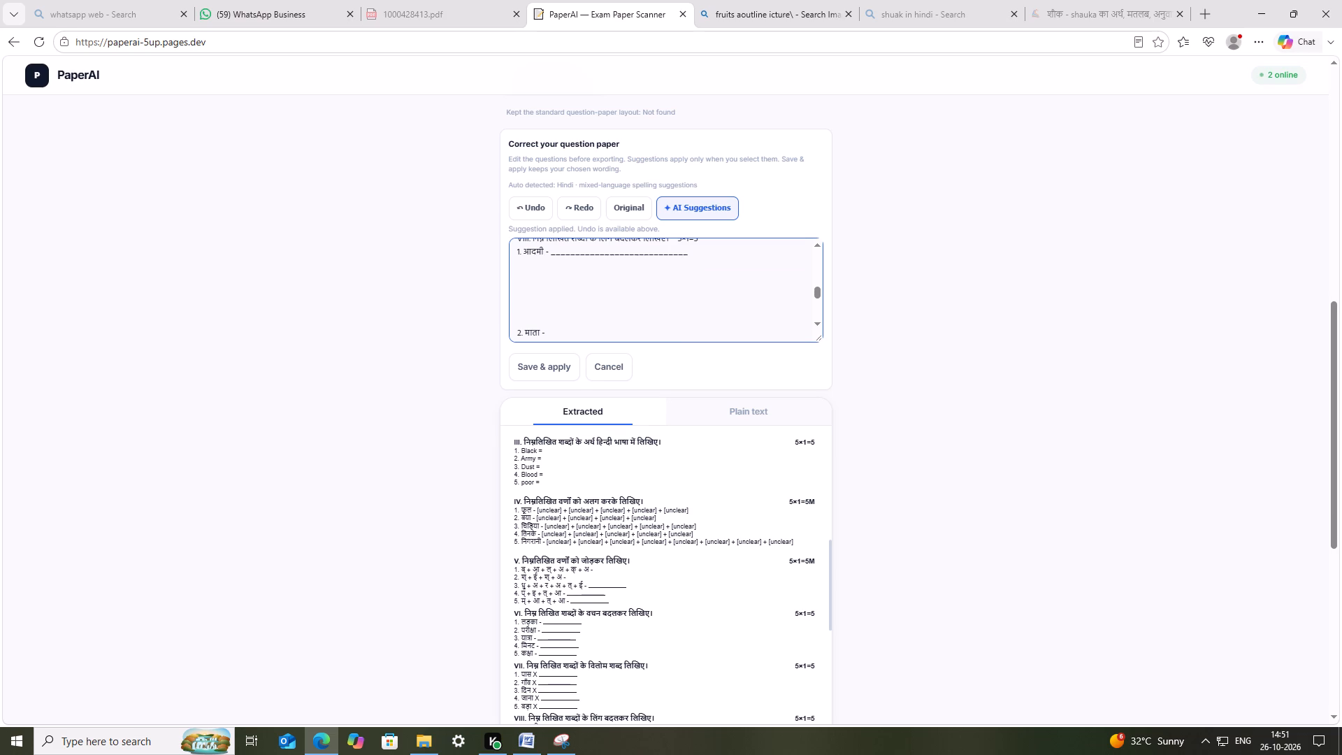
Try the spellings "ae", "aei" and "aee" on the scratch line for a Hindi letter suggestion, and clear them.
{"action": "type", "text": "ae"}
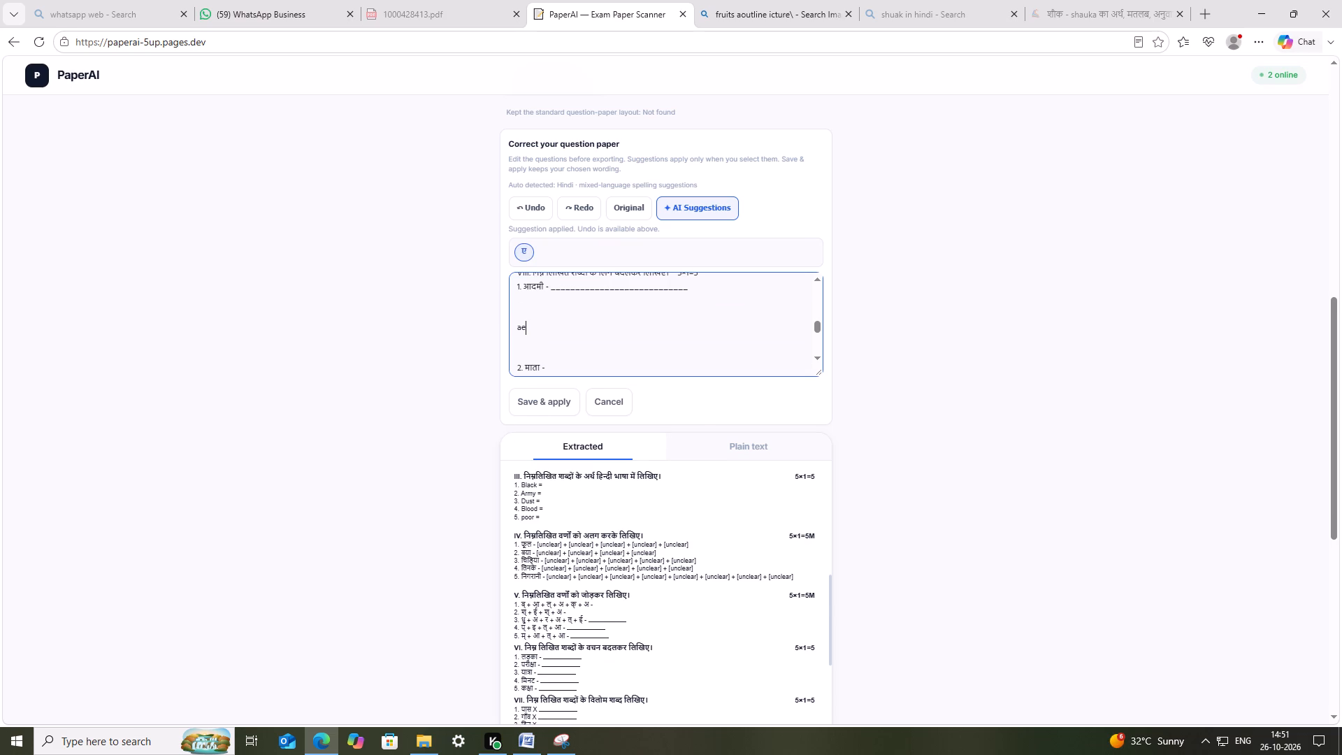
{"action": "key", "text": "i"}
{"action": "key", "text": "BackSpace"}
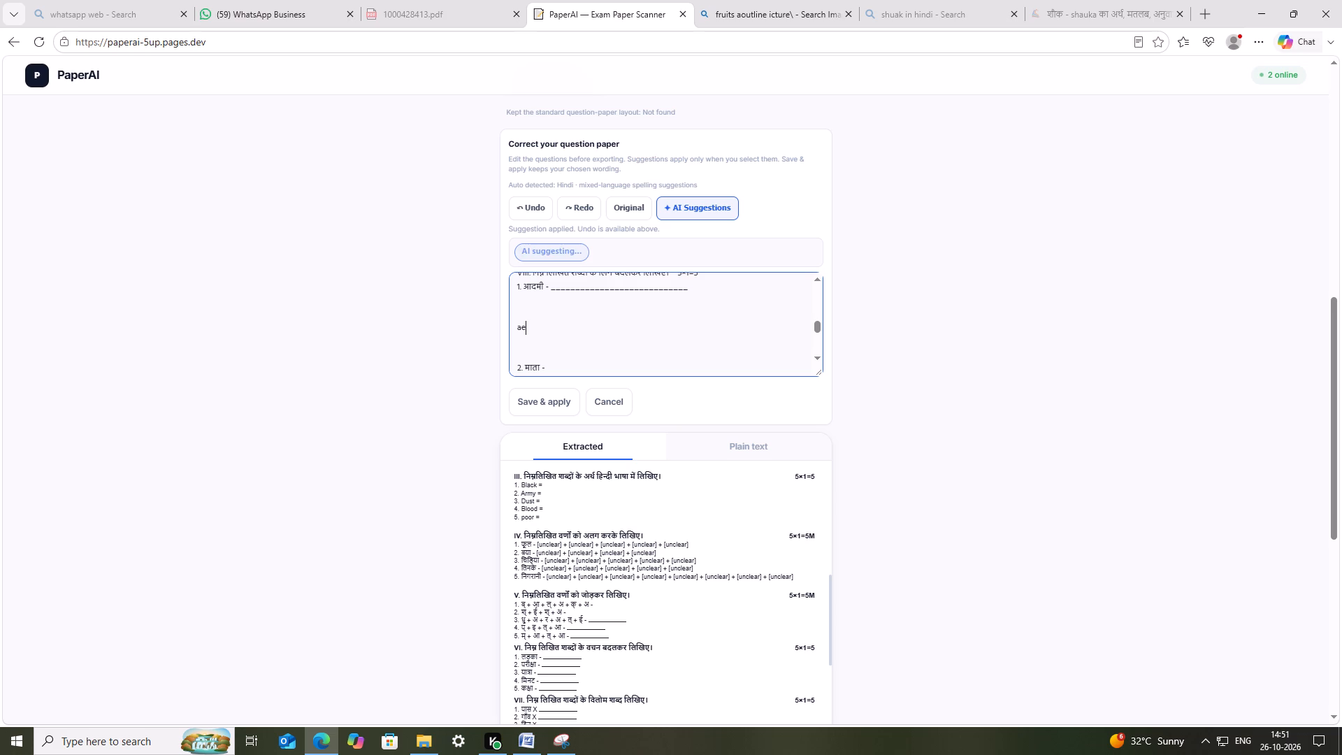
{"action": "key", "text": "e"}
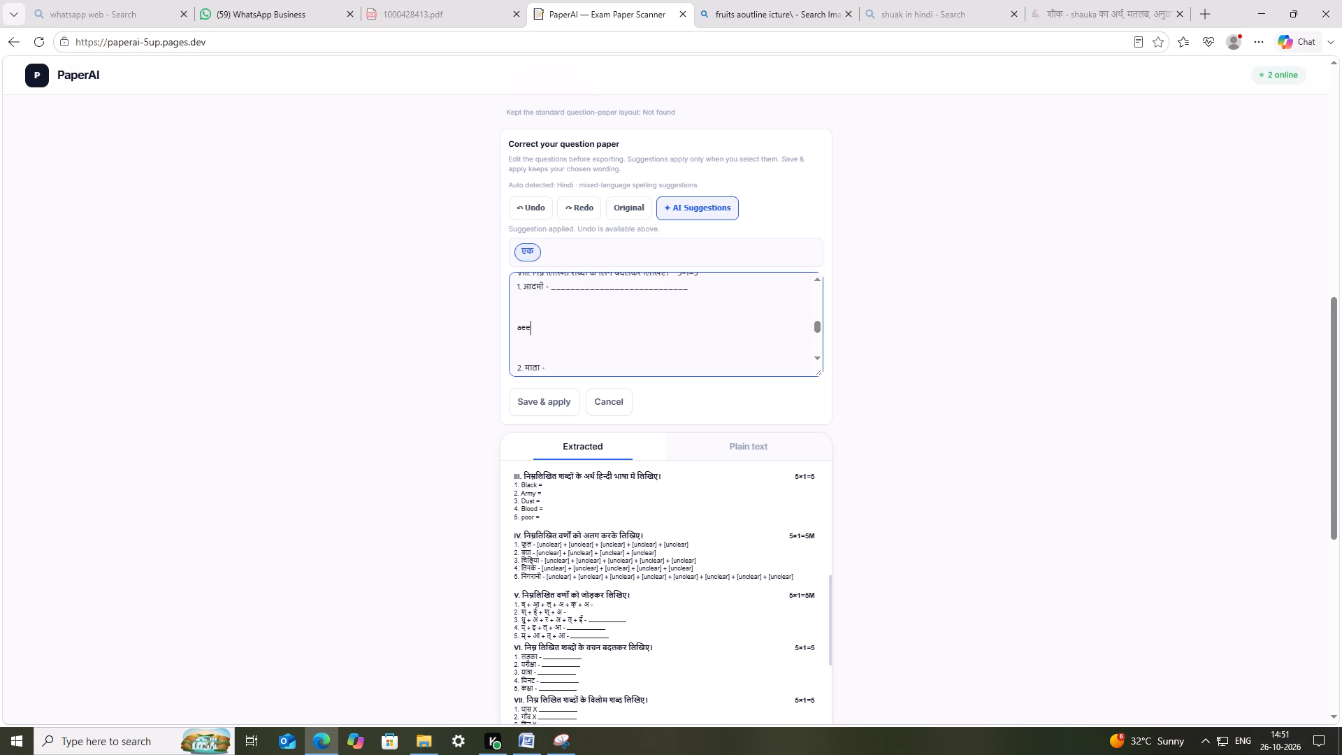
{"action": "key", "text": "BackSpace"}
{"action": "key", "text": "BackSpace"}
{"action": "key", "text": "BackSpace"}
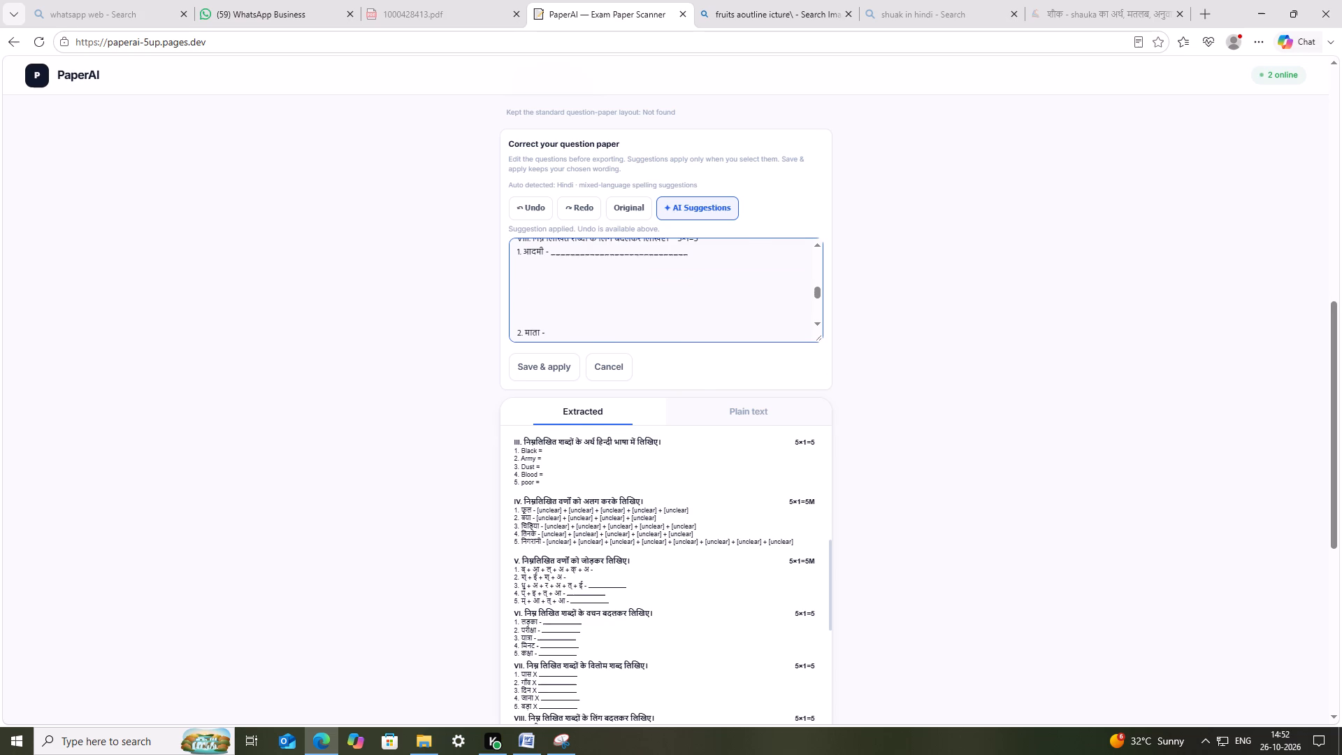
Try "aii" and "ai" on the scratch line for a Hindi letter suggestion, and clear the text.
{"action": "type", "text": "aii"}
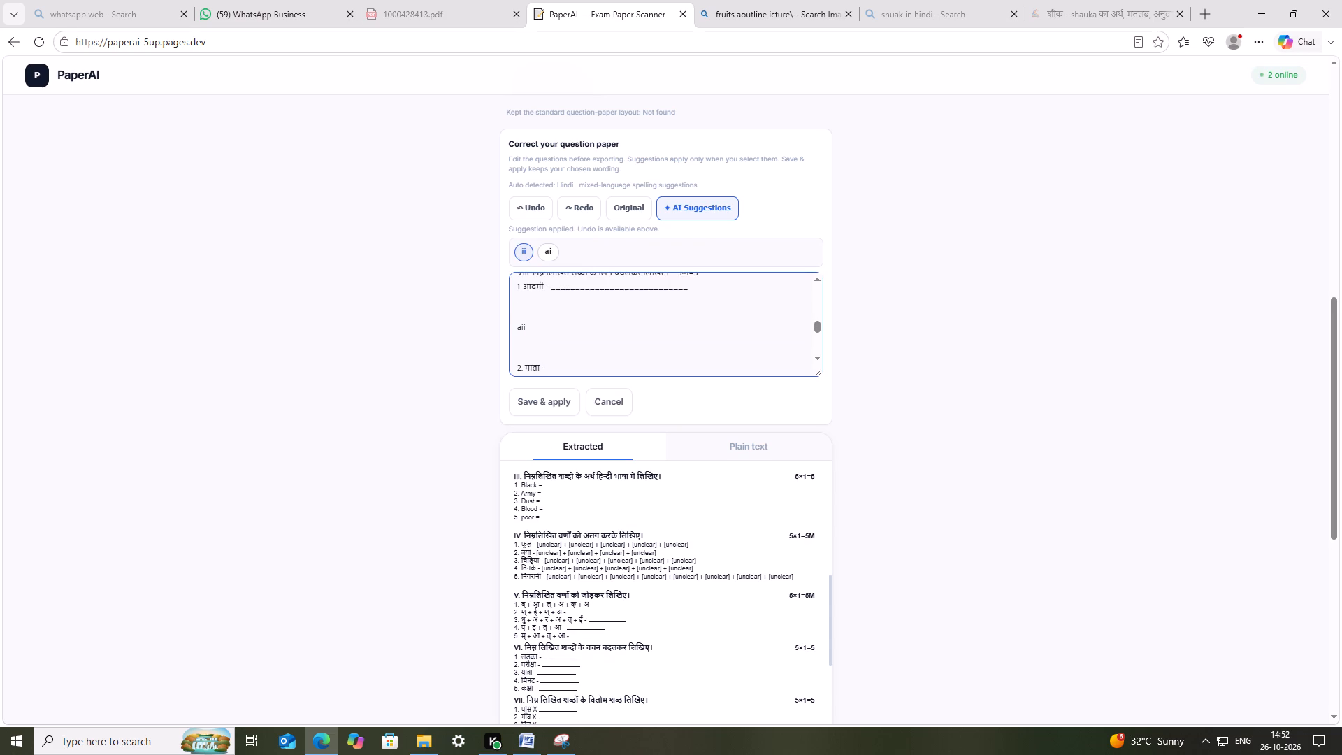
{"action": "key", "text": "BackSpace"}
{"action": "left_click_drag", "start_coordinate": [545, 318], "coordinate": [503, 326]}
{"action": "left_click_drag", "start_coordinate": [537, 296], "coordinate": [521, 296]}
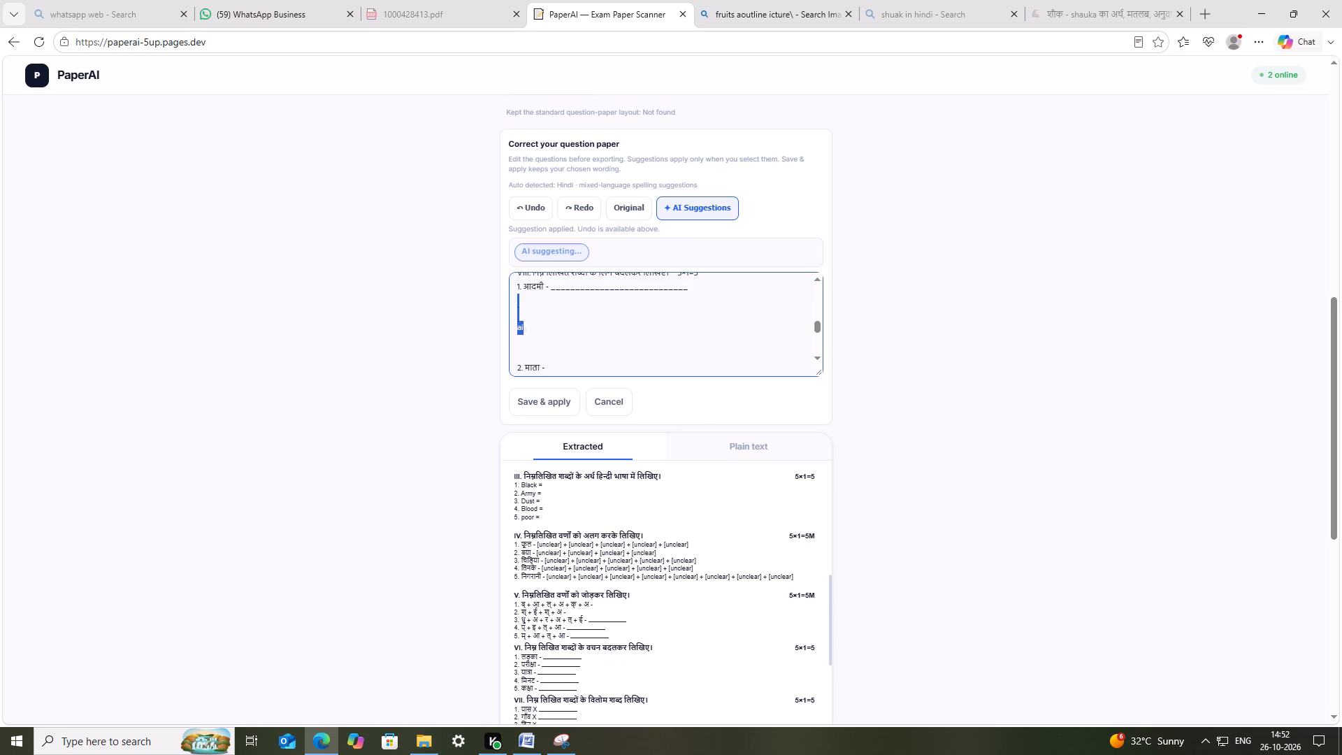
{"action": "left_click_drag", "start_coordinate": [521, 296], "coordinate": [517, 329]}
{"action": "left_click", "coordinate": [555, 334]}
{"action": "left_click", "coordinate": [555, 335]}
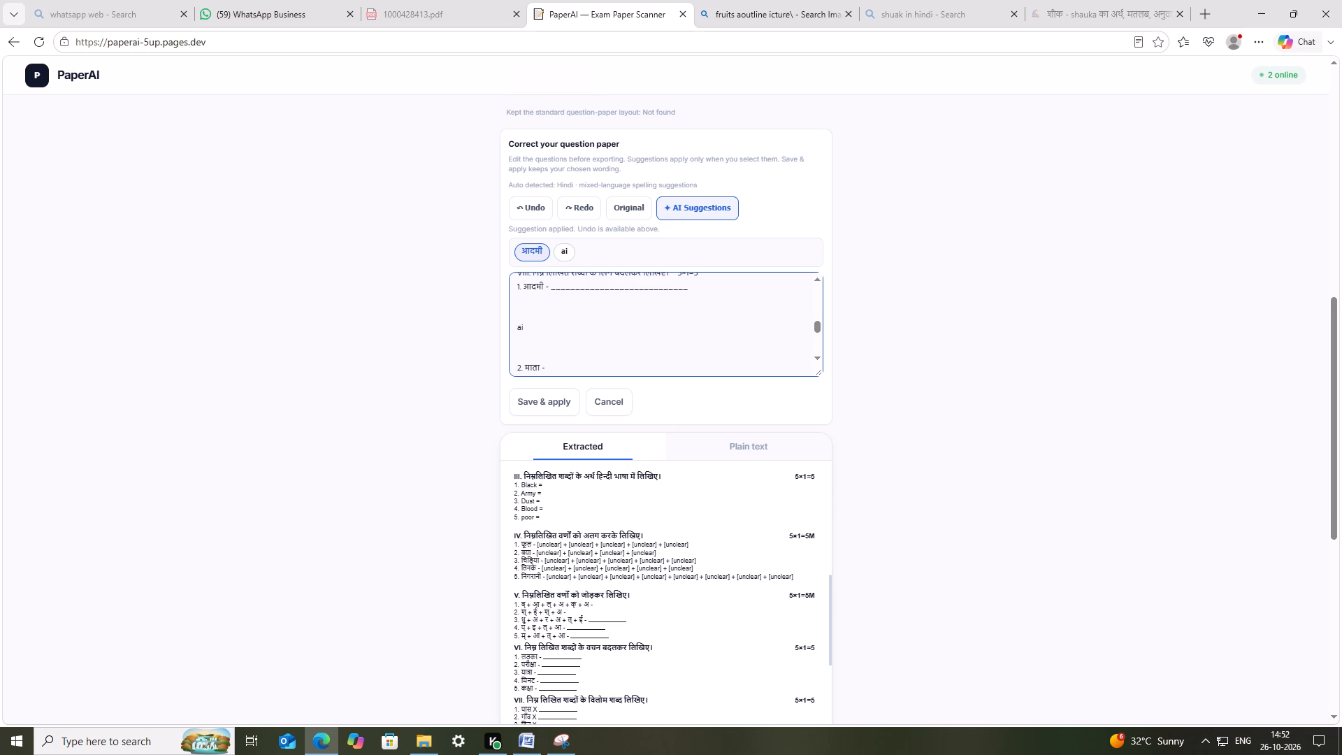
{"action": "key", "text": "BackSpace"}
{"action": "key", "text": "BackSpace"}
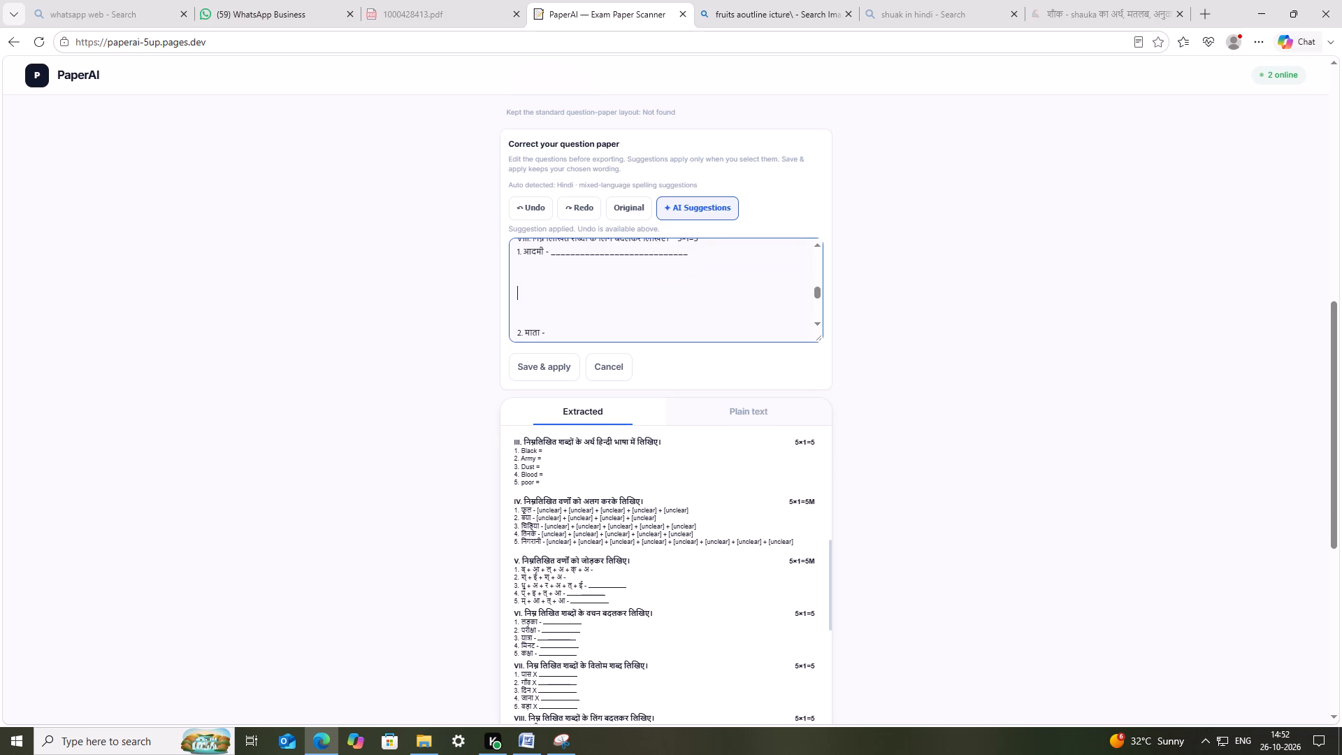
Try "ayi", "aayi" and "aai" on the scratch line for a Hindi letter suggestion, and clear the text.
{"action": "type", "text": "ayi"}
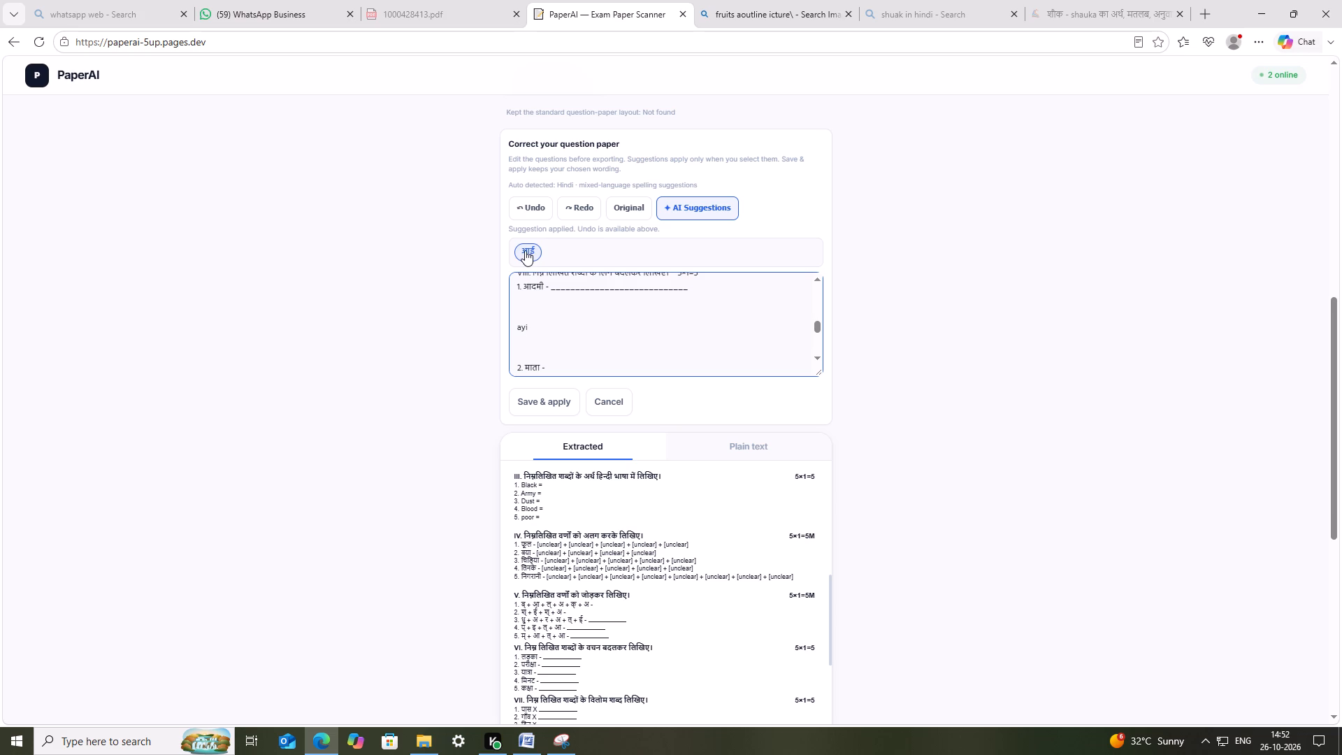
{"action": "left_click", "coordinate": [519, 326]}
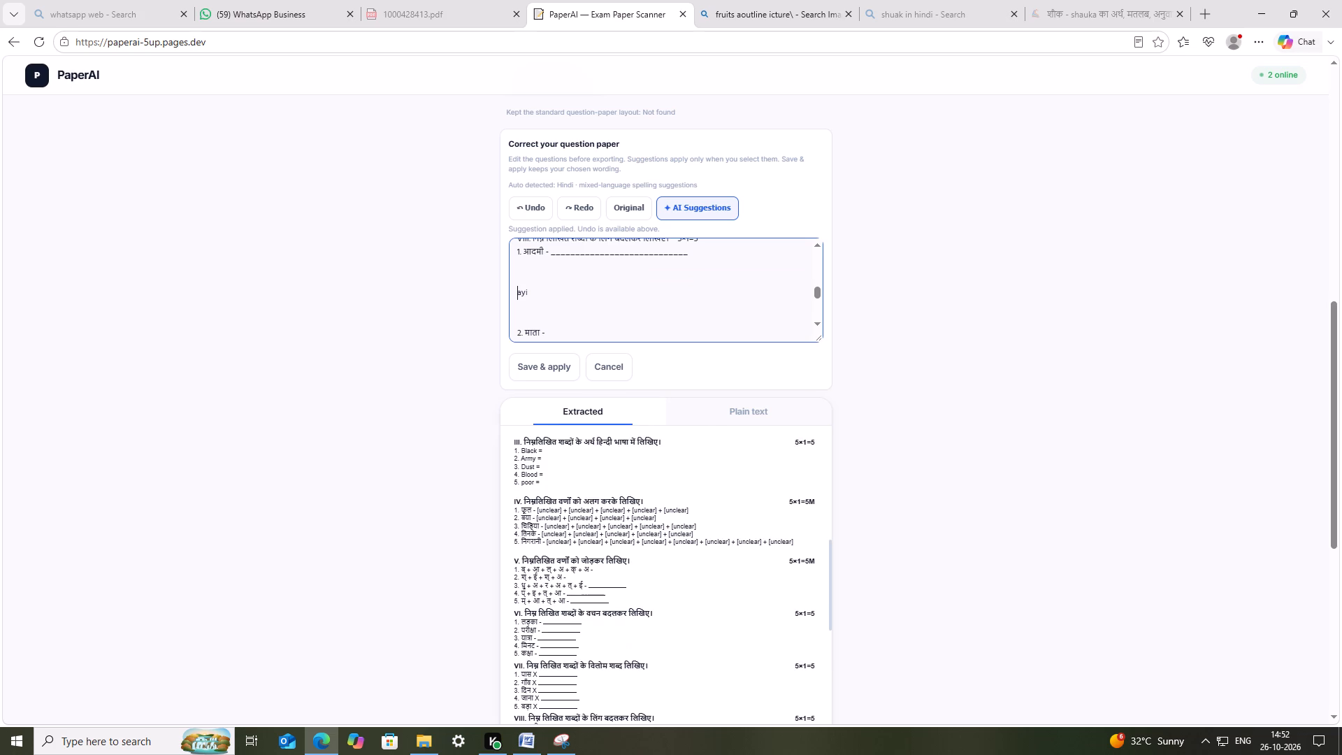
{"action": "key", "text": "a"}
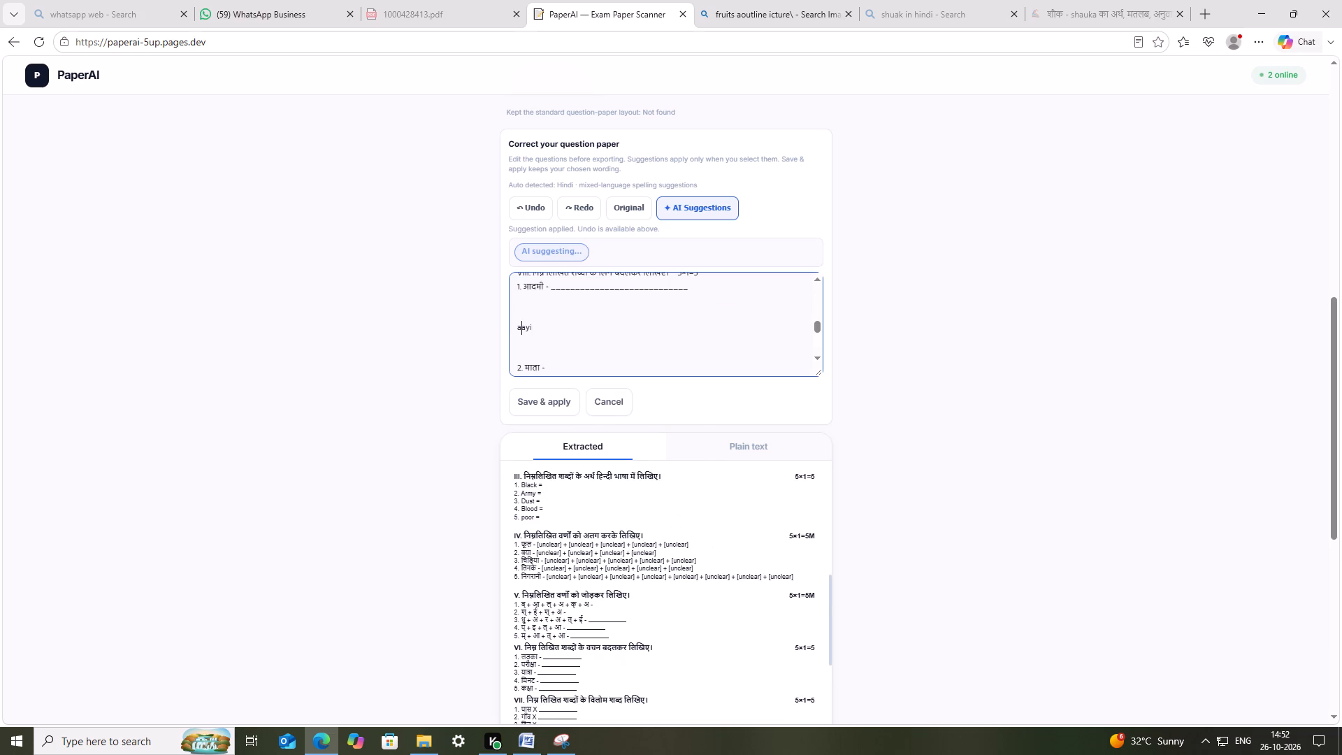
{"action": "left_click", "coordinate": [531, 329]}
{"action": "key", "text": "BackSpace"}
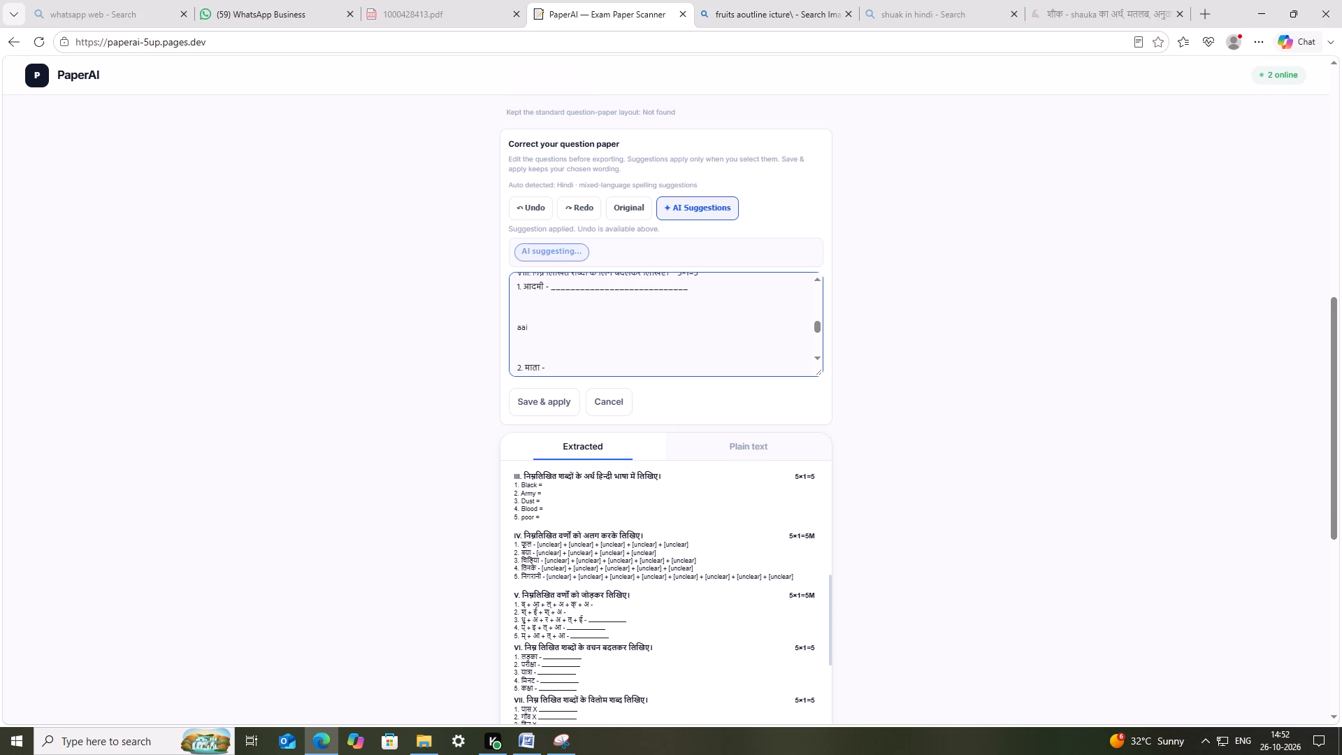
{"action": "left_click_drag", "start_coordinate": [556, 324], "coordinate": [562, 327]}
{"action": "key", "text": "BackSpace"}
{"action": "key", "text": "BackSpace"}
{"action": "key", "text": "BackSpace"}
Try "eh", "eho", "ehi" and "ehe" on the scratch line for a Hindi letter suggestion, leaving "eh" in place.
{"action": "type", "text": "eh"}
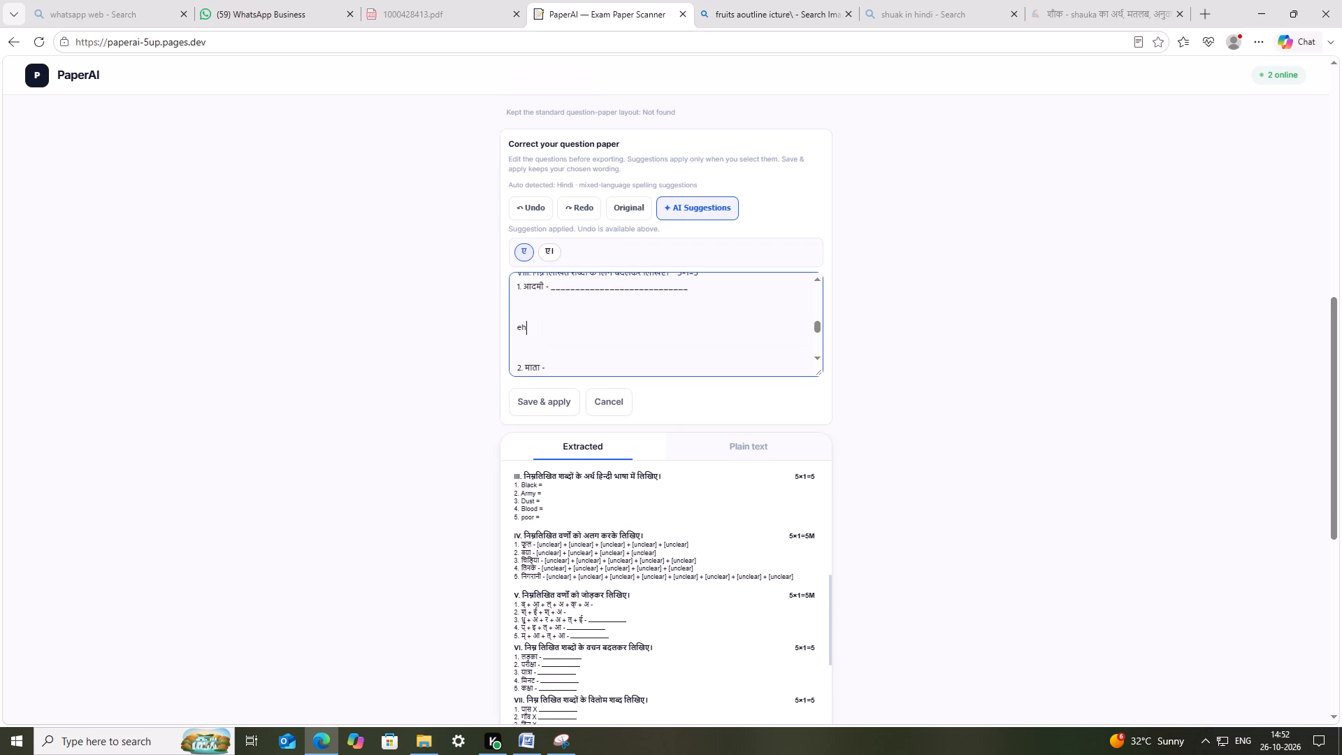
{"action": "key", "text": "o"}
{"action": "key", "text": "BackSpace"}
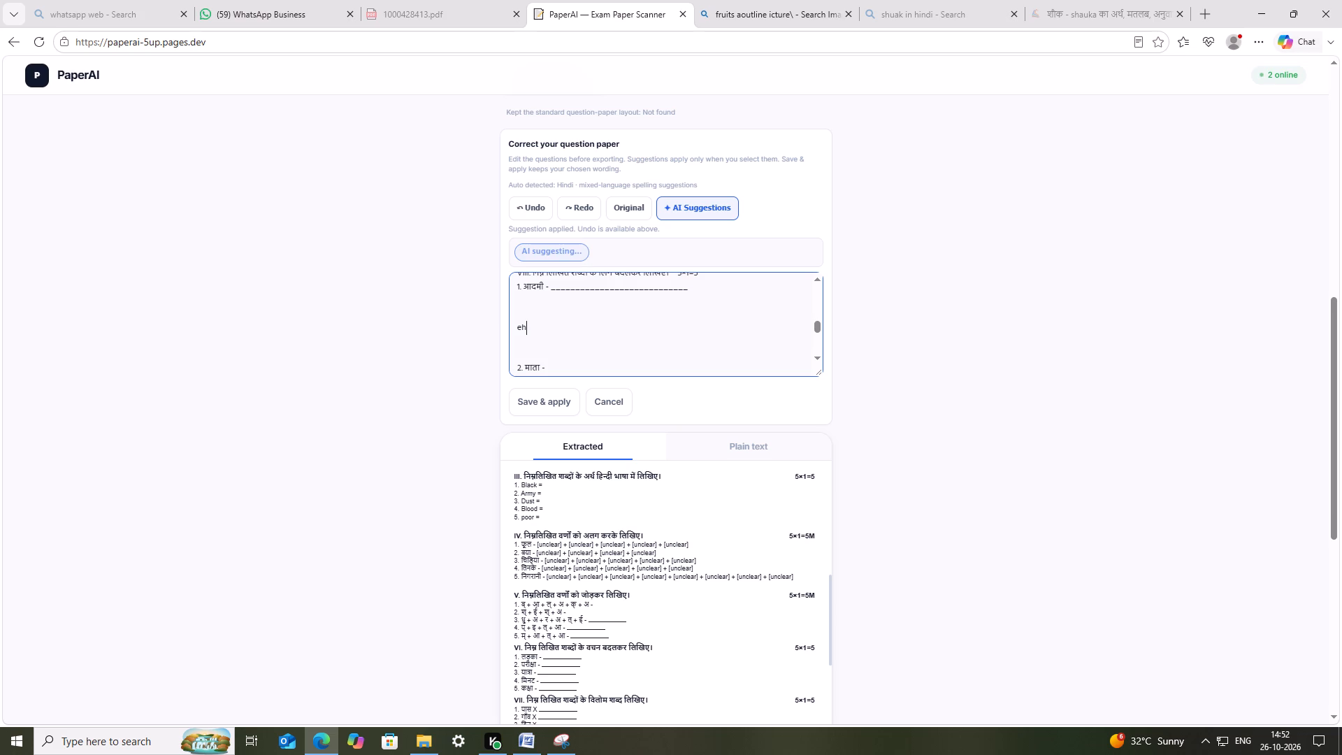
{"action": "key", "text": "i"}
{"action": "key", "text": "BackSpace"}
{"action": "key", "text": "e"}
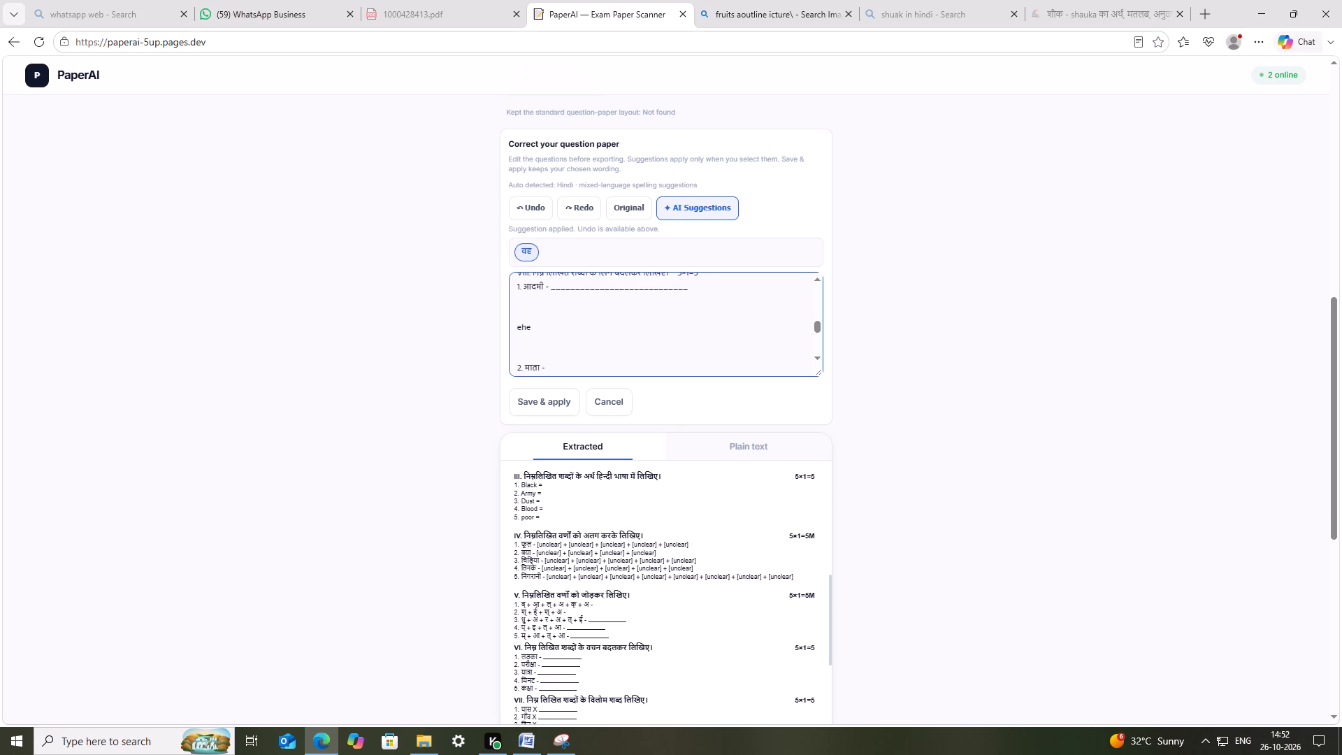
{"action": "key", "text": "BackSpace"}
Replace the "shuak in hindi" query in the Bing search with "an hindi" and run the search.
{"action": "left_click", "coordinate": [754, 45]}
{"action": "left_click", "coordinate": [772, 22]}
{"action": "left_click", "coordinate": [788, 13]}
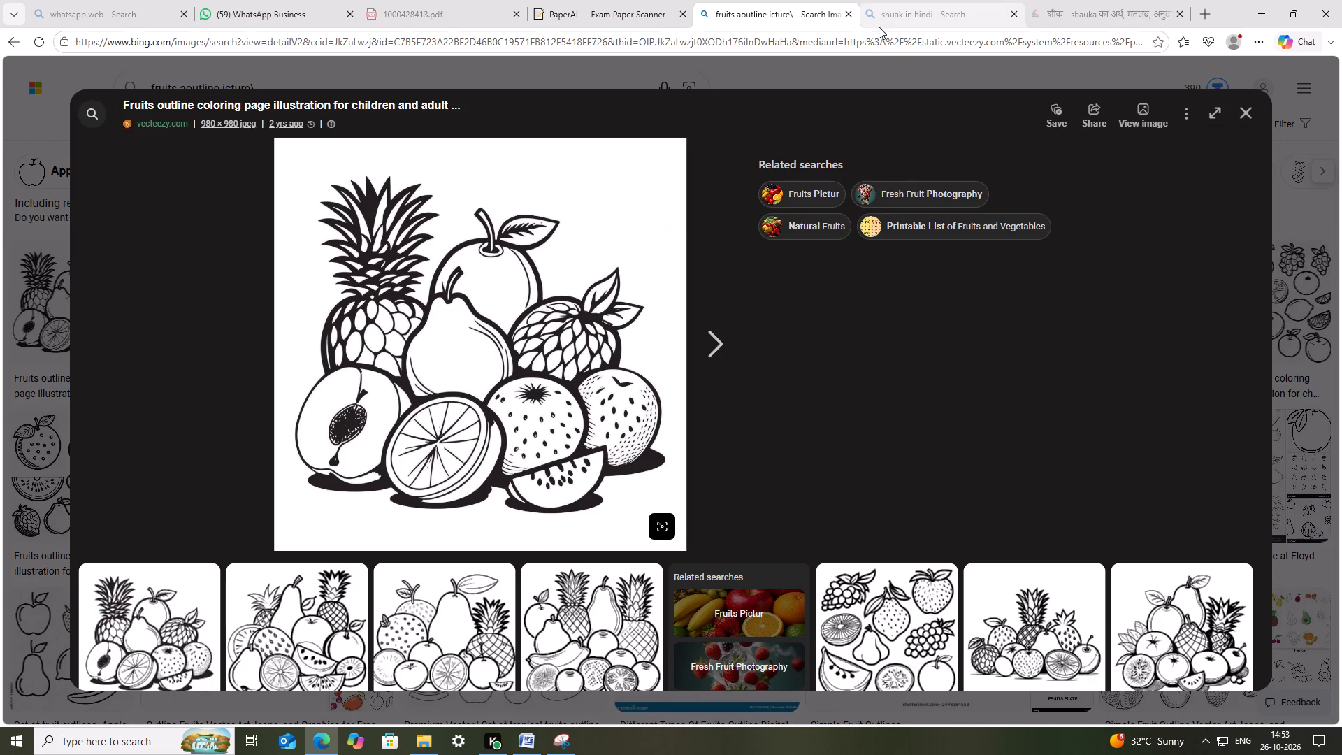
{"action": "left_click", "coordinate": [886, 25]}
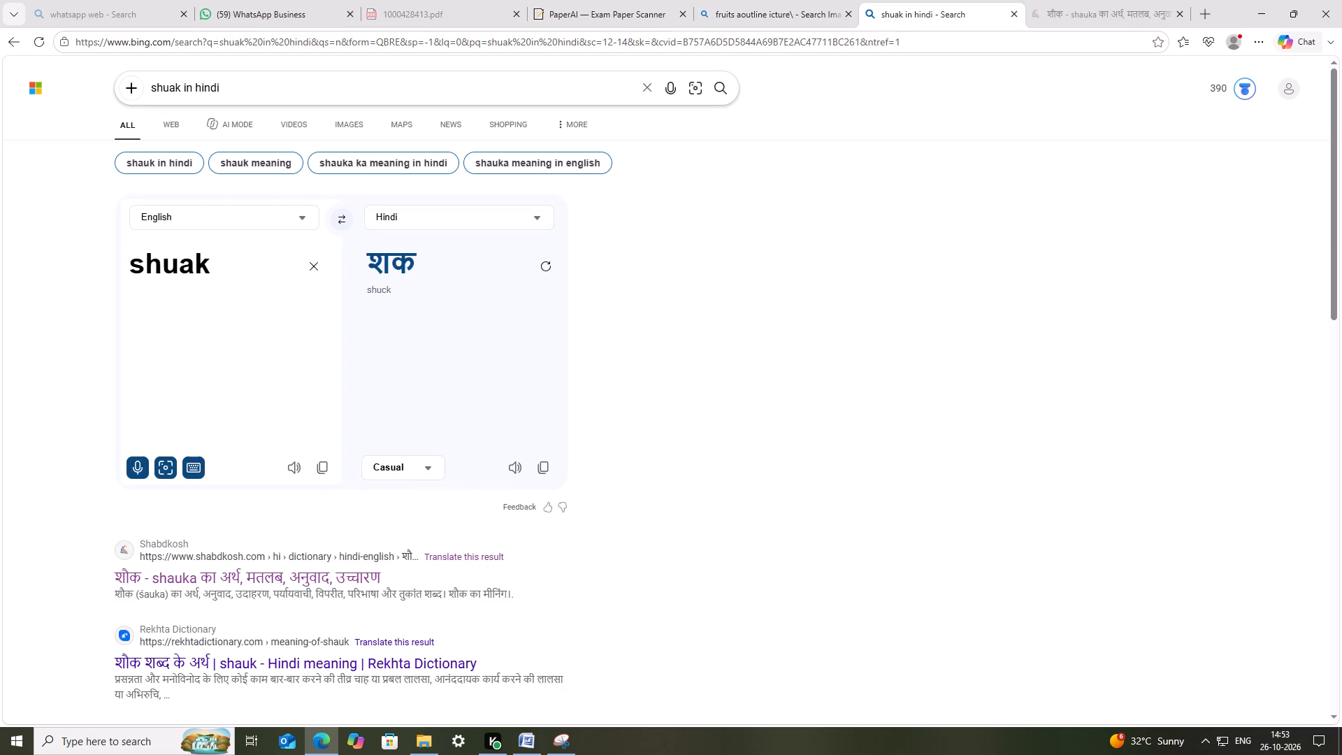
{"action": "left_click_drag", "start_coordinate": [179, 89], "coordinate": [0, 119]}
{"action": "type", "text": "ai"}
{"action": "key", "text": "Delete"}
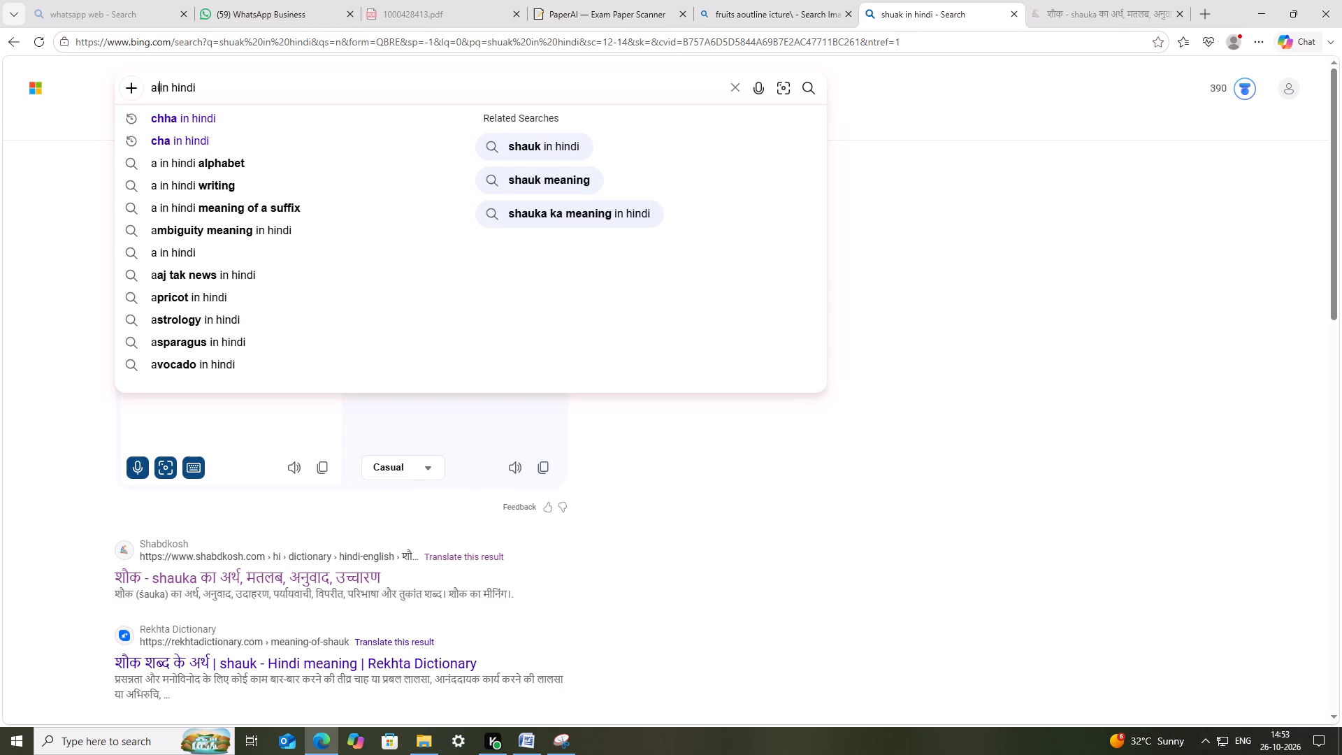
{"action": "key", "text": "Right"}
{"action": "key", "text": "BackSpace"}
{"action": "key", "text": "BackSpace"}
{"action": "key", "text": "Return"}
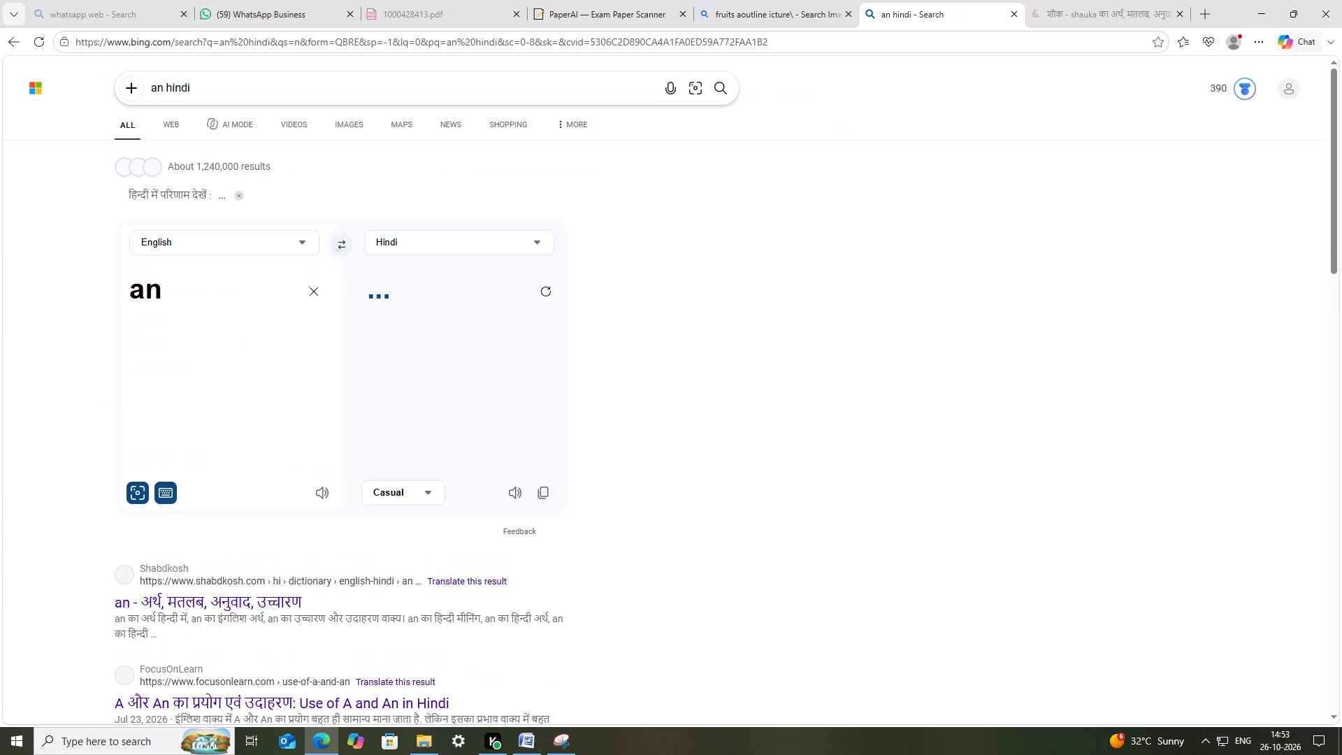
Change the Bing query to "ai hindi", run the search and look through the results.
{"action": "left_click", "coordinate": [161, 87]}
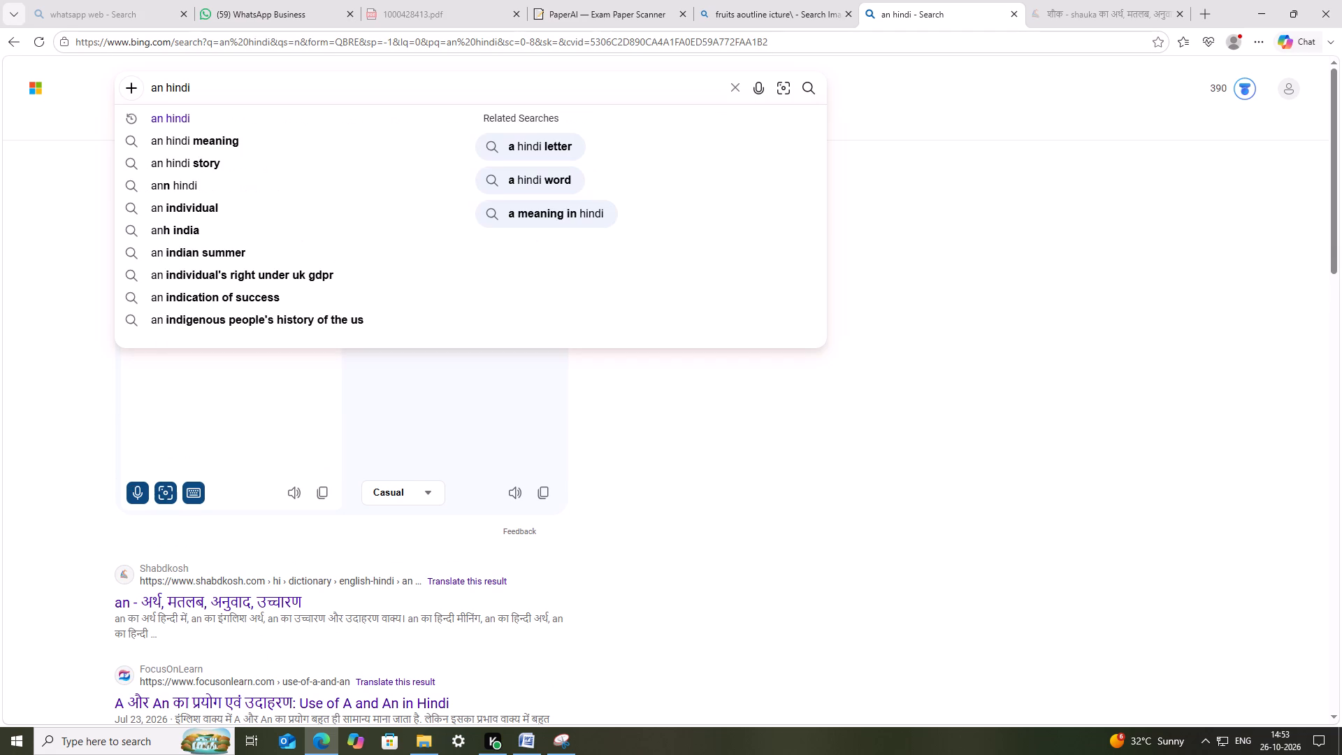
{"action": "key", "text": "BackSpace"}
{"action": "key", "text": "i"}
{"action": "key", "text": "Return"}
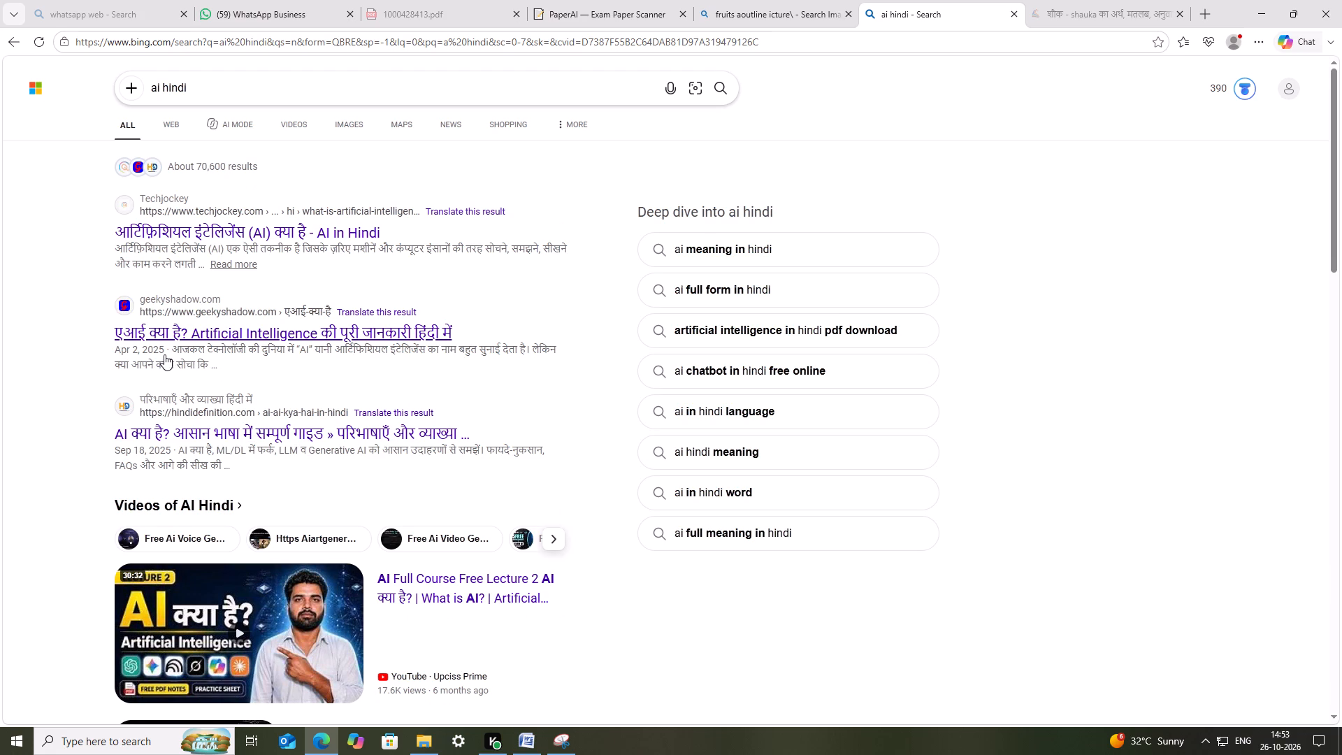
{"action": "scroll", "coordinate": [289, 478], "scroll_direction": "down", "scroll_amount": 5}
{"action": "scroll", "coordinate": [286, 475], "scroll_direction": "up", "scroll_amount": 6}
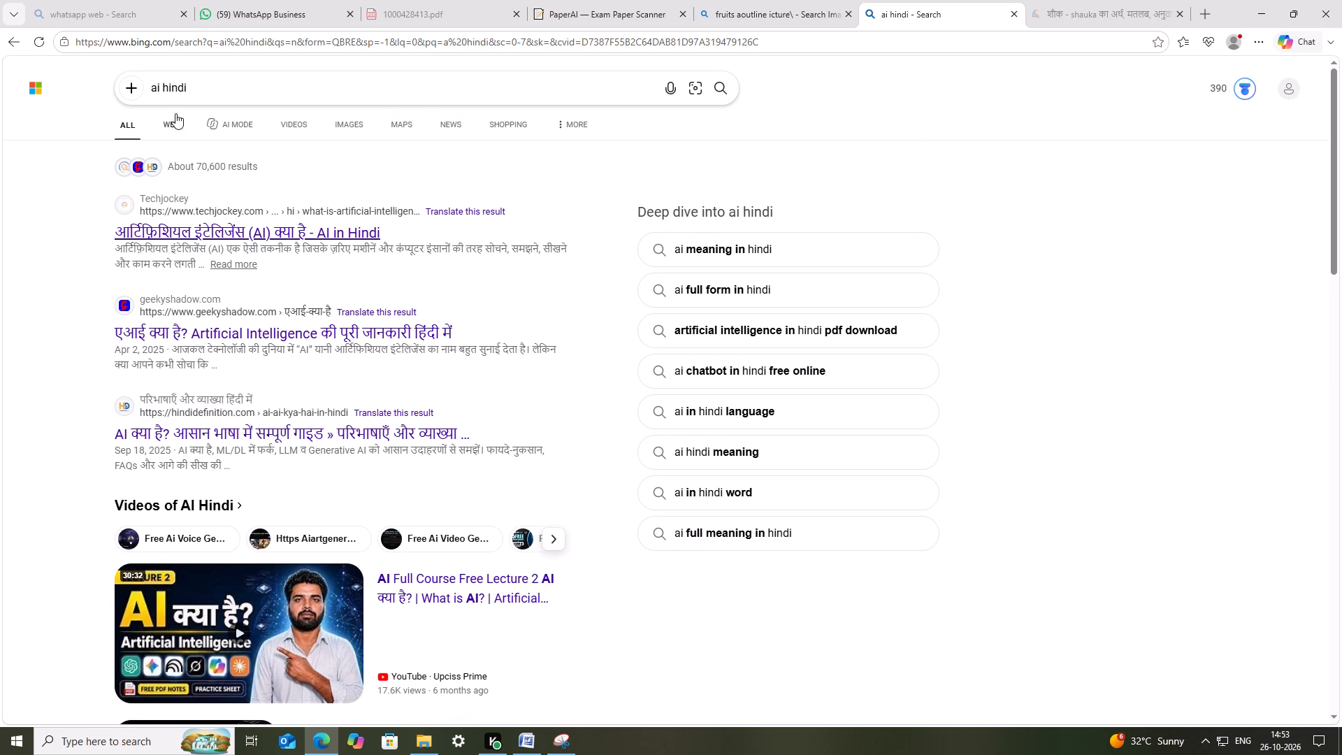
Search Bing for "aa ayi ki matara" and look through the results for the Hindi letter.
{"action": "left_click_drag", "start_coordinate": [196, 89], "coordinate": [0, 98]}
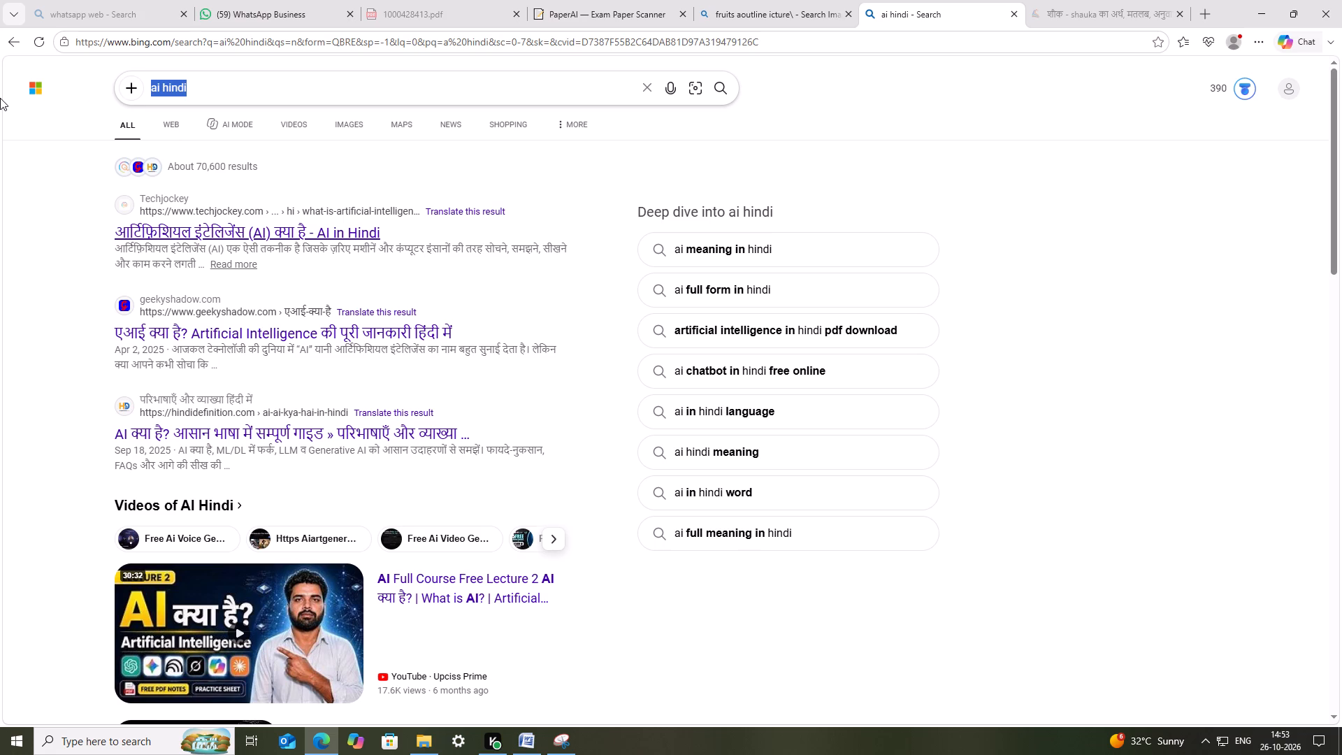
{"action": "key", "text": "e"}
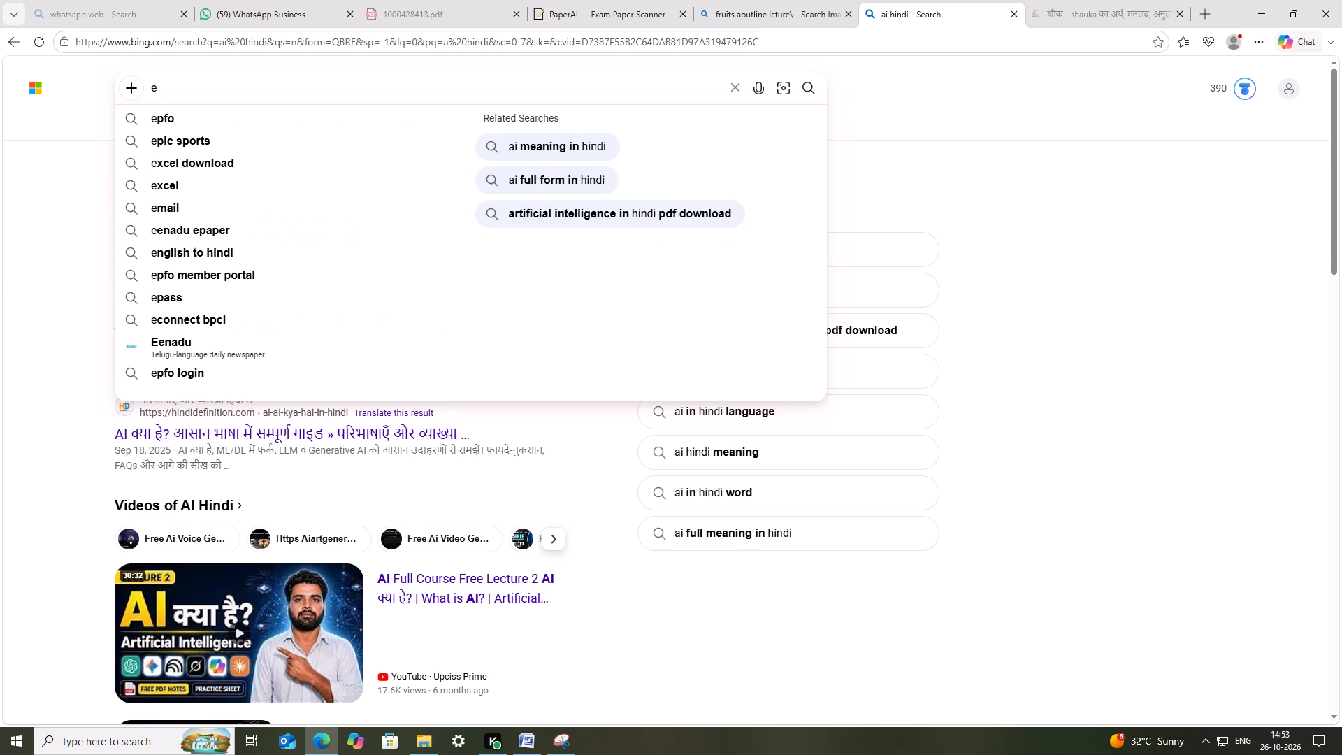
{"action": "key", "text": "BackSpace"}
{"action": "type", "text": "aa"}
{"action": "key", "text": "space"}
{"action": "type", "text": "ayi ki matara"}
{"action": "key", "text": "Return"}
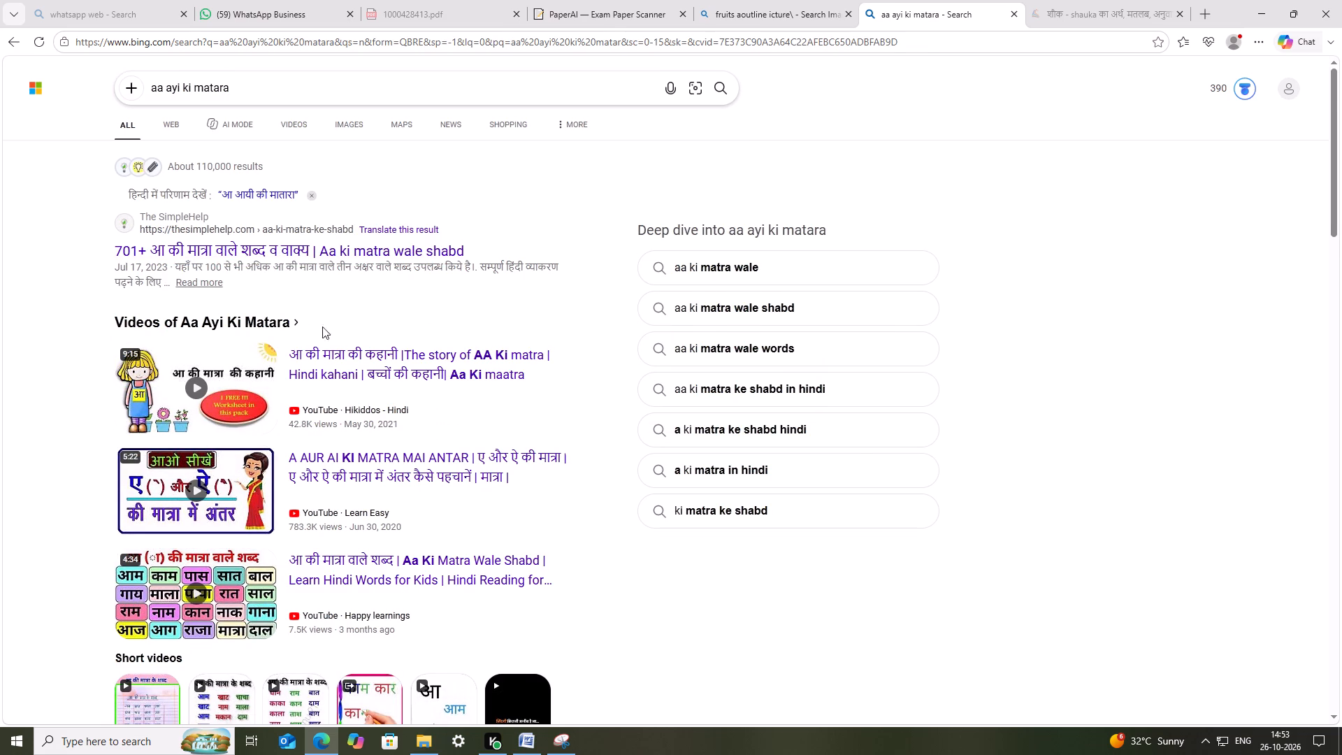
{"action": "scroll", "coordinate": [347, 340], "scroll_direction": "down", "scroll_amount": 6}
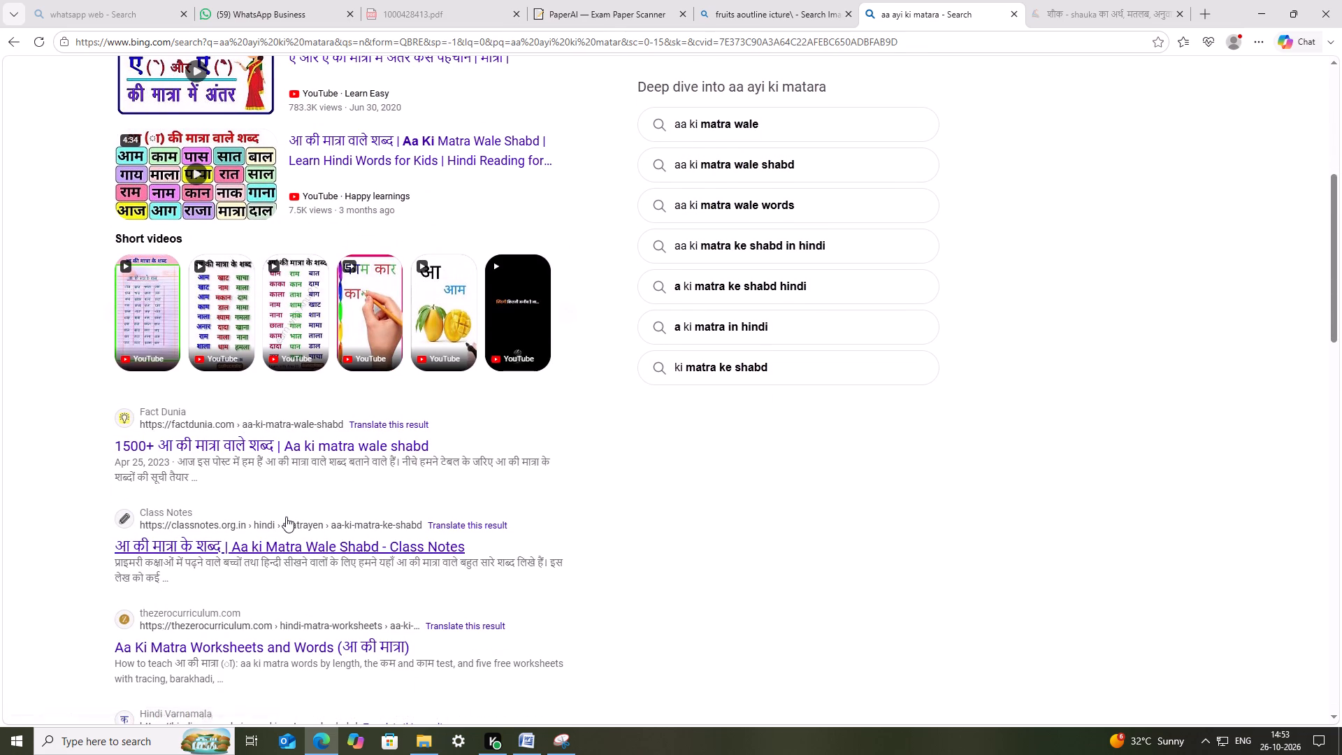
{"action": "scroll", "coordinate": [285, 517], "scroll_direction": "down", "scroll_amount": 2}
{"action": "scroll", "coordinate": [285, 517], "scroll_direction": "up", "scroll_amount": 6}
{"action": "scroll", "coordinate": [208, 243], "scroll_direction": "up", "scroll_amount": 5}
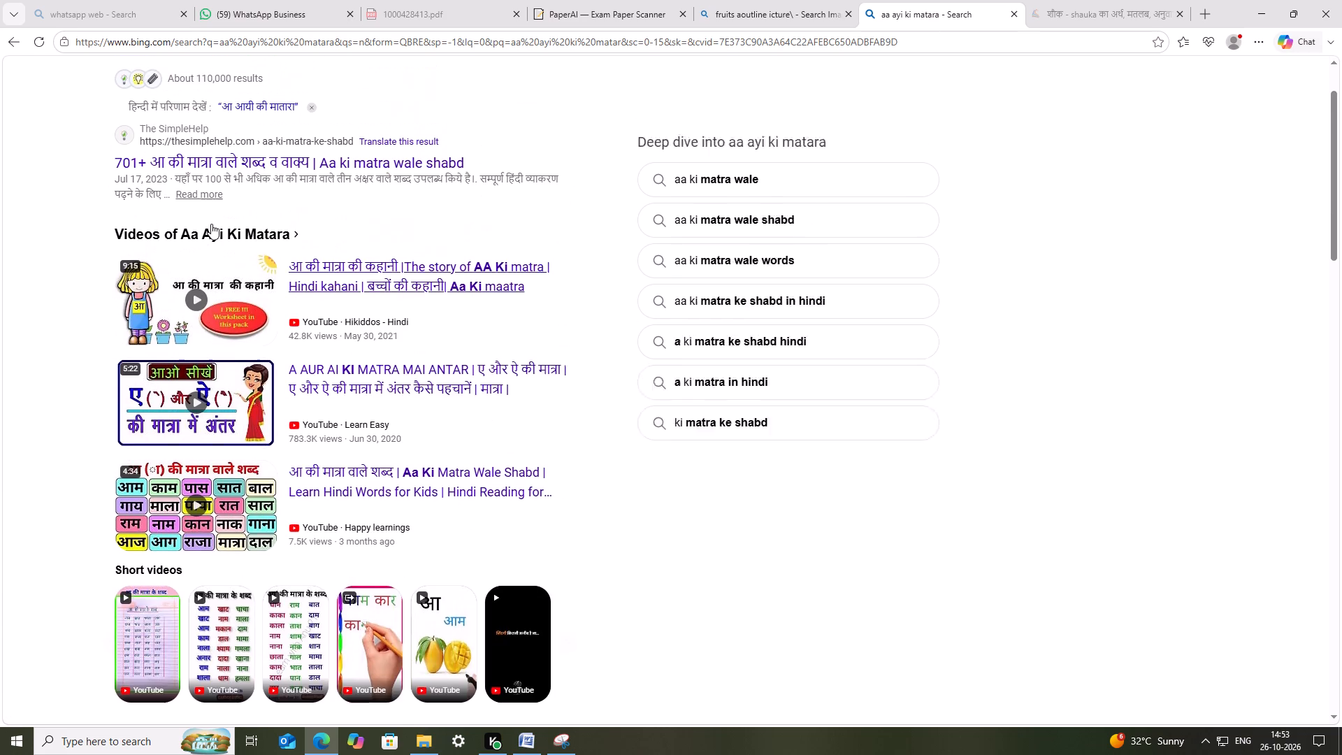
Change the query to "aa ai ki matara", run the search and look through the results for the letter.
{"action": "left_click", "coordinate": [178, 87]}
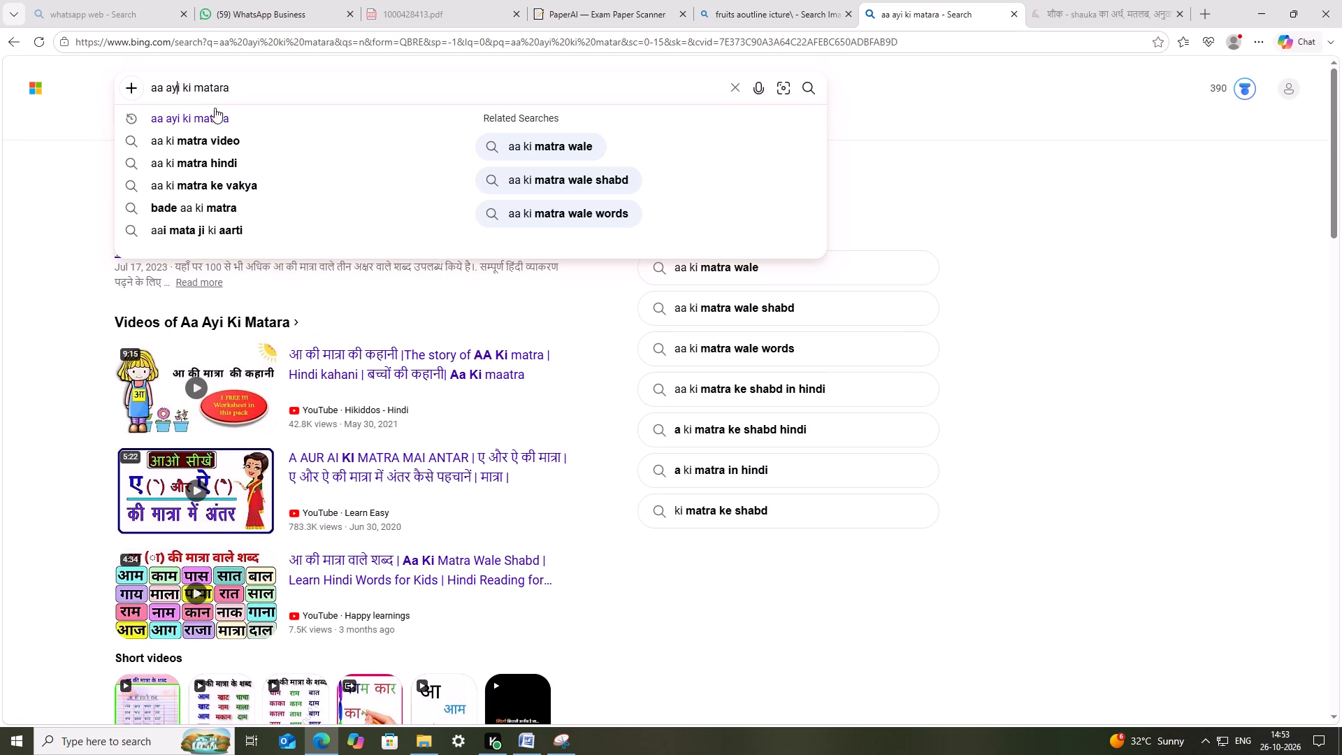
{"action": "key", "text": "BackSpace"}
{"action": "key", "text": "Return"}
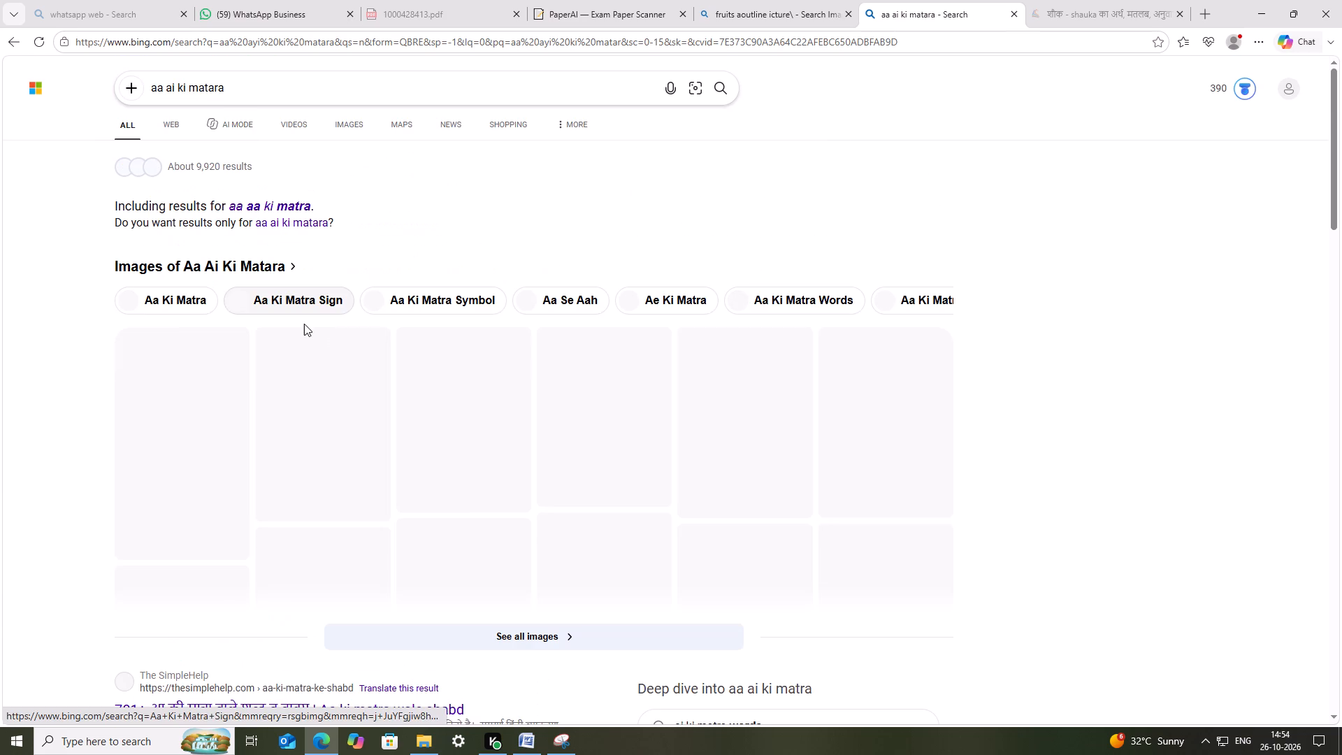
{"action": "scroll", "coordinate": [273, 329], "scroll_direction": "down", "scroll_amount": 7}
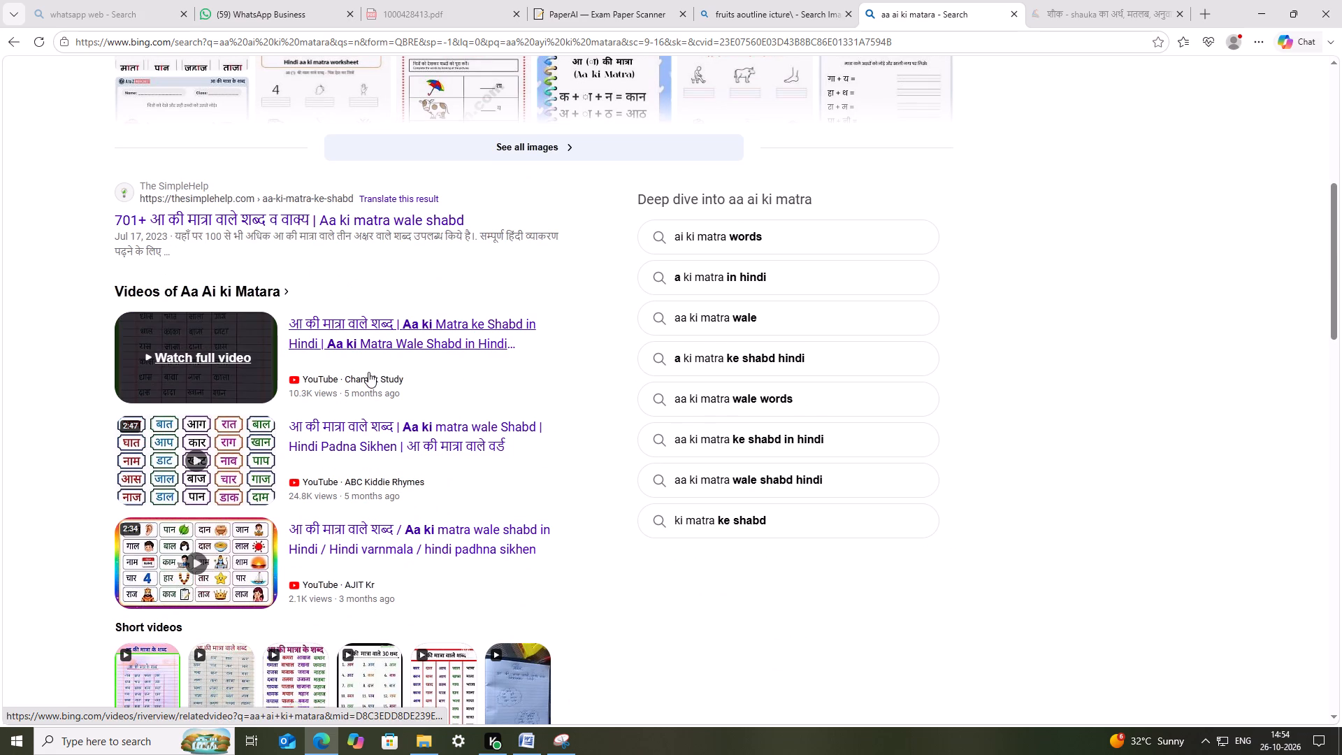
{"action": "scroll", "coordinate": [368, 375], "scroll_direction": "down", "scroll_amount": 4}
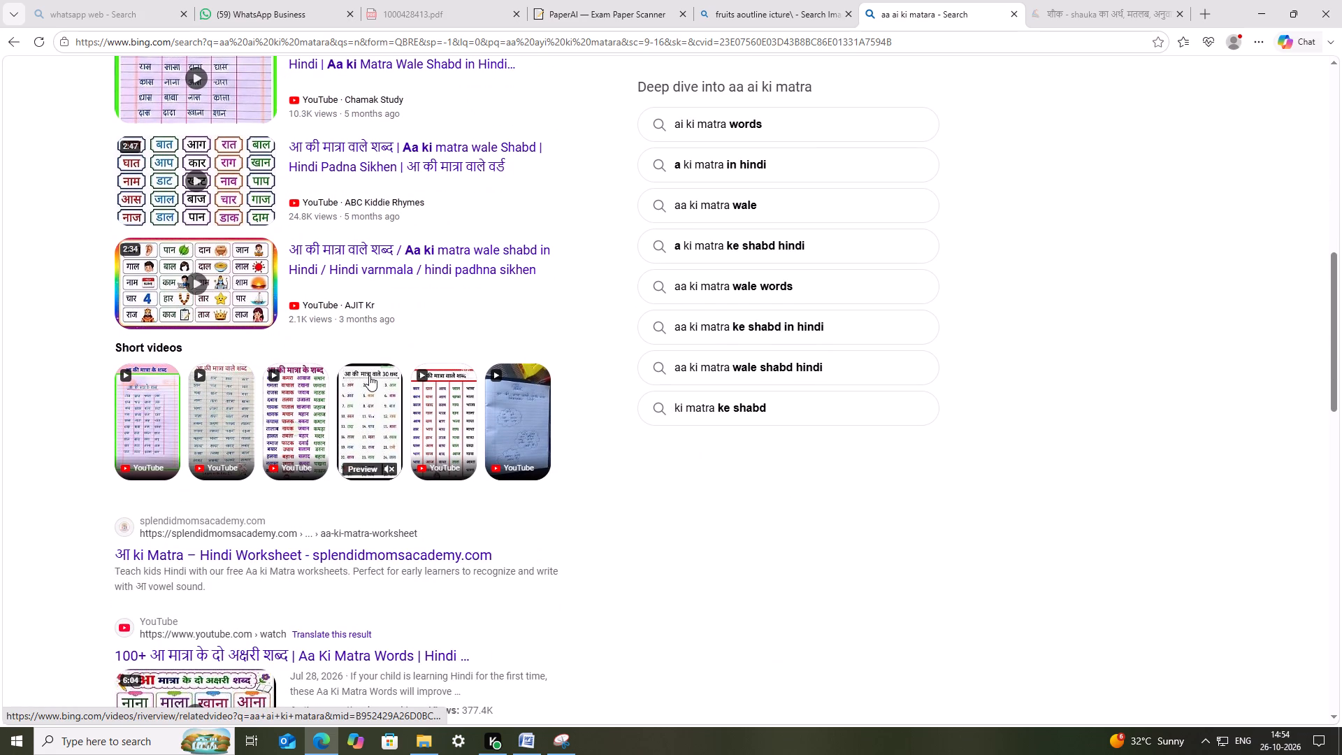
{"action": "scroll", "coordinate": [737, 363], "scroll_direction": "up", "scroll_amount": 5}
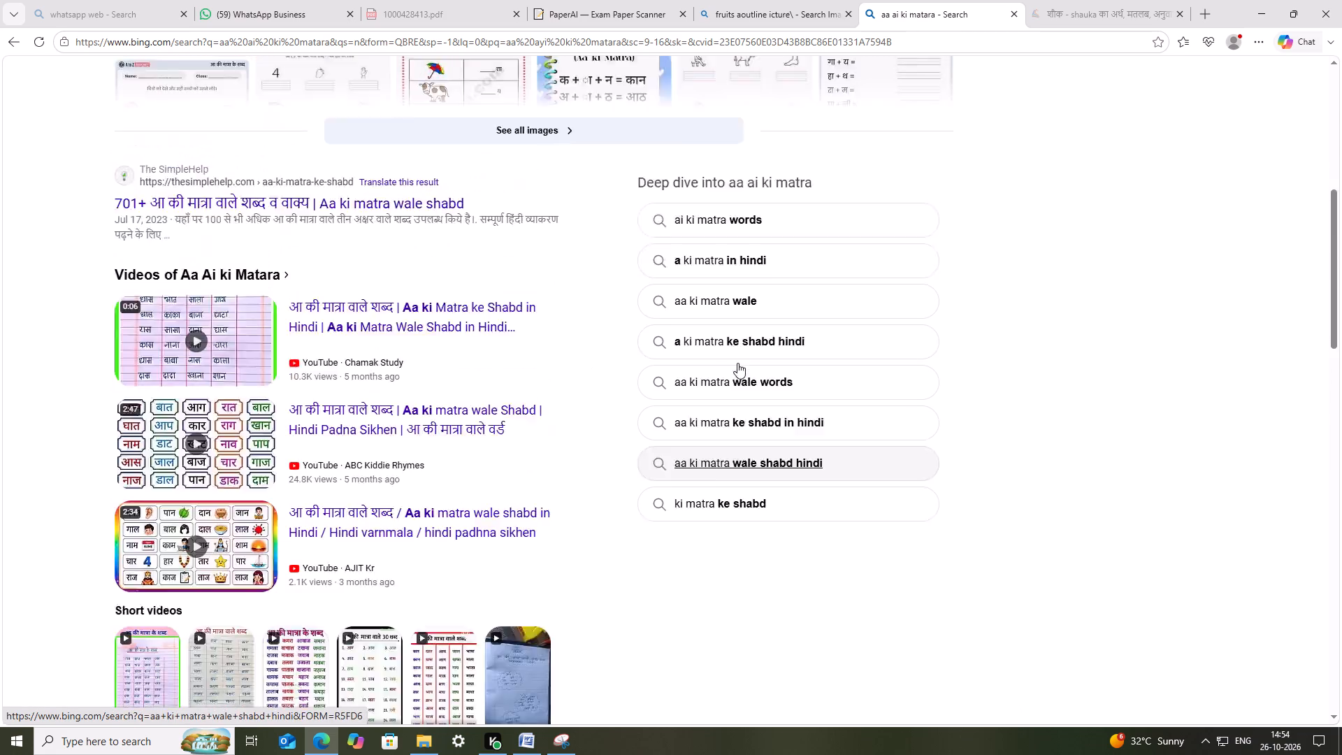
{"action": "scroll", "coordinate": [733, 358], "scroll_direction": "up", "scroll_amount": 5}
{"action": "scroll", "coordinate": [554, 226], "scroll_direction": "up", "scroll_amount": 5}
Replace the Bing query with "ayinak" and run the search.
{"action": "left_click_drag", "start_coordinate": [266, 82], "coordinate": [0, 124]}
{"action": "key", "text": "BackSpace"}
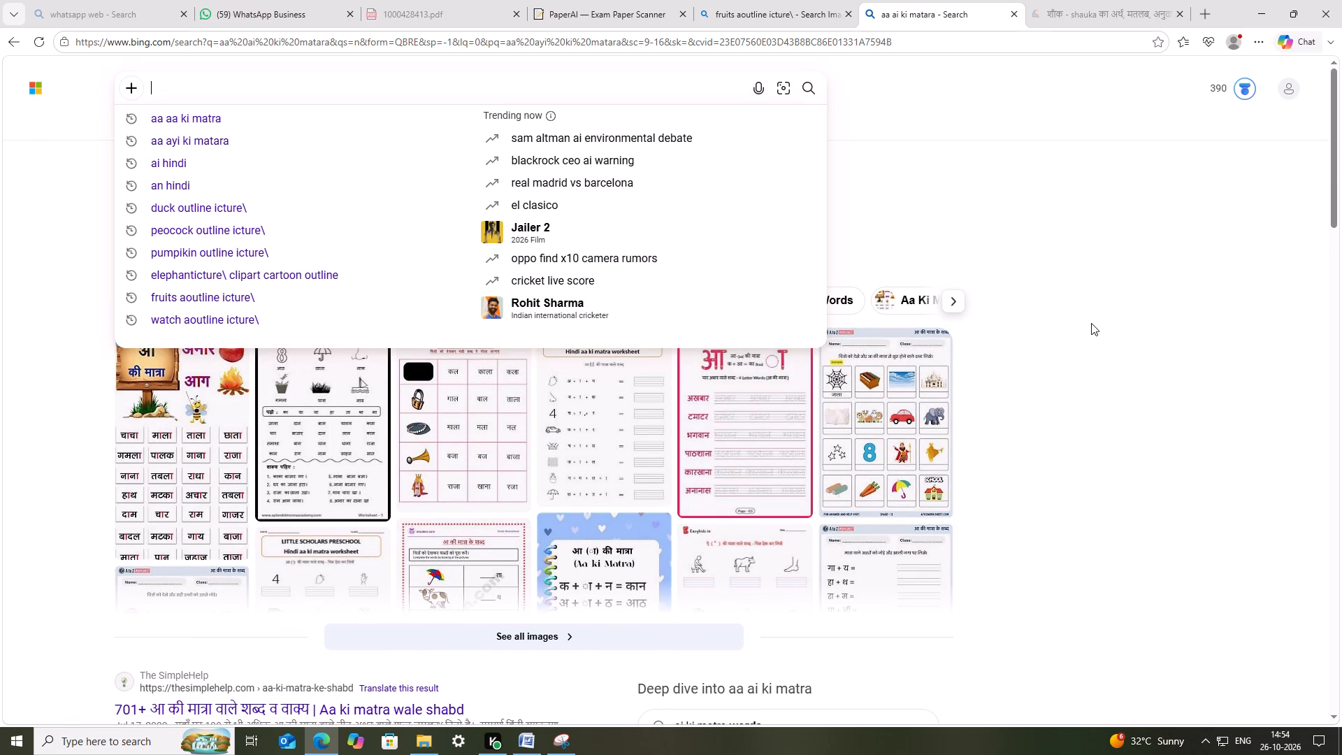
{"action": "key", "text": "a"}
{"action": "type", "text": "yinak"}
{"action": "key", "text": "Return"}
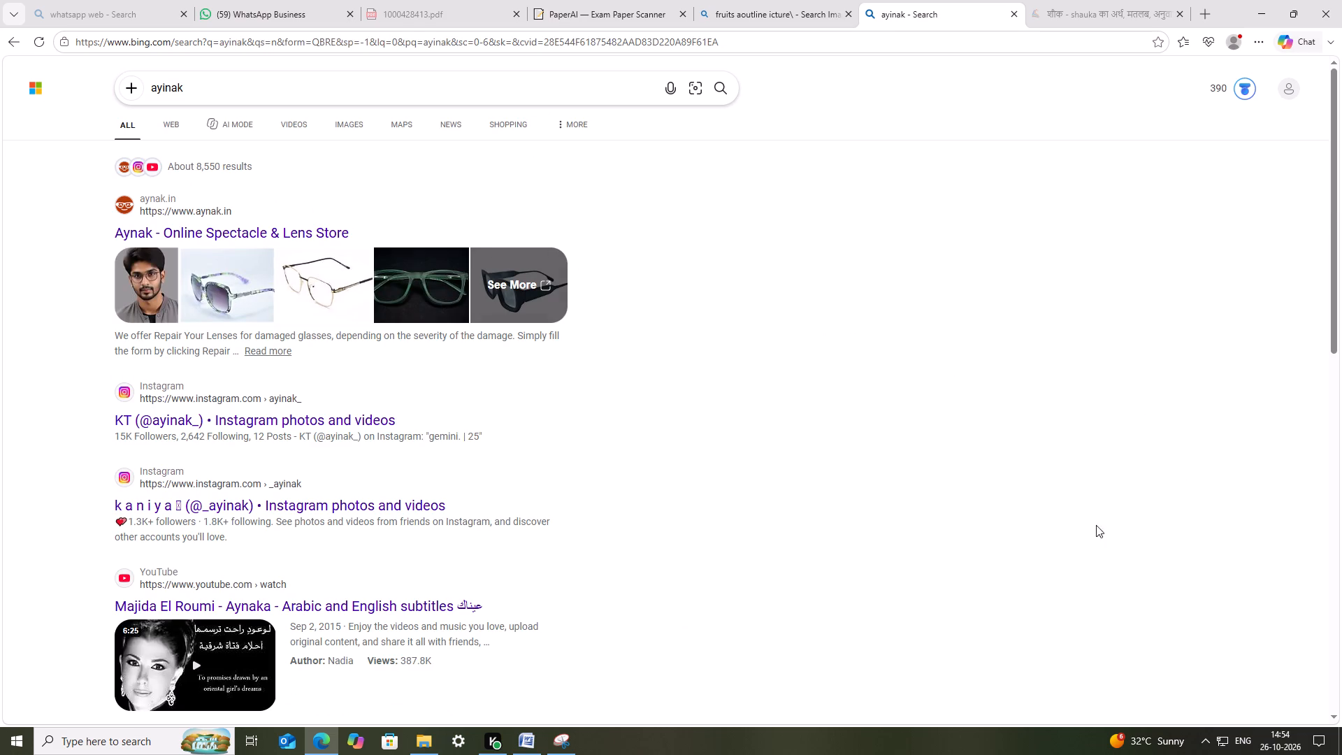
Switch to the PaperAI page and replace "eh" on the scratch line with "ayinak" to try for a Hindi suggestion.
{"action": "left_click", "coordinate": [591, 3]}
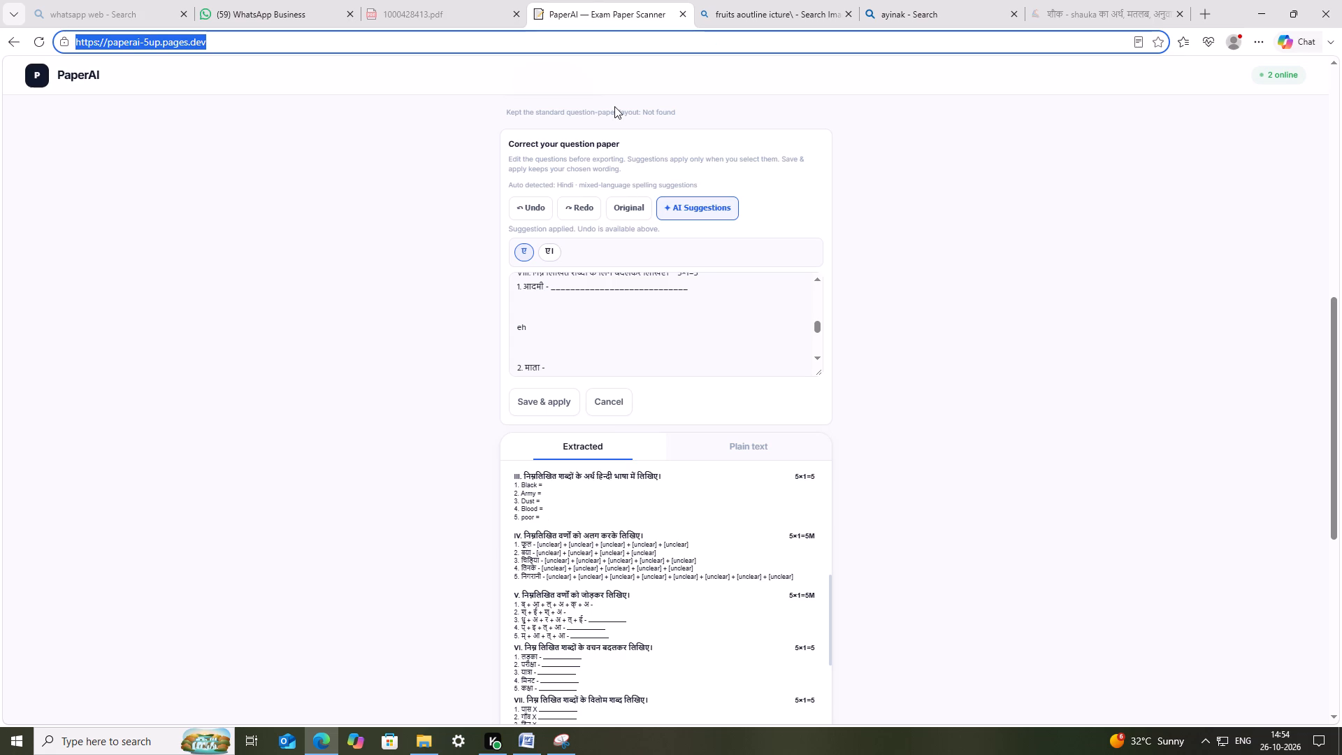
{"action": "left_click_drag", "start_coordinate": [572, 338], "coordinate": [492, 323]}
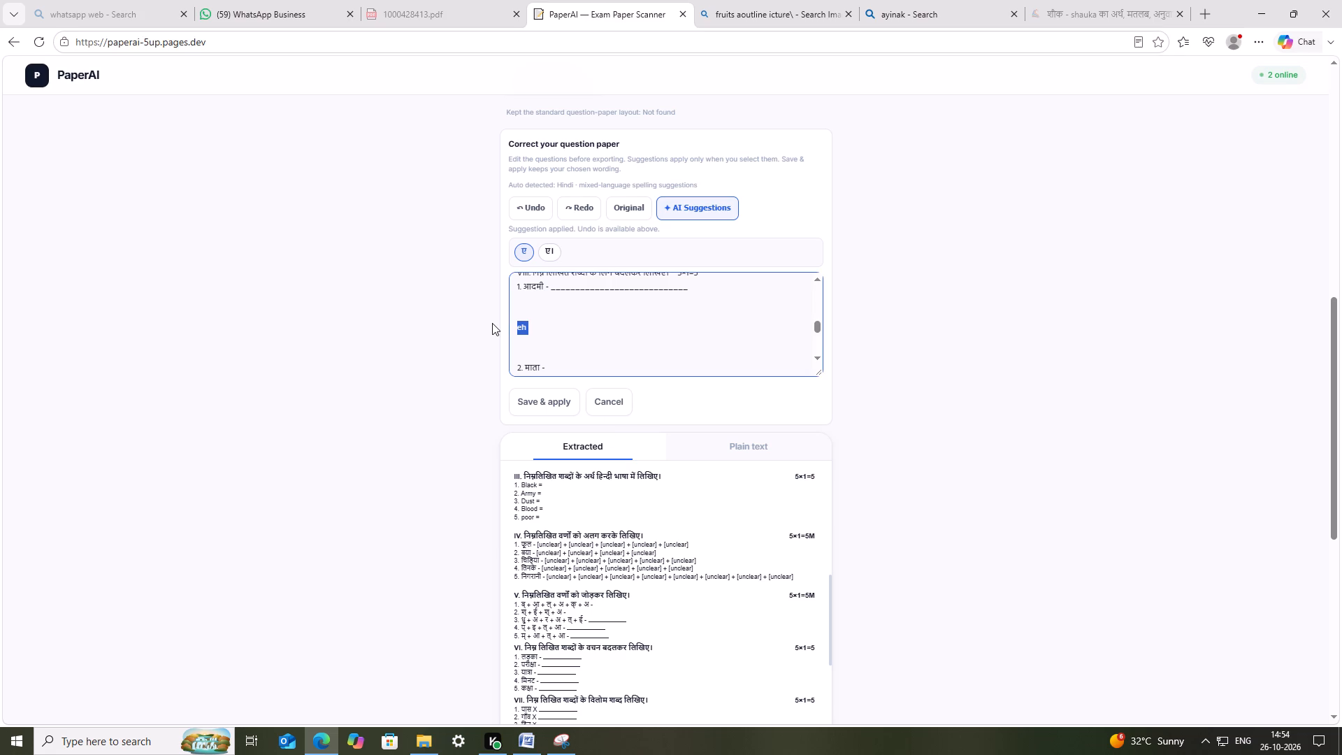
{"action": "type", "text": "ayinak\\"}
{"action": "key", "text": "BackSpace"}
{"action": "left_click_drag", "start_coordinate": [547, 324], "coordinate": [493, 320]}
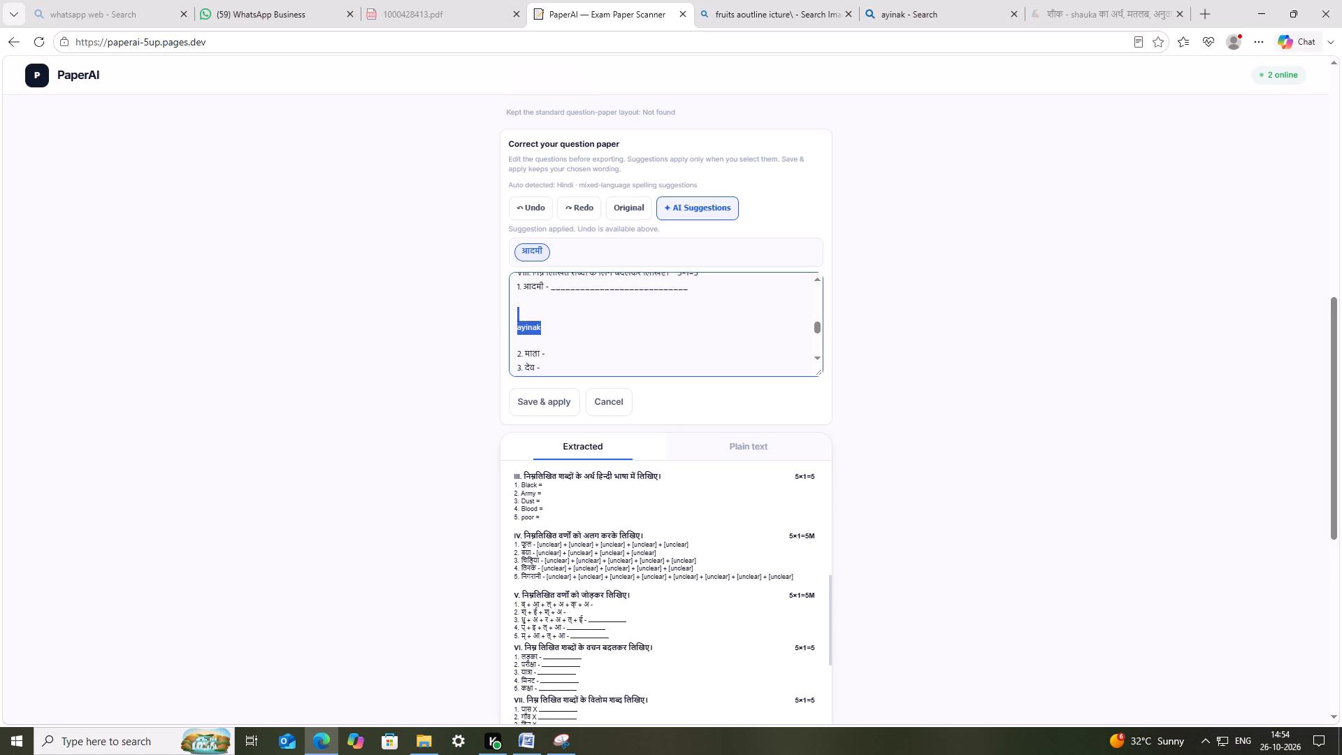
{"action": "left_click", "coordinate": [550, 322]}
{"action": "left_click", "coordinate": [551, 323]}
{"action": "left_click", "coordinate": [553, 326]}
Add blank lines after sentence 5's answer line in the question text, enter "ainak" there and replace it with the suggestion ऐनक.
{"action": "scroll", "coordinate": [575, 328], "scroll_direction": "down", "scroll_amount": 20}
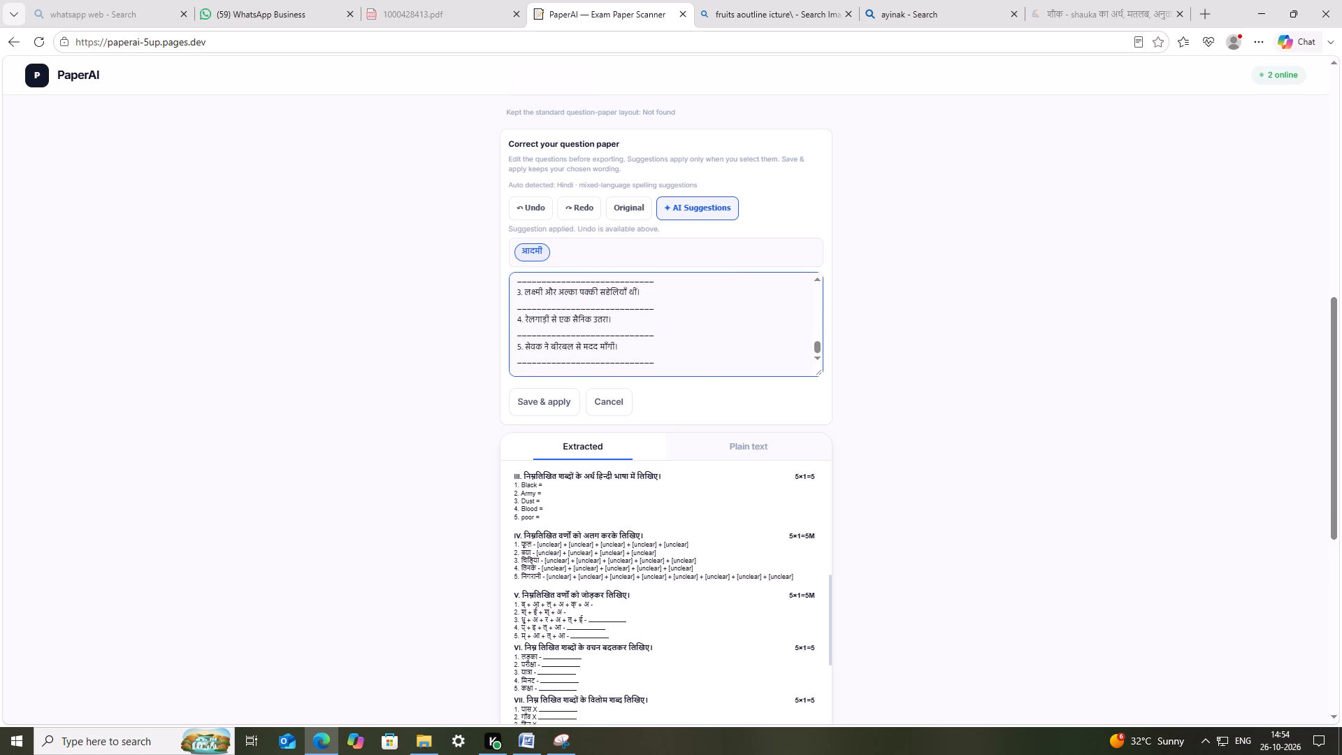
{"action": "left_click", "coordinate": [654, 358]}
{"action": "key", "text": "Return"}
{"action": "key", "text": "Return"}
{"action": "key", "text": "Return"}
{"action": "key", "text": "Return"}
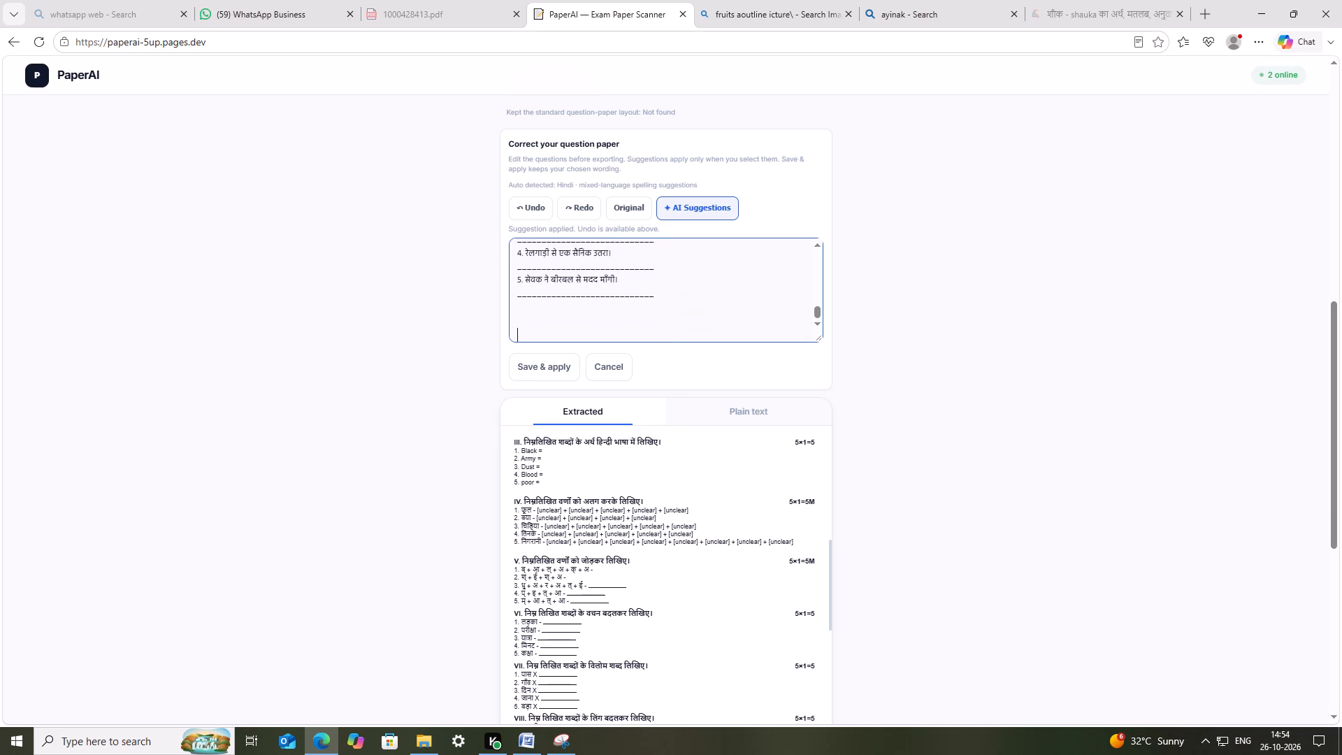
{"action": "type", "text": "ainek"}
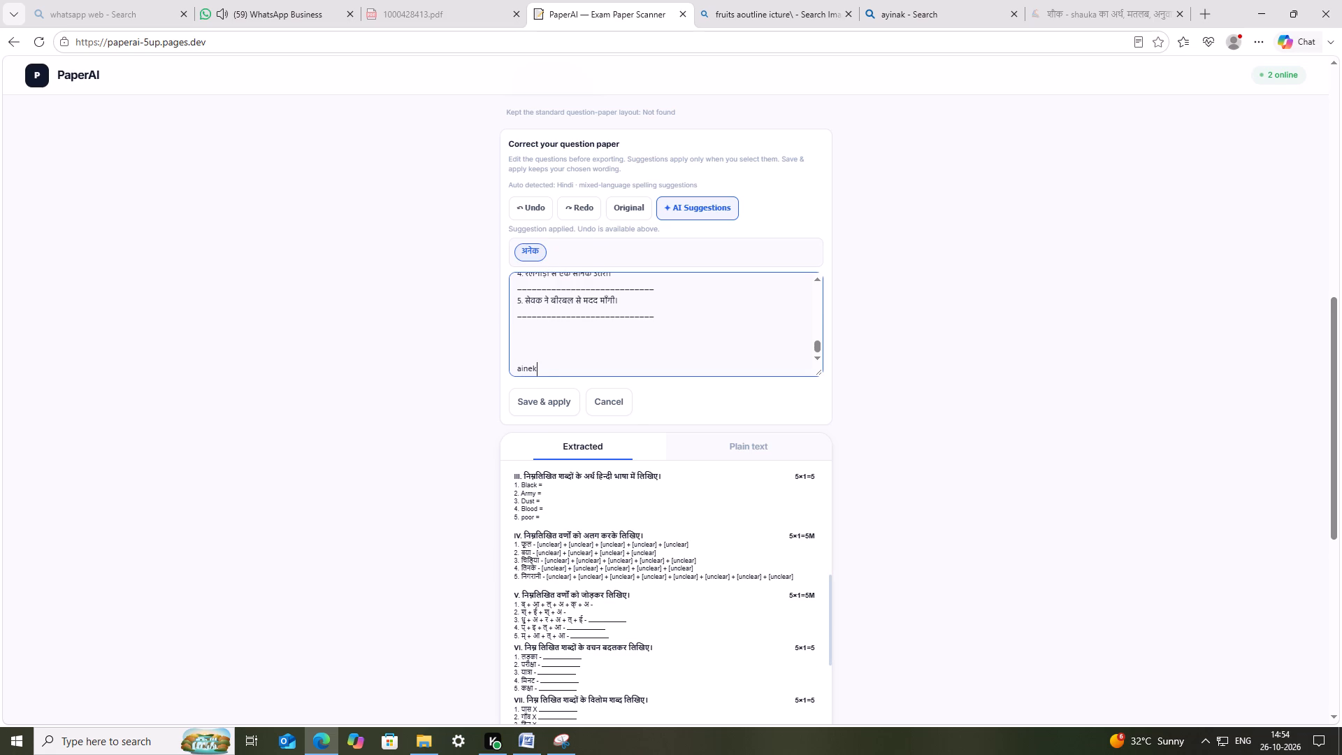
{"action": "key", "text": "Left"}
{"action": "key", "text": "BackSpace"}
{"action": "key", "text": "a"}
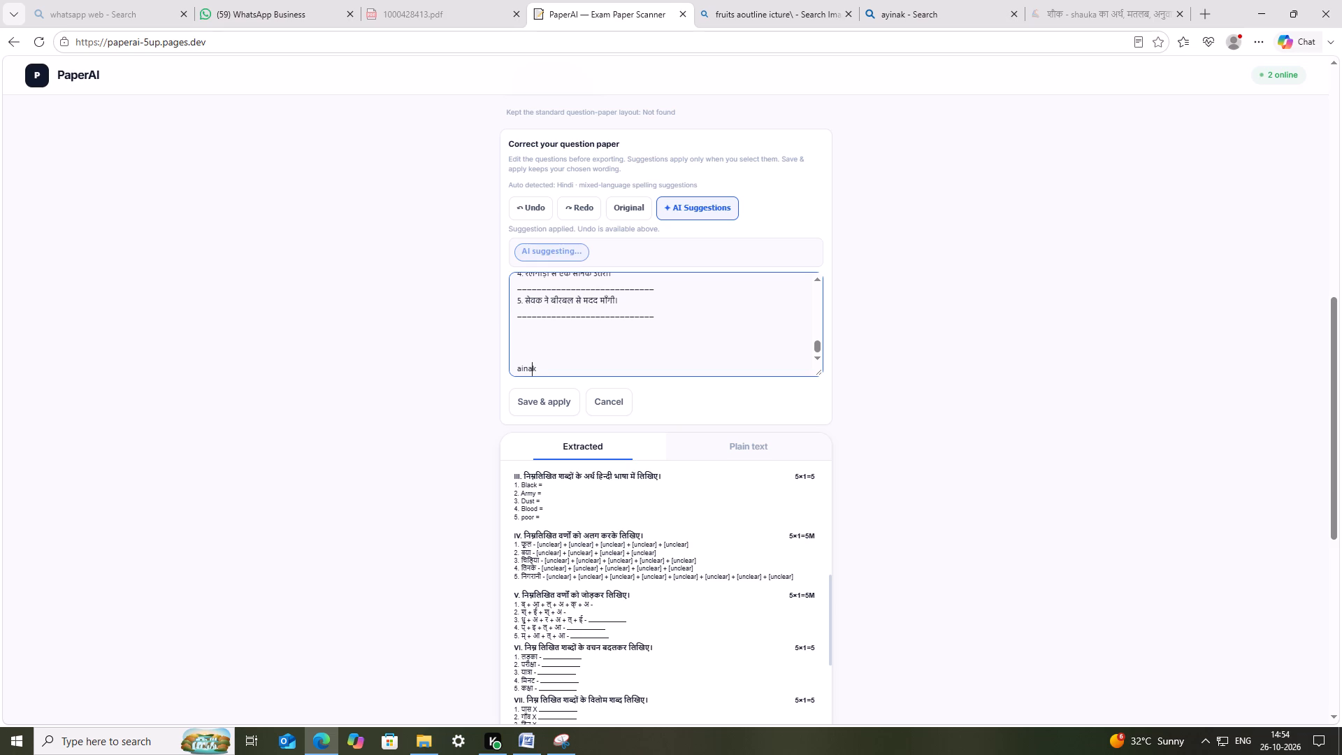
{"action": "left_click_drag", "start_coordinate": [542, 364], "coordinate": [479, 368]}
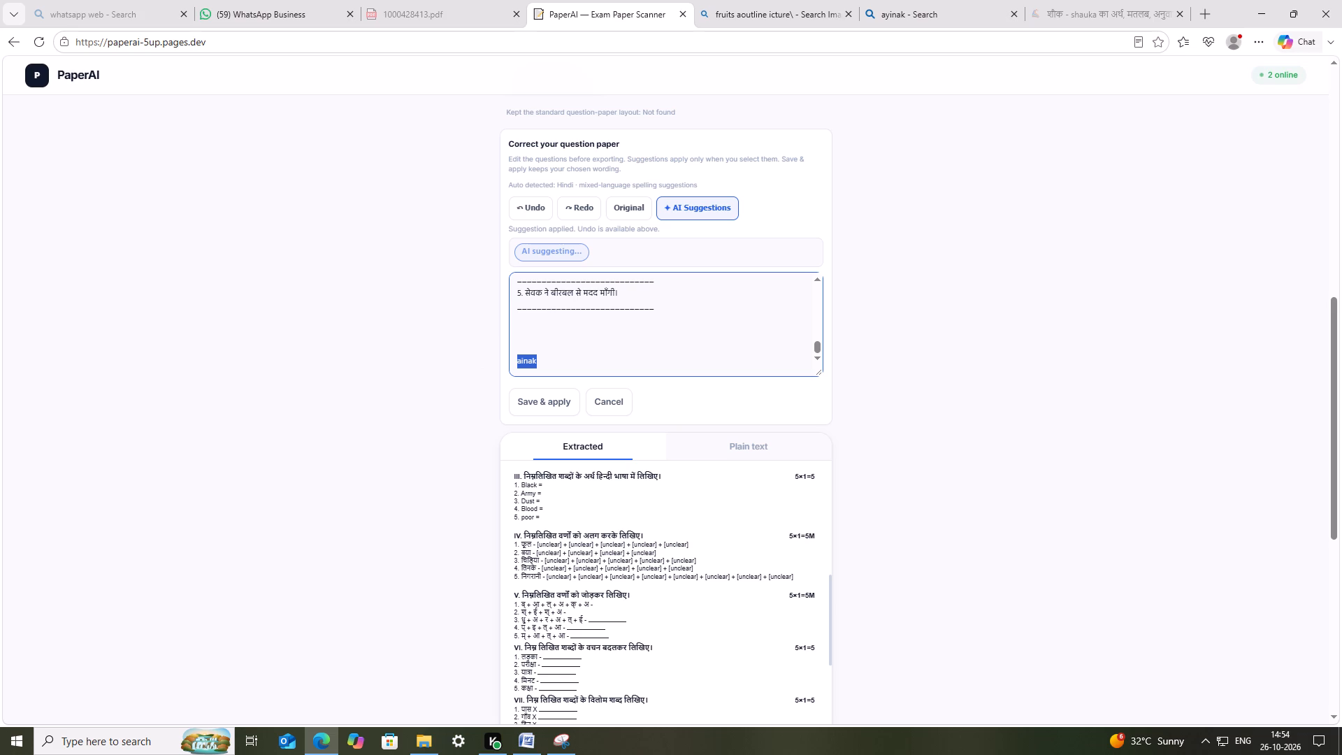
{"action": "left_click", "coordinate": [532, 253]}
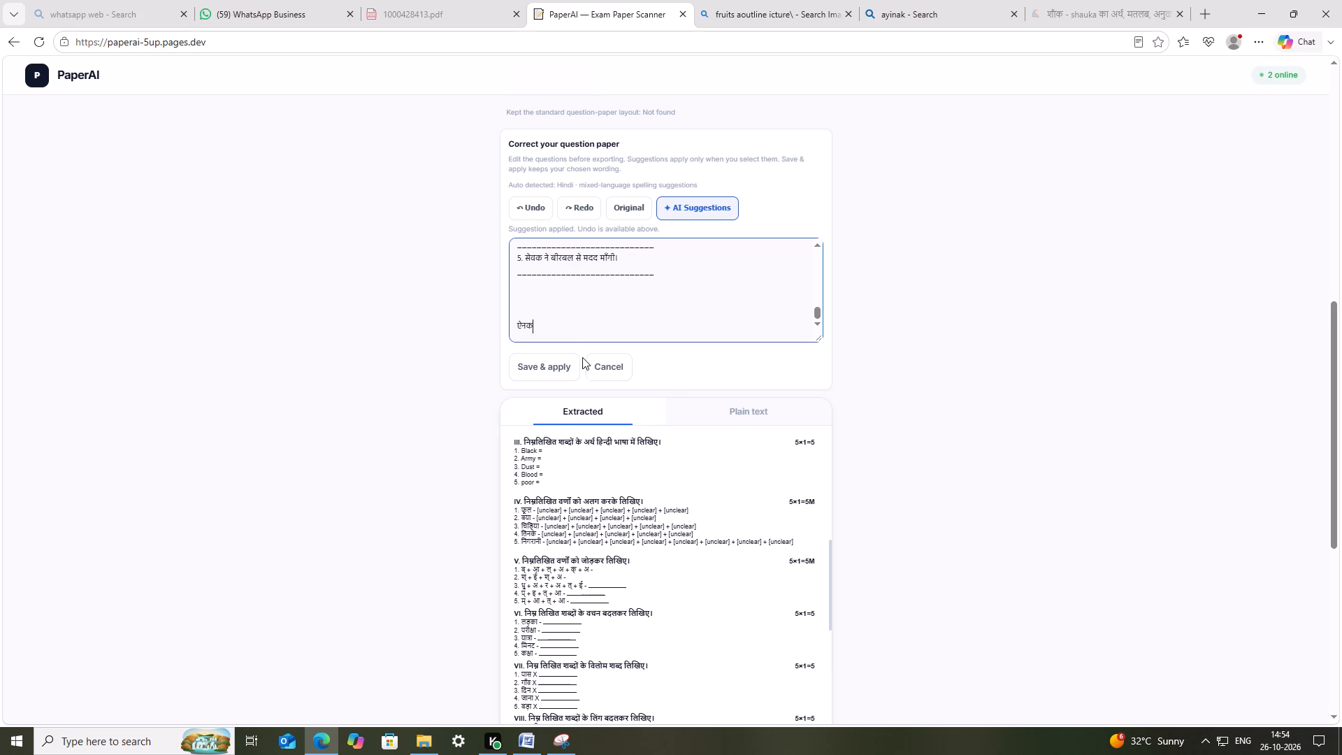
Shorten the scratch word ऐनक to the single letter ऐ and copy that letter.
{"action": "key", "text": "BackSpace"}
{"action": "key", "text": "BackSpace"}
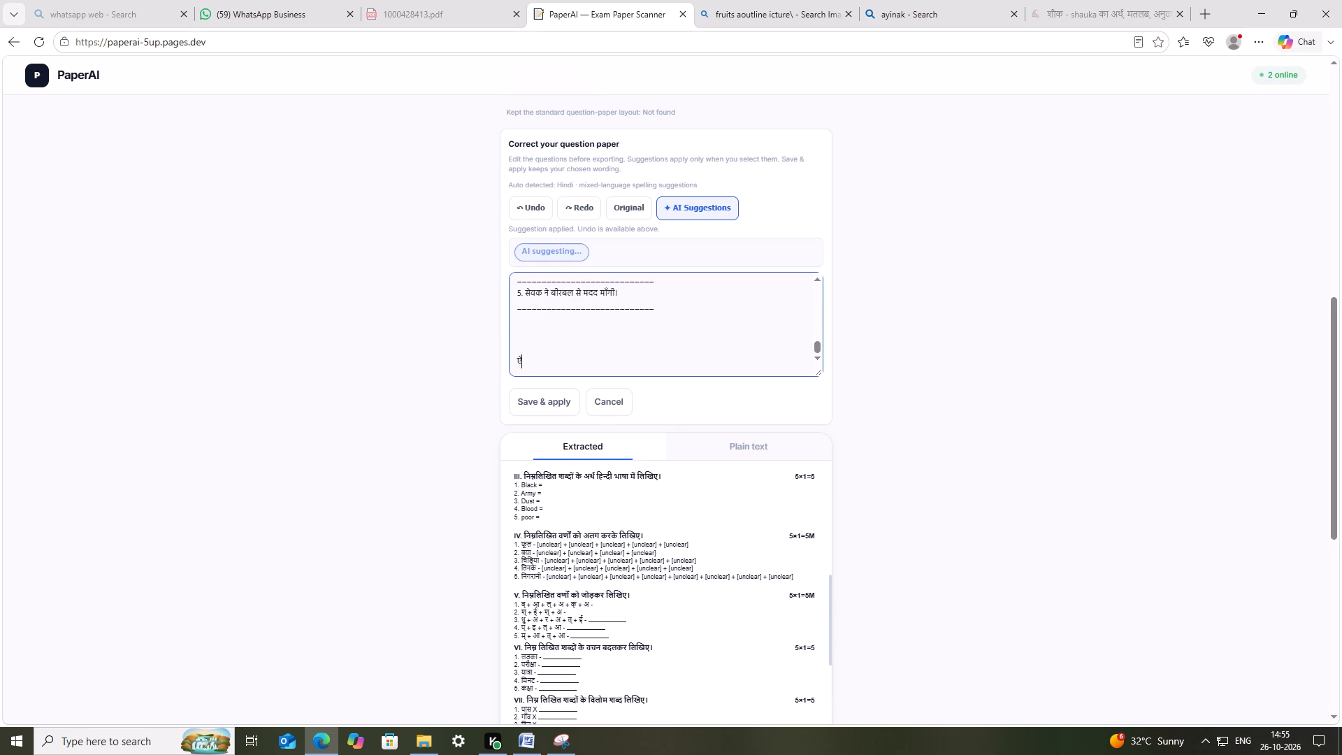
{"action": "left_click_drag", "start_coordinate": [544, 359], "coordinate": [479, 356]}
{"action": "key", "text": "ctrl+c"}
{"action": "key", "text": "ctrl+c"}
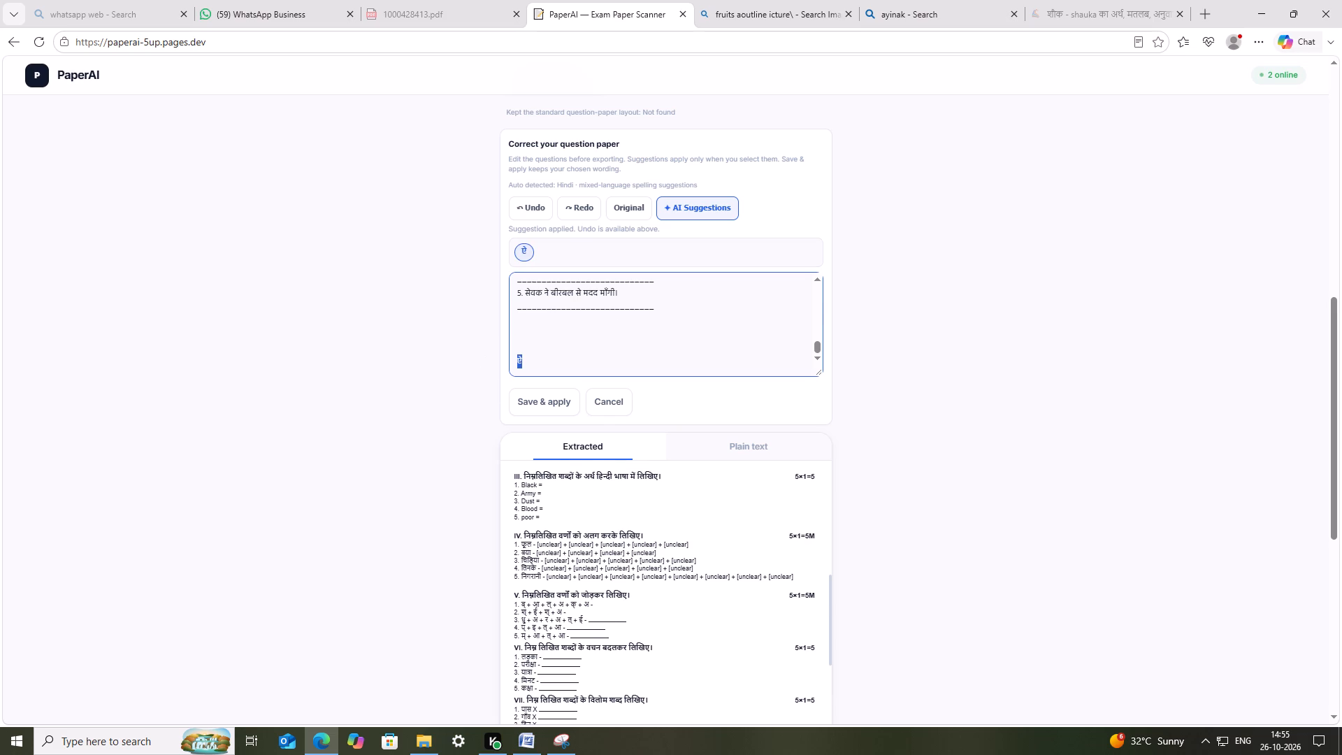
Switch to Word, paste ऐ in place of the middle option रो of section VII question 1, and save the document.
{"action": "left_click", "coordinate": [540, 744]}
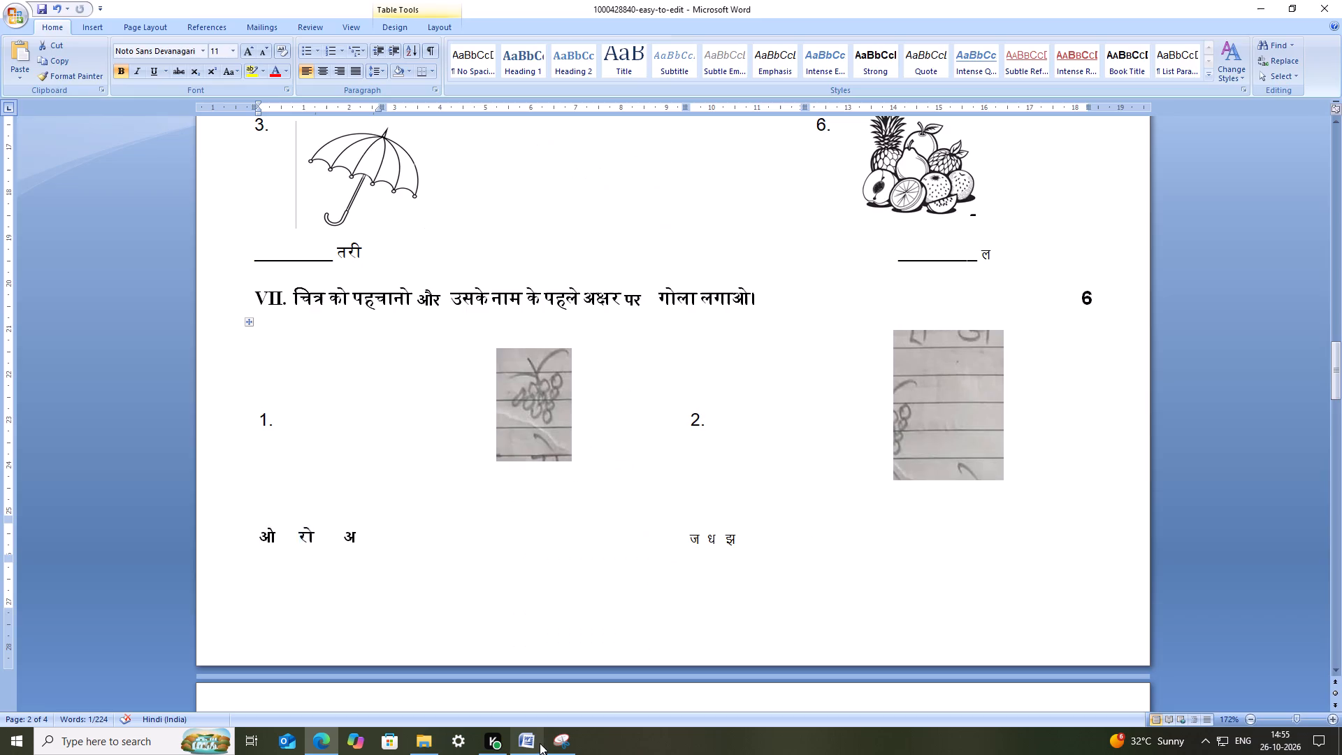
{"action": "key", "text": "ctrl+v"}
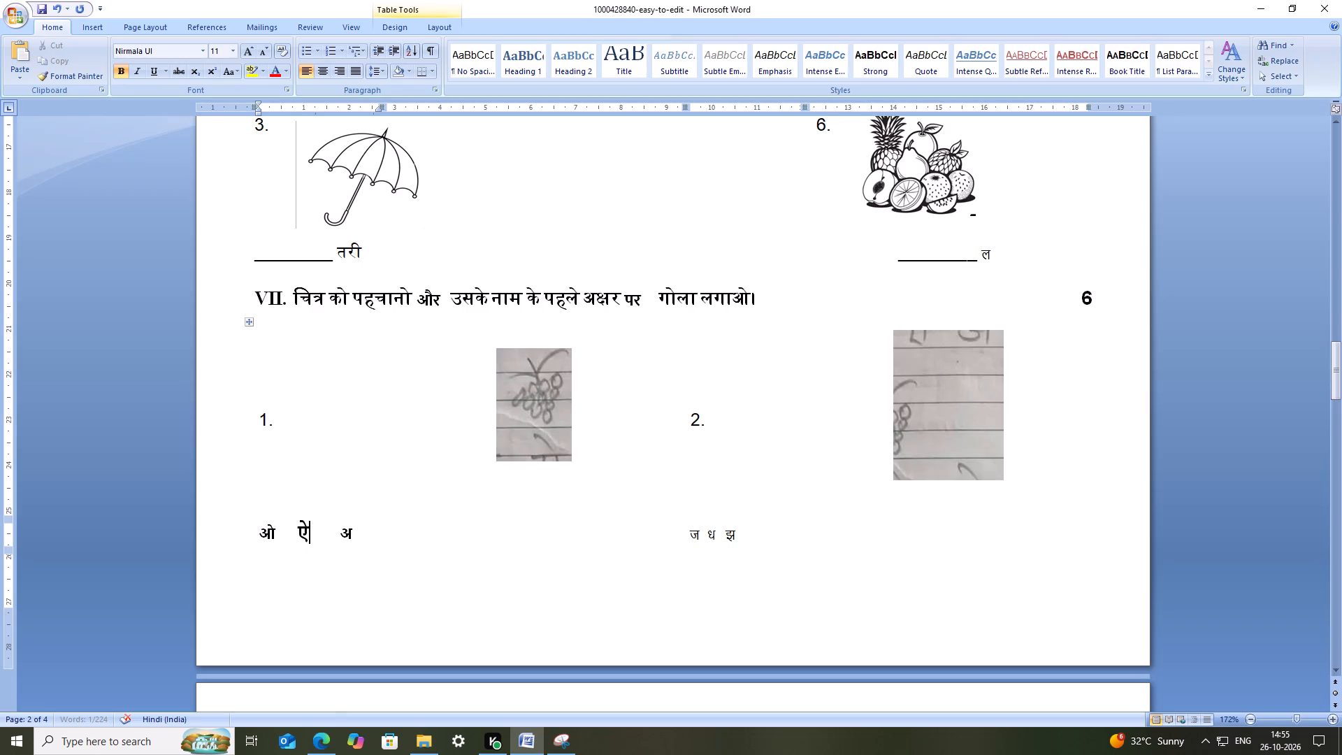
{"action": "key", "text": "ctrl+s"}
{"action": "key", "text": "ctrl+s"}
Switch to the browser's image search, look up a grapes outline picture and open the simple grapes outline illustration.
{"action": "left_click", "coordinate": [488, 530]}
{"action": "left_click", "coordinate": [507, 407]}
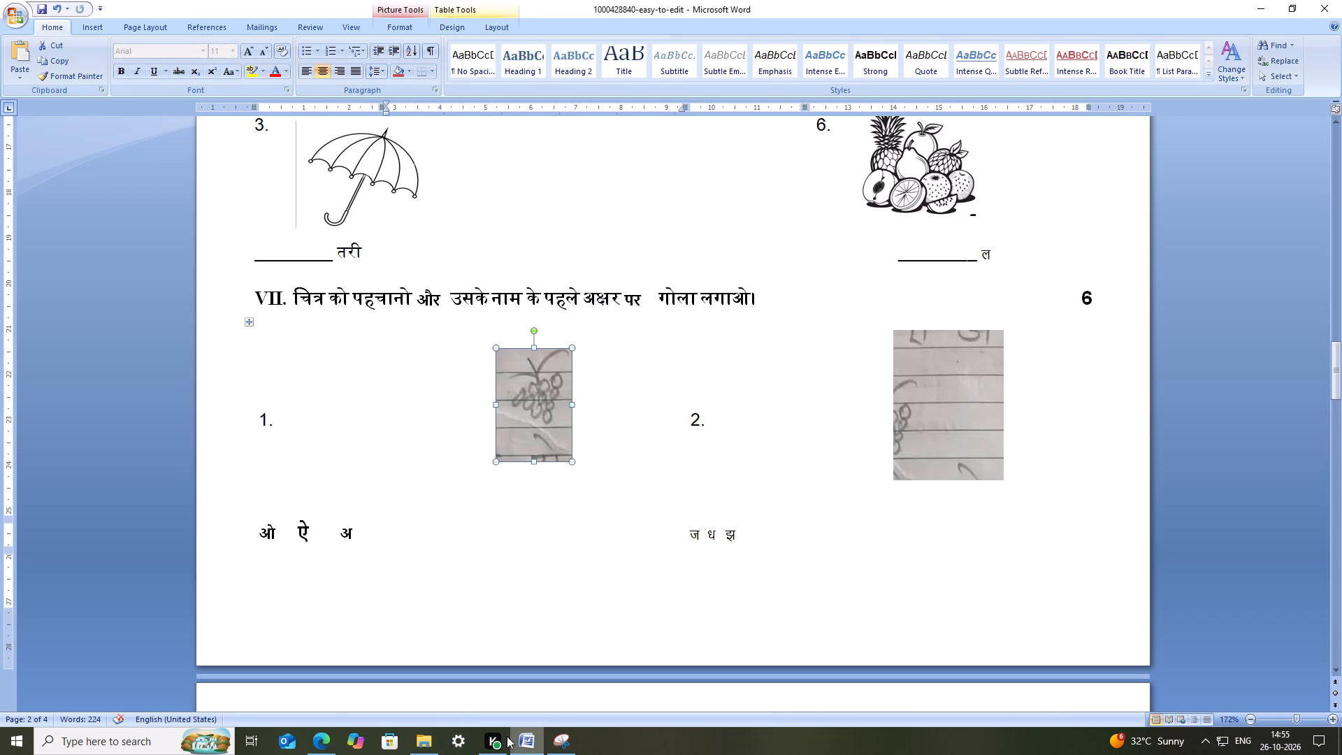
{"action": "left_click", "coordinate": [329, 745]}
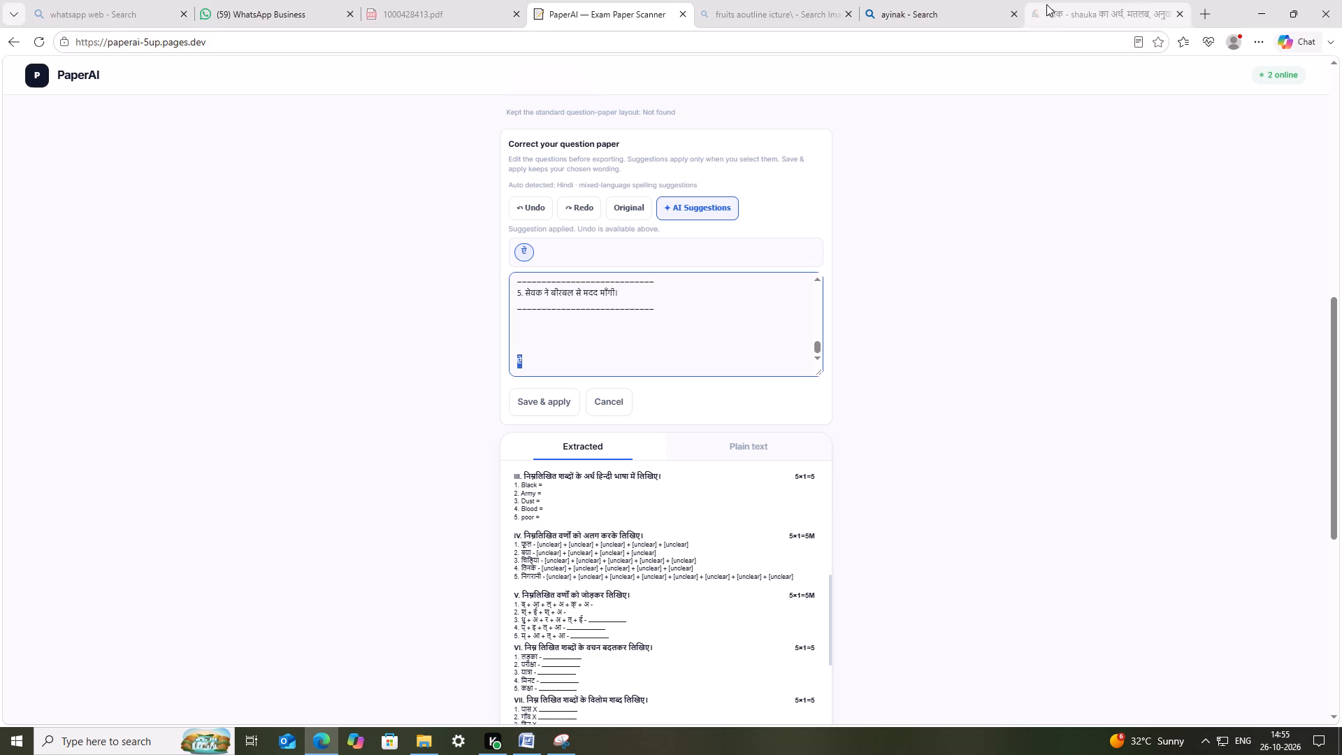
{"action": "left_click", "coordinate": [764, 15]}
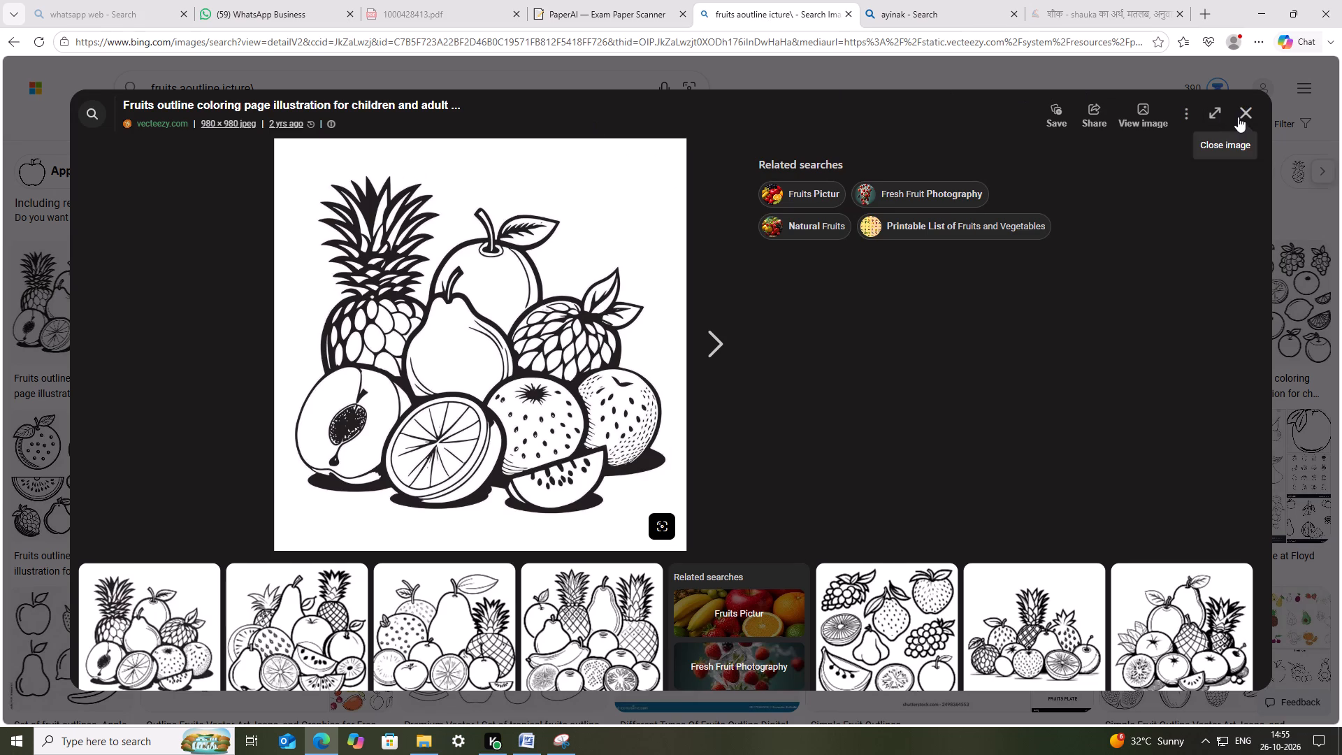
{"action": "left_click", "coordinate": [1238, 117]}
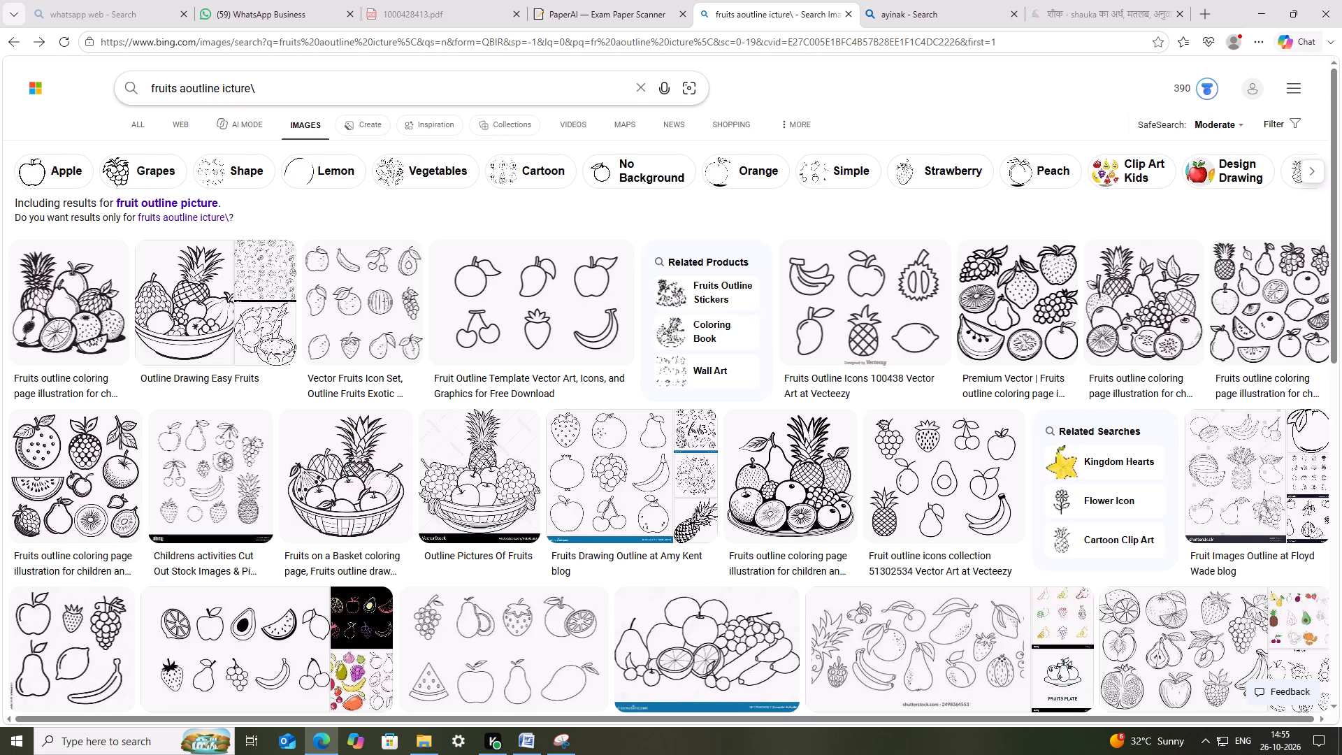
{"action": "left_click_drag", "start_coordinate": [175, 88], "coordinate": [92, 89]}
{"action": "type", "text": "grapes"}
{"action": "key", "text": "Return"}
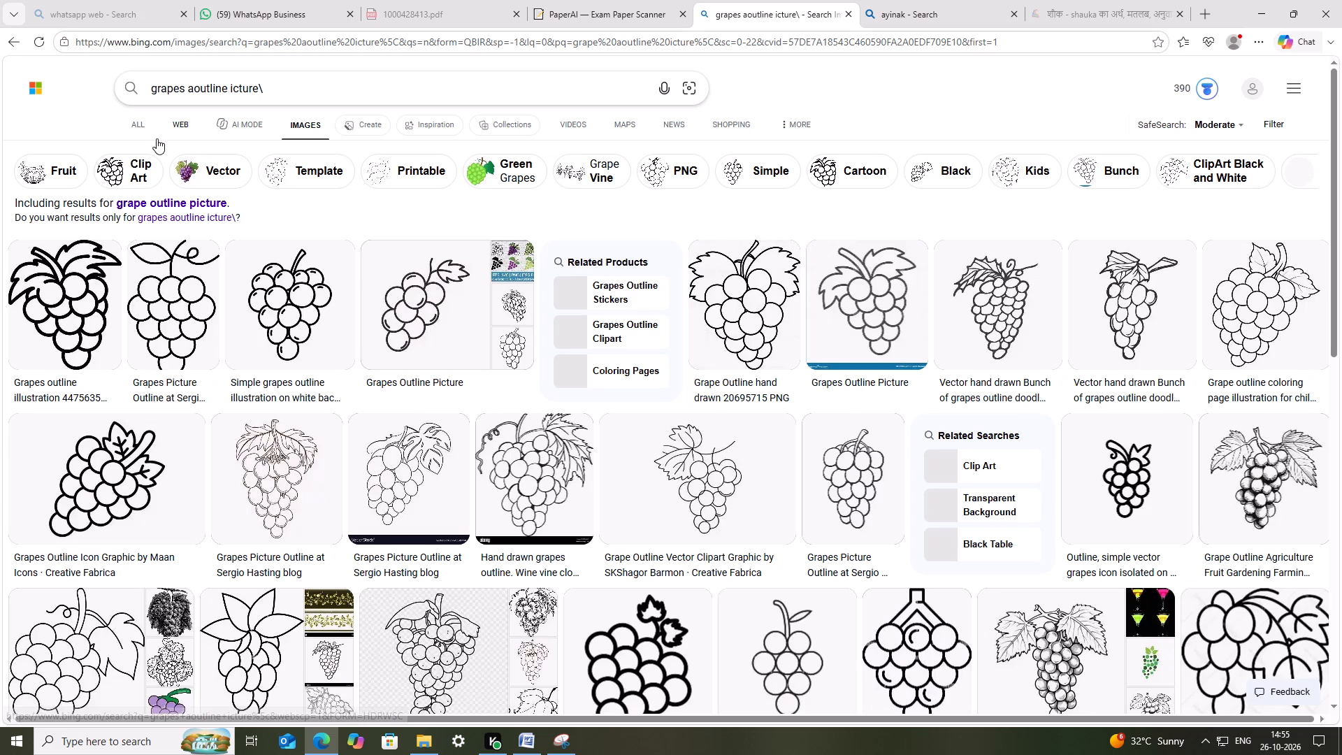
{"action": "left_click", "coordinate": [96, 312]}
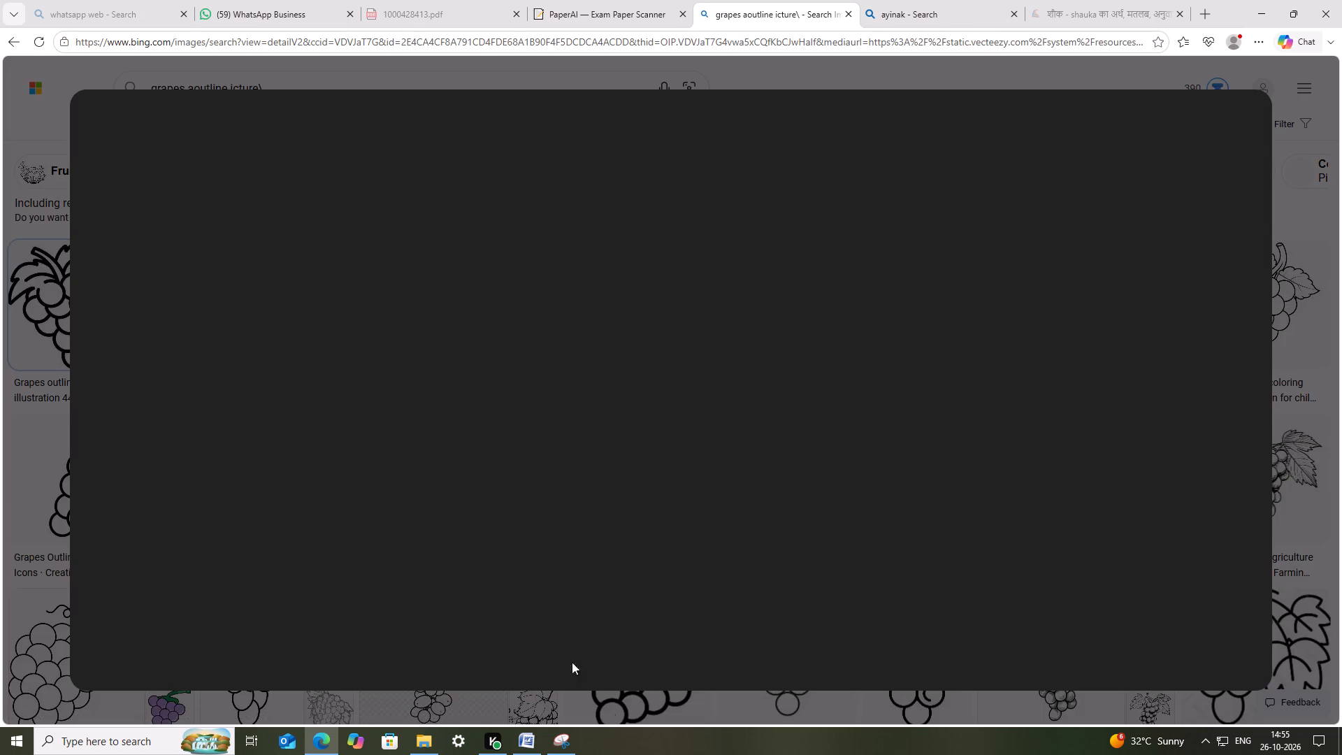
{"action": "left_click", "coordinate": [1246, 106]}
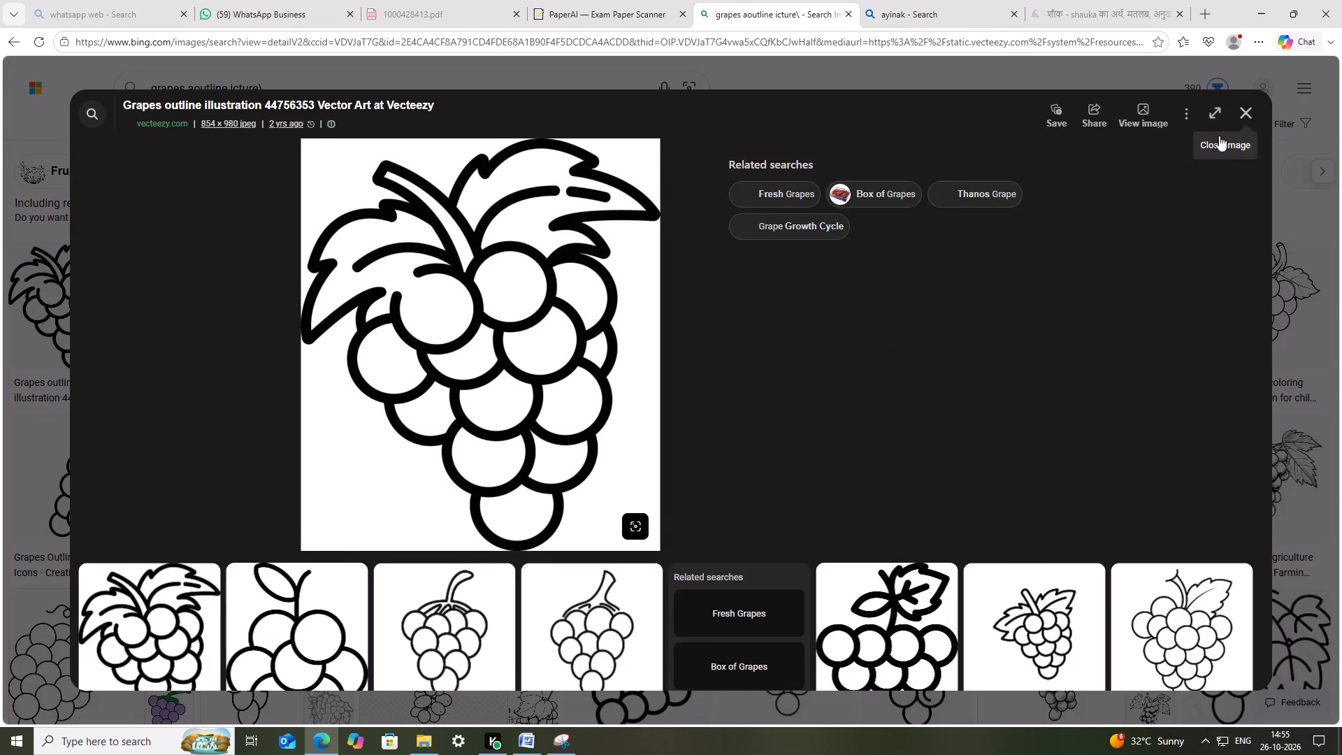
{"action": "left_click", "coordinate": [266, 303]}
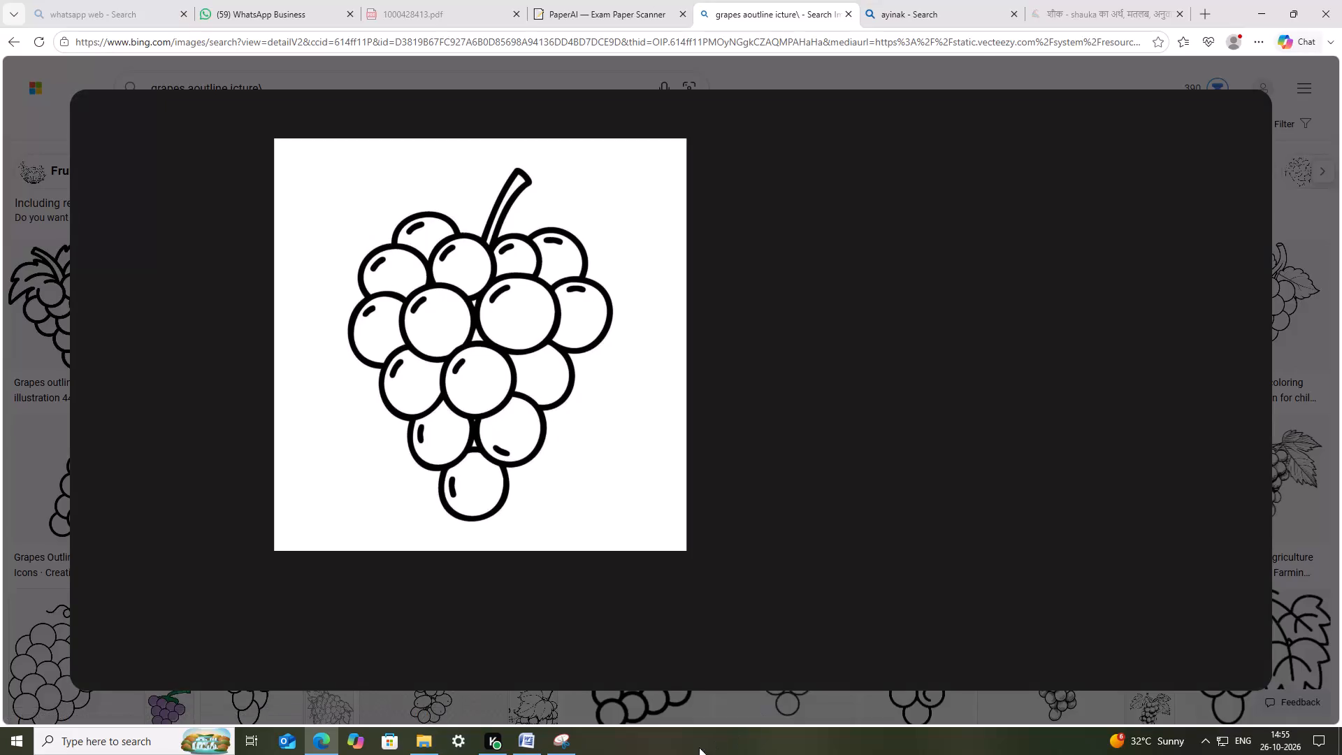
Snip the grapes outline illustration with Snipping Tool and save the capture as "grapes".
{"action": "left_click", "coordinate": [561, 745]}
{"action": "left_click", "coordinate": [258, 80]}
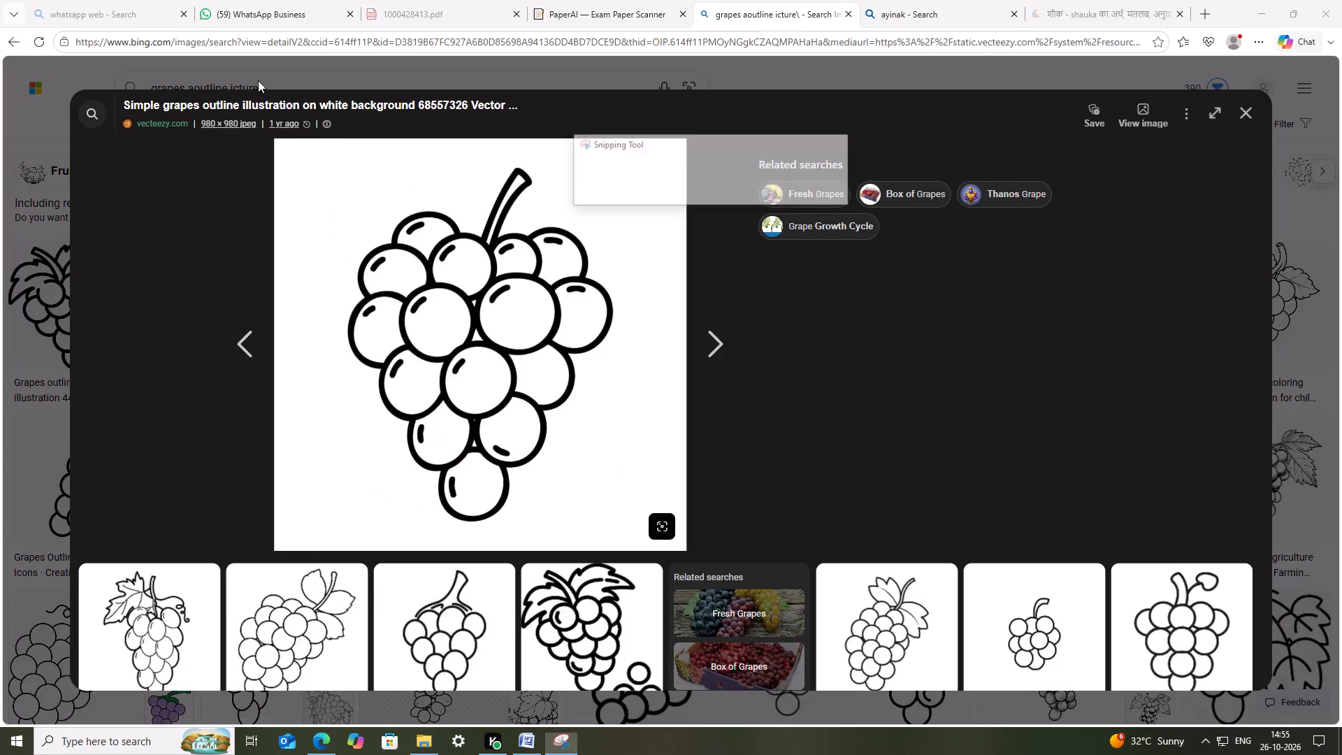
{"action": "left_click_drag", "start_coordinate": [278, 141], "coordinate": [626, 506]}
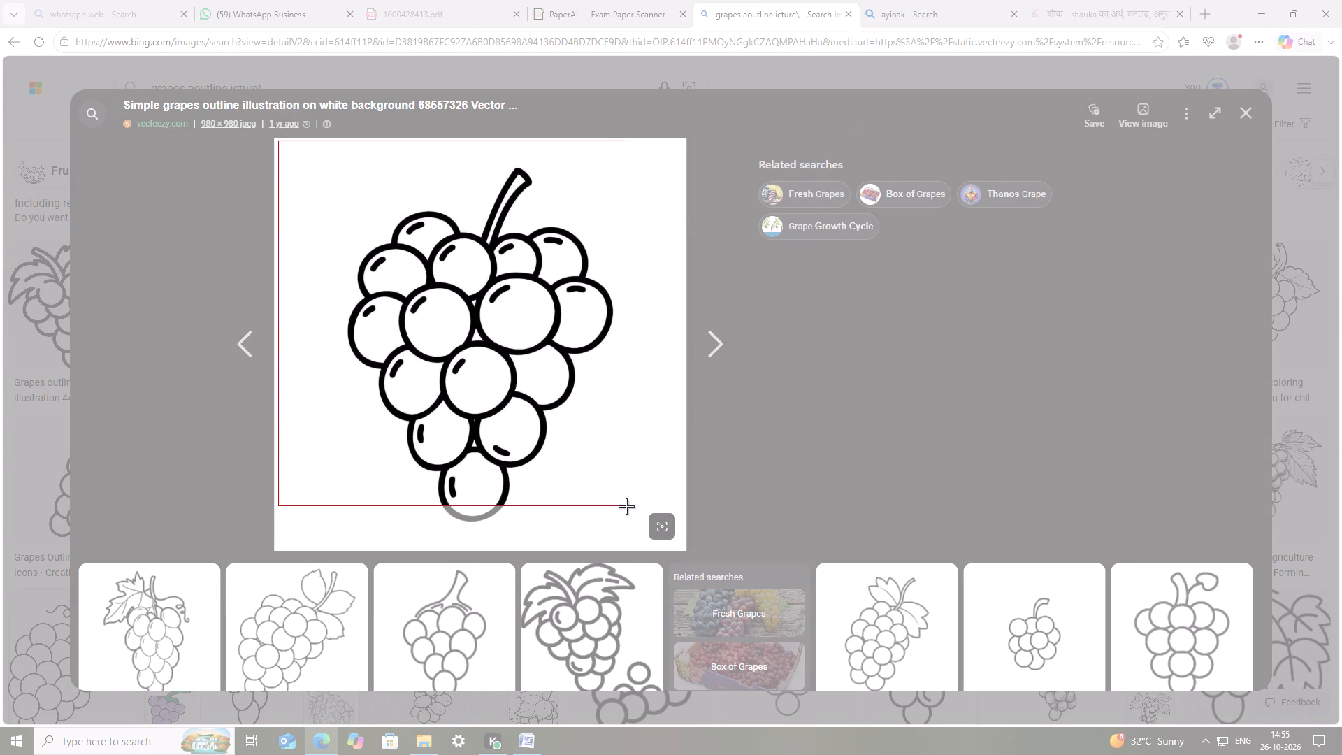
{"action": "left_click_drag", "start_coordinate": [626, 506], "coordinate": [640, 526]}
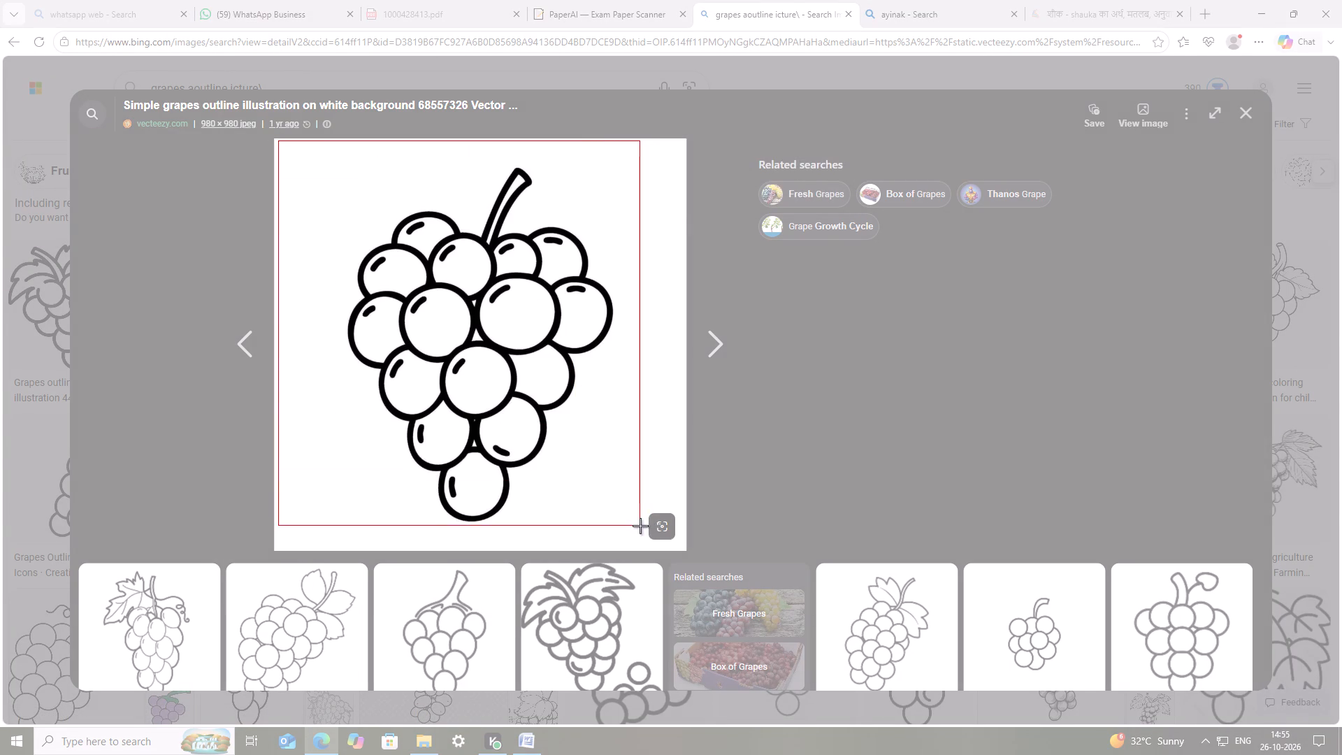
{"action": "left_click_drag", "start_coordinate": [640, 526], "coordinate": [640, 526]}
{"action": "left_click", "coordinate": [397, 53]}
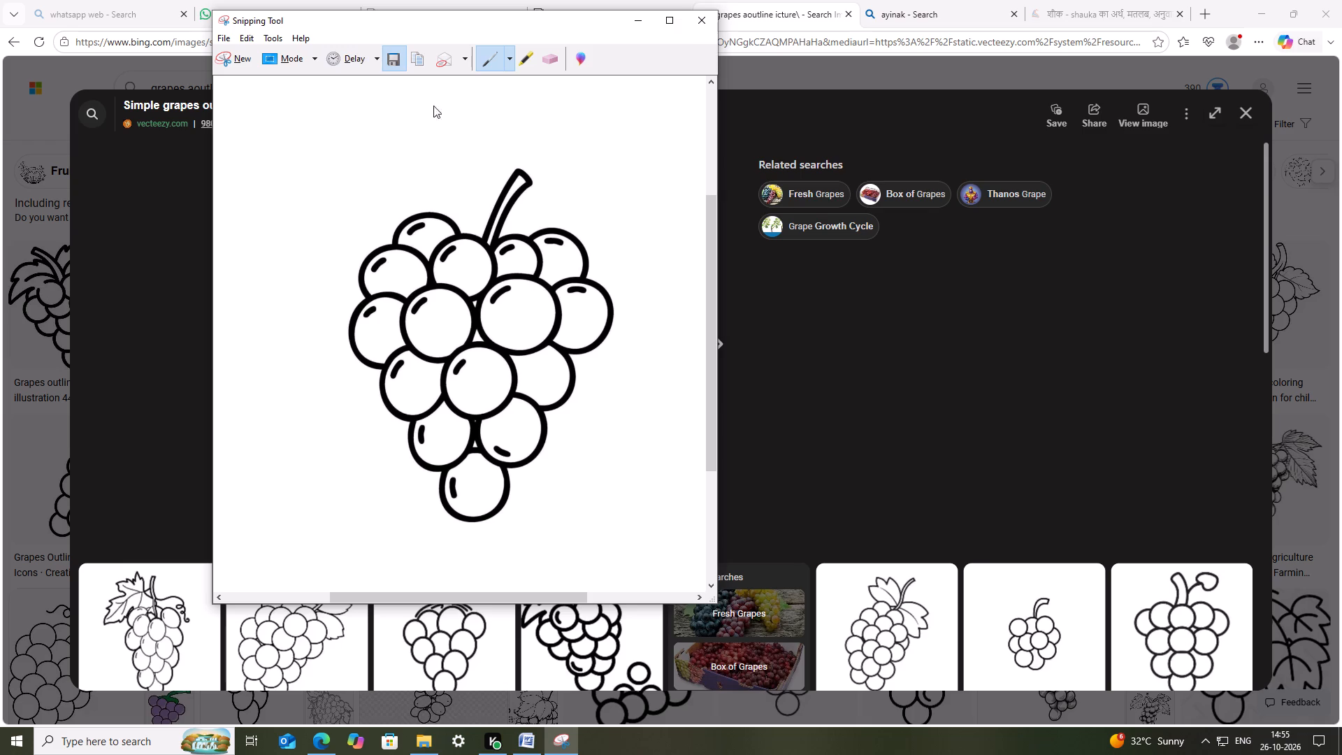
{"action": "type", "text": "grapes"}
{"action": "key", "text": "Return"}
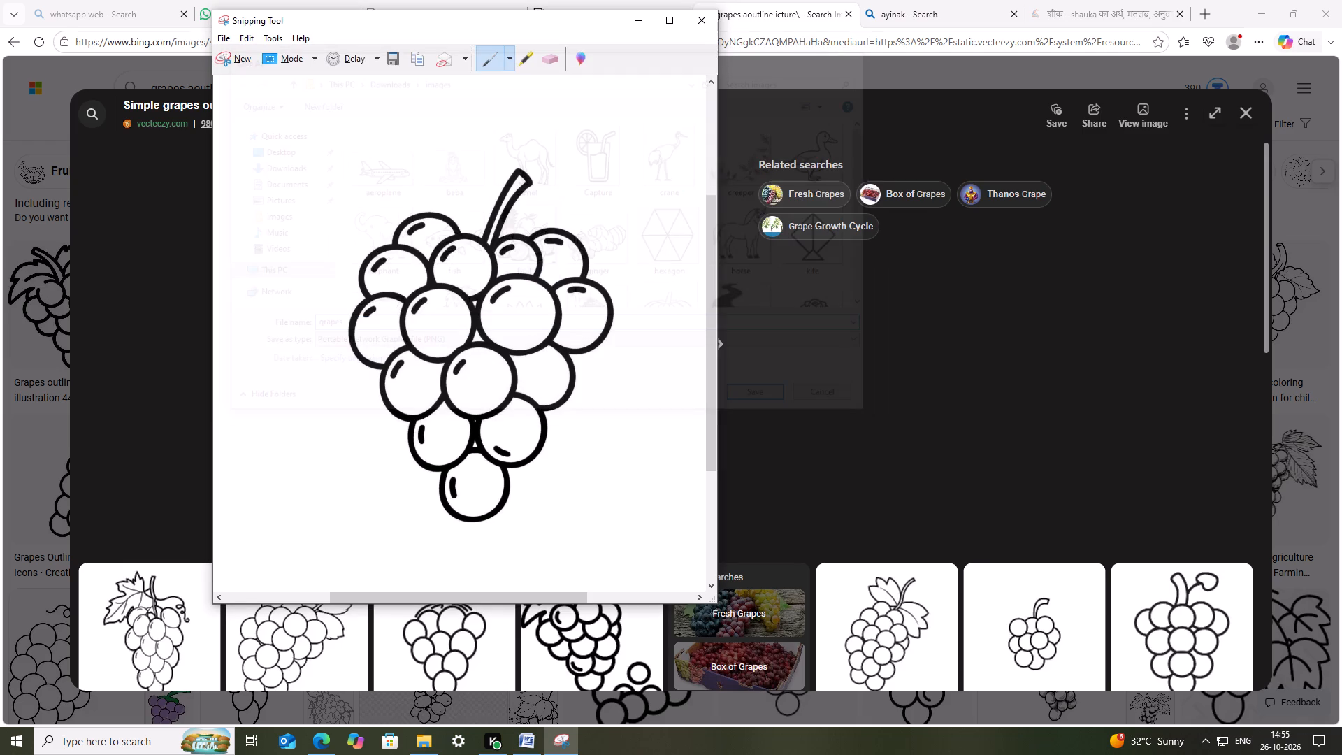
{"action": "left_click", "coordinate": [628, 22]}
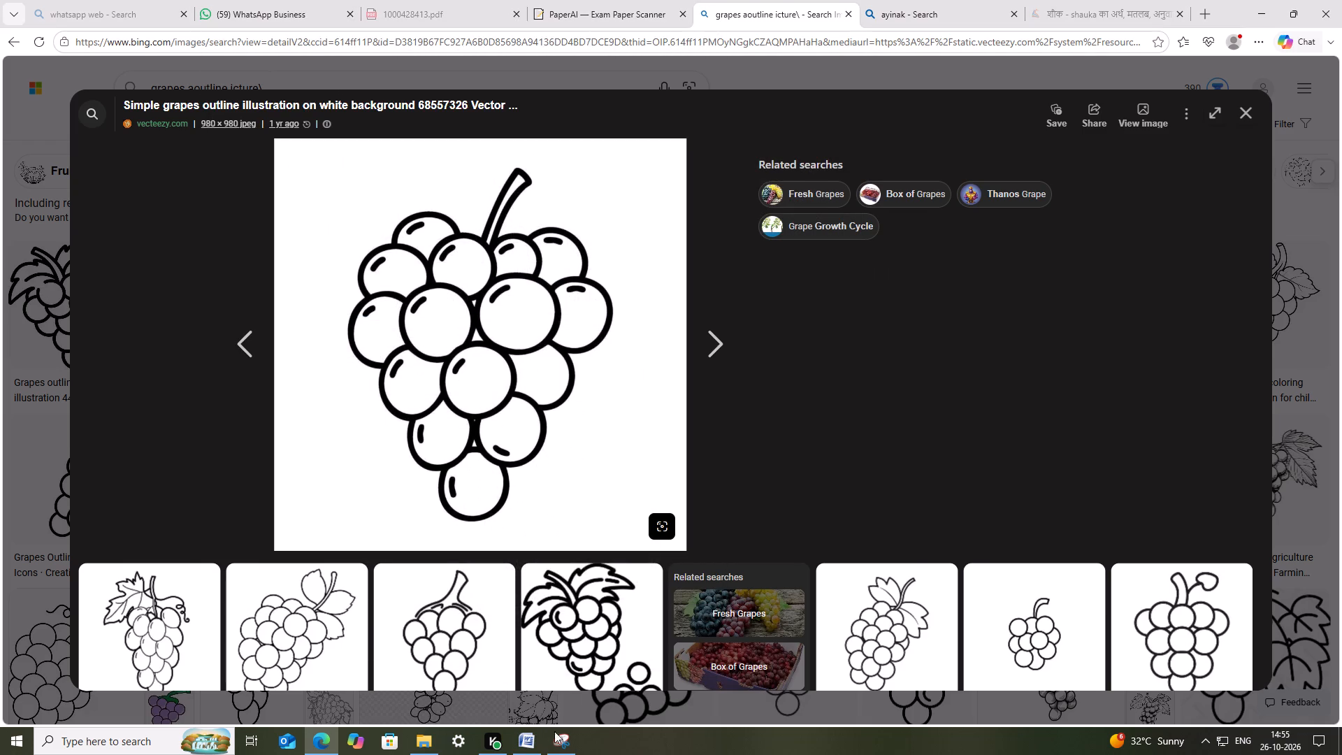
Switch to Word and replace the photo of section VII question 1 with the saved "grapes" picture.
{"action": "left_click", "coordinate": [521, 743]}
{"action": "right_click", "coordinate": [521, 380]}
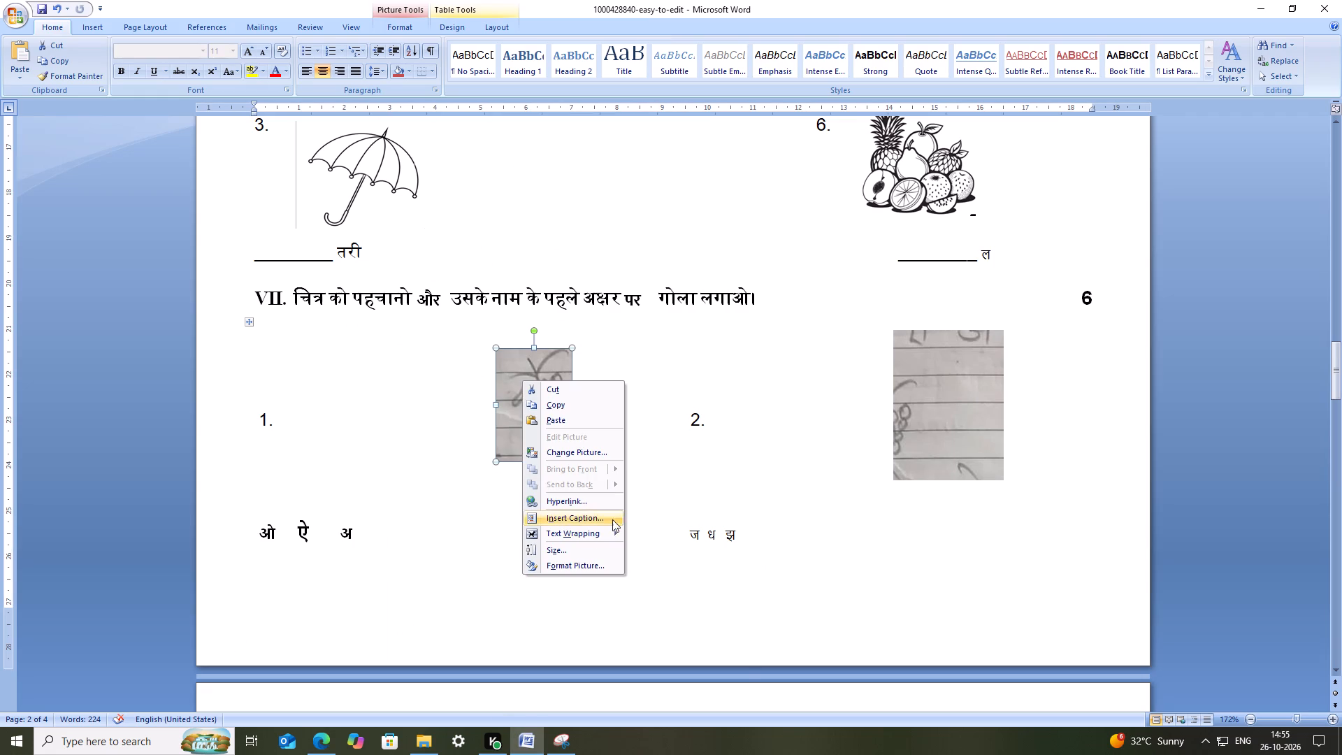
{"action": "left_click", "coordinate": [589, 459]}
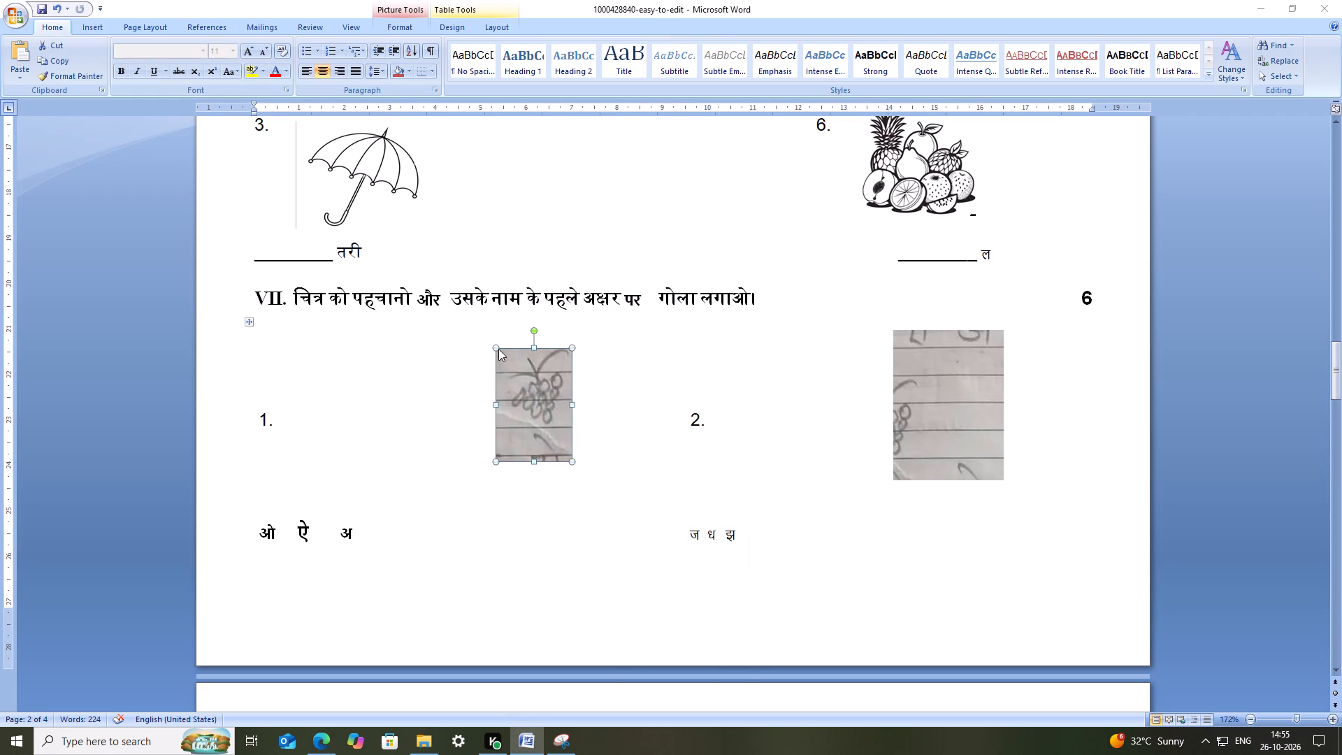
{"action": "scroll", "coordinate": [291, 206], "scroll_direction": "down", "scroll_amount": 1}
{"action": "left_click", "coordinate": [401, 214]}
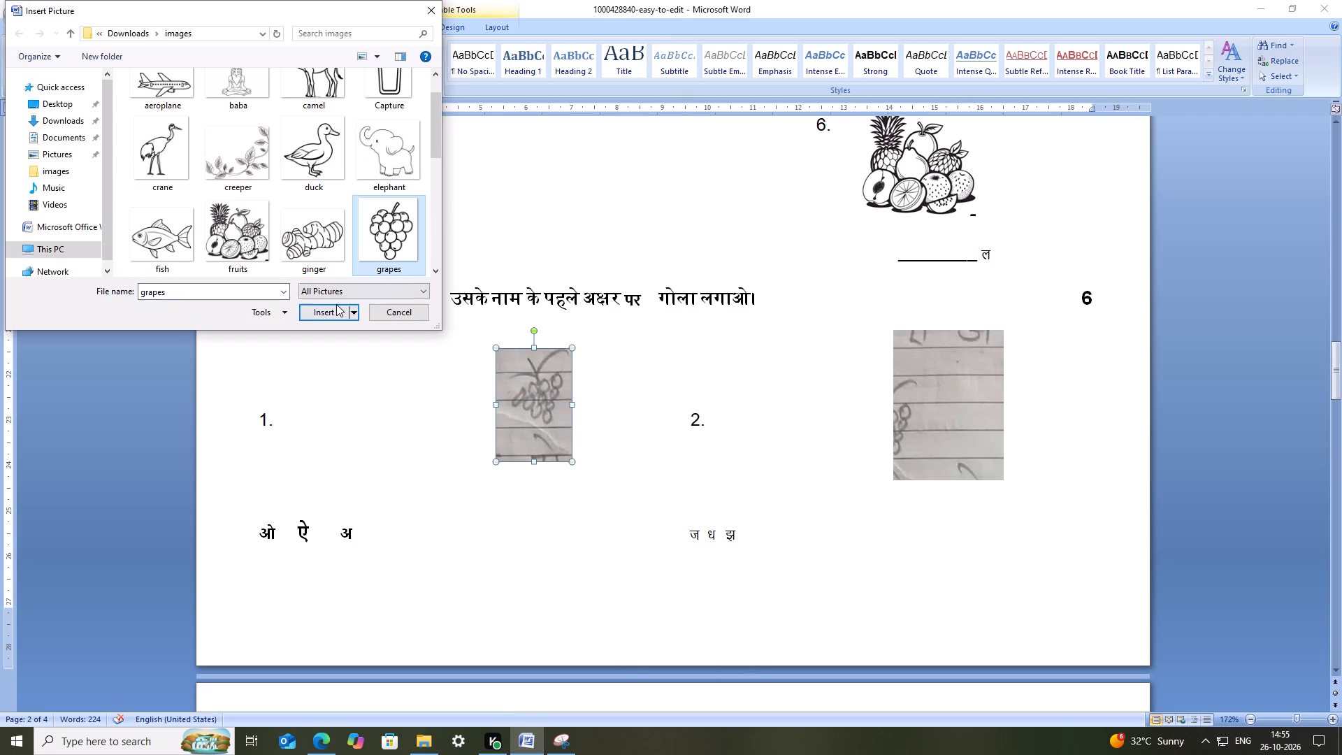
{"action": "left_click", "coordinate": [331, 310]}
Make the grapes picture float in front of the text, enlarge it and move it beside number 1.
{"action": "right_click", "coordinate": [513, 384]}
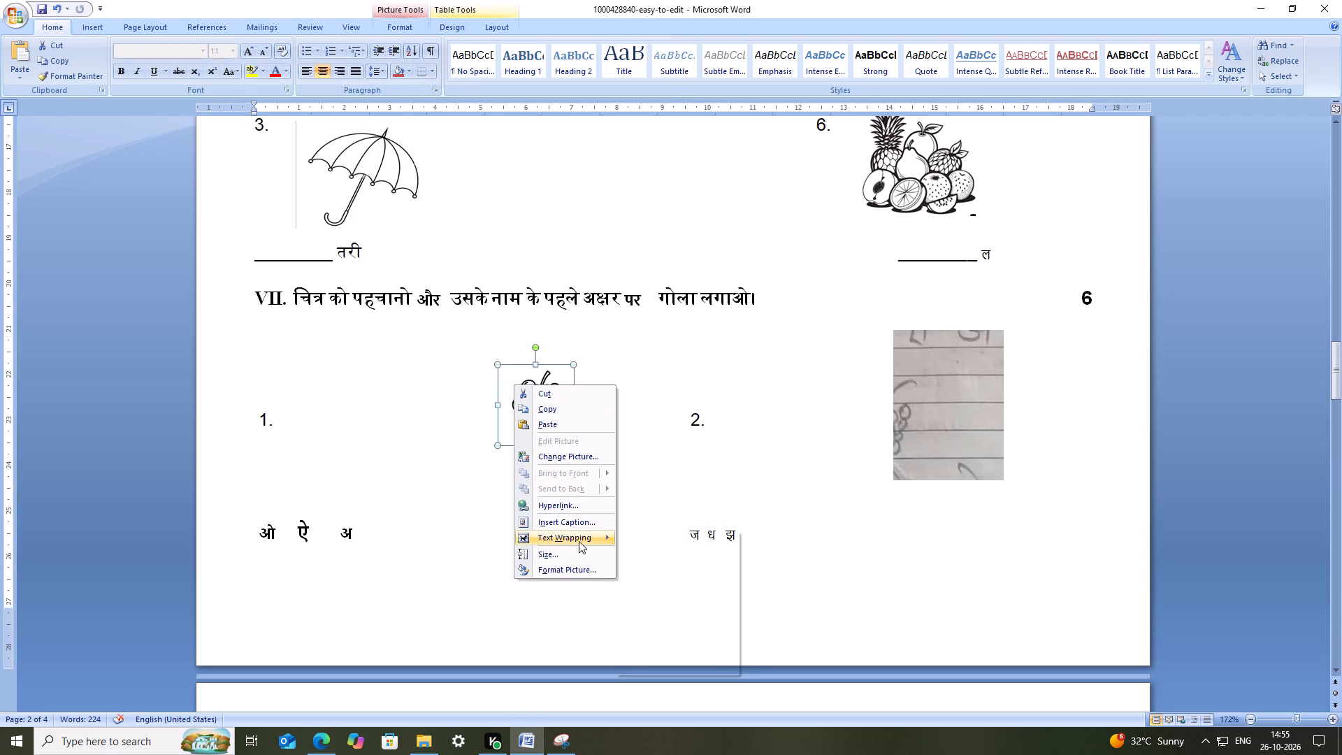
{"action": "left_click", "coordinate": [579, 535]}
{"action": "left_click", "coordinate": [644, 605]}
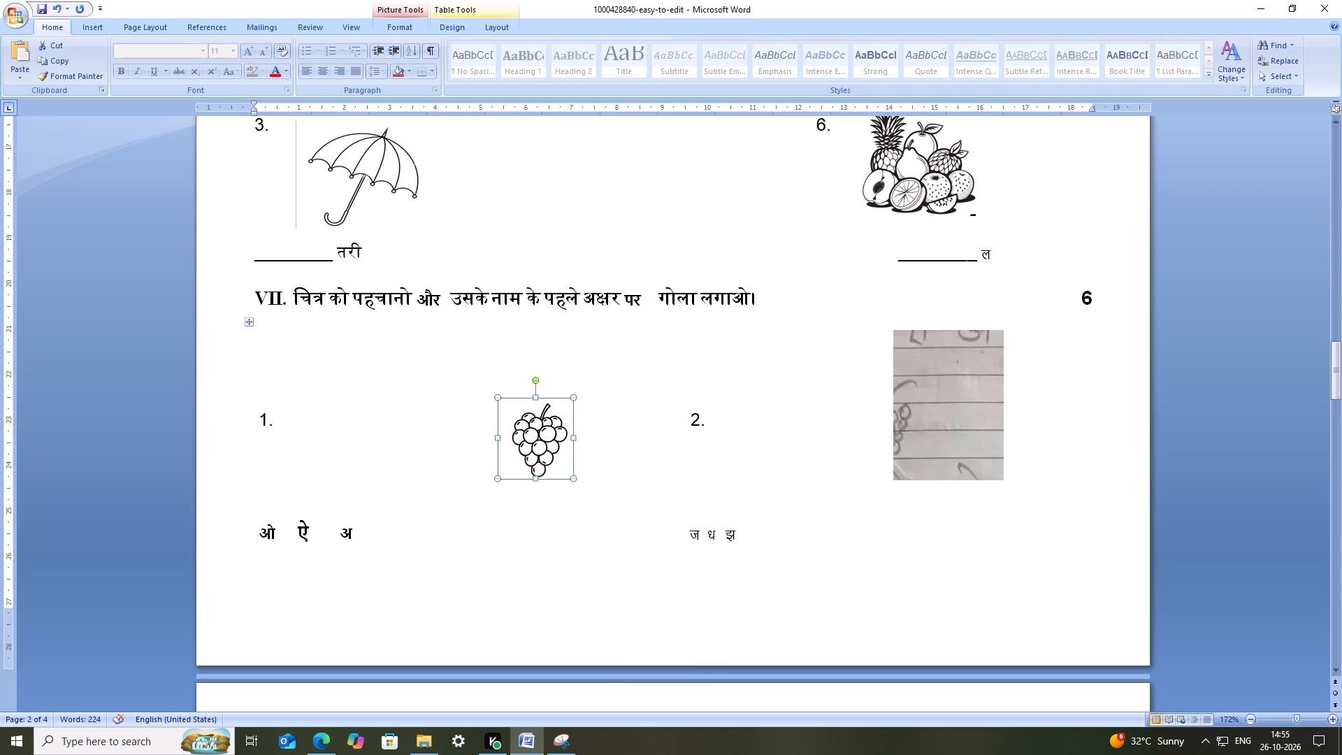
{"action": "left_click_drag", "start_coordinate": [574, 475], "coordinate": [618, 511]}
{"action": "left_click_drag", "start_coordinate": [561, 459], "coordinate": [484, 440]}
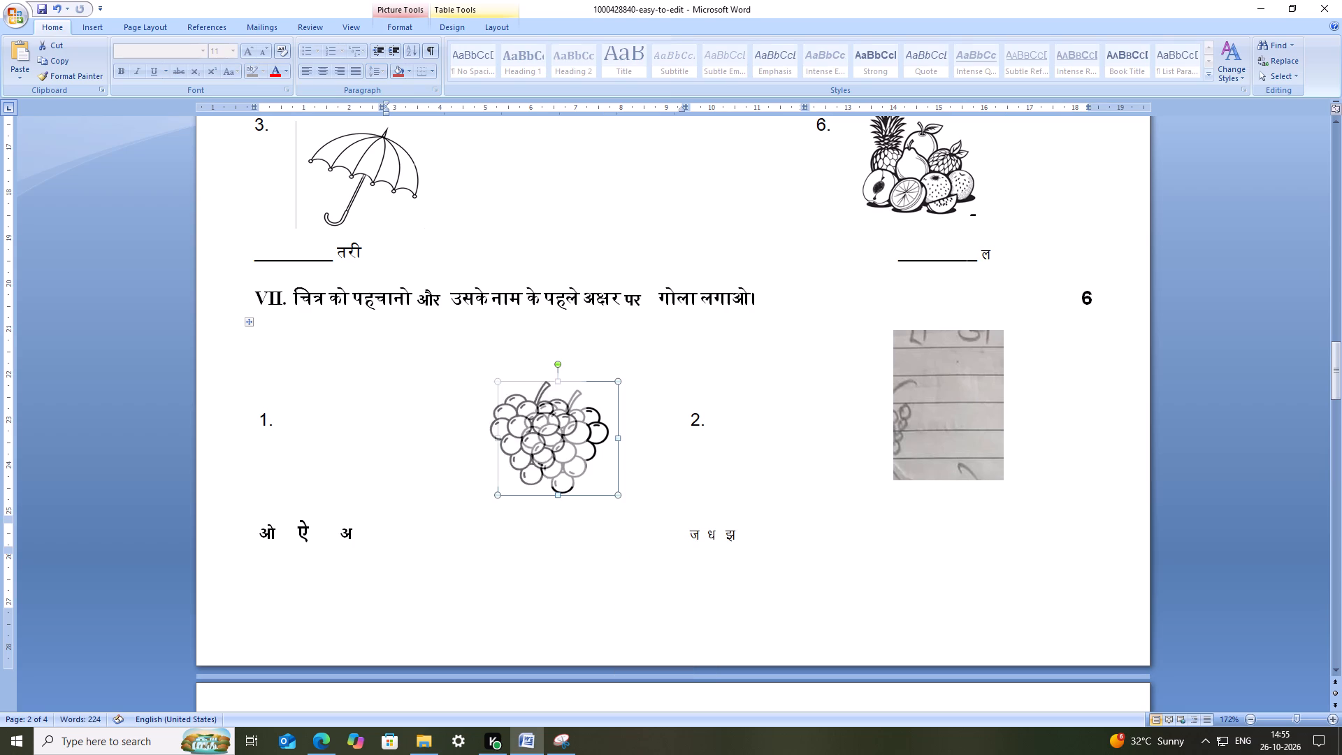
{"action": "left_click_drag", "start_coordinate": [484, 440], "coordinate": [334, 433]}
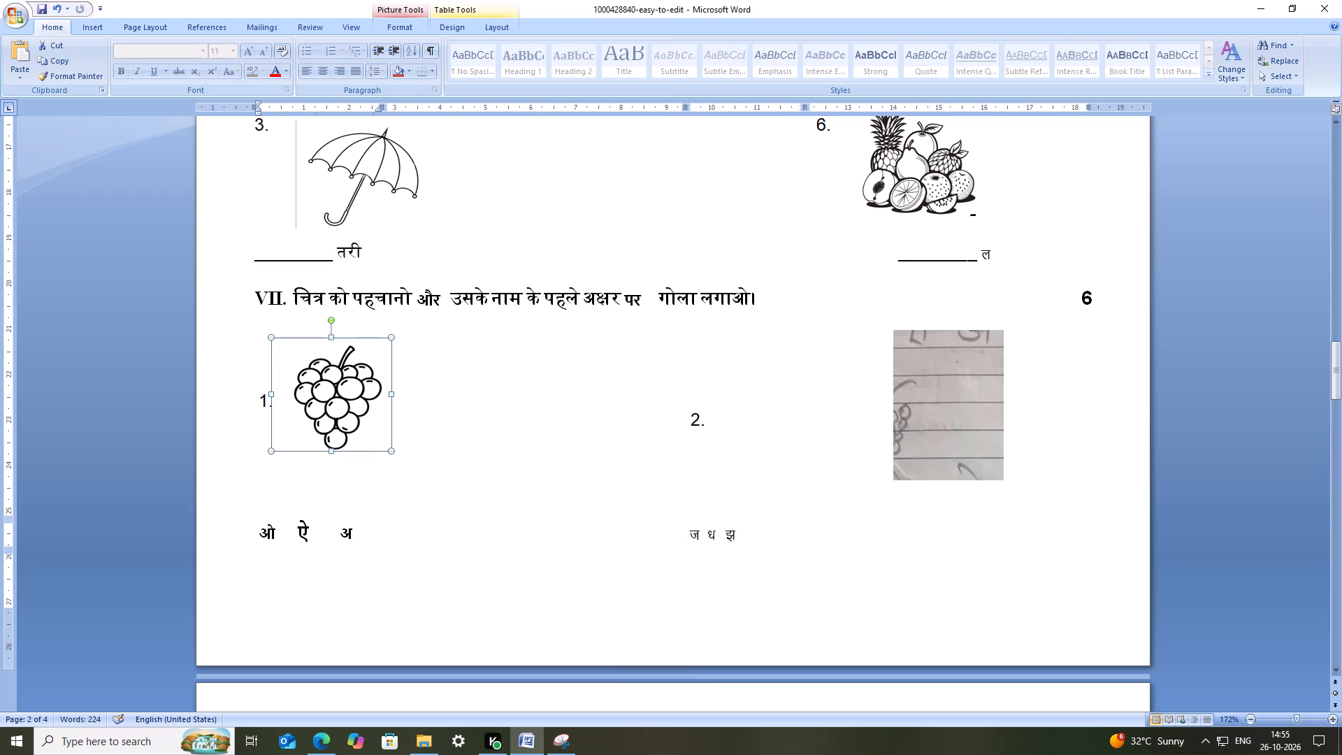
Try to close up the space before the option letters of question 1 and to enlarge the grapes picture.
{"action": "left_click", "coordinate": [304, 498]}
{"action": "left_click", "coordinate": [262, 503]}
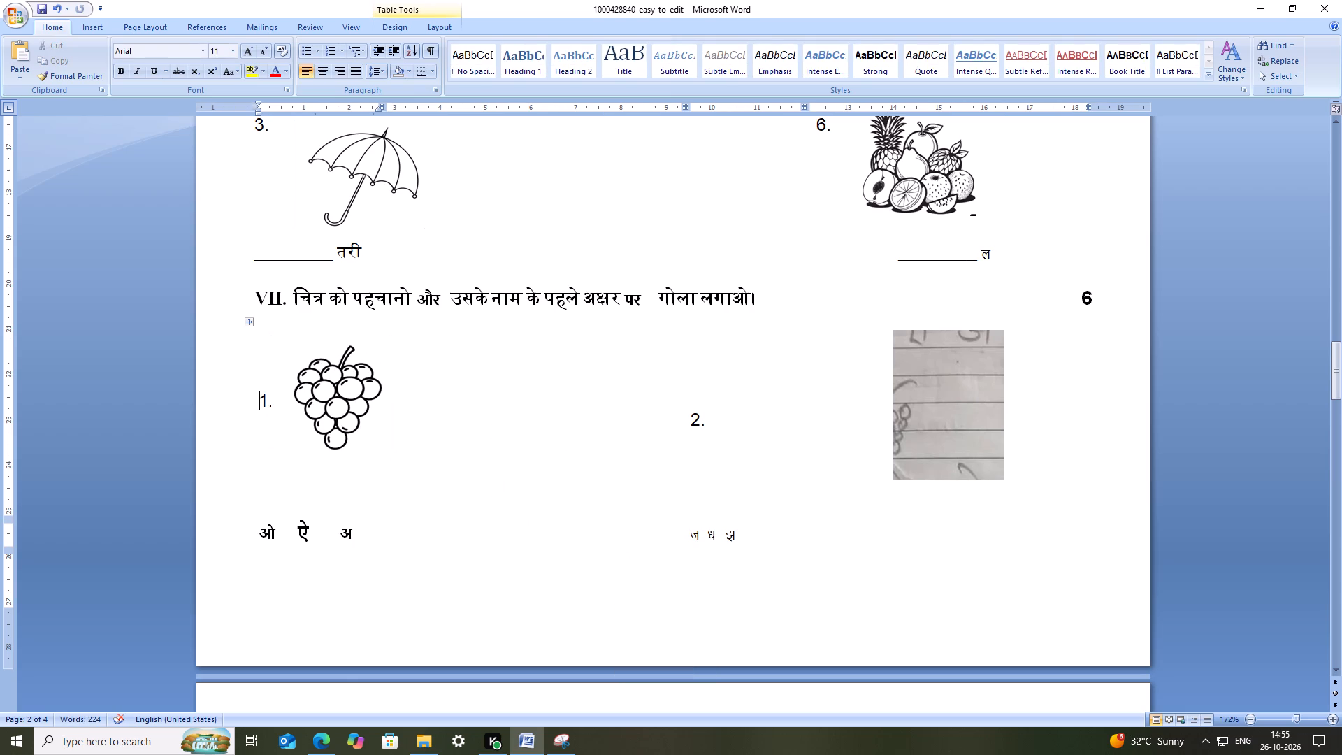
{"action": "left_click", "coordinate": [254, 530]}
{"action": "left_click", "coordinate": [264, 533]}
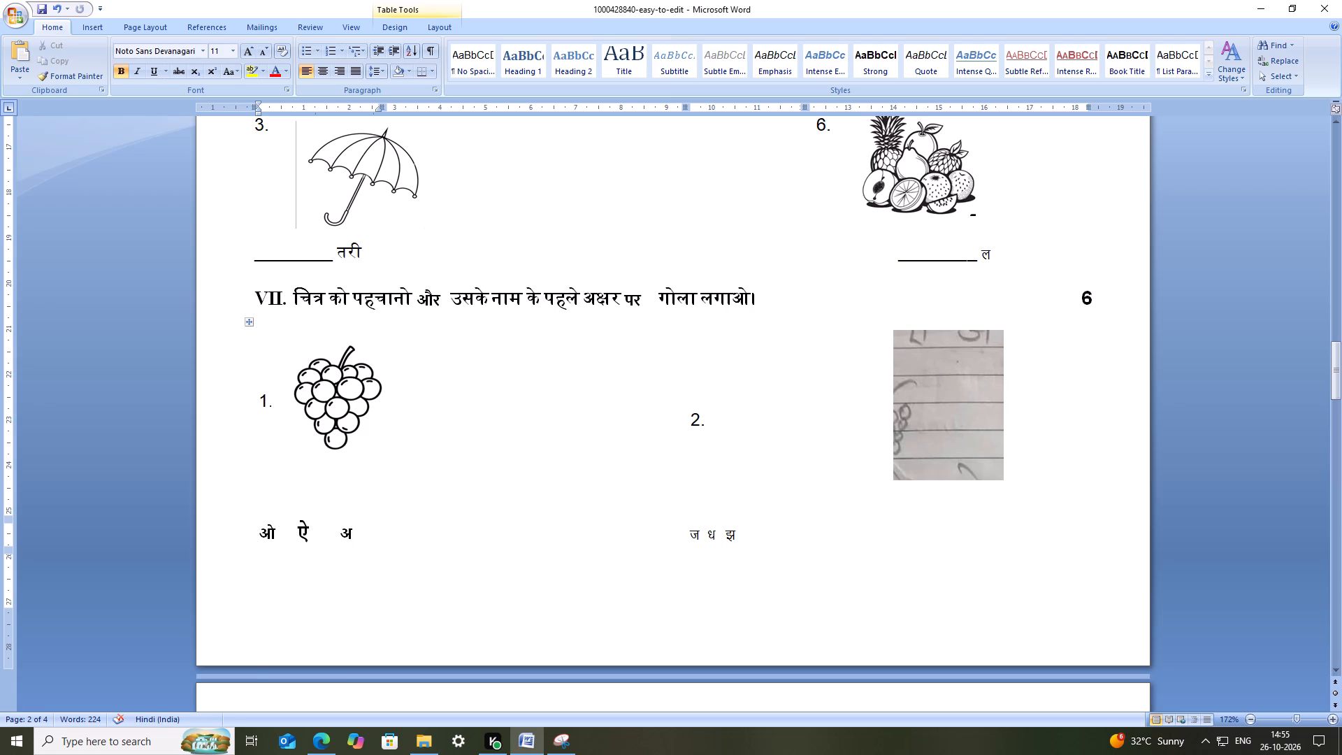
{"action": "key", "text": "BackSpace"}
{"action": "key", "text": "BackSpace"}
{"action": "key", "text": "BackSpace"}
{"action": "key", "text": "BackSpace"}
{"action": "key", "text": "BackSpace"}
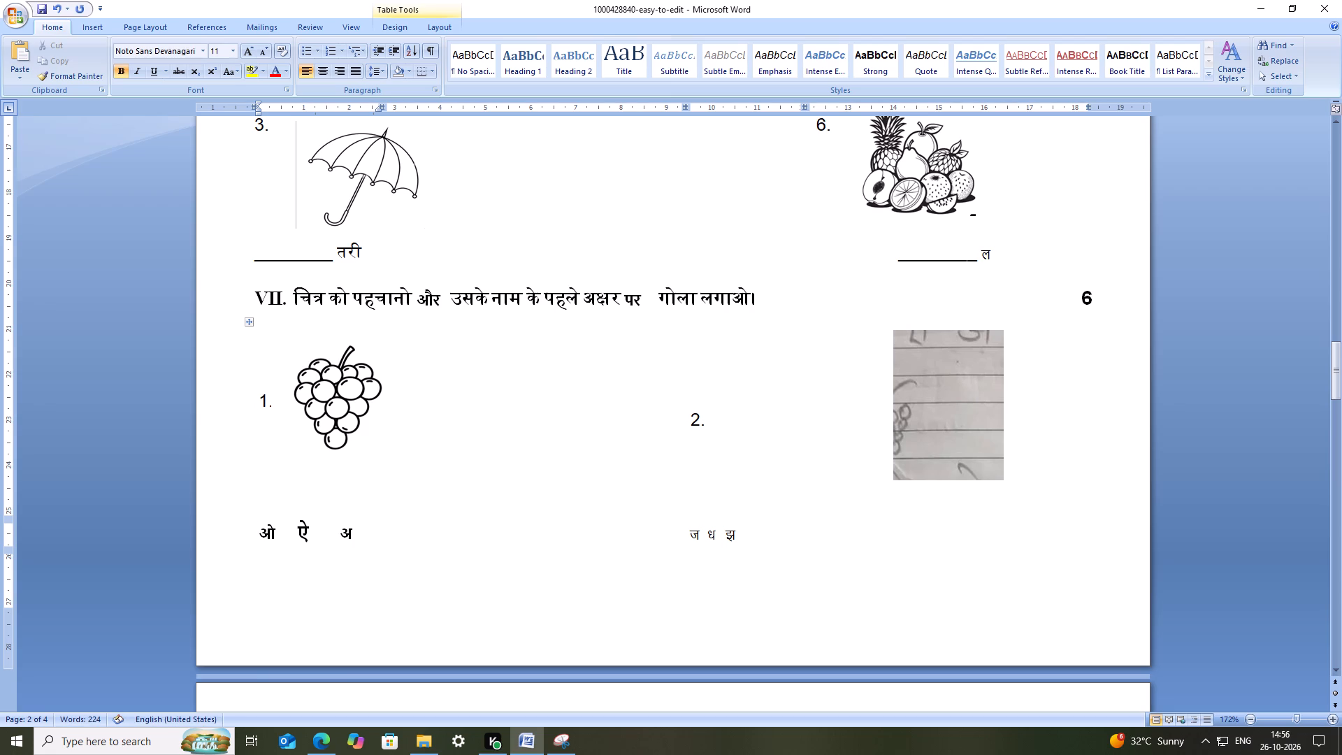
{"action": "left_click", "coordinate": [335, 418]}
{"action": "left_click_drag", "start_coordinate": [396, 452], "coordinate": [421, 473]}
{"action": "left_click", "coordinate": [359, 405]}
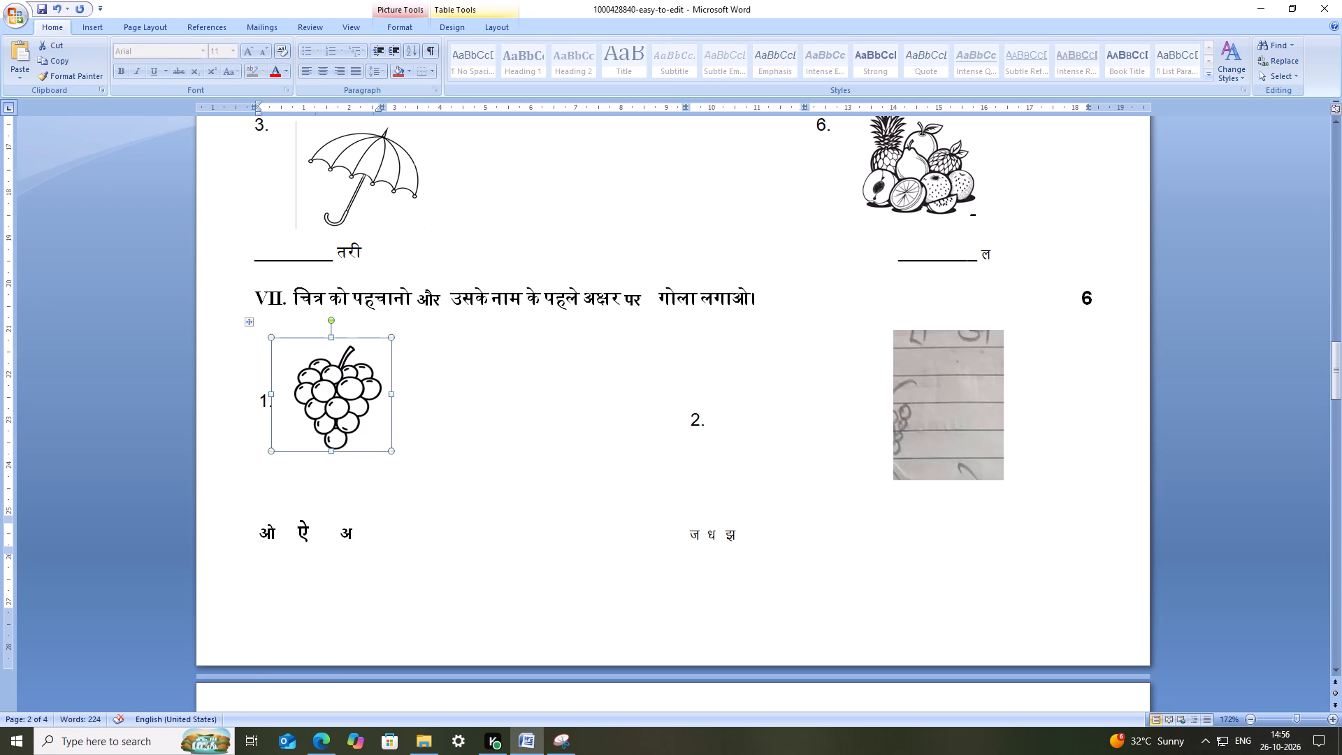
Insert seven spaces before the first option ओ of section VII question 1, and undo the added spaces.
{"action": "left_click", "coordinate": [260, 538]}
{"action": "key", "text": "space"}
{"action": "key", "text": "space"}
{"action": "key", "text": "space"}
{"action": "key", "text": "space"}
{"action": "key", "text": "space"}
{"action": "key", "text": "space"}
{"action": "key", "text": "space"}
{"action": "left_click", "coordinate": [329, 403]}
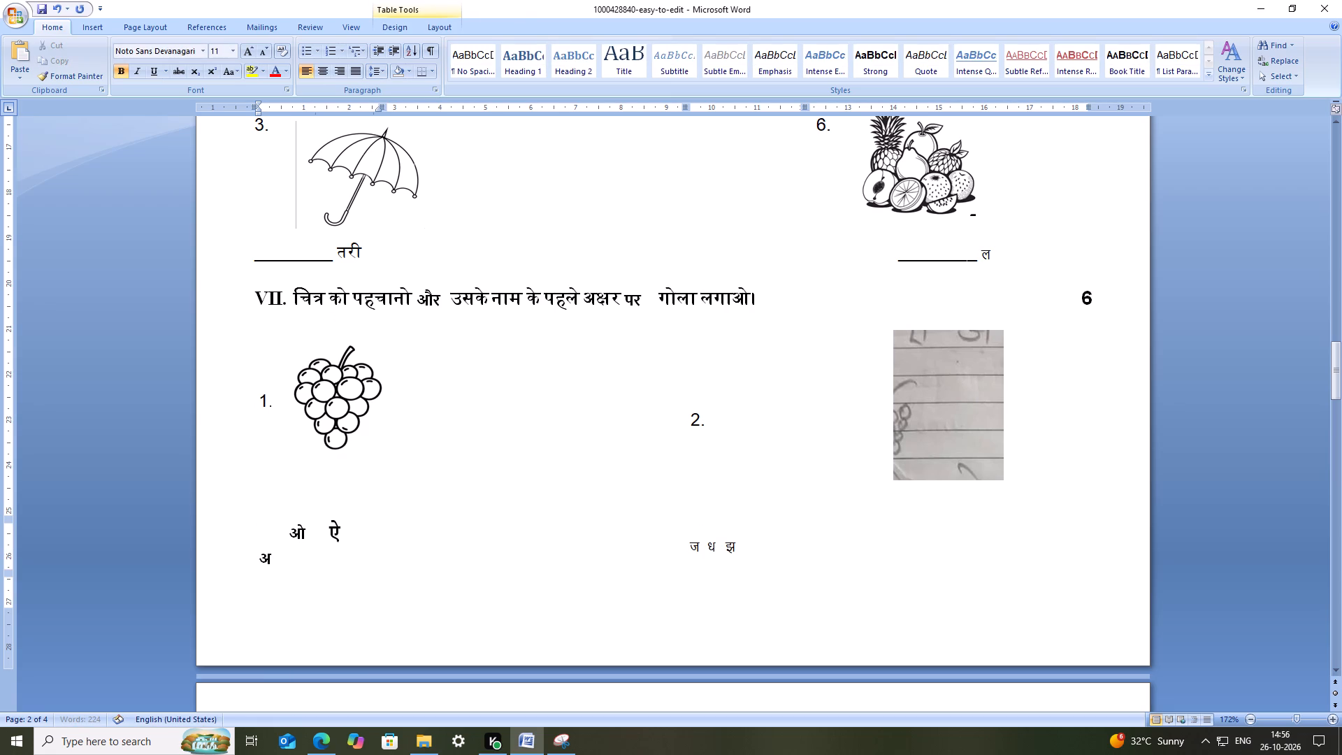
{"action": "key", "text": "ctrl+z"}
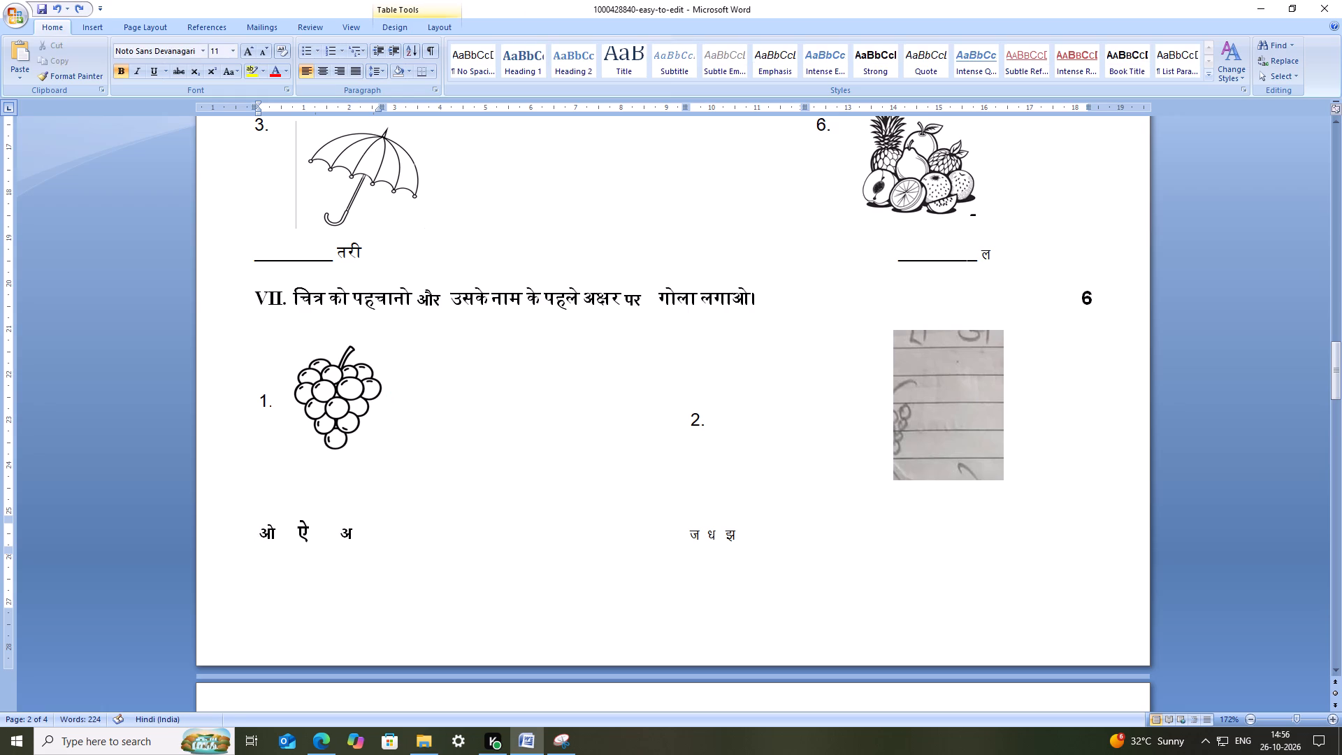
Enlarge the grapes picture, position it between number 1 and its option letters, and save the document.
{"action": "left_click", "coordinate": [326, 411]}
{"action": "left_click_drag", "start_coordinate": [391, 453], "coordinate": [411, 480]}
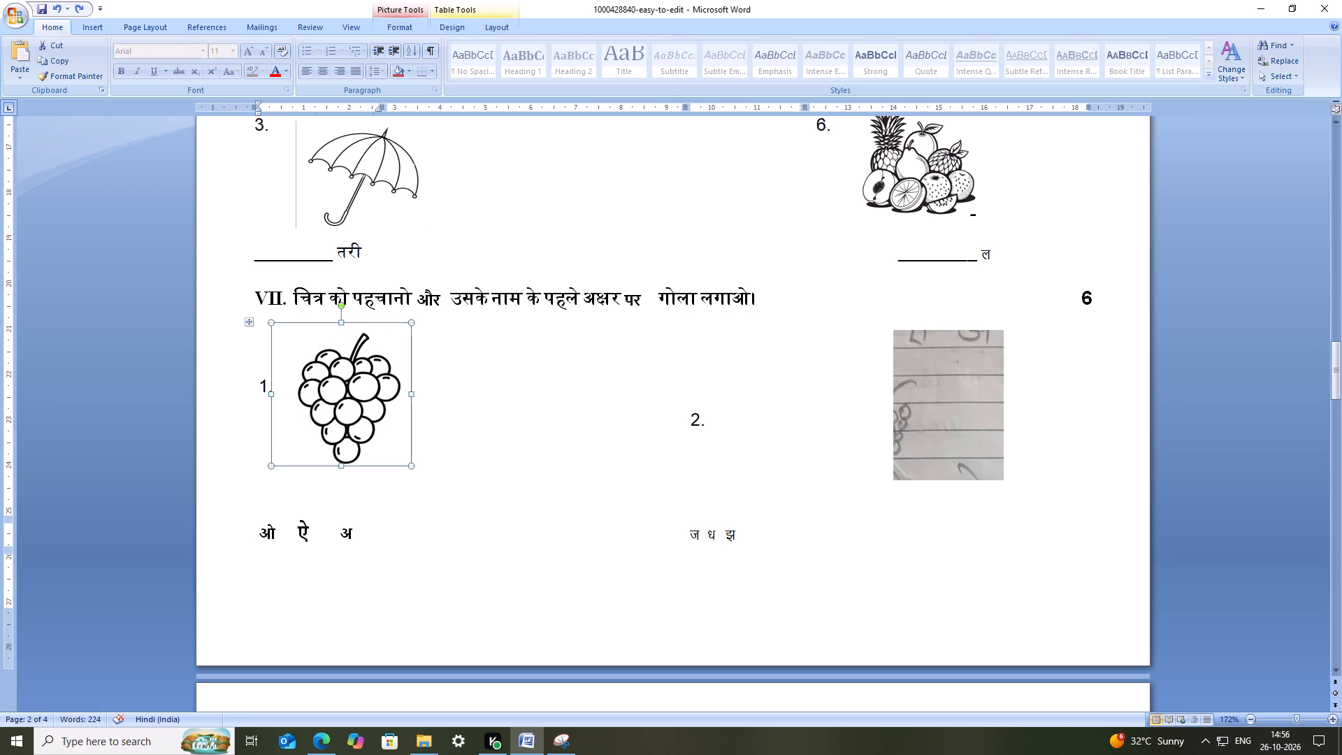
{"action": "left_click_drag", "start_coordinate": [352, 422], "coordinate": [356, 453]}
{"action": "left_click_drag", "start_coordinate": [352, 450], "coordinate": [341, 452]}
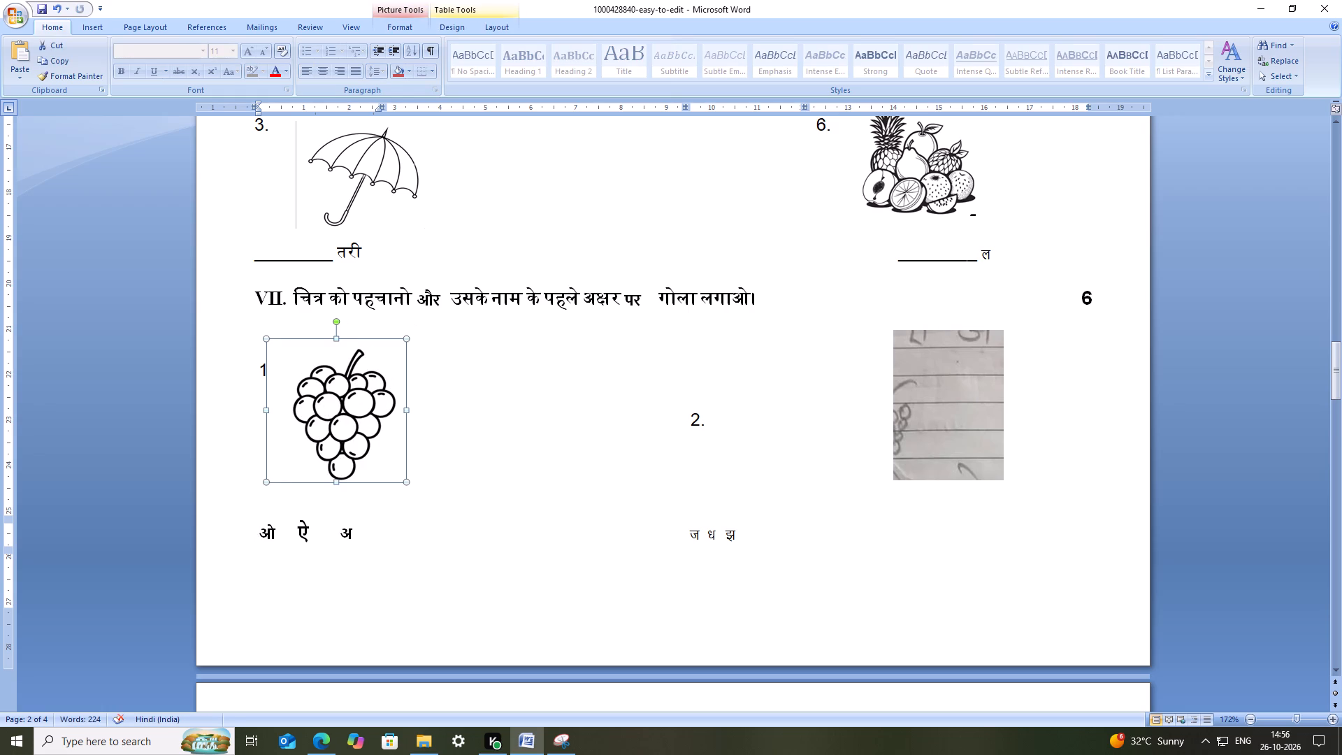
{"action": "left_click_drag", "start_coordinate": [340, 447], "coordinate": [352, 456]}
{"action": "left_click", "coordinate": [531, 448]}
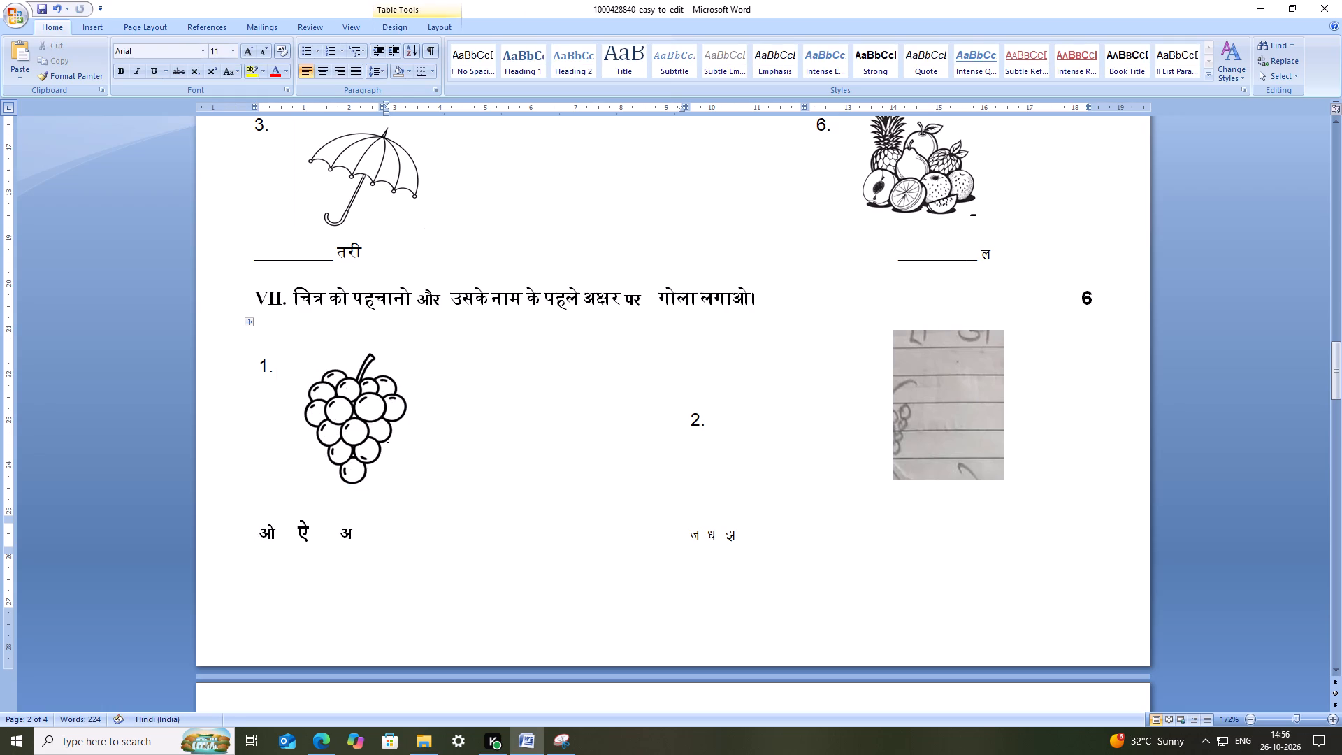
{"action": "key", "text": "ctrl+s"}
{"action": "key", "text": "ctrl+s"}
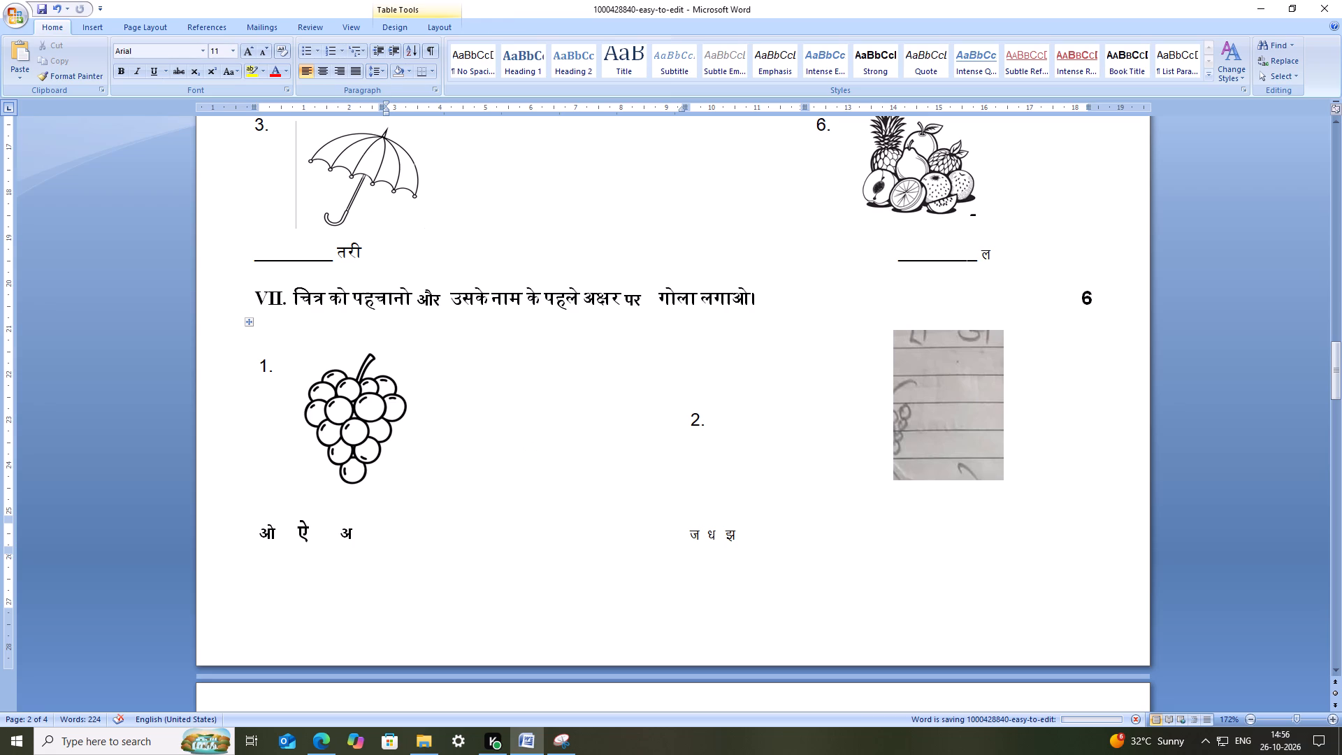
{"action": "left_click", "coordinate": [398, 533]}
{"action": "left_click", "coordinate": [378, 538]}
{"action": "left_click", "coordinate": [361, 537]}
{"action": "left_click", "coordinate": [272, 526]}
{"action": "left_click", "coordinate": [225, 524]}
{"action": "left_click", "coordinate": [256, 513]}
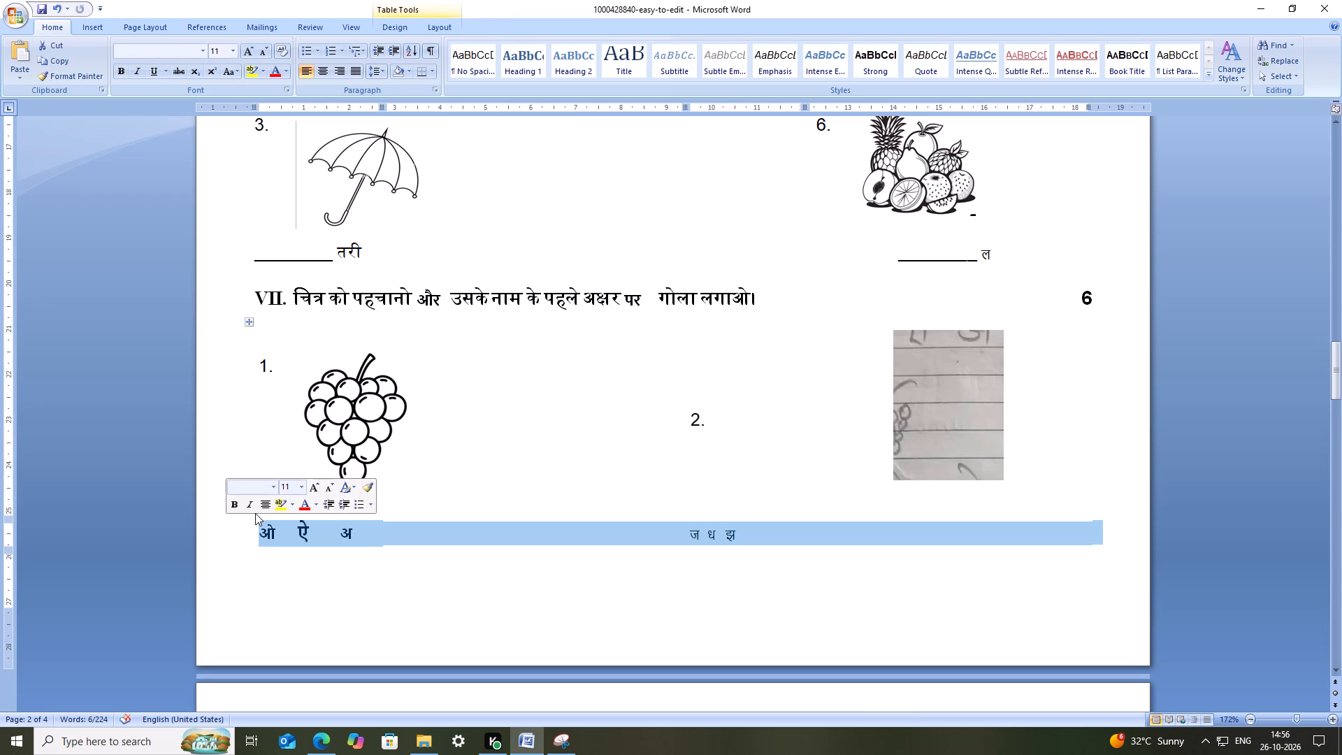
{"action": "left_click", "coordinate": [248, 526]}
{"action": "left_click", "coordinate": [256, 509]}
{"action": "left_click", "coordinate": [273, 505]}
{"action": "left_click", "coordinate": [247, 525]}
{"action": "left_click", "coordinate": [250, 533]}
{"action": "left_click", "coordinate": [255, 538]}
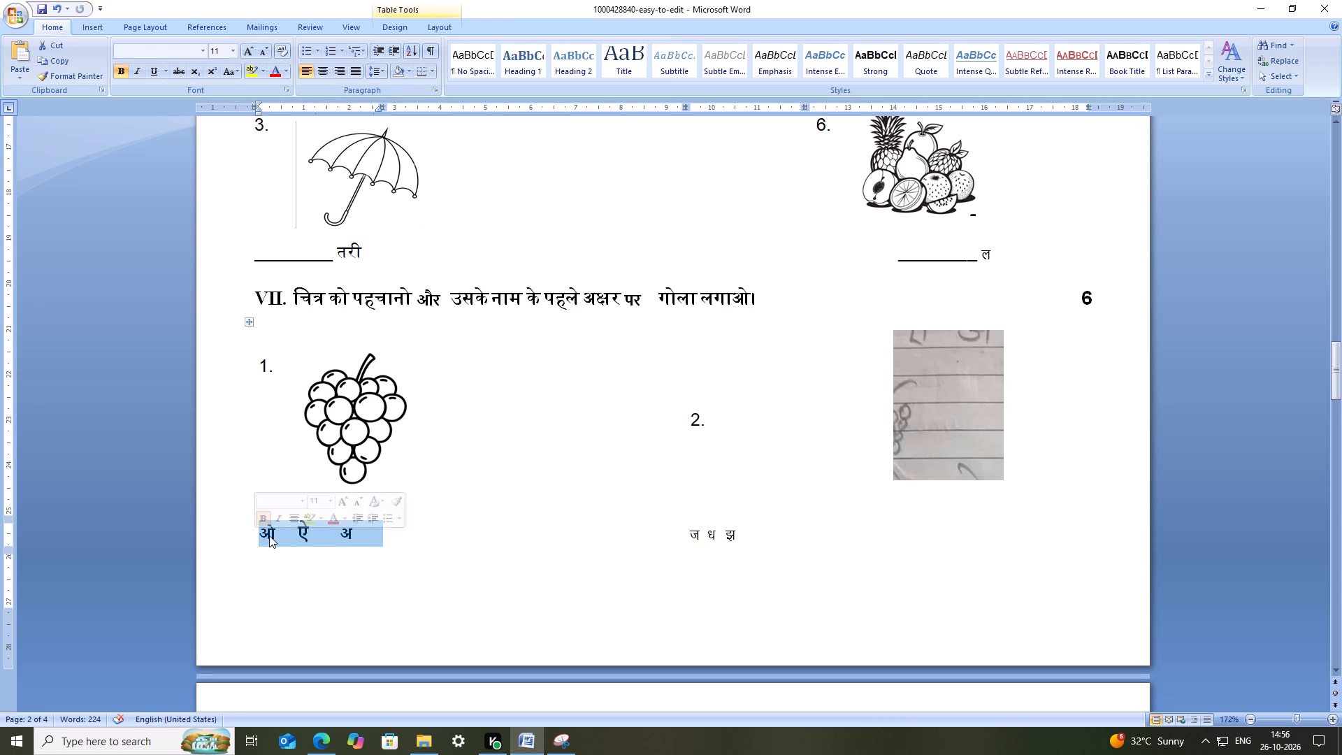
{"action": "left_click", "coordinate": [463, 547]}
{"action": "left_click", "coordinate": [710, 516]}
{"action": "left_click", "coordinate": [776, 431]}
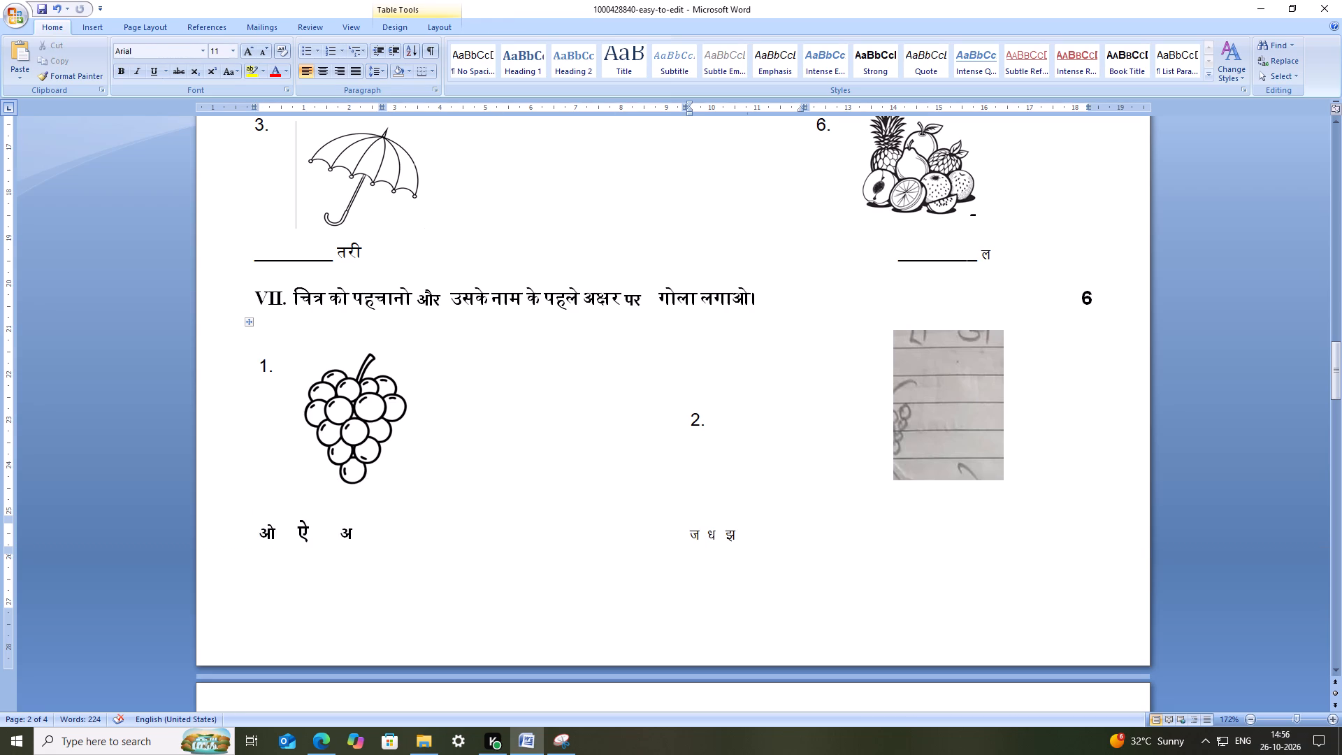
Make the option letters ज ध झ of section VII question 2 bold.
{"action": "left_click", "coordinate": [959, 399]}
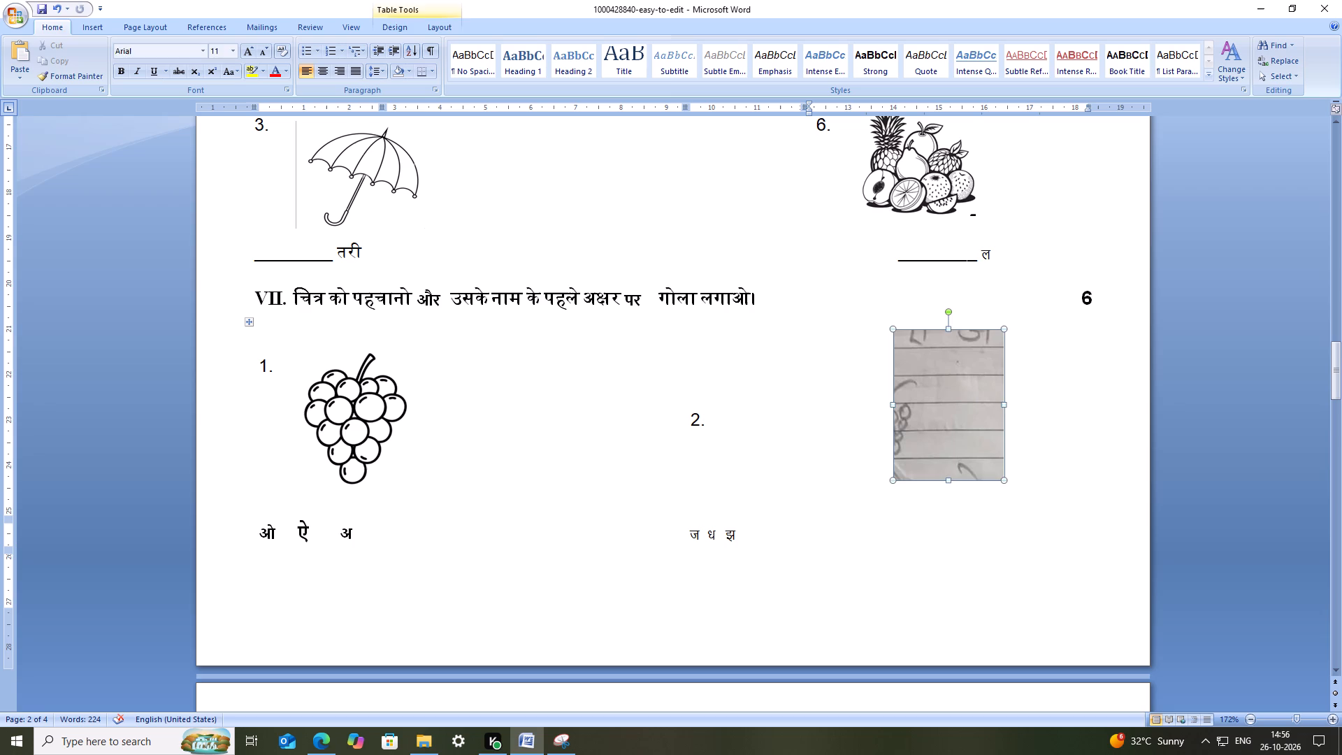
{"action": "left_click_drag", "start_coordinate": [753, 538], "coordinate": [692, 535]}
{"action": "left_click", "coordinate": [124, 72]}
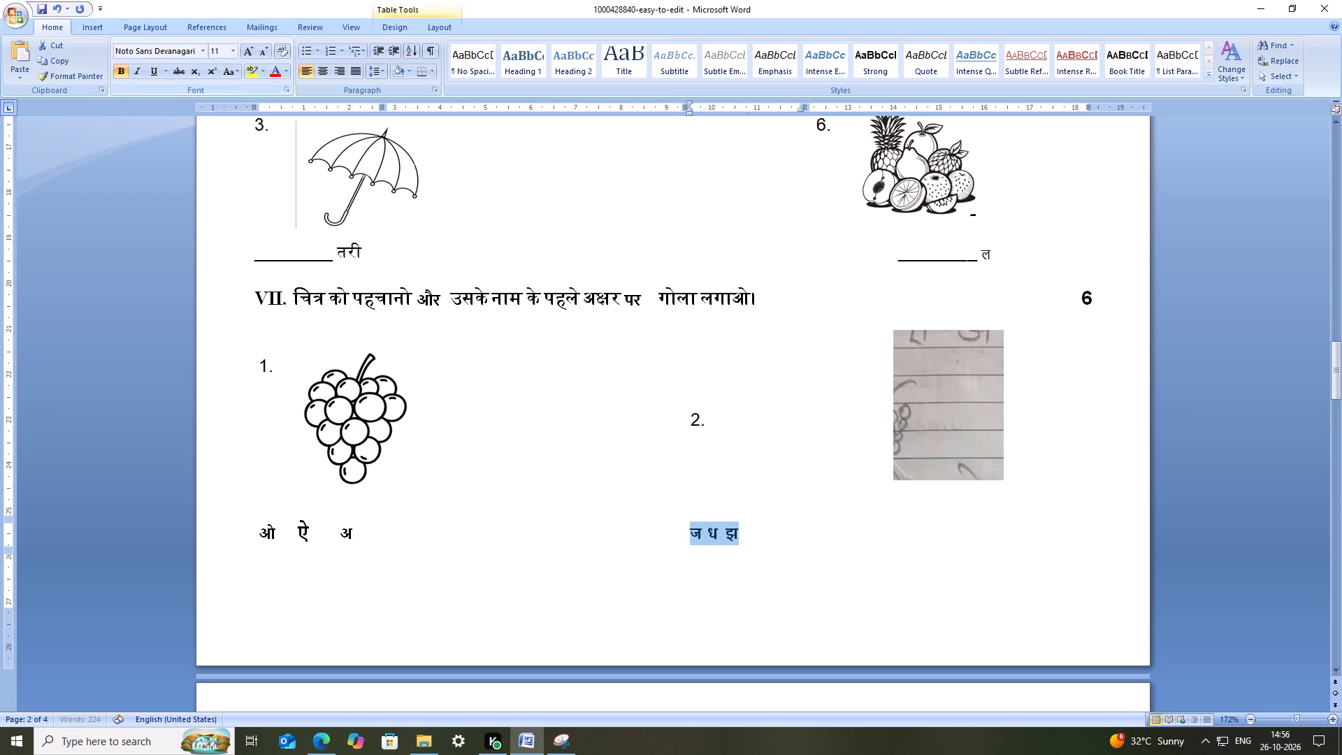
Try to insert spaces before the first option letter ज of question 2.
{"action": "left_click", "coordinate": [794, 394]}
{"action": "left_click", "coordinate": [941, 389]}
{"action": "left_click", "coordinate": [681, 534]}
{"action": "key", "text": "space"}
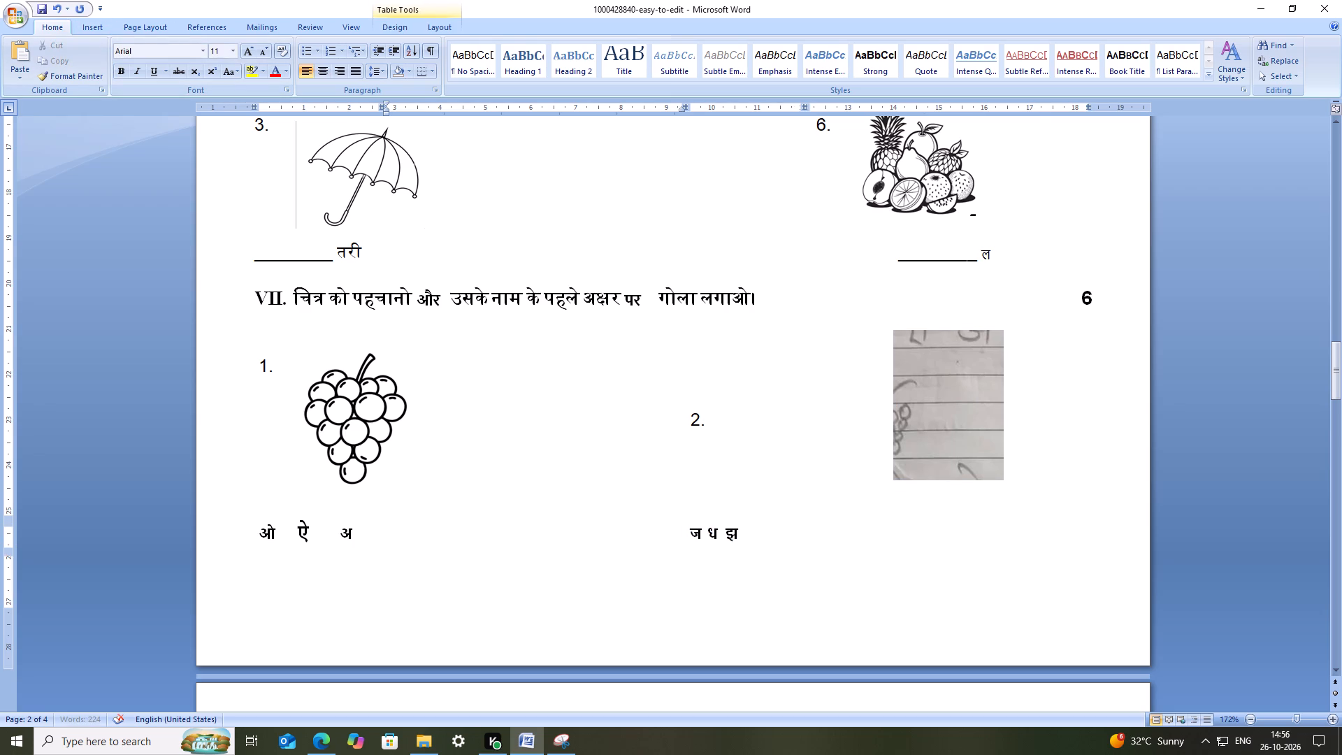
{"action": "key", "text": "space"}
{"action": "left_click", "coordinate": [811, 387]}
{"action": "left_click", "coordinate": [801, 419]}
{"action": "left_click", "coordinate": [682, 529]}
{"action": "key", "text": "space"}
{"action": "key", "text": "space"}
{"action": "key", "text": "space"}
Widen the gaps in question 2's options by inserting four spaces before ध and five before झ.
{"action": "left_click", "coordinate": [710, 533]}
{"action": "key", "text": "space"}
{"action": "key", "text": "space"}
{"action": "key", "text": "space"}
{"action": "key", "text": "space"}
{"action": "left_click", "coordinate": [739, 535]}
{"action": "key", "text": "space"}
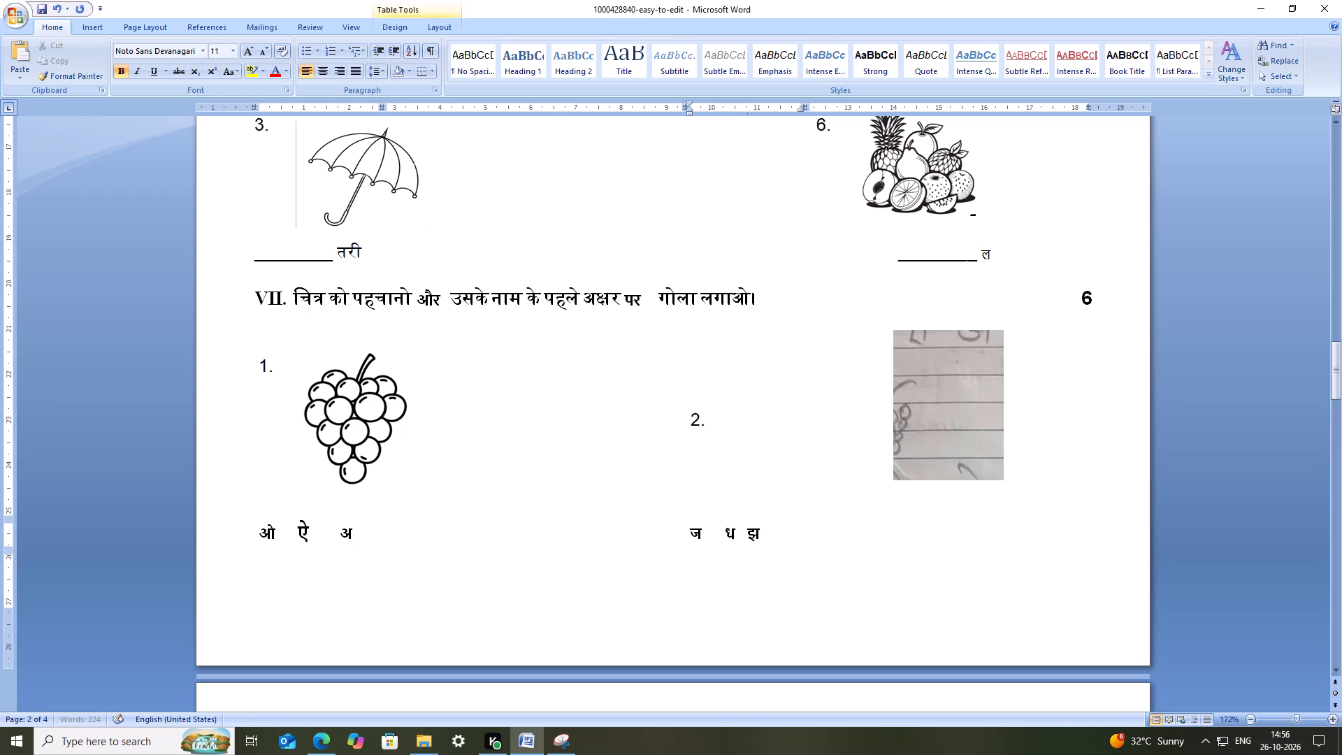
{"action": "key", "text": "space"}
{"action": "key", "text": "space"}
{"action": "key", "text": "space"}
{"action": "key", "text": "space"}
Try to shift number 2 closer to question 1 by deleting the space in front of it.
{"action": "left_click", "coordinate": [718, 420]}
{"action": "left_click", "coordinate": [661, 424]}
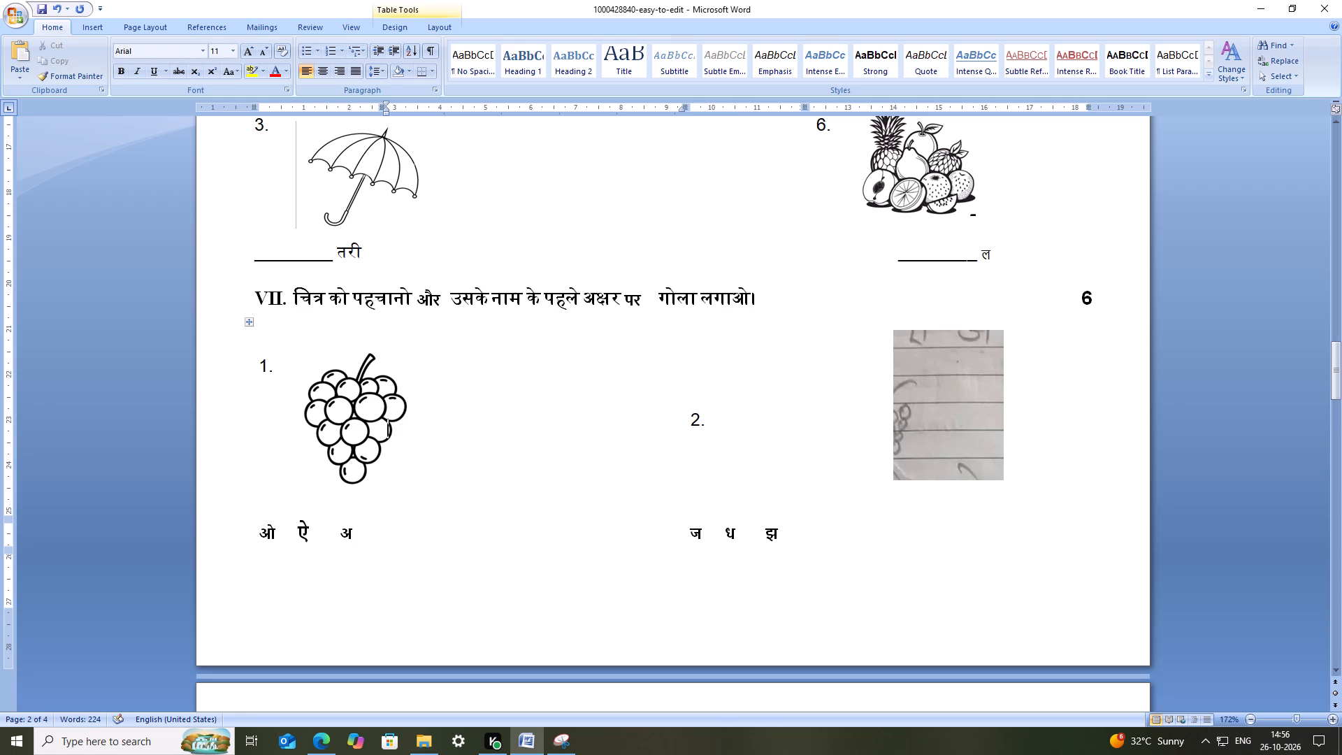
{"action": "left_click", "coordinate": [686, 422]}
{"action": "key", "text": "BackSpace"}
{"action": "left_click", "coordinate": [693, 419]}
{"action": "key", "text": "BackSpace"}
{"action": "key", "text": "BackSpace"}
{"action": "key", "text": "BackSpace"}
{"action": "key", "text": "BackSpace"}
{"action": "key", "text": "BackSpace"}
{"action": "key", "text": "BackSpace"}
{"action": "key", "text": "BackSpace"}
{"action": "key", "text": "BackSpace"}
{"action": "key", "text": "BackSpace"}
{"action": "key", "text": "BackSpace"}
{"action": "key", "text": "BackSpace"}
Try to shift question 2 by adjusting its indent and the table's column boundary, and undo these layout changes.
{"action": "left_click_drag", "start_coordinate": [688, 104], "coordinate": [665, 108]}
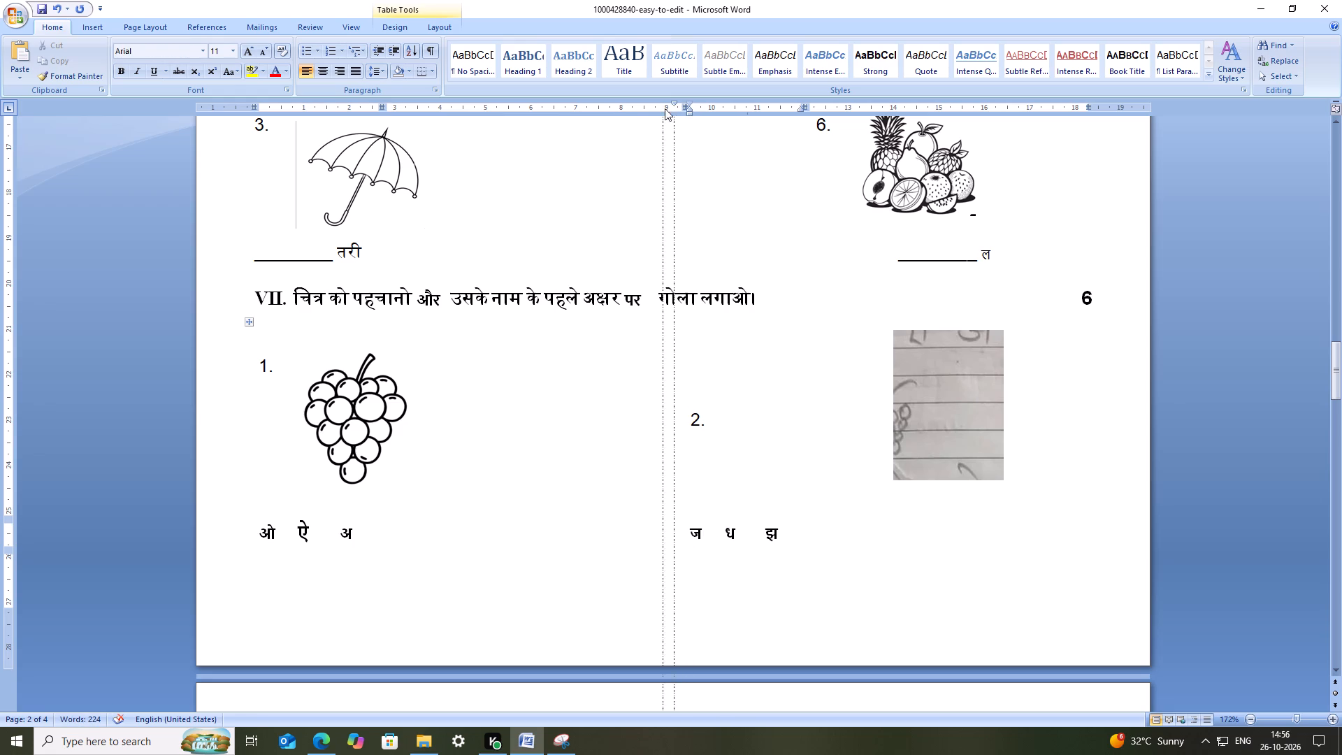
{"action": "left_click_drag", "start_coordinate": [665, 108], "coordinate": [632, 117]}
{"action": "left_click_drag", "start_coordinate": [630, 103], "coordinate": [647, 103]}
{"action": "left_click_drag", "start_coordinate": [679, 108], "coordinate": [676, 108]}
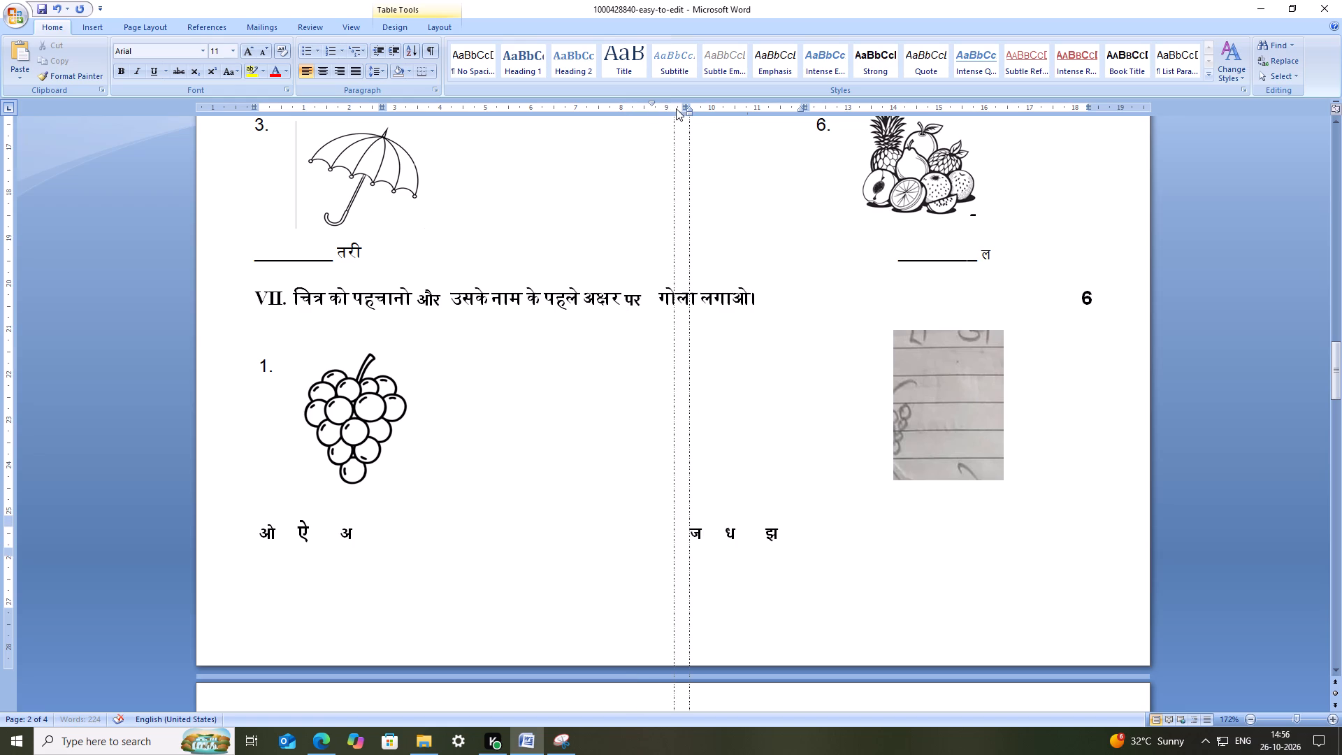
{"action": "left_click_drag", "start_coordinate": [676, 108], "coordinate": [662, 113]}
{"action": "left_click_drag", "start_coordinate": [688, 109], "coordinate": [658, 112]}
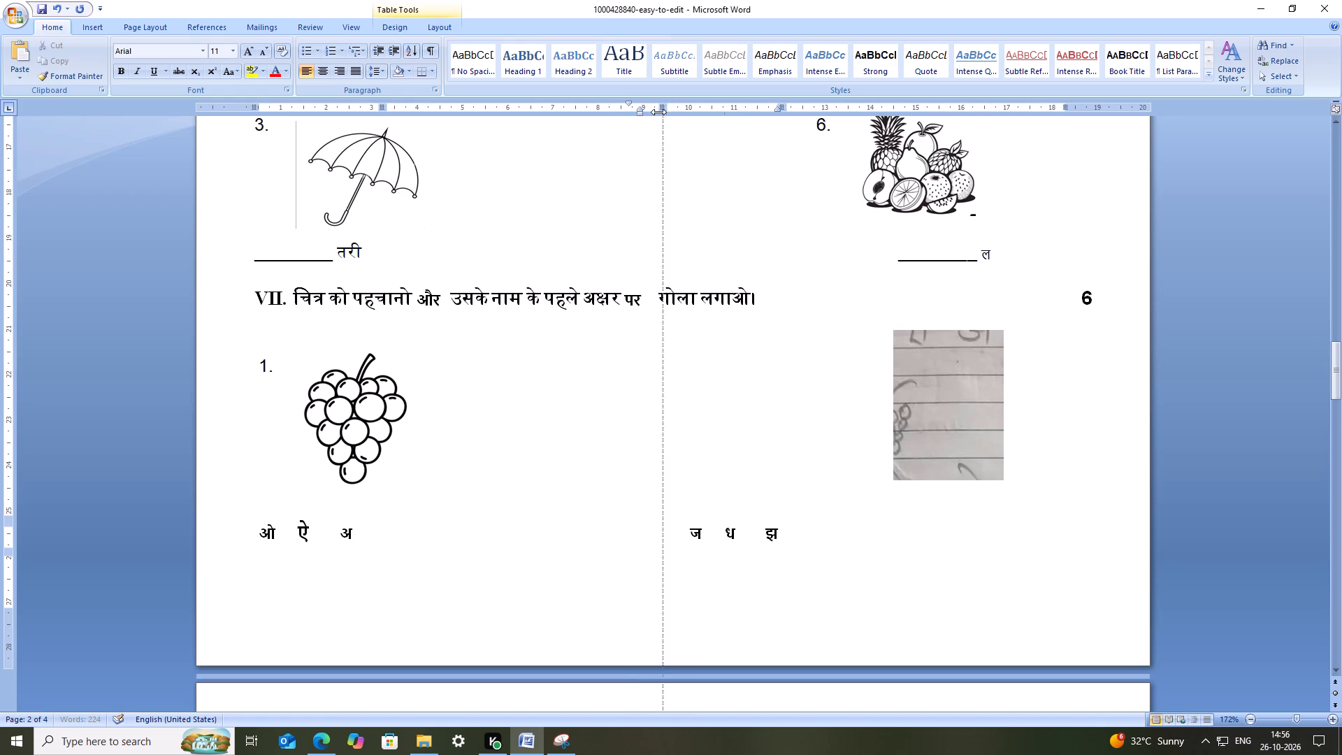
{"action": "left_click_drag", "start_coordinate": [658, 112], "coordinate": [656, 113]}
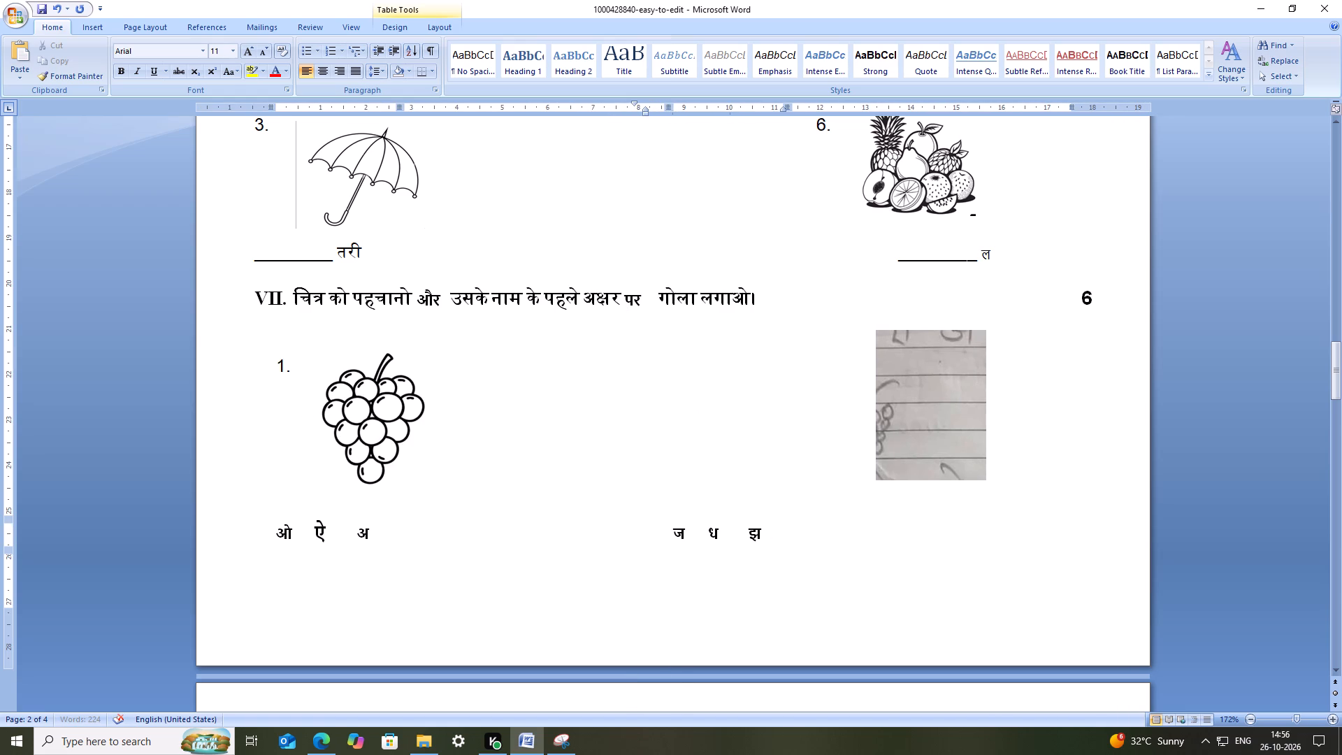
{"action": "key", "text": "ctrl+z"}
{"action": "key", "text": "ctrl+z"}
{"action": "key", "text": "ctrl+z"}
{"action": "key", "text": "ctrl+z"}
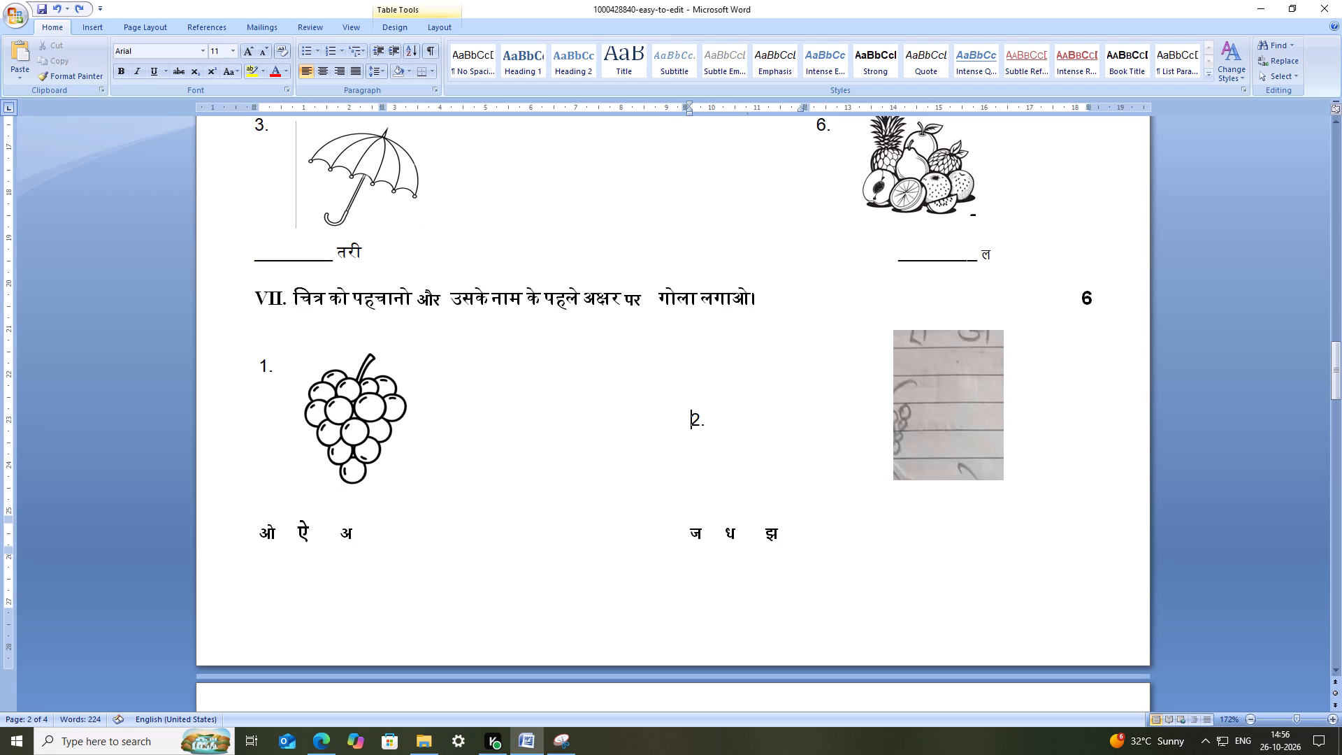
In Edge, search Bing Images for a jug outline picture and open the Simple Outline Vector of a Pitcher Jug.
{"action": "left_click", "coordinate": [930, 424]}
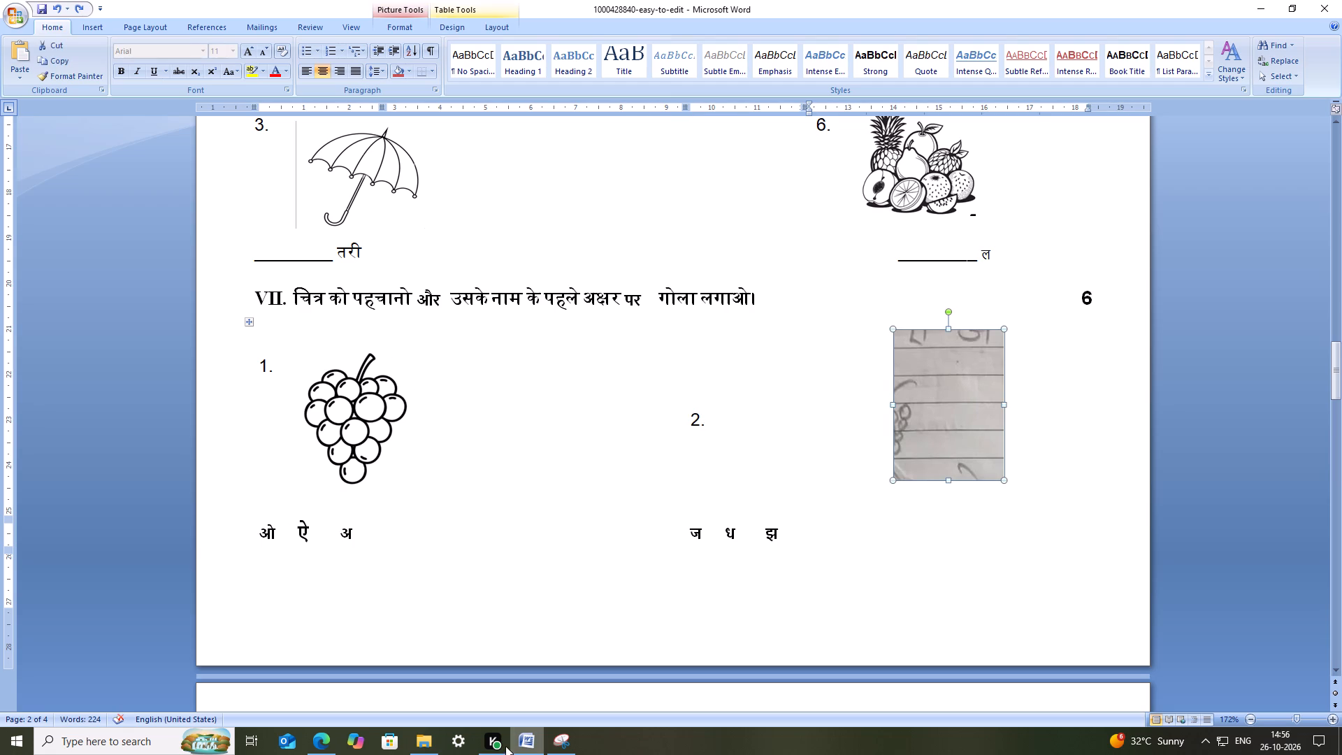
{"action": "left_click", "coordinate": [330, 745]}
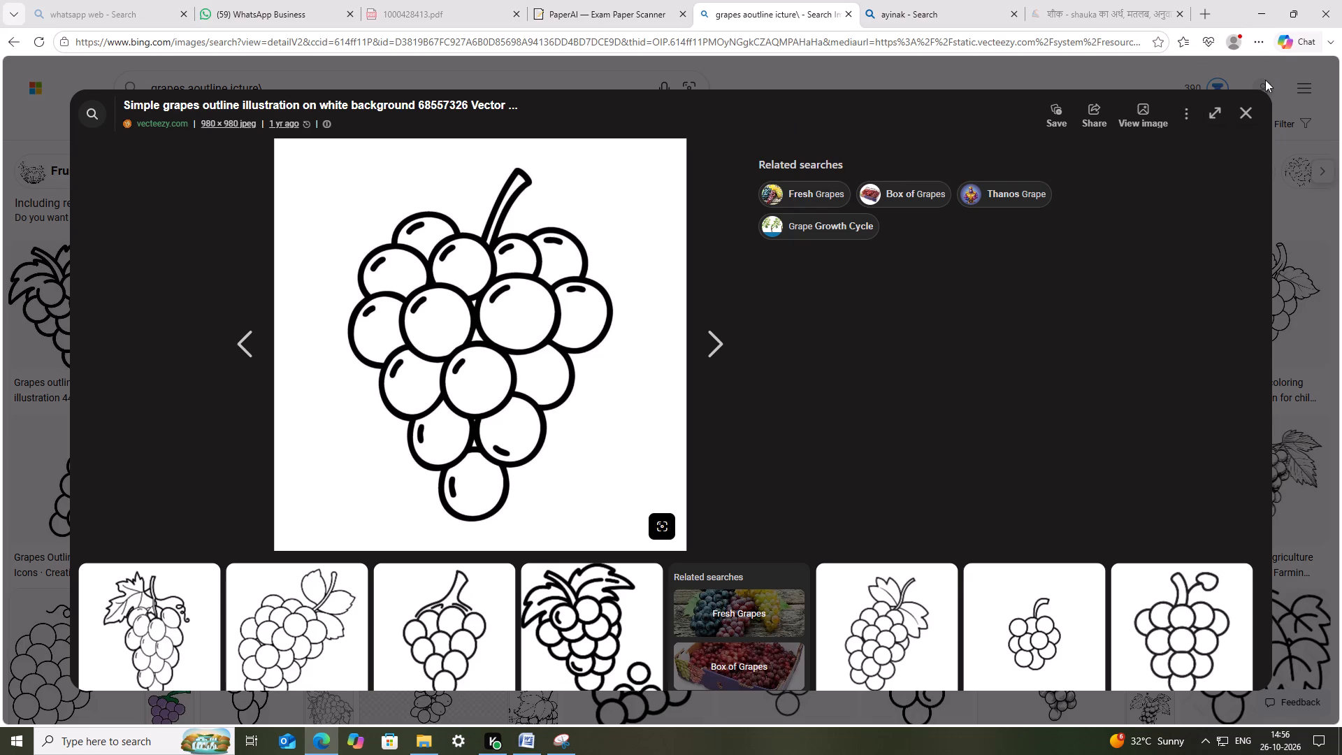
{"action": "left_click", "coordinate": [1258, 107]}
{"action": "left_click", "coordinate": [1248, 110]}
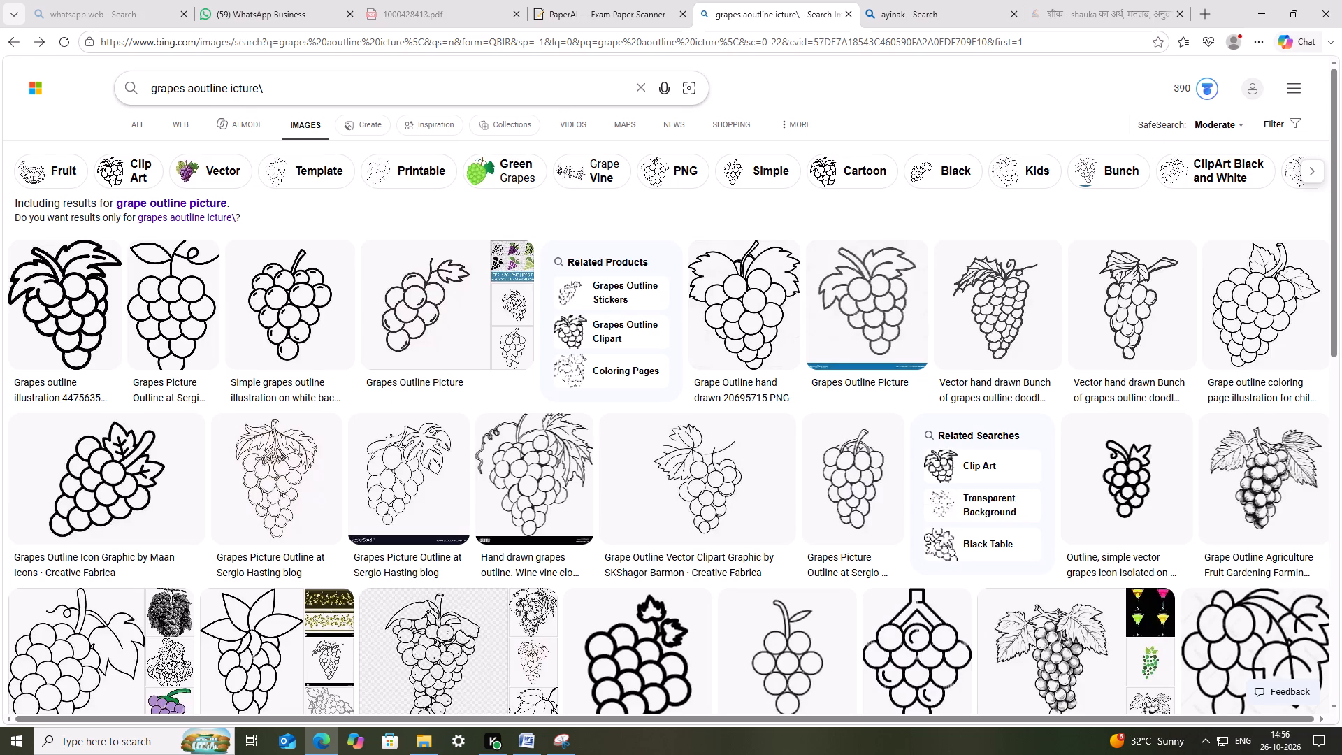
{"action": "left_click_drag", "start_coordinate": [183, 89], "coordinate": [0, 106]}
{"action": "type", "text": "jug"}
{"action": "key", "text": "Return"}
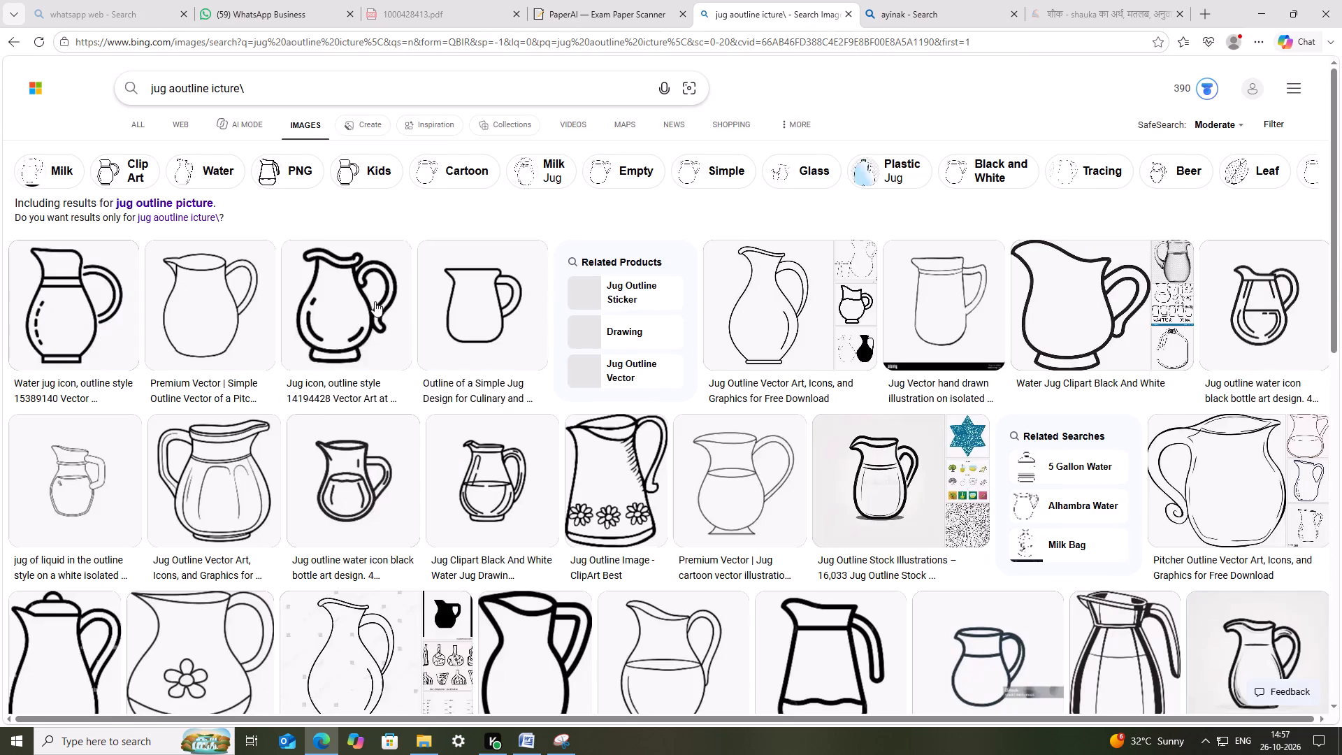
{"action": "left_click", "coordinate": [78, 316]}
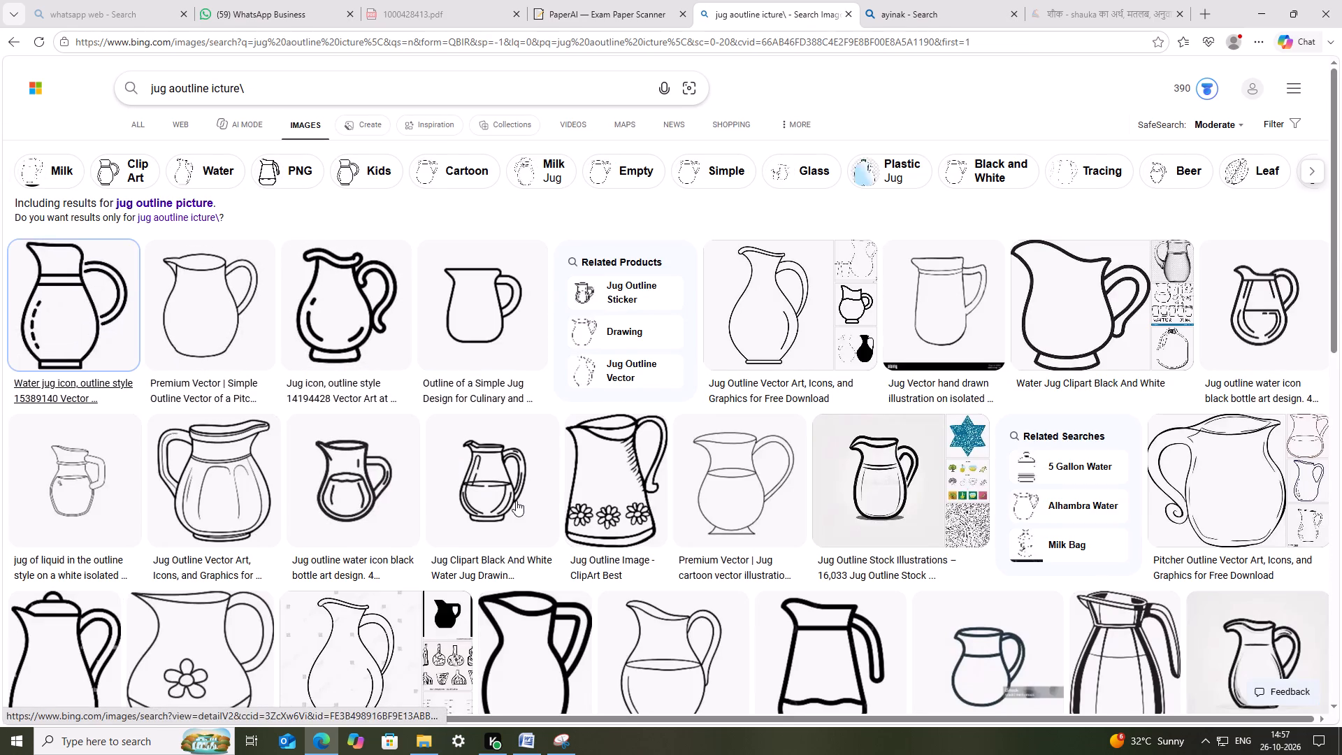
{"action": "left_click", "coordinate": [224, 324]}
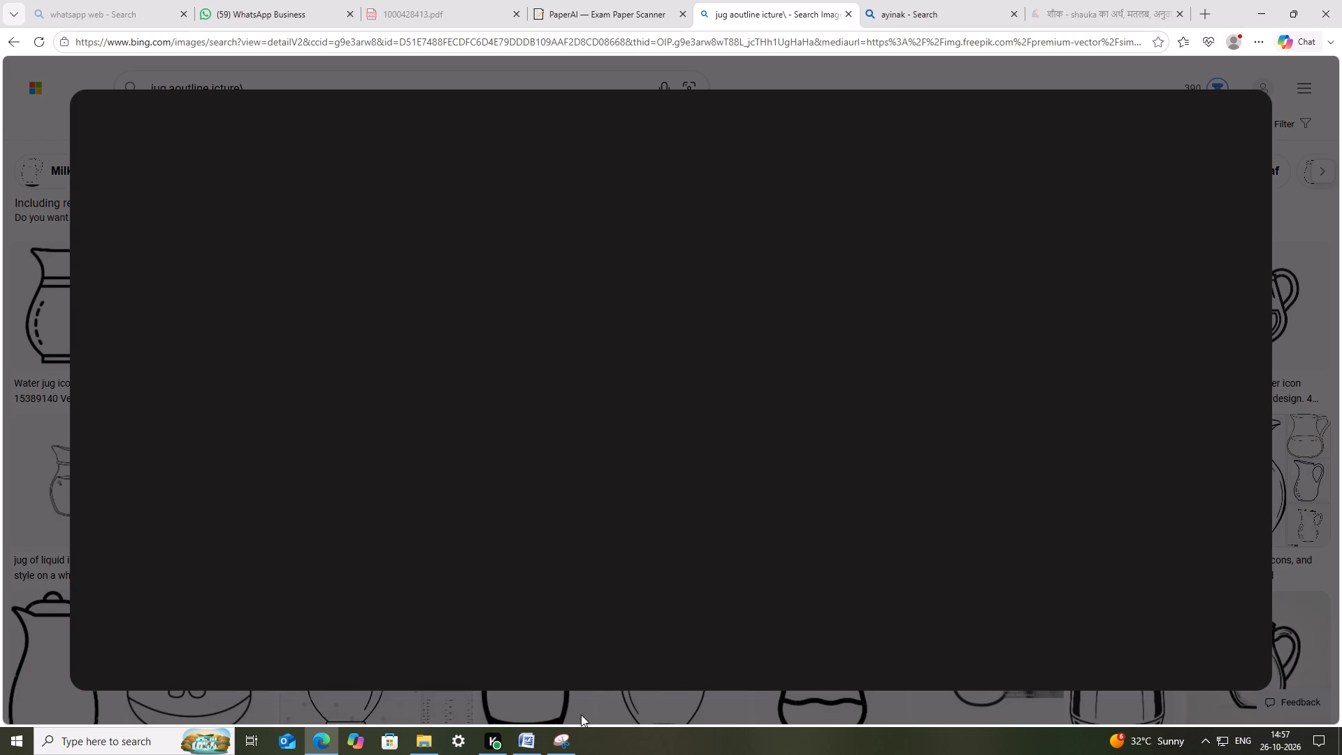
Capture the jug outline with Snipping Tool and save it as jug in the images folder.
{"action": "left_click", "coordinate": [568, 743]}
{"action": "left_click", "coordinate": [246, 62]}
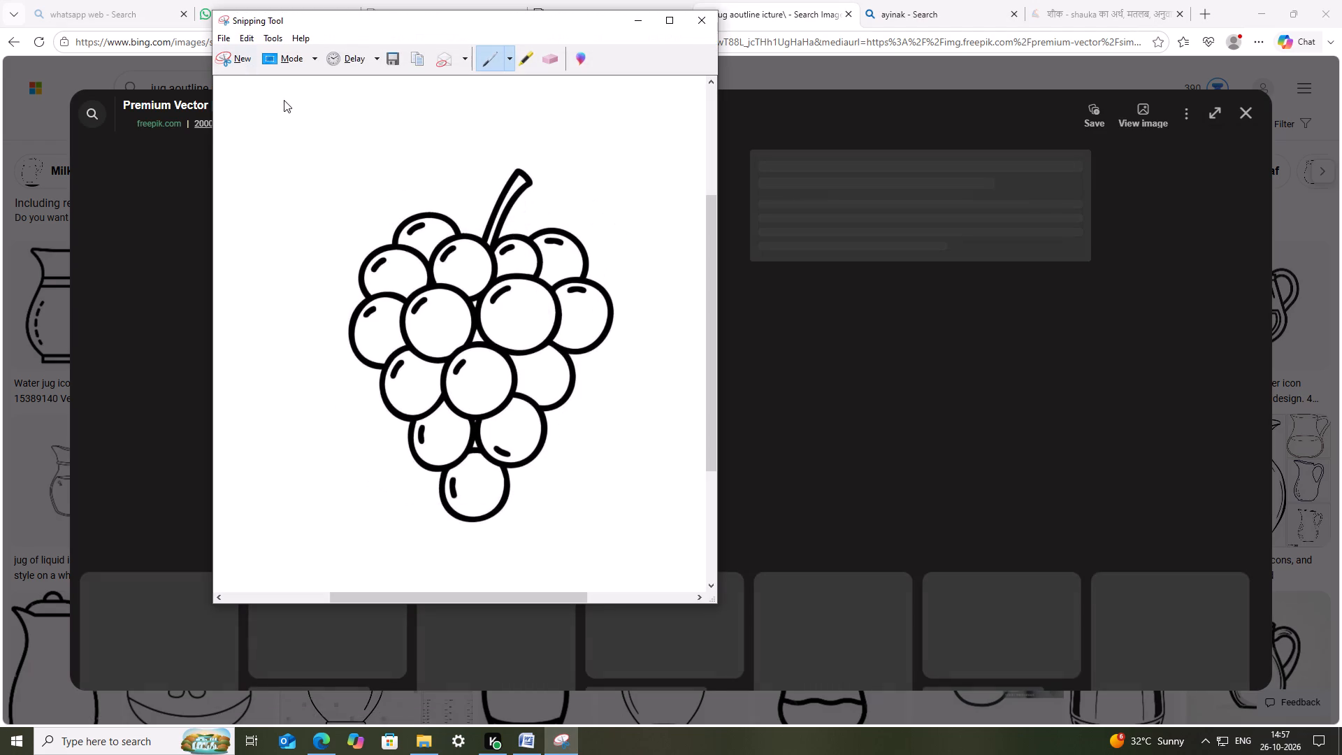
{"action": "left_click_drag", "start_coordinate": [286, 141], "coordinate": [643, 524]}
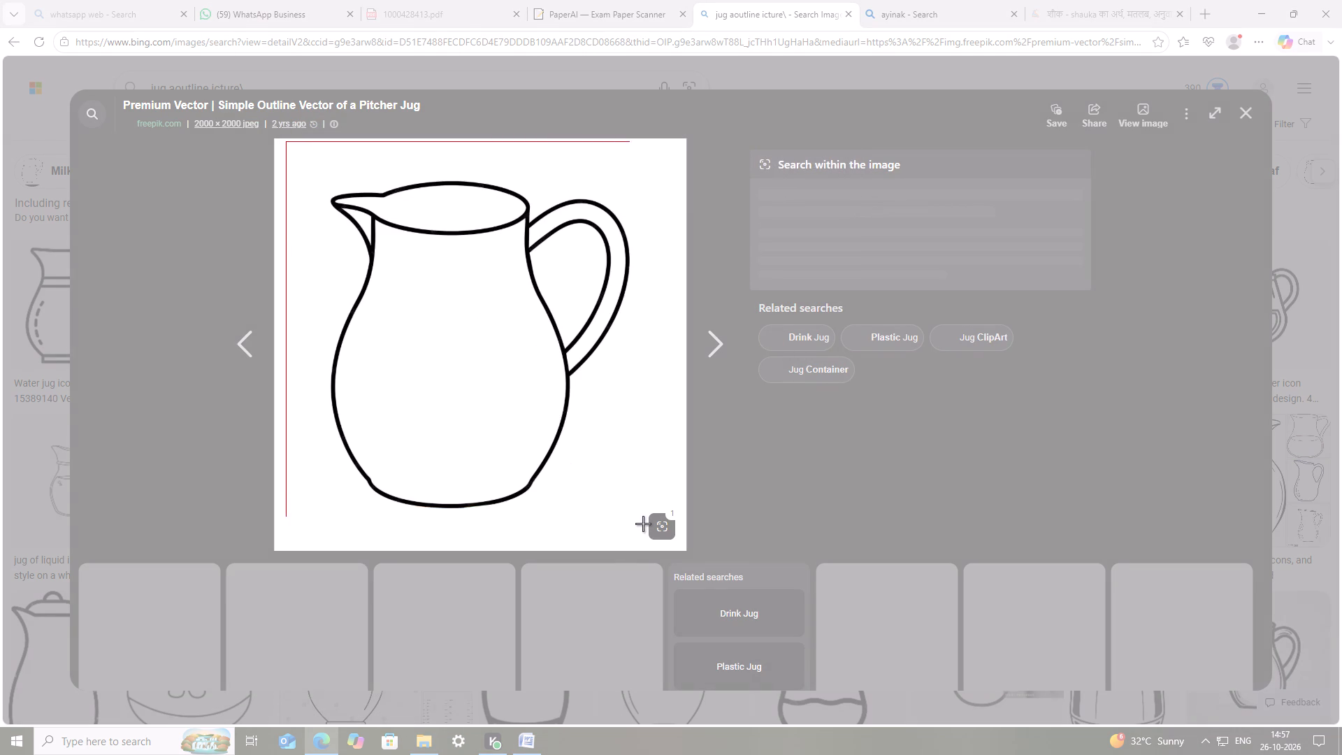
{"action": "left_click_drag", "start_coordinate": [643, 524], "coordinate": [658, 515]}
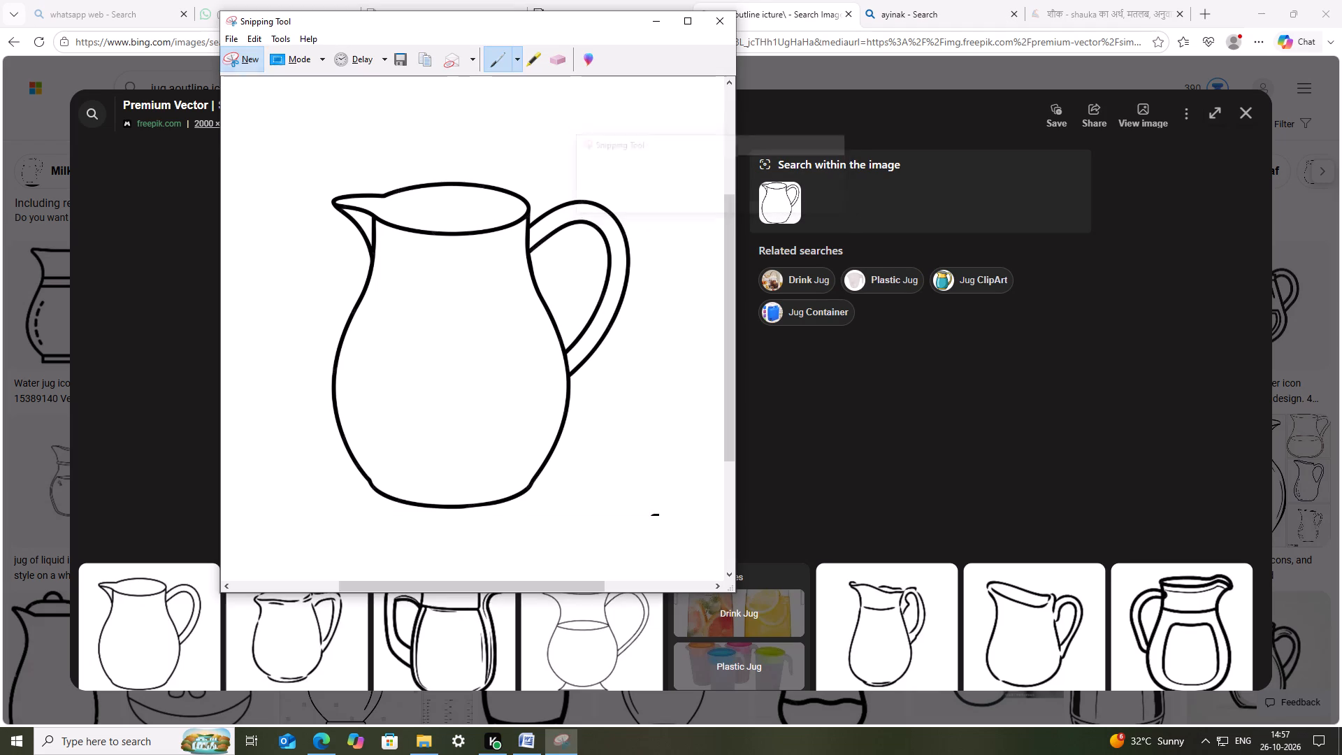
{"action": "left_click", "coordinate": [400, 64]}
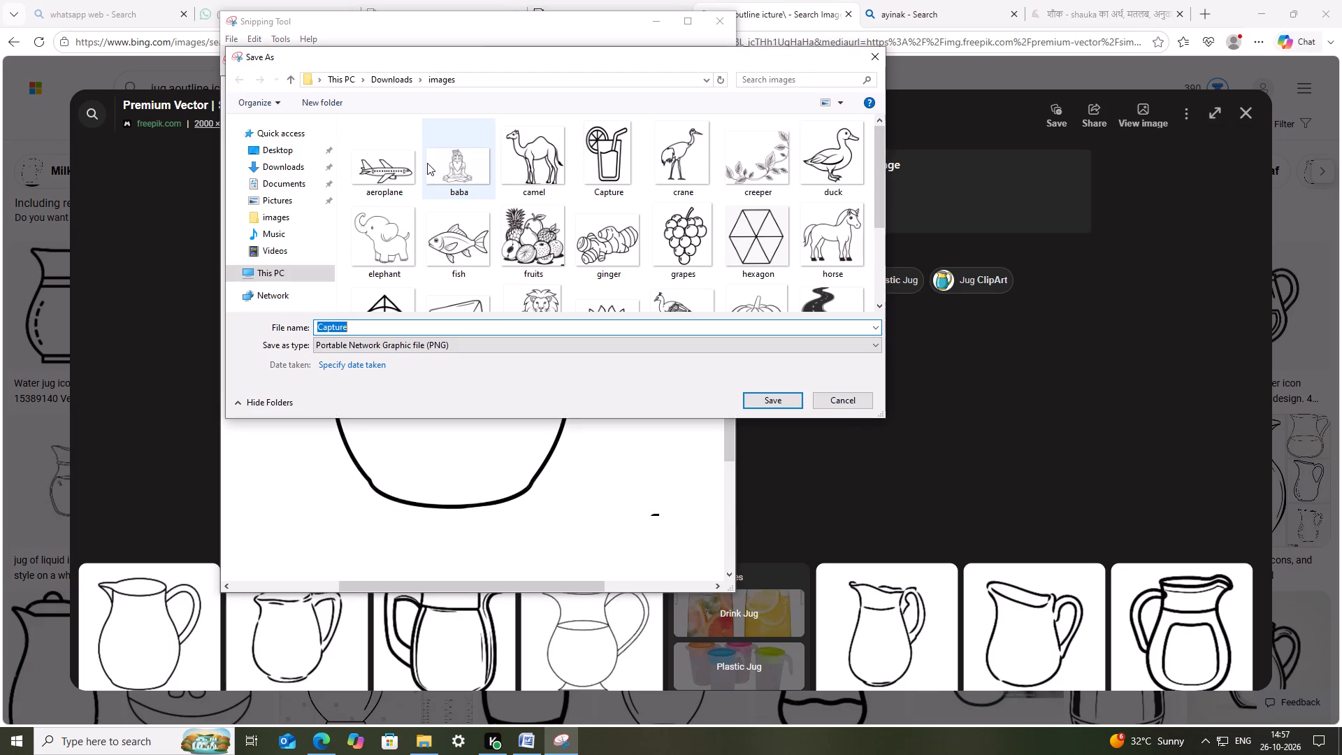
{"action": "type", "text": "jug"}
{"action": "key", "text": "Return"}
{"action": "left_click", "coordinate": [658, 22]}
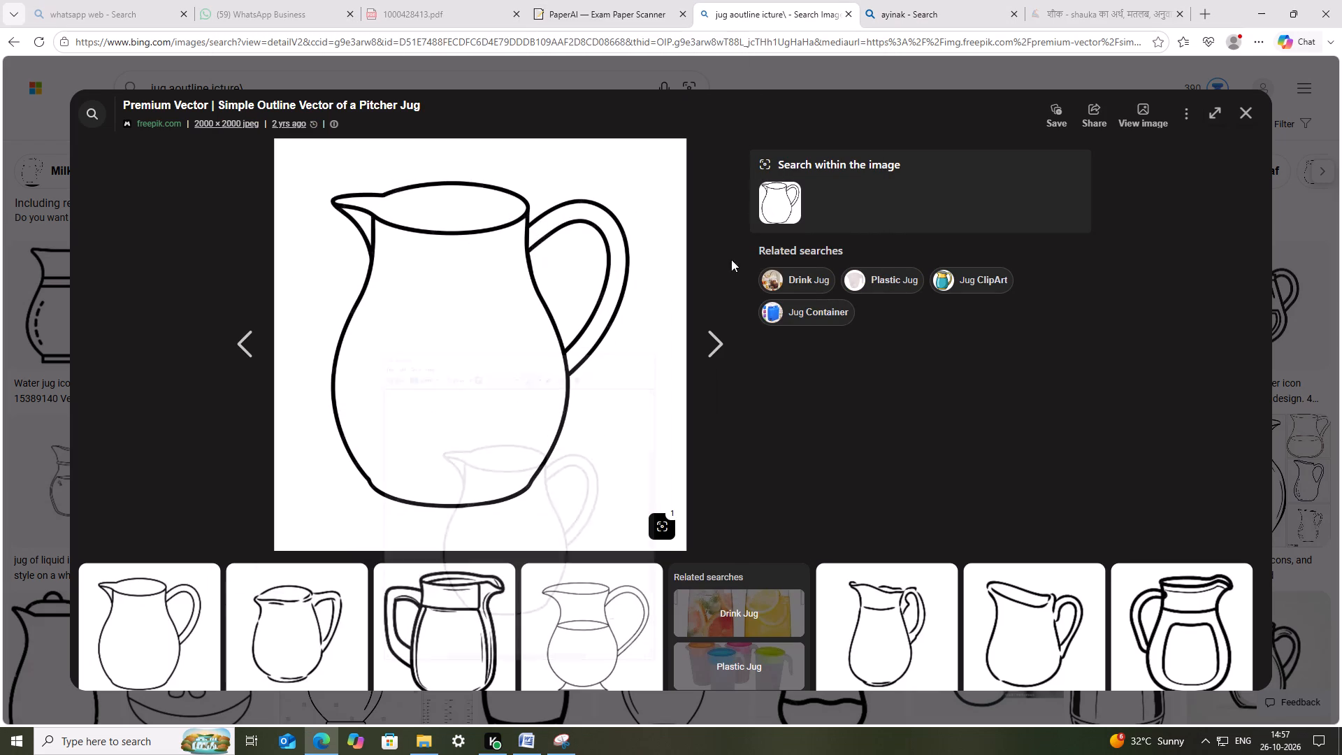
Back in Word, replace question 2's photo with the jug picture from the images folder.
{"action": "left_click", "coordinate": [540, 744]}
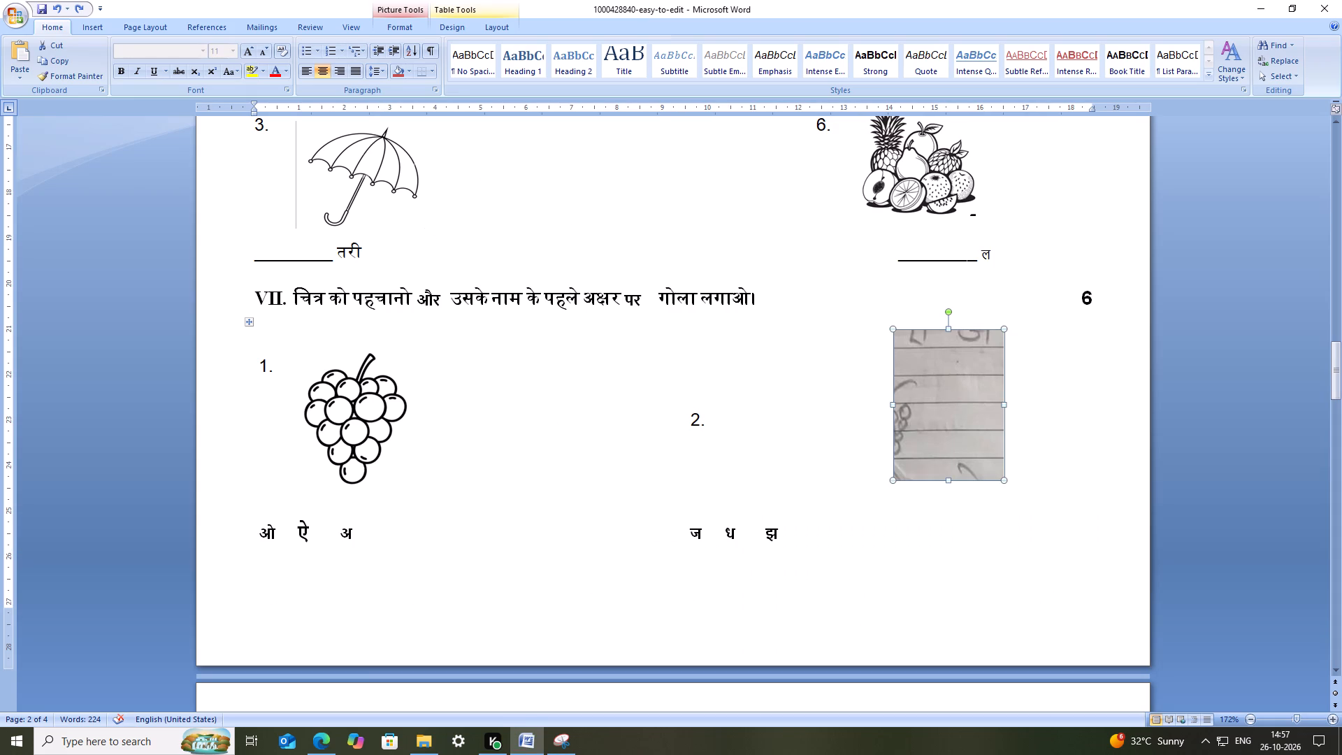
{"action": "right_click", "coordinate": [946, 410]}
{"action": "left_click", "coordinate": [1005, 484]}
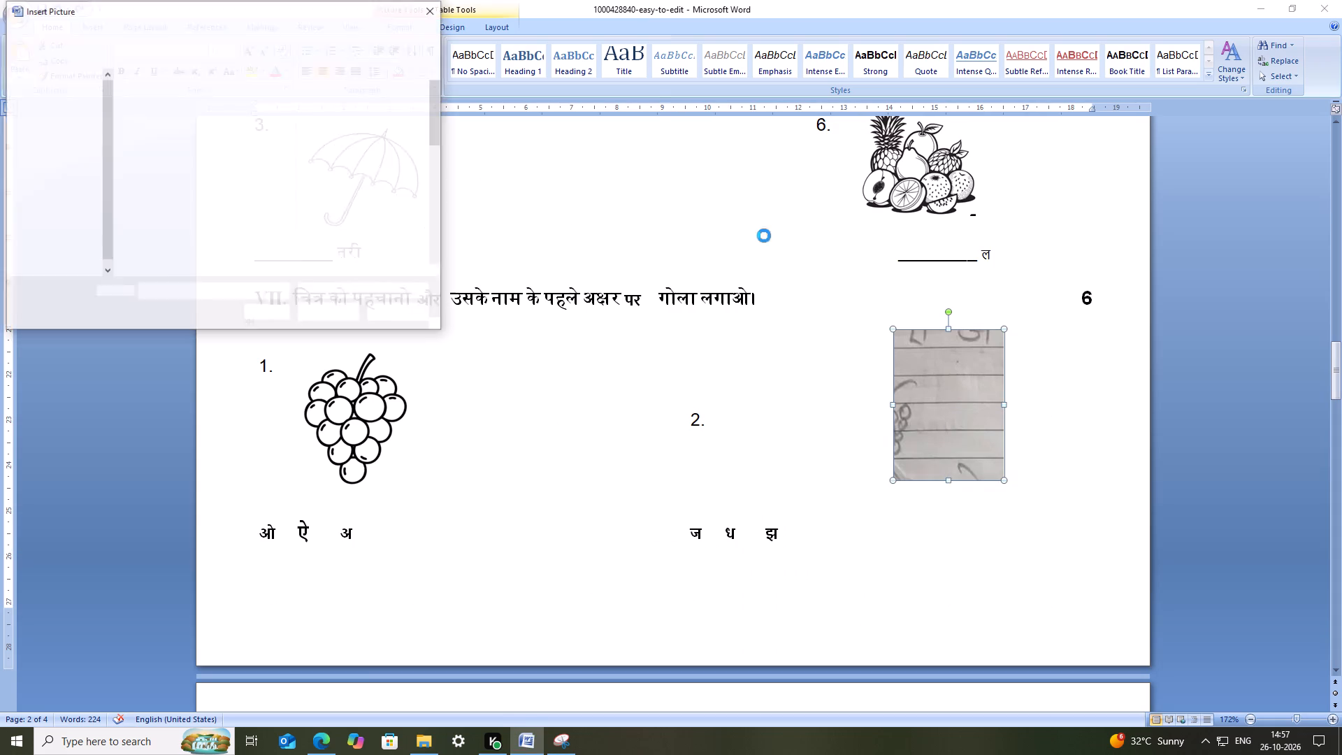
{"action": "scroll", "coordinate": [322, 180], "scroll_direction": "down", "scroll_amount": 3}
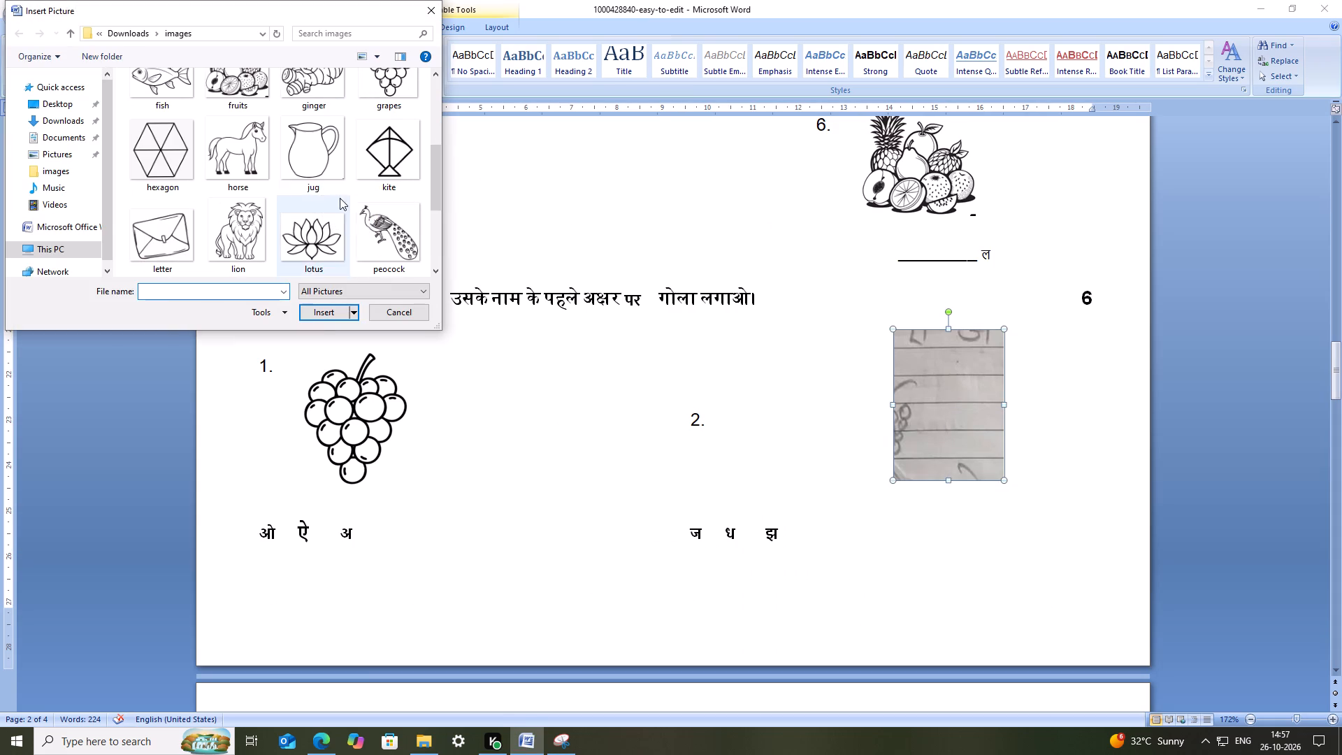
{"action": "left_click", "coordinate": [310, 154]}
{"action": "left_click", "coordinate": [319, 316]}
Set the jug picture to float in front of the text and move it closer to number 2.
{"action": "right_click", "coordinate": [924, 387]}
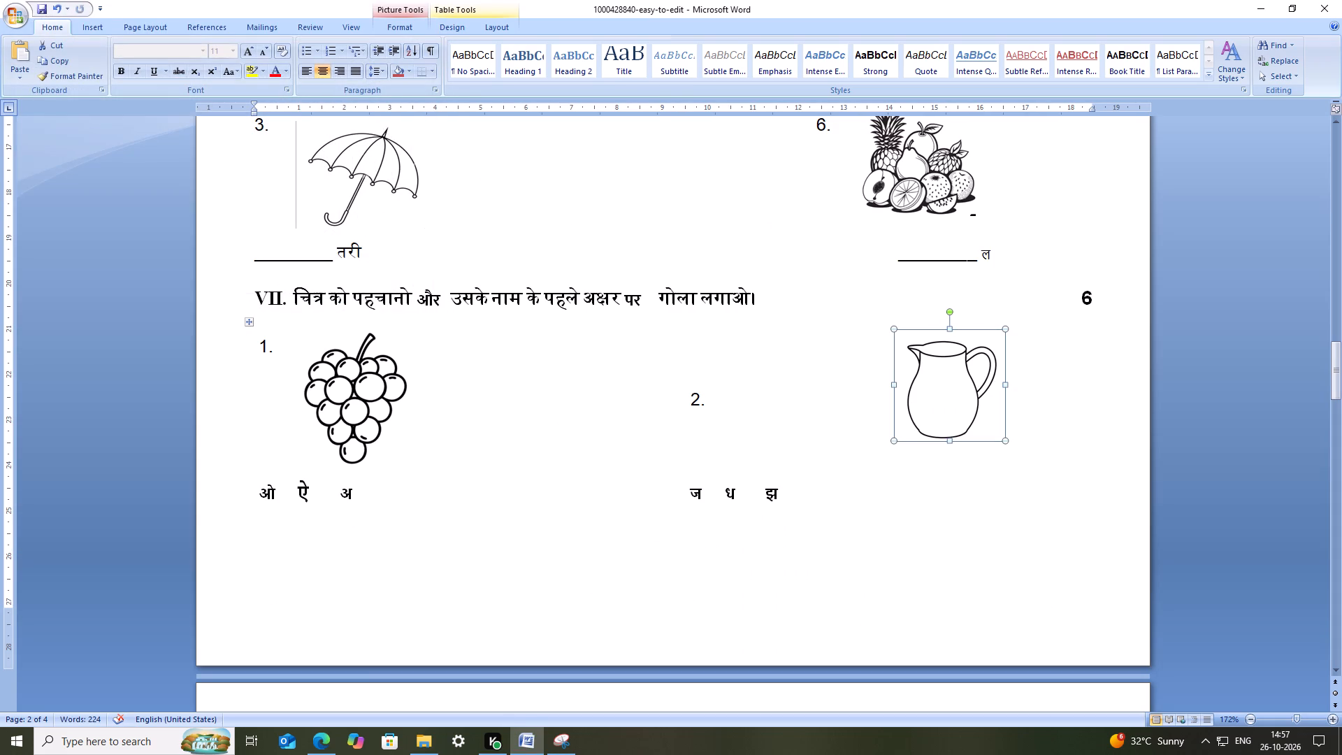
{"action": "left_click", "coordinate": [1005, 537]}
{"action": "left_click", "coordinate": [1088, 608]}
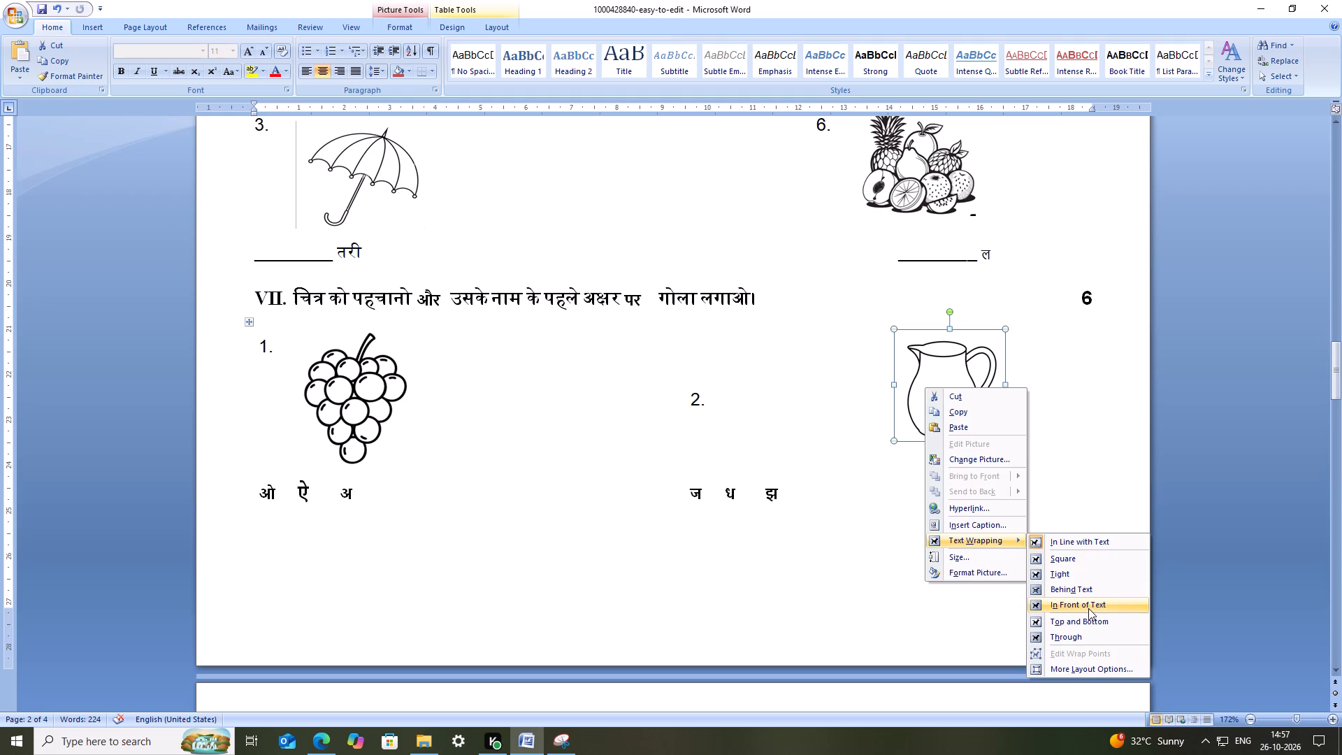
{"action": "left_click_drag", "start_coordinate": [955, 394], "coordinate": [893, 383]}
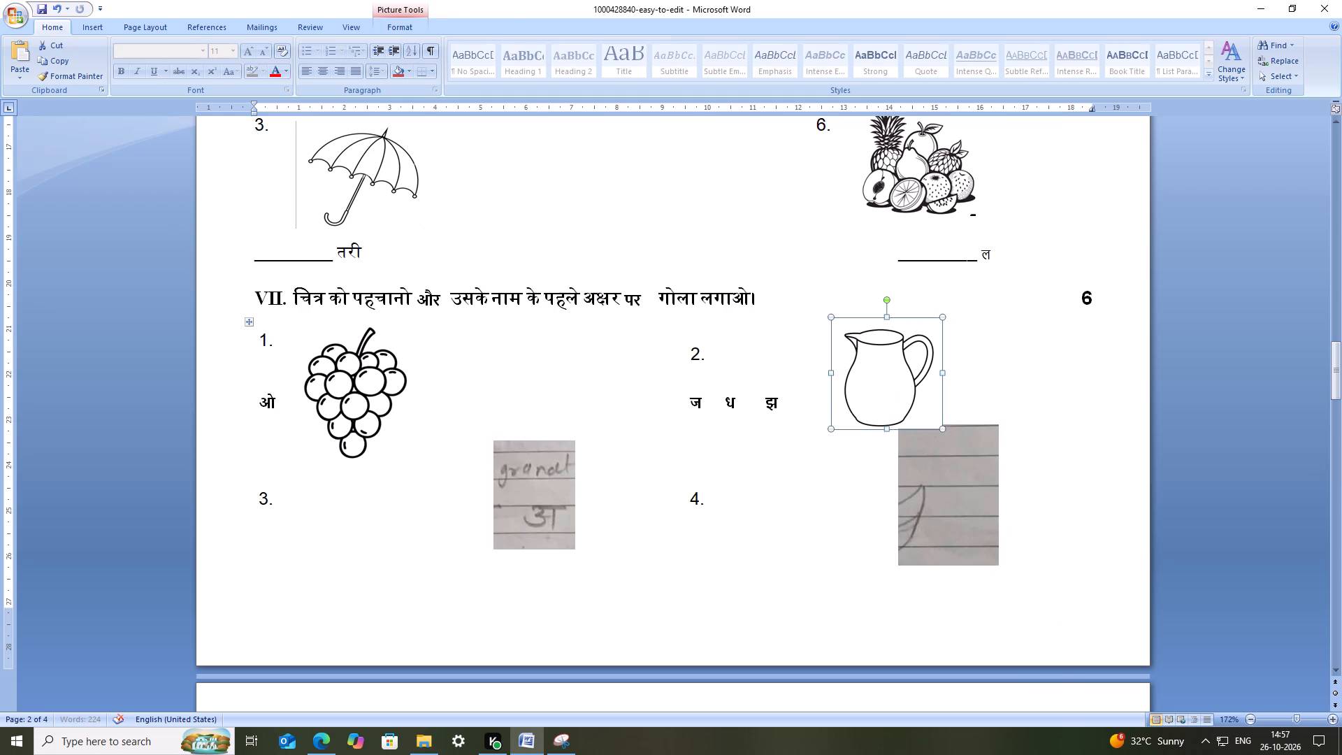
Insert five blank lines after number 2 to make room for the pictures above the option letters.
{"action": "left_click", "coordinate": [751, 367]}
{"action": "key", "text": "Return"}
{"action": "key", "text": "Return"}
{"action": "key", "text": "Return"}
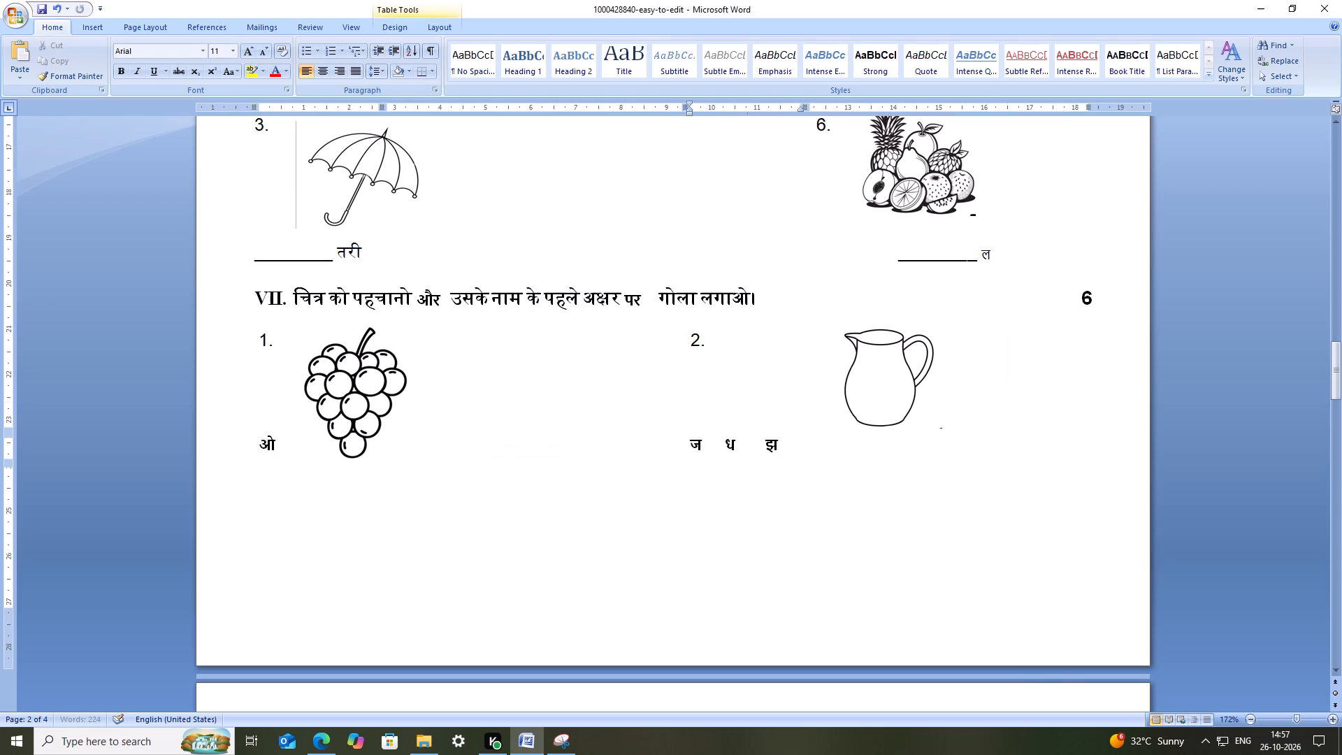
{"action": "key", "text": "Return"}
{"action": "key", "text": "Return"}
Move the jug picture directly beside number 2, above the option letters ज ध झ.
{"action": "left_click_drag", "start_coordinate": [898, 405], "coordinate": [822, 405]}
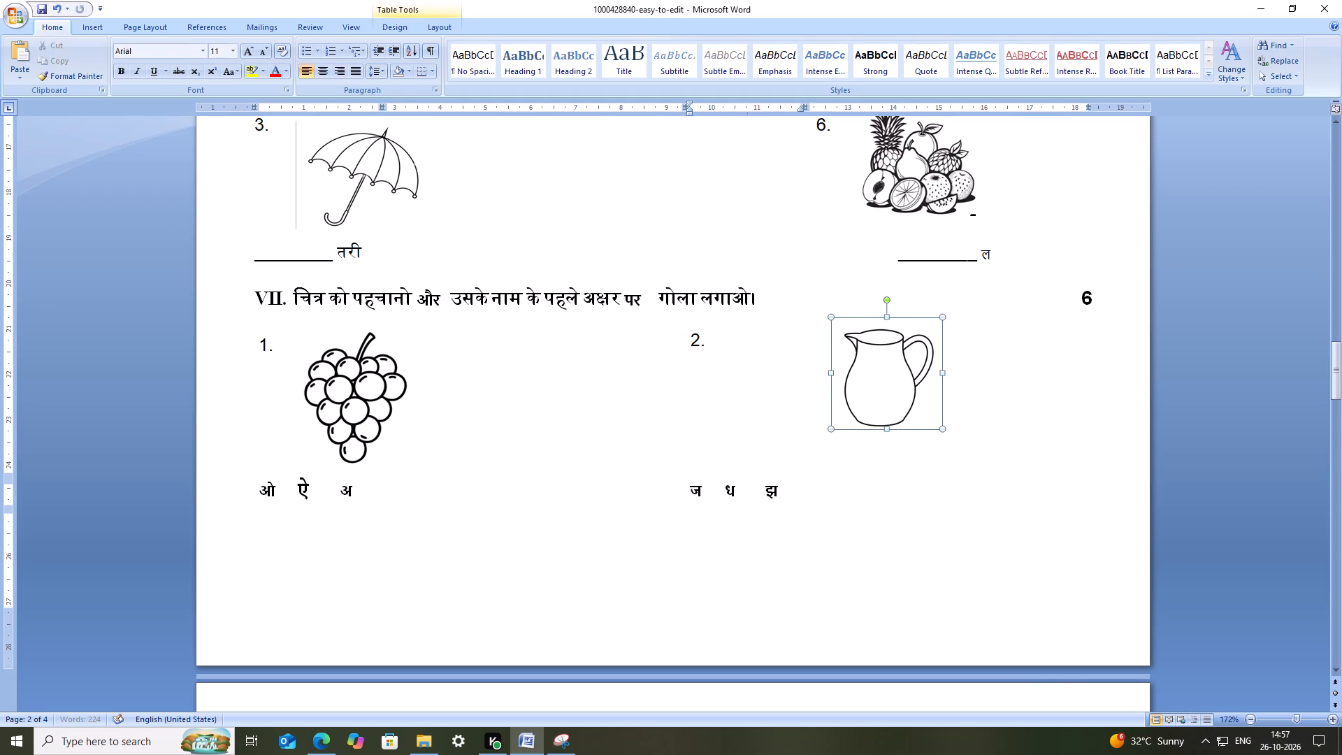
{"action": "left_click_drag", "start_coordinate": [822, 405], "coordinate": [770, 416]}
{"action": "left_click", "coordinate": [909, 404]}
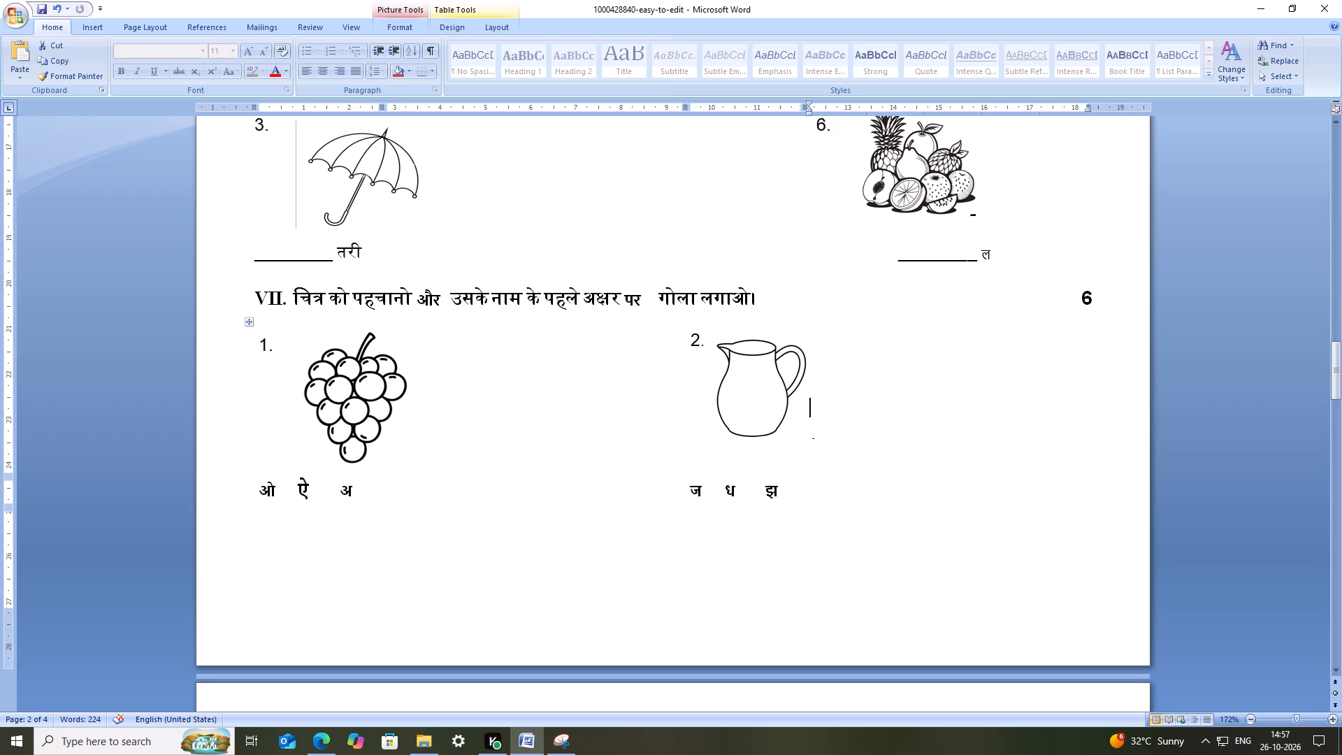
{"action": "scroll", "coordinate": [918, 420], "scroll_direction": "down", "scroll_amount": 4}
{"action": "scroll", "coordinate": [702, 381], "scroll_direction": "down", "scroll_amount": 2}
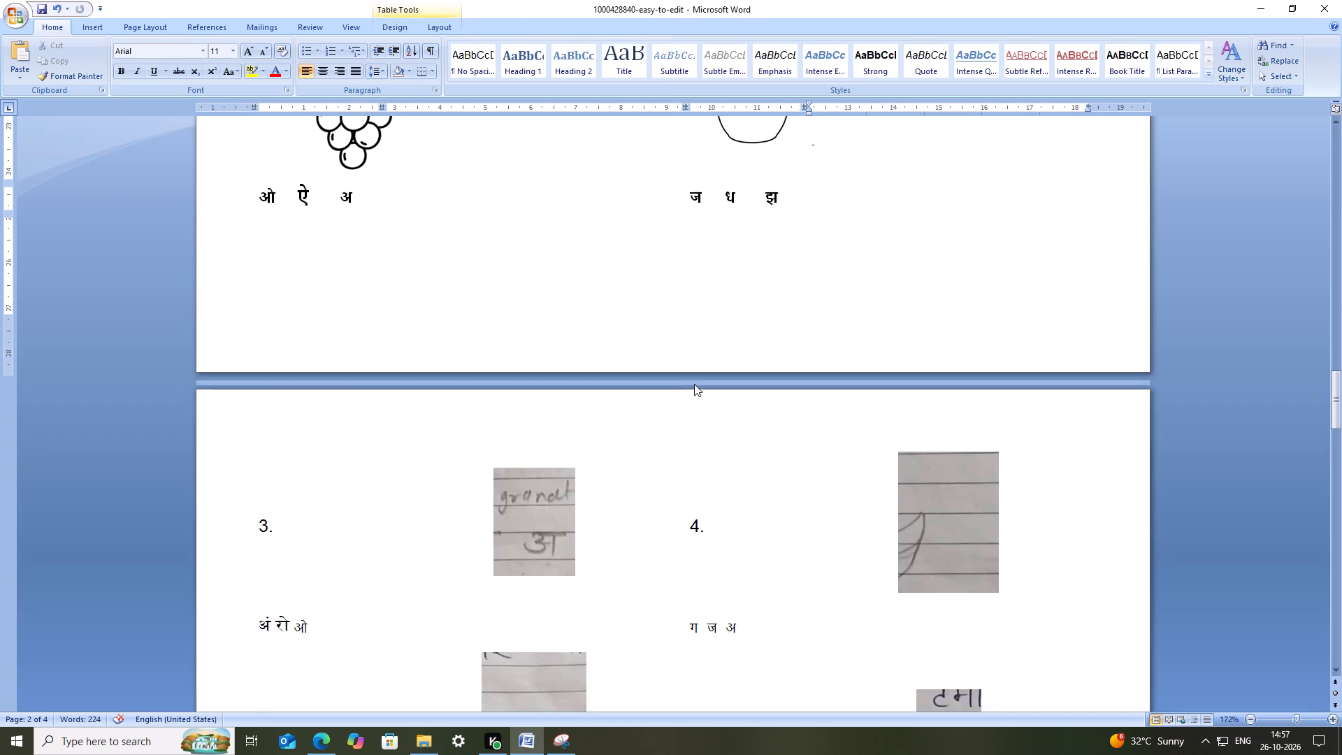
Save the exam paper.
{"action": "scroll", "coordinate": [694, 384], "scroll_direction": "down", "scroll_amount": 2}
{"action": "key", "text": "ctrl+s"}
{"action": "key", "text": "ctrl+s"}
{"action": "key", "text": "ctrl+s"}
{"action": "key", "text": "ctrl+s"}
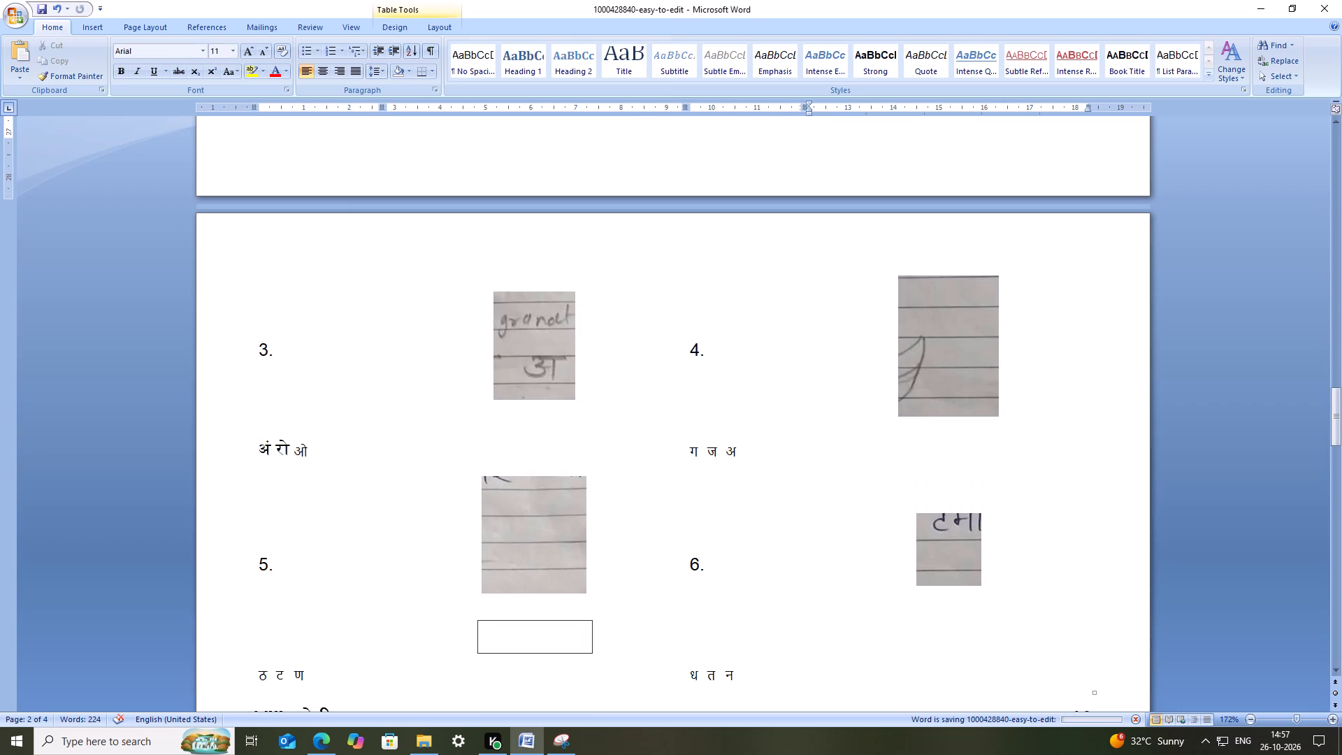
Make question 3's option letters अं रो ओ bold.
{"action": "left_click", "coordinate": [529, 350]}
{"action": "left_click", "coordinate": [336, 452]}
{"action": "left_click_drag", "start_coordinate": [333, 451], "coordinate": [244, 435]}
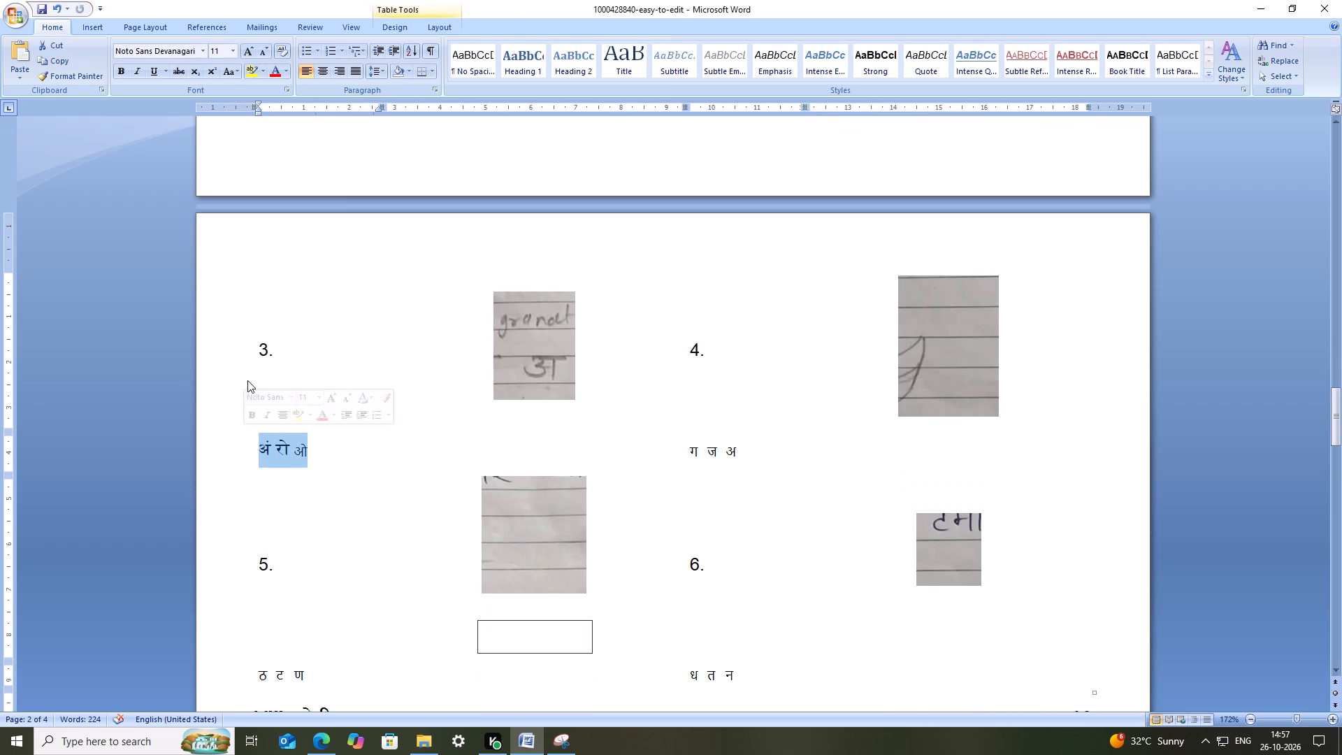
{"action": "left_click", "coordinate": [120, 73]}
{"action": "left_click", "coordinate": [393, 375]}
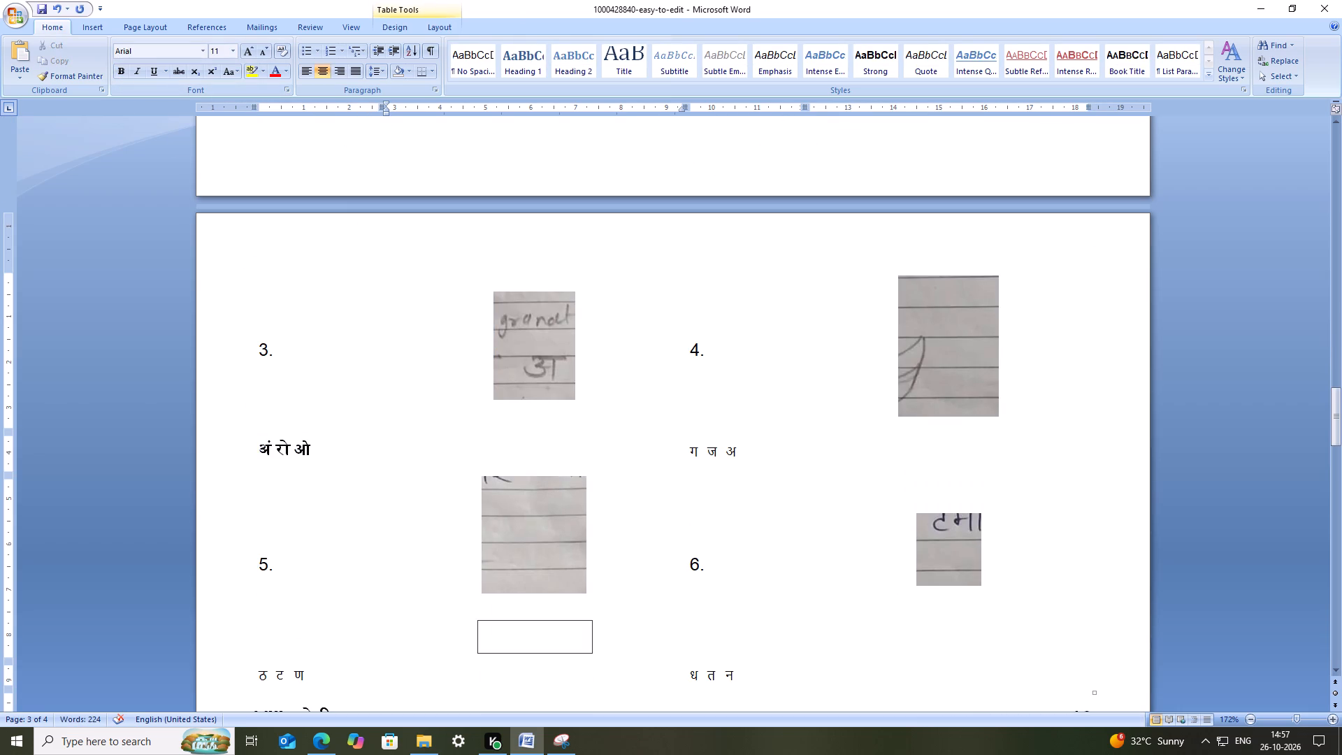
Widen the gap between अं and रो in question 3's options, and try adding space before ओ.
{"action": "left_click", "coordinate": [275, 449]}
{"action": "key", "text": "space"}
{"action": "key", "text": "space"}
{"action": "key", "text": "space"}
{"action": "key", "text": "space"}
{"action": "left_click", "coordinate": [311, 450]}
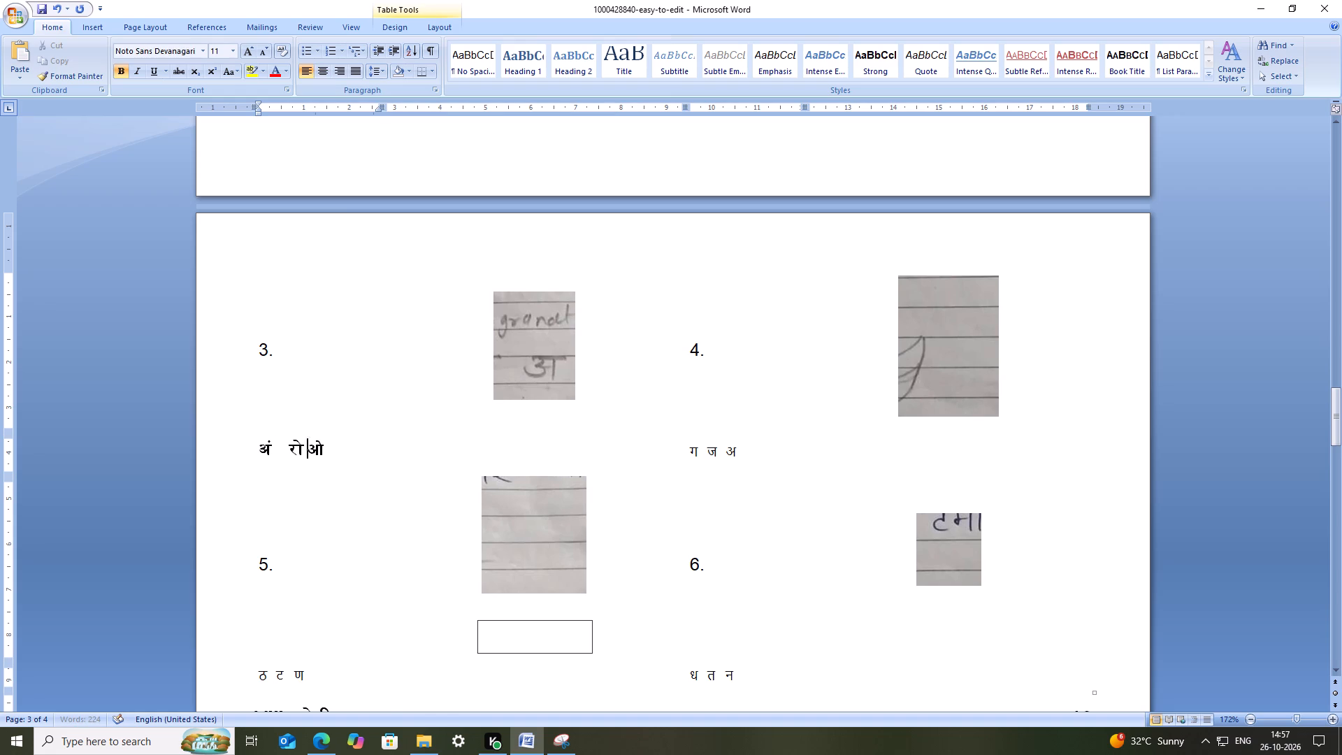
{"action": "key", "text": "space"}
{"action": "key", "text": "space"}
{"action": "key", "text": "ctrl+z"}
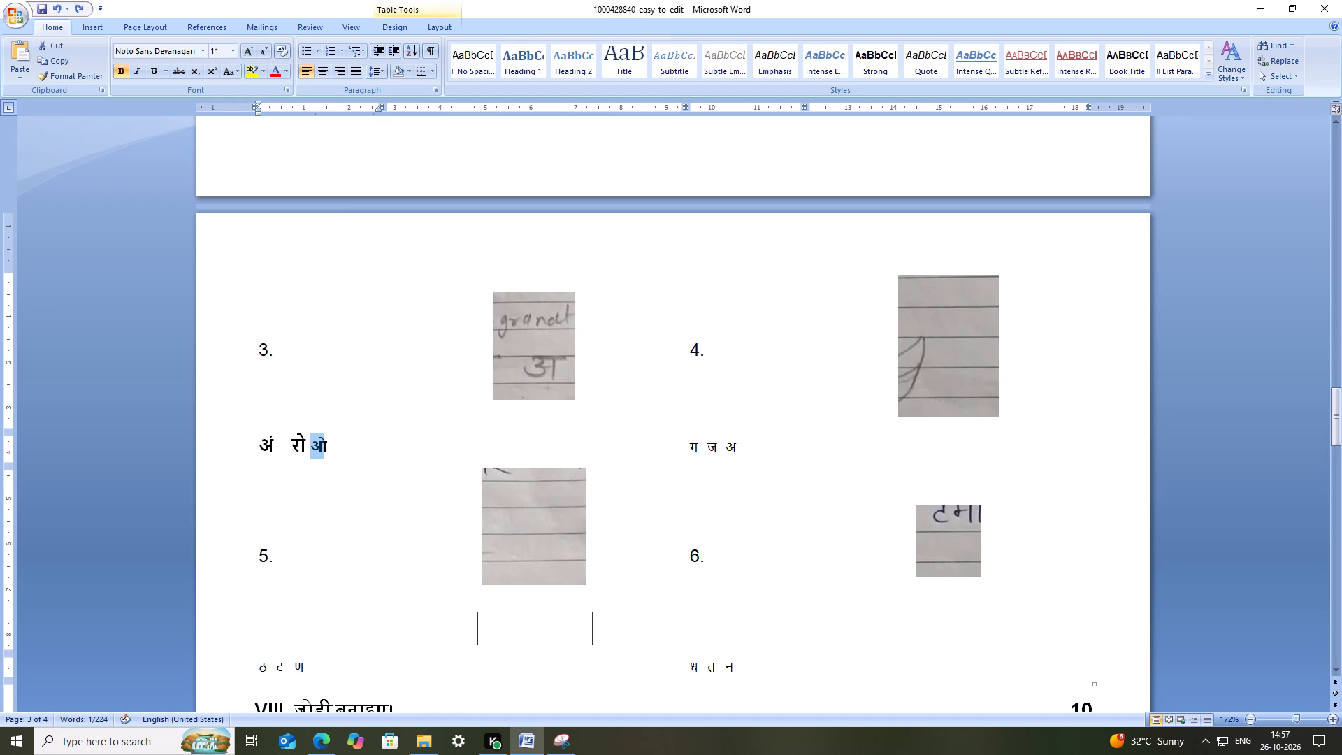
Indent question 3's option letters with spaces before अं so they sit further from the margin, and save the document.
{"action": "left_click", "coordinate": [255, 442]}
{"action": "left_click", "coordinate": [265, 449]}
{"action": "key", "text": "space"}
{"action": "key", "text": "space"}
{"action": "key", "text": "space"}
{"action": "key", "text": "space"}
{"action": "key", "text": "space"}
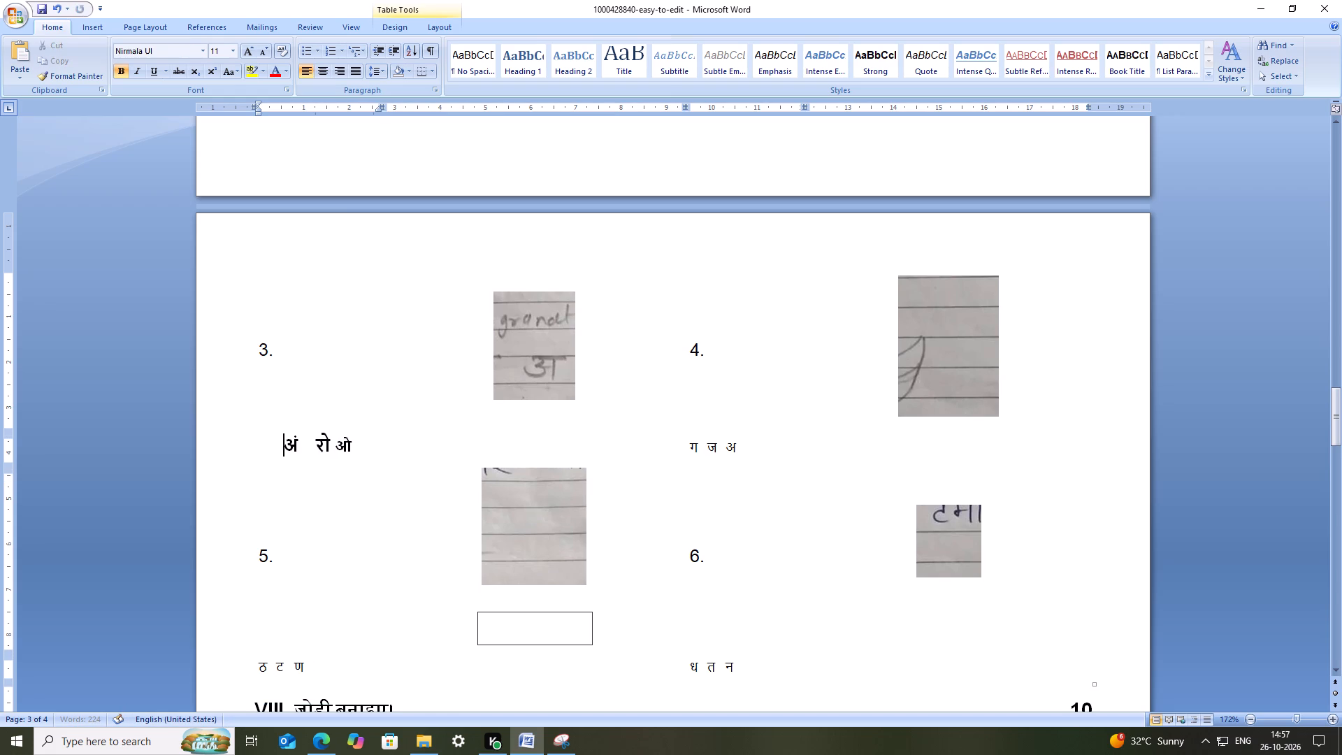
{"action": "key", "text": "space"}
{"action": "key", "text": "space"}
{"action": "key", "text": "space"}
{"action": "key", "text": "space"}
{"action": "key", "text": "space"}
{"action": "key", "text": "space"}
{"action": "key", "text": "space"}
{"action": "key", "text": "space"}
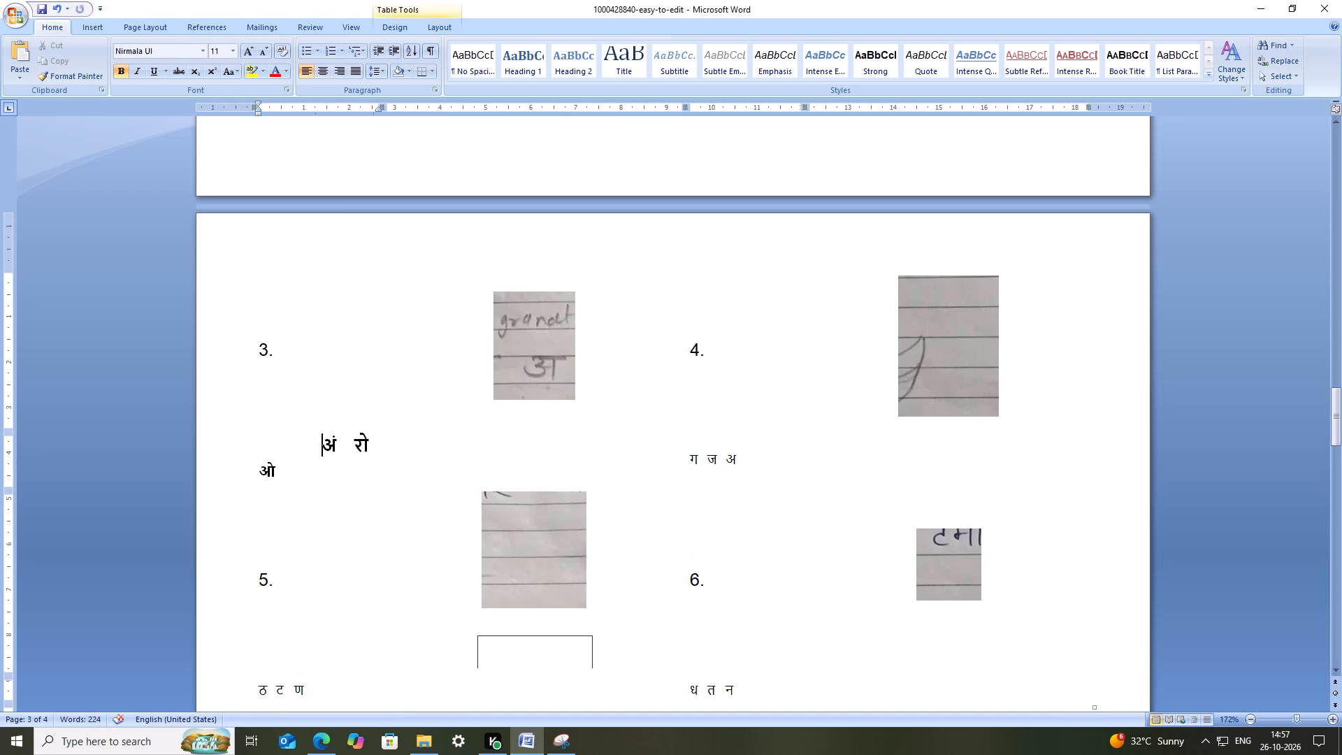
{"action": "key", "text": "BackSpace"}
{"action": "key", "text": "BackSpace"}
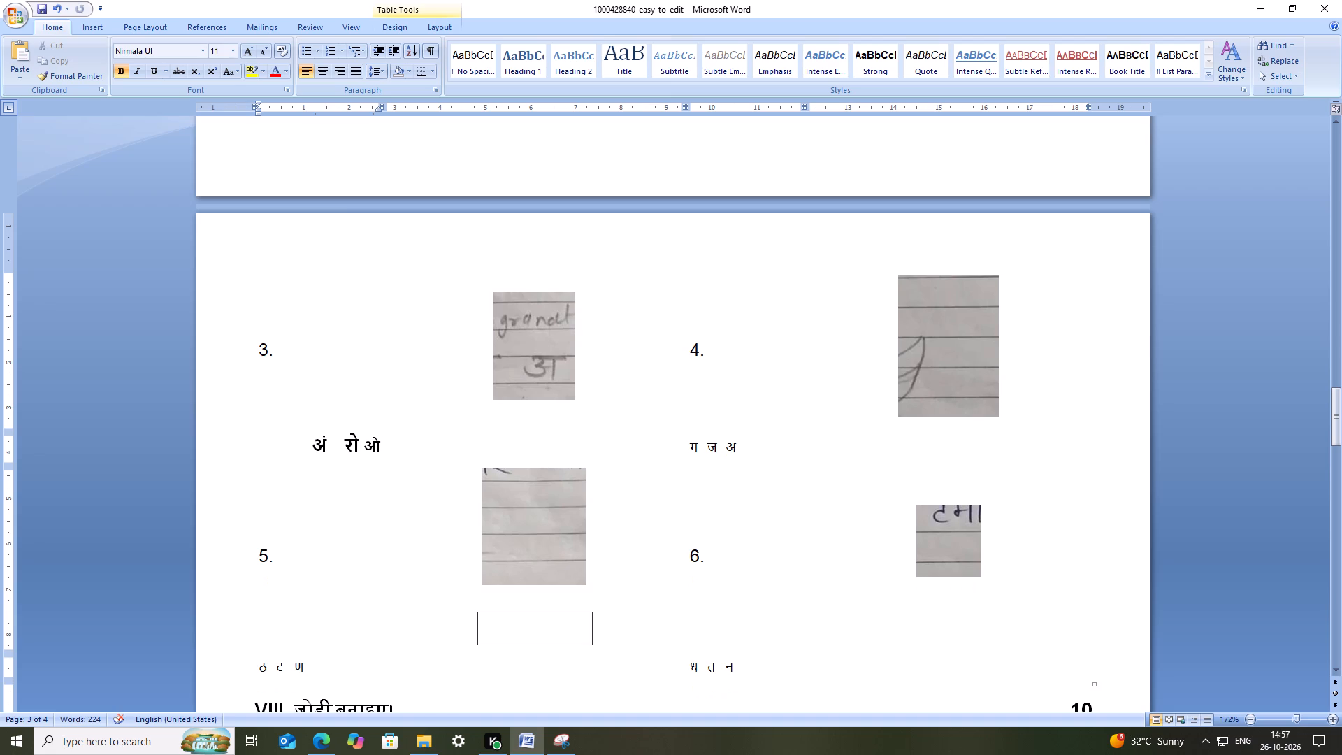
{"action": "left_click", "coordinate": [285, 447]}
{"action": "left_click", "coordinate": [308, 440]}
{"action": "key", "text": "equal"}
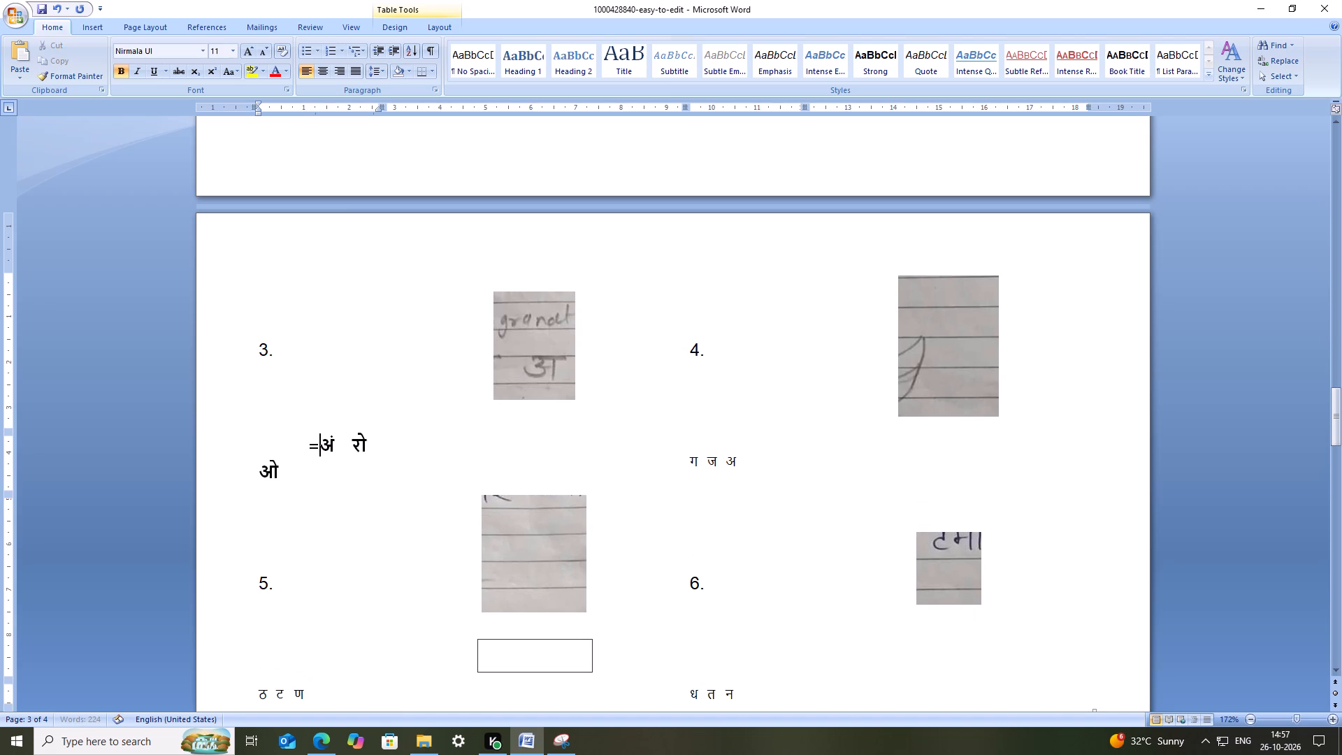
{"action": "key", "text": "ctrl+z"}
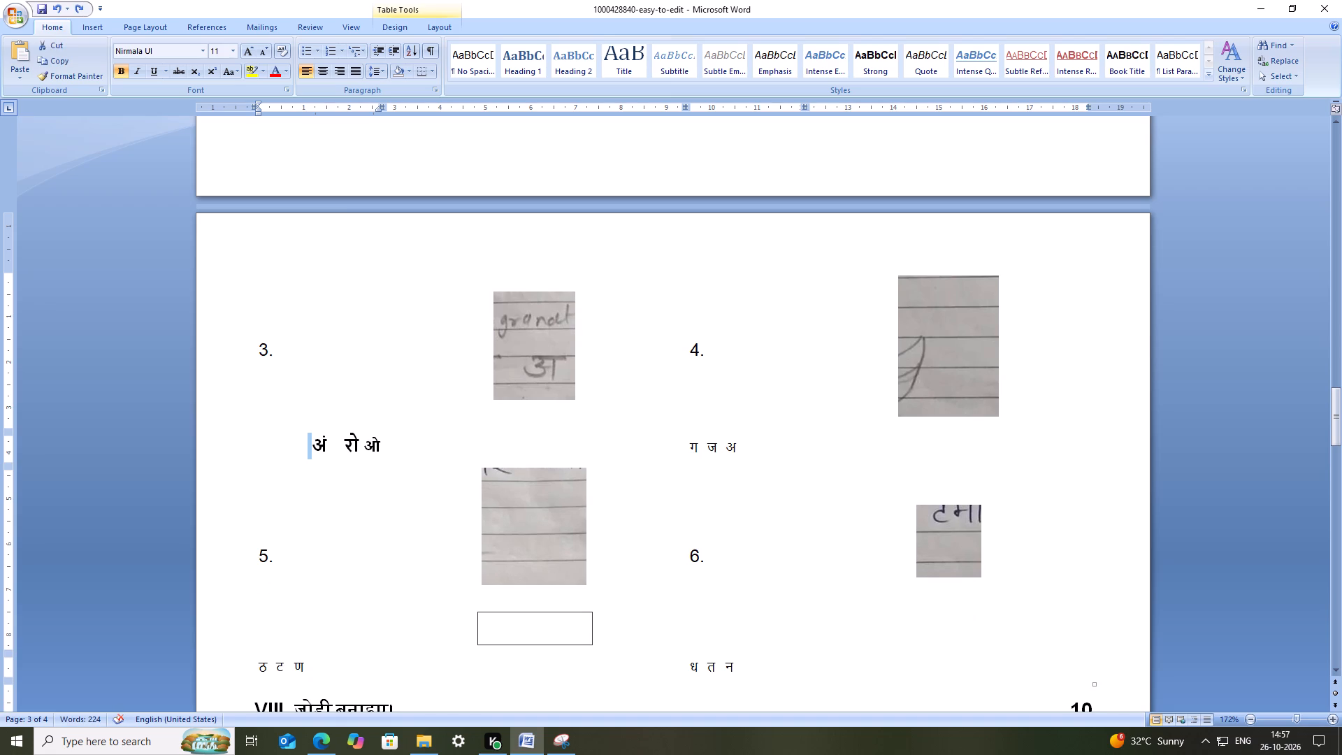
{"action": "key", "text": "BackSpace"}
{"action": "key", "text": "BackSpace"}
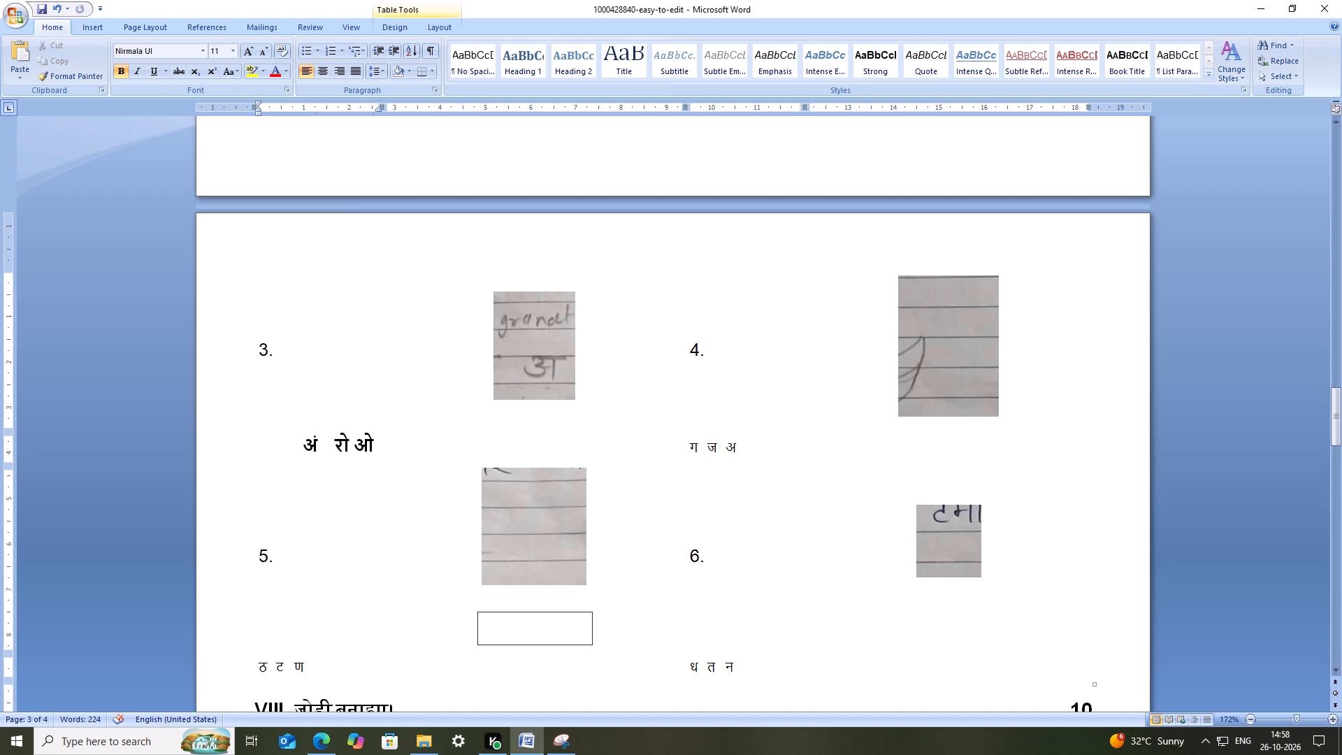
{"action": "key", "text": "ctrl+s"}
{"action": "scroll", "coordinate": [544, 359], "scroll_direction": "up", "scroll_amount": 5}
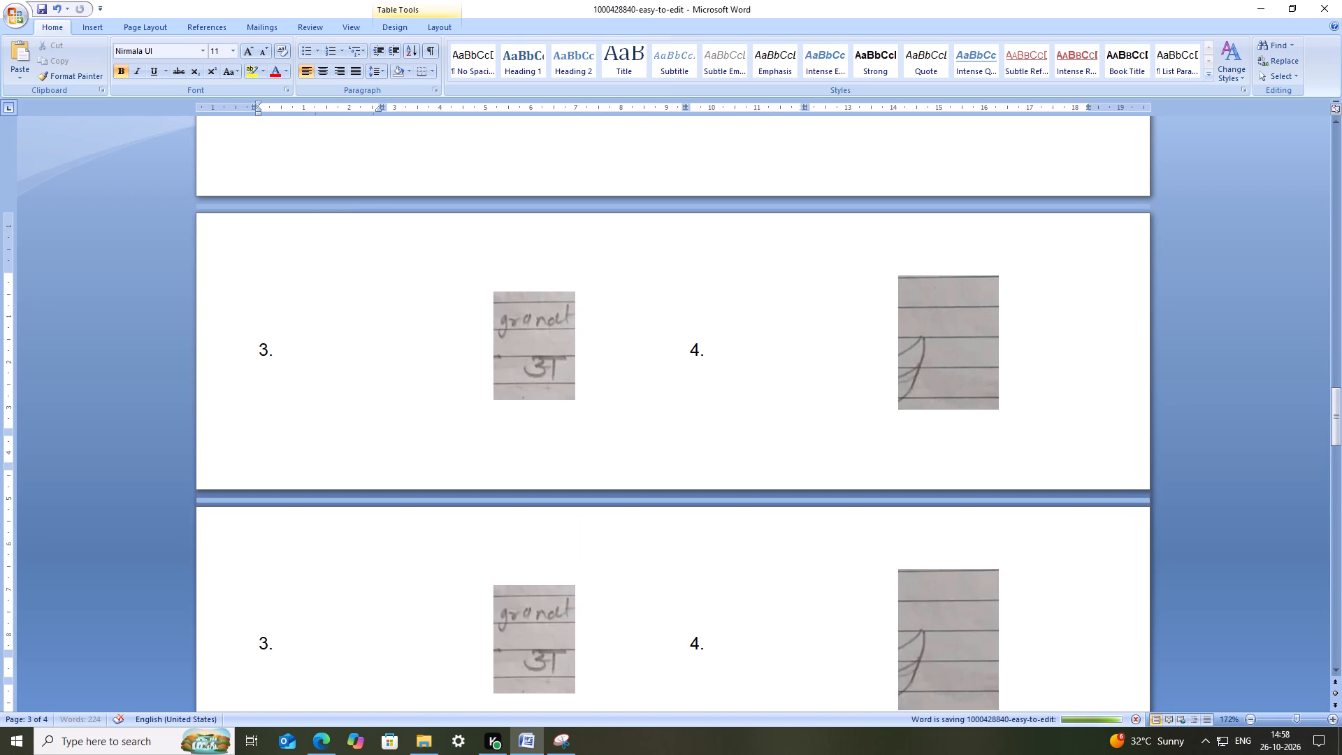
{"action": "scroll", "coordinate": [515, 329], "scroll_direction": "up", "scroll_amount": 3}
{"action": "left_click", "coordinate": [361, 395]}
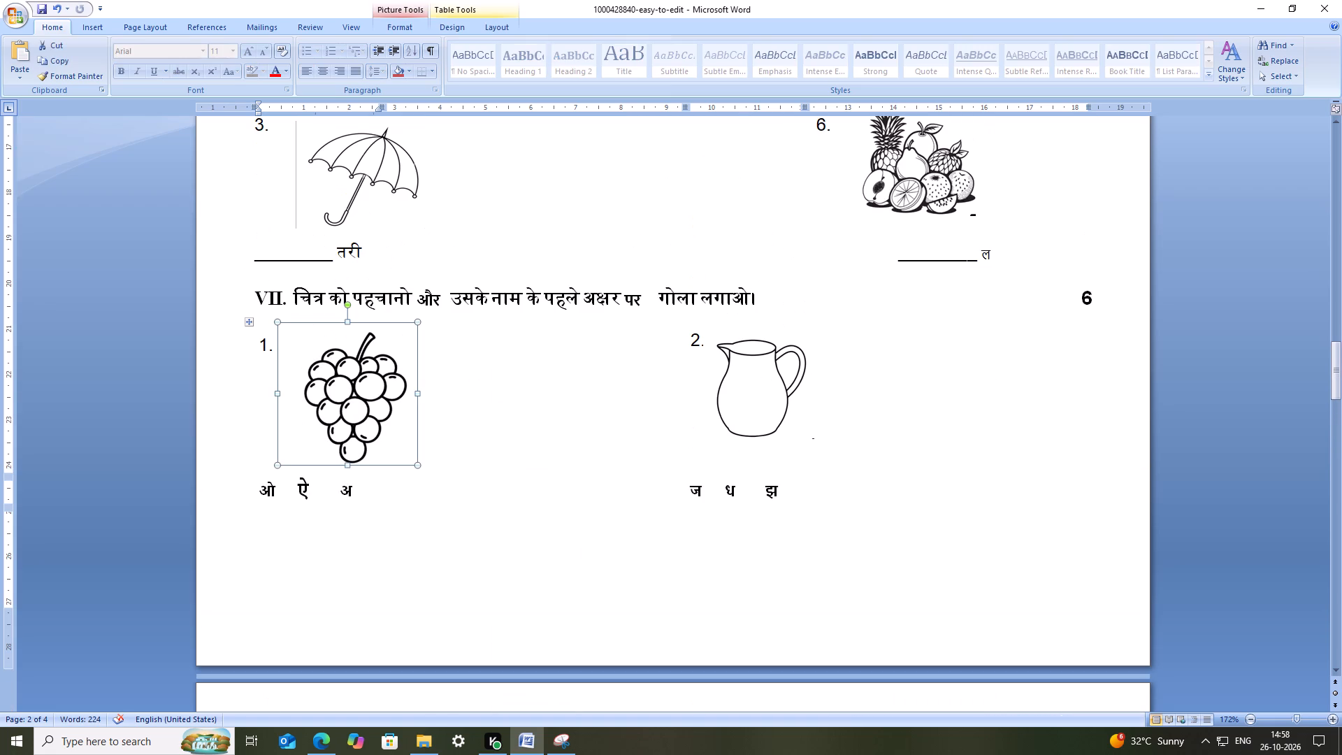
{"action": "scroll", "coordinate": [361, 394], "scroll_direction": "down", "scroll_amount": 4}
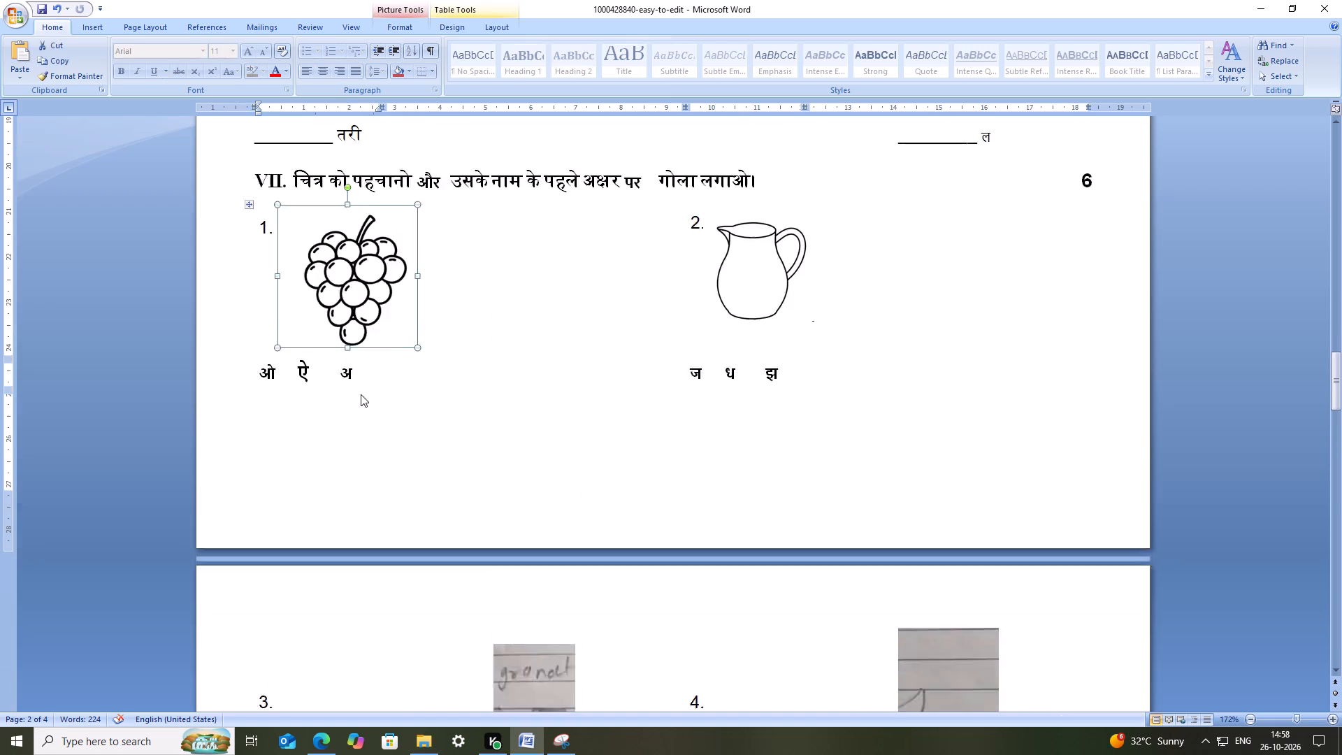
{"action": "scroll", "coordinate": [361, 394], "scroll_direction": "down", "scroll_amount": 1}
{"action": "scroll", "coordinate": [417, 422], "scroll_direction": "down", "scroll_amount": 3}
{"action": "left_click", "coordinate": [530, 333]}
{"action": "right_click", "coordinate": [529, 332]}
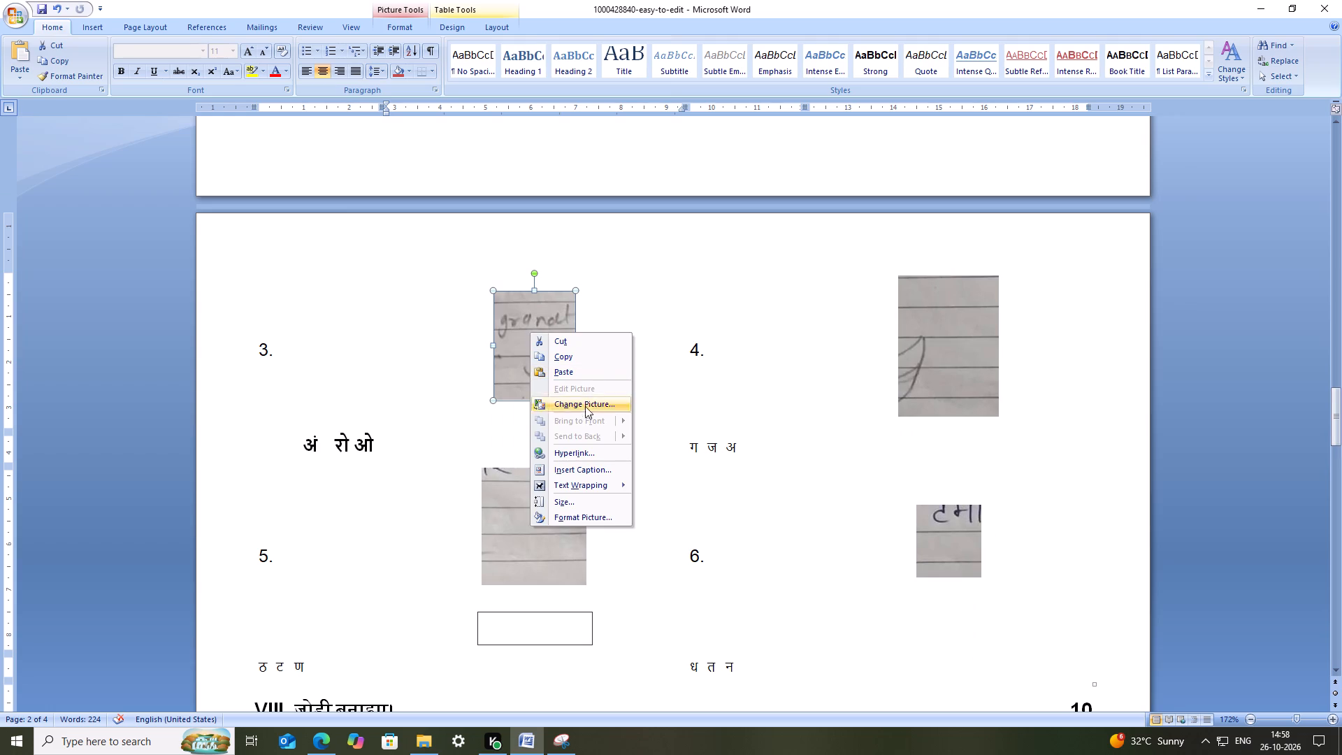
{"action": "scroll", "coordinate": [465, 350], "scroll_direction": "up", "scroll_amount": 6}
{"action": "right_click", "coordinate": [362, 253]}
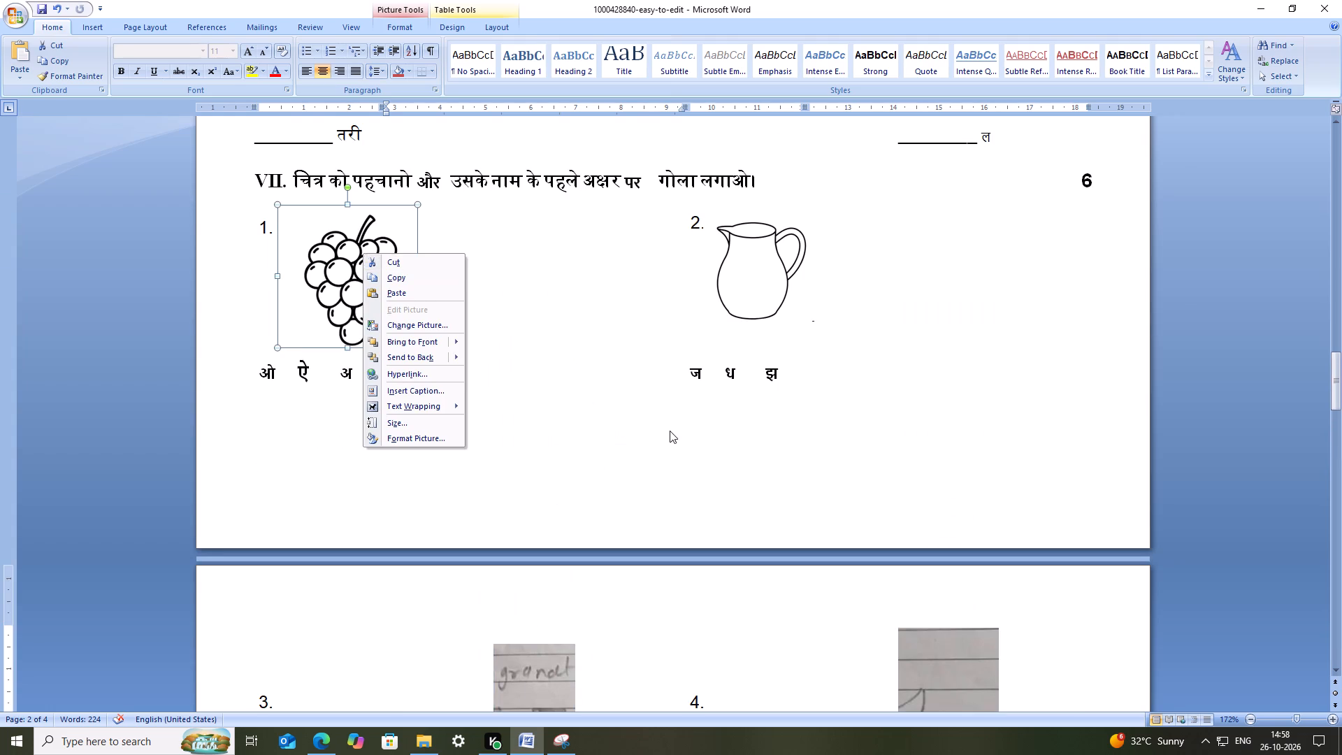
Replace question 3's handwritten photo with the grapes picture from the images folder.
{"action": "scroll", "coordinate": [669, 431], "scroll_direction": "down", "scroll_amount": 5}
{"action": "left_click", "coordinate": [518, 400]}
{"action": "right_click", "coordinate": [518, 400]}
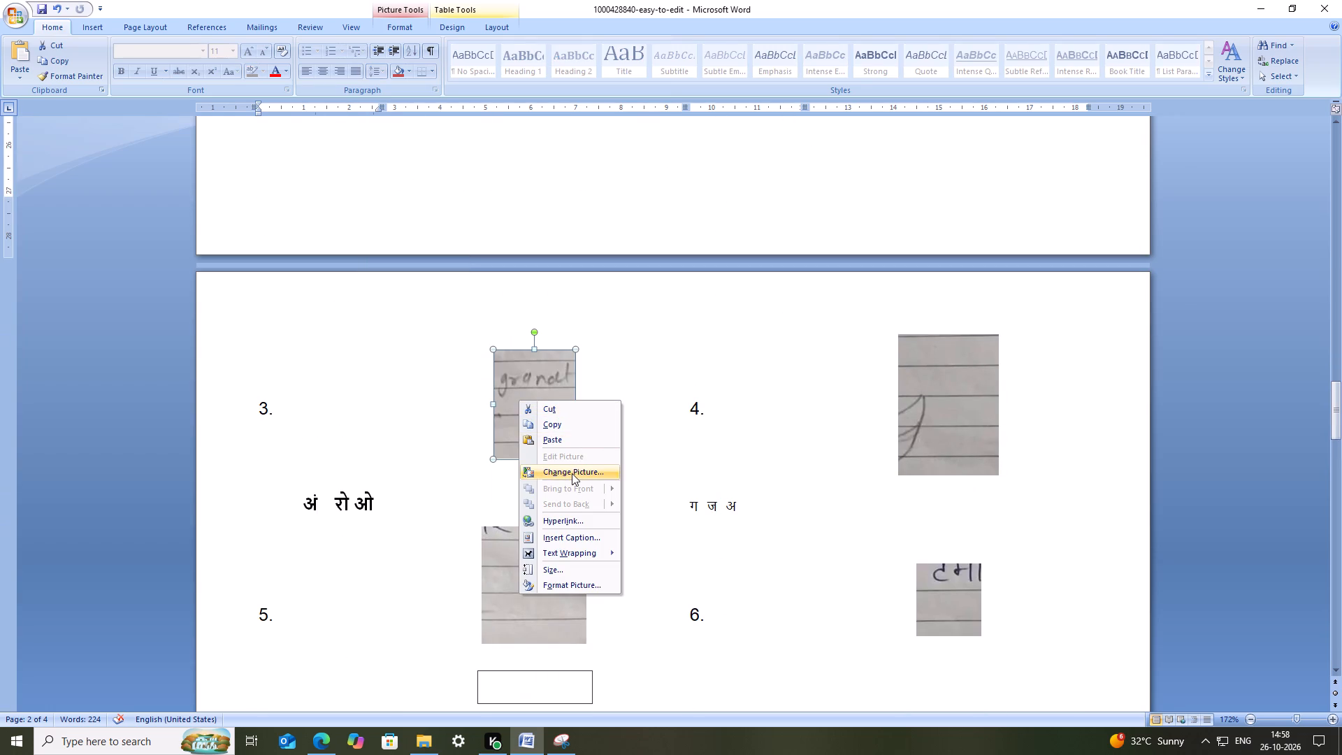
{"action": "left_click", "coordinate": [572, 473]}
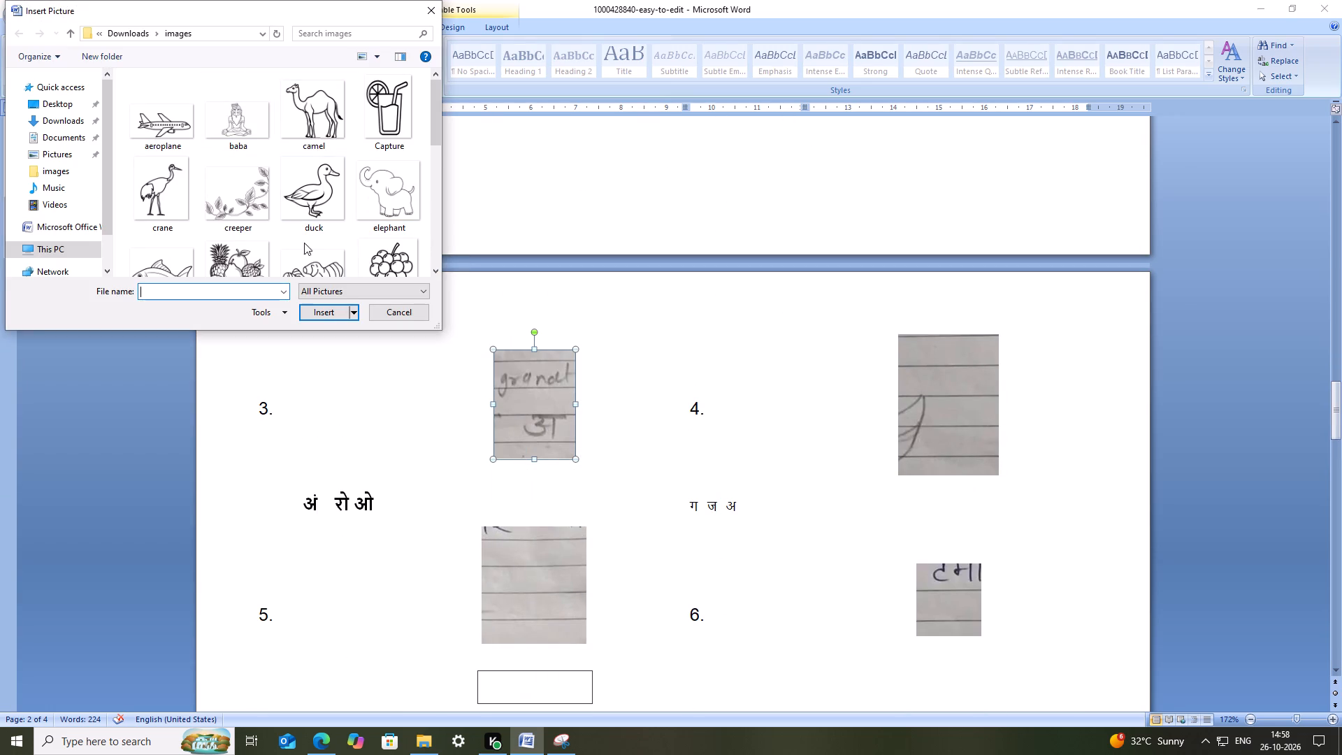
{"action": "left_click", "coordinate": [380, 258]}
{"action": "left_click", "coordinate": [324, 308]}
Set question 3's grapes picture in front of the text and move it beside number 3.
{"action": "right_click", "coordinate": [539, 390]}
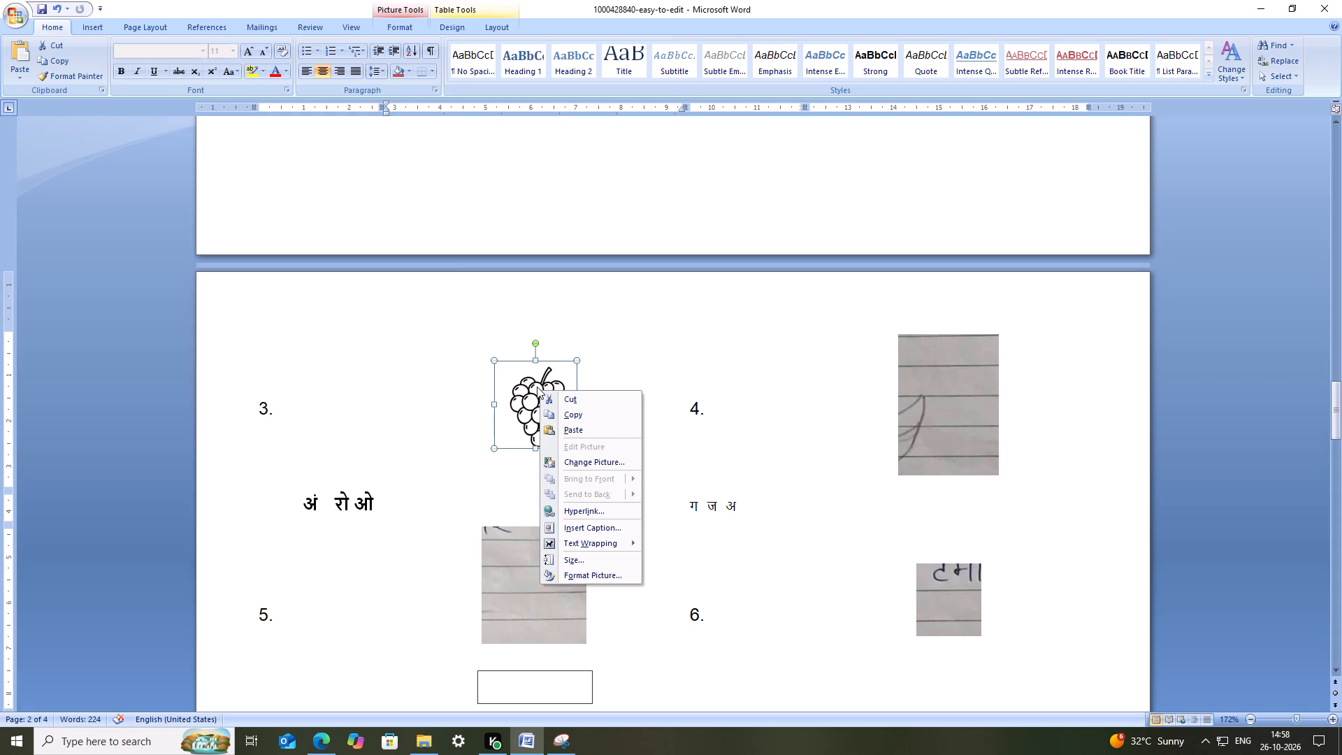
{"action": "left_click", "coordinate": [605, 542]}
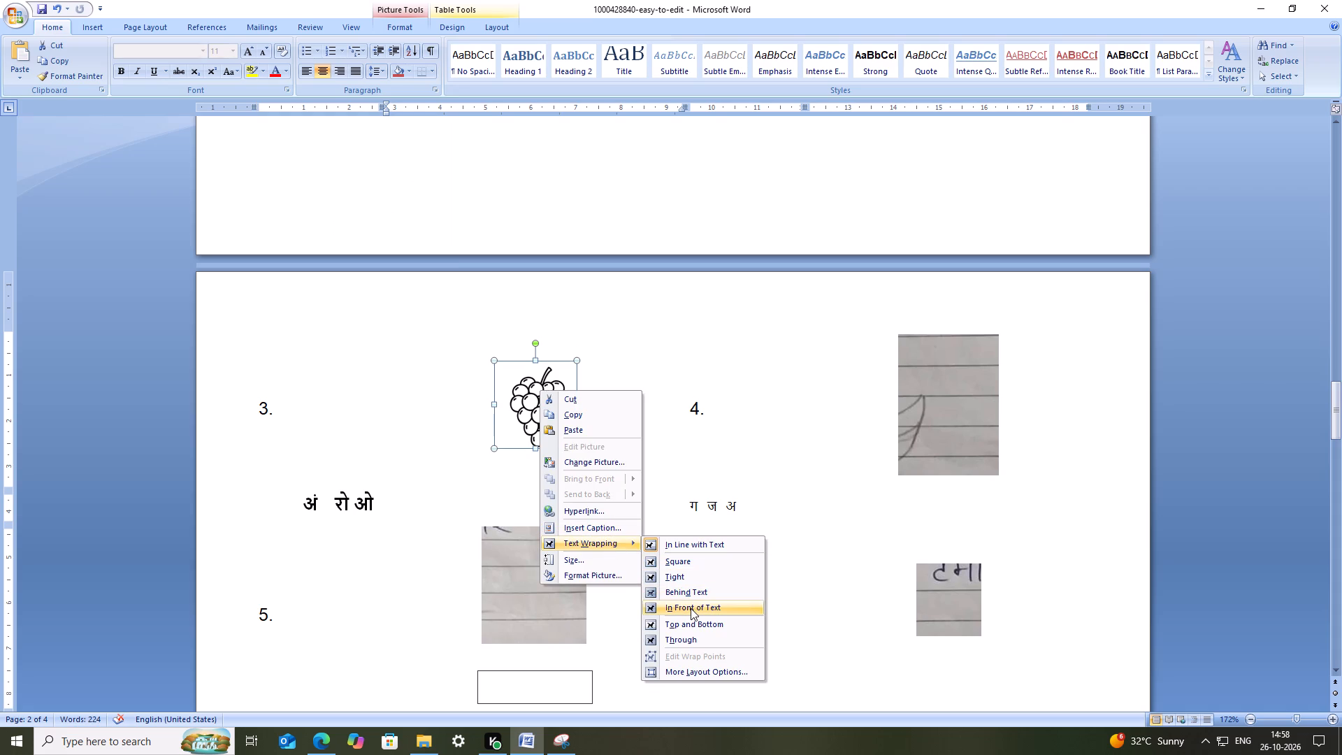
{"action": "left_click", "coordinate": [691, 608]}
{"action": "left_click_drag", "start_coordinate": [547, 433], "coordinate": [349, 398]}
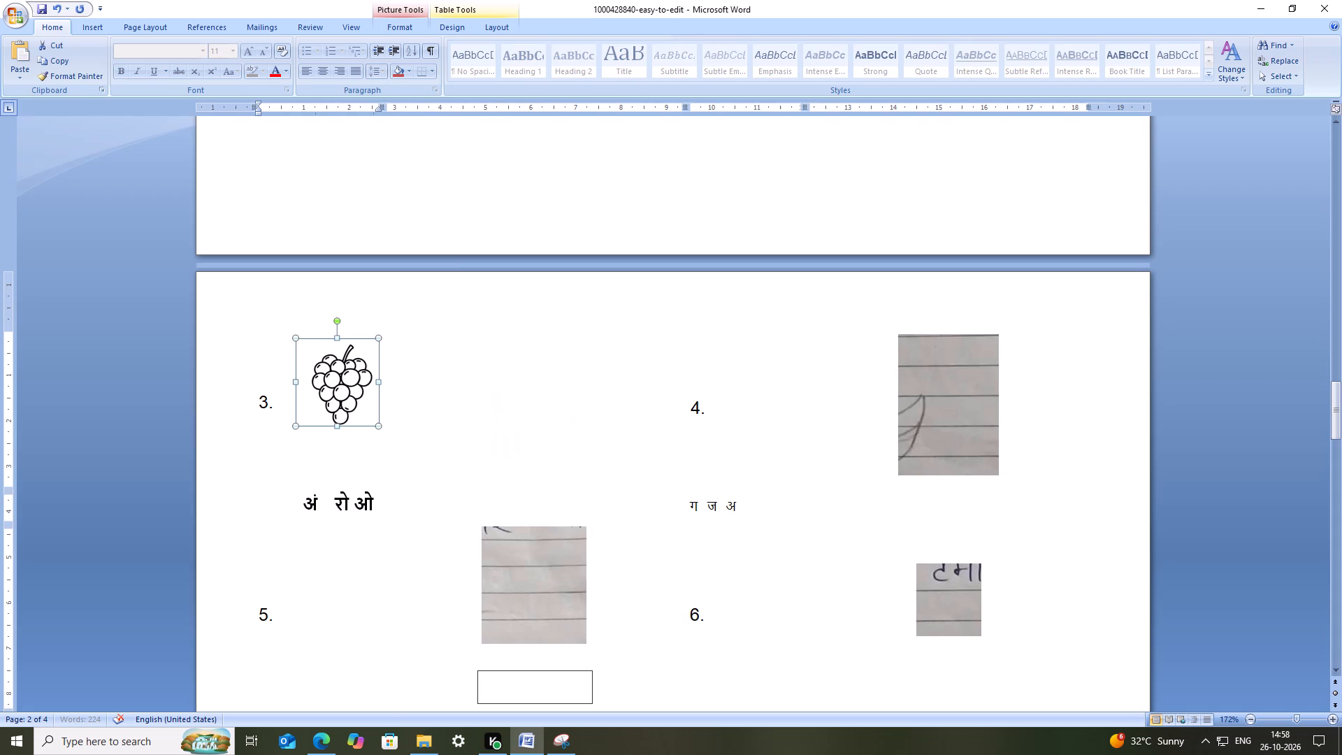
Enlarge the grapes picture beside number 3, position it above the option letters, and save the document.
{"action": "left_click_drag", "start_coordinate": [380, 426], "coordinate": [451, 482]}
{"action": "left_click_drag", "start_coordinate": [387, 419], "coordinate": [387, 418]}
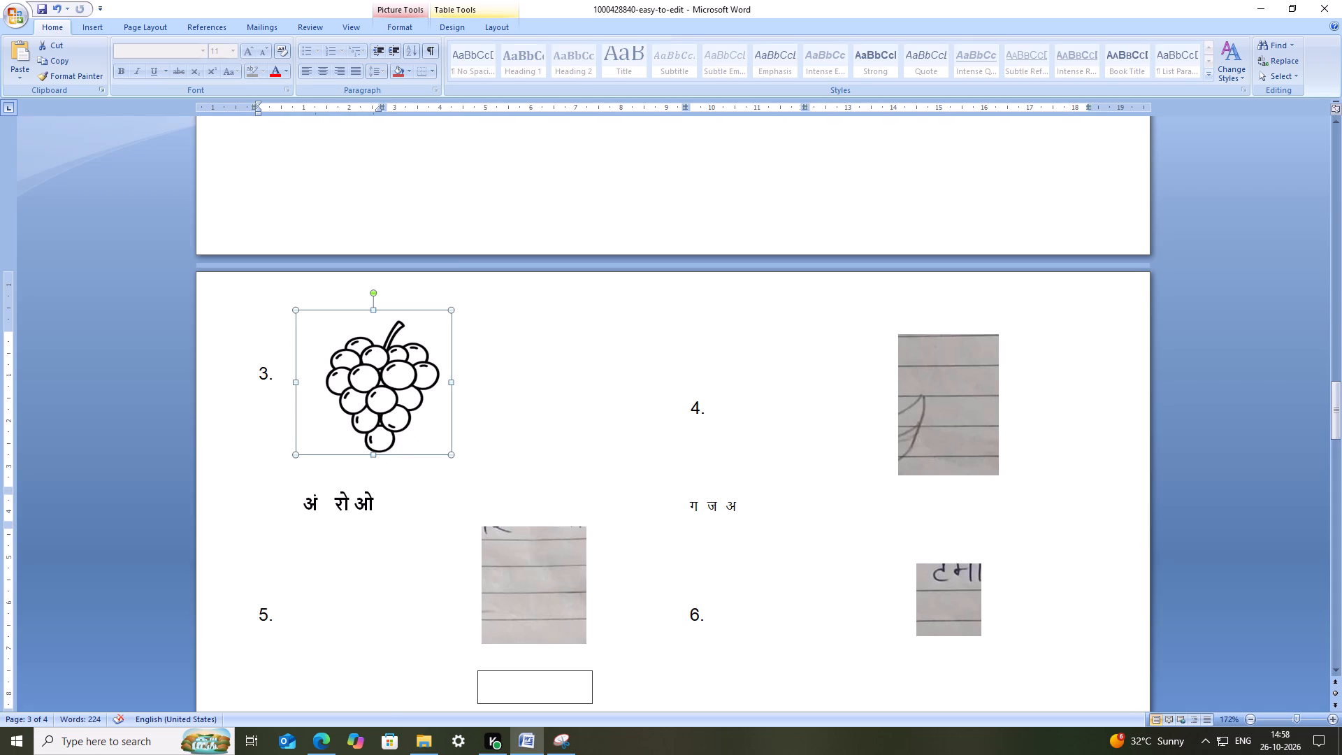
{"action": "left_click_drag", "start_coordinate": [387, 418], "coordinate": [377, 426]}
{"action": "left_click", "coordinate": [633, 419]}
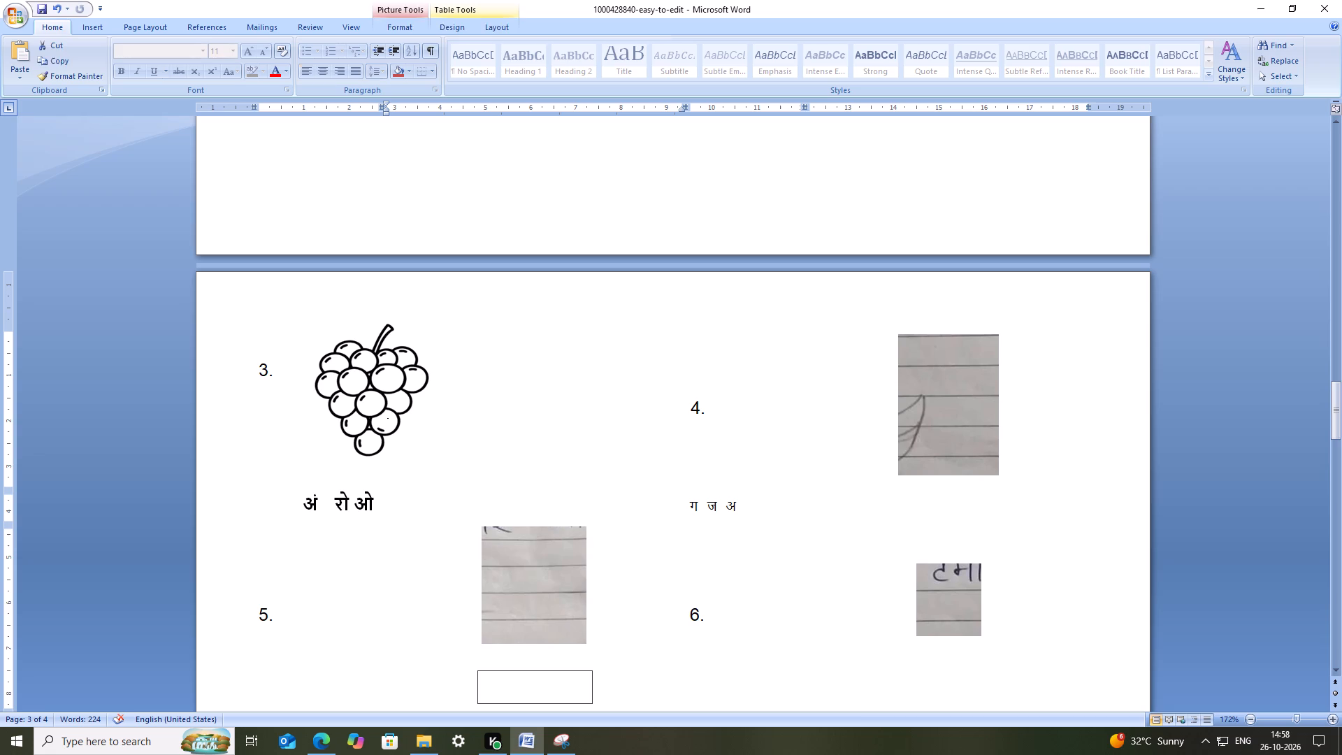
{"action": "key", "text": "ctrl+s"}
{"action": "key", "text": "ctrl+s"}
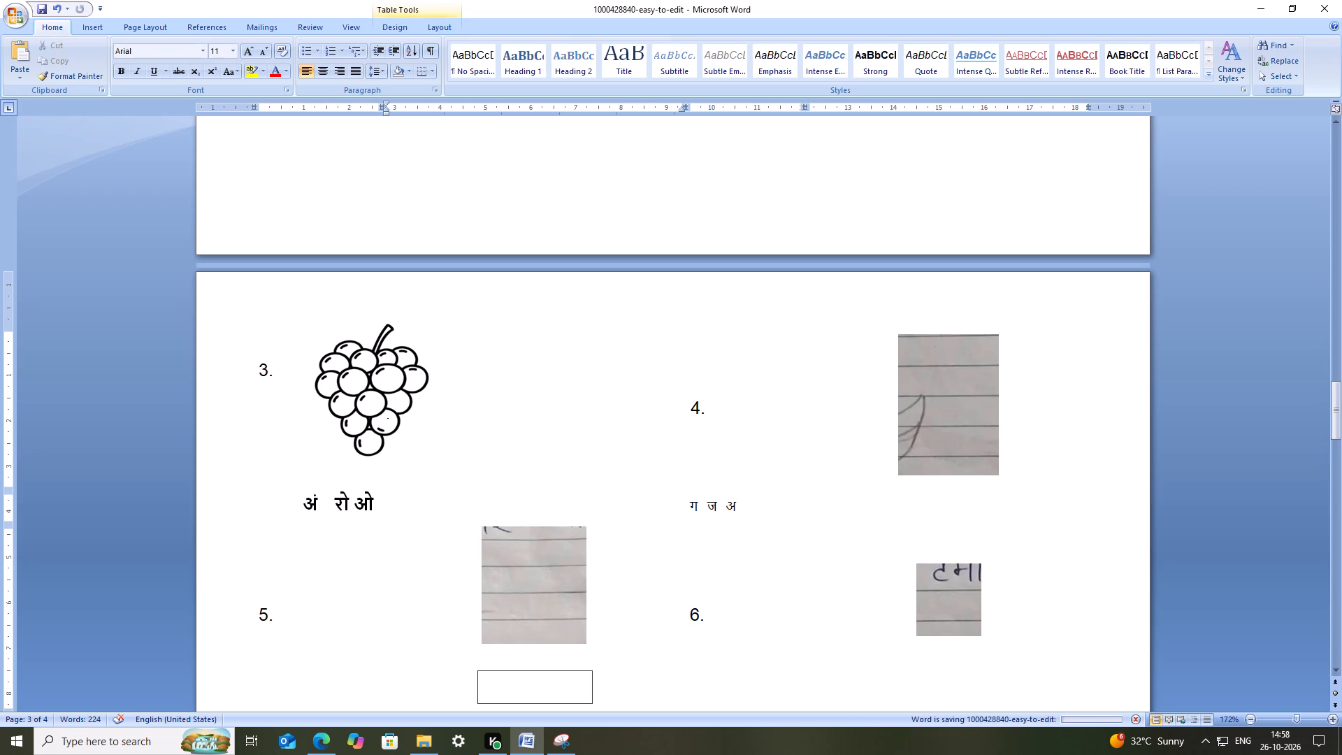
Switch to Edge, change the image search from jug to promoganate, and open the first pomegranate outline result.
{"action": "left_click", "coordinate": [329, 743]}
{"action": "left_click", "coordinate": [1239, 112]}
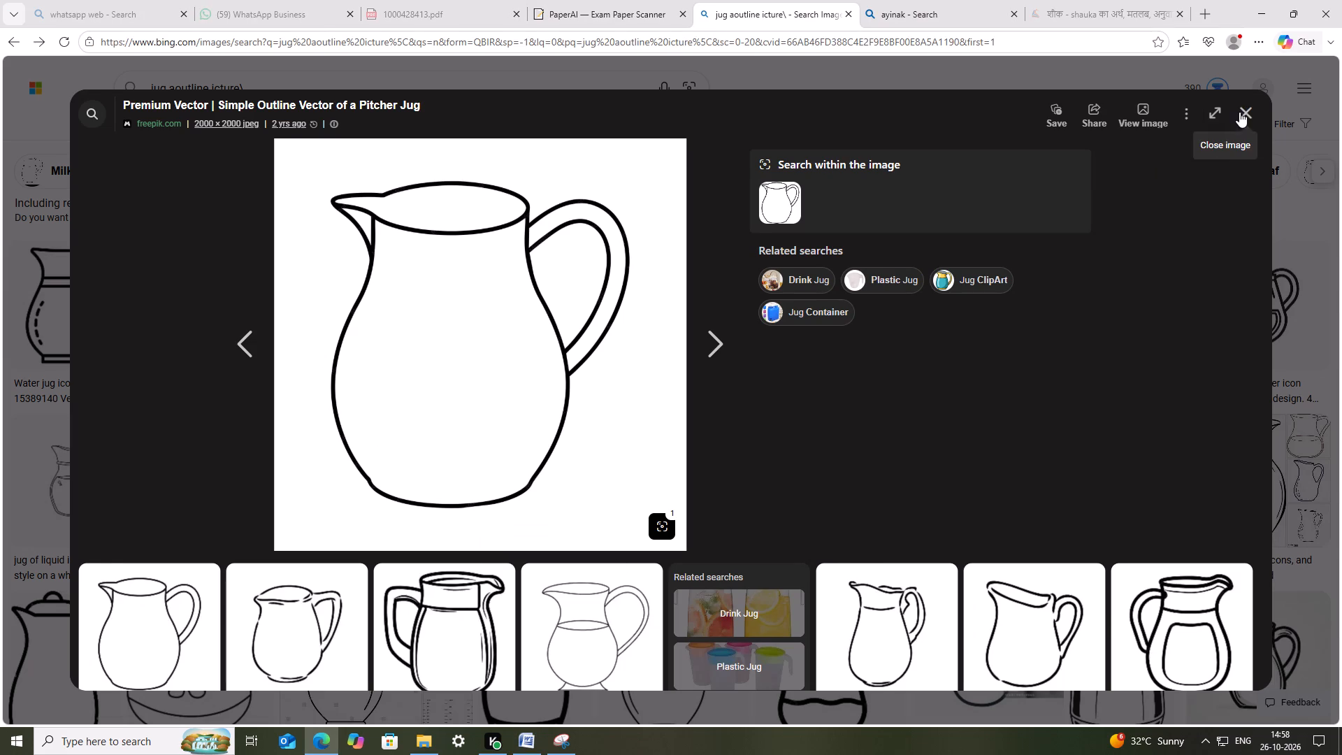
{"action": "scroll", "coordinate": [433, 347], "scroll_direction": "up", "scroll_amount": 5}
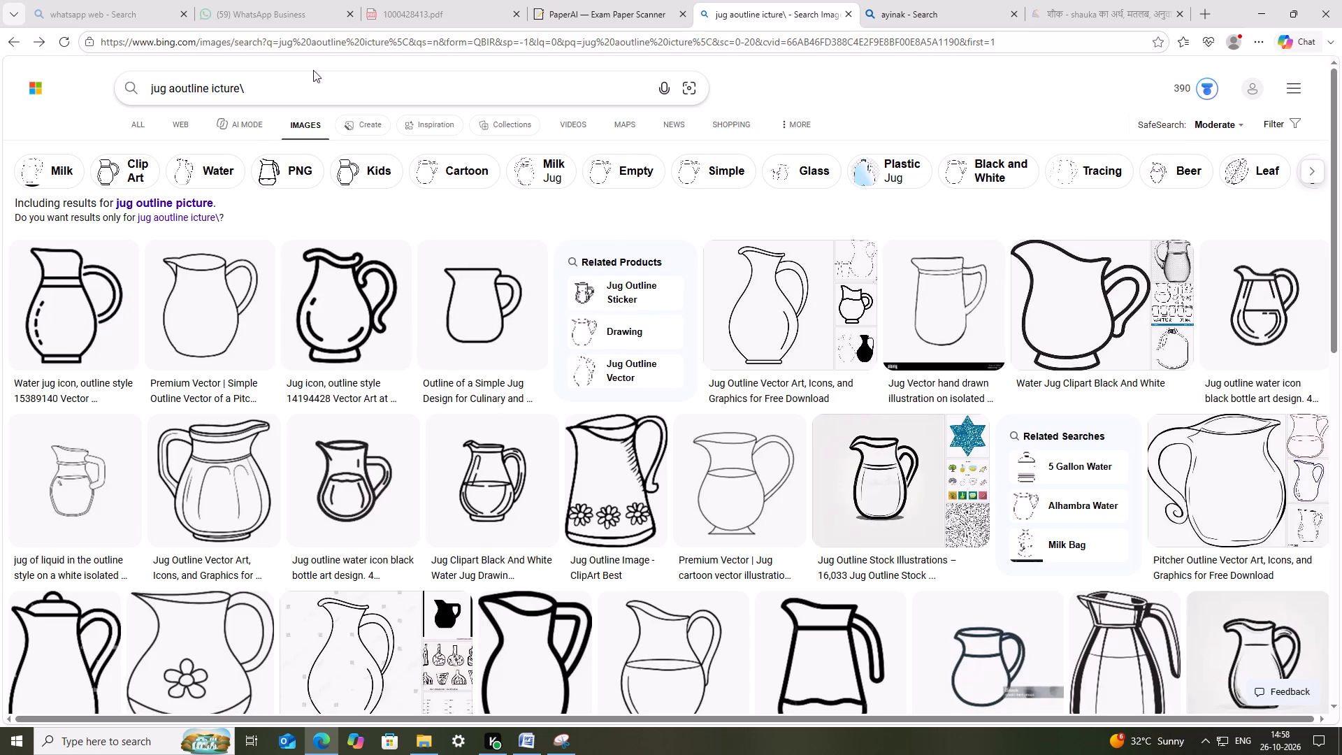
{"action": "left_click_drag", "start_coordinate": [166, 88], "coordinate": [65, 99]}
{"action": "type", "text": "promoganate"}
{"action": "key", "text": "Return"}
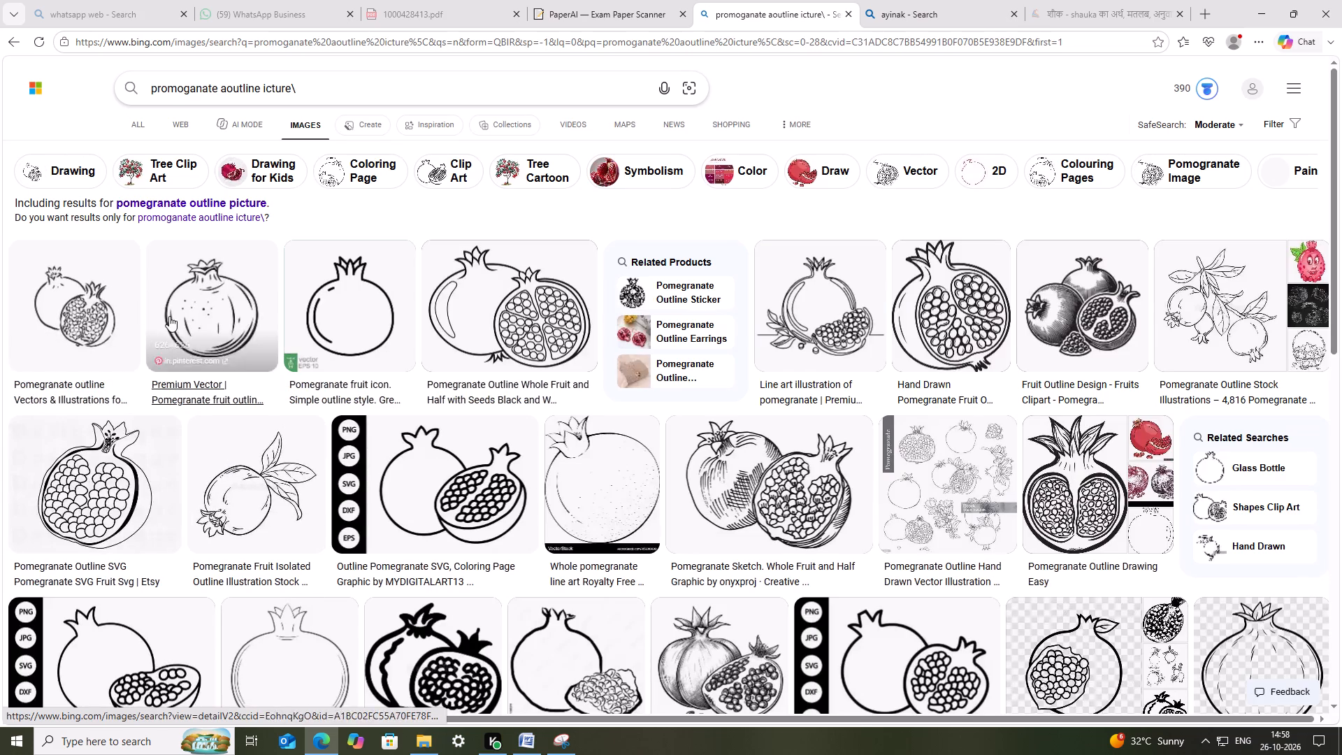
{"action": "left_click", "coordinate": [84, 313]}
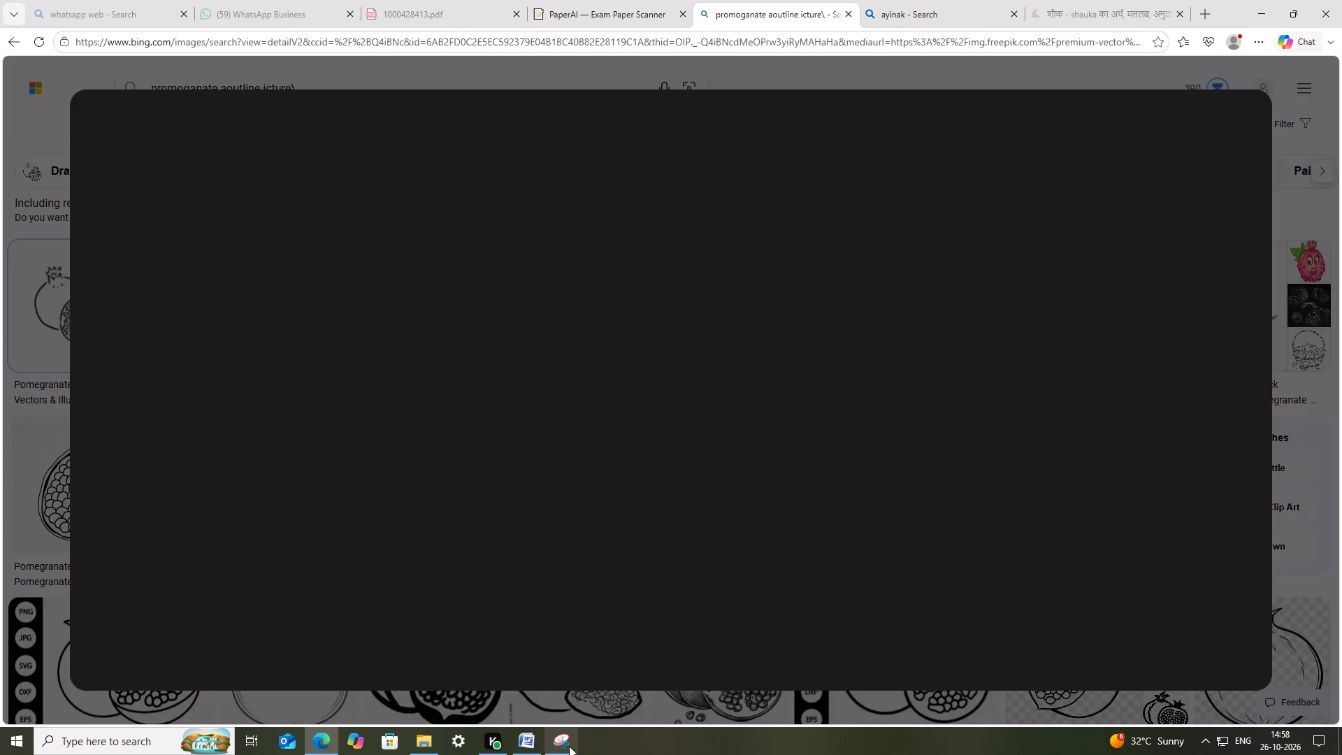
Capture the whole and half pomegranate outline drawing as a new snip in Snipping Tool.
{"action": "left_click", "coordinate": [568, 746]}
{"action": "left_click", "coordinate": [253, 59]}
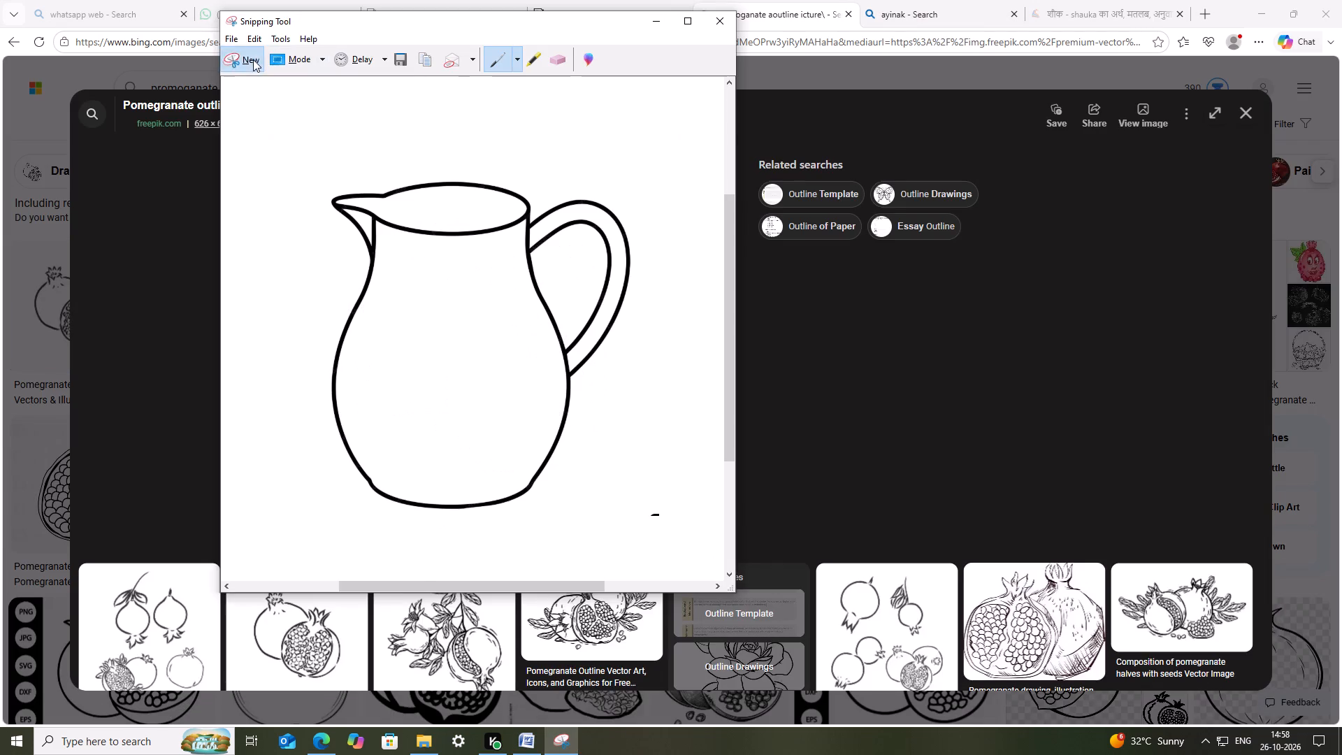
{"action": "left_click_drag", "start_coordinate": [338, 194], "coordinate": [623, 444]}
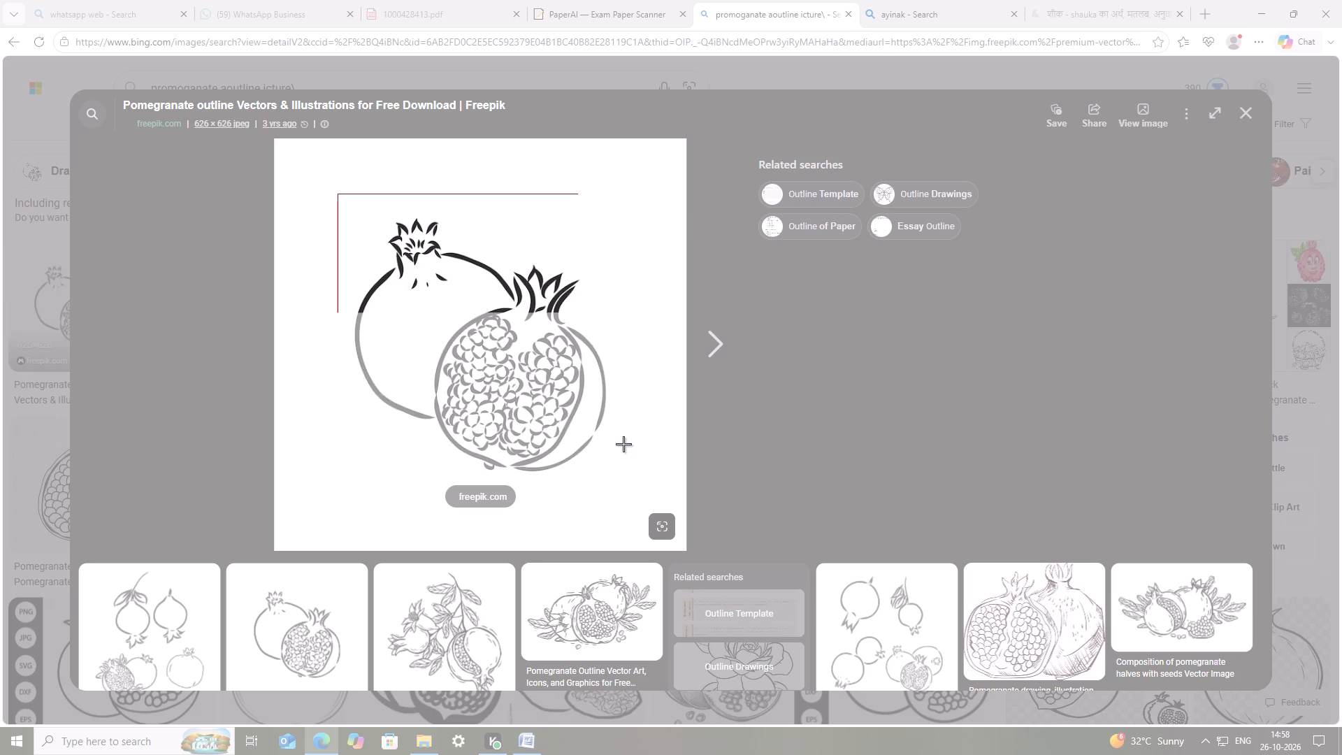
{"action": "left_click_drag", "start_coordinate": [623, 444], "coordinate": [651, 479]}
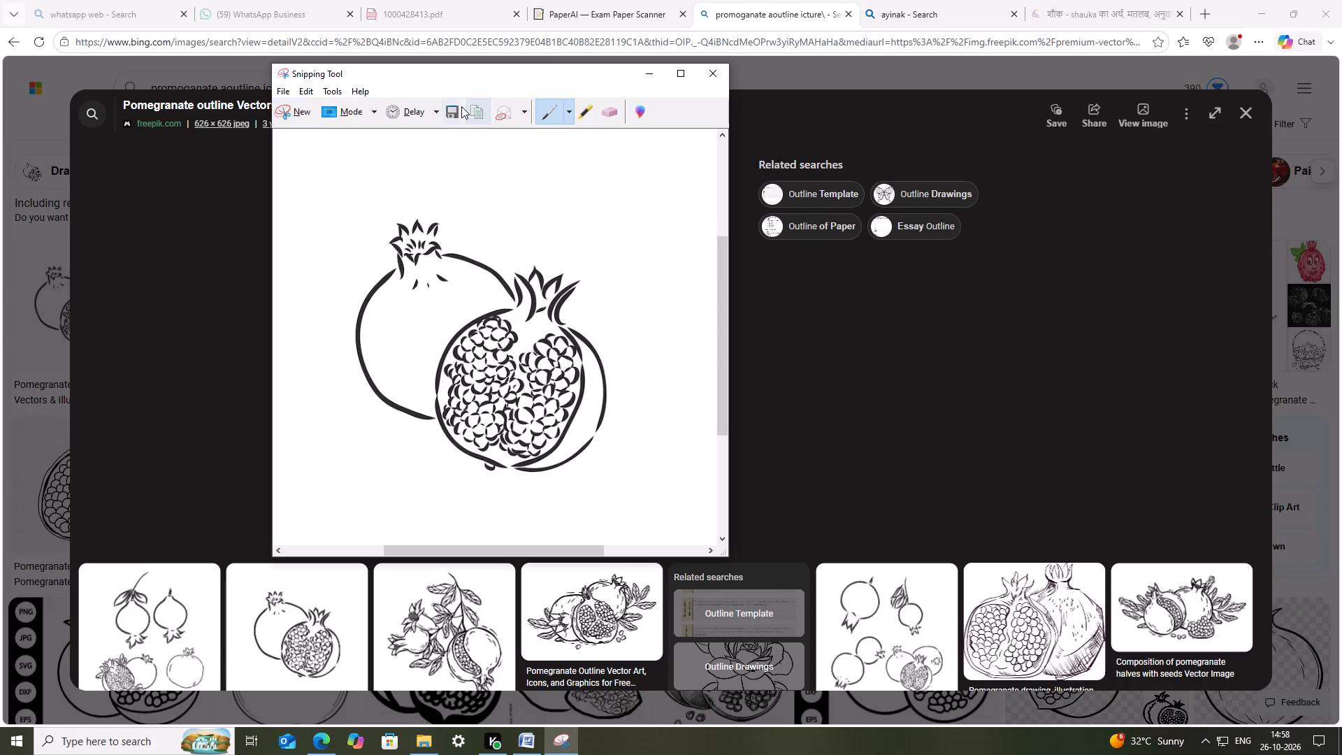
Save the pomegranate snip as a PNG named promoganate in the images folder.
{"action": "left_click", "coordinate": [451, 115]}
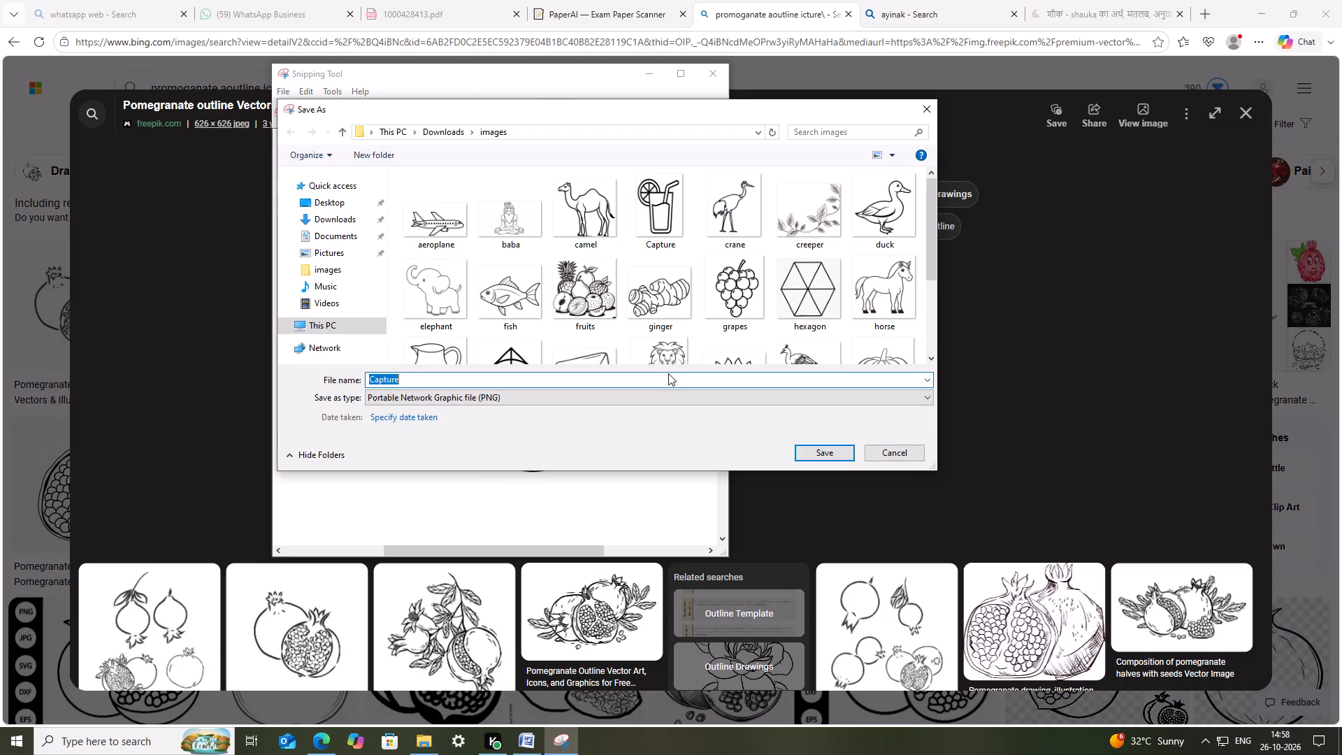
{"action": "type", "text": "promogane"}
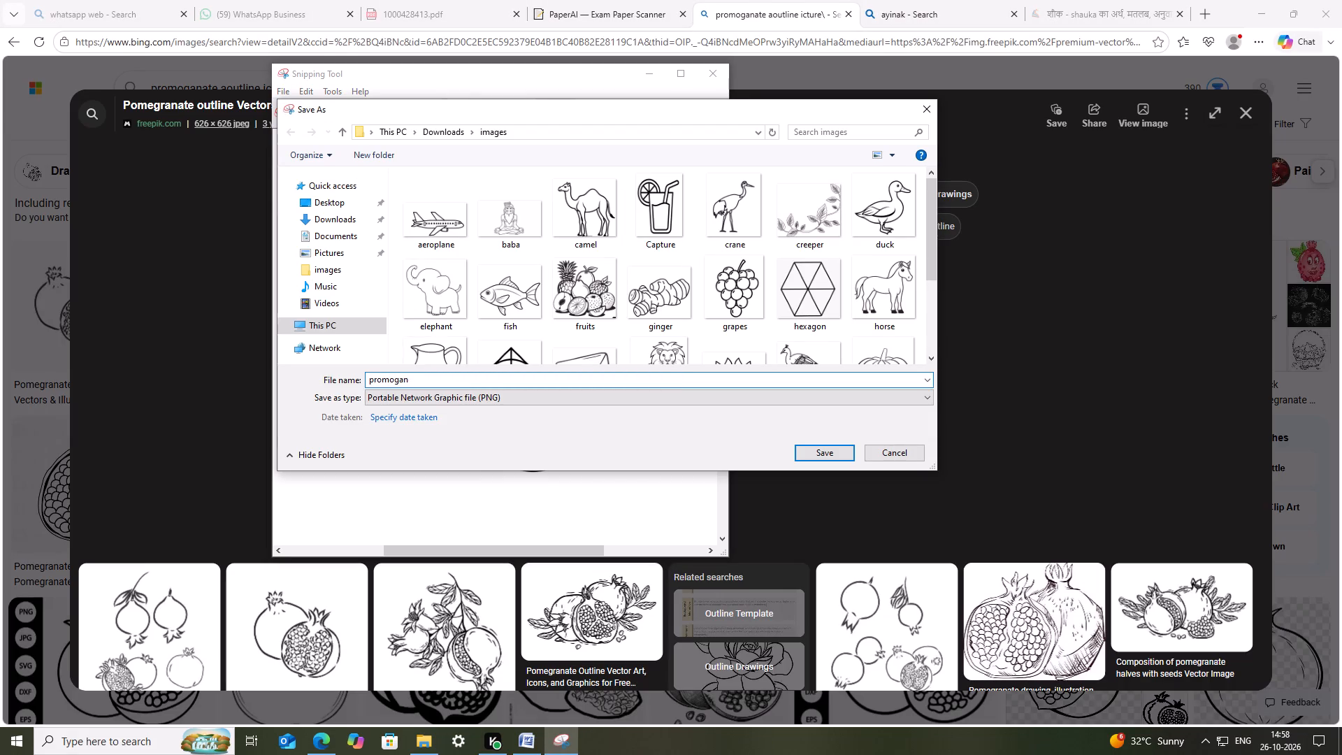
{"action": "key", "text": "BackSpace"}
{"action": "type", "text": "ate"}
{"action": "key", "text": "Return"}
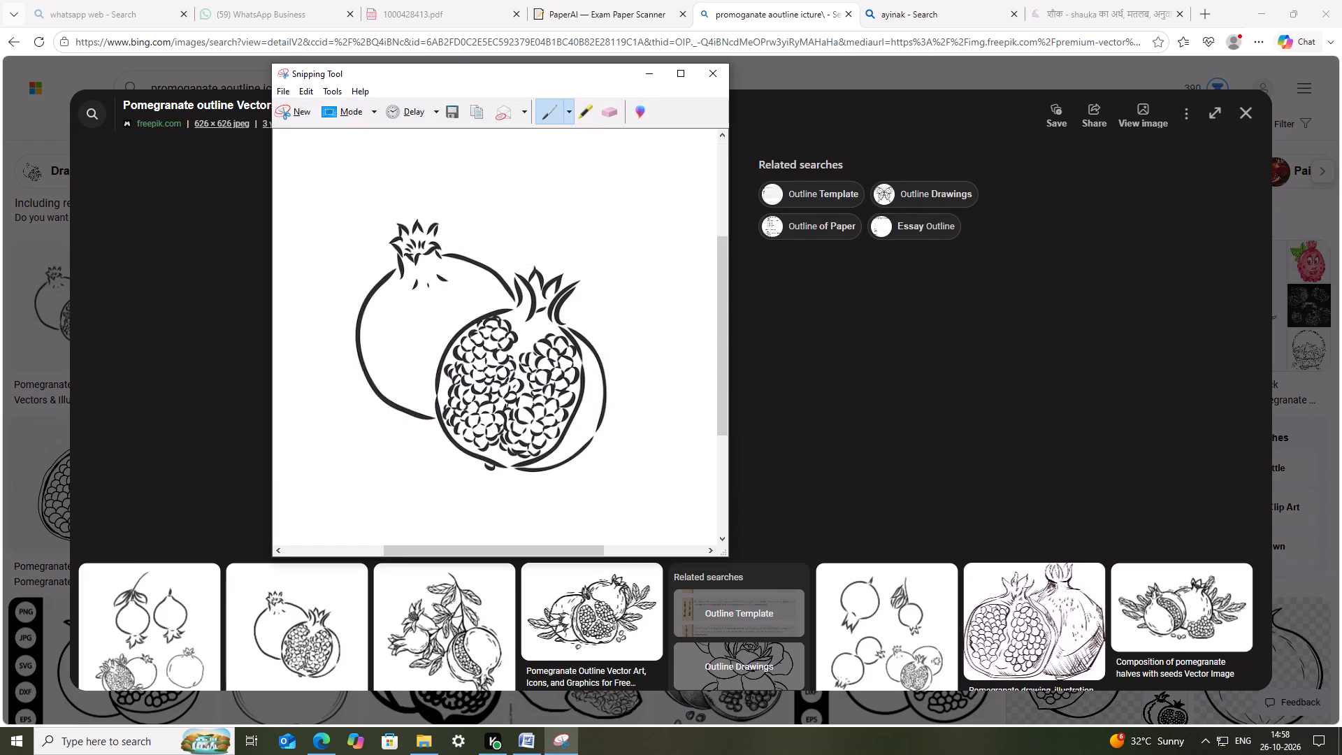
Switch to Word, replace the grapes picture beside number 1 of section VII with the promoganate image, and save the document.
{"action": "left_click", "coordinate": [661, 74]}
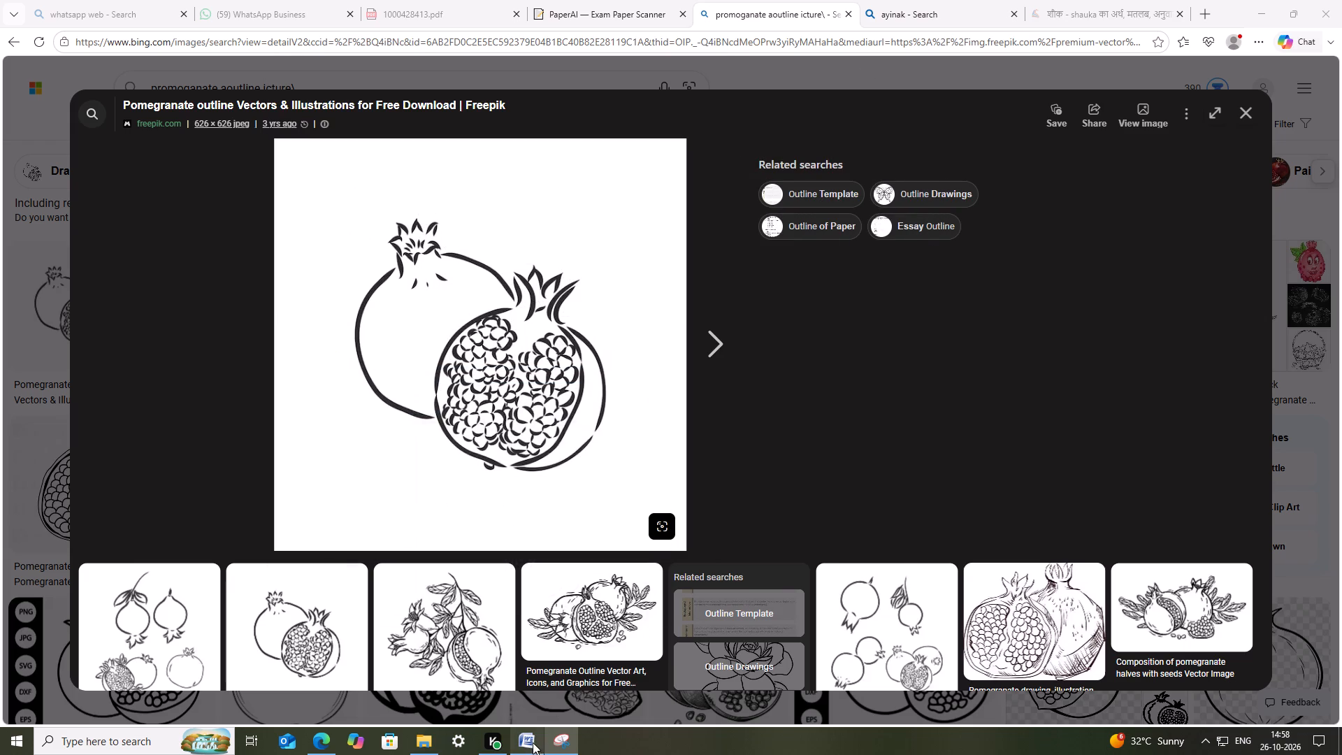
{"action": "left_click", "coordinate": [533, 742]}
{"action": "scroll", "coordinate": [393, 391], "scroll_direction": "up", "scroll_amount": 8}
{"action": "left_click", "coordinate": [335, 444]}
{"action": "right_click", "coordinate": [335, 444]}
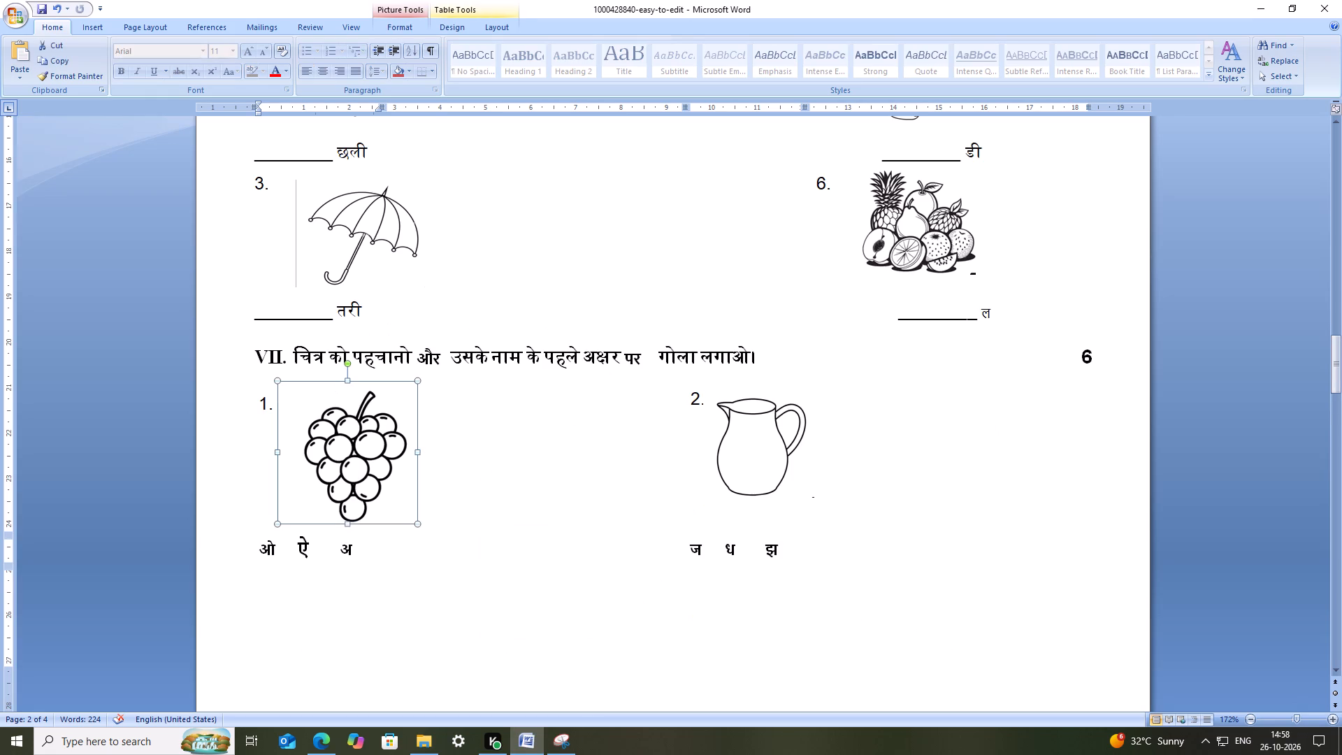
{"action": "left_click", "coordinate": [405, 514]}
{"action": "scroll", "coordinate": [299, 201], "scroll_direction": "down", "scroll_amount": 2}
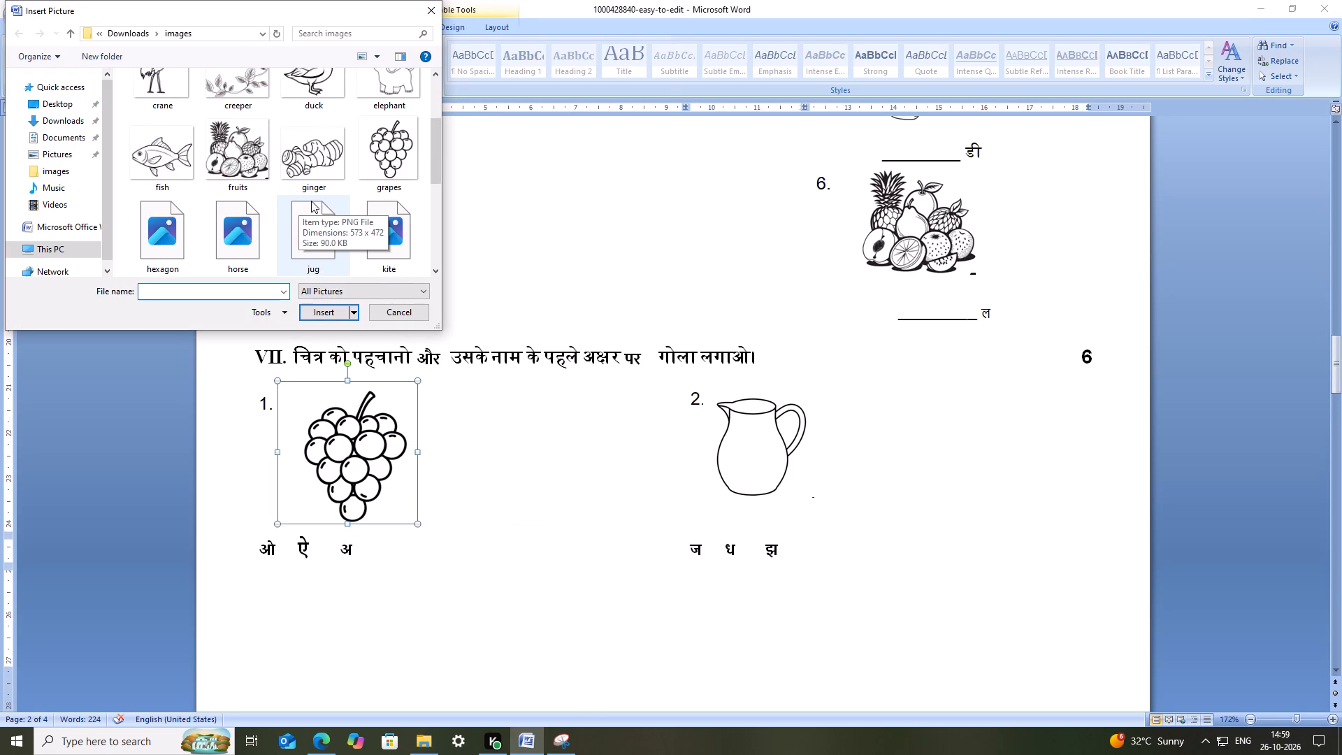
{"action": "scroll", "coordinate": [310, 201], "scroll_direction": "down", "scroll_amount": 4}
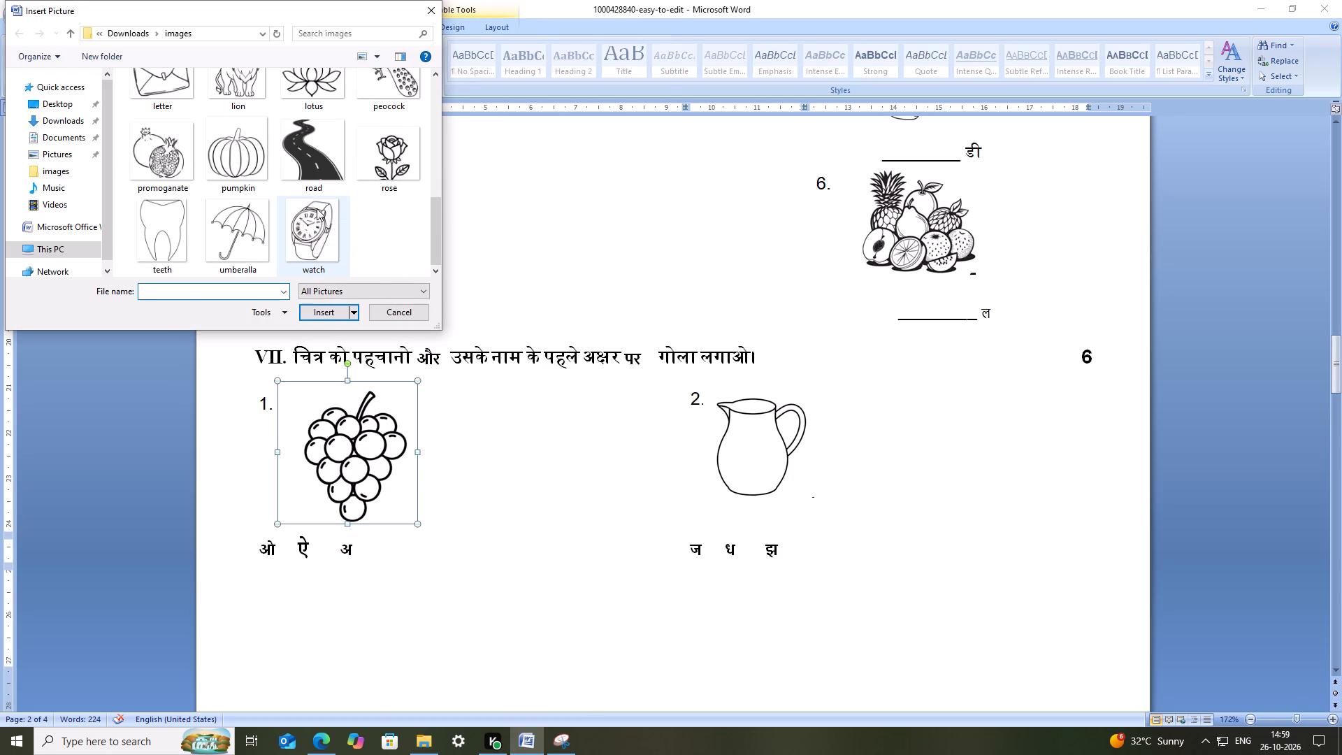
{"action": "left_click", "coordinate": [175, 150]}
{"action": "left_click", "coordinate": [333, 313]}
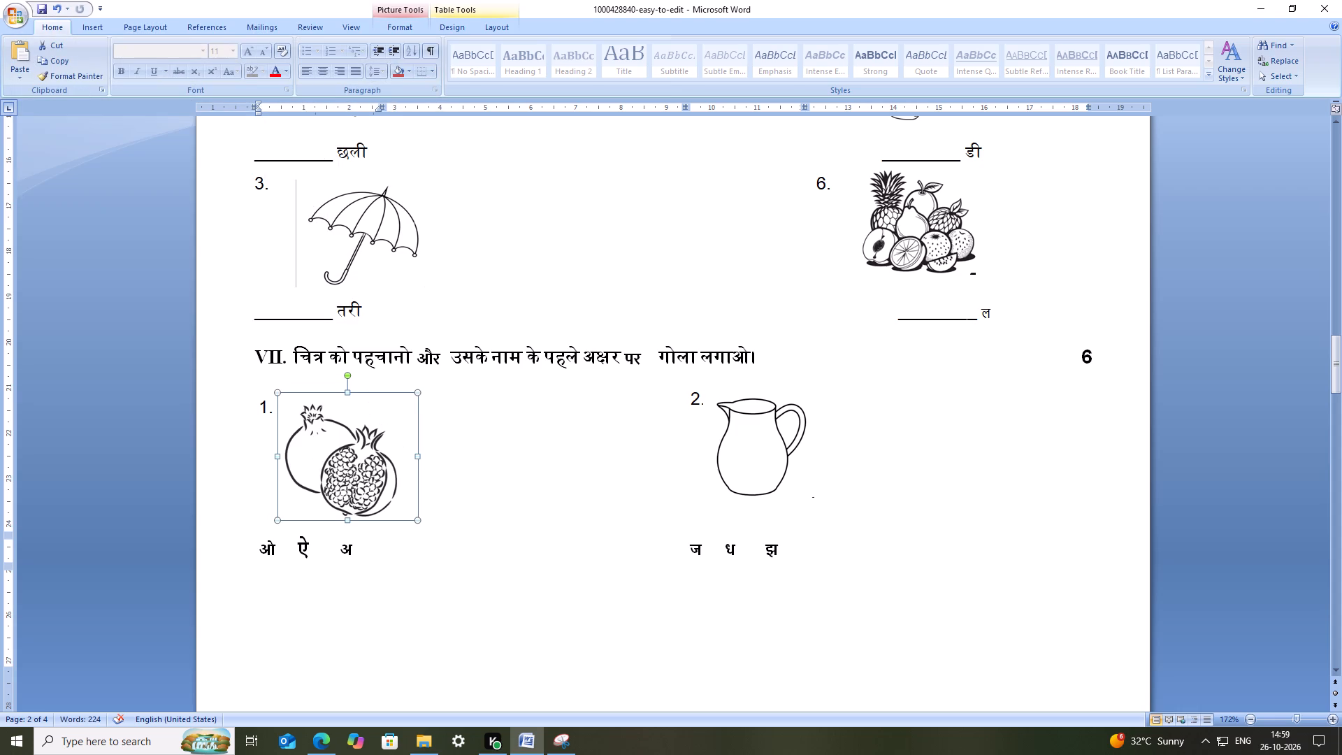
{"action": "key", "text": "ctrl+s"}
{"action": "key", "text": "ctrl+s"}
{"action": "key", "text": "ctrl+s"}
Replace रो in number 3's letter options with ऐ copied from number 1, add a space after it, and save.
{"action": "scroll", "coordinate": [568, 549], "scroll_direction": "down", "scroll_amount": 8}
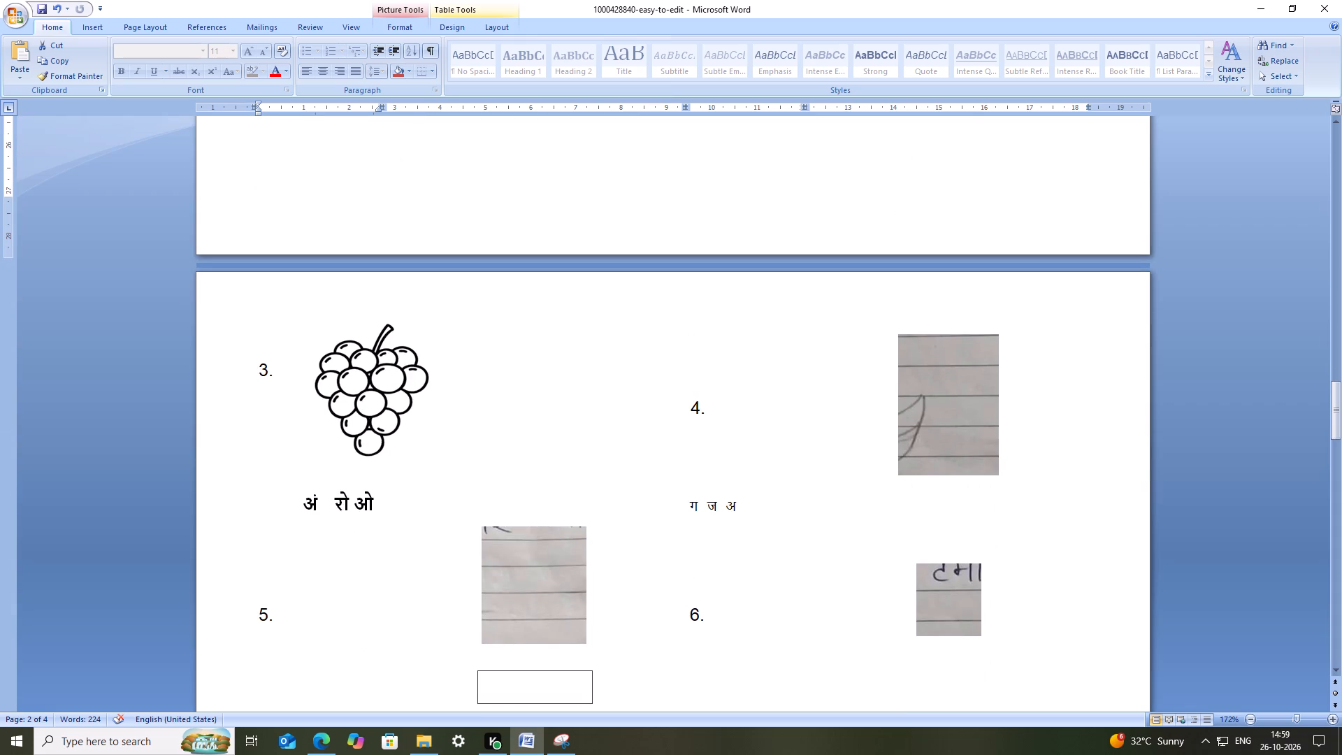
{"action": "scroll", "coordinate": [350, 501], "scroll_direction": "up", "scroll_amount": 6}
{"action": "left_click_drag", "start_coordinate": [310, 428], "coordinate": [298, 429]}
{"action": "key", "text": "ctrl+c"}
{"action": "scroll", "coordinate": [397, 503], "scroll_direction": "down", "scroll_amount": 5}
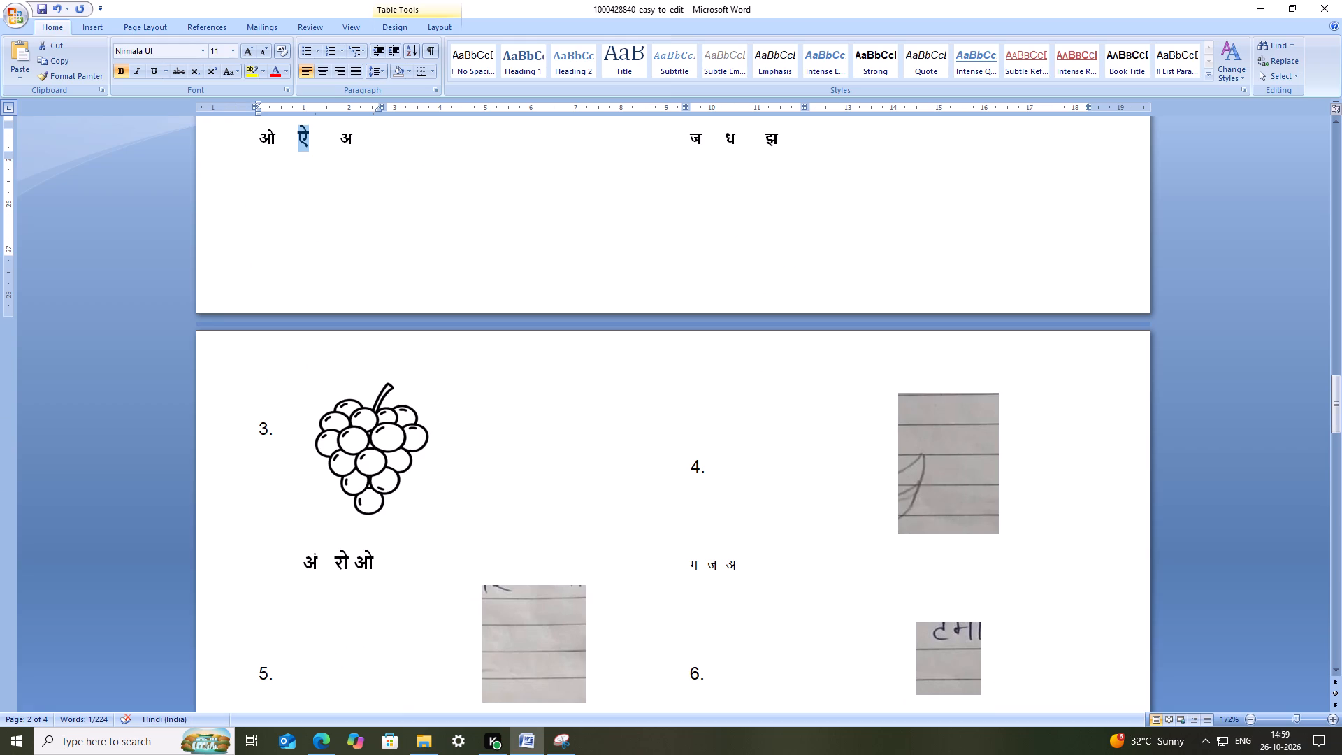
{"action": "left_click_drag", "start_coordinate": [349, 563], "coordinate": [338, 563]}
{"action": "key", "text": "ctrl+v"}
{"action": "key", "text": "space"}
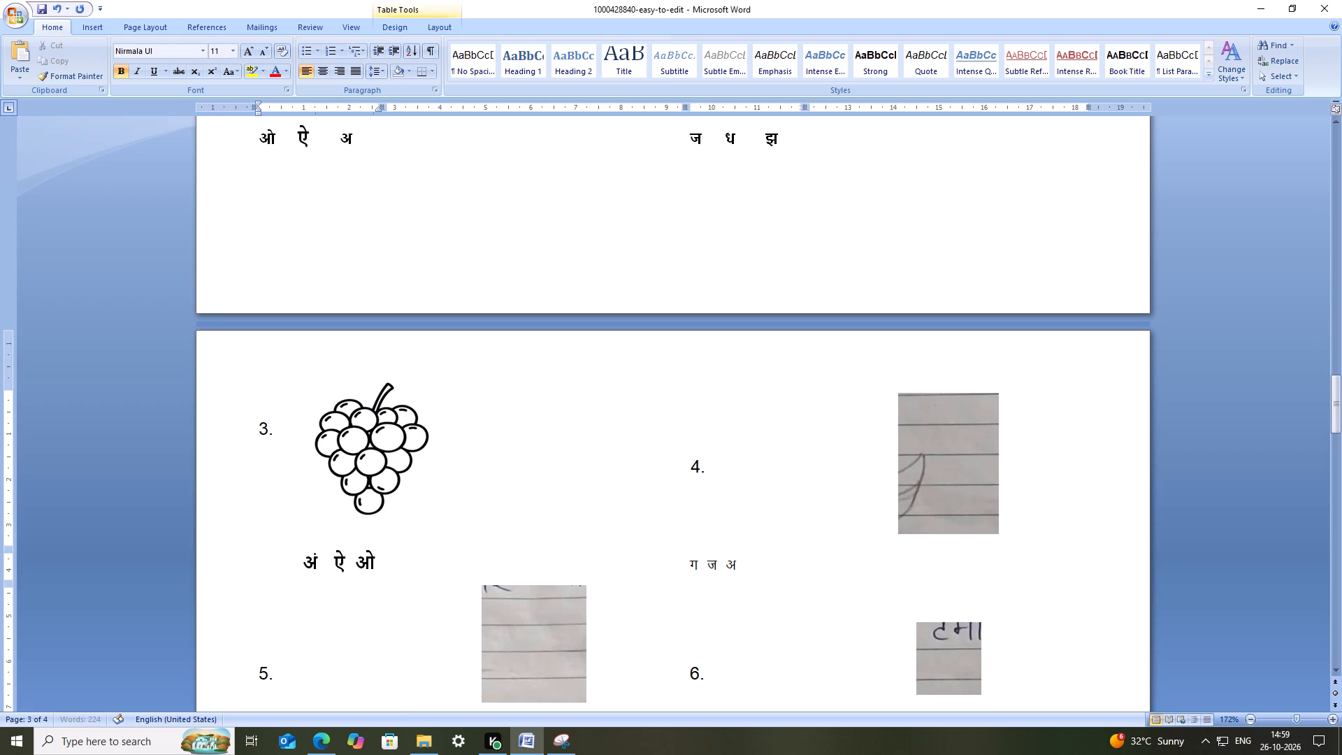
{"action": "key", "text": "ctrl+s"}
{"action": "key", "text": "ctrl+s"}
Switch to Edge, change the image search from promoganate to flower plaot, and open the outline picture of a pot with several flowers.
{"action": "left_click", "coordinate": [829, 510]}
{"action": "left_click", "coordinate": [939, 471]}
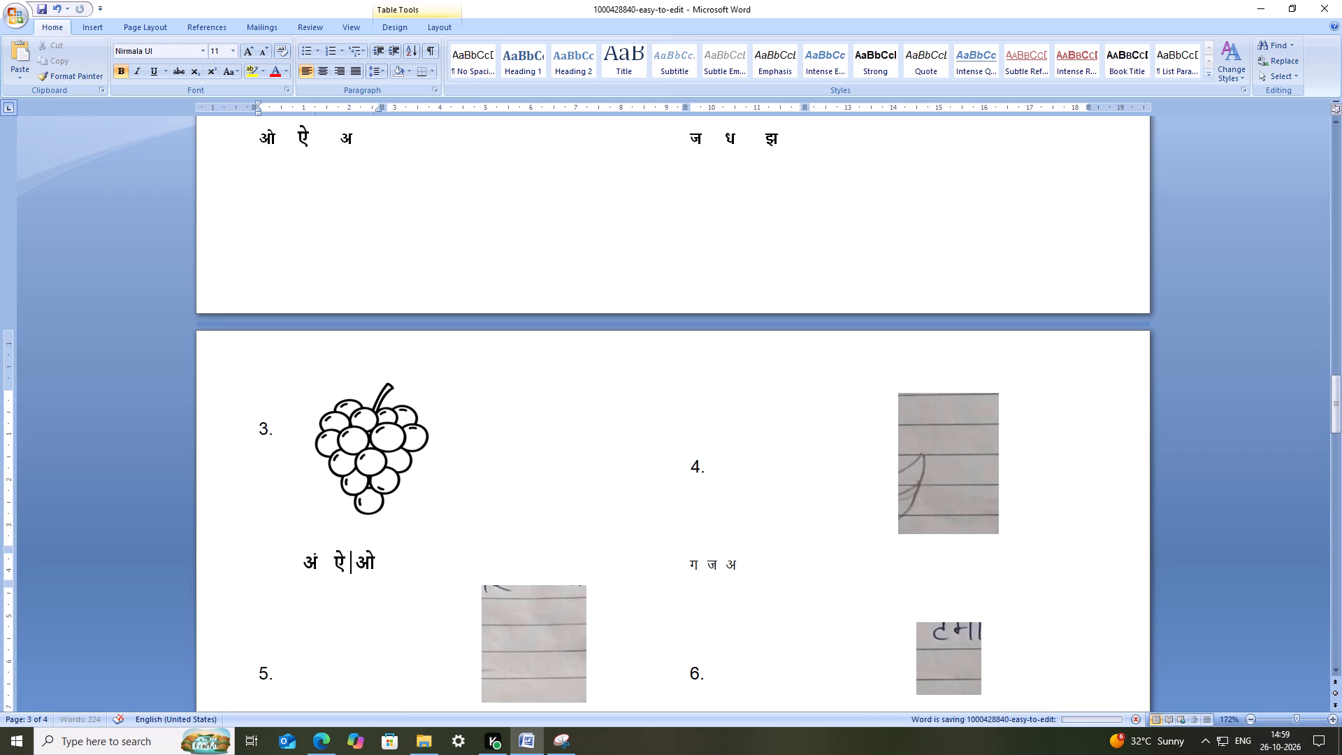
{"action": "left_click", "coordinate": [767, 495]}
{"action": "left_click", "coordinate": [948, 466]}
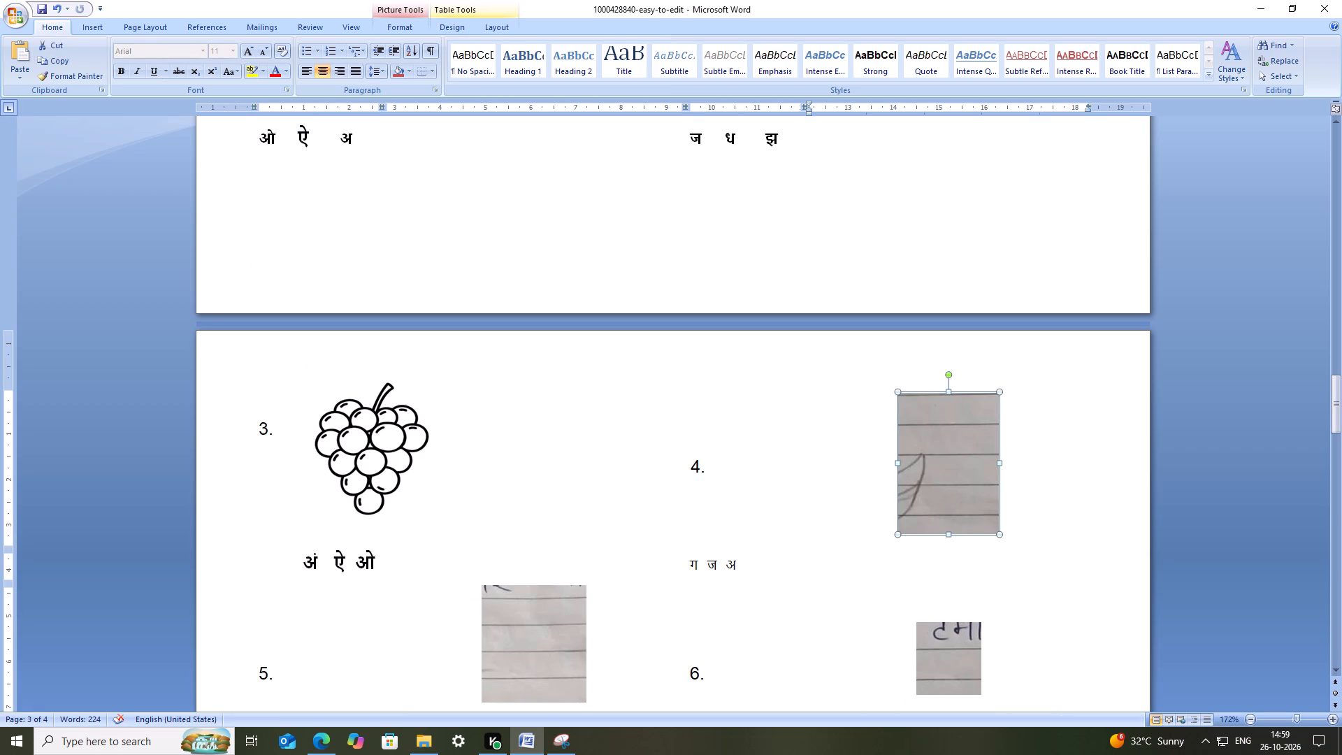
{"action": "left_click", "coordinate": [326, 745]}
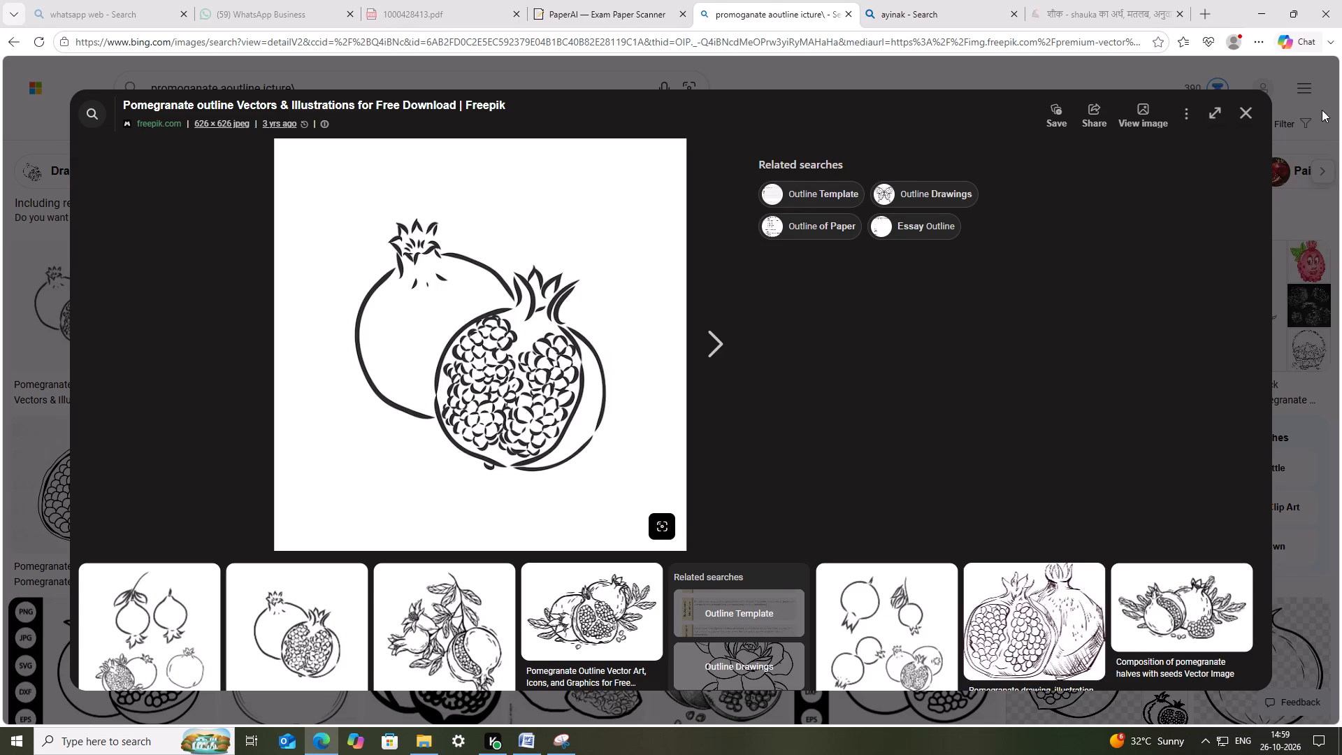
{"action": "left_click", "coordinate": [1243, 117]}
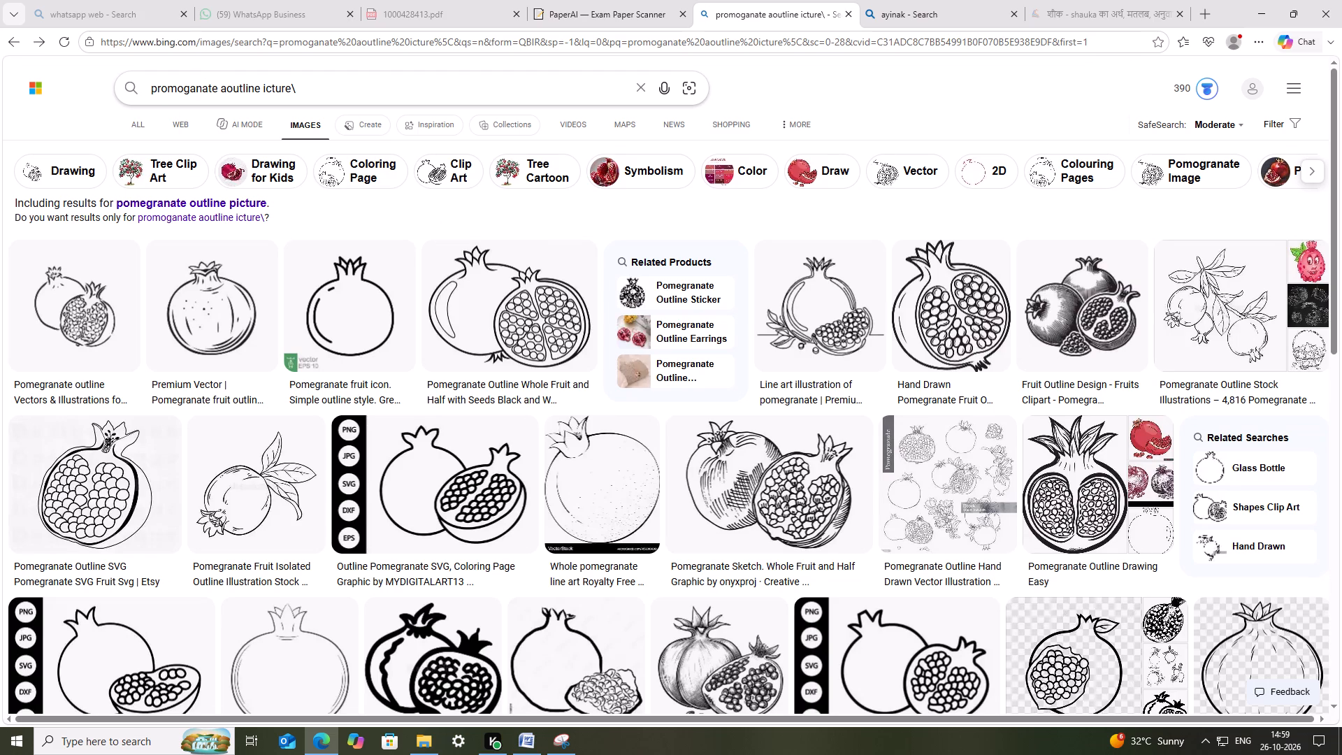
{"action": "left_click_drag", "start_coordinate": [218, 87], "coordinate": [34, 108]}
{"action": "type", "text": "flow"}
{"action": "type", "text": "er plaot"}
{"action": "key", "text": "Return"}
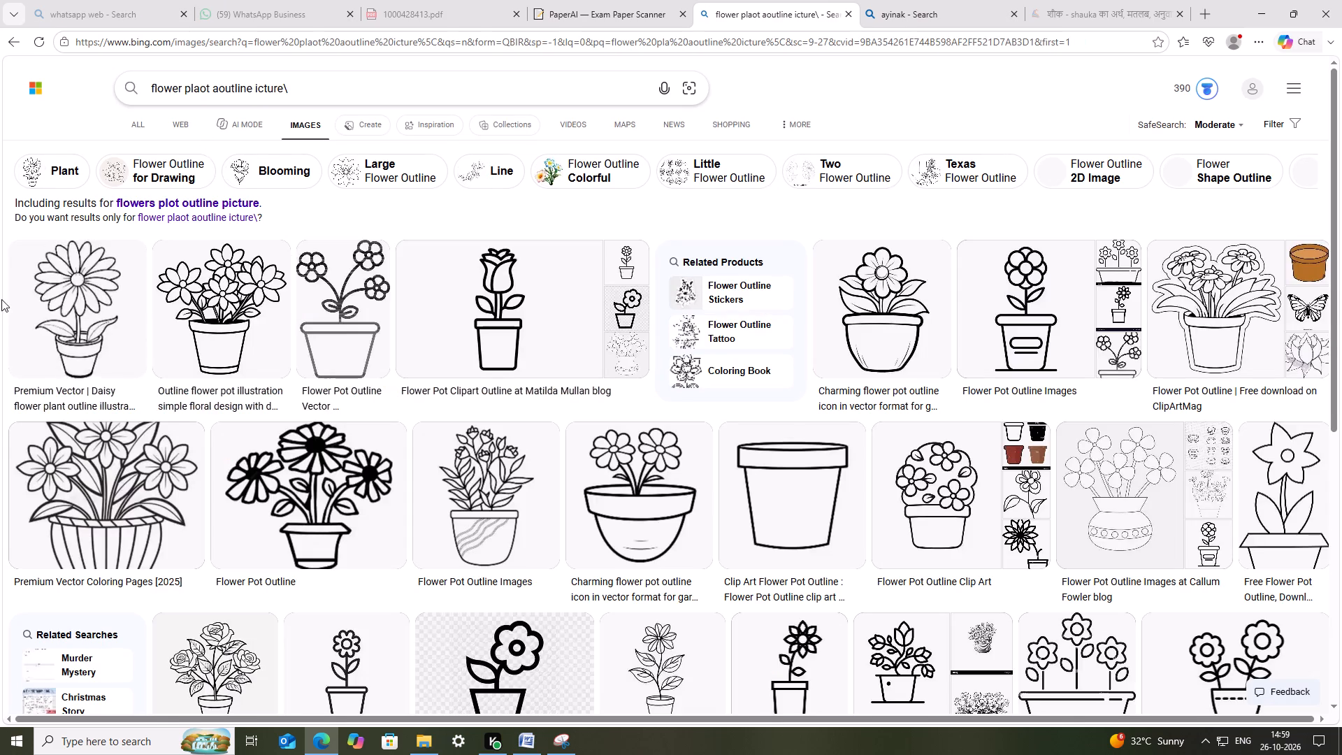
{"action": "left_click", "coordinate": [228, 317]}
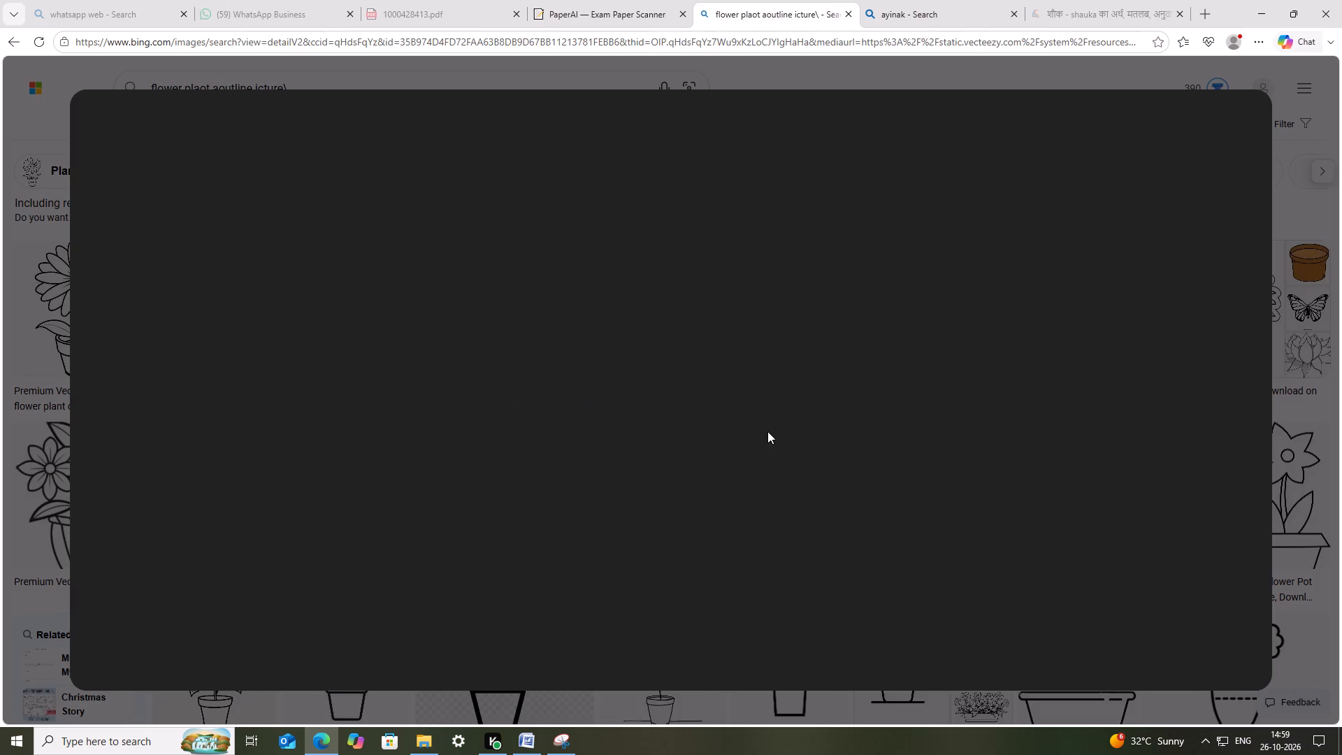
Capture the whole flowerpot outline drawing as a new snip in Snipping Tool.
{"action": "left_click", "coordinate": [574, 747]}
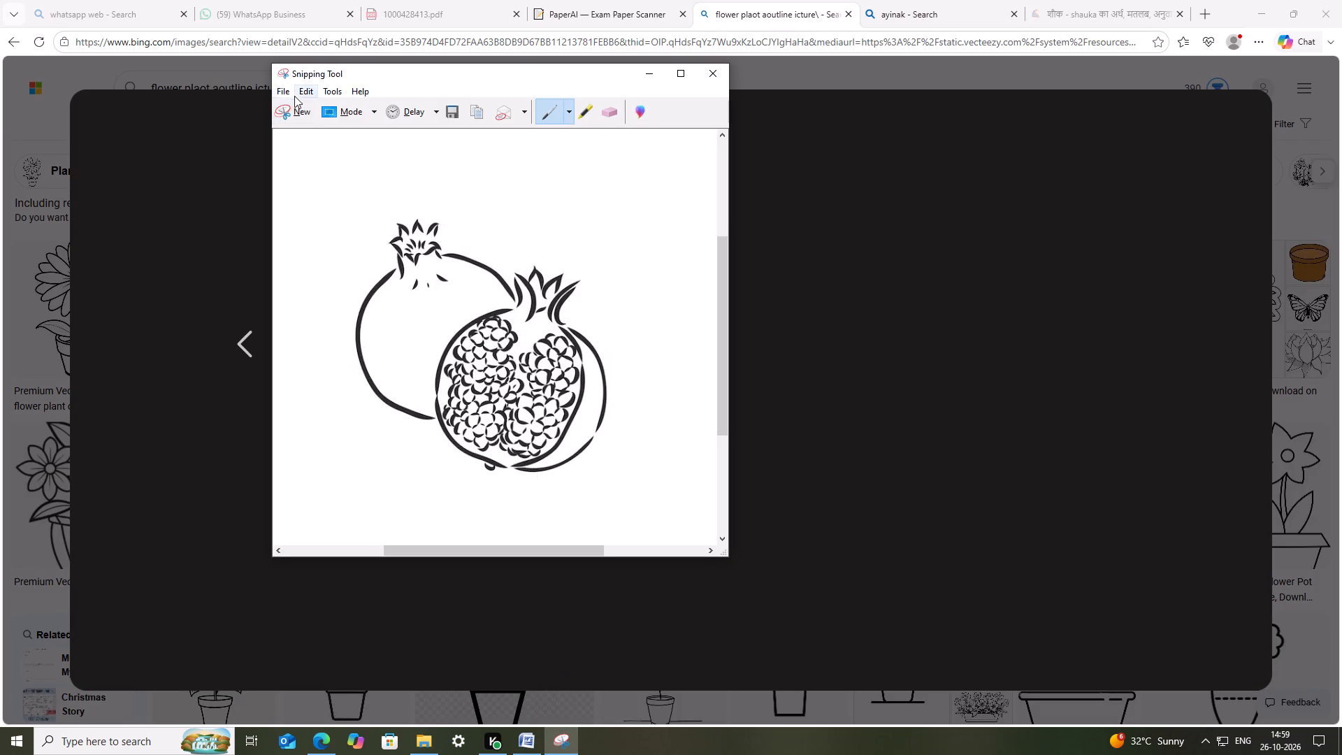
{"action": "left_click", "coordinate": [296, 98]}
{"action": "left_click", "coordinate": [298, 106]}
{"action": "left_click_drag", "start_coordinate": [275, 141], "coordinate": [605, 260]}
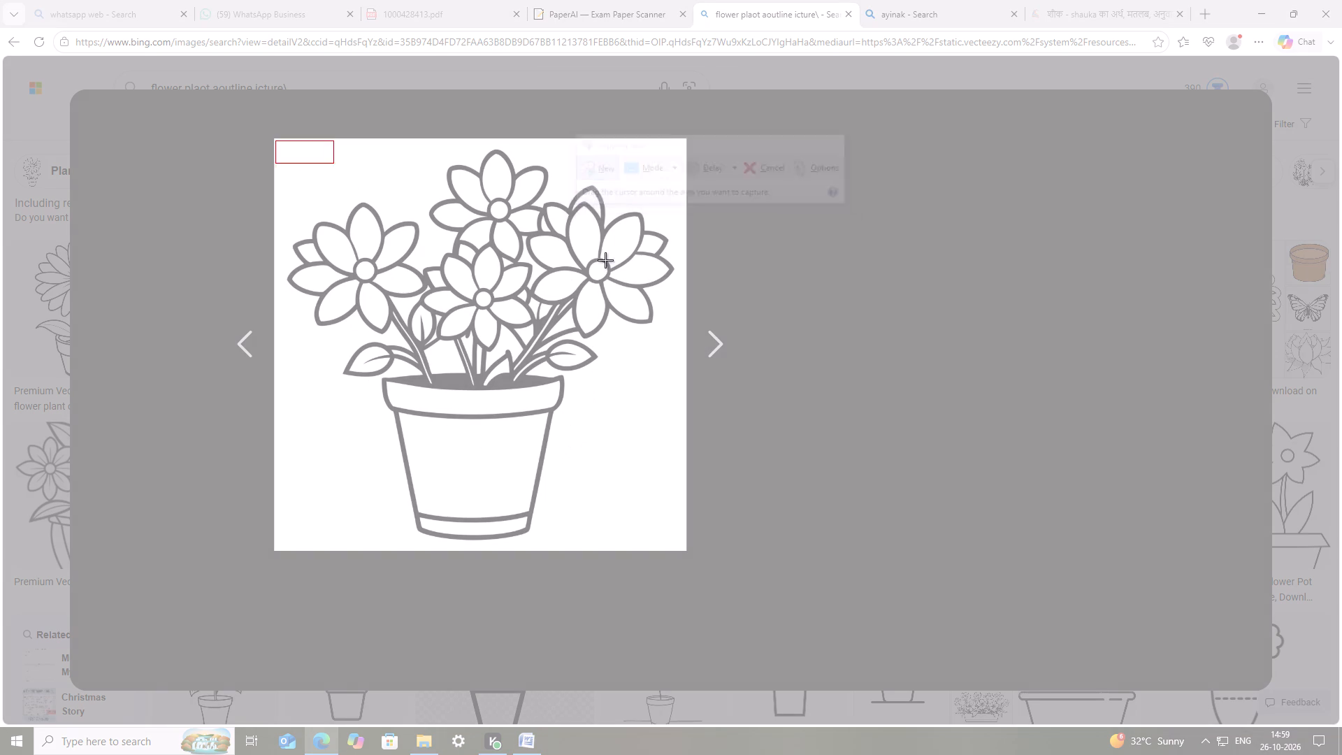
{"action": "left_click_drag", "start_coordinate": [605, 260], "coordinate": [683, 547]}
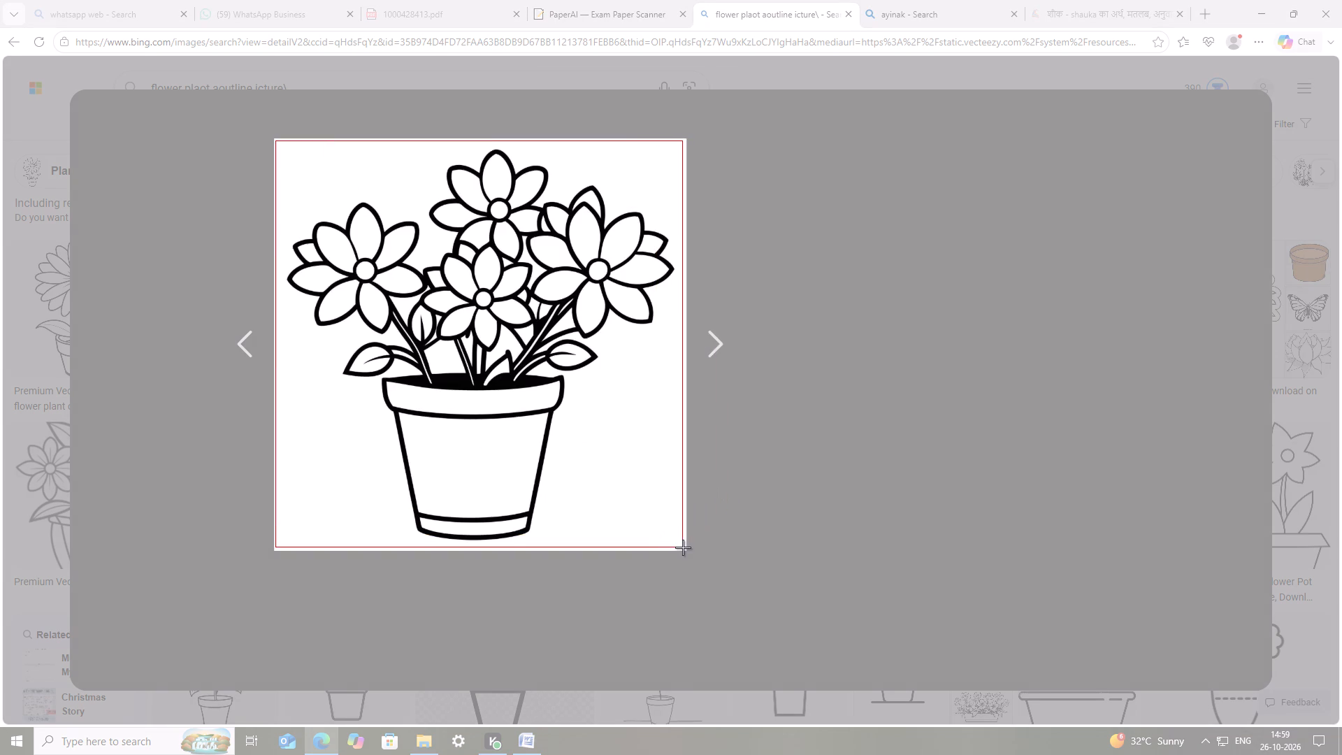
{"action": "left_click_drag", "start_coordinate": [683, 547], "coordinate": [683, 547]}
Save the flowerpot snip as a PNG named flower plot in the images folder.
{"action": "left_click", "coordinate": [398, 63]}
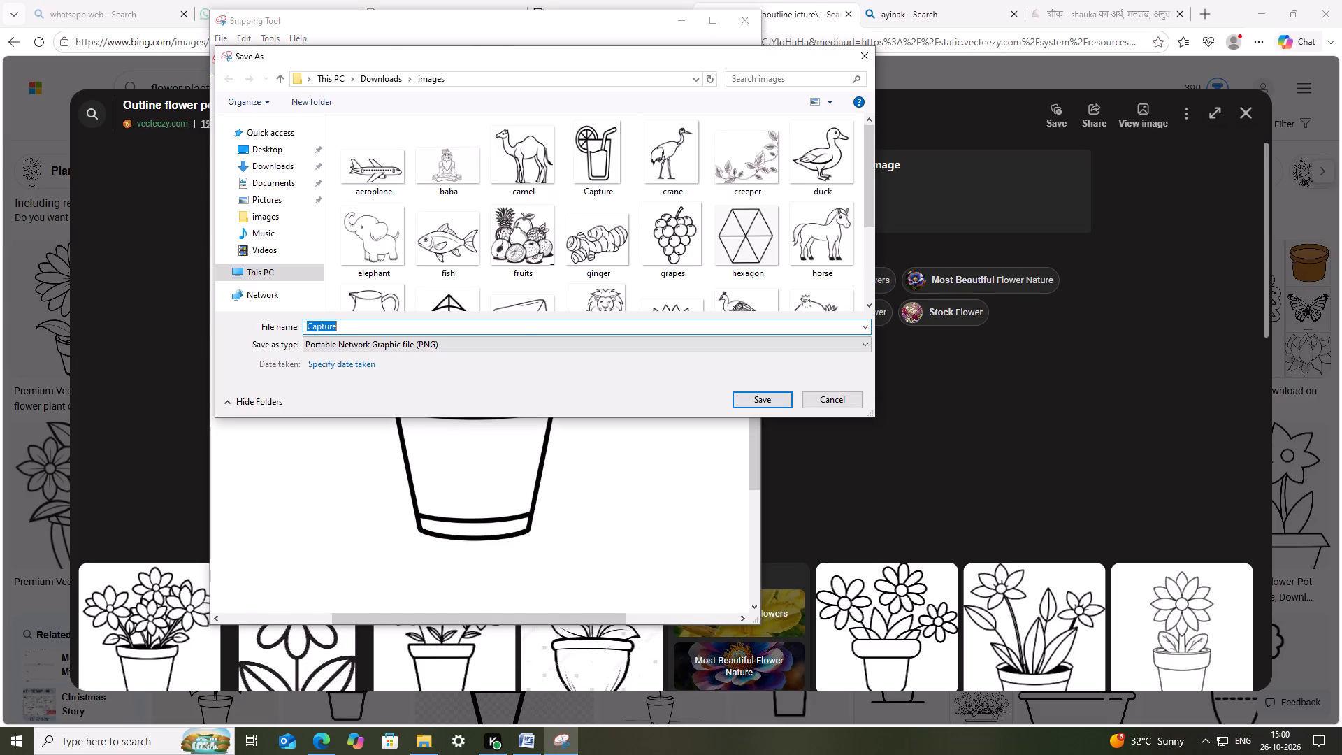
{"action": "type", "text": "flower plot"}
{"action": "key", "text": "Return"}
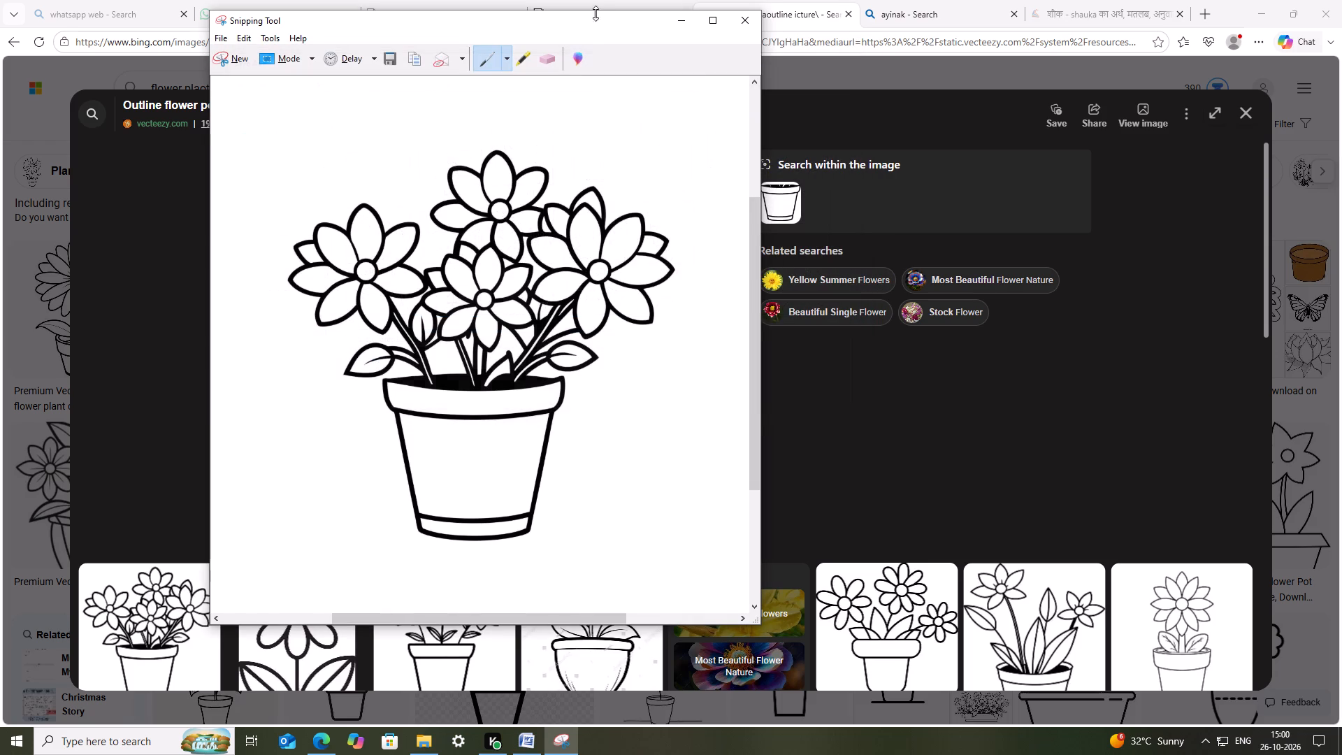
{"action": "left_click", "coordinate": [677, 15]}
In Word, replace the photo beside number 4 of section VII with the flower plot image and set its text wrapping to In Front of Text.
{"action": "left_click", "coordinate": [540, 742]}
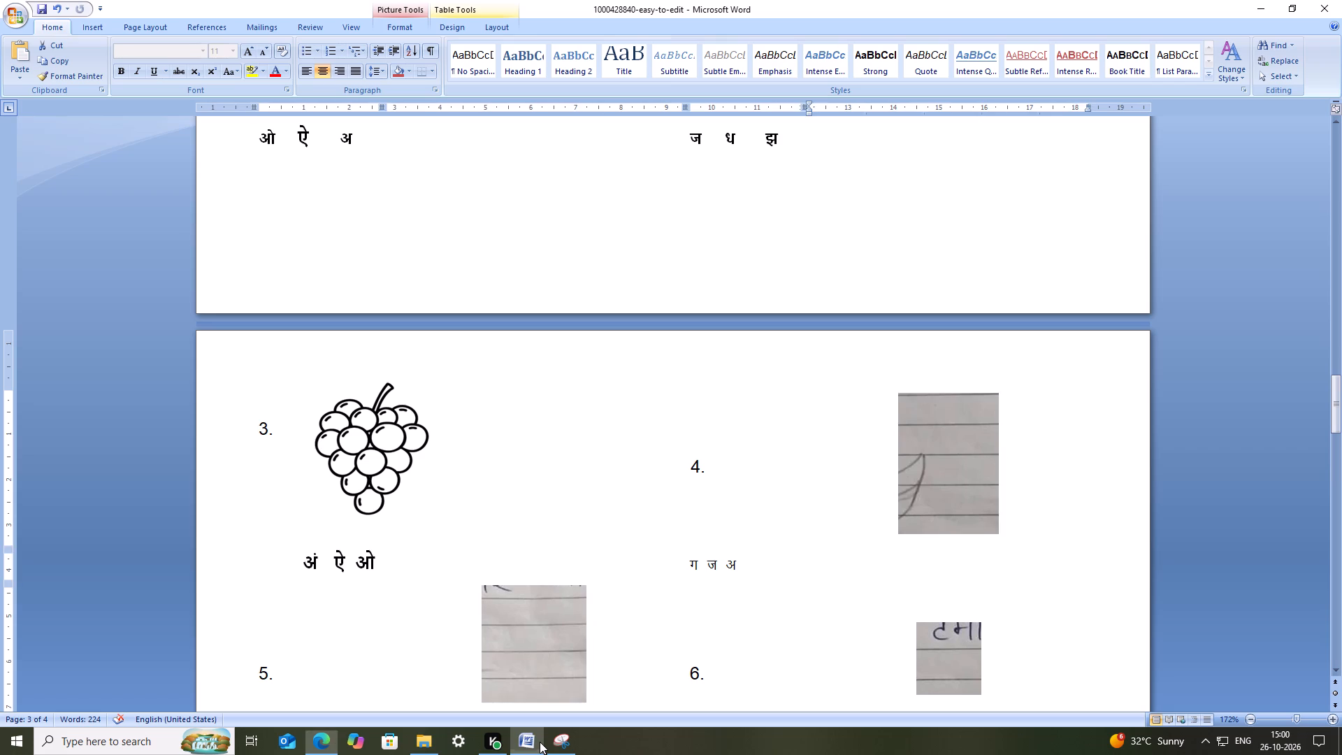
{"action": "scroll", "coordinate": [550, 566], "scroll_direction": "down", "scroll_amount": 2}
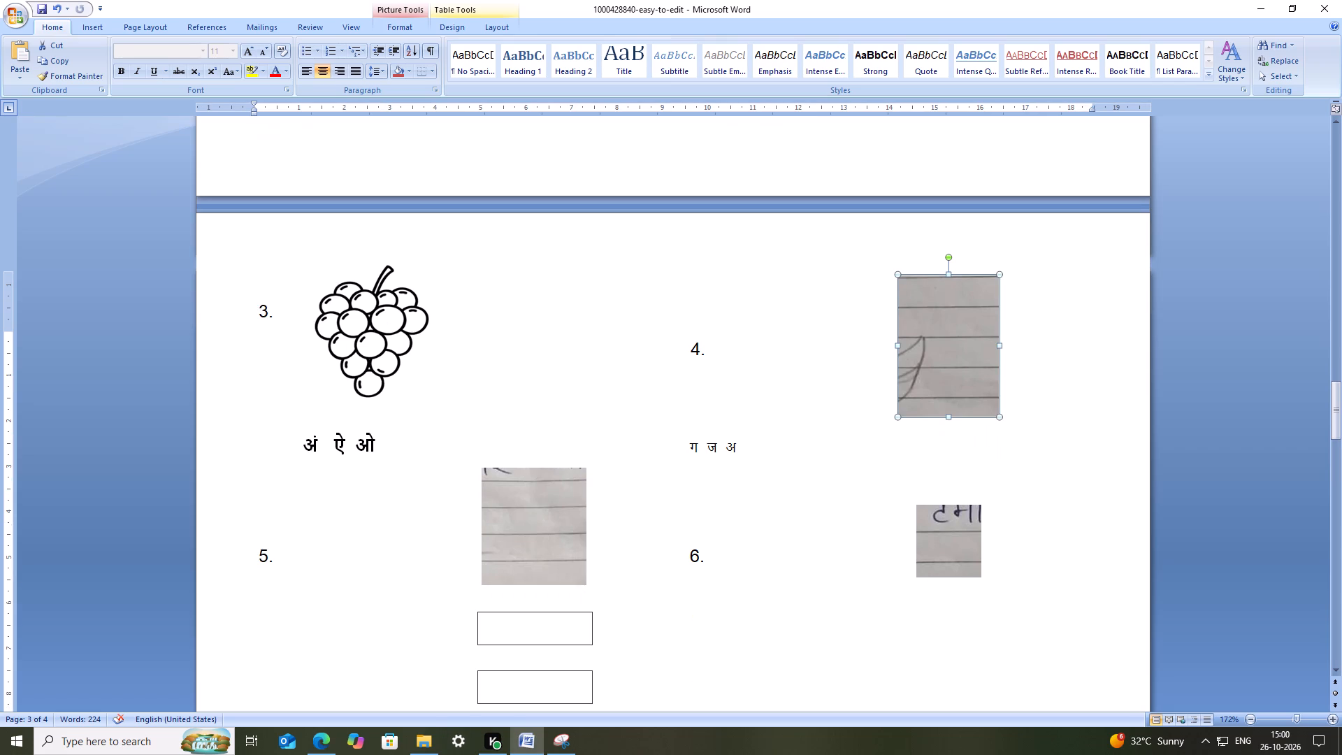
{"action": "left_click", "coordinate": [949, 336]}
{"action": "right_click", "coordinate": [949, 335]}
{"action": "left_click", "coordinate": [1008, 410]}
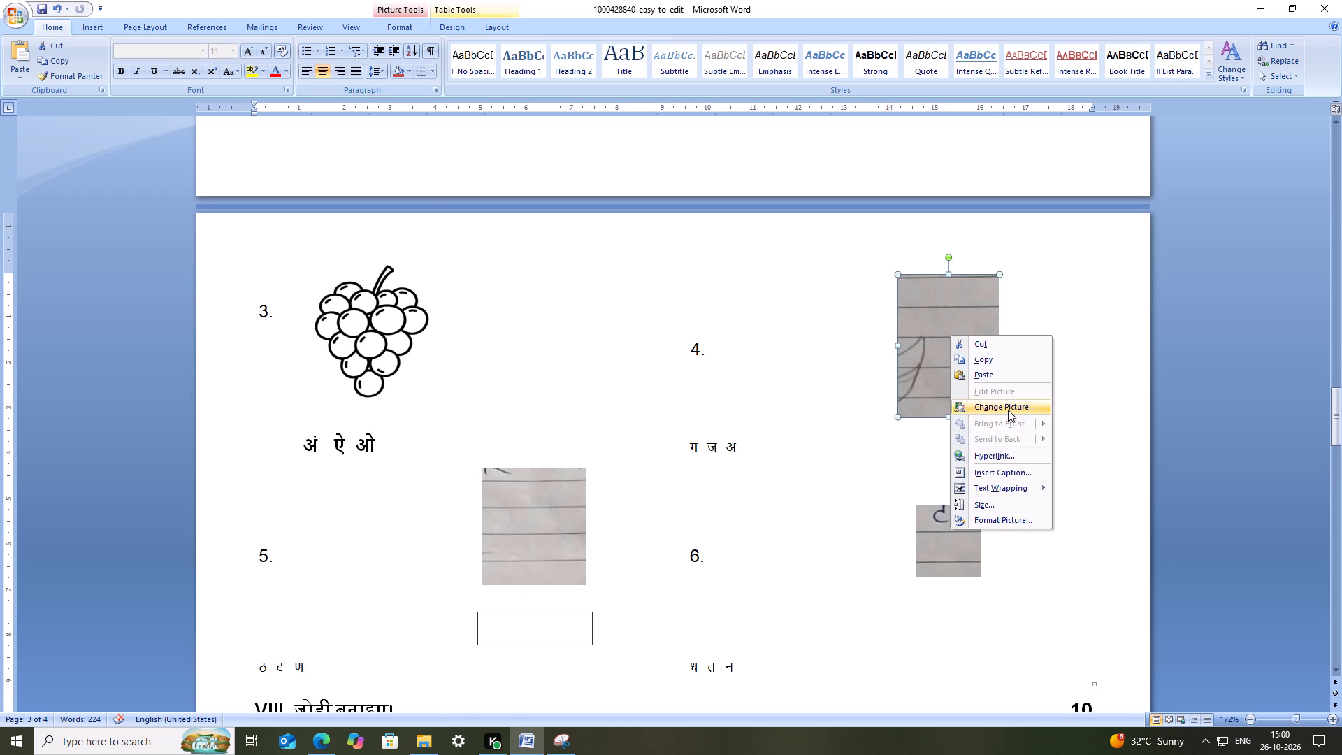
{"action": "left_click", "coordinate": [254, 252]}
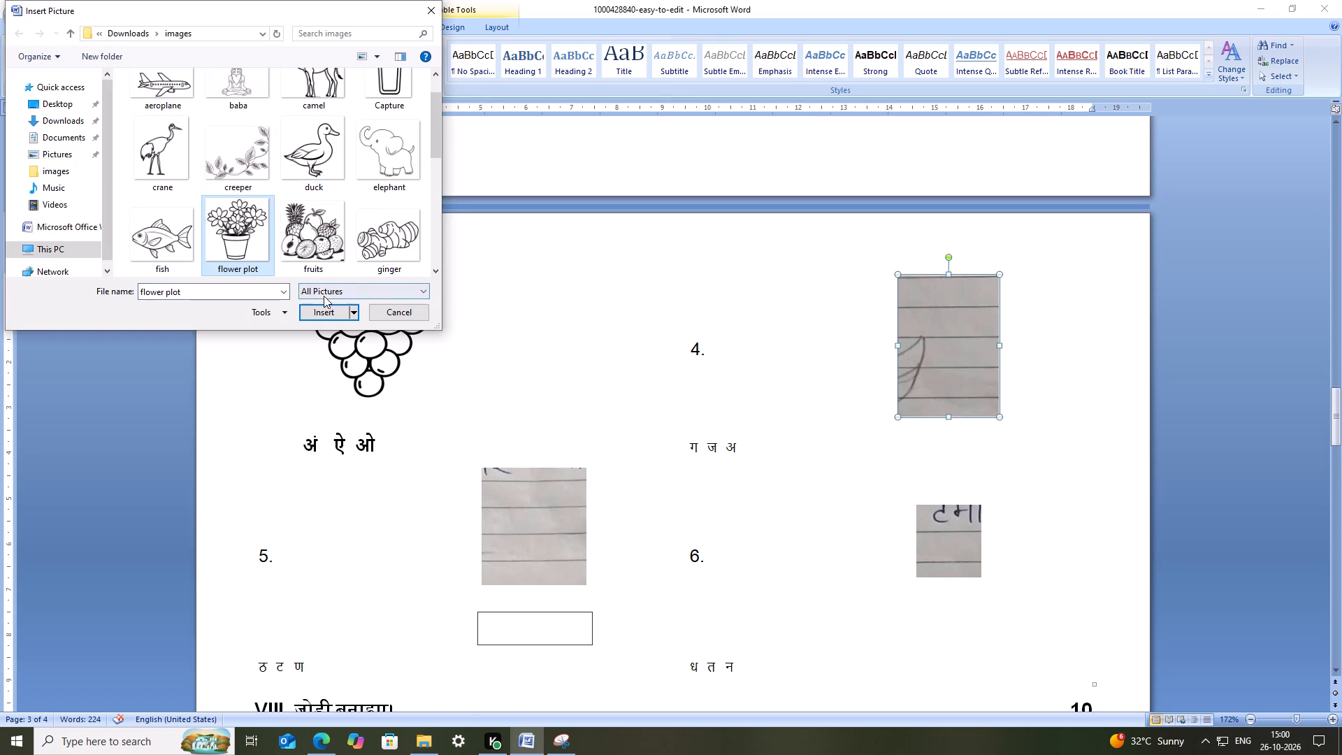
{"action": "left_click", "coordinate": [315, 309]}
{"action": "right_click", "coordinate": [932, 336]}
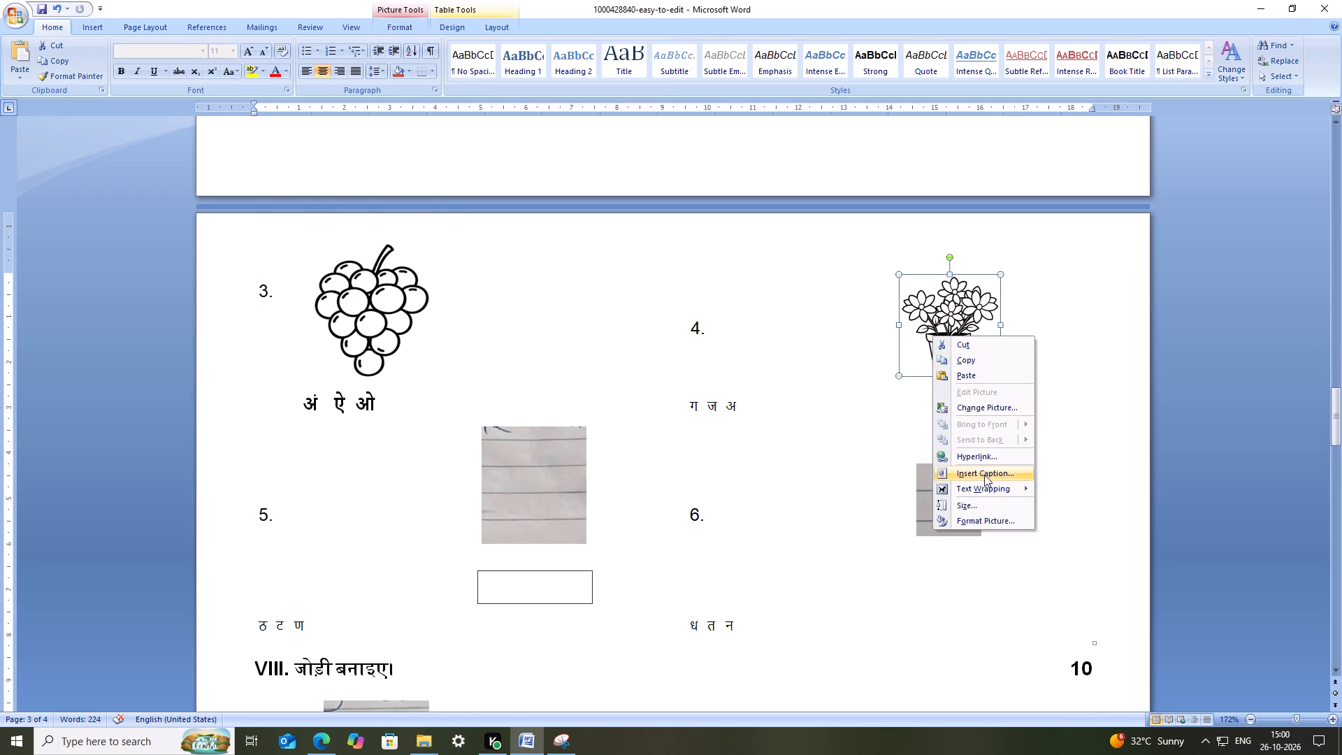
{"action": "left_click_drag", "start_coordinate": [986, 480], "coordinate": [994, 484]}
{"action": "left_click", "coordinate": [1084, 554]}
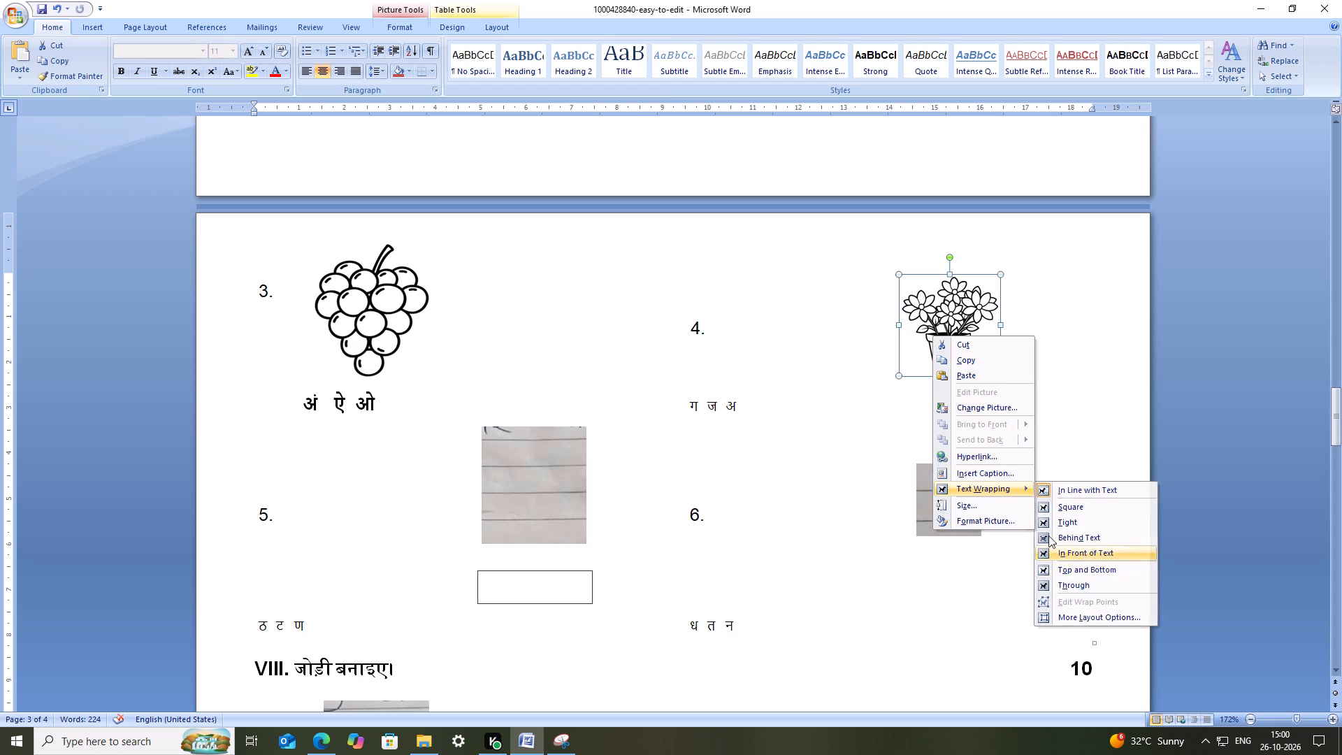
Move the flowerpot picture from beside the section IV heading down to the area beside number 4 of section VII.
{"action": "scroll", "coordinate": [618, 343], "scroll_direction": "up", "scroll_amount": 6}
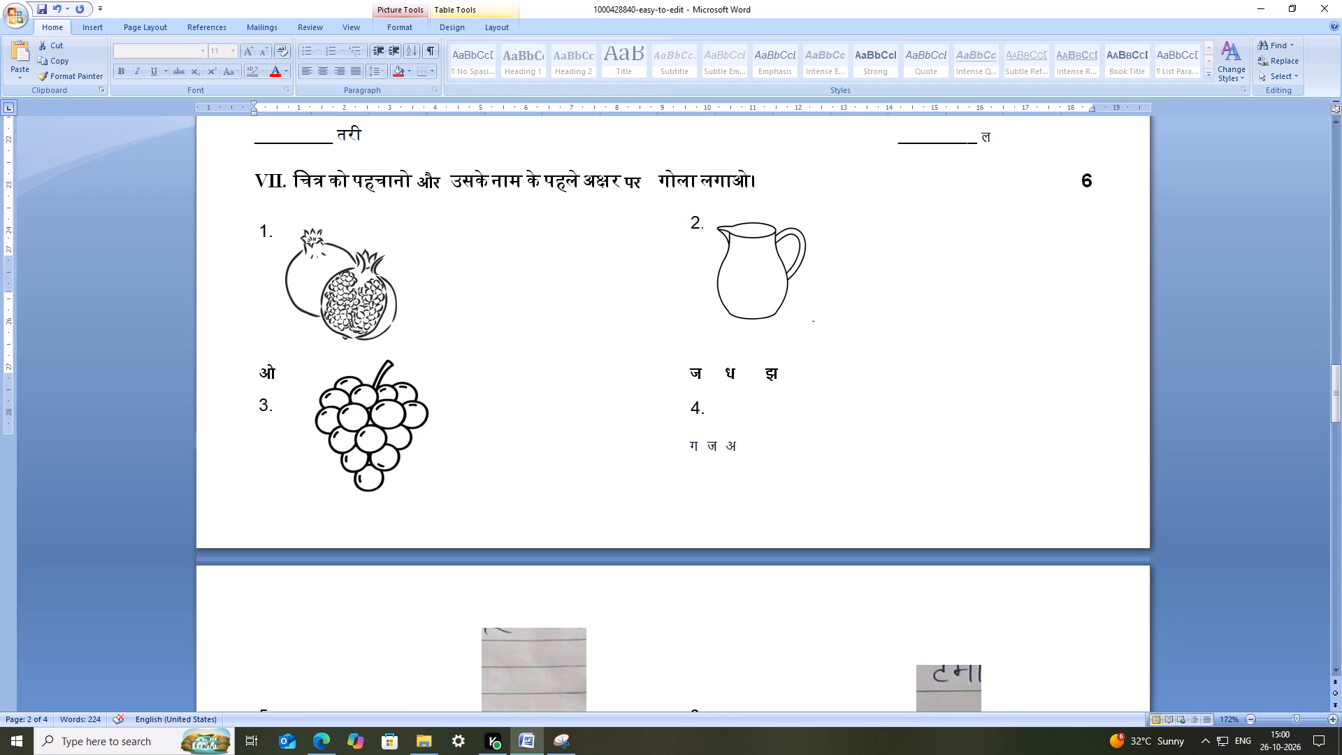
{"action": "scroll", "coordinate": [452, 448], "scroll_direction": "down", "scroll_amount": 16}
{"action": "scroll", "coordinate": [510, 446], "scroll_direction": "up", "scroll_amount": 9}
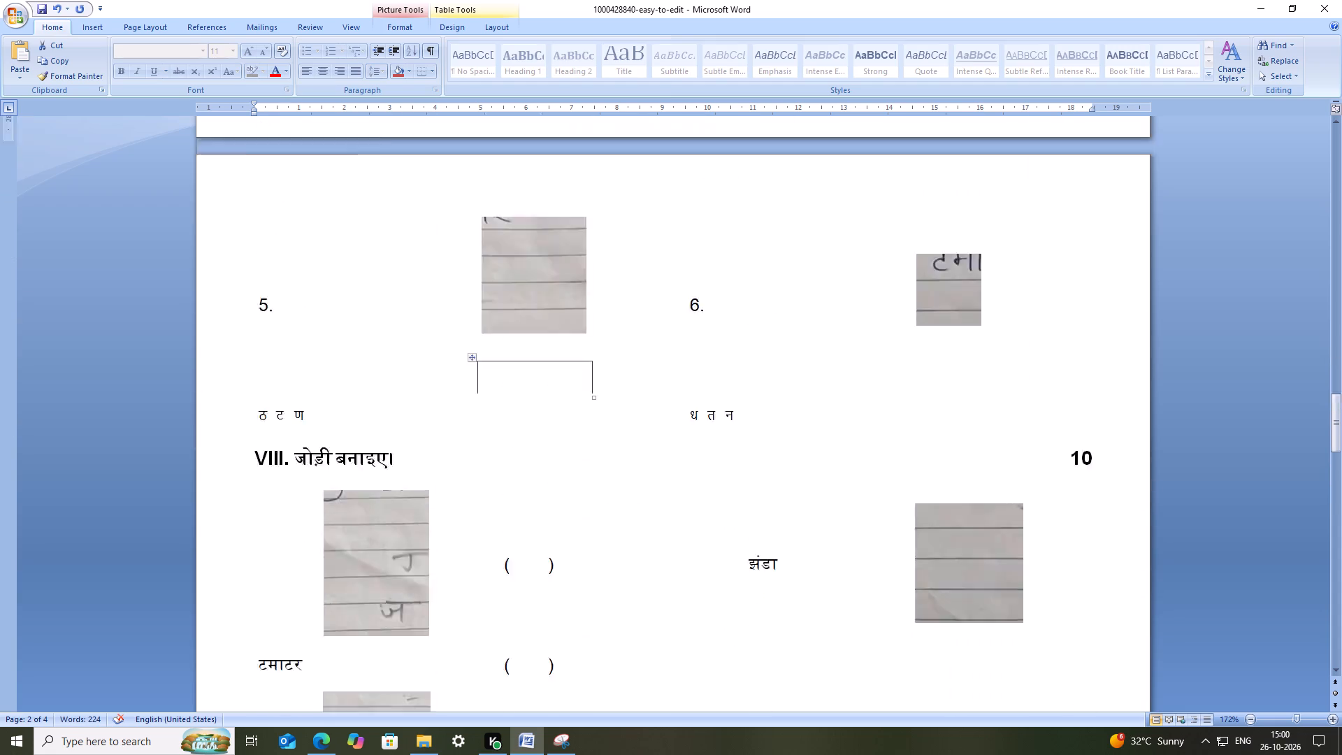
{"action": "scroll", "coordinate": [701, 398], "scroll_direction": "up", "scroll_amount": 11}
{"action": "scroll", "coordinate": [818, 404], "scroll_direction": "down", "scroll_amount": 4}
{"action": "scroll", "coordinate": [818, 405], "scroll_direction": "up", "scroll_amount": 4}
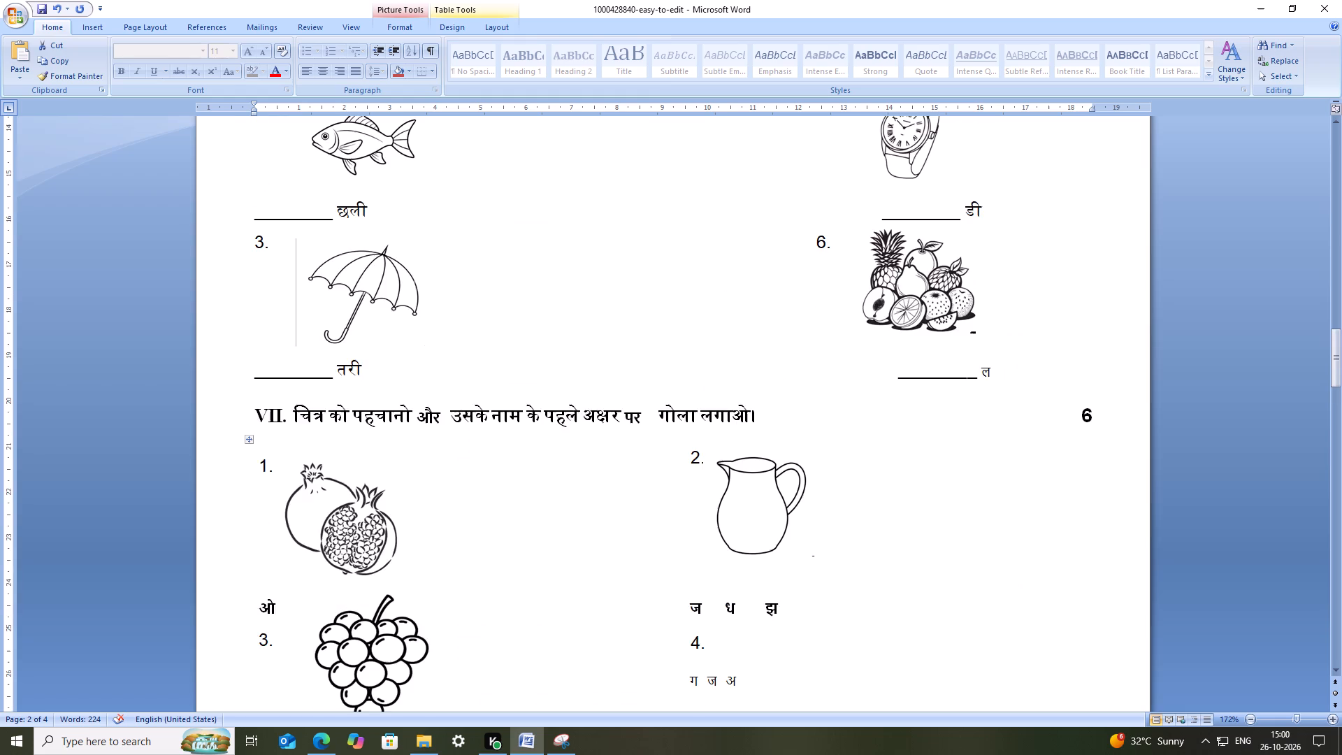
{"action": "scroll", "coordinate": [818, 405], "scroll_direction": "up", "scroll_amount": 6}
{"action": "scroll", "coordinate": [818, 405], "scroll_direction": "down", "scroll_amount": 16}
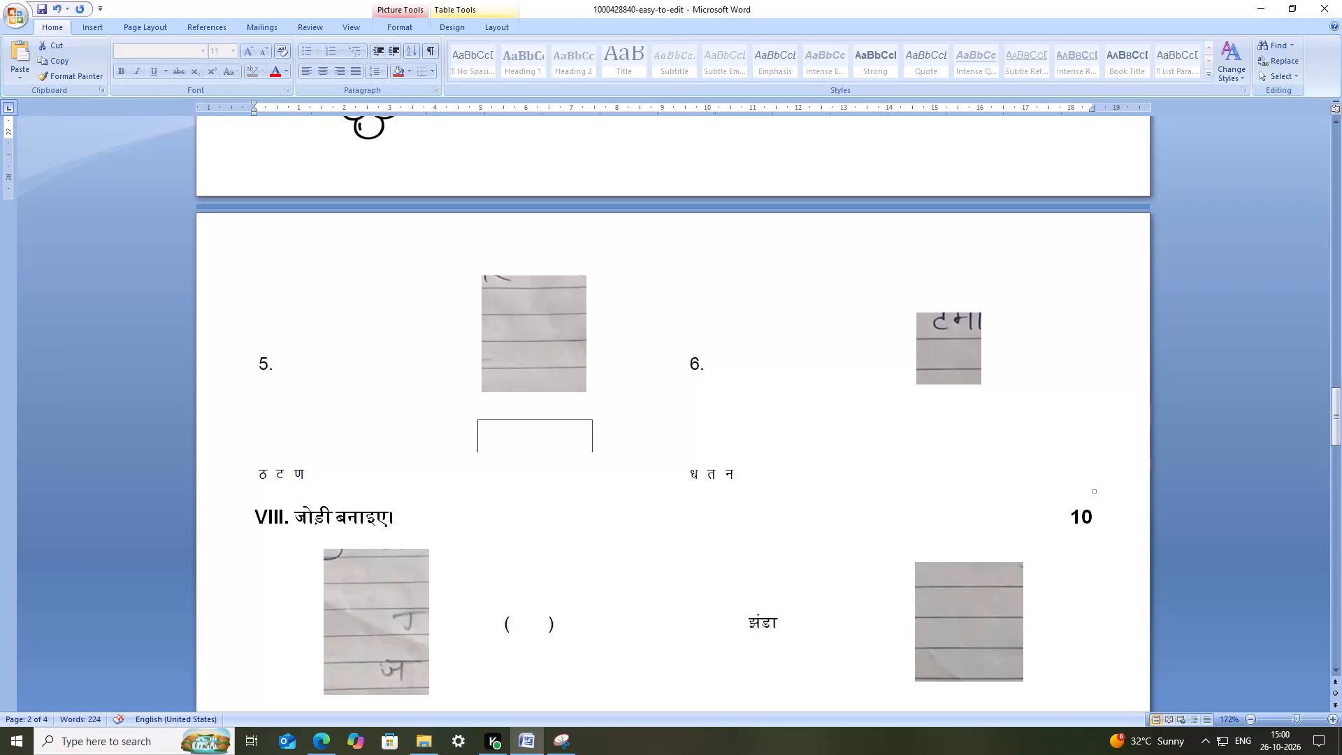
{"action": "scroll", "coordinate": [779, 400], "scroll_direction": "up", "scroll_amount": 3}
{"action": "scroll", "coordinate": [584, 377], "scroll_direction": "up", "scroll_amount": 2}
{"action": "scroll", "coordinate": [758, 360], "scroll_direction": "up", "scroll_amount": 1}
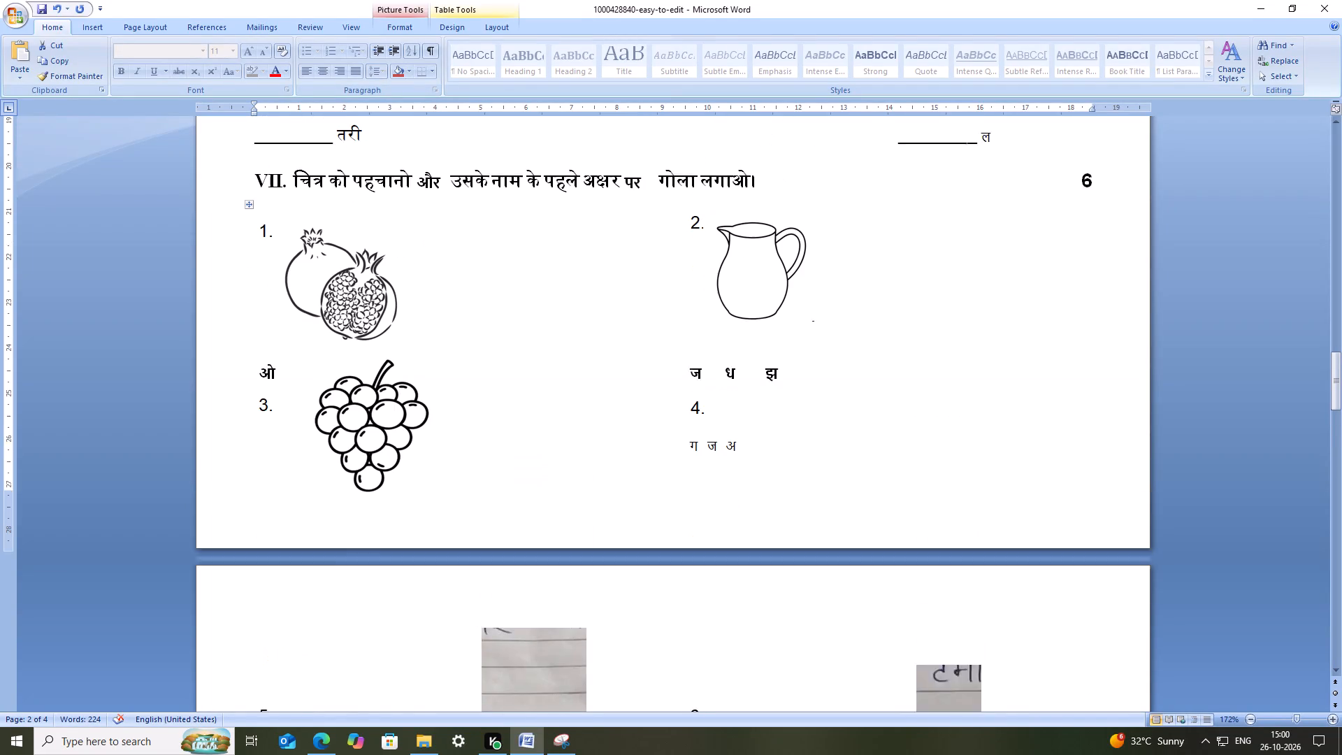
{"action": "scroll", "coordinate": [758, 360], "scroll_direction": "up", "scroll_amount": 1}
{"action": "scroll", "coordinate": [844, 448], "scroll_direction": "up", "scroll_amount": 3}
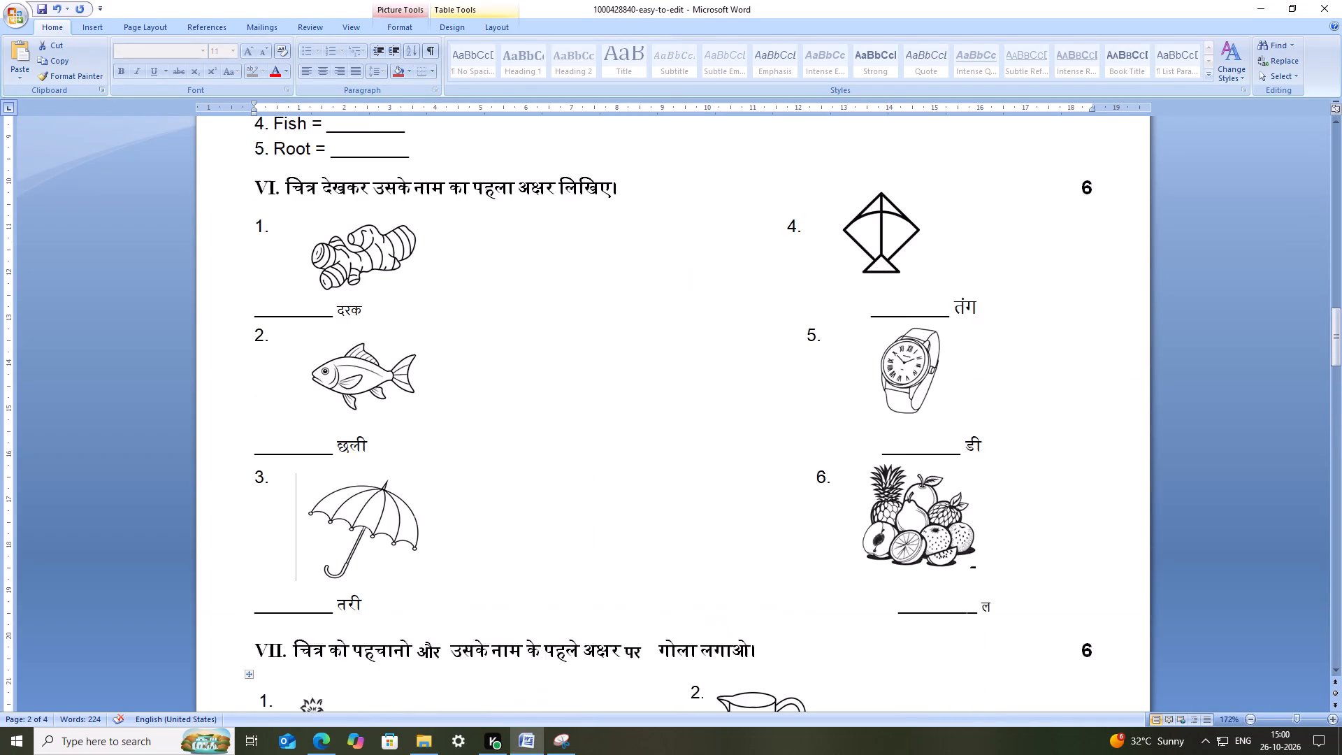
{"action": "scroll", "coordinate": [839, 438], "scroll_direction": "up", "scroll_amount": 19}
{"action": "scroll", "coordinate": [974, 431], "scroll_direction": "down", "scroll_amount": 4}
{"action": "left_click_drag", "start_coordinate": [953, 391], "coordinate": [828, 591]}
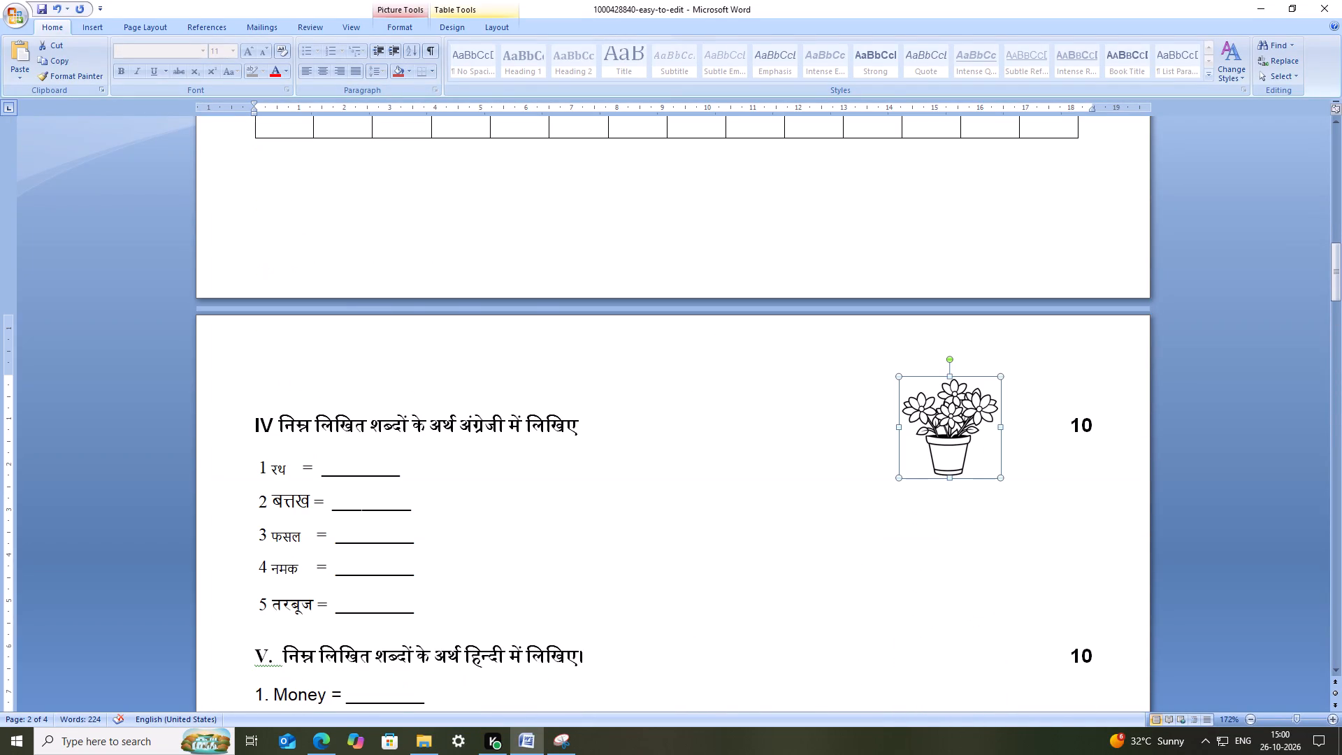
{"action": "left_click_drag", "start_coordinate": [828, 591], "coordinate": [739, 649]}
{"action": "scroll", "coordinate": [861, 524], "scroll_direction": "down", "scroll_amount": 6}
{"action": "left_click_drag", "start_coordinate": [744, 346], "coordinate": [635, 563]}
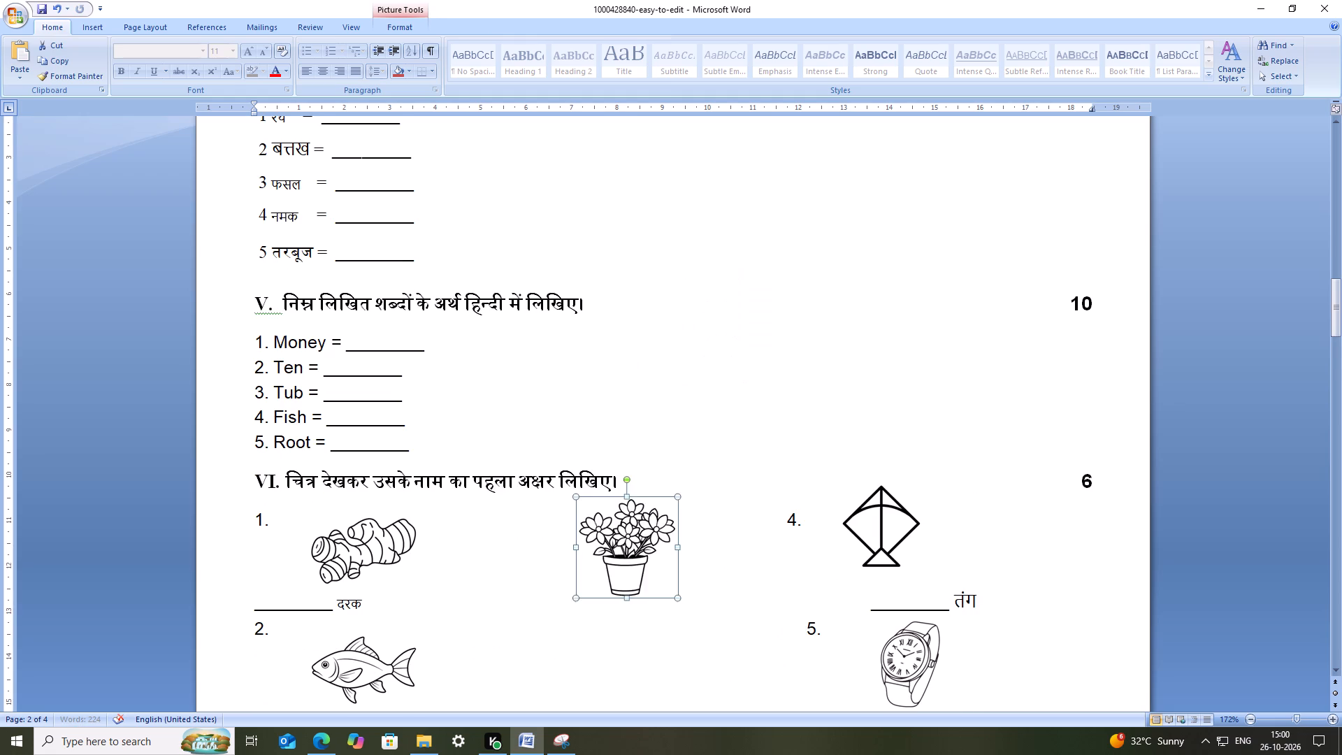
{"action": "scroll", "coordinate": [853, 343], "scroll_direction": "down", "scroll_amount": 6}
{"action": "left_click_drag", "start_coordinate": [624, 217], "coordinate": [604, 577]}
{"action": "scroll", "coordinate": [770, 450], "scroll_direction": "down", "scroll_amount": 6}
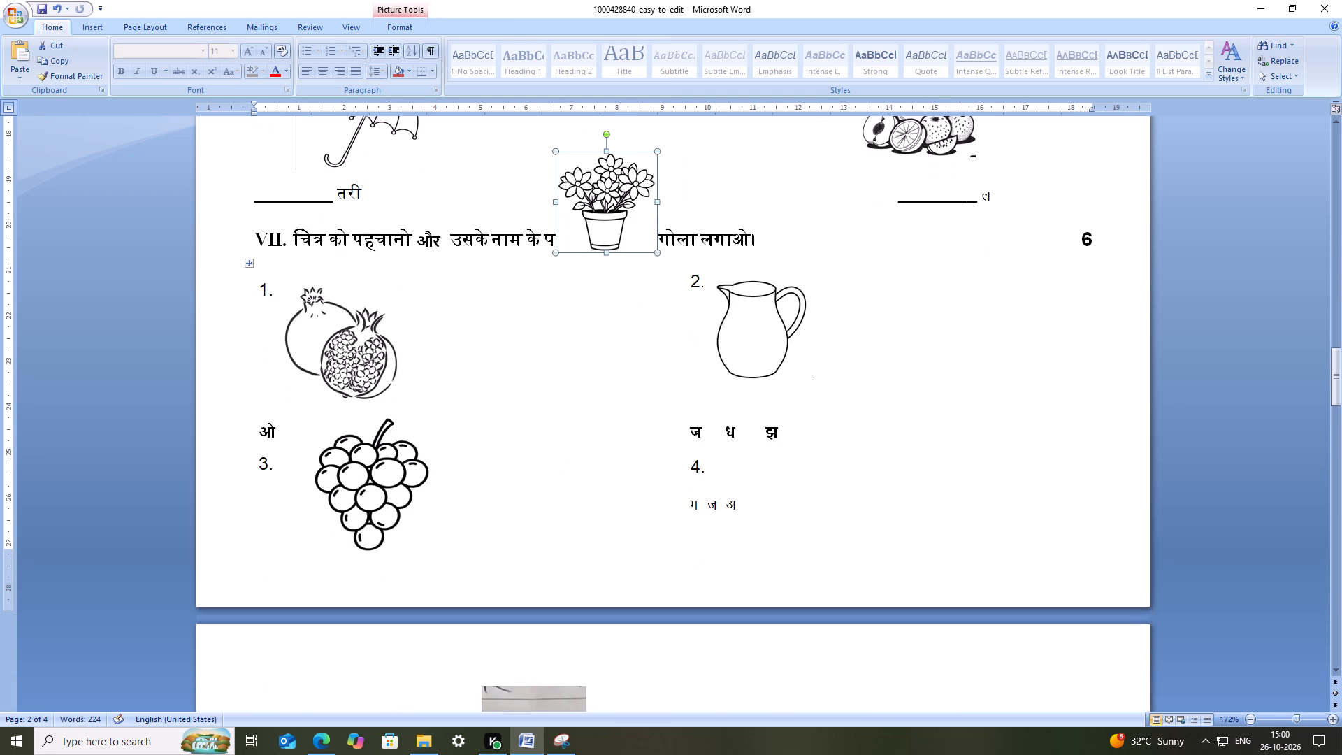
{"action": "left_click_drag", "start_coordinate": [606, 226], "coordinate": [897, 567]}
Insert six blank lines in the table above number 4 so items 3 and 4 start on the next page.
{"action": "left_click", "coordinate": [846, 452]}
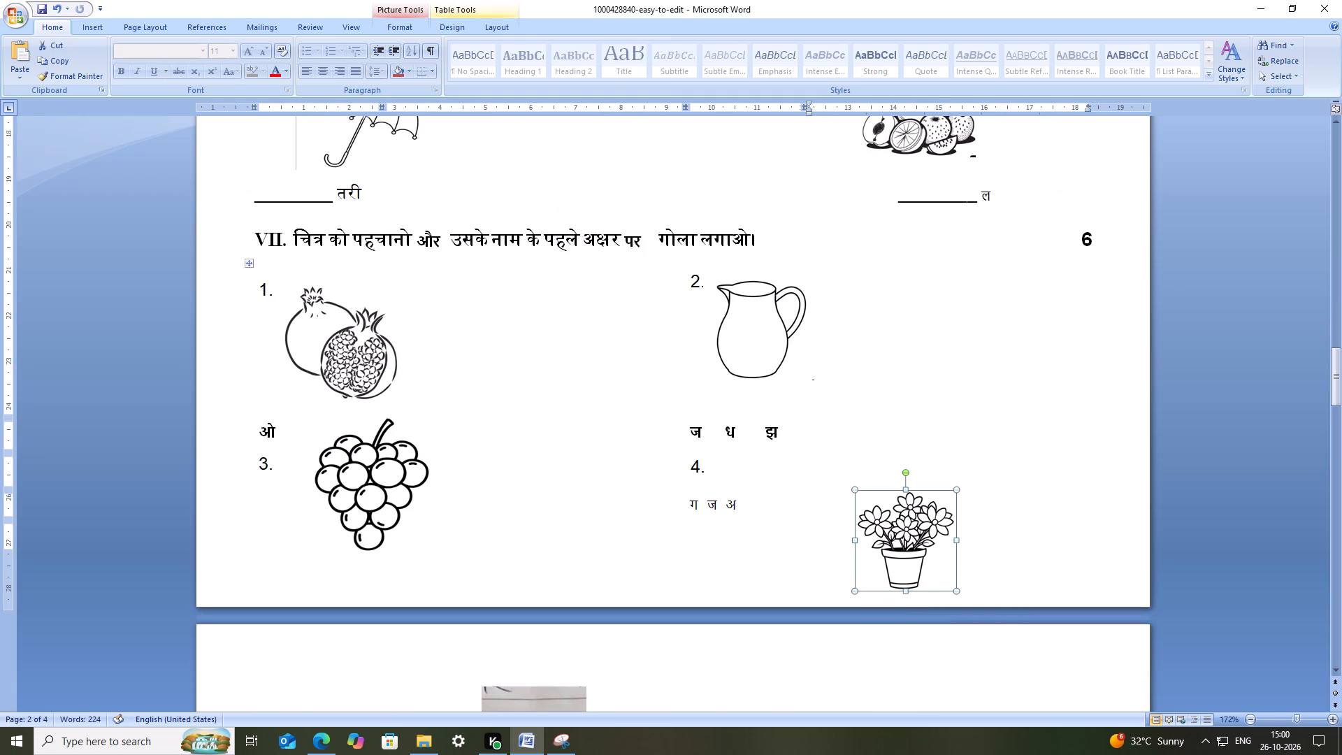
{"action": "left_click", "coordinate": [846, 440]}
{"action": "key", "text": "Return"}
{"action": "key", "text": "Return"}
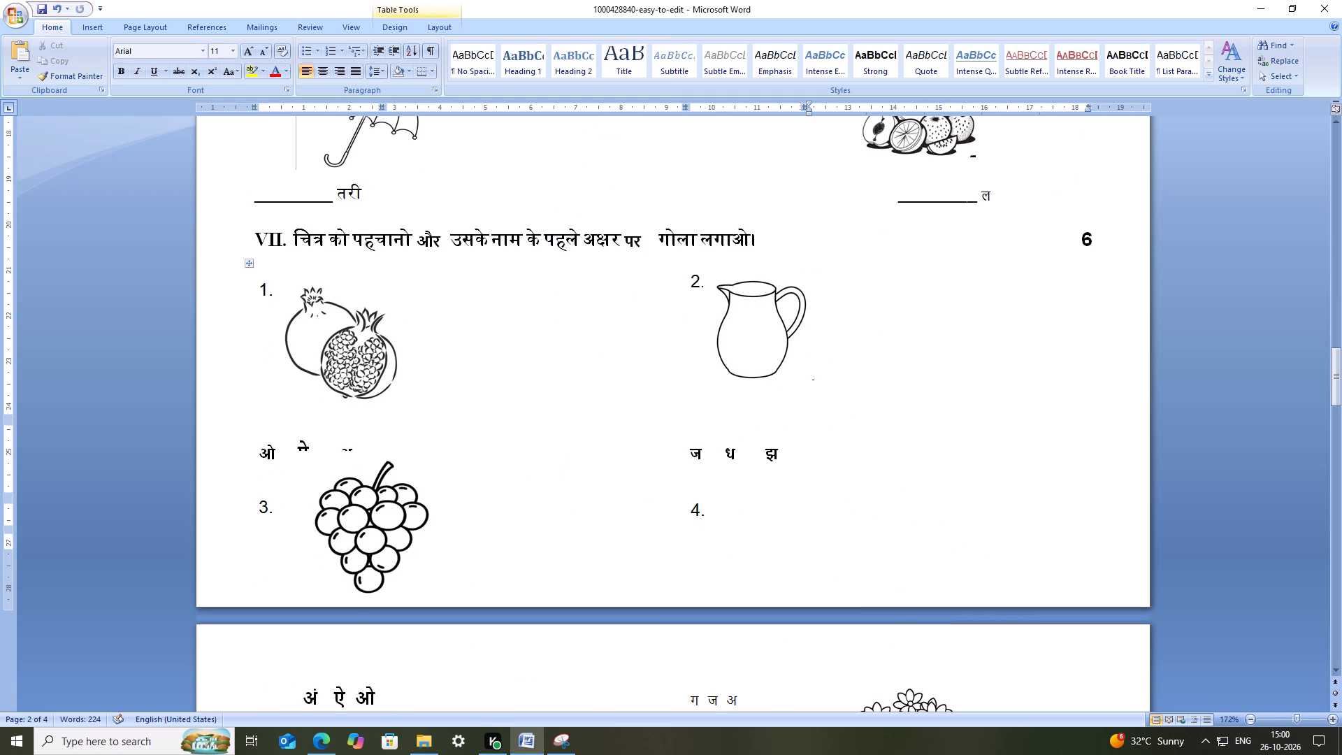
{"action": "key", "text": "Return"}
{"action": "key", "text": "Return"}
{"action": "key", "text": "Return"}
{"action": "scroll", "coordinate": [871, 487], "scroll_direction": "down", "scroll_amount": 6}
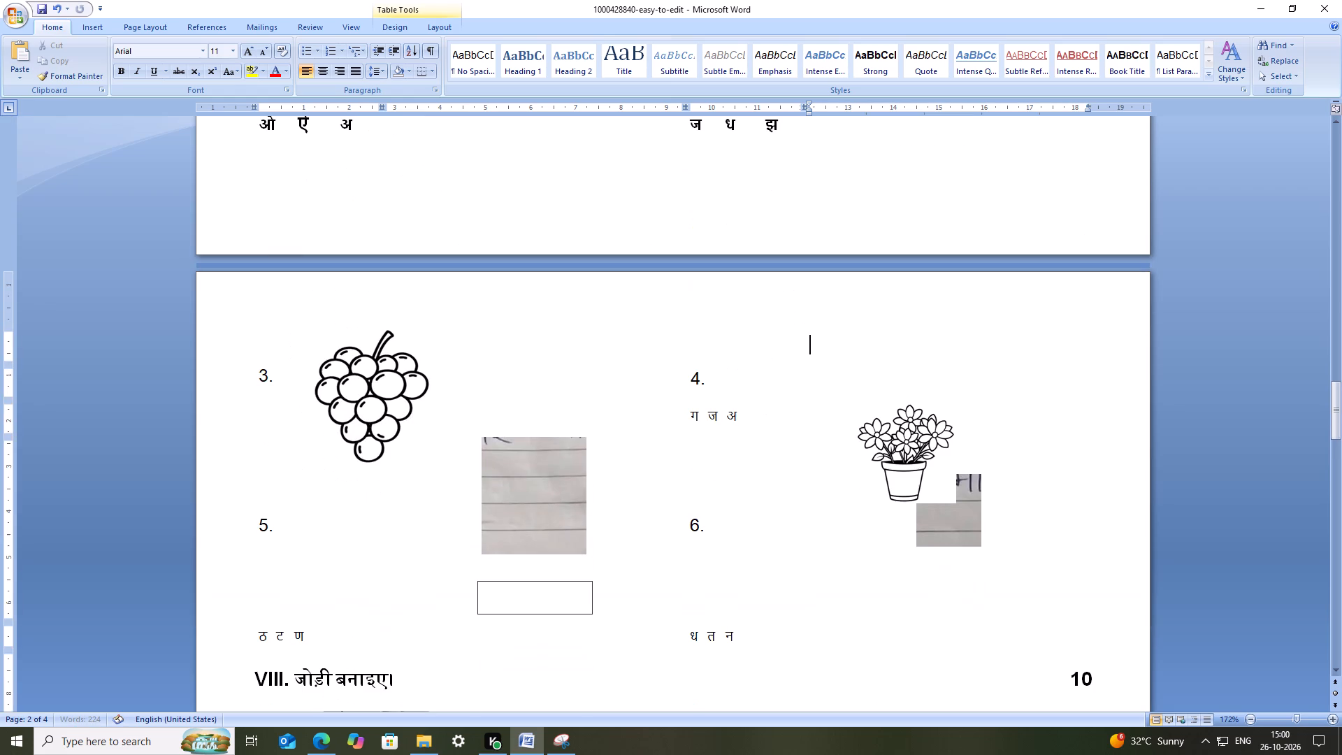
{"action": "key", "text": "Return"}
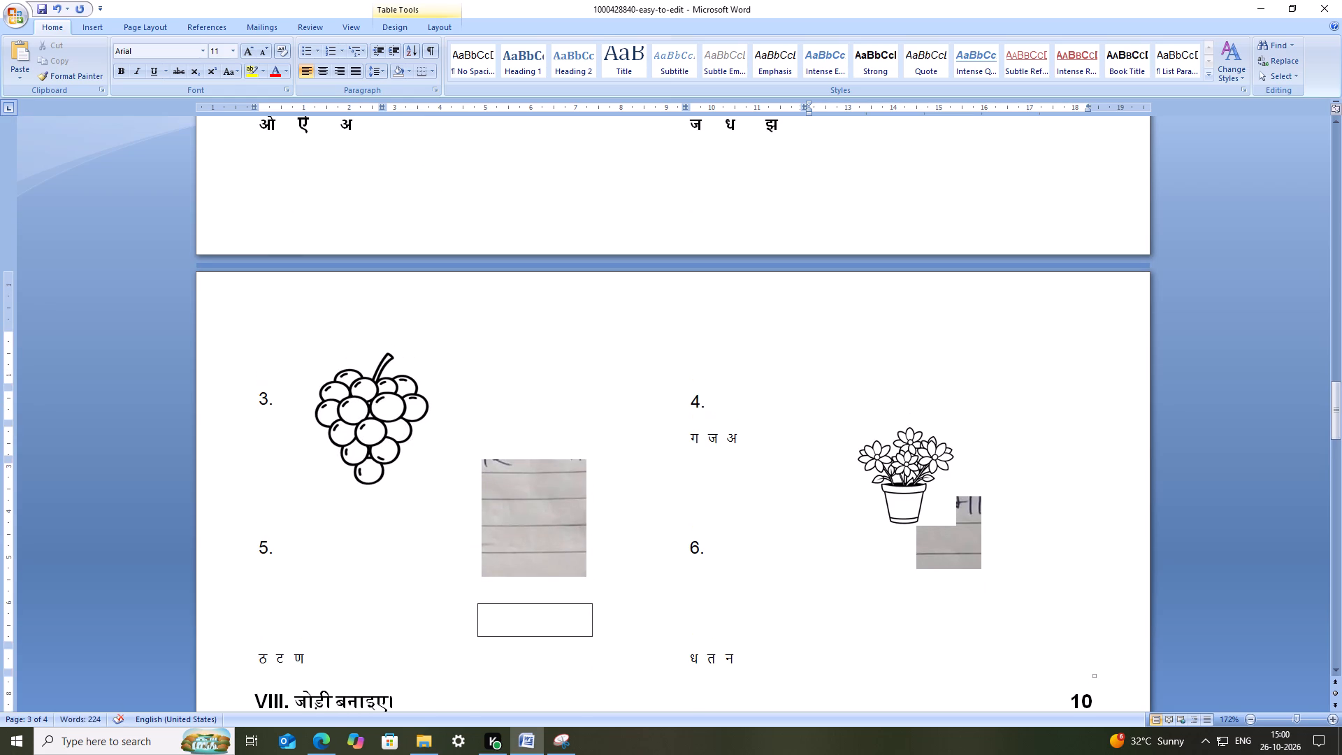
Insert five blank lines between number 4 and its letter options ग ज अ to make room for the picture.
{"action": "left_click", "coordinate": [745, 417]}
{"action": "key", "text": "Return"}
{"action": "key", "text": "Return"}
{"action": "key", "text": "Return"}
{"action": "key", "text": "Return"}
{"action": "key", "text": "Return"}
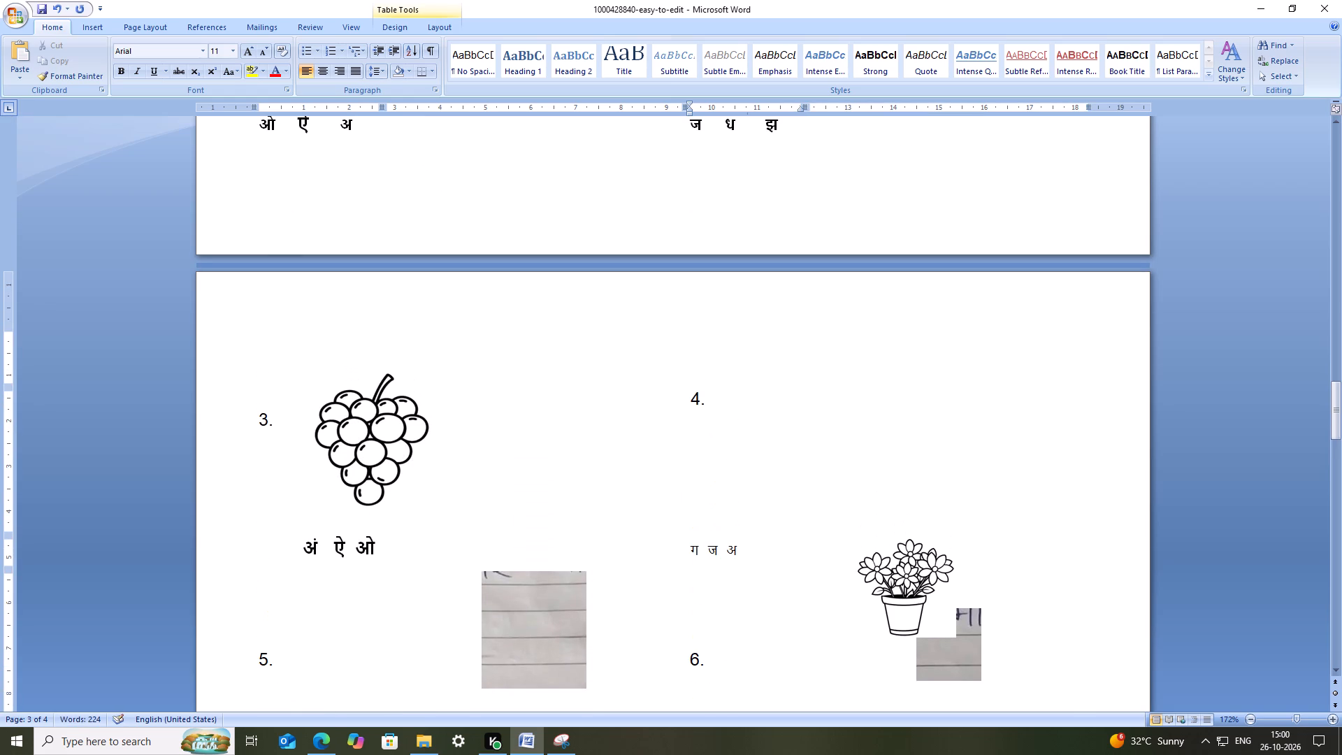
Delete two of the extra blank lines above items 3 and 4 at the top of the page.
{"action": "left_click", "coordinate": [292, 369]}
{"action": "left_click", "coordinate": [287, 340]}
{"action": "key", "text": "BackSpace"}
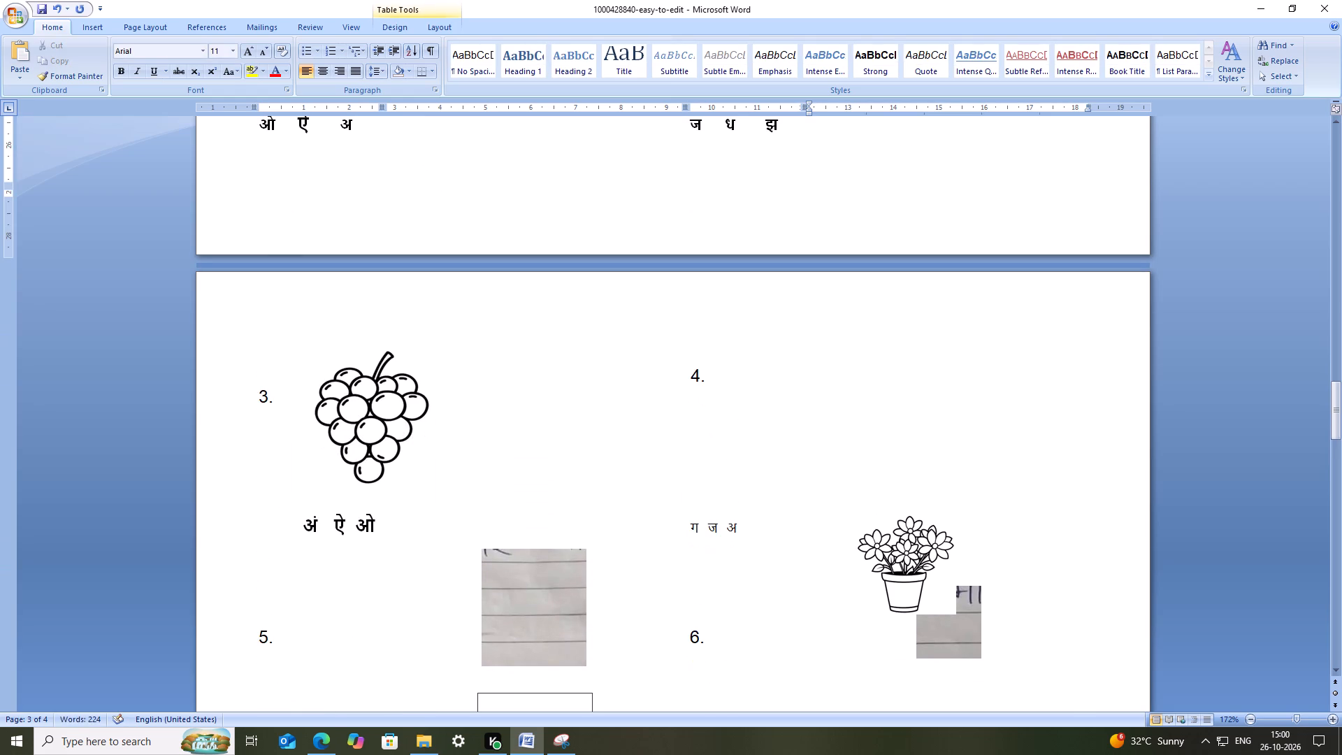
{"action": "key", "text": "BackSpace"}
Position the flowerpot picture beside number 4, above its letter options.
{"action": "left_click_drag", "start_coordinate": [899, 524], "coordinate": [742, 378]}
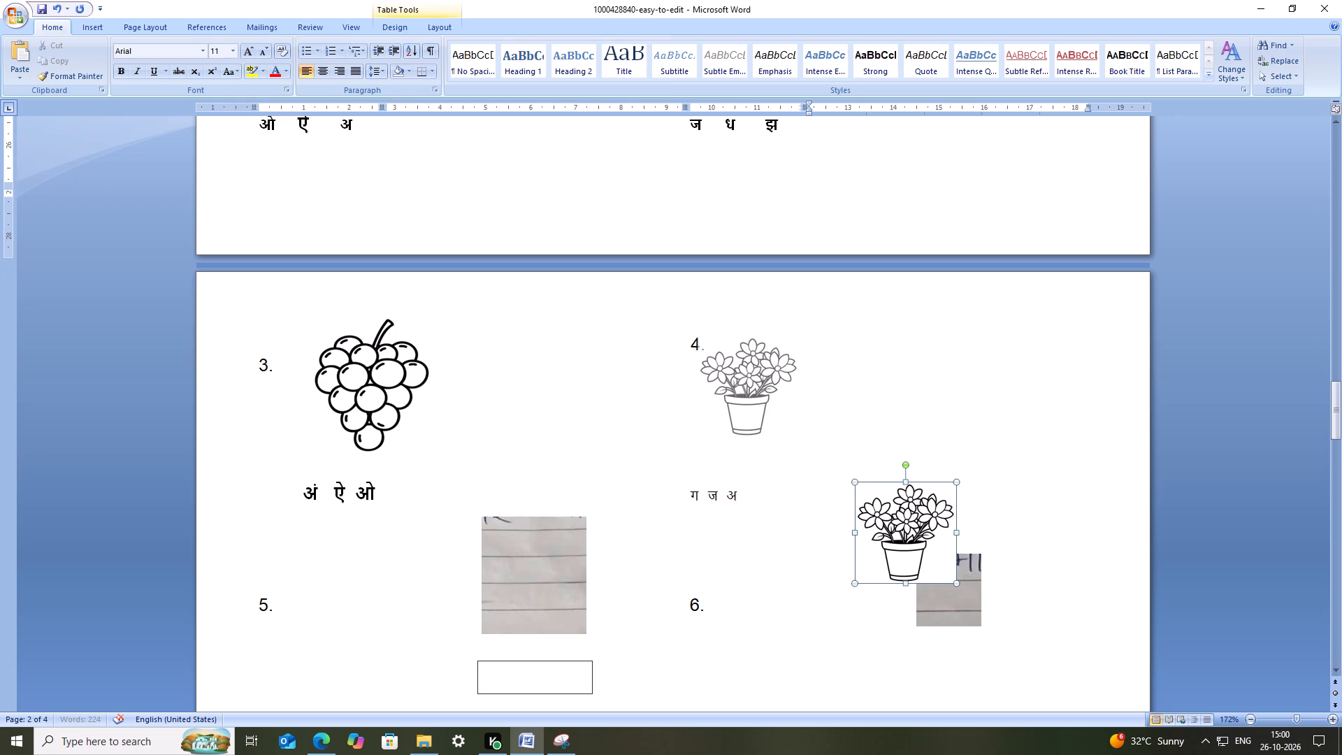
{"action": "left_click_drag", "start_coordinate": [742, 378], "coordinate": [754, 384]}
Make the letter options ग ज अ of number 4 bold, widen the gaps between them, and indent them with spaces beneath the flowerpot.
{"action": "left_click_drag", "start_coordinate": [757, 492], "coordinate": [690, 495]}
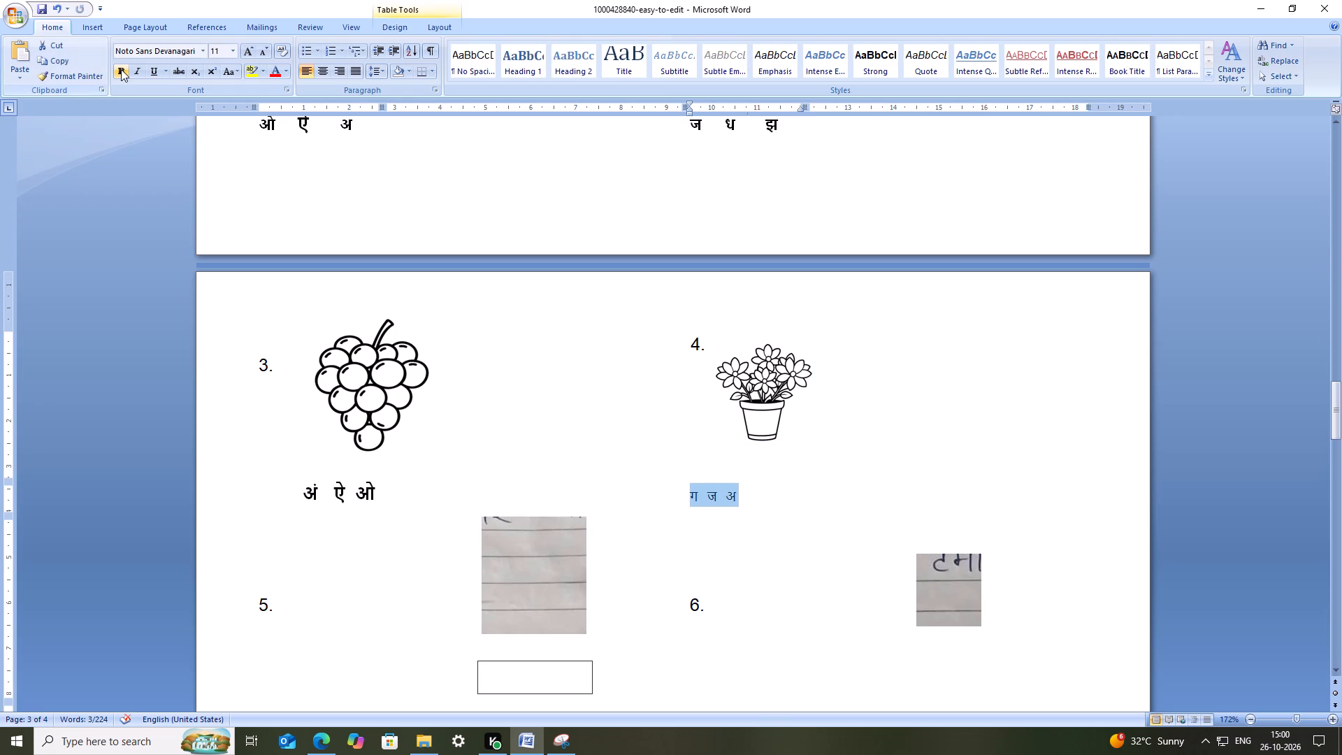
{"action": "left_click", "coordinate": [121, 69]}
{"action": "left_click", "coordinate": [728, 497]}
{"action": "left_click", "coordinate": [704, 496]}
{"action": "key", "text": "space"}
{"action": "key", "text": "space"}
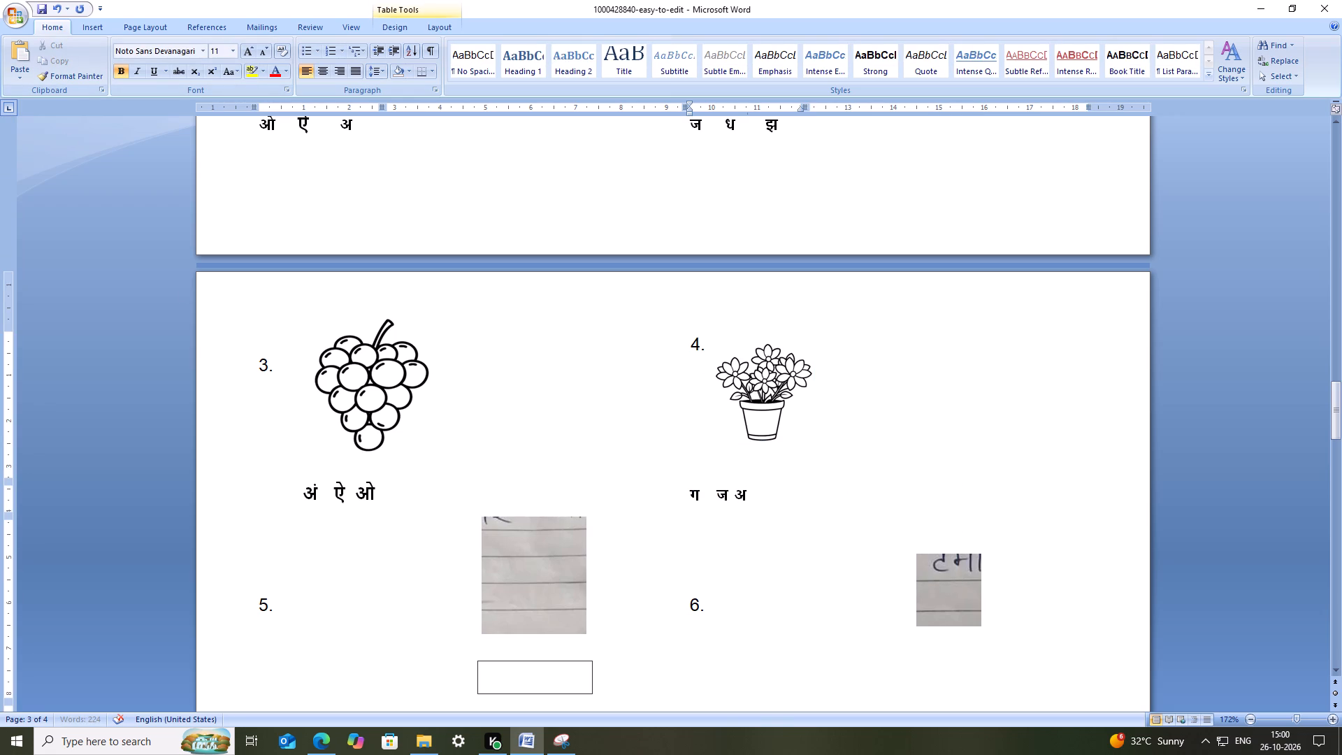
{"action": "left_click", "coordinate": [730, 491]}
{"action": "key", "text": "space"}
{"action": "key", "text": "space"}
{"action": "left_click", "coordinate": [672, 498]}
{"action": "key", "text": "space"}
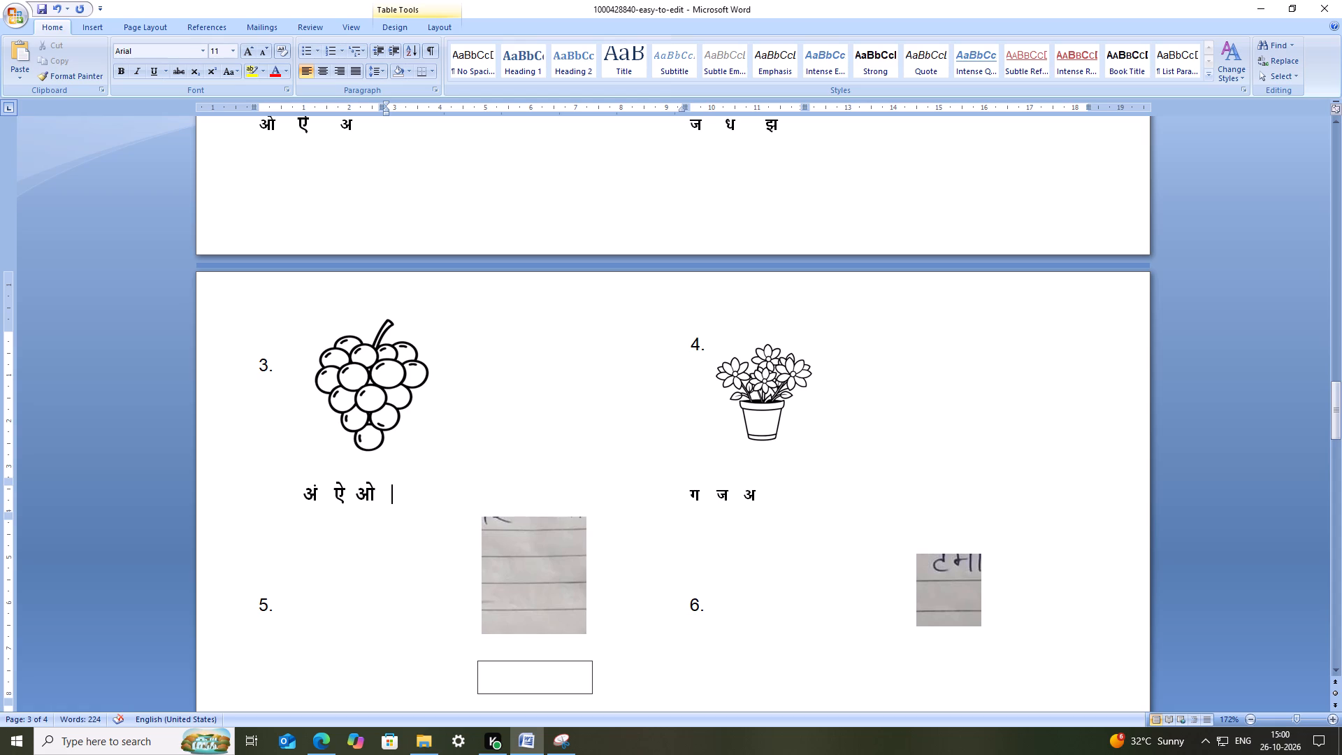
{"action": "left_click", "coordinate": [691, 496]}
{"action": "key", "text": "space"}
{"action": "key", "text": "space"}
{"action": "key", "text": "space"}
{"action": "key", "text": "space"}
{"action": "key", "text": "space"}
{"action": "key", "text": "space"}
{"action": "key", "text": "space"}
{"action": "key", "text": "space"}
{"action": "key", "text": "space"}
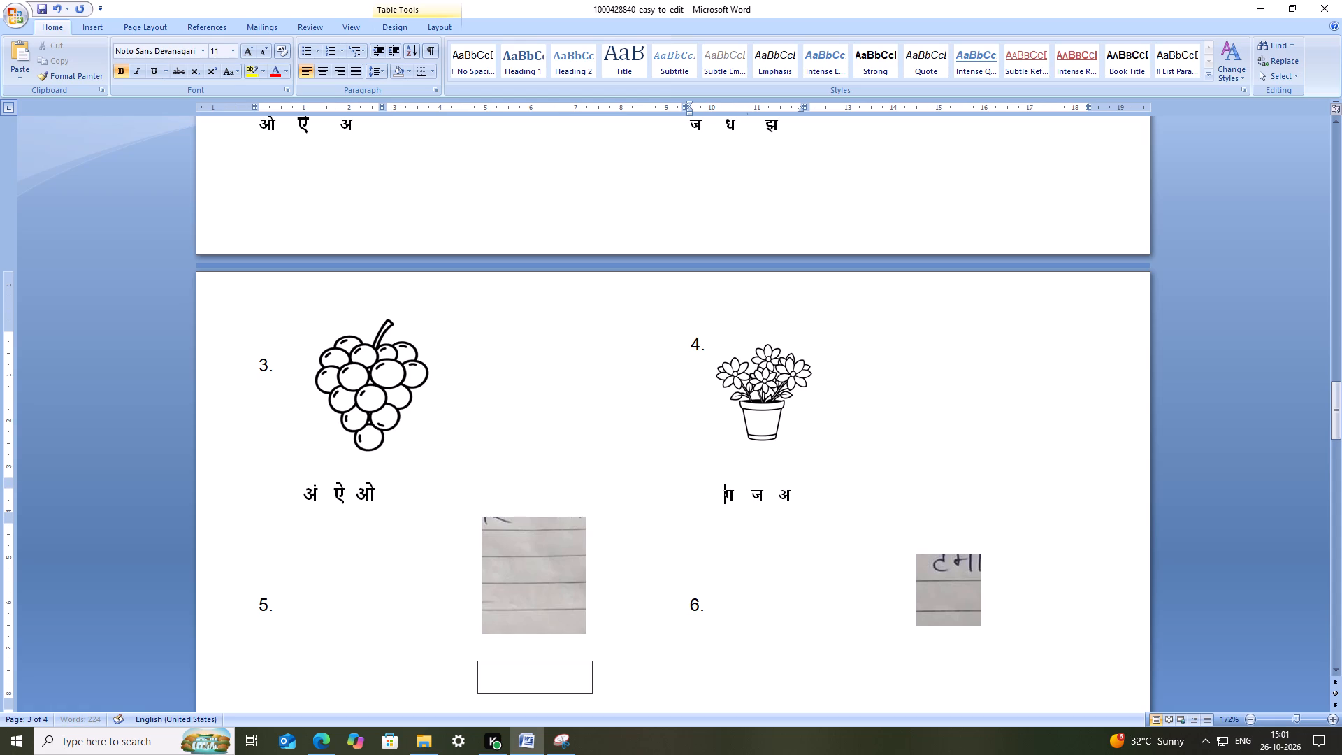
Save the document.
{"action": "key", "text": "ctrl+s"}
{"action": "key", "text": "ctrl+s"}
{"action": "key", "text": "ctrl+s"}
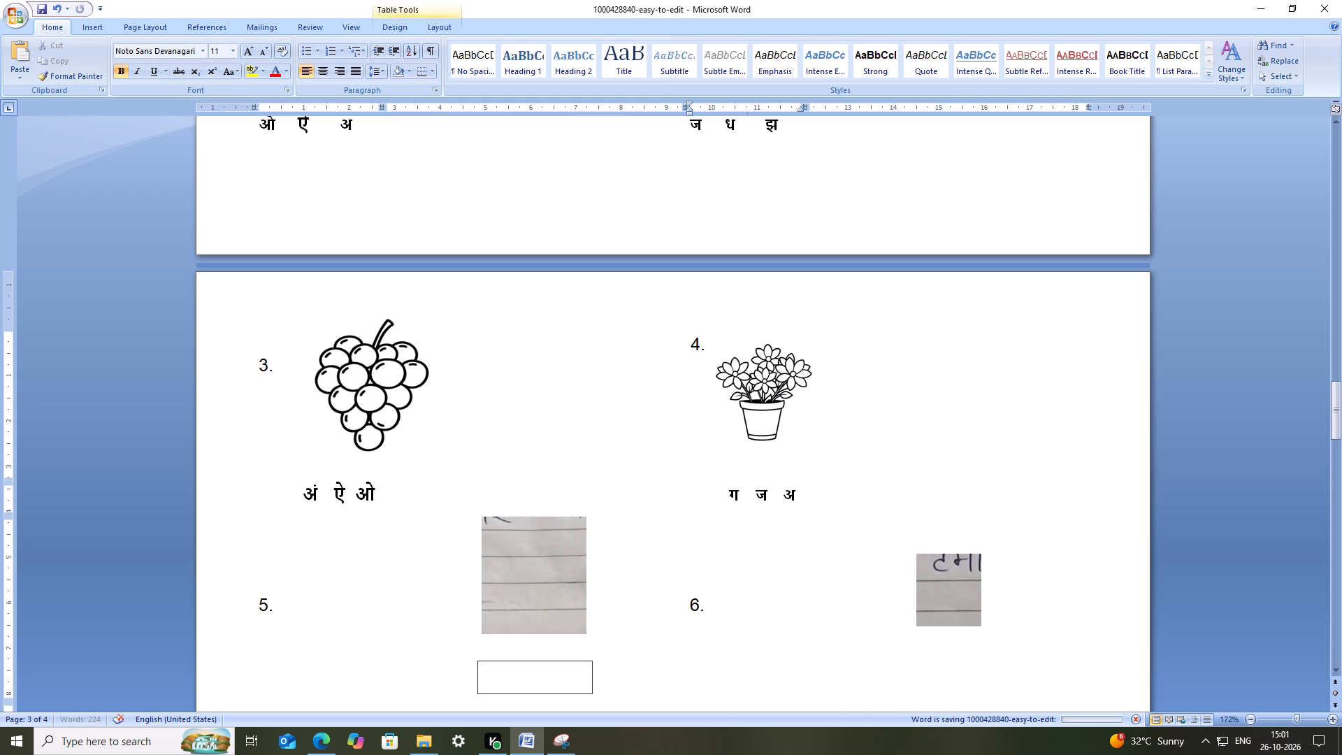
Delete the empty bordered one-cell table below the photo beside number 5 of section VII.
{"action": "left_click", "coordinate": [765, 528]}
{"action": "scroll", "coordinate": [579, 487], "scroll_direction": "down", "scroll_amount": 4}
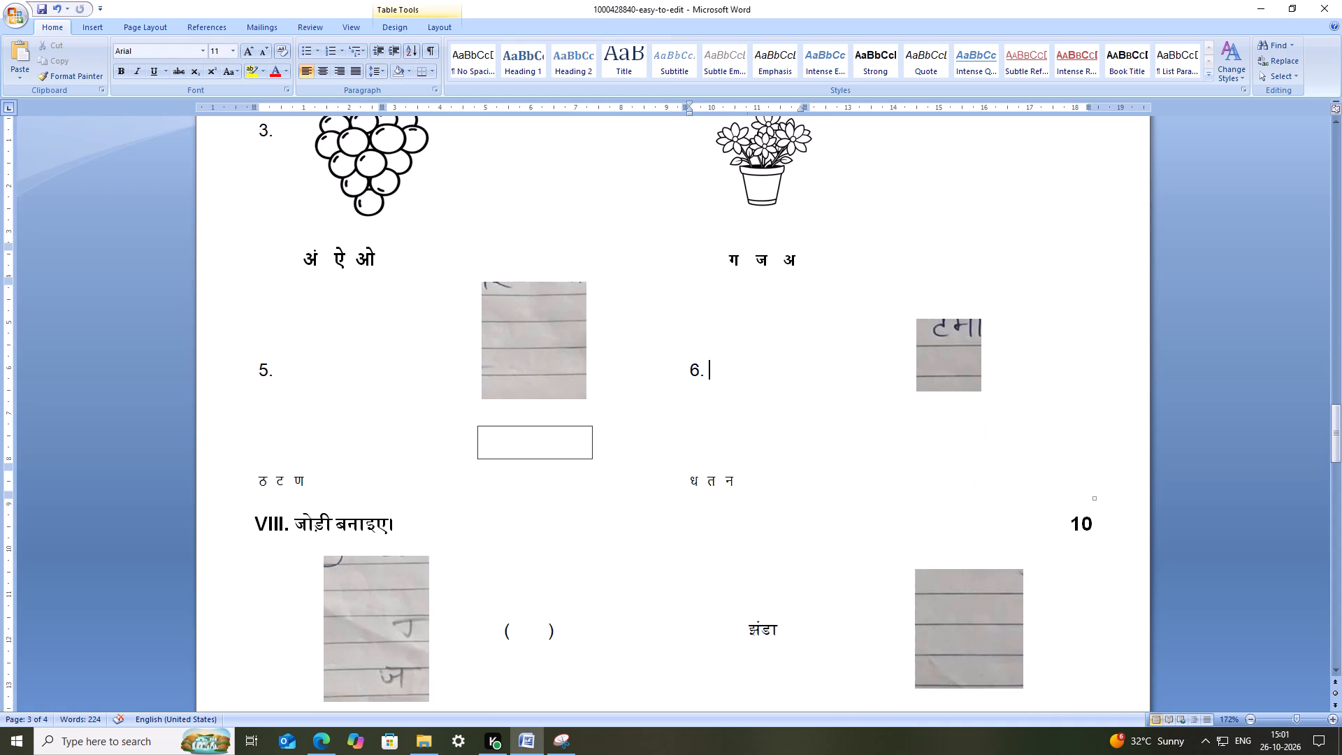
{"action": "left_click", "coordinate": [561, 317]}
{"action": "left_click", "coordinate": [574, 472]}
{"action": "left_click", "coordinate": [477, 431]}
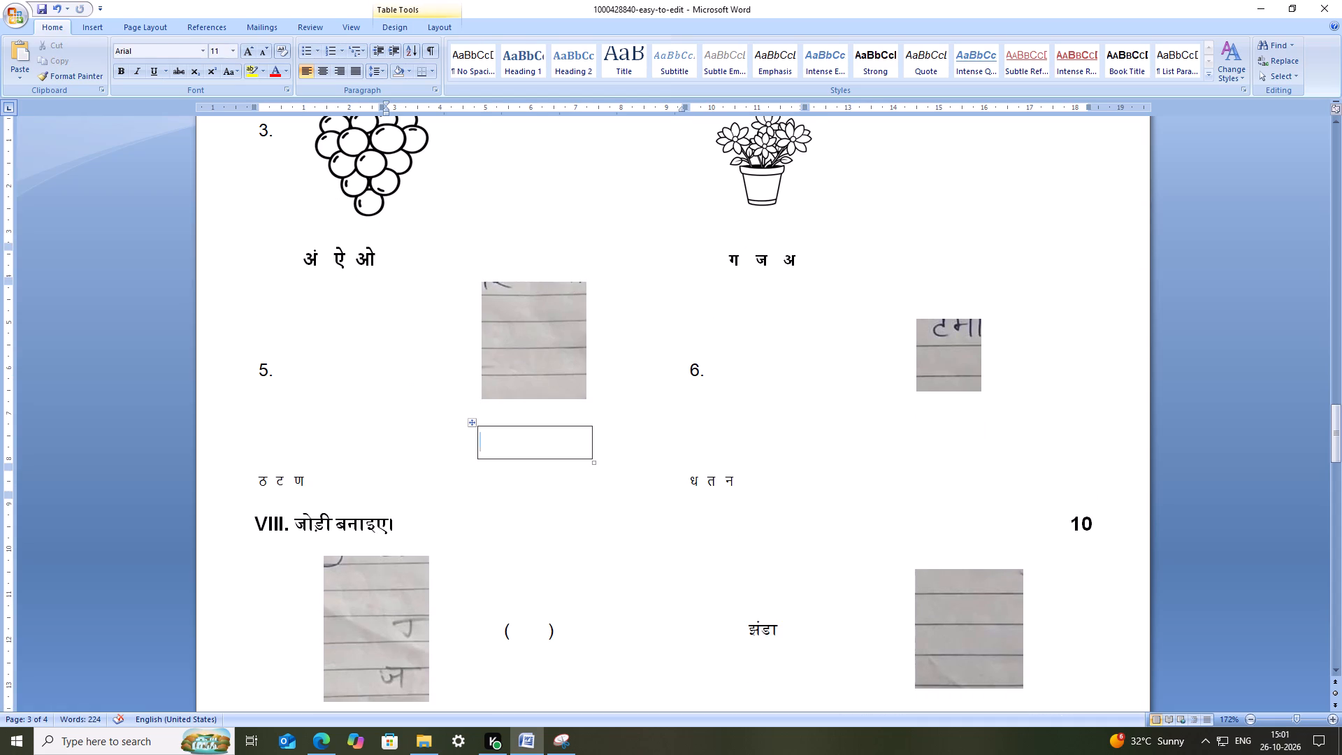
{"action": "right_click", "coordinate": [471, 428]}
{"action": "left_click", "coordinate": [489, 433]}
{"action": "left_click", "coordinate": [588, 451]}
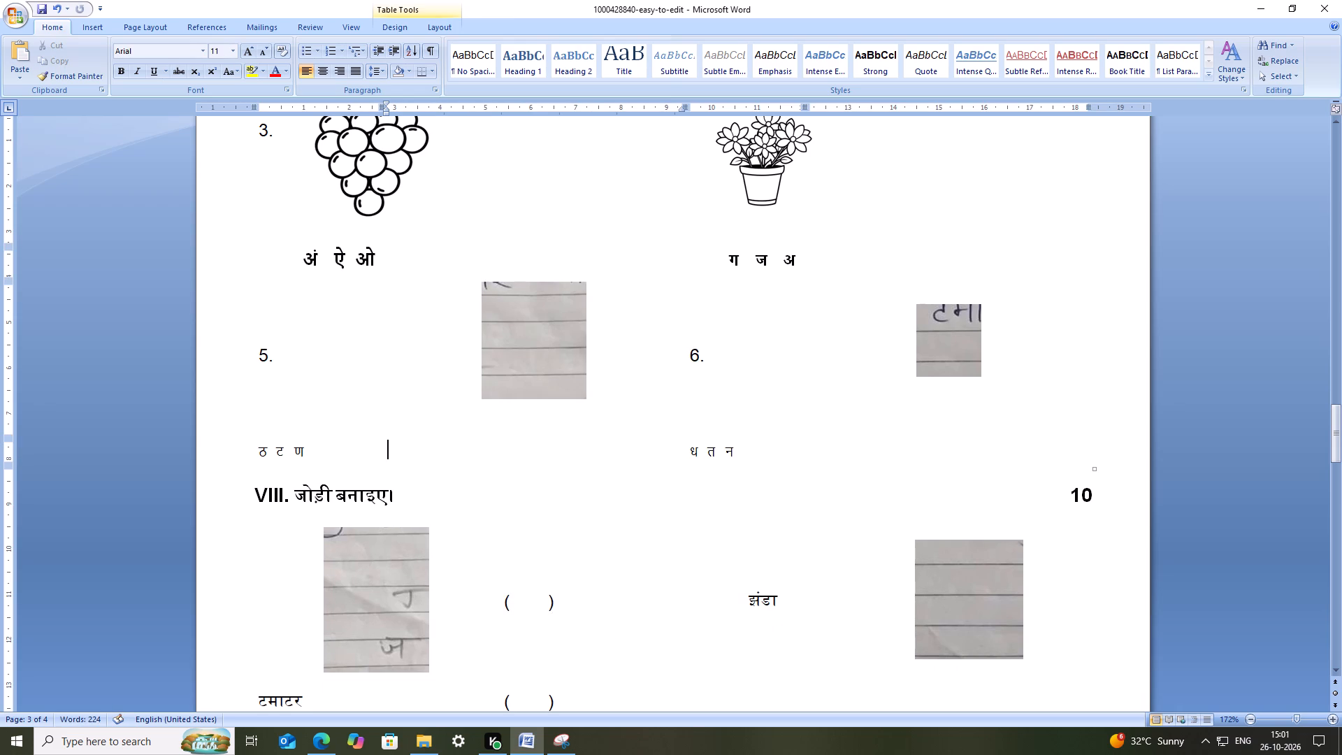
Switch to Edge, change the subject of the outline image search to tomatao, and open the single tomato icon in black outline style.
{"action": "left_click", "coordinate": [540, 341]}
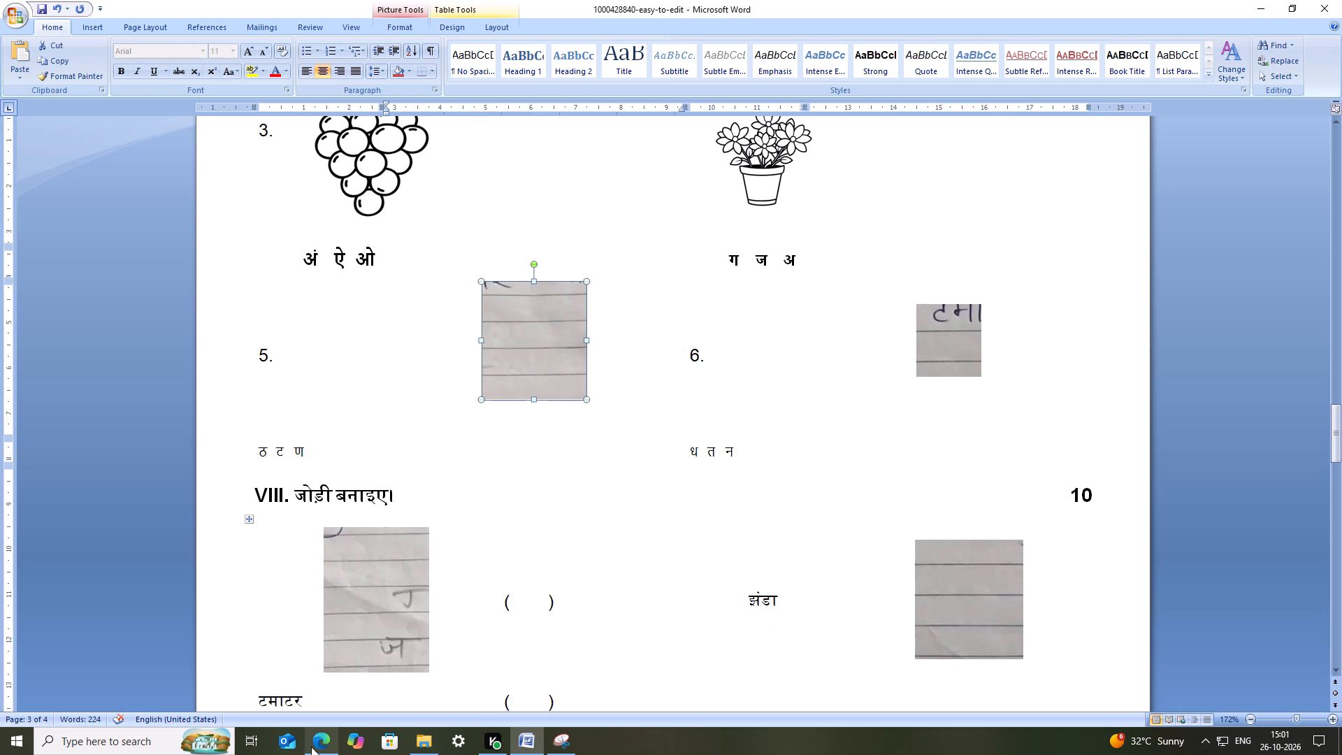
{"action": "left_click", "coordinate": [315, 745]}
{"action": "left_click", "coordinate": [1253, 109]}
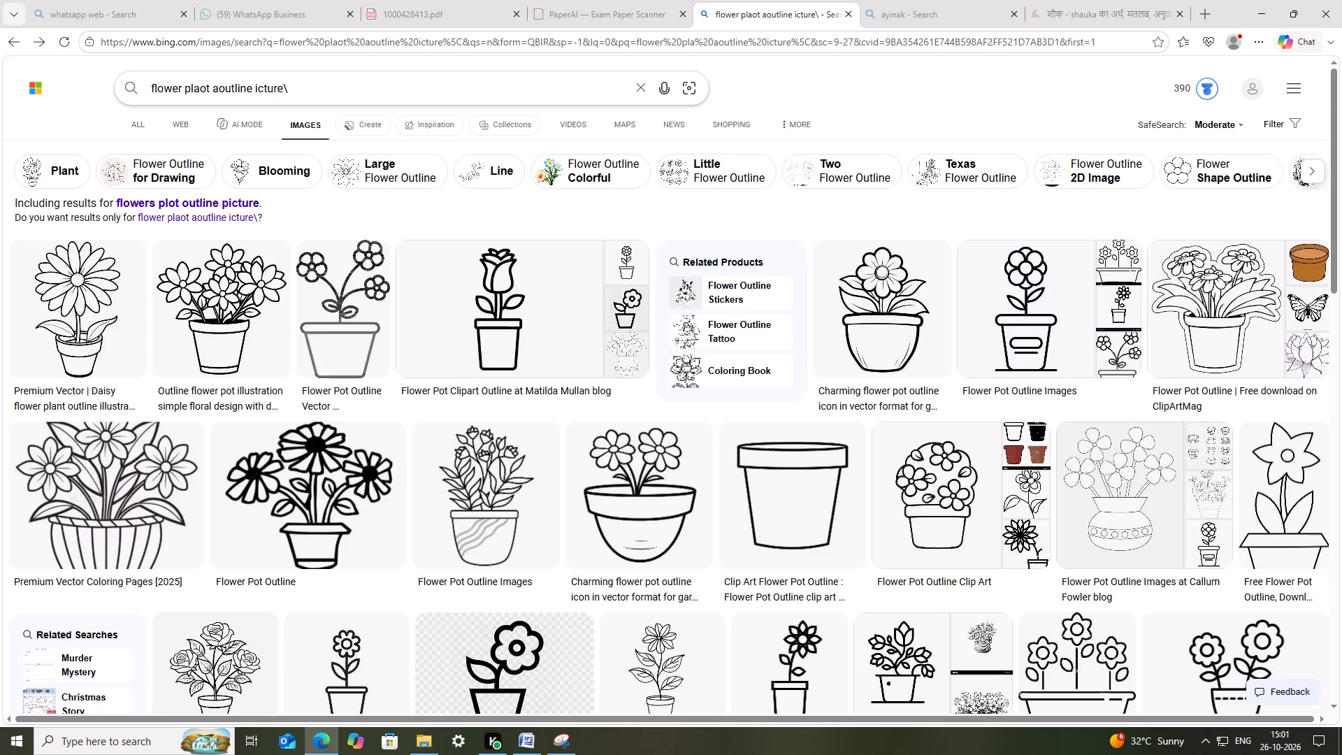
{"action": "left_click_drag", "start_coordinate": [209, 89], "coordinate": [0, 91]}
{"action": "type", "text": "tomatao"}
{"action": "key", "text": "Return"}
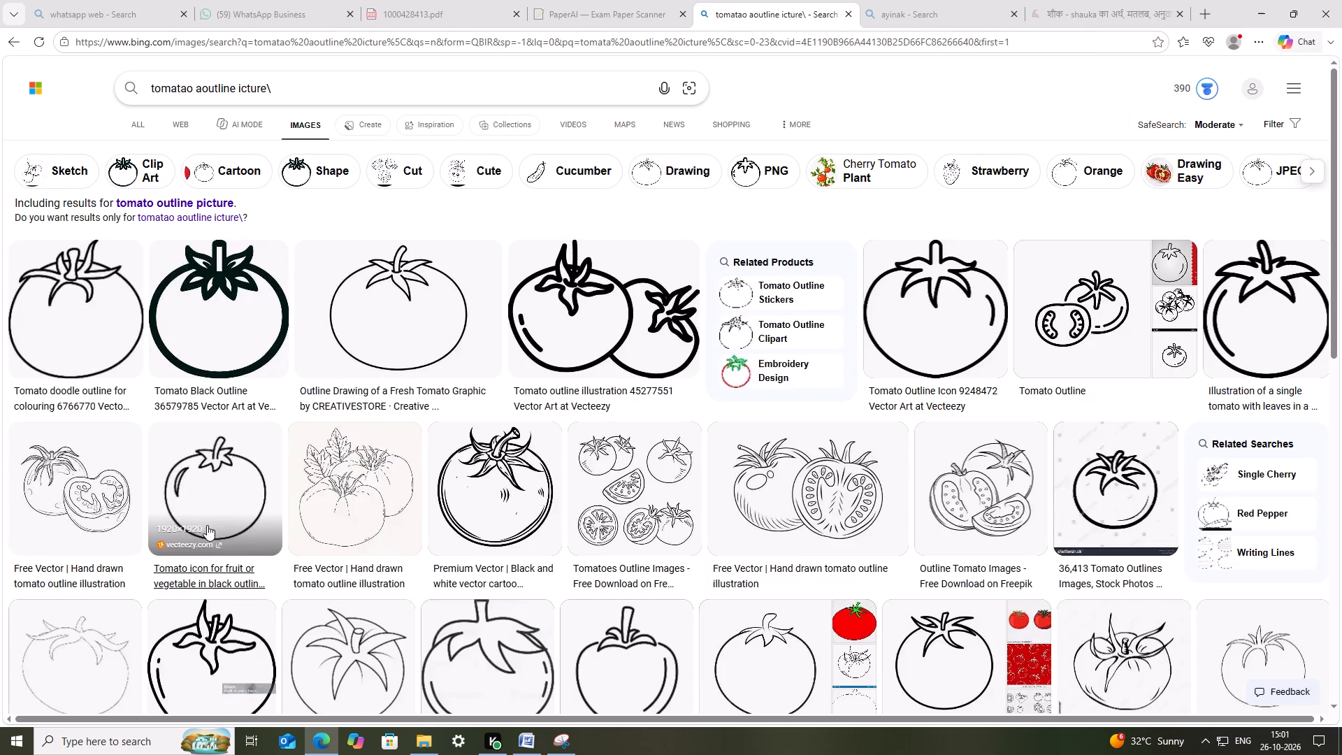
{"action": "left_click", "coordinate": [211, 488]}
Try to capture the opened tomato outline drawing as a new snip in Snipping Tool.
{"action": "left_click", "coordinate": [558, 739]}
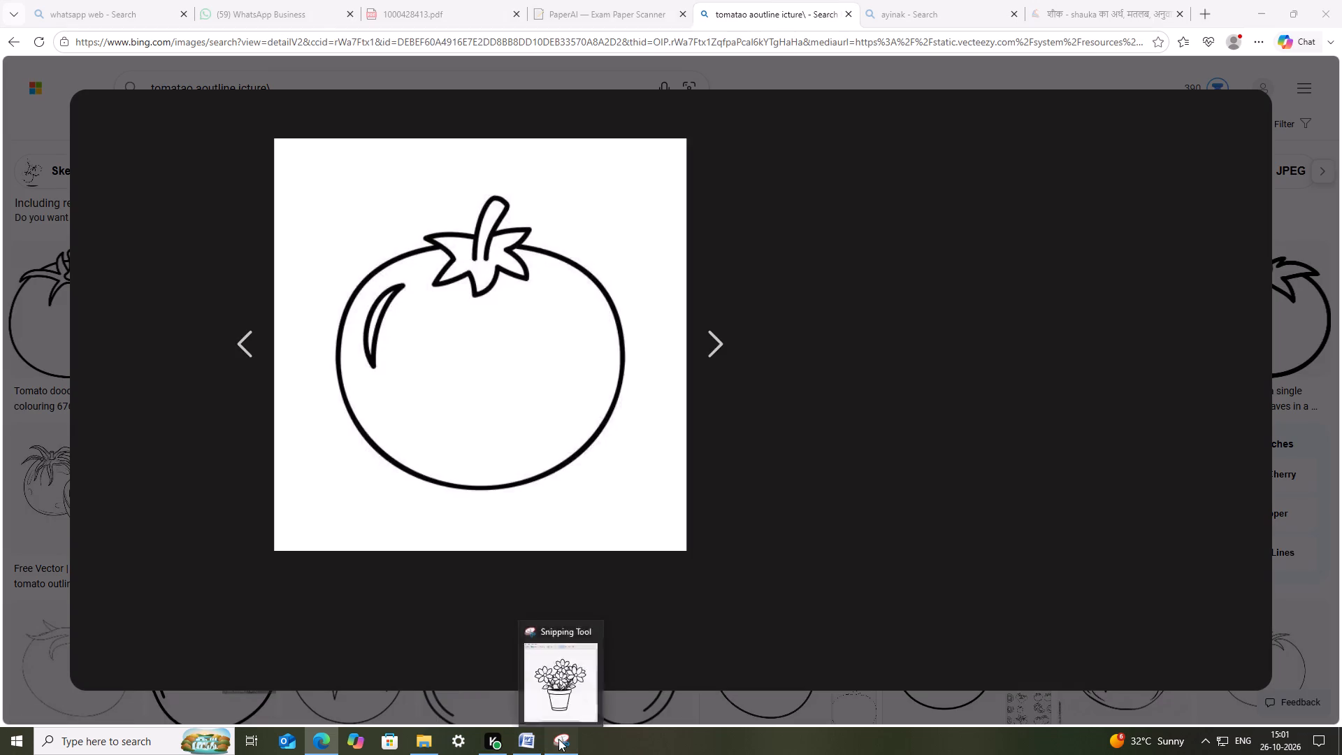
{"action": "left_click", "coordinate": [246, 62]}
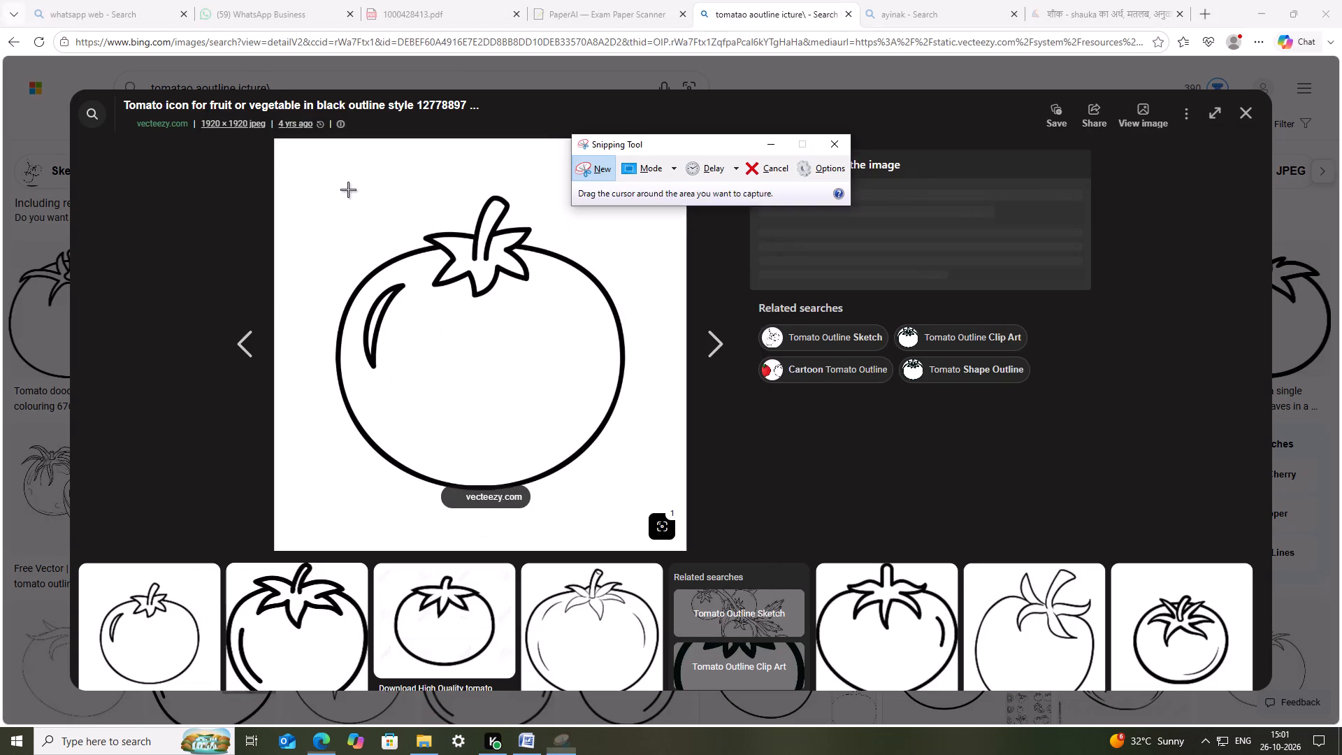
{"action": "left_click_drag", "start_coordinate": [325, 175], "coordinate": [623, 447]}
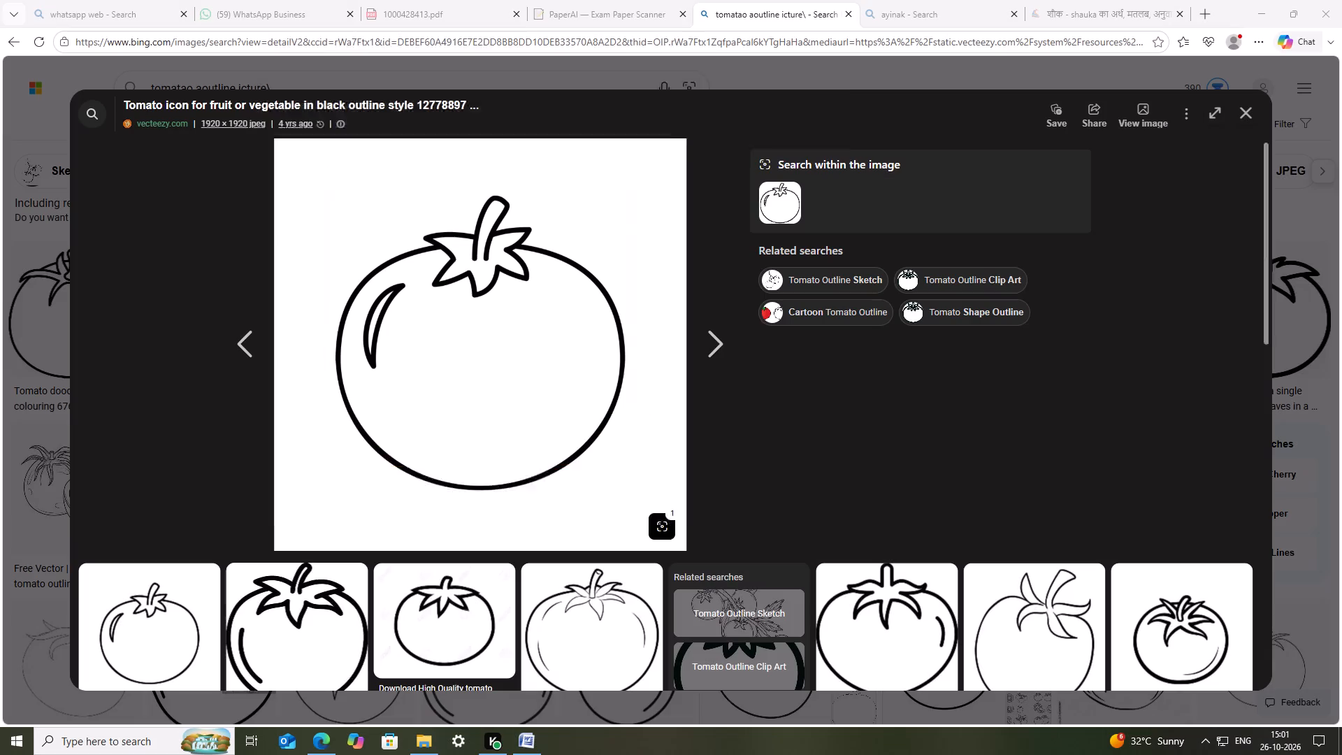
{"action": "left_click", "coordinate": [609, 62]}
Compare several drawings in the tomato outline results, ending with the tomato doodle outline for colouring opened.
{"action": "left_click", "coordinate": [1244, 113]}
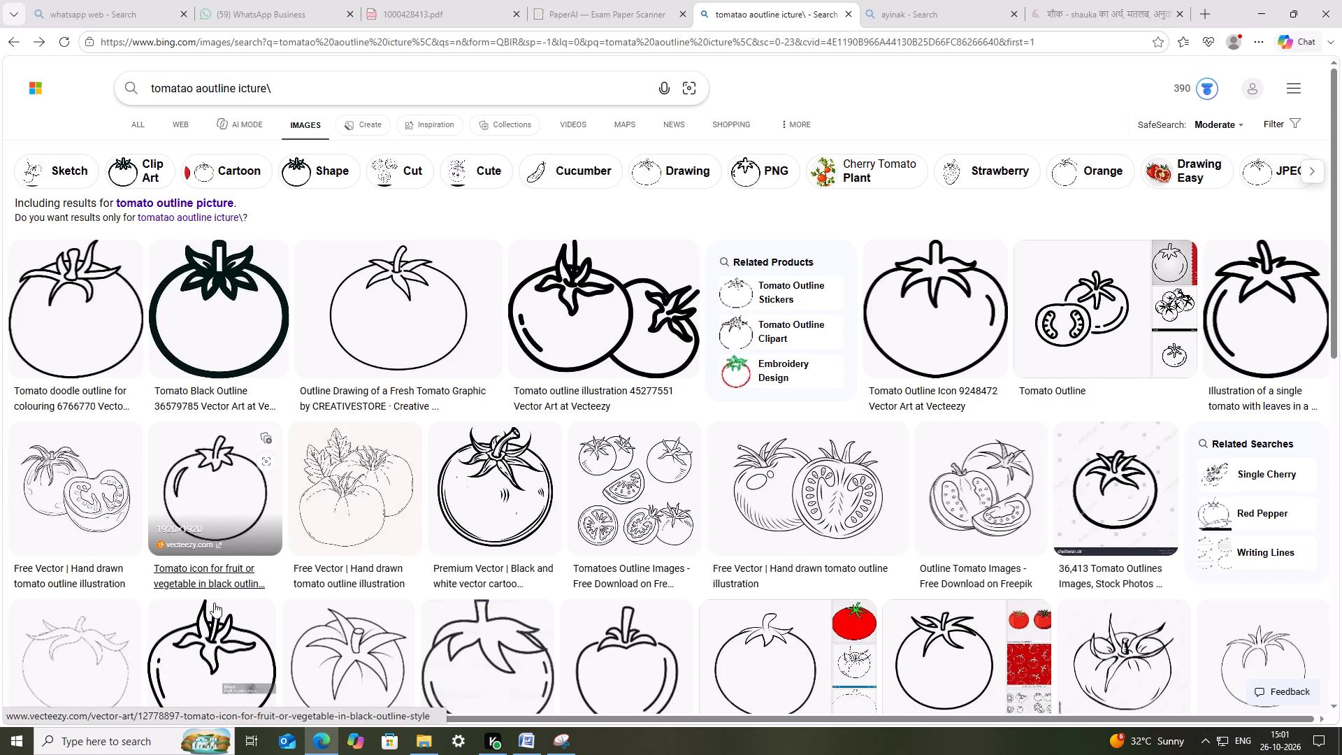
{"action": "scroll", "coordinate": [298, 591], "scroll_direction": "down", "scroll_amount": 2}
{"action": "left_click", "coordinate": [406, 215]}
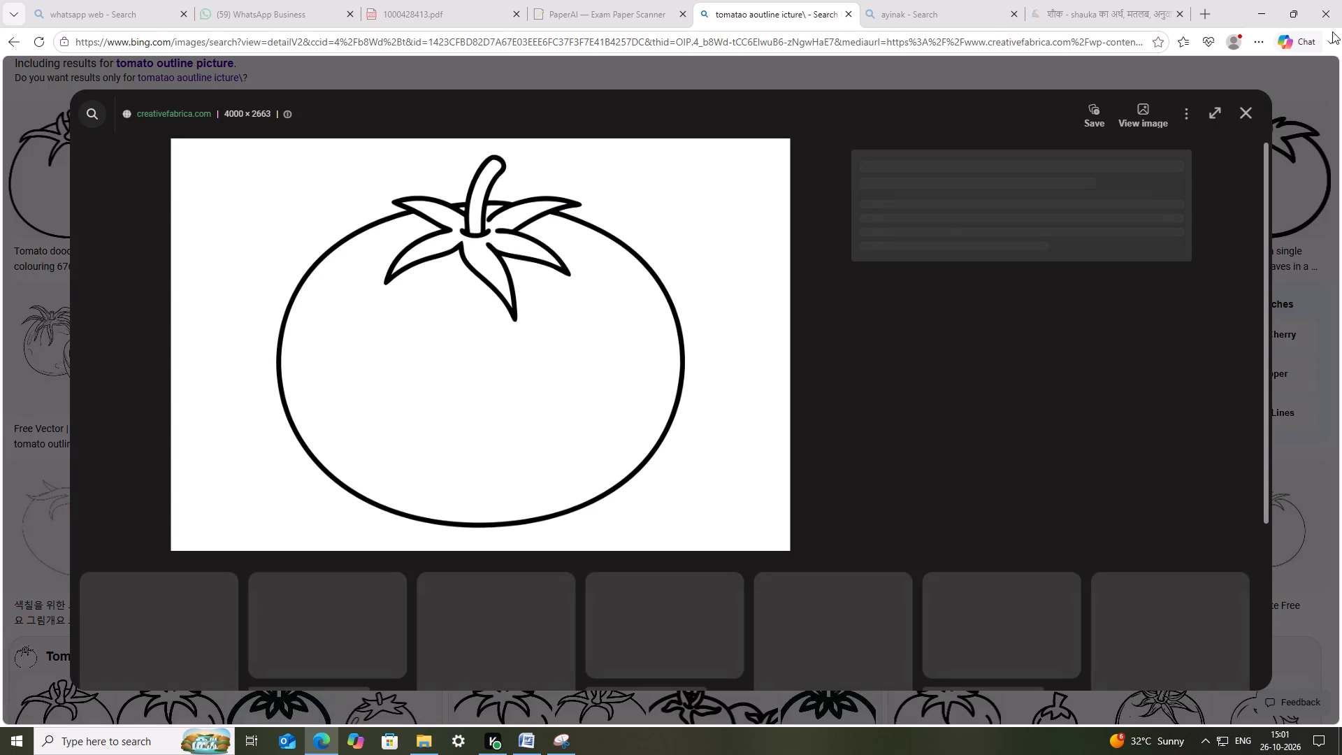
{"action": "left_click", "coordinate": [1239, 112]}
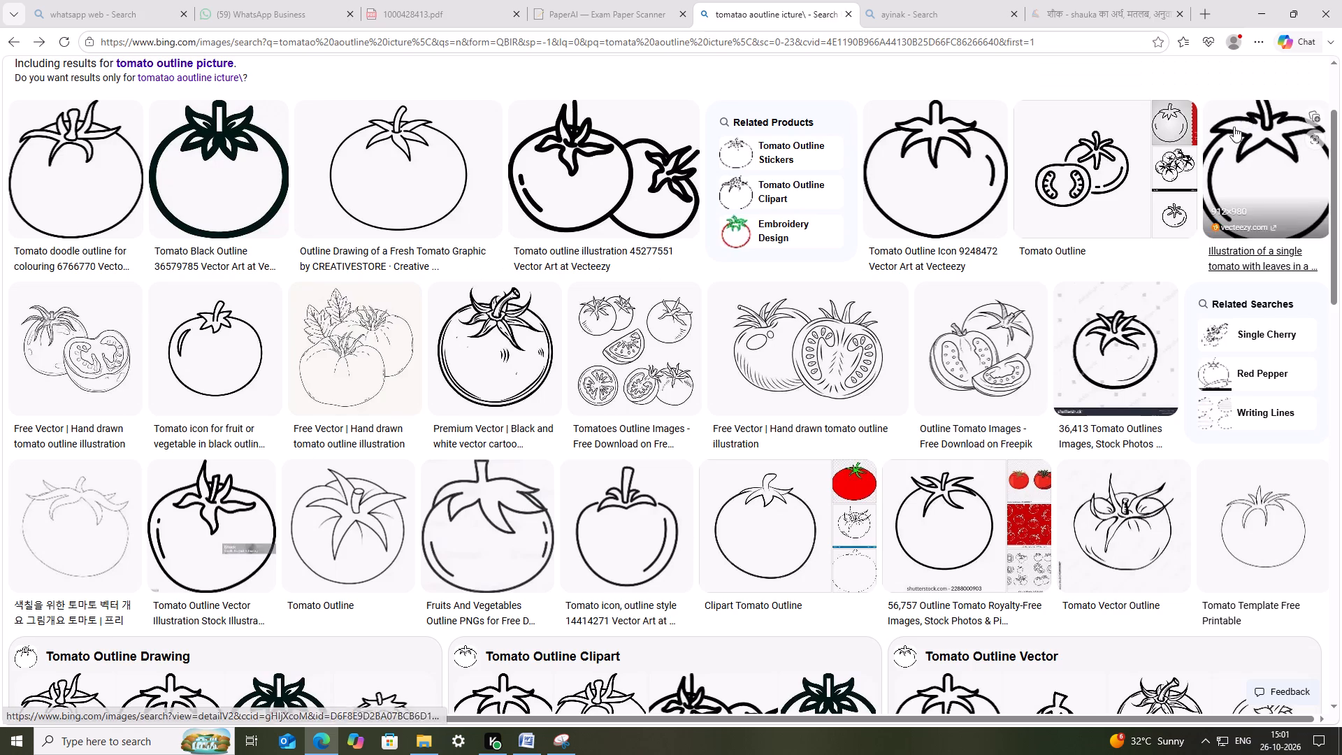
{"action": "scroll", "coordinate": [698, 280], "scroll_direction": "down", "scroll_amount": 3}
{"action": "left_click", "coordinate": [654, 317]}
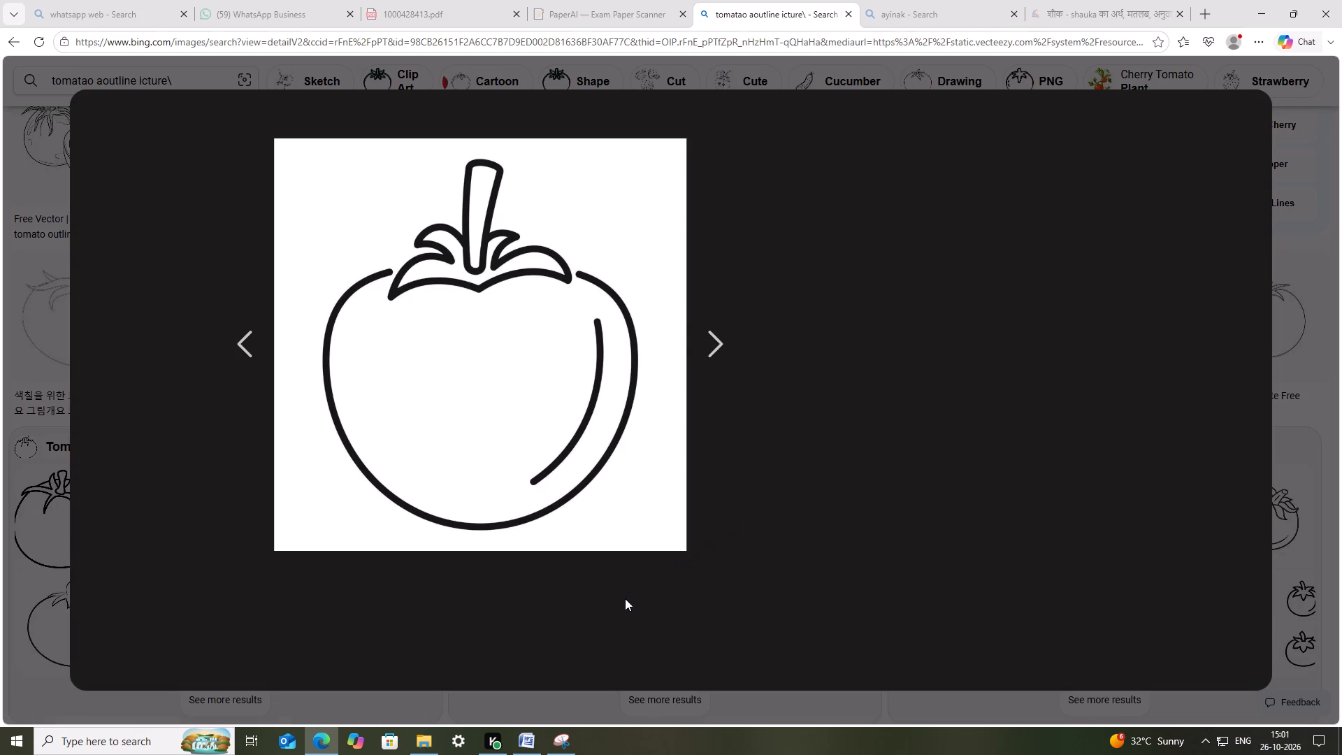
{"action": "left_click", "coordinate": [1255, 108]}
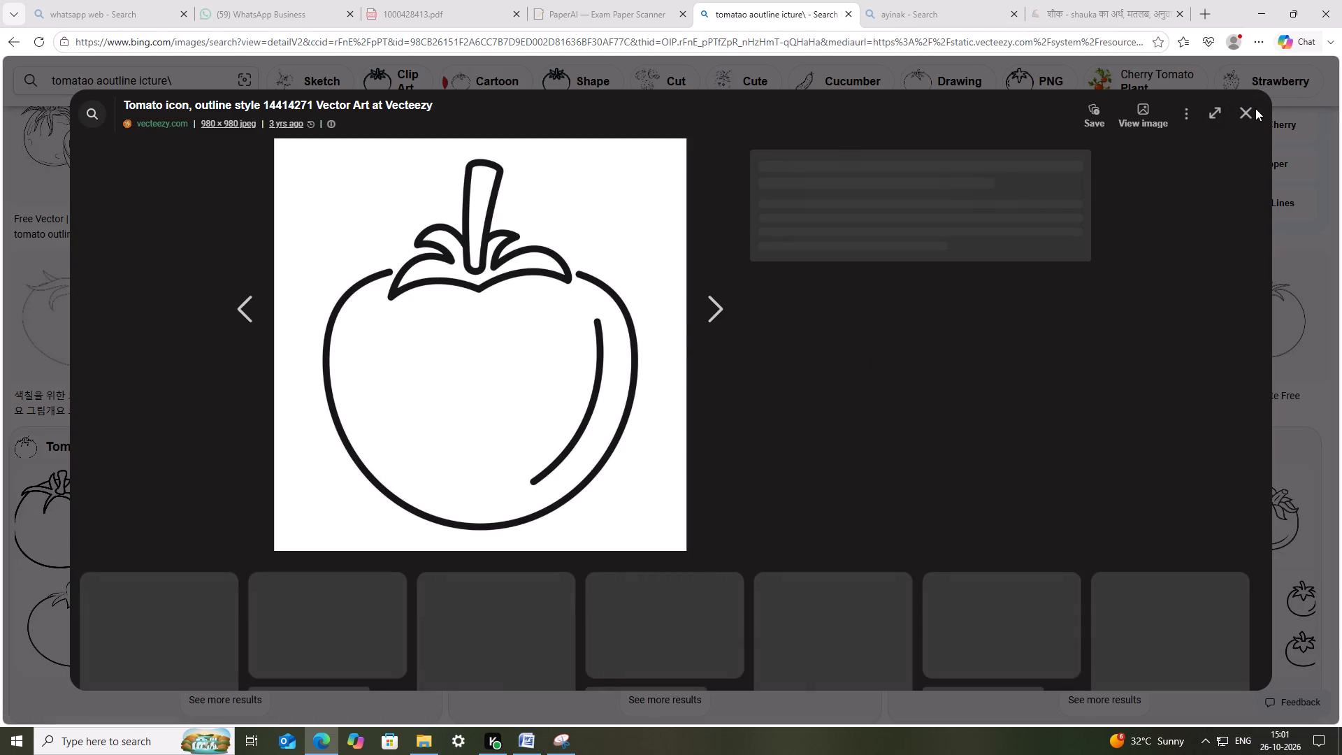
{"action": "left_click", "coordinate": [89, 153]}
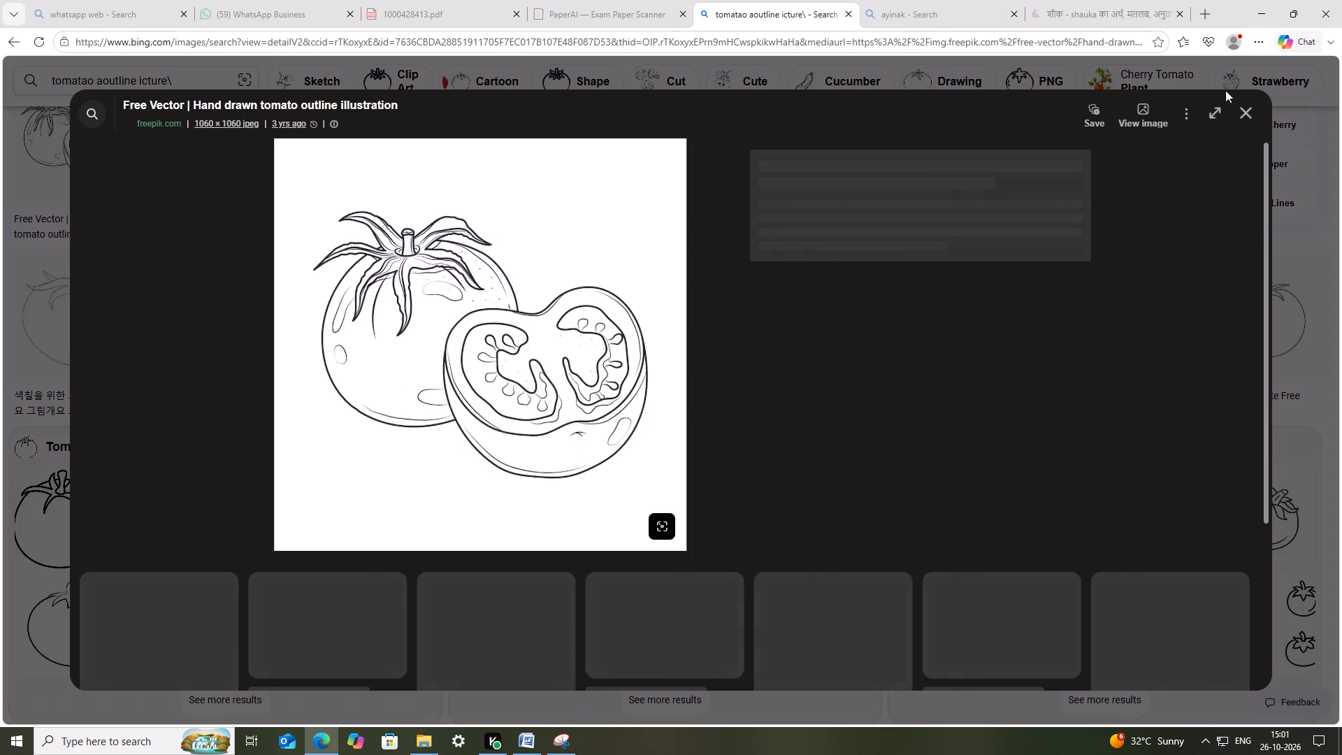
{"action": "left_click", "coordinate": [1247, 115]}
{"action": "scroll", "coordinate": [348, 207], "scroll_direction": "up", "scroll_amount": 3}
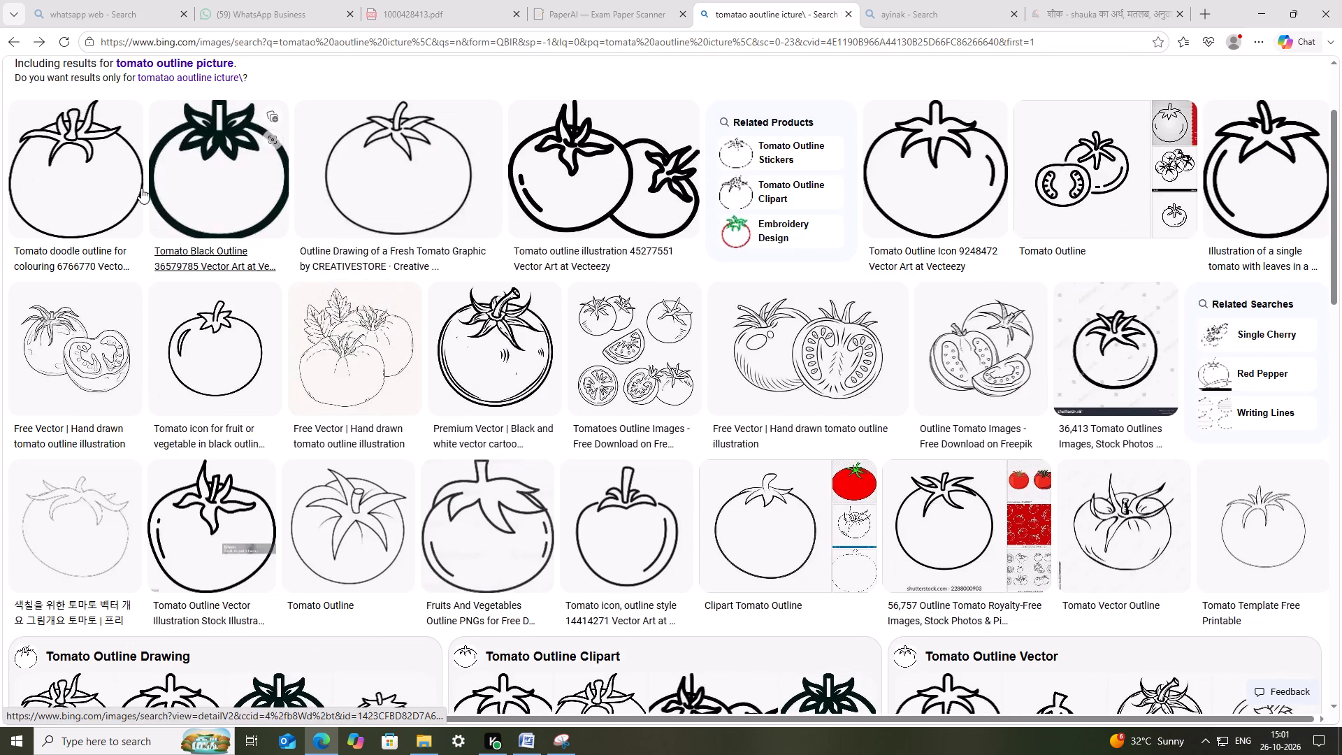
{"action": "left_click", "coordinate": [99, 184]}
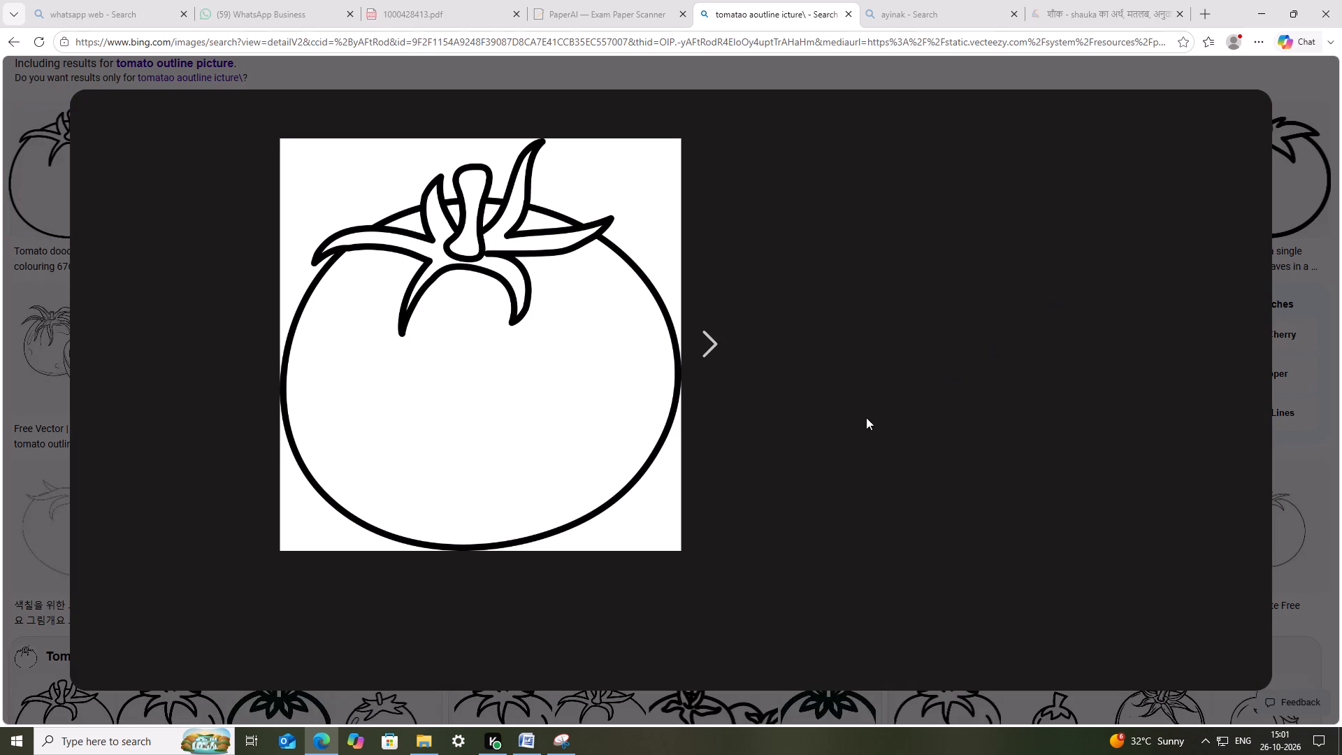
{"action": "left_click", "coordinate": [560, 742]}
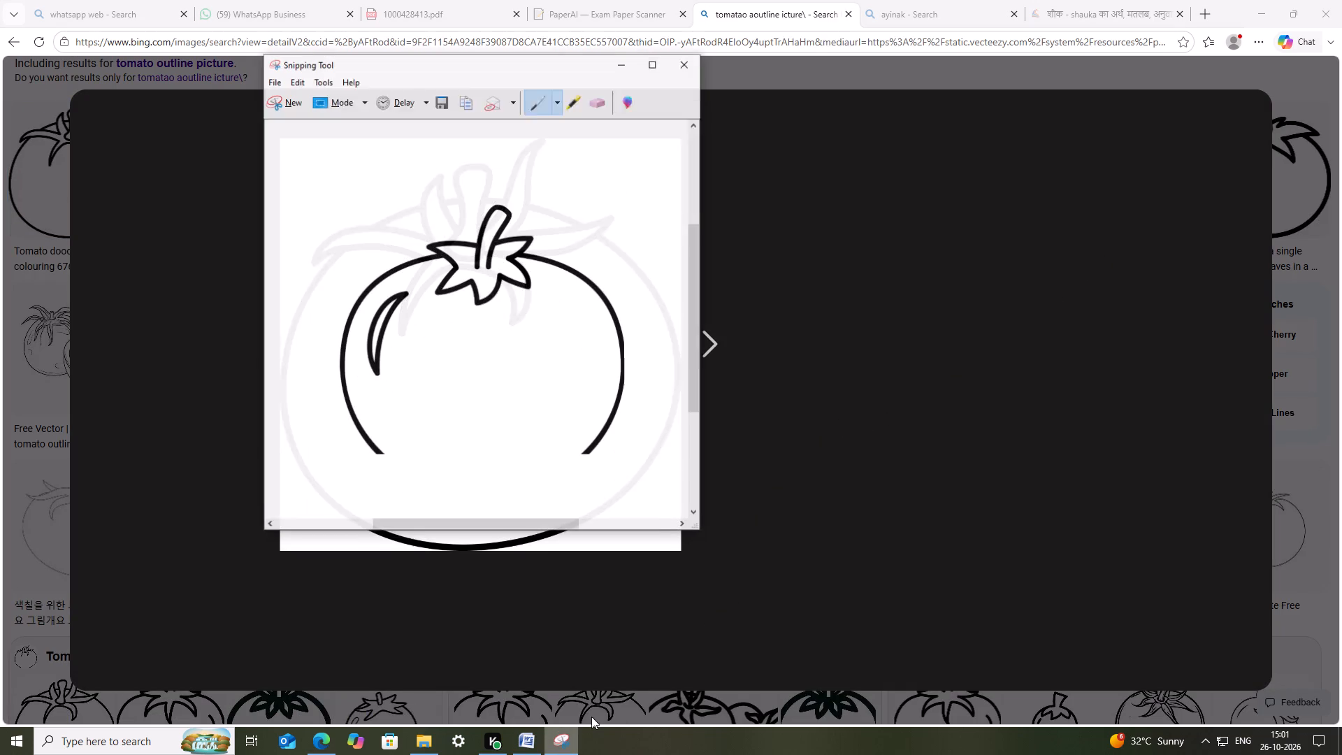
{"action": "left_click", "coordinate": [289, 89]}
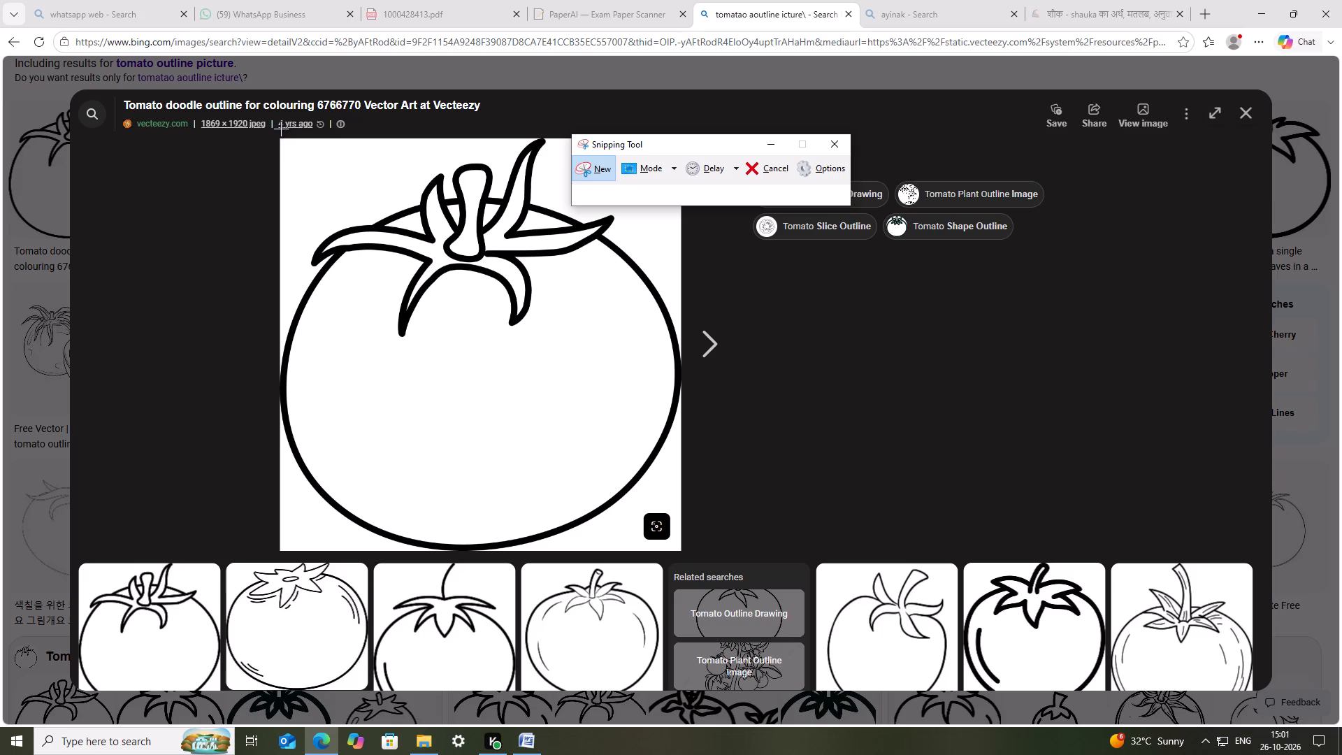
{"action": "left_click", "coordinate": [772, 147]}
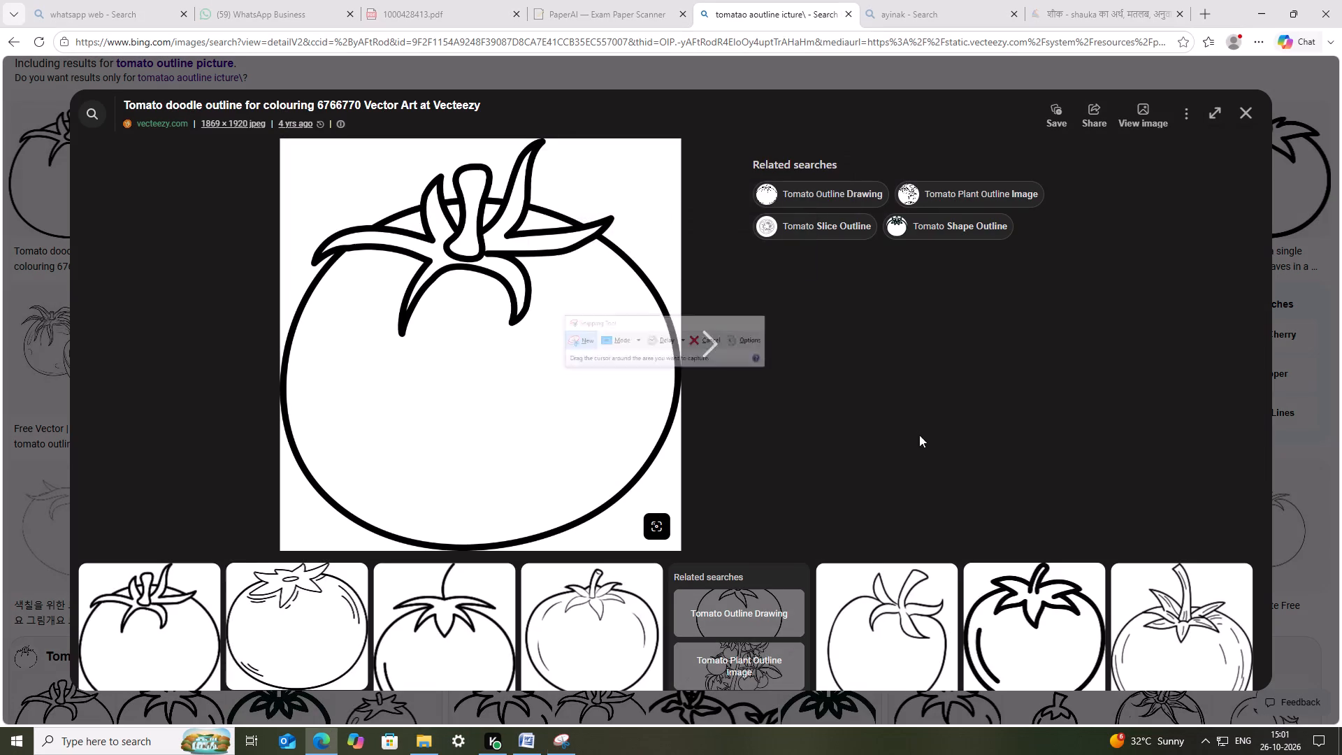
Examine the related tomato outline images for a cleaner drawing, previewing the plant outline, colouring book and black outline style ones.
{"action": "scroll", "coordinate": [900, 584], "scroll_direction": "down", "scroll_amount": 4}
{"action": "left_click", "coordinate": [875, 357]}
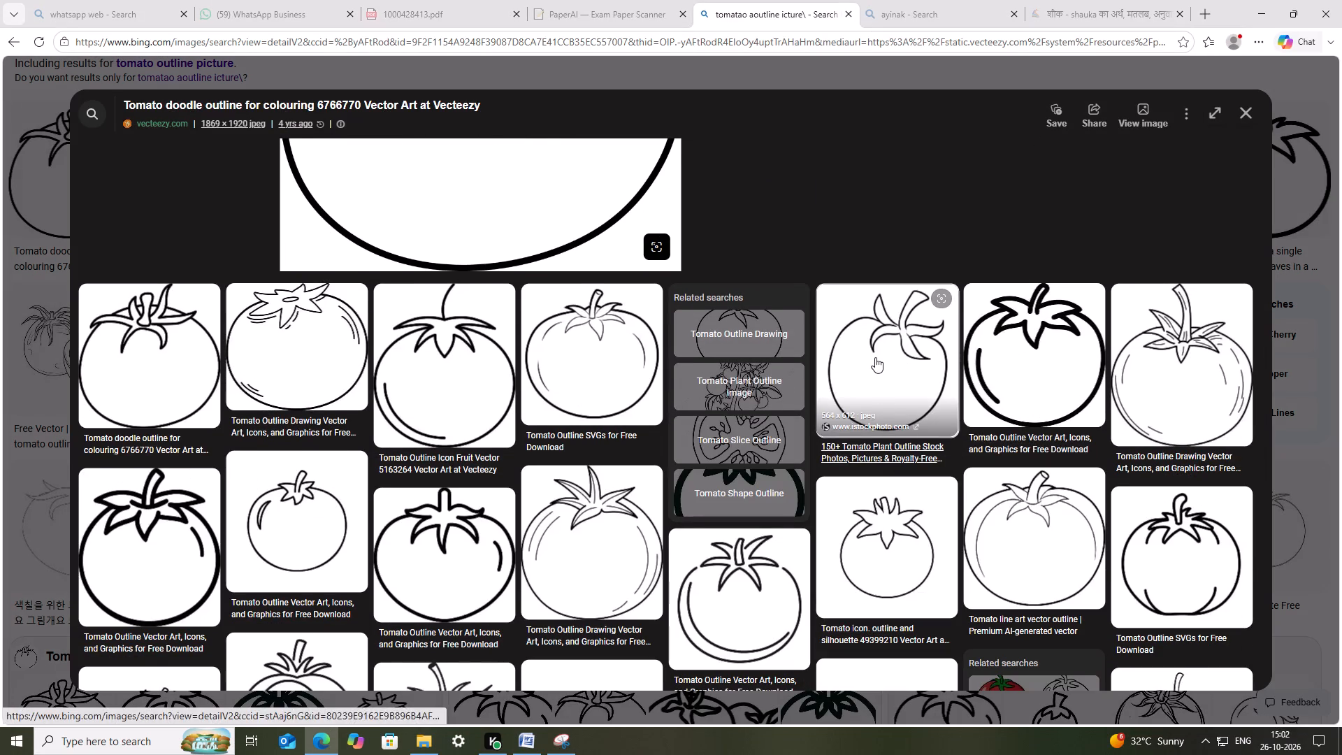
{"action": "scroll", "coordinate": [376, 601], "scroll_direction": "down", "scroll_amount": 3}
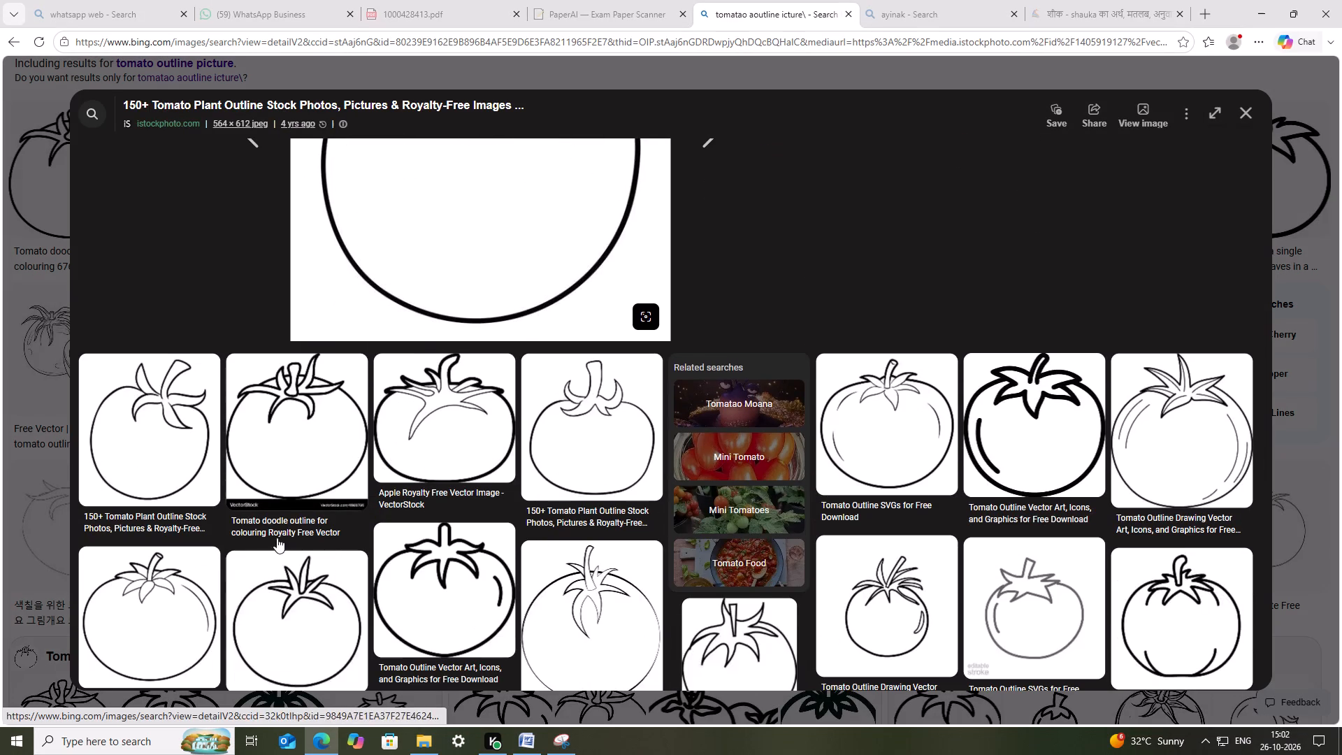
{"action": "scroll", "coordinate": [285, 556], "scroll_direction": "down", "scroll_amount": 3}
{"action": "scroll", "coordinate": [534, 549], "scroll_direction": "down", "scroll_amount": 2}
{"action": "left_click", "coordinate": [170, 483]}
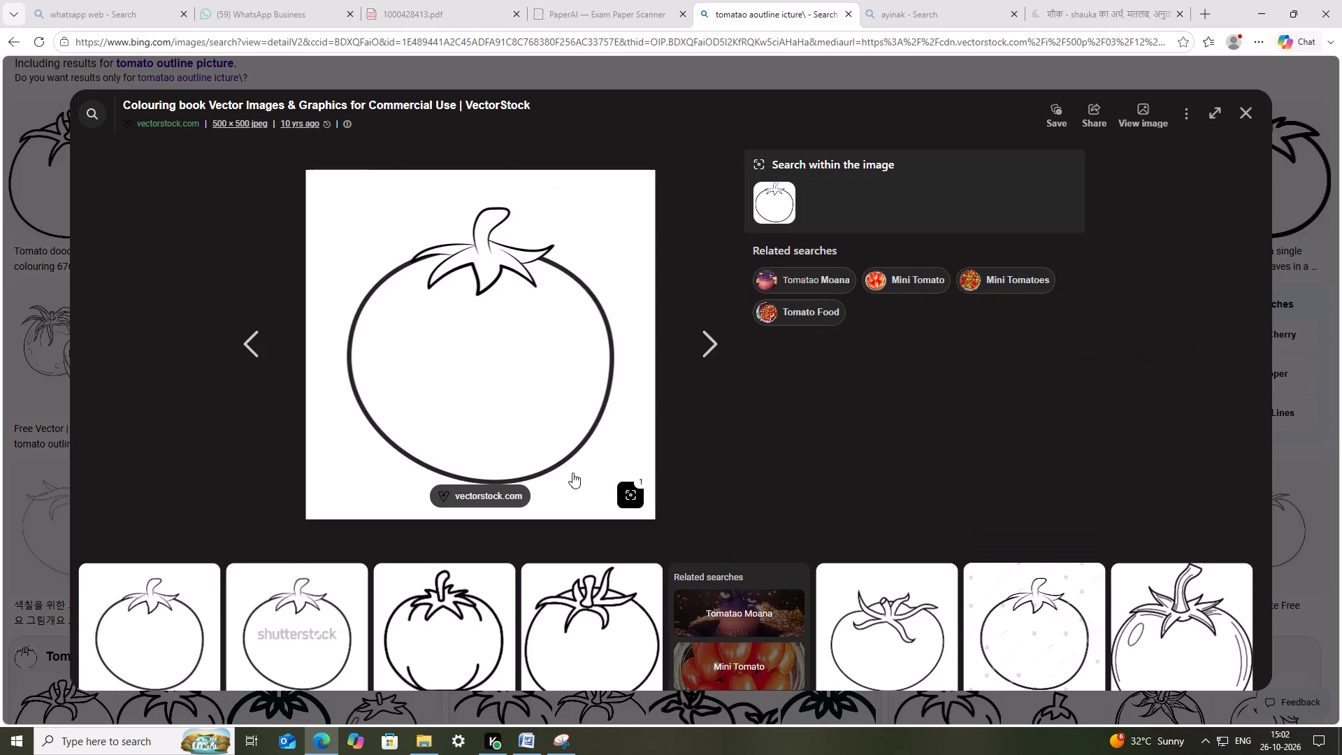
{"action": "scroll", "coordinate": [576, 487], "scroll_direction": "down", "scroll_amount": 2}
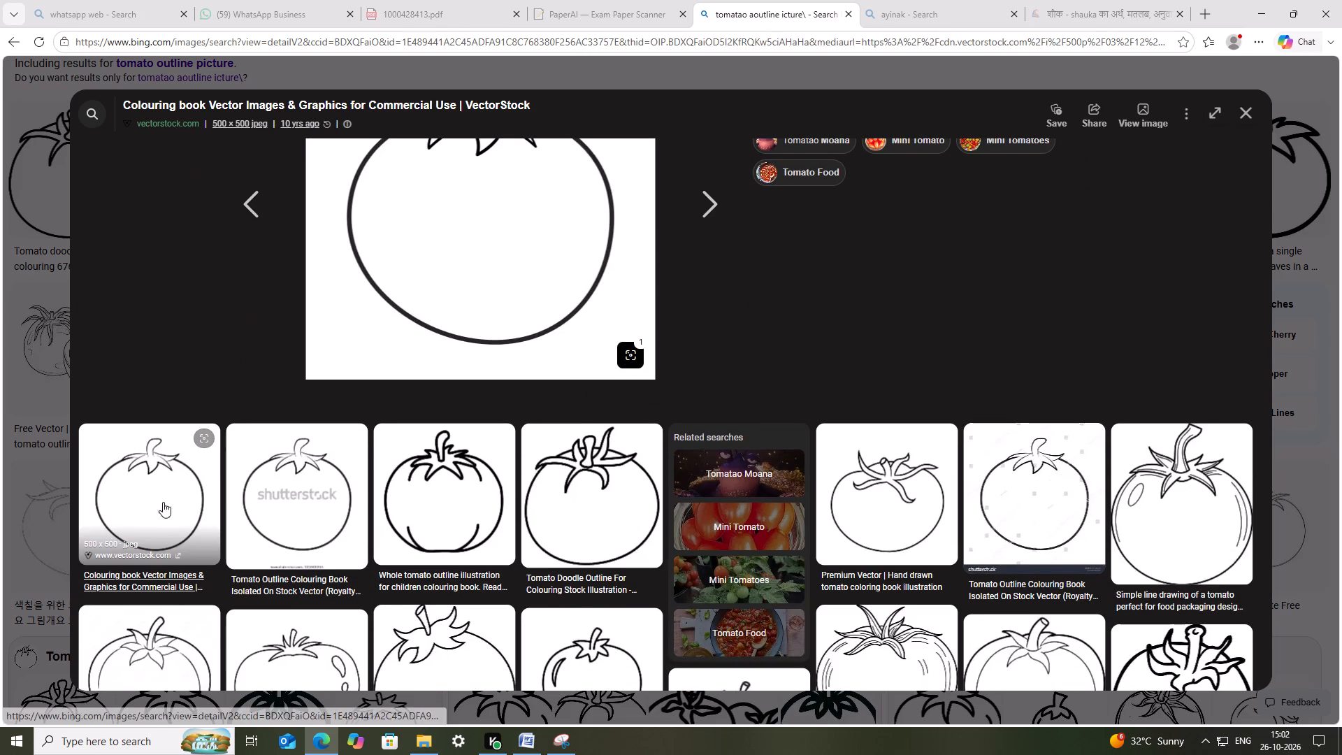
{"action": "scroll", "coordinate": [891, 519], "scroll_direction": "down", "scroll_amount": 2}
{"action": "scroll", "coordinate": [816, 523], "scroll_direction": "down", "scroll_amount": 1}
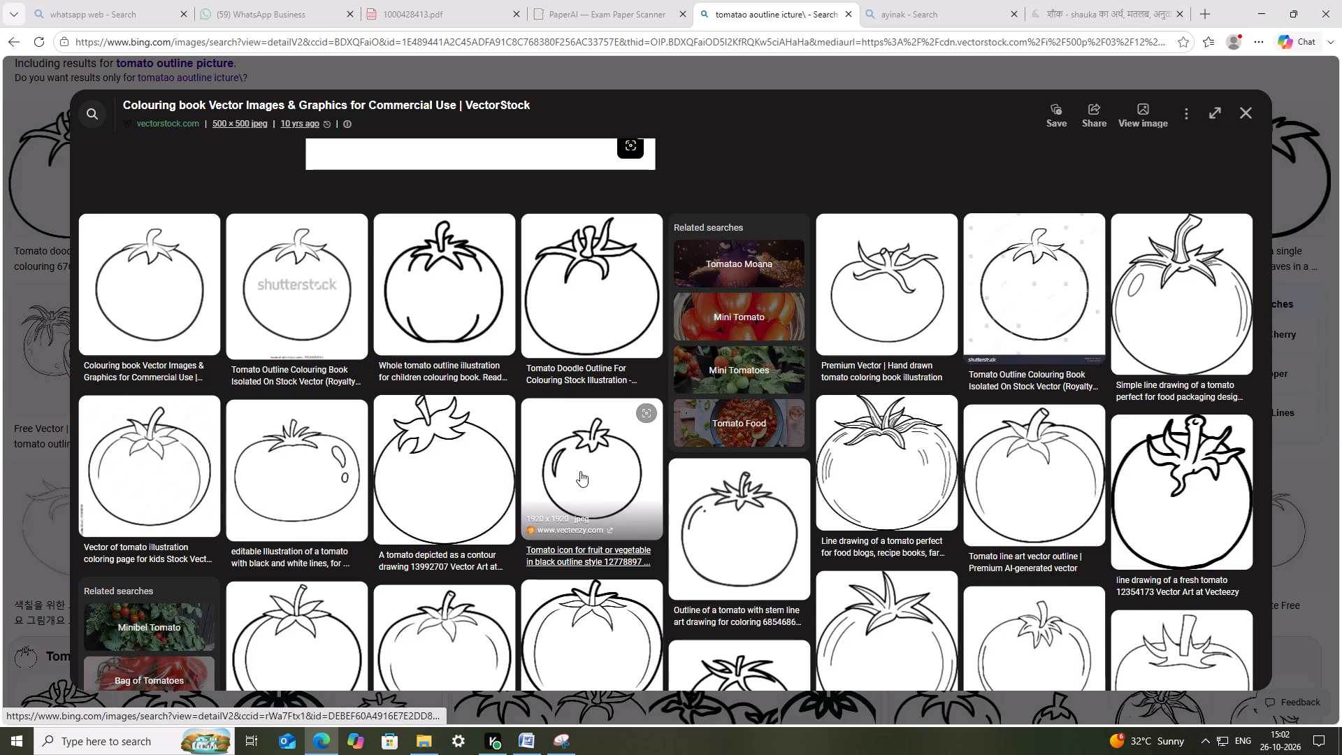
{"action": "left_click", "coordinate": [580, 463]}
{"action": "scroll", "coordinate": [500, 486], "scroll_direction": "down", "scroll_amount": 3}
{"action": "scroll", "coordinate": [367, 460], "scroll_direction": "down", "scroll_amount": 3}
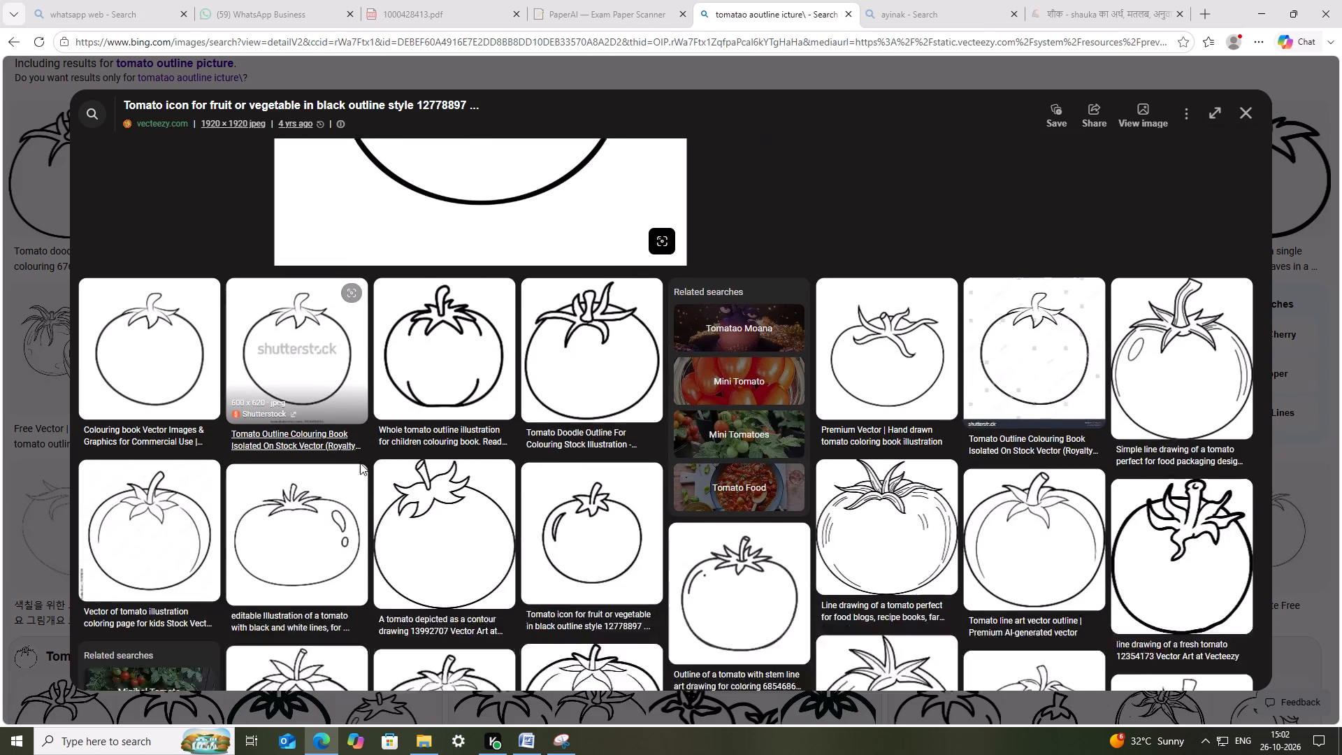
{"action": "scroll", "coordinate": [347, 463], "scroll_direction": "down", "scroll_amount": 3}
{"action": "scroll", "coordinate": [658, 454], "scroll_direction": "down", "scroll_amount": 3}
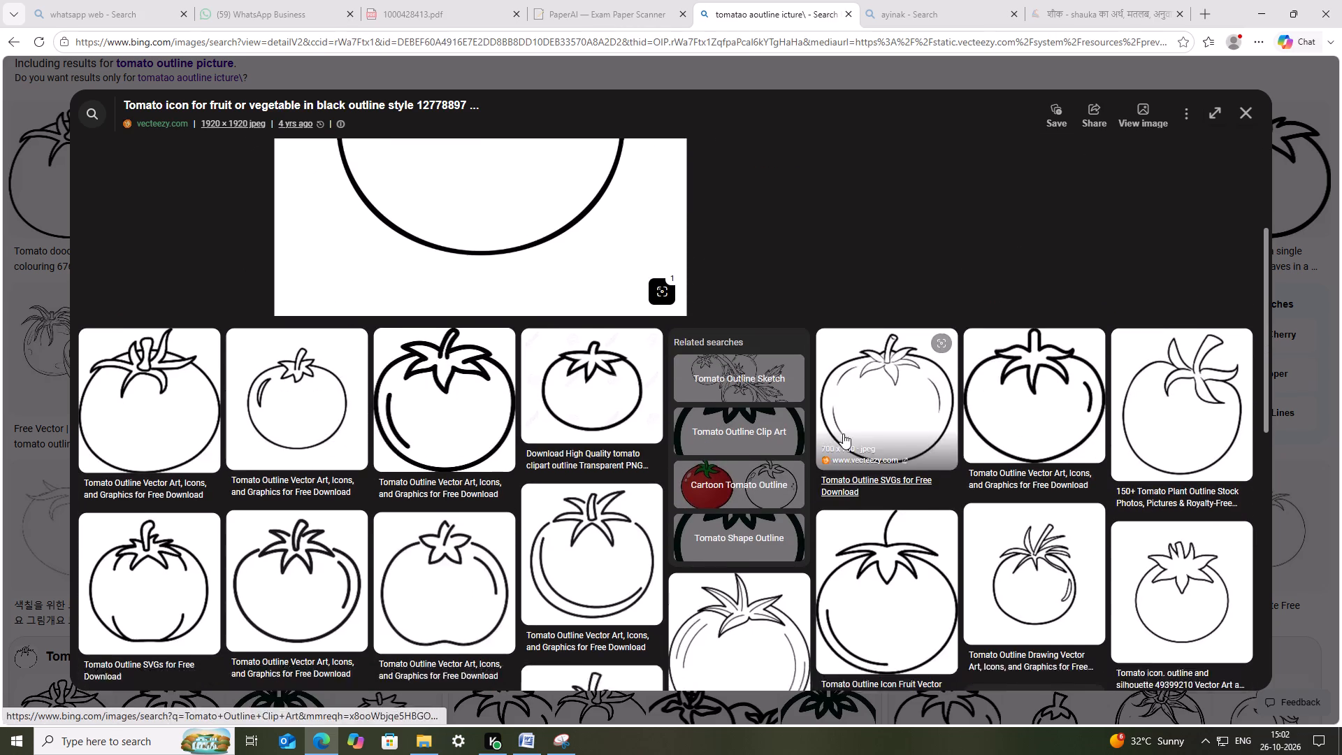
{"action": "scroll", "coordinate": [1053, 408], "scroll_direction": "down", "scroll_amount": 2}
{"action": "scroll", "coordinate": [409, 480], "scroll_direction": "down", "scroll_amount": 1}
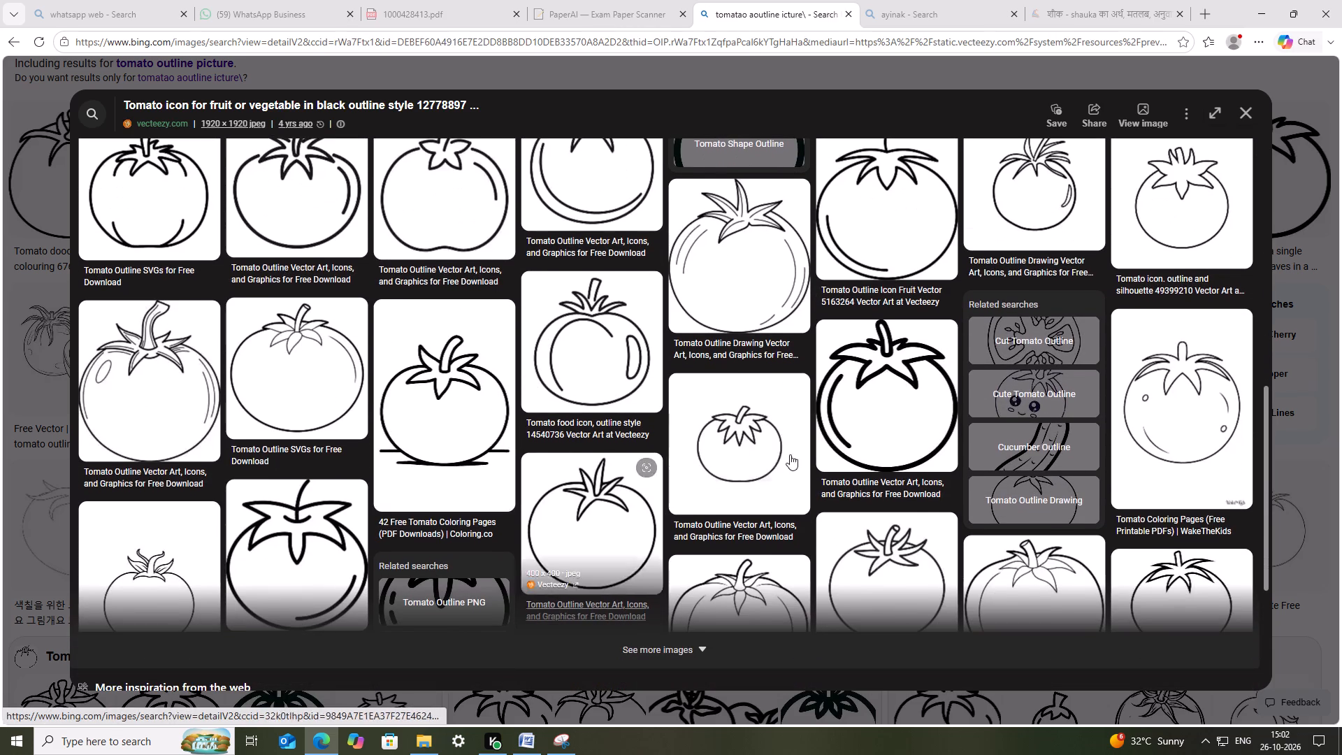
{"action": "scroll", "coordinate": [483, 426], "scroll_direction": "up", "scroll_amount": 5}
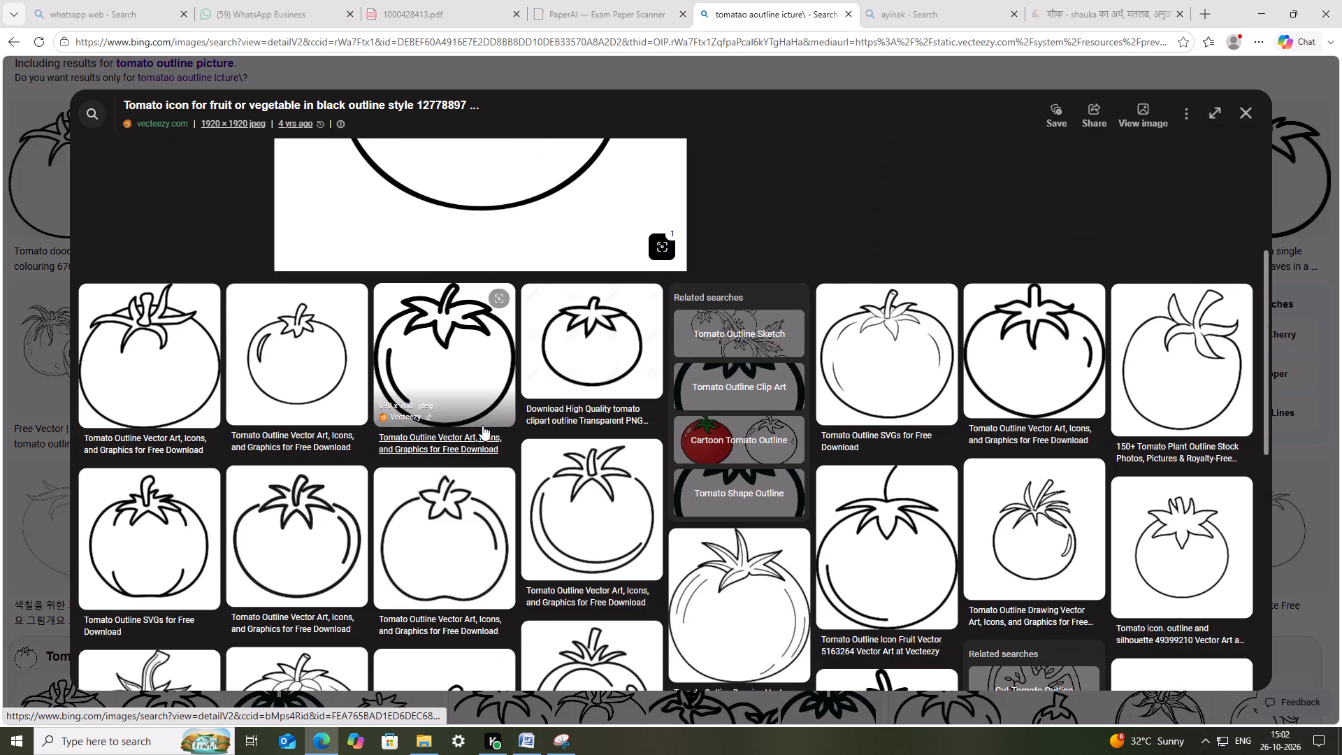
Open the Tomato coloring page drawing from colouringpages.guru by way of the related clipart outline images.
{"action": "left_click", "coordinate": [605, 352]}
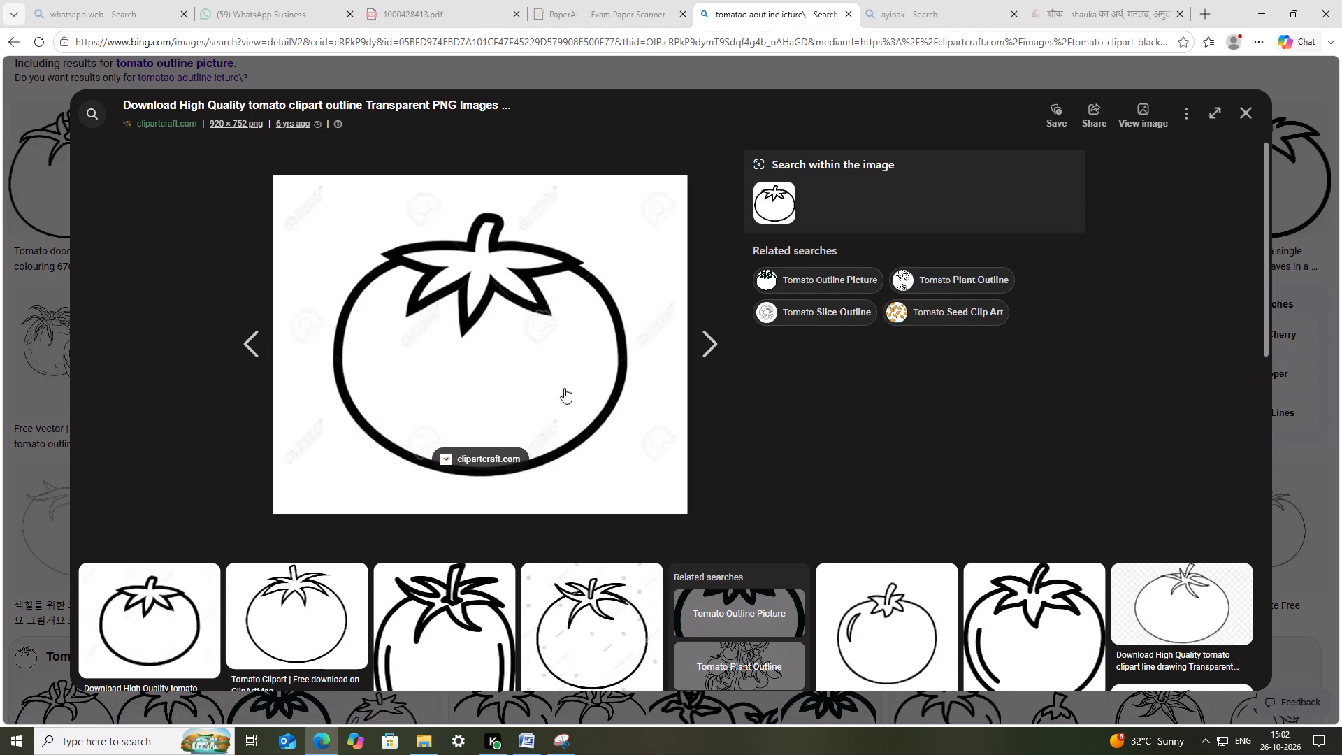
{"action": "scroll", "coordinate": [661, 459], "scroll_direction": "up", "scroll_amount": 4}
{"action": "scroll", "coordinate": [421, 531], "scroll_direction": "down", "scroll_amount": 4}
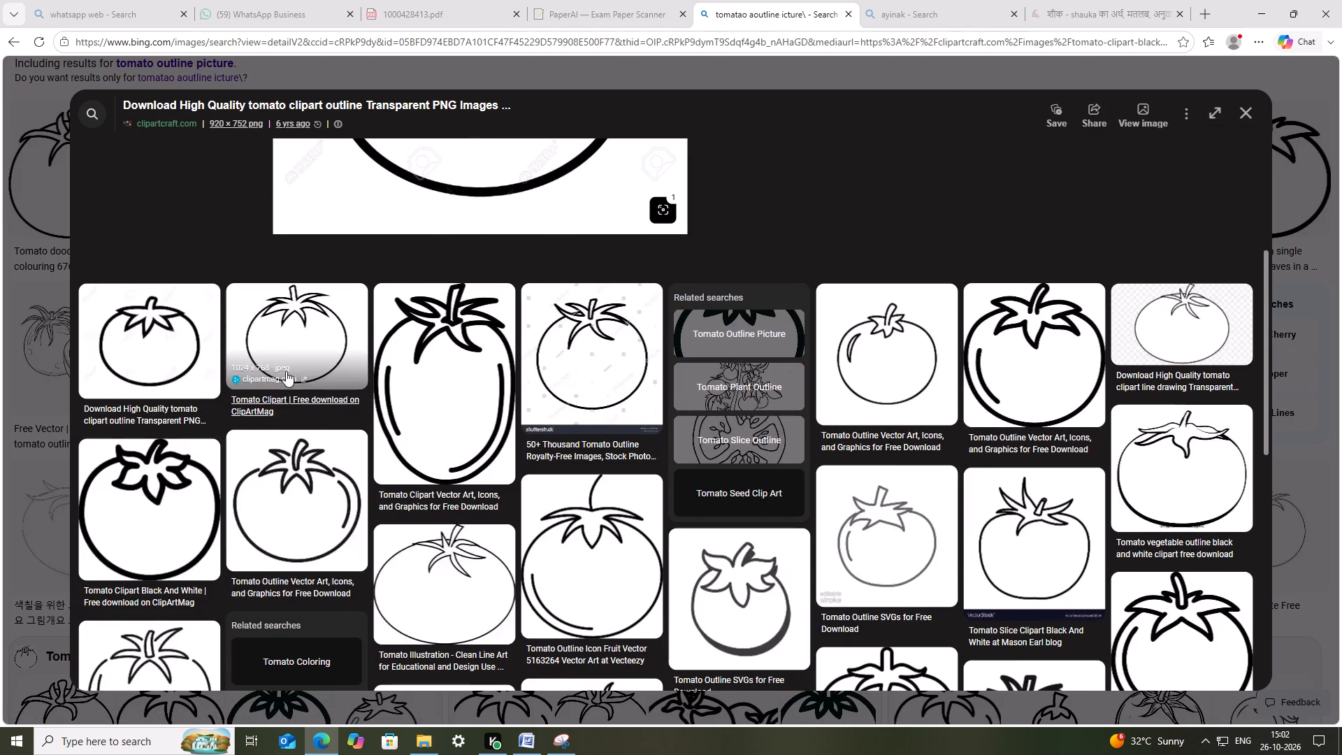
{"action": "left_click", "coordinate": [287, 355]}
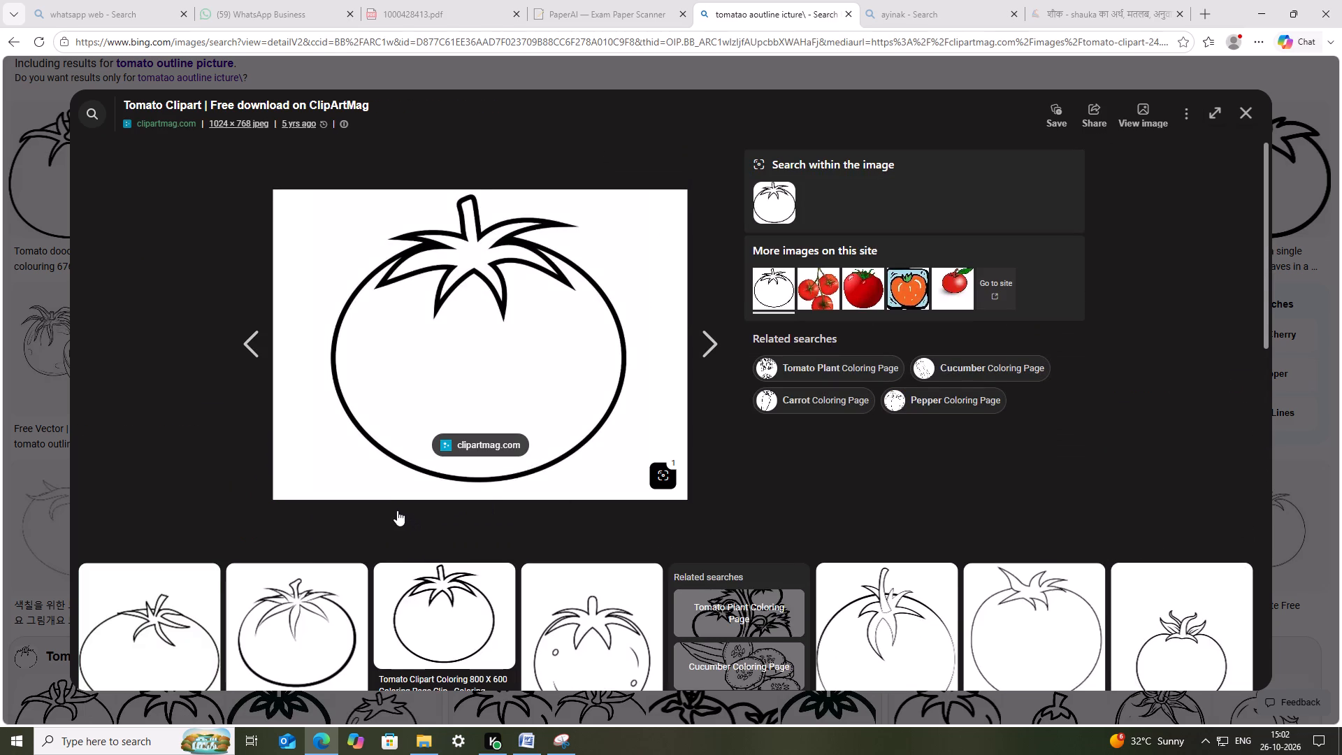
{"action": "left_click", "coordinate": [174, 639]}
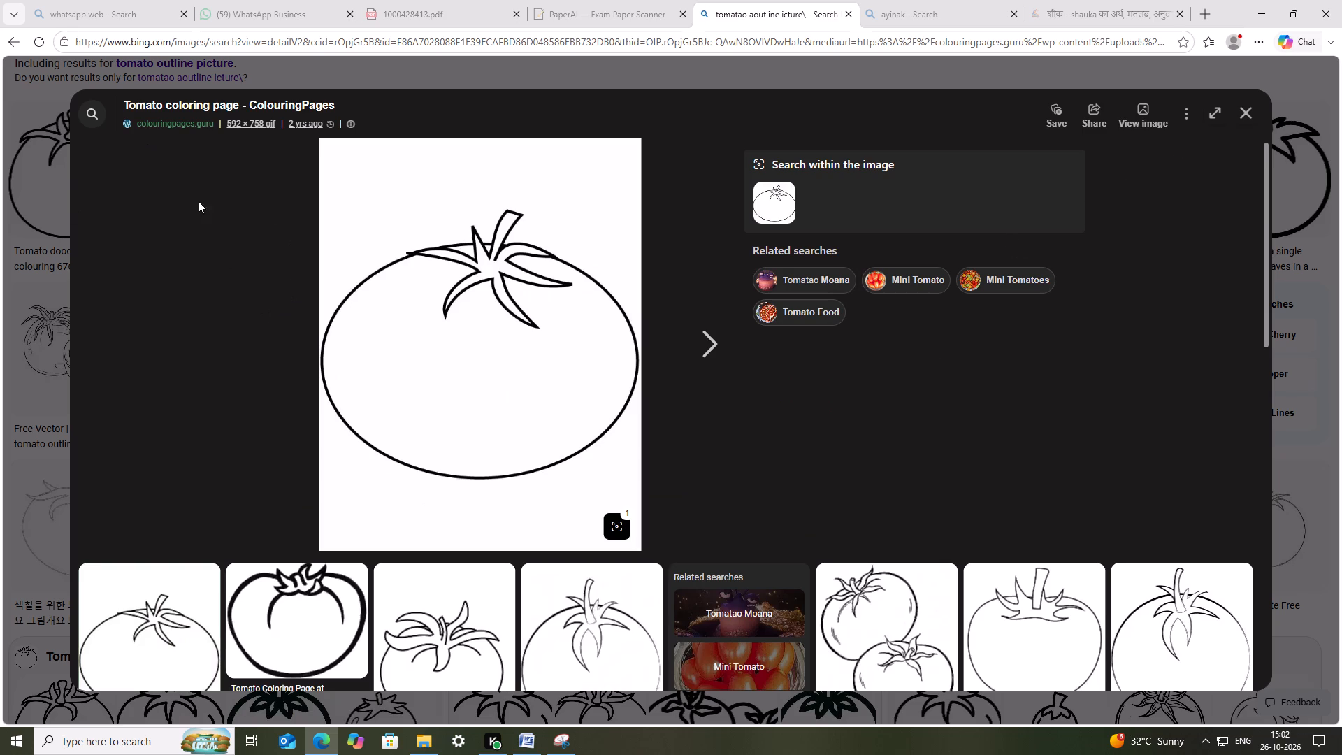
Capture the opened tomato drawing in Snipping Tool, retaking the snip so that it frames the whole outline.
{"action": "left_click", "coordinate": [549, 740]}
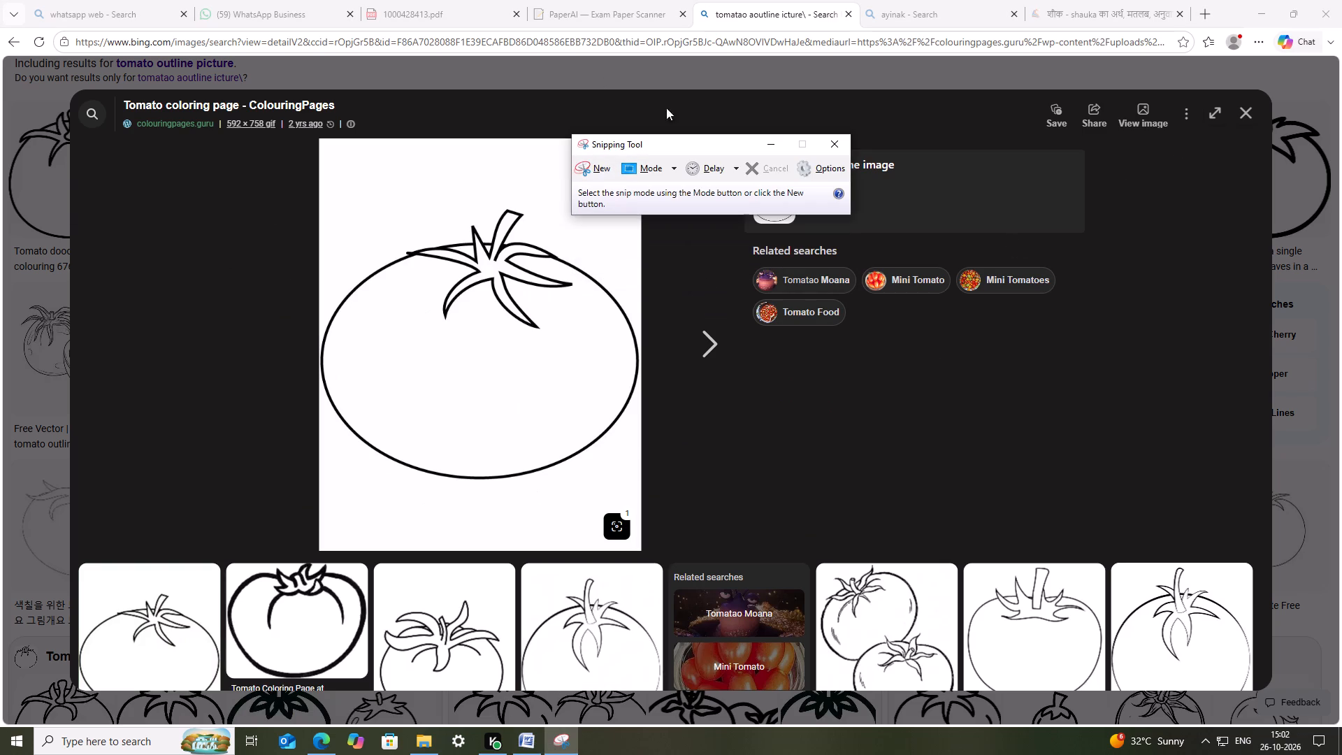
{"action": "left_click", "coordinate": [596, 164]}
{"action": "left_click_drag", "start_coordinate": [333, 187], "coordinate": [656, 357]}
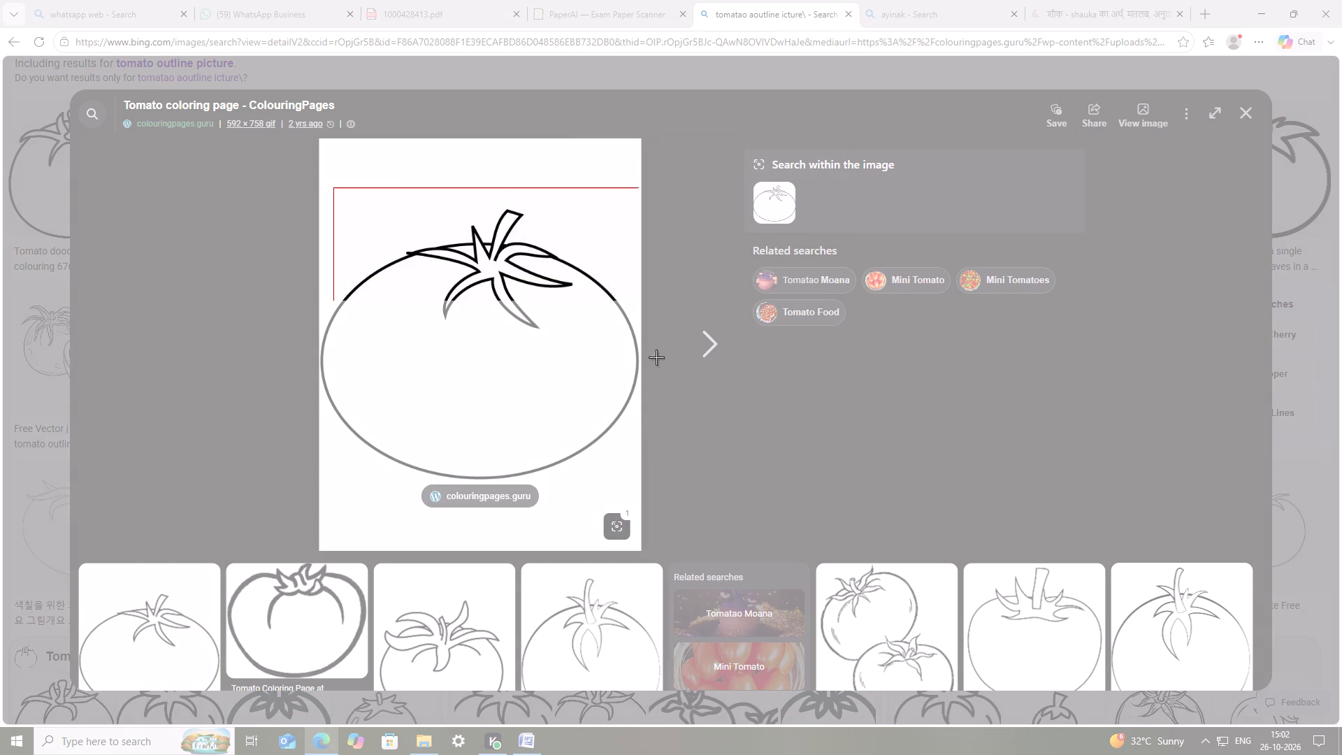
{"action": "left_click_drag", "start_coordinate": [656, 357], "coordinate": [645, 484]}
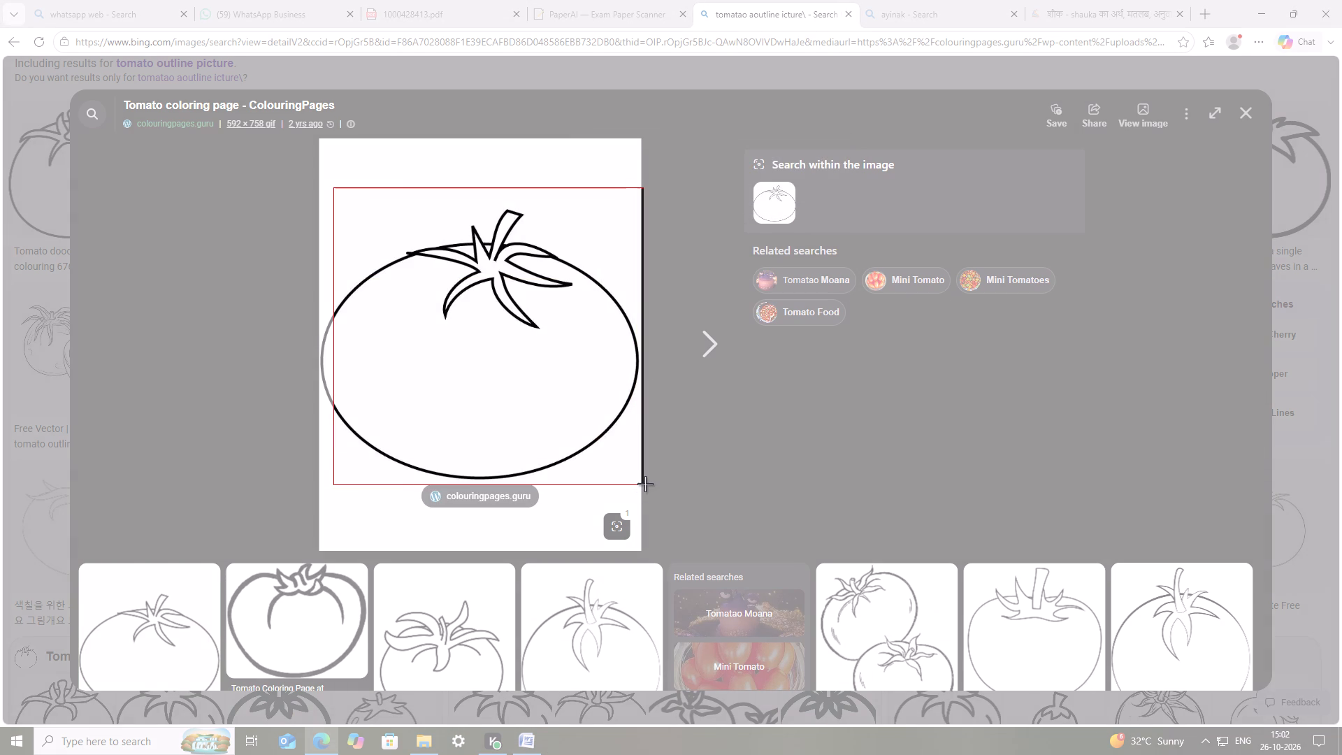
{"action": "left_click_drag", "start_coordinate": [645, 484], "coordinate": [640, 483]}
{"action": "left_click", "coordinate": [286, 108]}
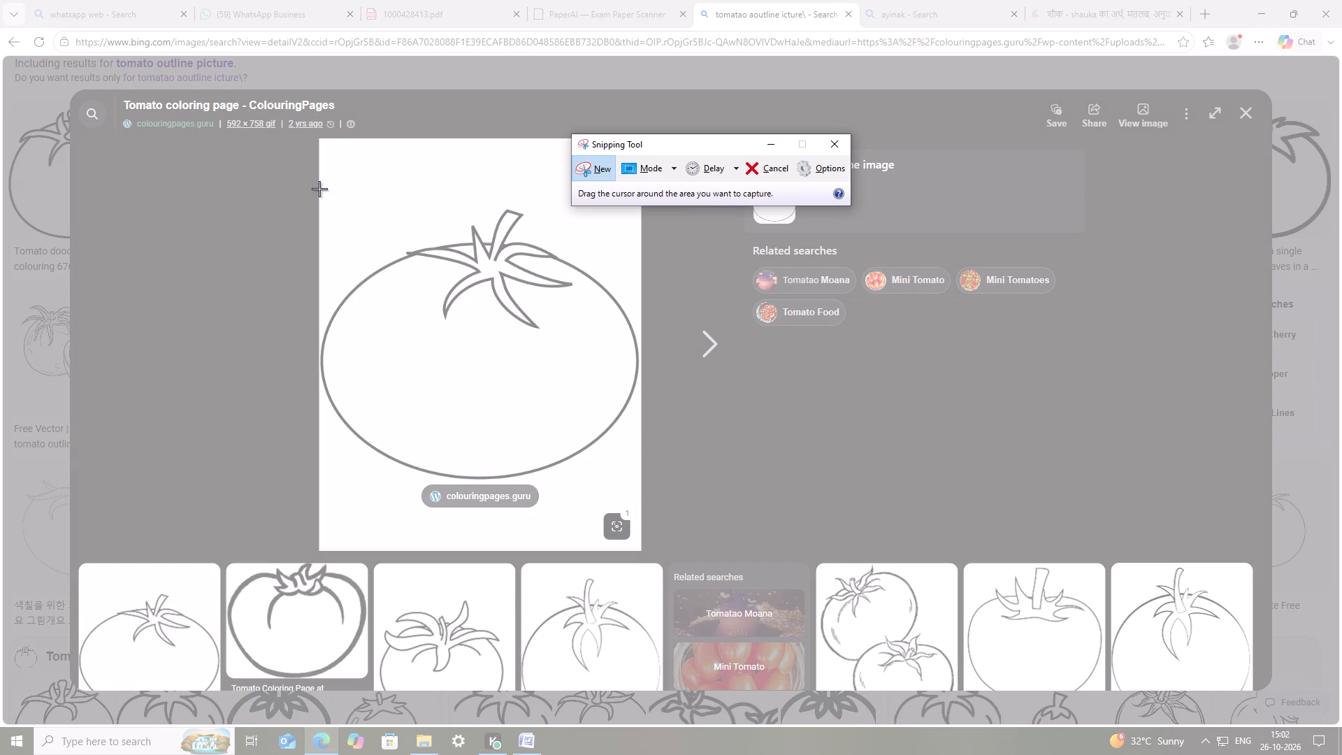
{"action": "left_click_drag", "start_coordinate": [319, 189], "coordinate": [640, 480]}
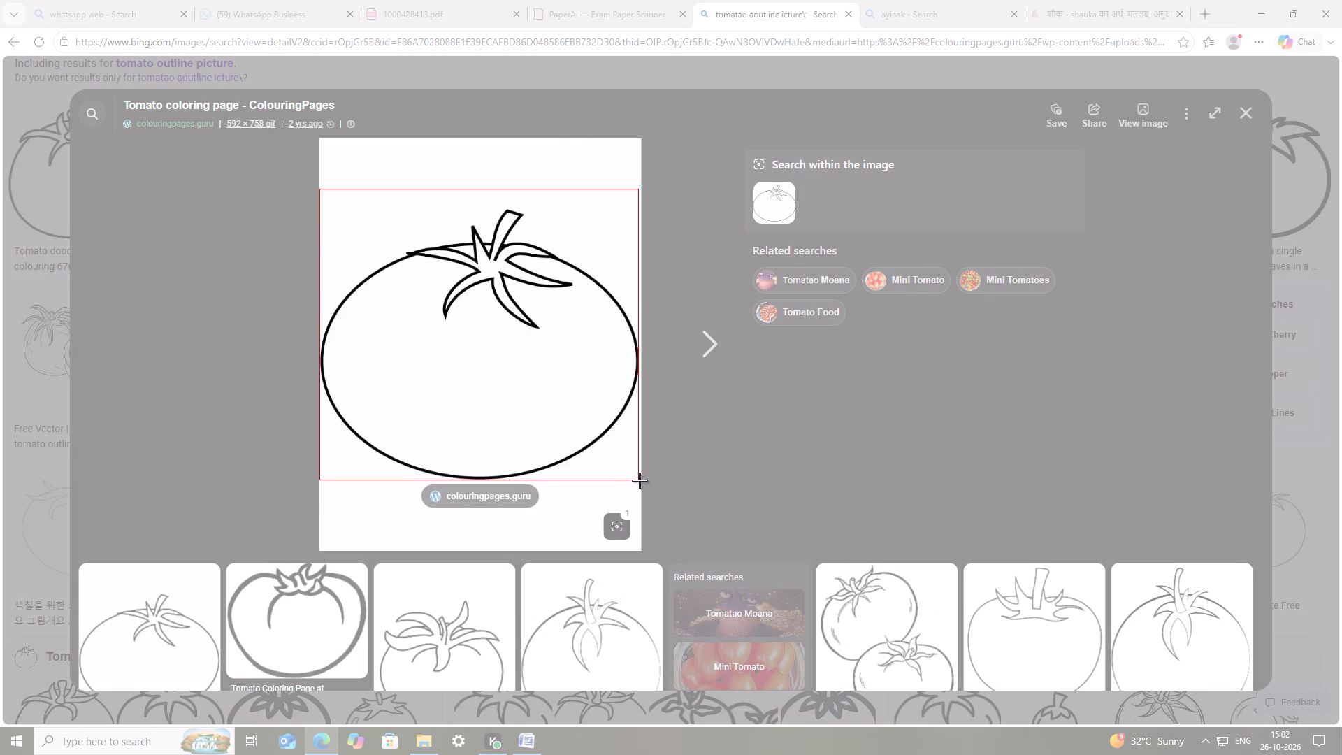
{"action": "left_click_drag", "start_coordinate": [640, 480], "coordinate": [641, 482]}
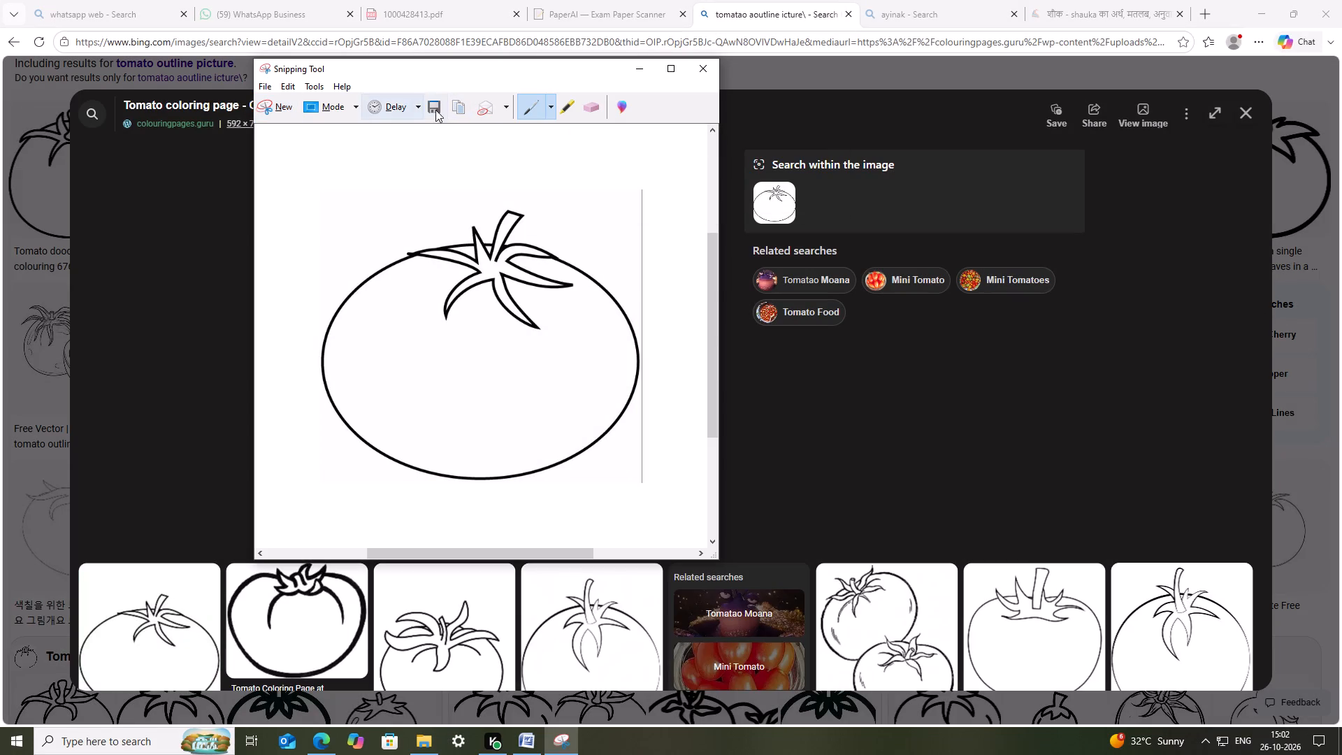
Save the snip as a PNG named tomato in the images folder under Downloads and minimize Snipping Tool.
{"action": "left_click", "coordinate": [436, 108]}
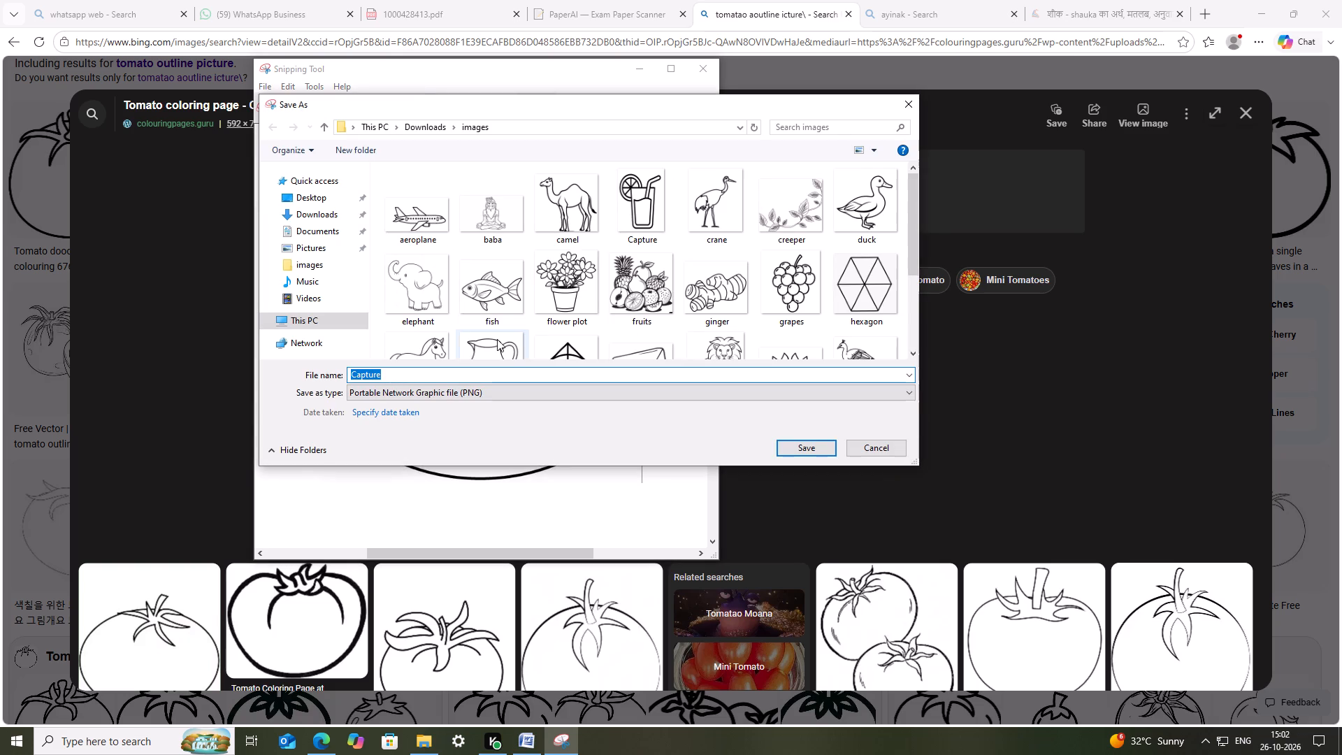
{"action": "type", "text": "tomato"}
{"action": "key", "text": "Return"}
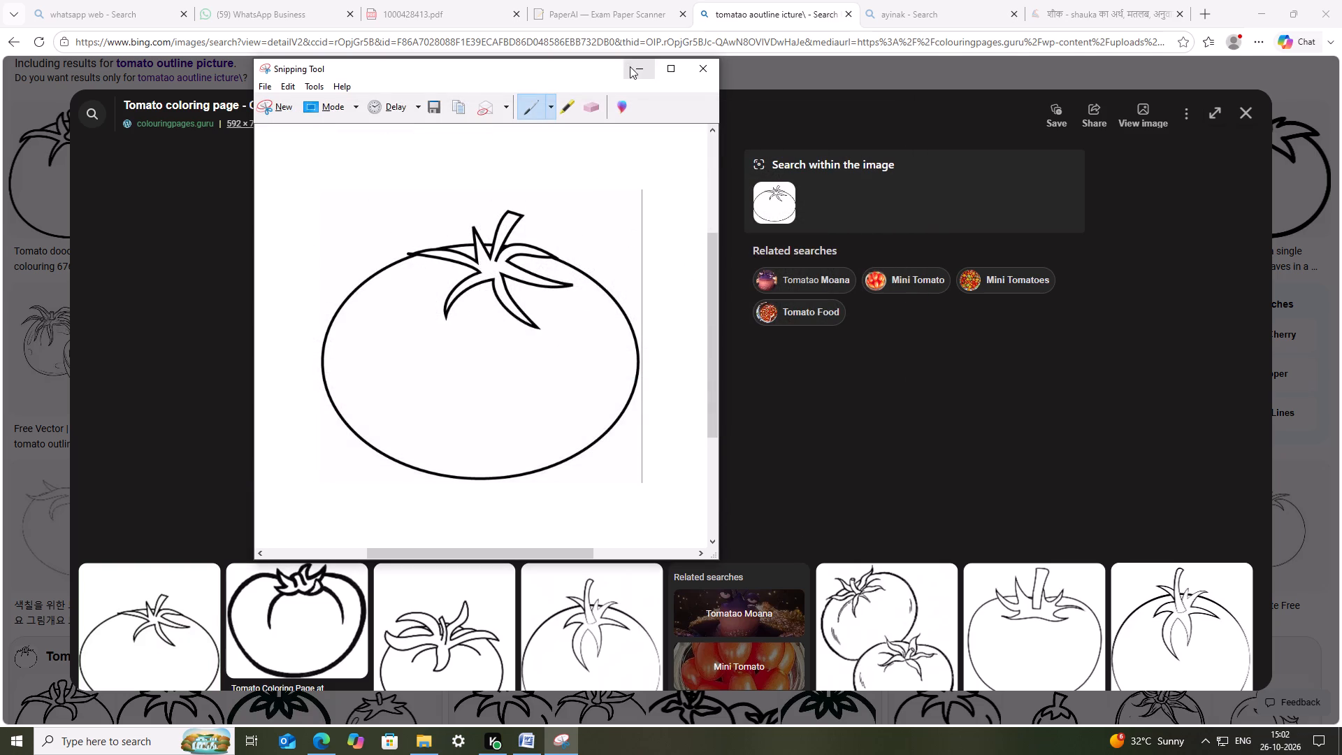
{"action": "left_click", "coordinate": [631, 66]}
Switch to the Word exam paper and replace the question 5 notebook photo with the tomato image from the images folder.
{"action": "left_click", "coordinate": [515, 742]}
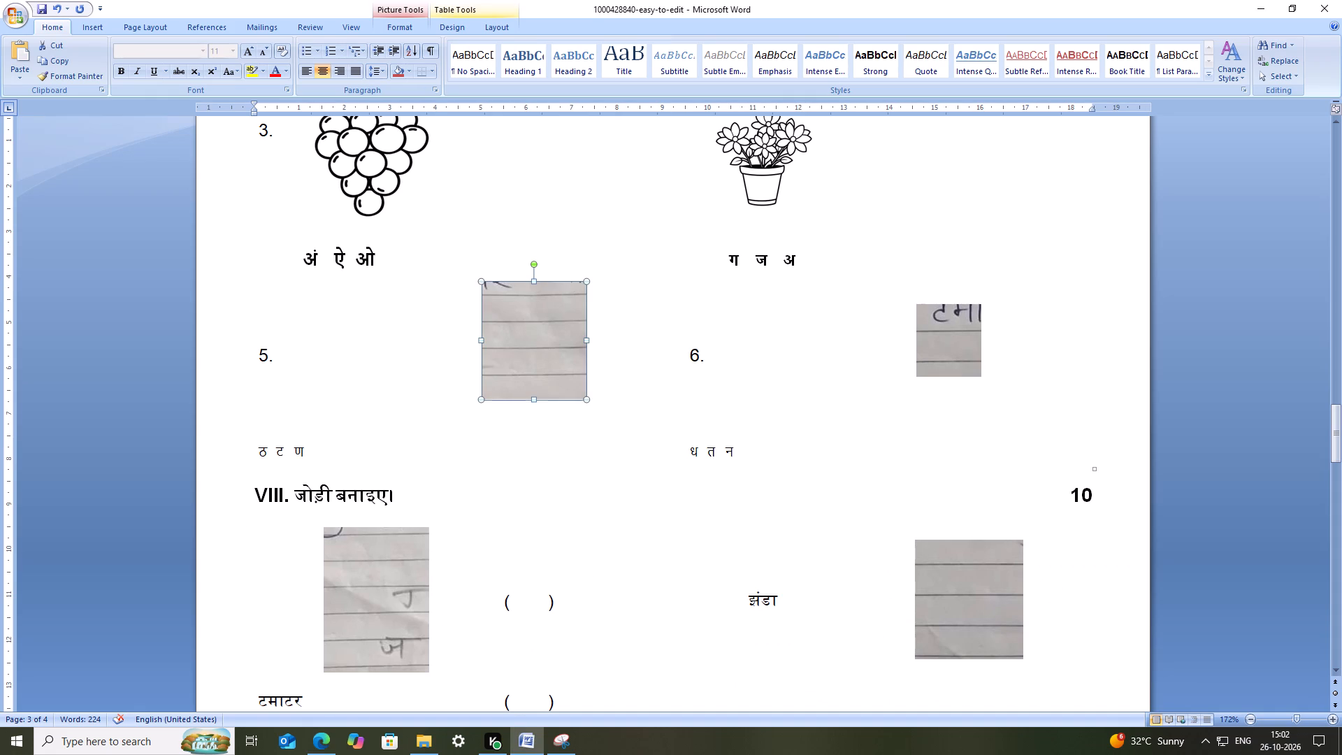
{"action": "right_click", "coordinate": [499, 329]}
{"action": "left_click", "coordinate": [575, 402]}
{"action": "scroll", "coordinate": [337, 164], "scroll_direction": "down", "scroll_amount": 4}
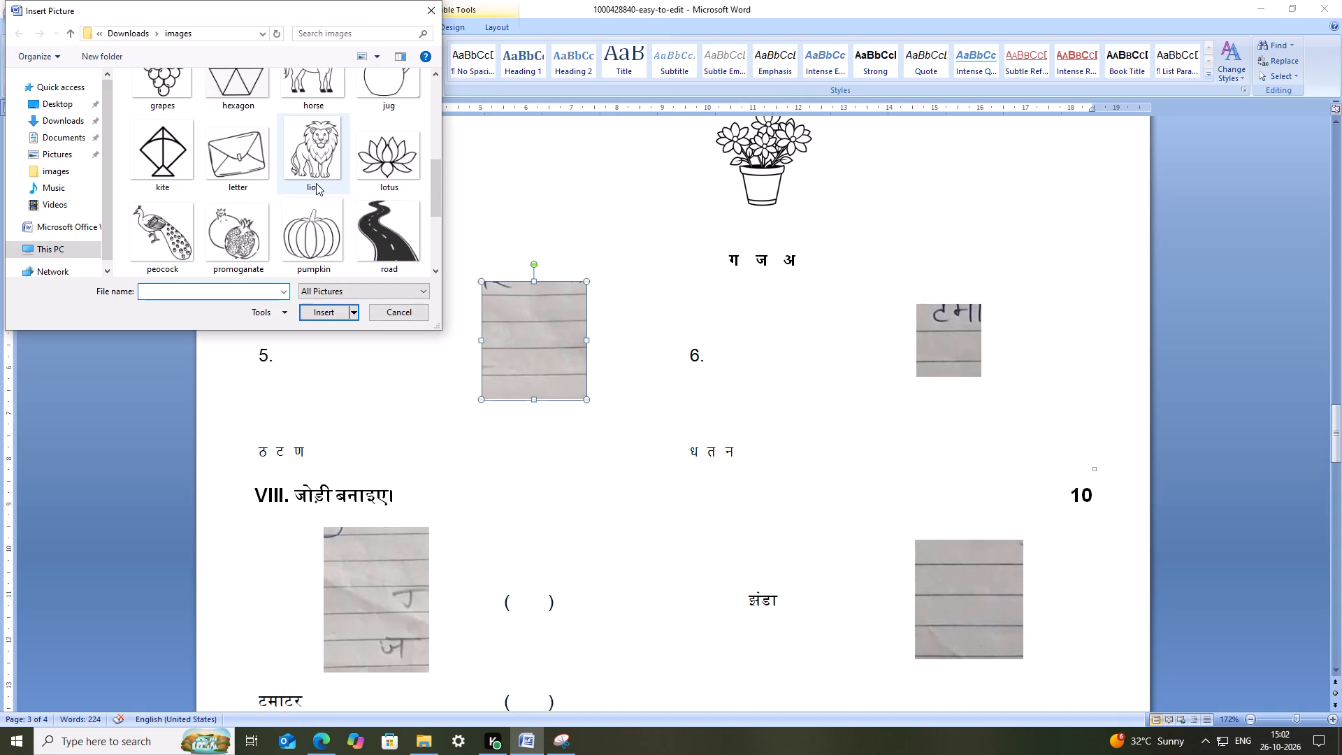
{"action": "scroll", "coordinate": [294, 193], "scroll_direction": "down", "scroll_amount": 2}
{"action": "left_click", "coordinate": [323, 166]}
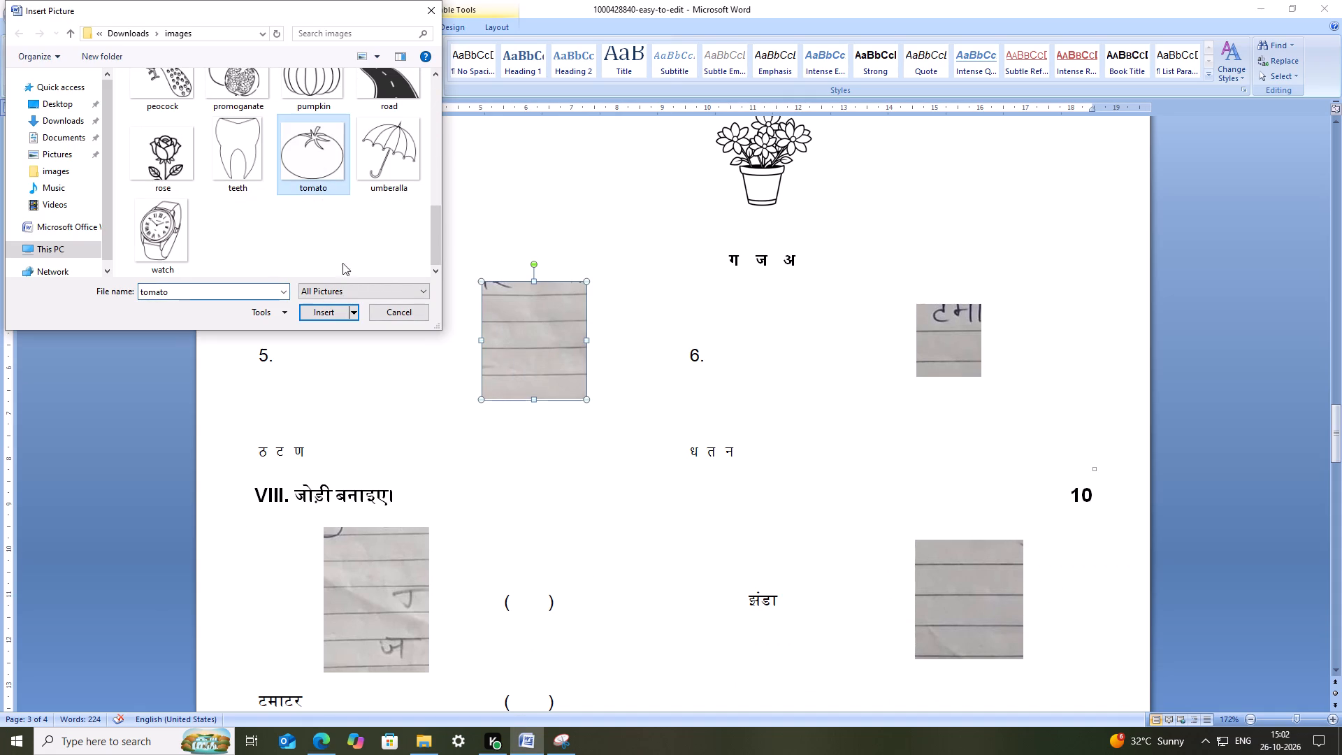
{"action": "left_click", "coordinate": [309, 312]}
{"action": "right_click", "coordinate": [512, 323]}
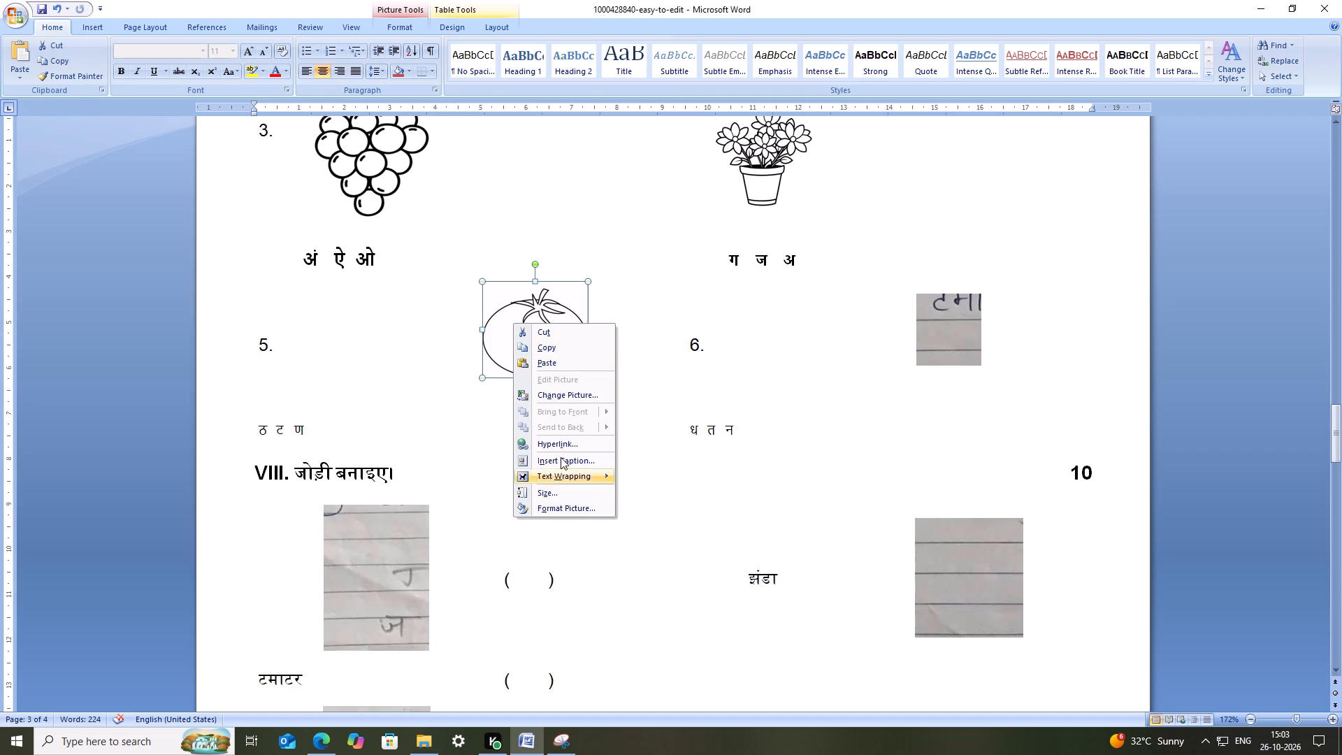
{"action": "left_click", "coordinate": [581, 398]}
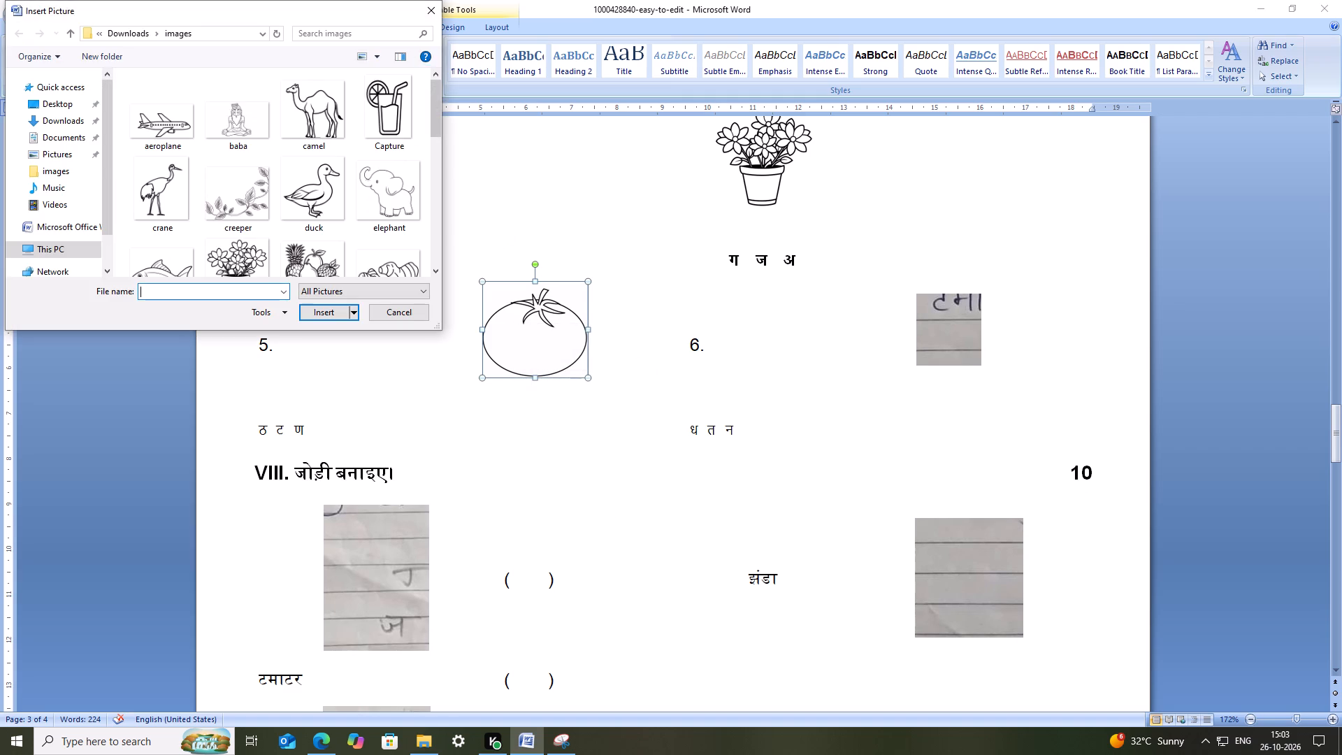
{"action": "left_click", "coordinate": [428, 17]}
Set the text wrapping of the question 5 tomato picture to In Front of Text.
{"action": "right_click", "coordinate": [556, 321]}
{"action": "left_click", "coordinate": [613, 475]}
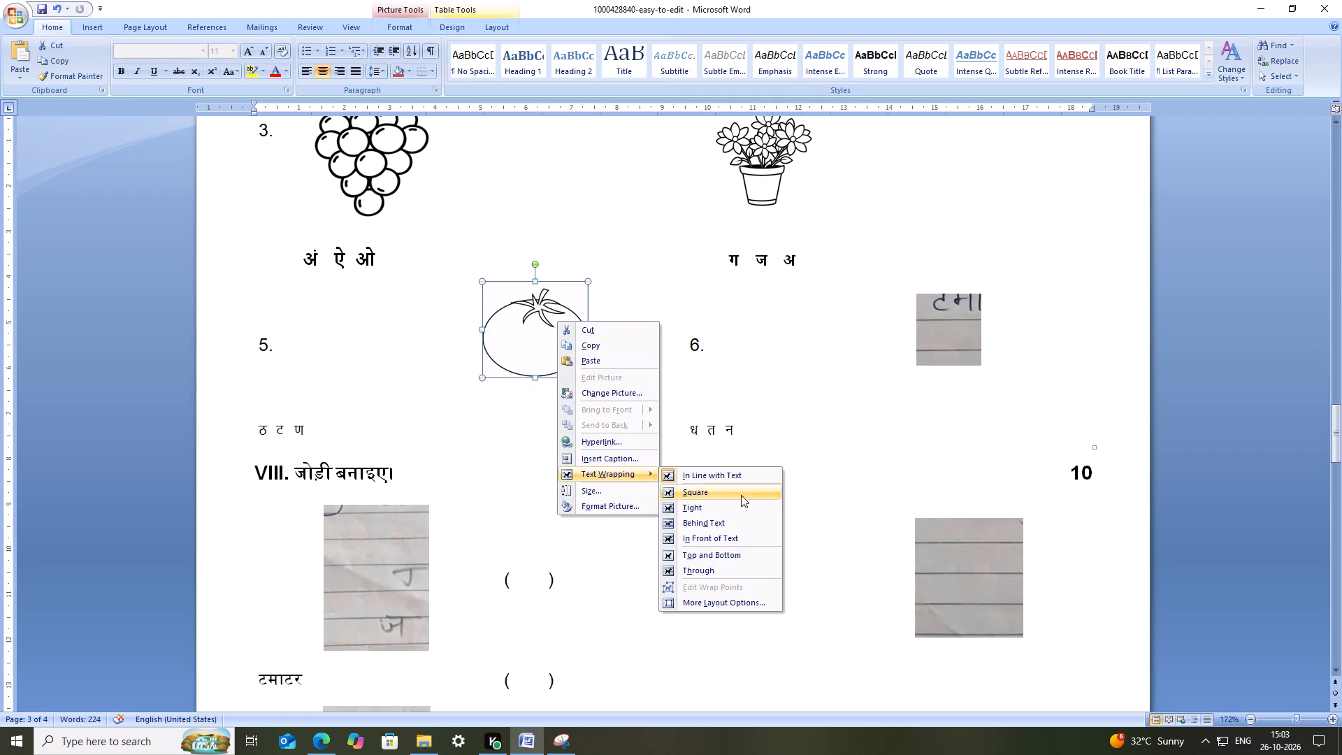
{"action": "left_click", "coordinate": [719, 544]}
{"action": "right_click", "coordinate": [527, 342]}
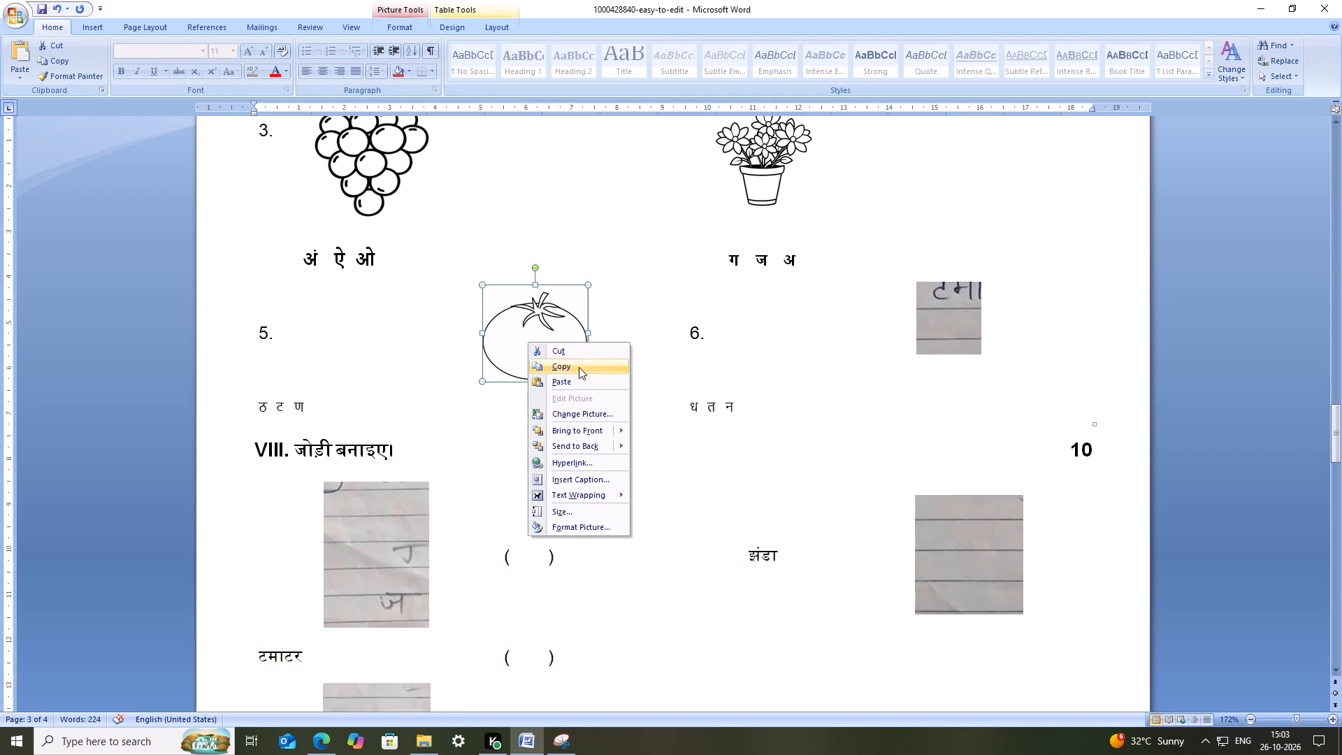
{"action": "left_click", "coordinate": [531, 303]}
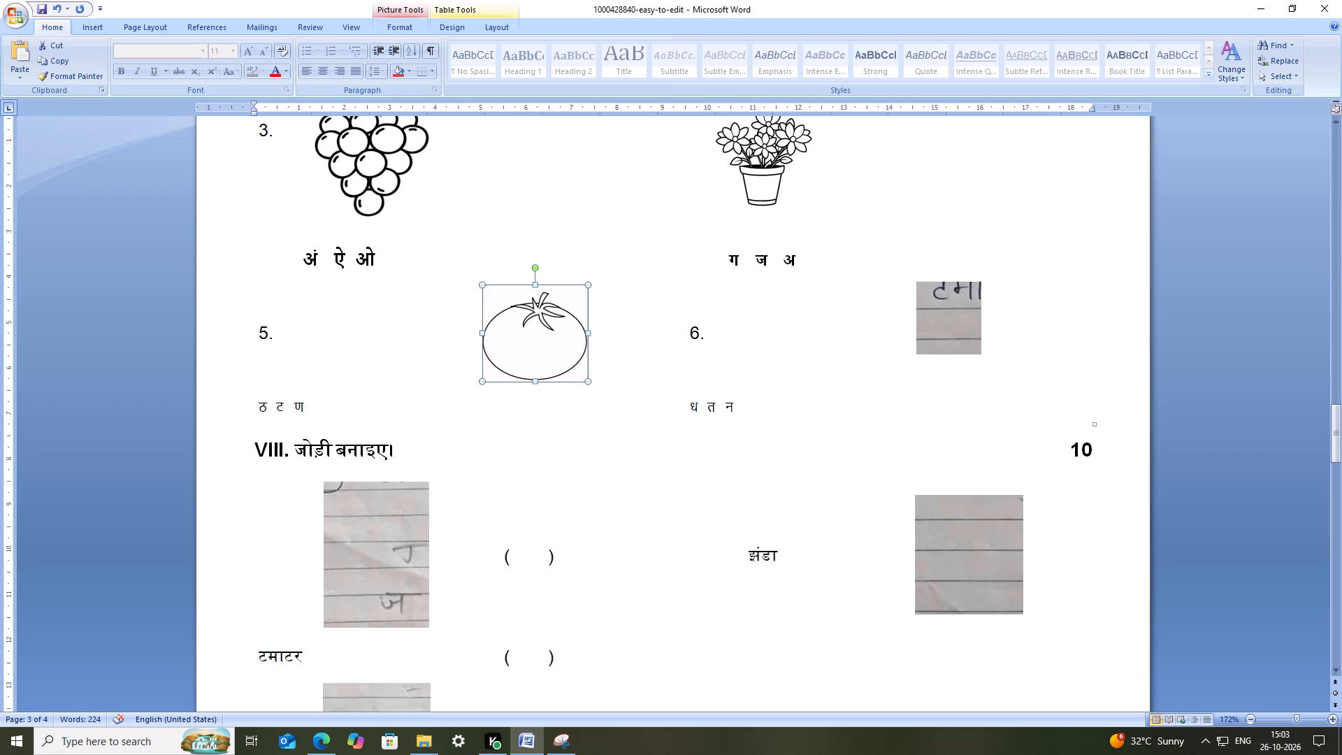
Move the tomato picture next to the number 5 and enlarge it slightly, keeping the number uncovered.
{"action": "left_click_drag", "start_coordinate": [517, 346], "coordinate": [322, 346]}
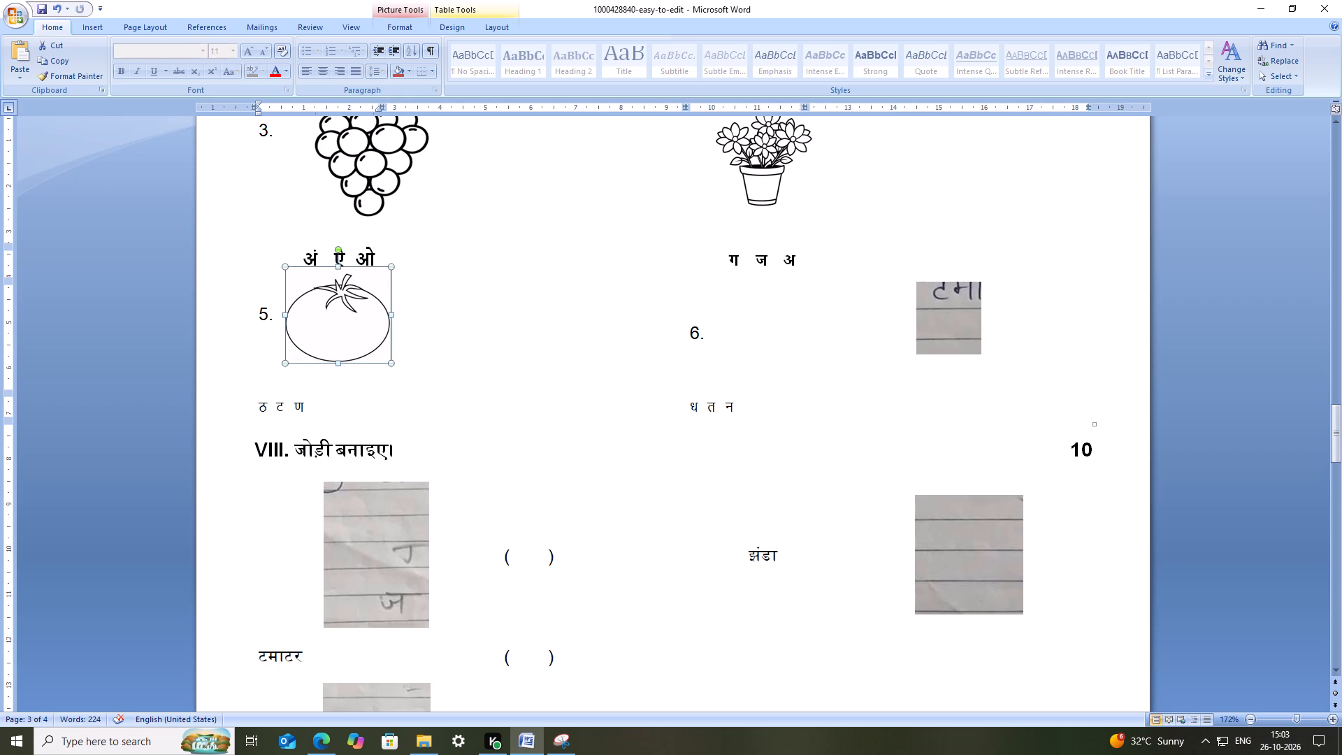
{"action": "left_click_drag", "start_coordinate": [356, 336], "coordinate": [361, 344]}
{"action": "left_click_drag", "start_coordinate": [403, 372], "coordinate": [421, 384]}
{"action": "left_click_drag", "start_coordinate": [381, 357], "coordinate": [406, 369]}
{"action": "left_click", "coordinate": [288, 345]}
{"action": "left_click", "coordinate": [270, 336]}
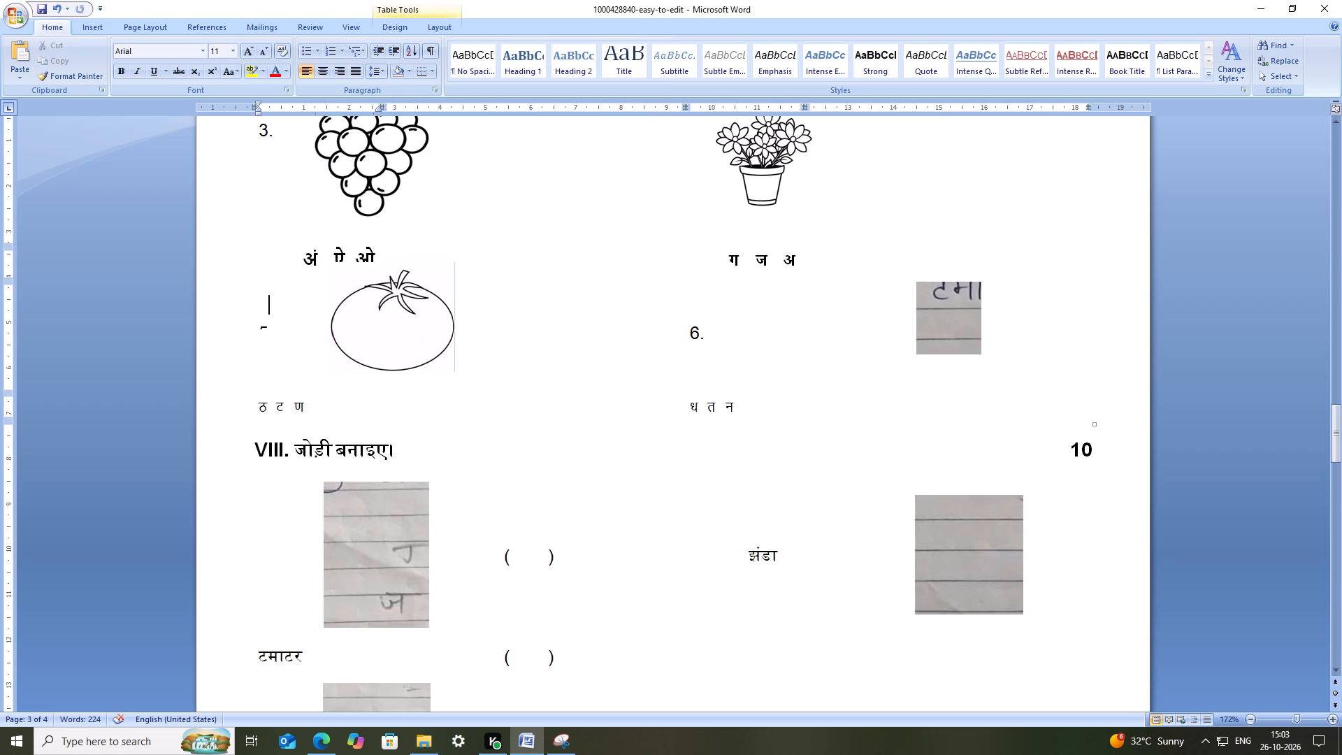
{"action": "triple_click", "coordinate": [264, 331]}
{"action": "left_click", "coordinate": [393, 329]}
{"action": "left_click_drag", "start_coordinate": [397, 326], "coordinate": [349, 336]}
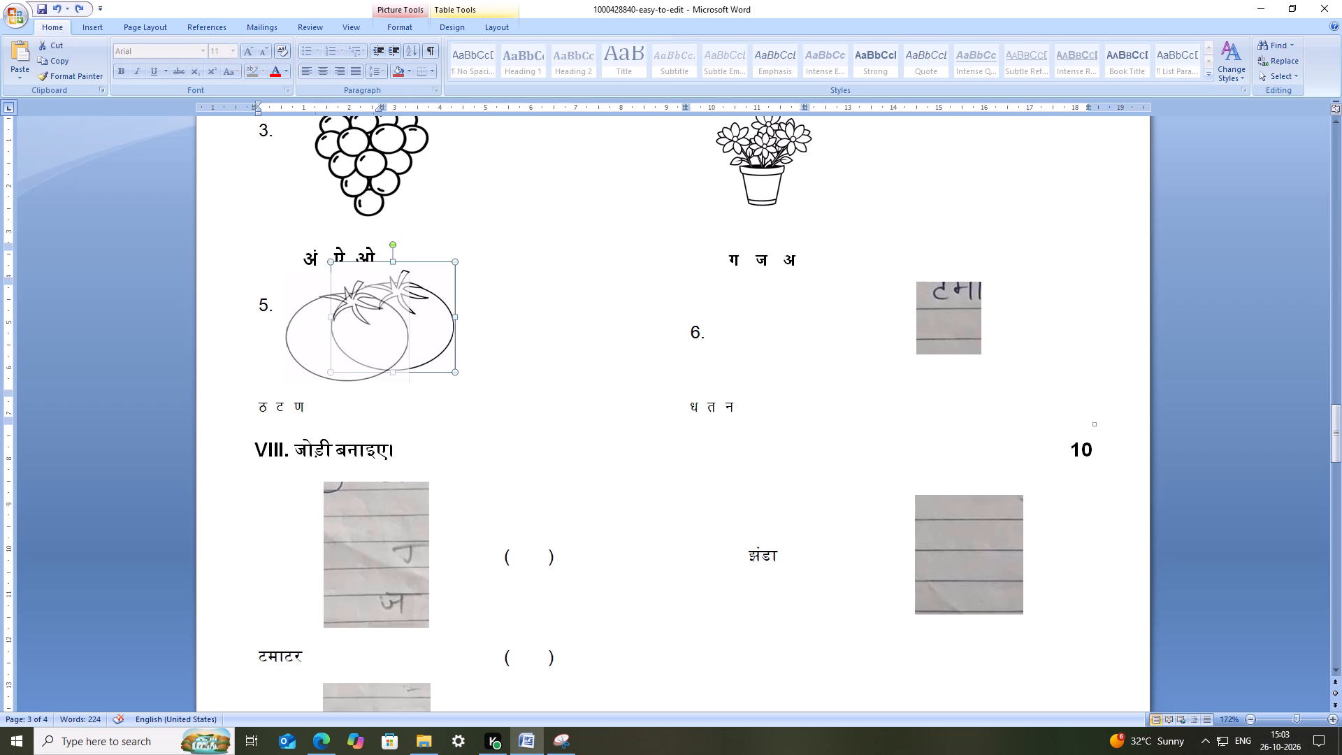
{"action": "left_click_drag", "start_coordinate": [349, 336], "coordinate": [348, 336]}
{"action": "left_click_drag", "start_coordinate": [351, 336], "coordinate": [361, 336]}
{"action": "left_click_drag", "start_coordinate": [361, 336], "coordinate": [374, 339]}
{"action": "left_click", "coordinate": [250, 308]}
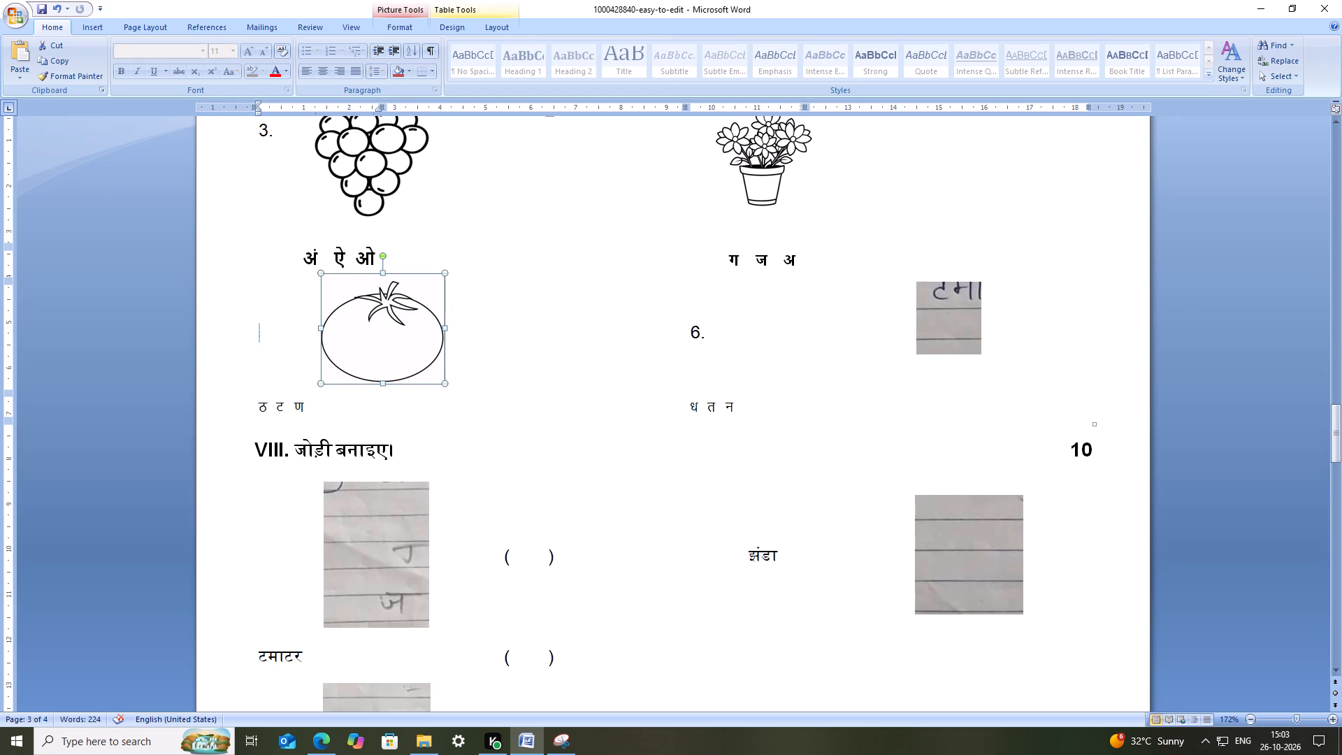
{"action": "left_click", "coordinate": [253, 303]}
{"action": "left_click", "coordinate": [360, 330]}
{"action": "left_click_drag", "start_coordinate": [383, 333], "coordinate": [360, 340]}
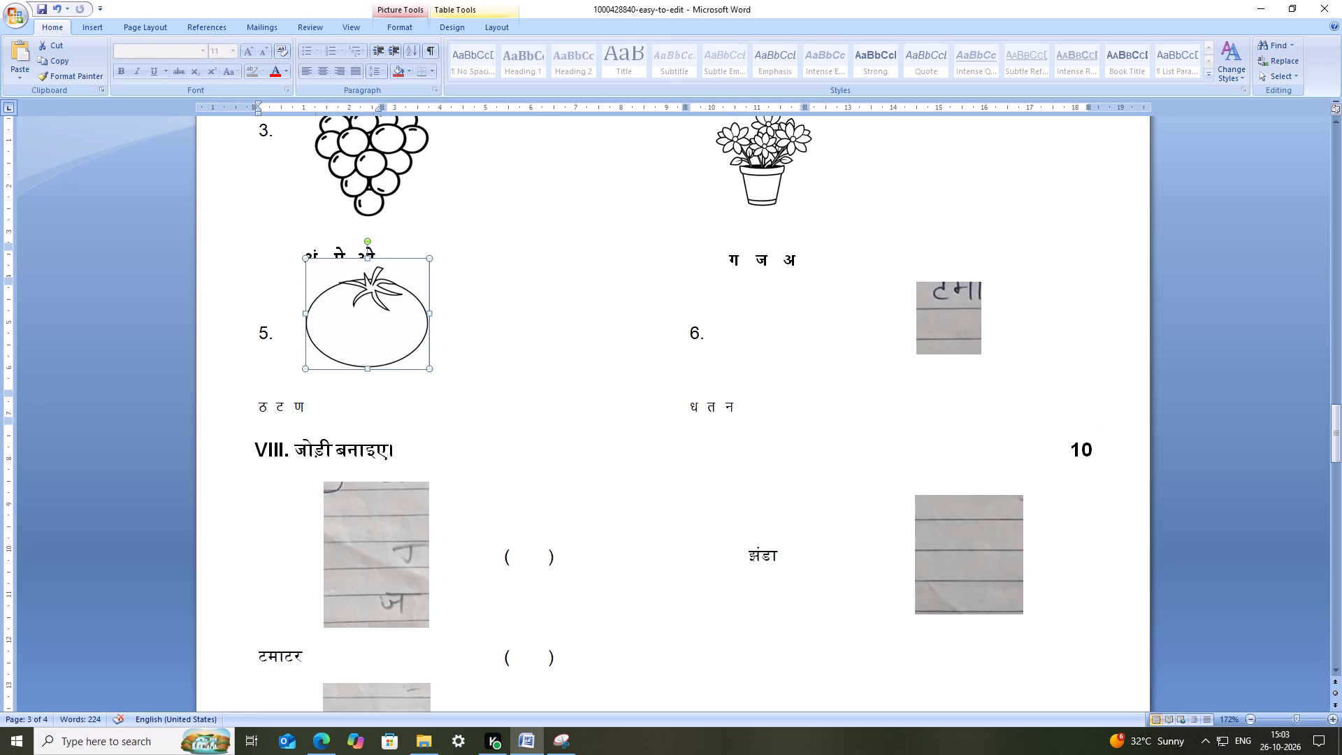
Make the question 5 letter options ठ ट ण bold and indent them with twelve spaces so they sit under the tomato.
{"action": "left_click", "coordinate": [331, 391]}
{"action": "left_click_drag", "start_coordinate": [328, 408], "coordinate": [238, 405]}
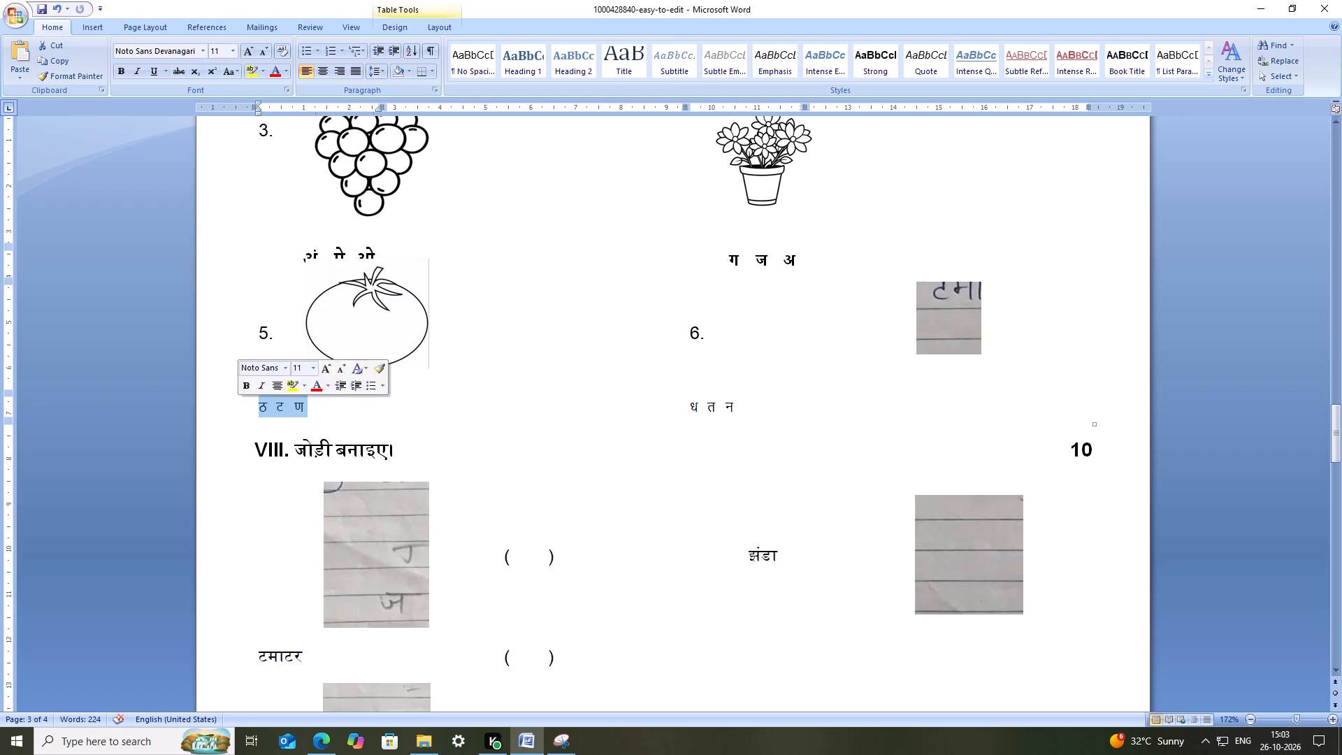
{"action": "left_click", "coordinate": [120, 73]}
{"action": "left_click", "coordinate": [256, 403]}
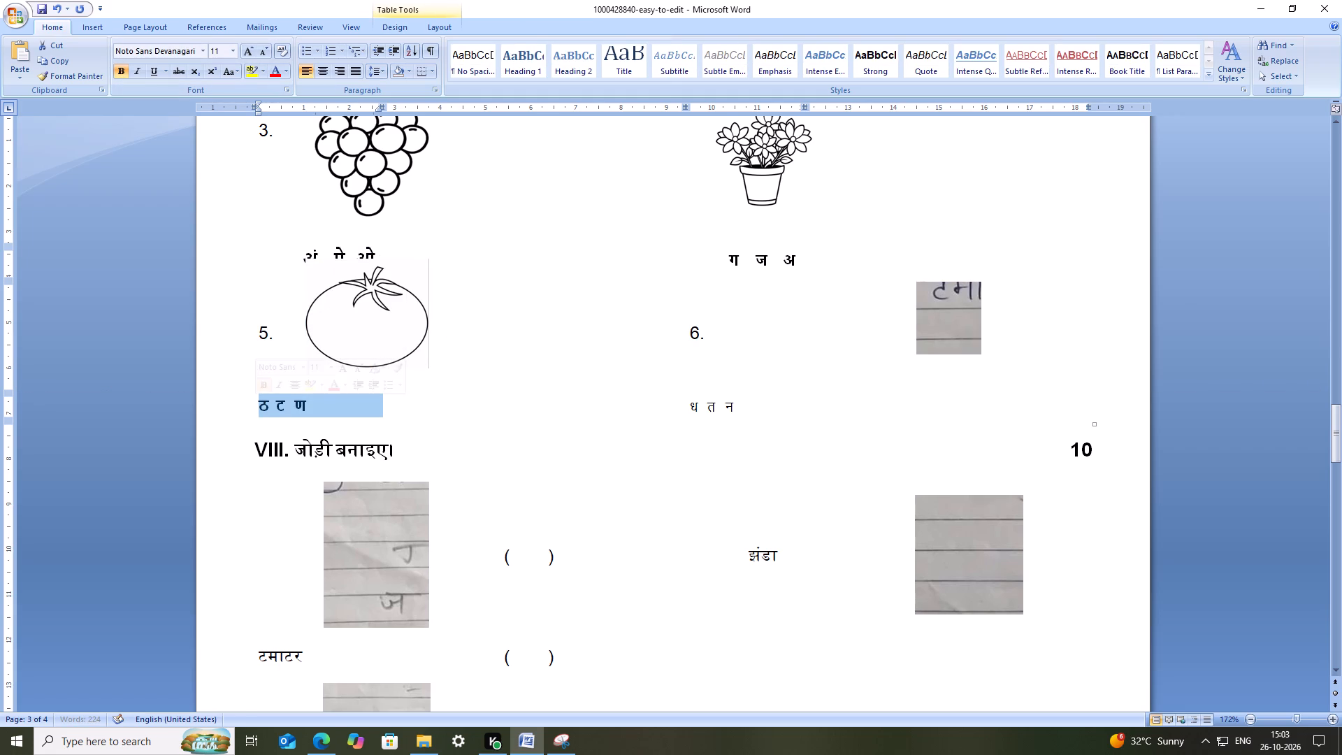
{"action": "left_click", "coordinate": [257, 405]}
{"action": "left_click", "coordinate": [262, 407]}
{"action": "key", "text": "space"}
{"action": "key", "text": "space"}
{"action": "key", "text": "space"}
{"action": "key", "text": "space"}
{"action": "key", "text": "space"}
{"action": "key", "text": "space"}
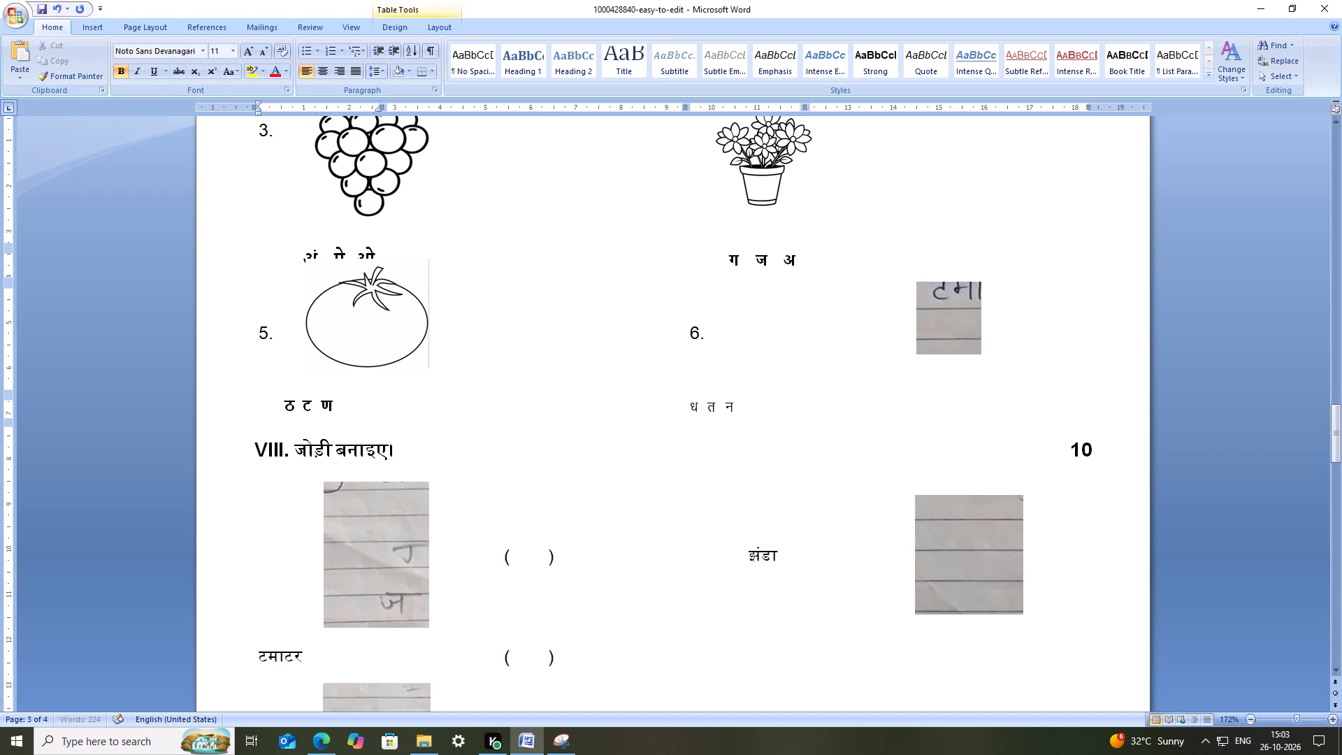
{"action": "key", "text": "space"}
{"action": "key", "text": "space"}
{"action": "key", "text": "space"}
{"action": "key", "text": "space"}
{"action": "key", "text": "space"}
{"action": "key", "text": "space"}
Fine-tune the position of the tomato picture between the number 5 and its letter options.
{"action": "left_click", "coordinate": [376, 309]}
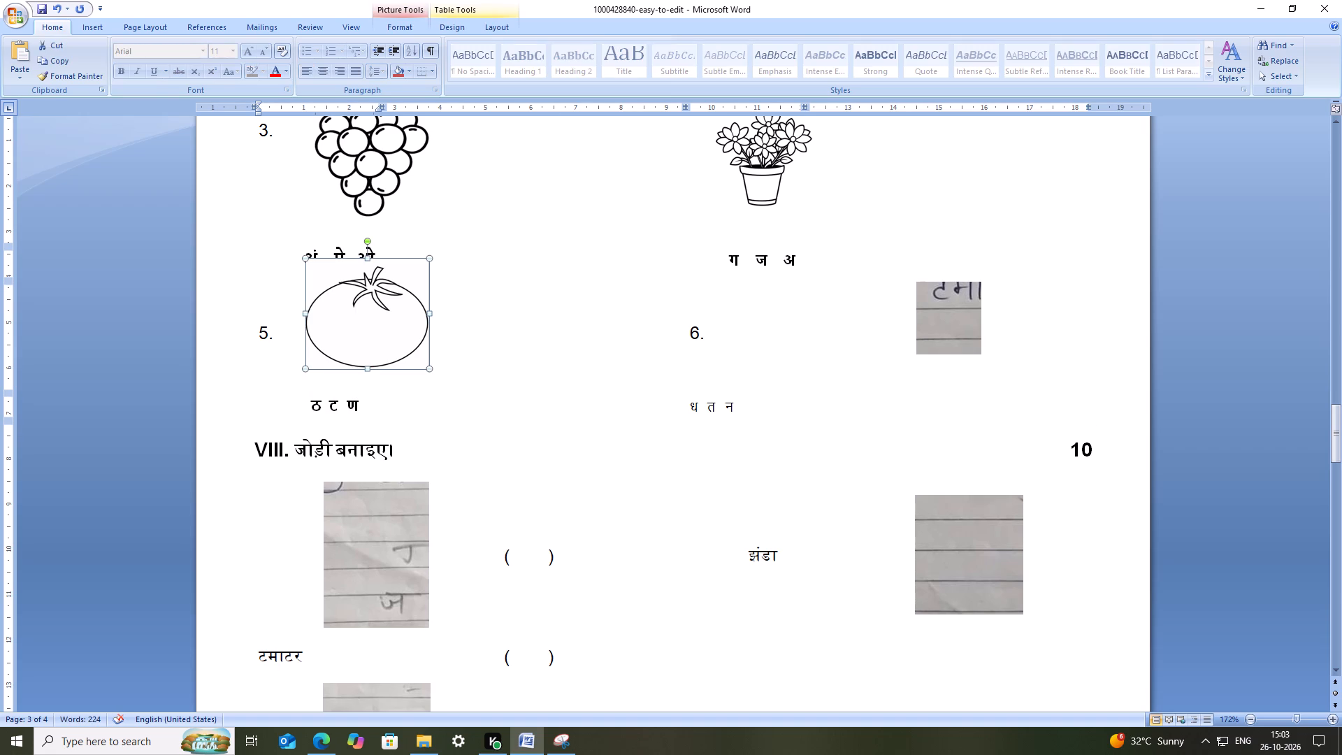
{"action": "left_click_drag", "start_coordinate": [380, 312], "coordinate": [373, 324]}
{"action": "left_click_drag", "start_coordinate": [372, 322], "coordinate": [366, 329]}
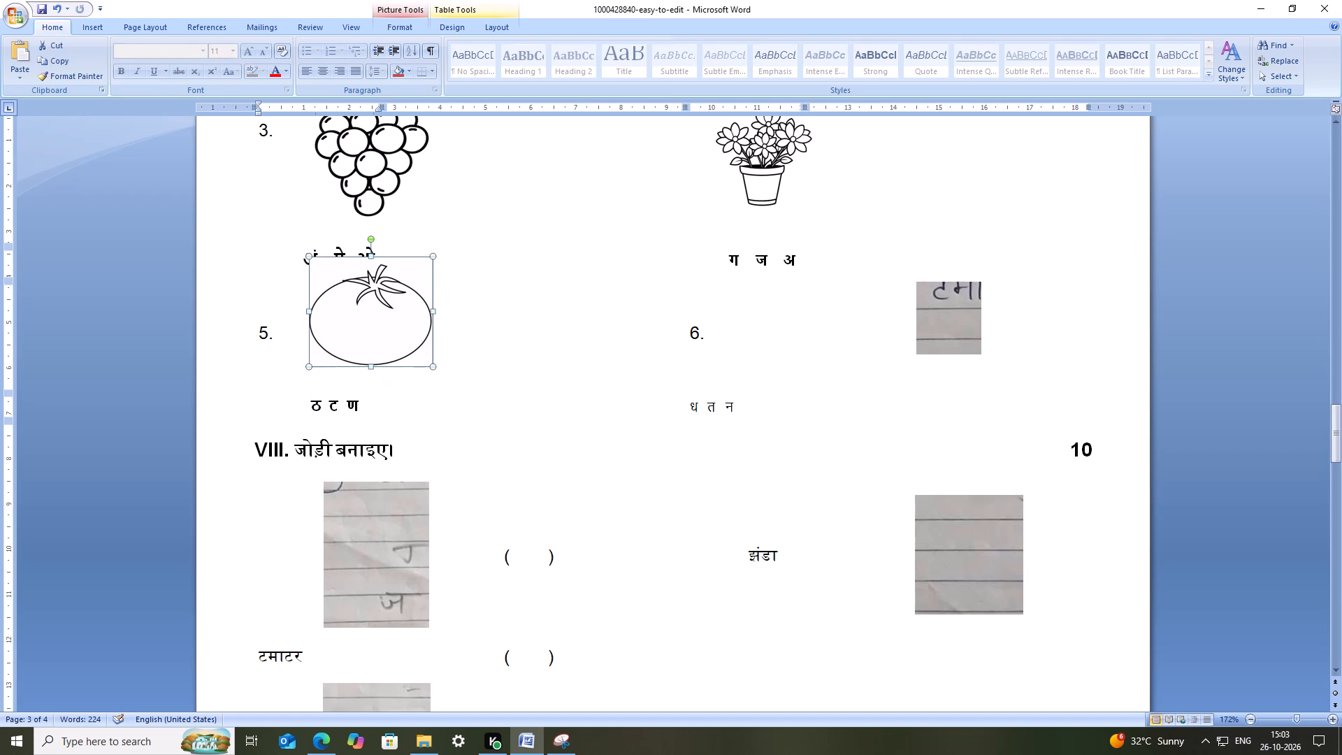
{"action": "left_click", "coordinate": [382, 388]}
Push the letter options ठ ट ण down one line to make more room below the tomato.
{"action": "left_click", "coordinate": [308, 394]}
{"action": "key", "text": "Return"}
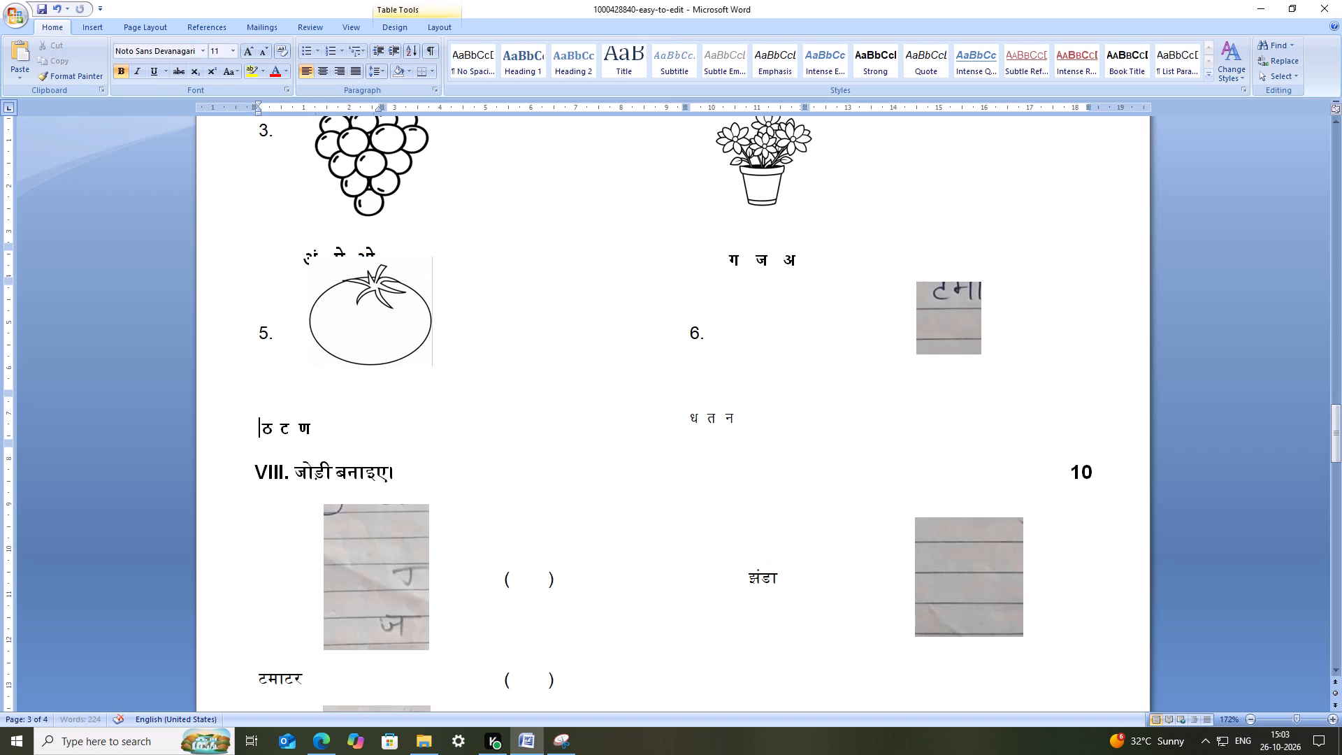
Indent the question 5 letter options ठ ट ण with eight spaces so they sit under the tomato.
{"action": "key", "text": "space"}
{"action": "key", "text": "space"}
{"action": "key", "text": "space"}
{"action": "key", "text": "space"}
{"action": "key", "text": "space"}
{"action": "key", "text": "space"}
{"action": "key", "text": "space"}
{"action": "key", "text": "space"}
Move the tomato picture slightly lower and closer to the number 5, clear of the options अं ऐ ओ above.
{"action": "left_click_drag", "start_coordinate": [373, 321], "coordinate": [373, 333]}
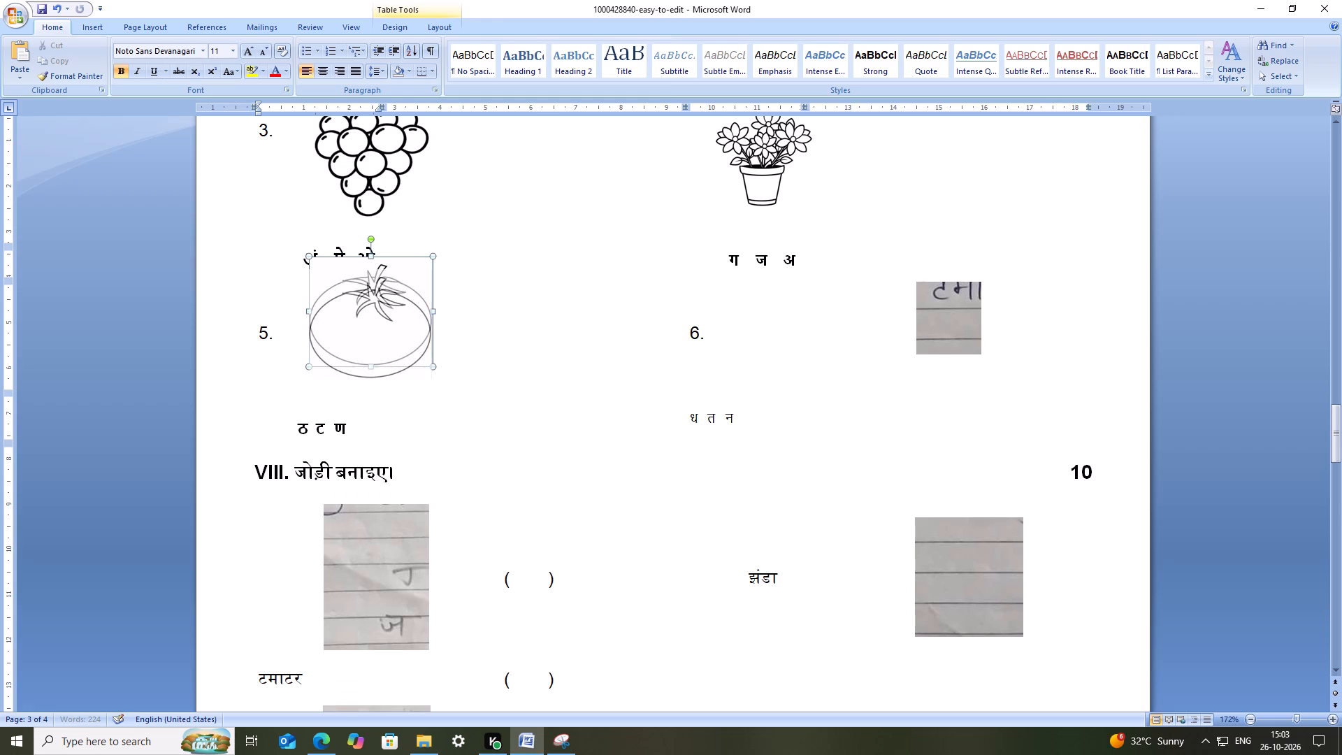
{"action": "left_click_drag", "start_coordinate": [373, 333], "coordinate": [361, 345]}
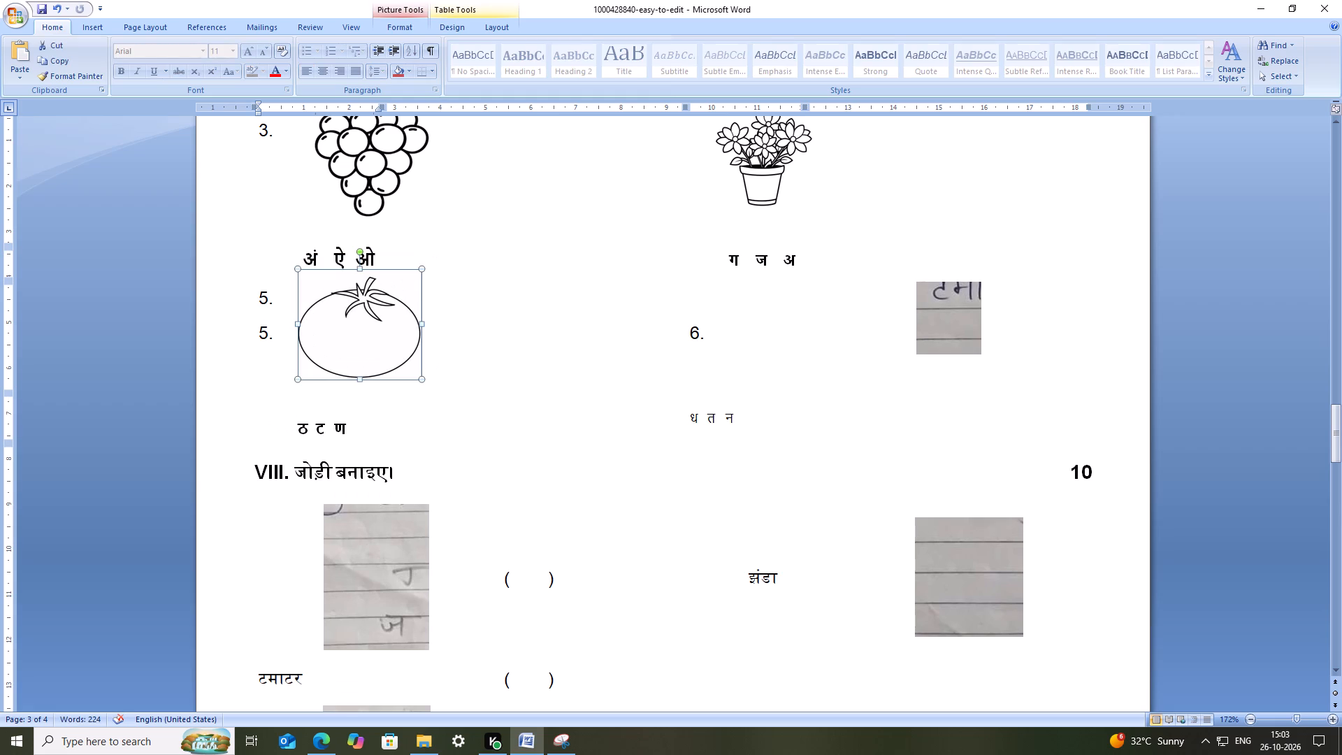
Delete the duplicate number 5 beside the tomato picture.
{"action": "left_click", "coordinate": [273, 341]}
{"action": "key", "text": "BackSpace"}
{"action": "key", "text": "BackSpace"}
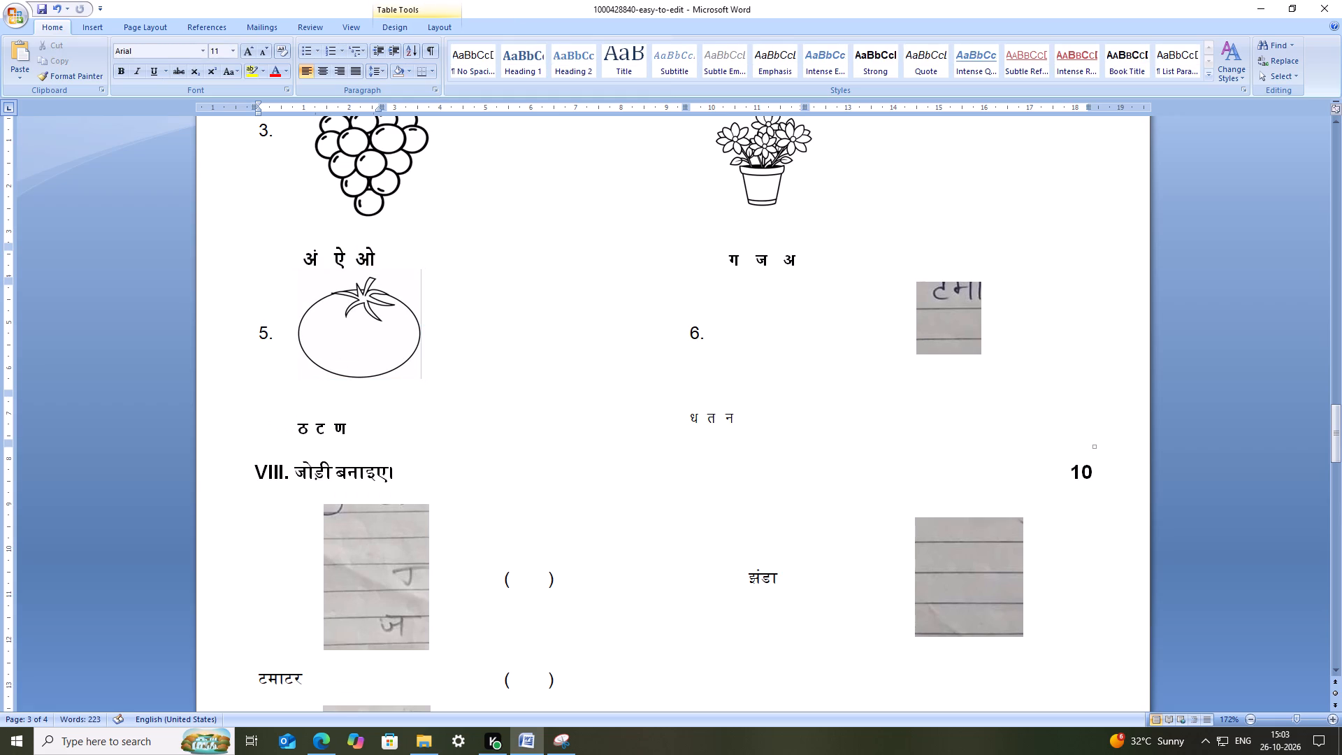
Widen the gaps between the question 5 letters, adding three spaces after ठ and four after ट.
{"action": "left_click", "coordinate": [313, 426]}
{"action": "key", "text": "space"}
{"action": "key", "text": "space"}
{"action": "key", "text": "space"}
{"action": "left_click", "coordinate": [340, 433]}
{"action": "key", "text": "space"}
{"action": "key", "text": "space"}
{"action": "key", "text": "space"}
{"action": "key", "text": "space"}
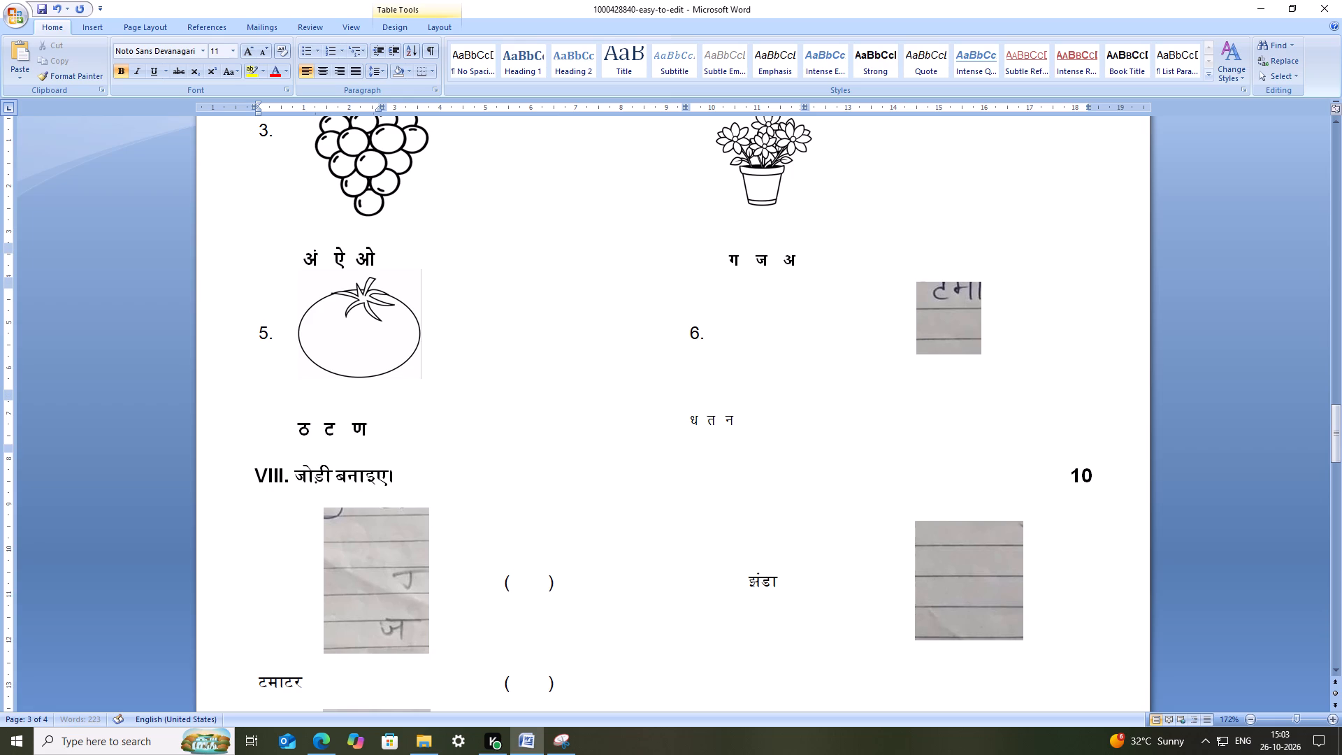
Push the letter options ठ ट ण down one more line below the tomato and save the document.
{"action": "left_click", "coordinate": [277, 429]}
{"action": "key", "text": "space"}
{"action": "key", "text": "space"}
{"action": "key", "text": "space"}
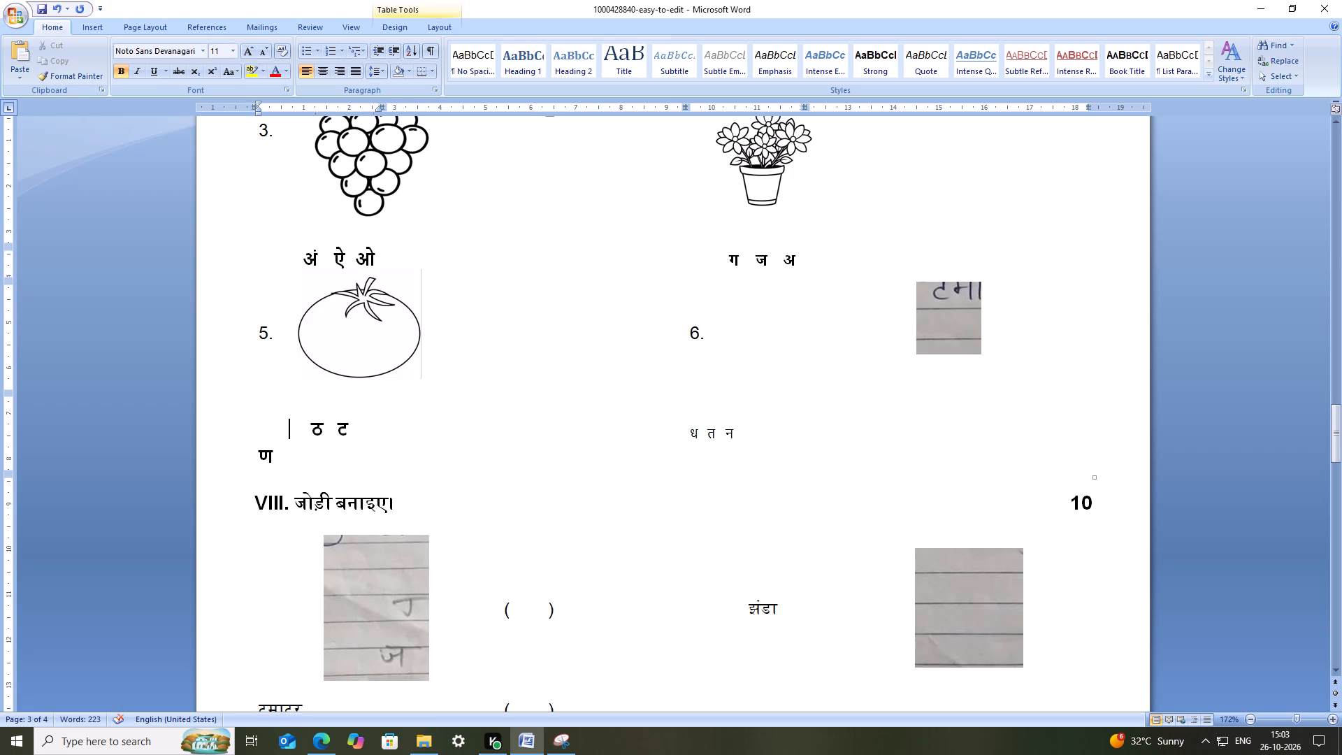
{"action": "key", "text": "BackSpace"}
{"action": "key", "text": "Return"}
{"action": "left_click", "coordinate": [312, 445]}
{"action": "left_click", "coordinate": [307, 447]}
{"action": "key", "text": "space"}
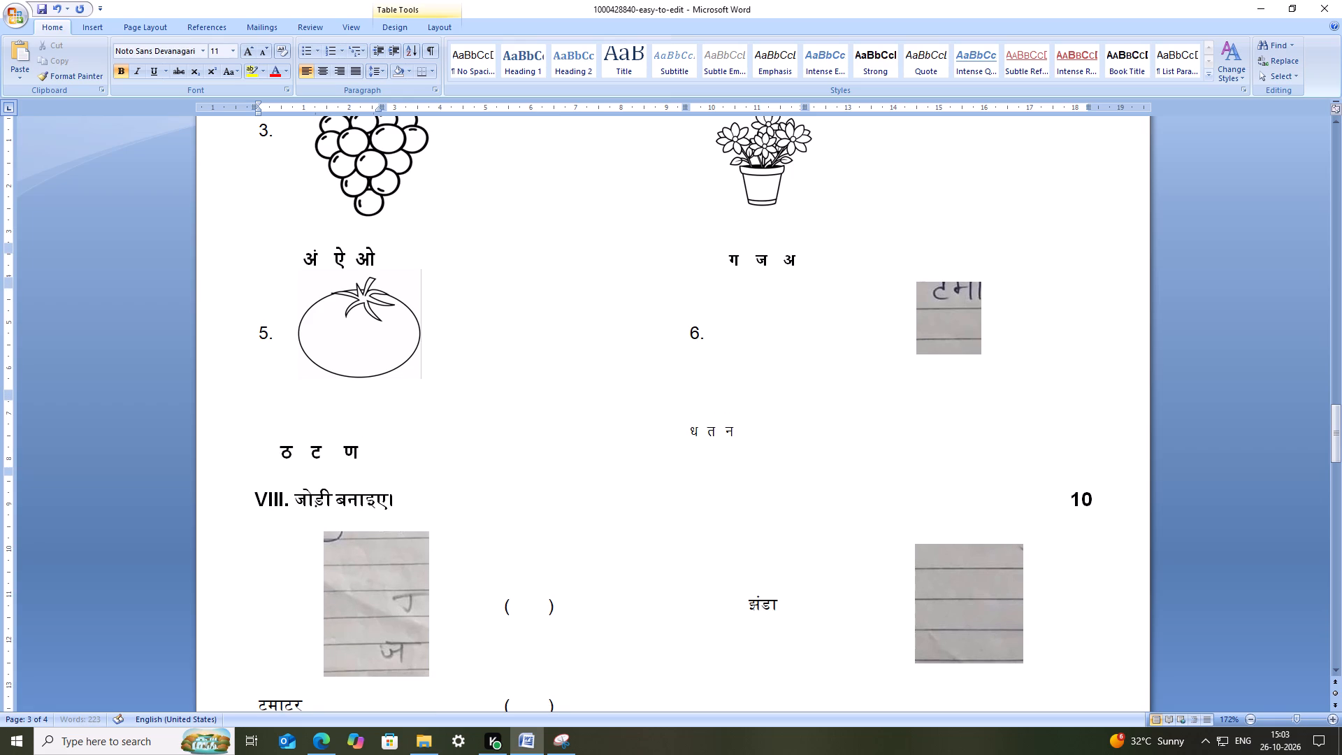
{"action": "left_click", "coordinate": [525, 447]}
{"action": "key", "text": "ctrl+s"}
{"action": "key", "text": "ctrl+s"}
{"action": "key", "text": "ctrl+s"}
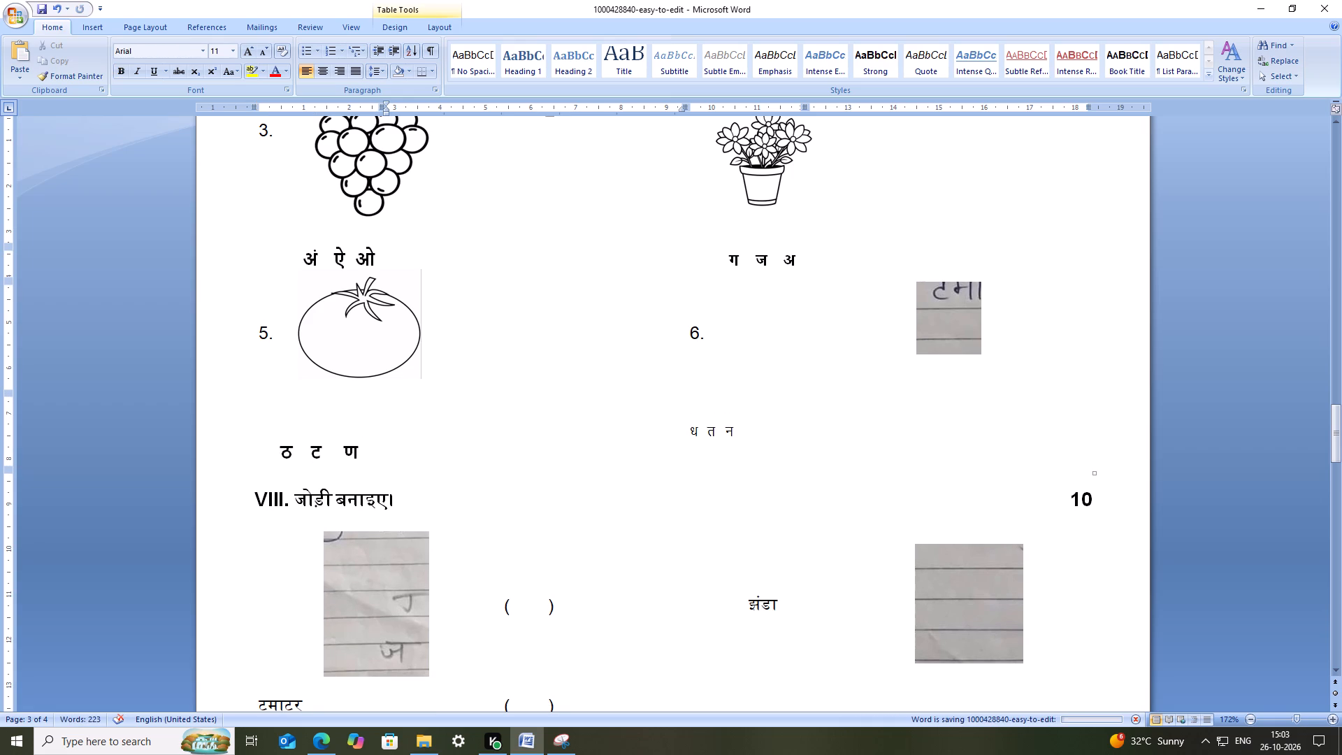
Indent the letter options ठ ट ण with four more spaces under the tomato and save the document.
{"action": "left_click", "coordinate": [546, 433]}
{"action": "left_click", "coordinate": [279, 451]}
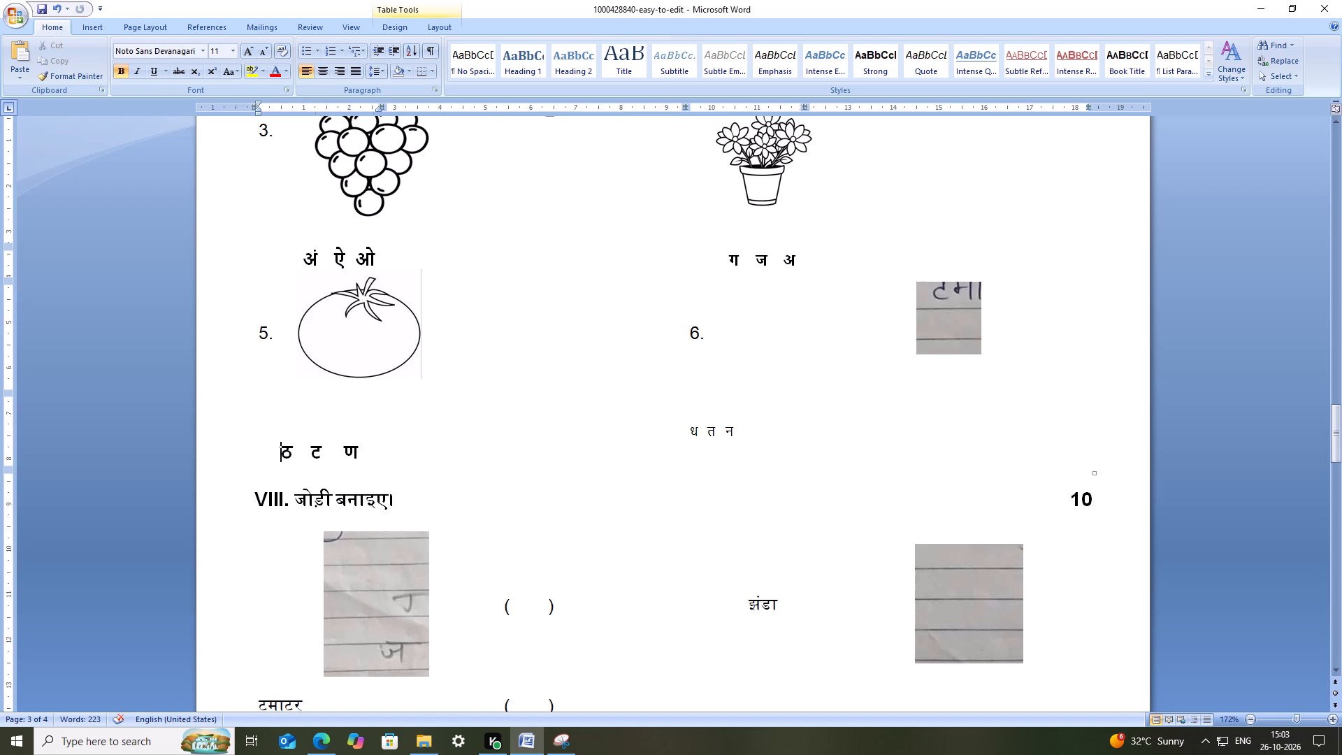
{"action": "key", "text": "space"}
{"action": "key", "text": "space"}
{"action": "key", "text": "space"}
{"action": "key", "text": "space"}
{"action": "key", "text": "space"}
{"action": "key", "text": "BackSpace"}
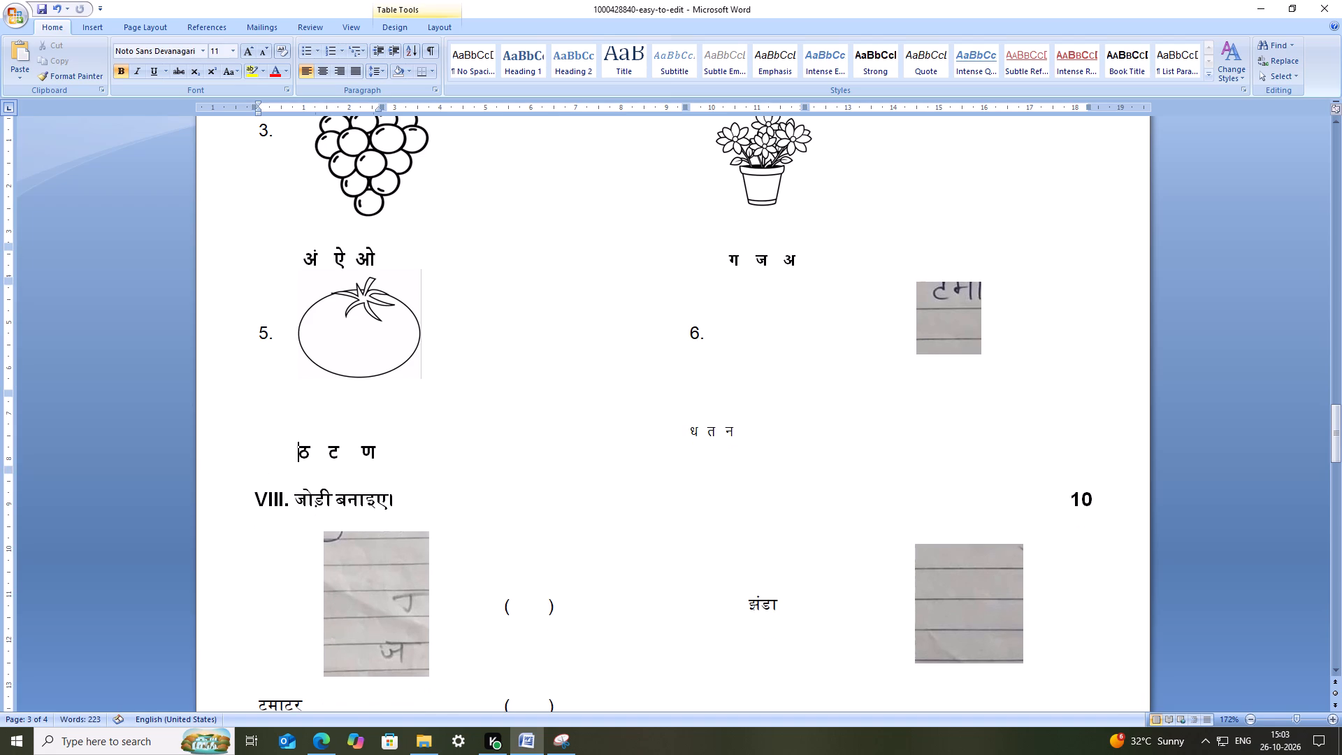
{"action": "key", "text": "ctrl+s"}
{"action": "key", "text": "ctrl+s"}
{"action": "left_click", "coordinate": [654, 430]}
{"action": "left_click", "coordinate": [757, 365]}
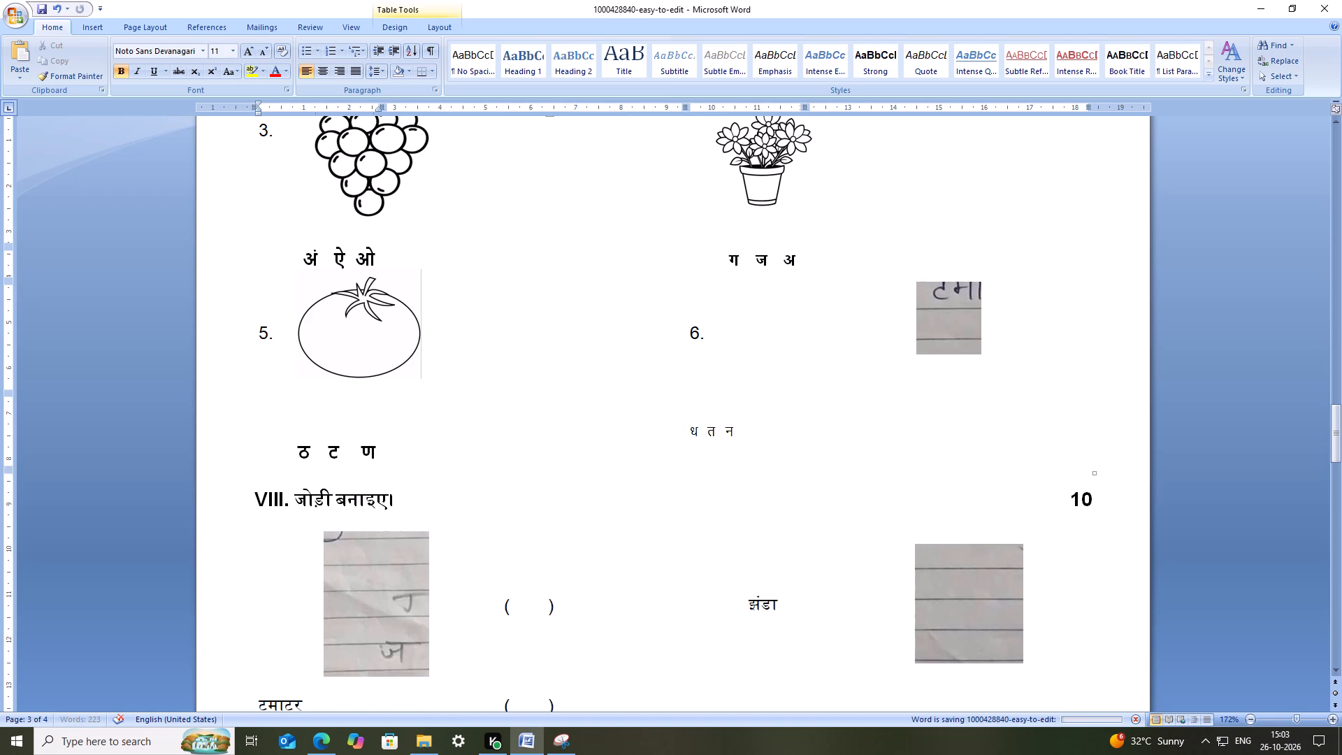
Look through the Downloads images folder for a picture to replace the question 6 photo, leaving the photo as is.
{"action": "left_click", "coordinate": [957, 327]}
{"action": "right_click", "coordinate": [946, 299]}
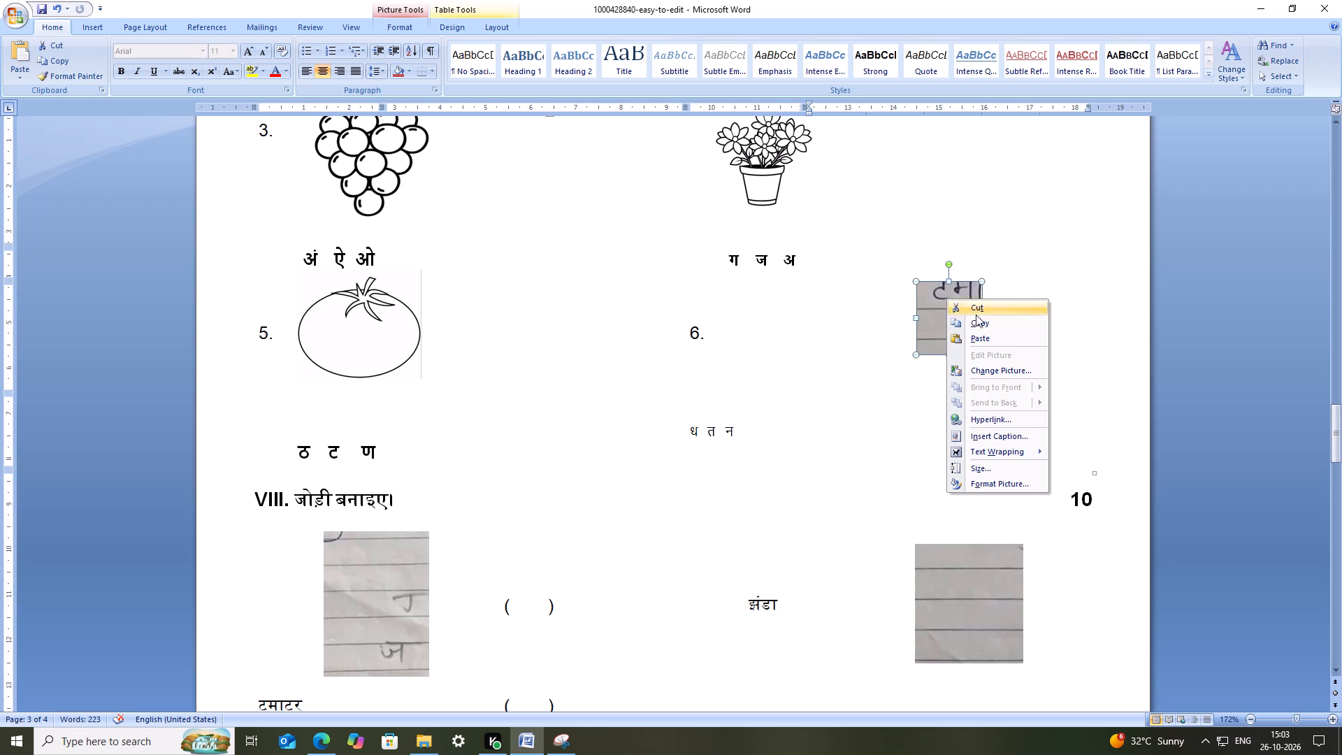
{"action": "left_click", "coordinate": [1020, 363]}
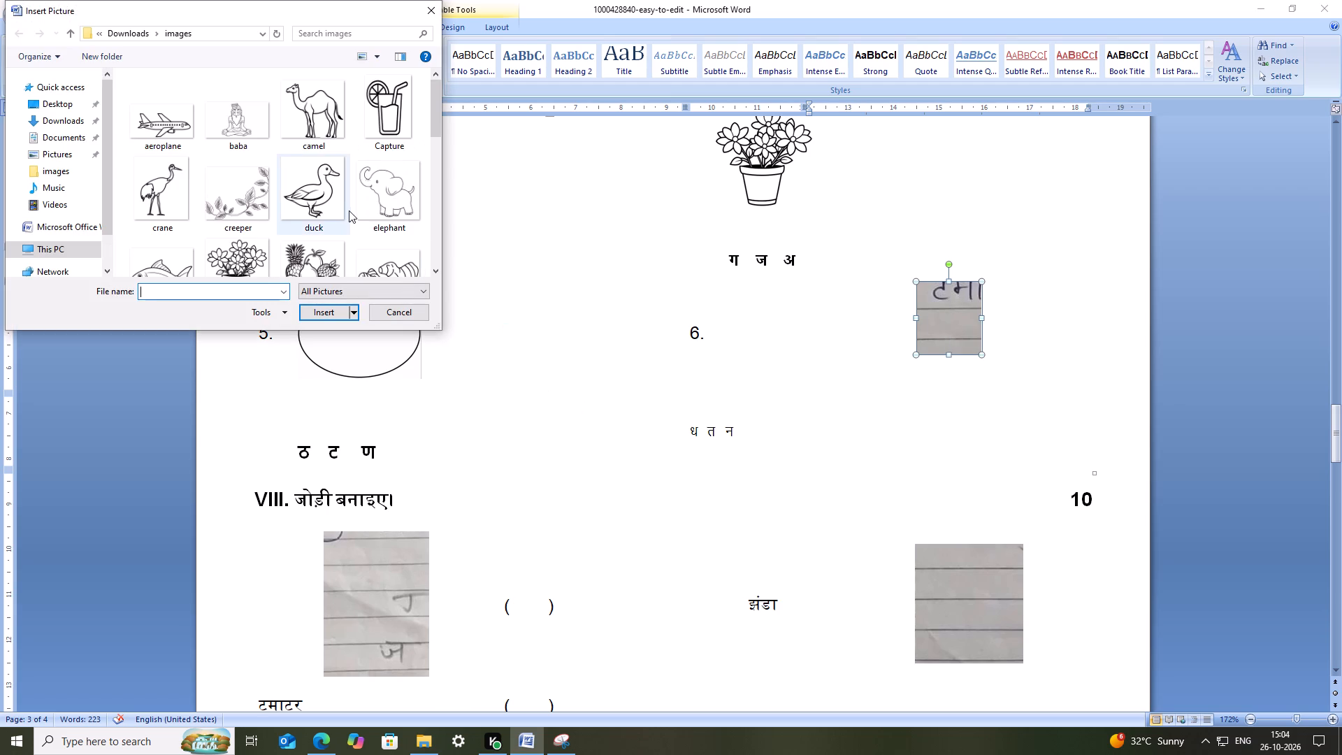
{"action": "scroll", "coordinate": [364, 214], "scroll_direction": "down", "scroll_amount": 2}
{"action": "scroll", "coordinate": [291, 225], "scroll_direction": "down", "scroll_amount": 2}
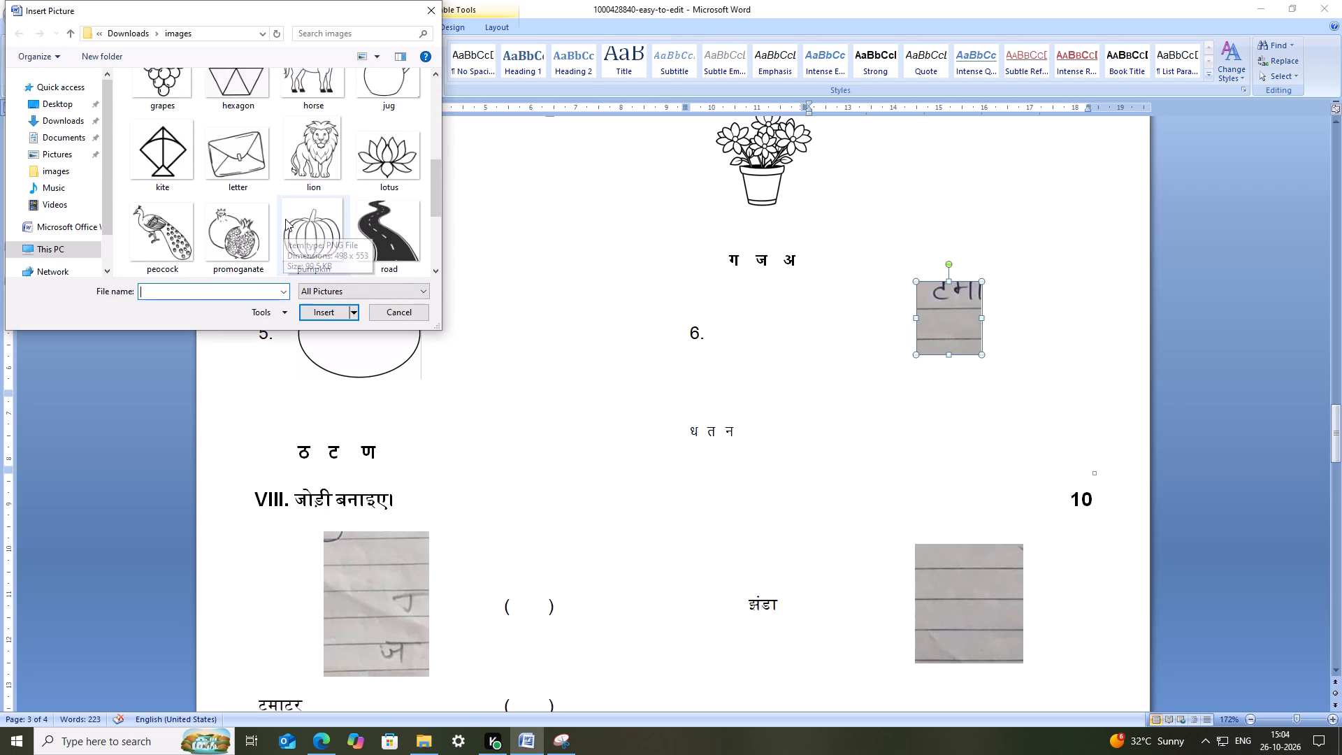
{"action": "scroll", "coordinate": [285, 219], "scroll_direction": "down", "scroll_amount": 2}
{"action": "scroll", "coordinate": [264, 221], "scroll_direction": "up", "scroll_amount": 2}
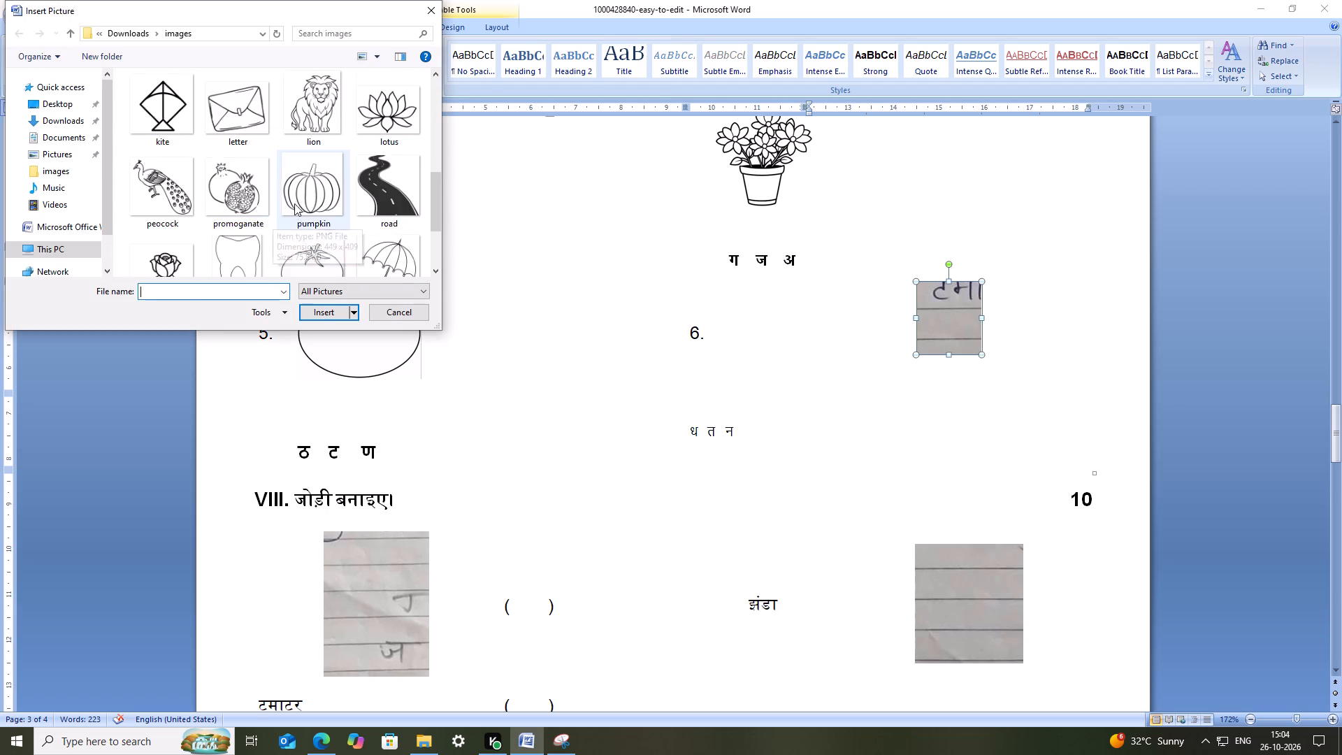
{"action": "scroll", "coordinate": [294, 203], "scroll_direction": "up", "scroll_amount": 4}
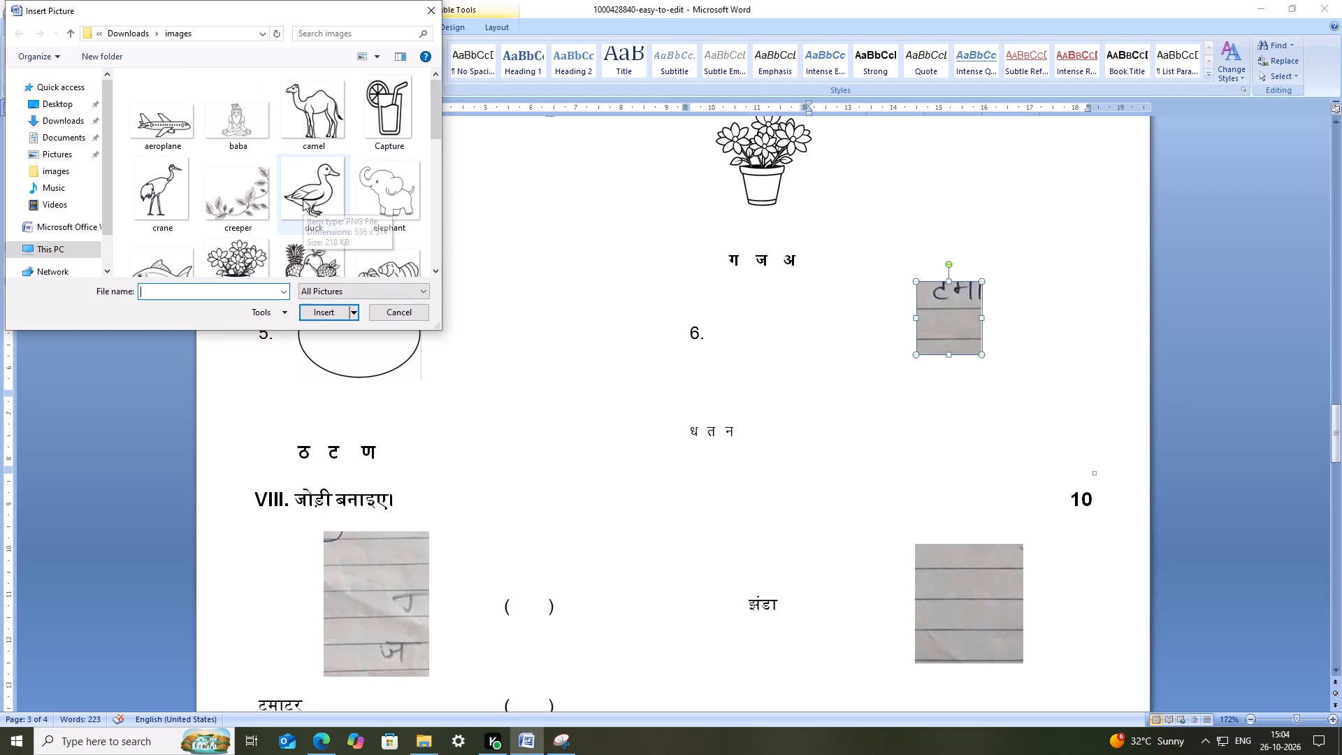
{"action": "scroll", "coordinate": [303, 199], "scroll_direction": "up", "scroll_amount": 1}
{"action": "scroll", "coordinate": [305, 195], "scroll_direction": "down", "scroll_amount": 1}
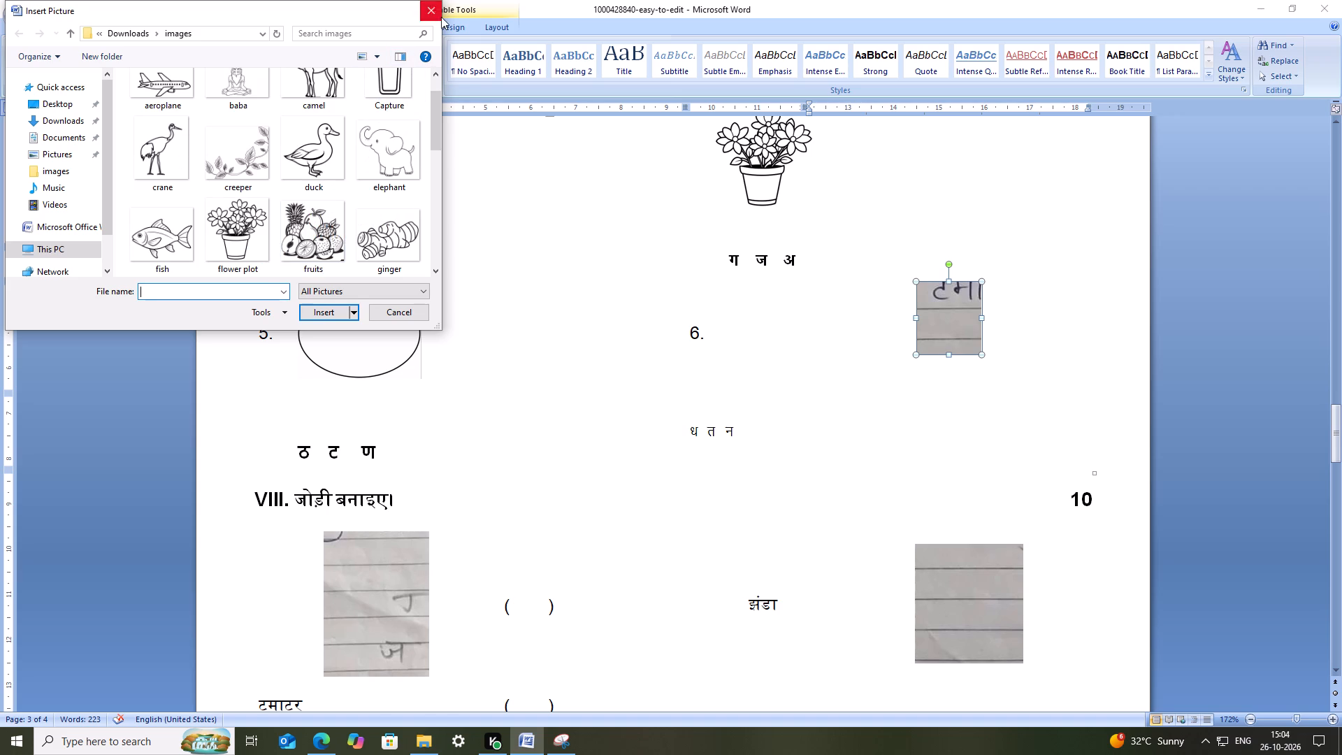
{"action": "left_click", "coordinate": [441, 17]}
Switch to Edge and change the image search subject from tomato to tap, keeping the outline picture wording.
{"action": "left_click", "coordinate": [336, 744]}
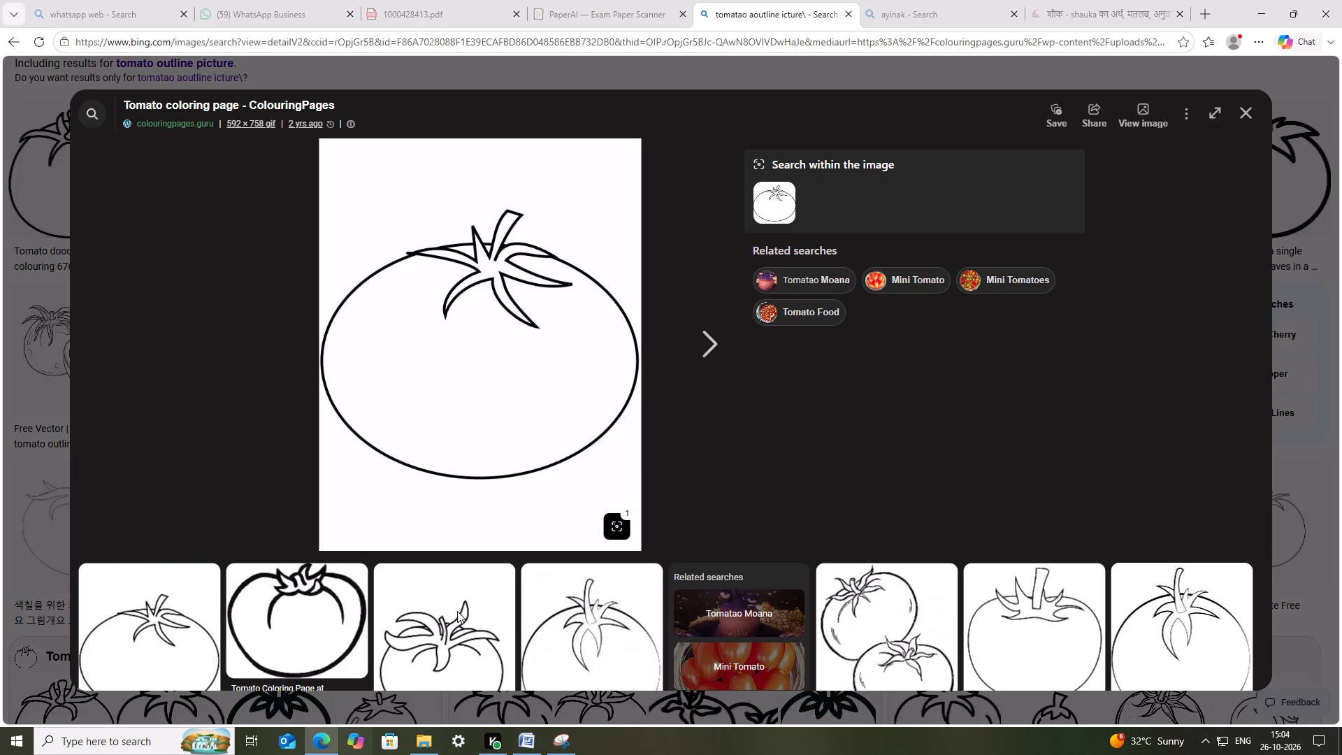
{"action": "left_click", "coordinate": [1246, 110]}
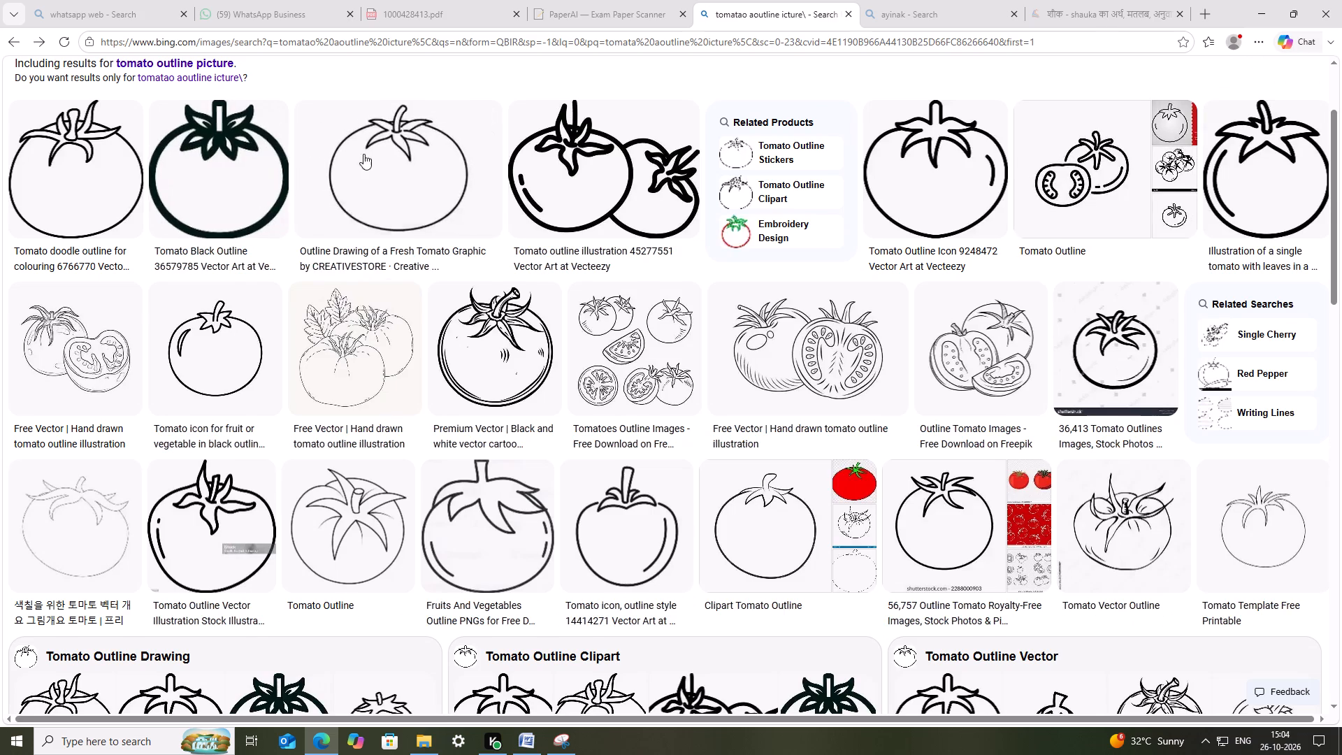
{"action": "scroll", "coordinate": [452, 247], "scroll_direction": "up", "scroll_amount": 7}
{"action": "left_click_drag", "start_coordinate": [192, 92], "coordinate": [0, 111]}
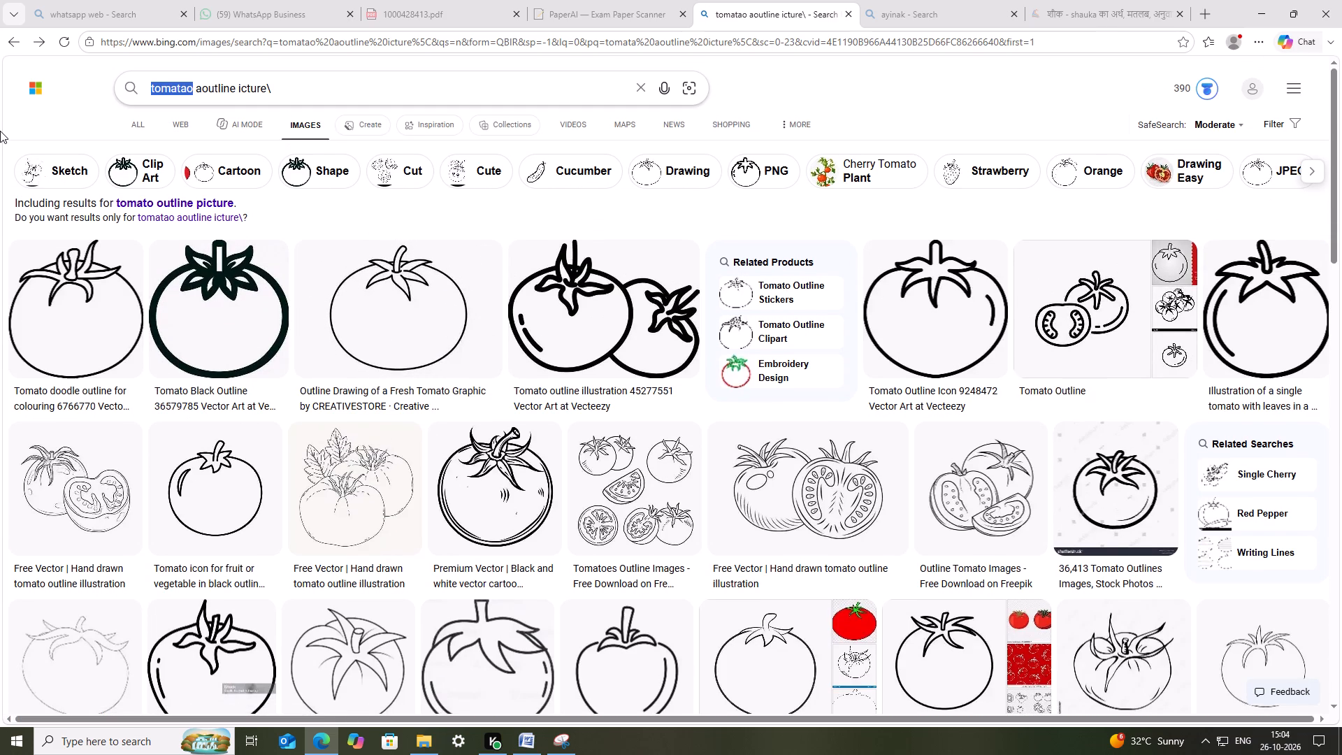
{"action": "type", "text": "tap"}
{"action": "key", "text": "Return"}
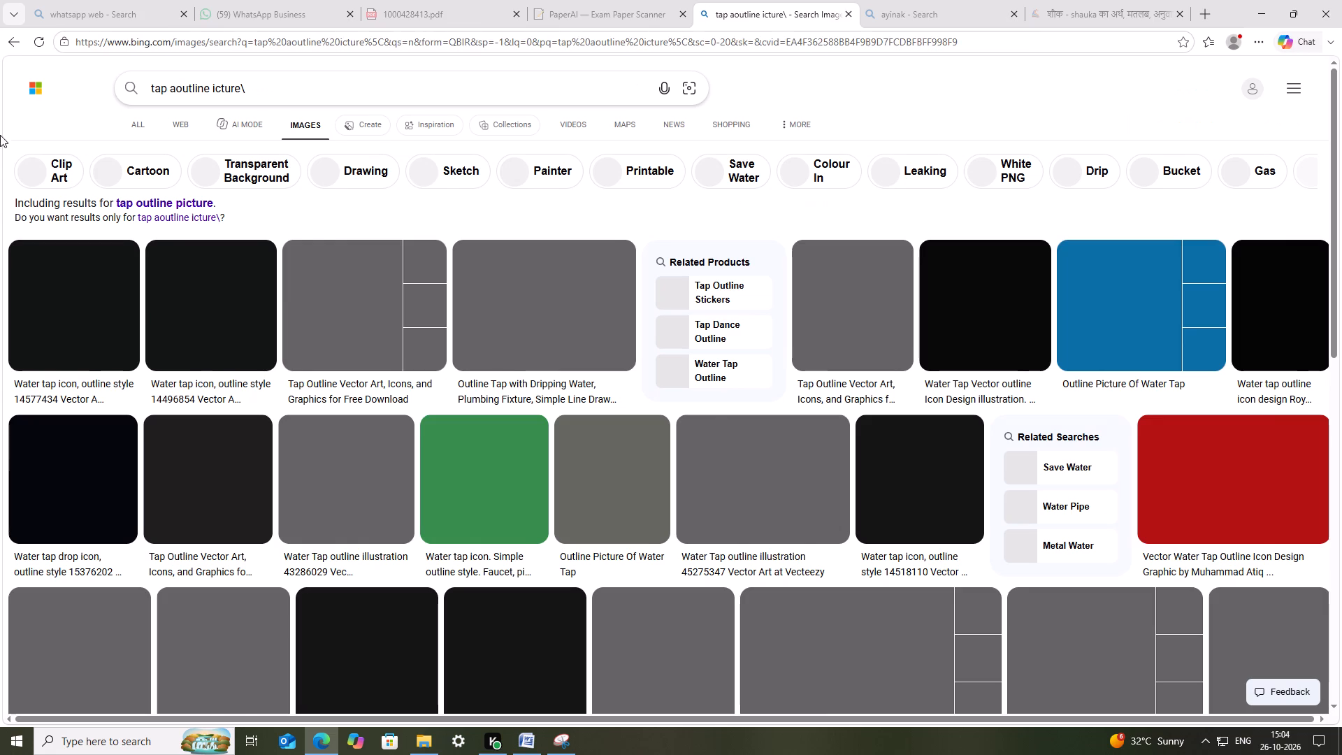
Compare the tap outline results and open the Premium Vector water tap with a single falling drop.
{"action": "left_click", "coordinate": [68, 309]}
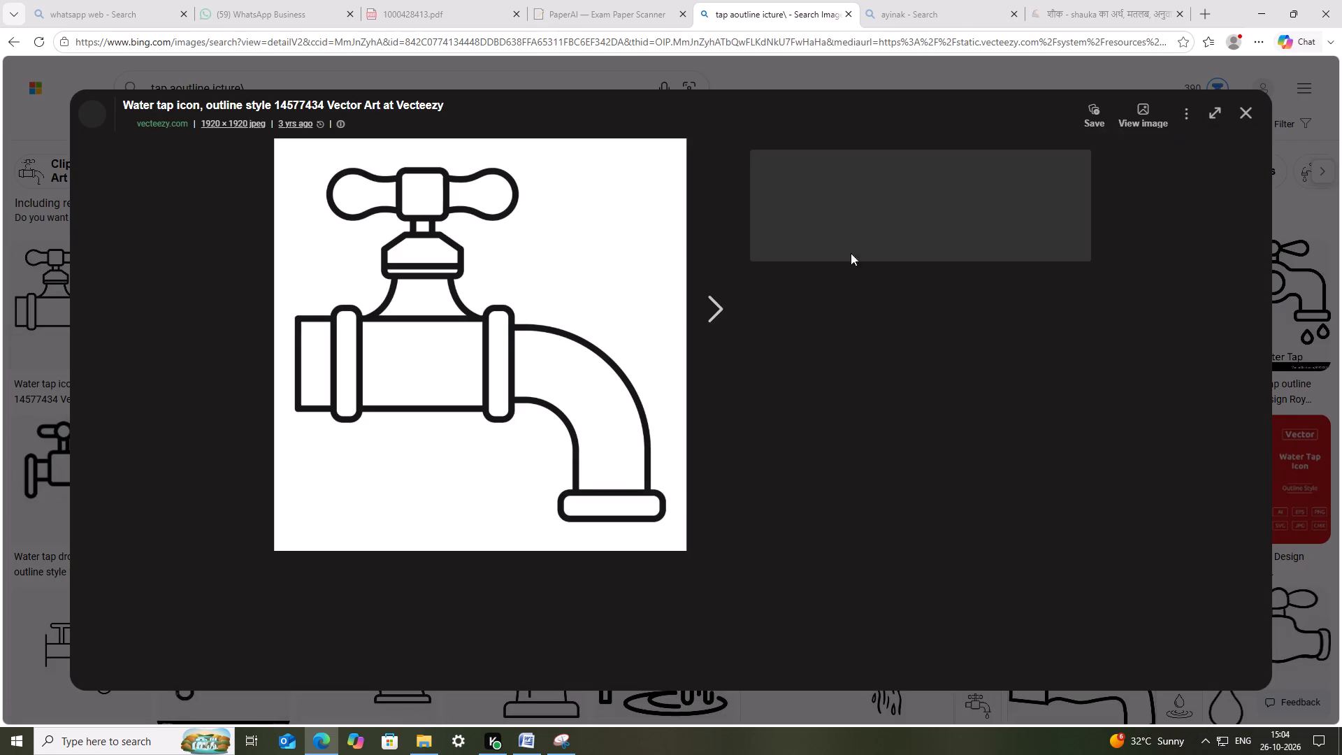
{"action": "left_click", "coordinate": [1247, 114]}
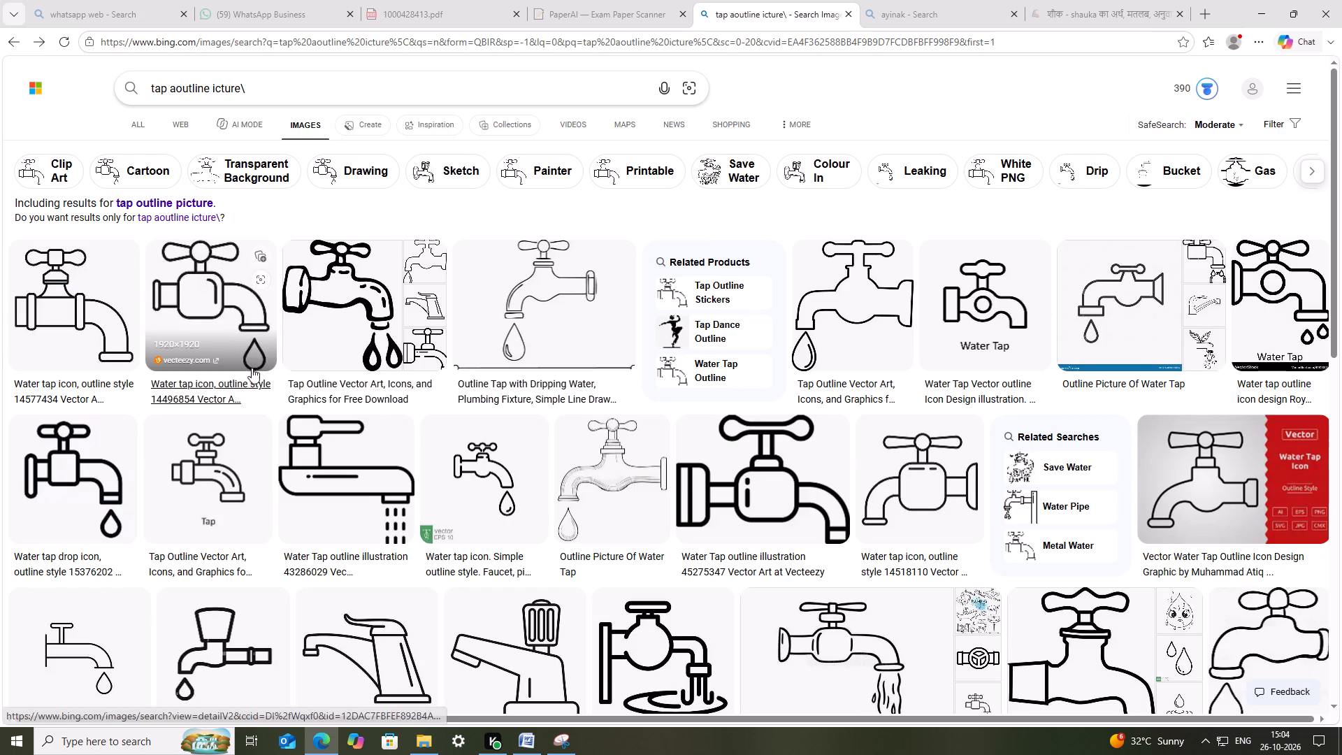
{"action": "scroll", "coordinate": [261, 563], "scroll_direction": "down", "scroll_amount": 3}
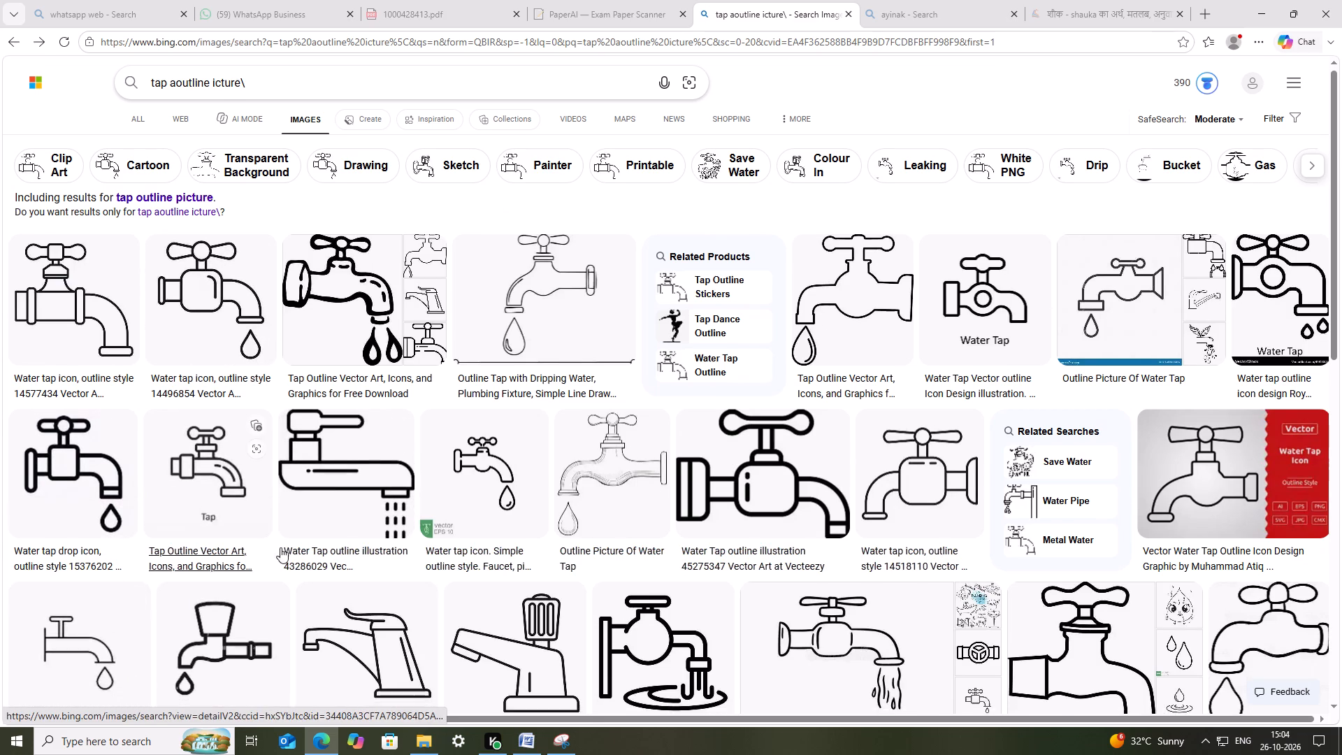
{"action": "left_click", "coordinate": [243, 637]}
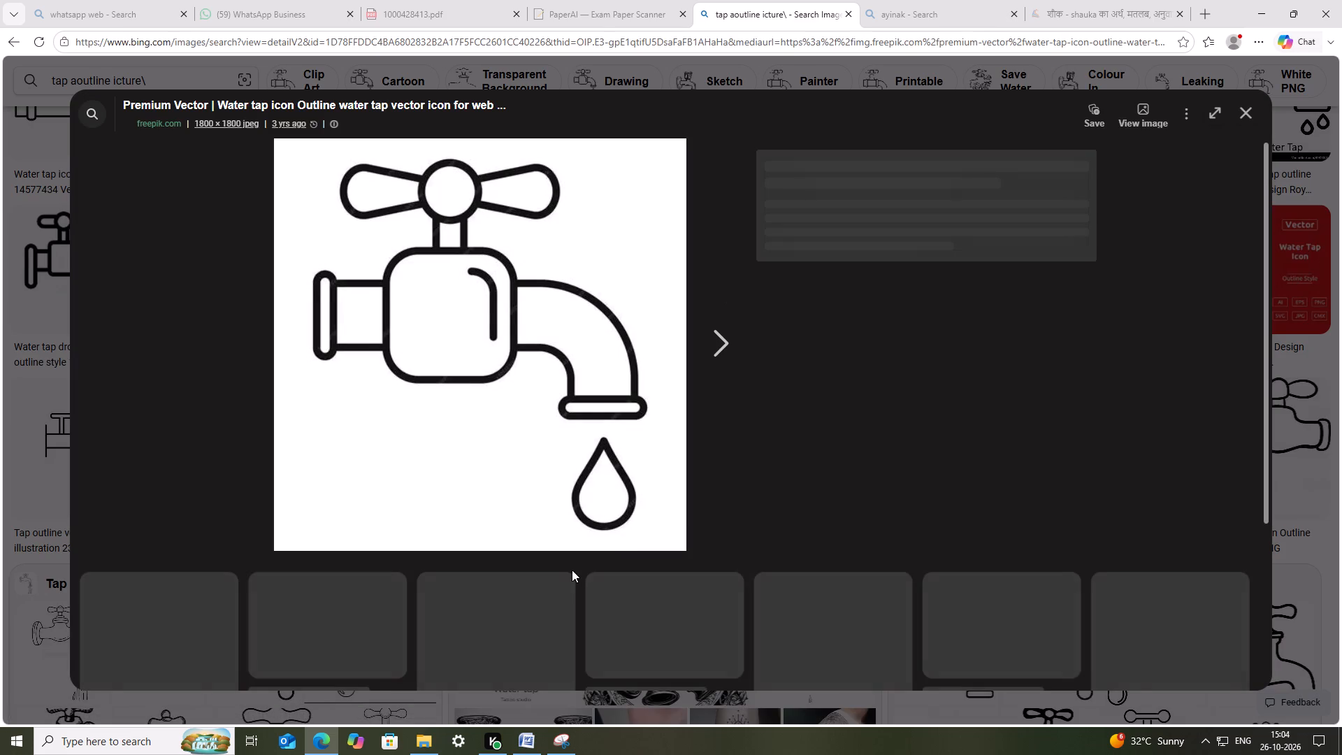
Capture the tap and its drop with Snipping Tool and save the snip as tap in the Downloads images folder.
{"action": "left_click", "coordinate": [571, 741]}
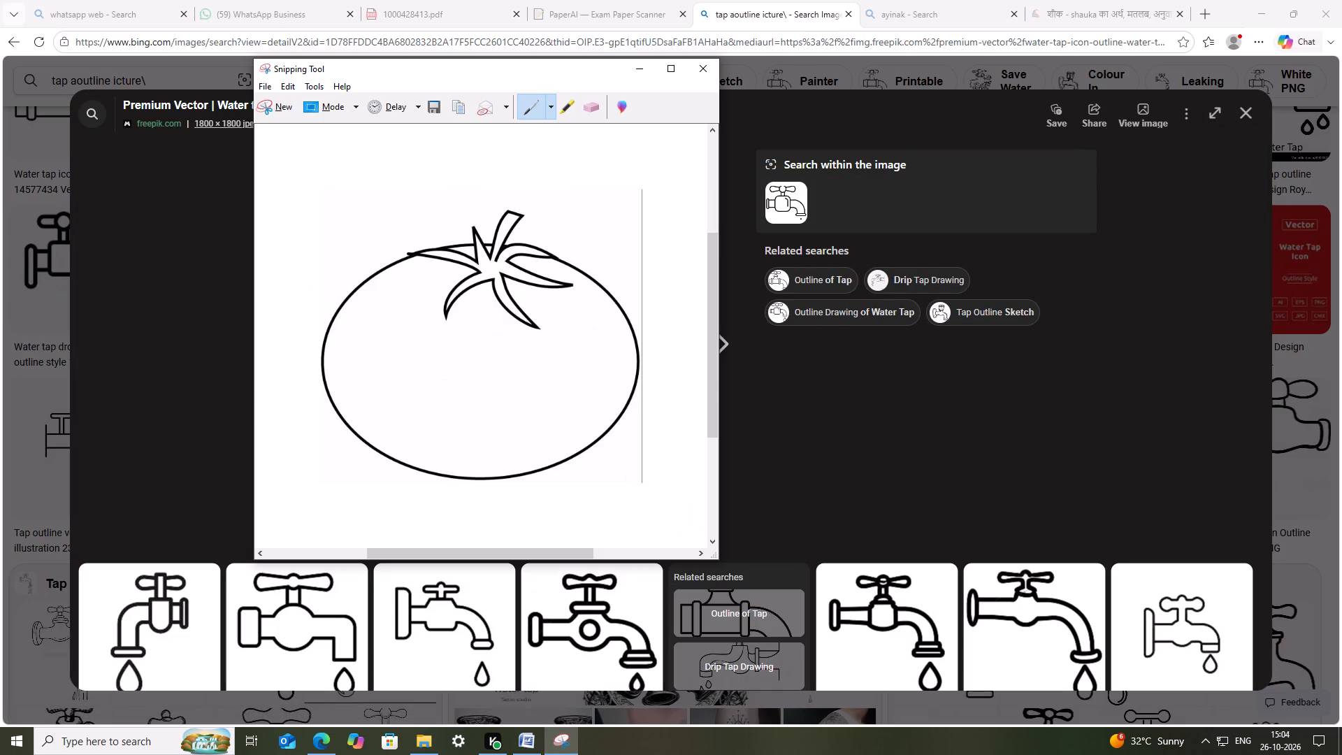
{"action": "left_click", "coordinate": [289, 106]}
{"action": "left_click_drag", "start_coordinate": [278, 138], "coordinate": [531, 303]}
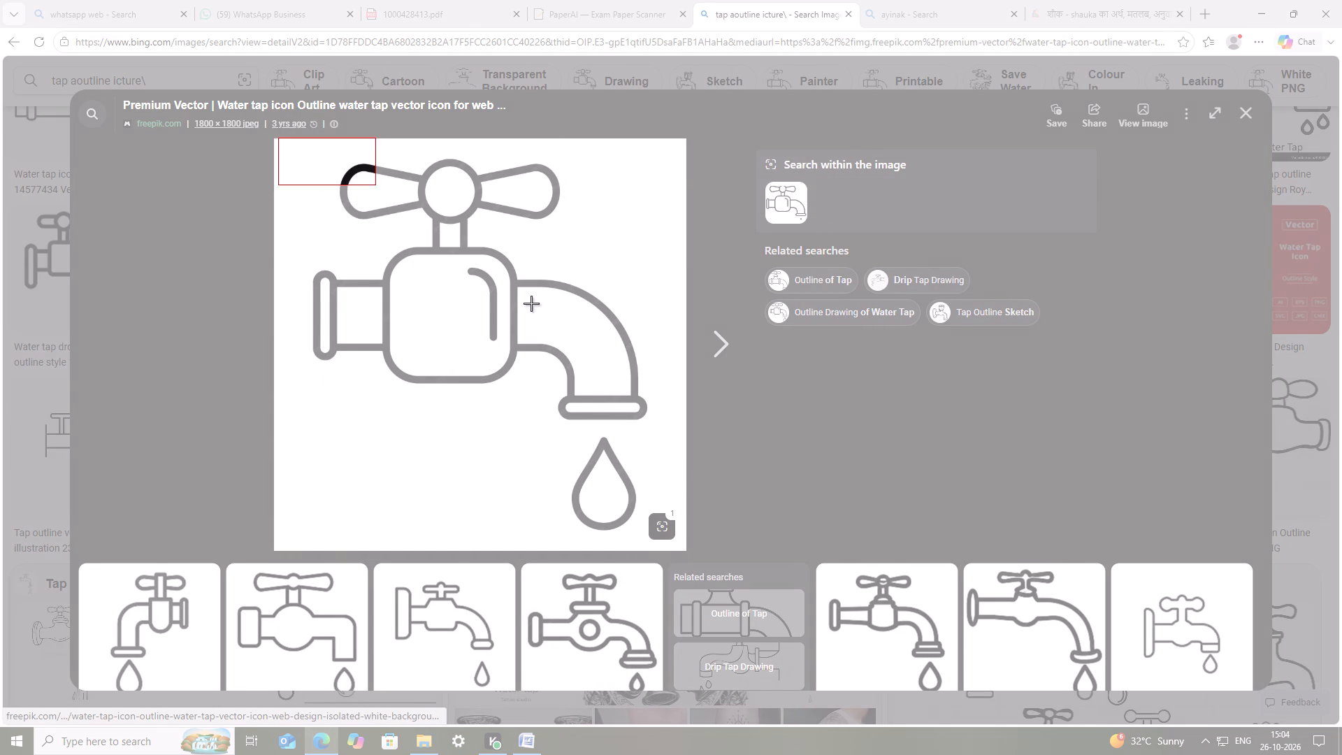
{"action": "left_click_drag", "start_coordinate": [531, 303], "coordinate": [648, 536]}
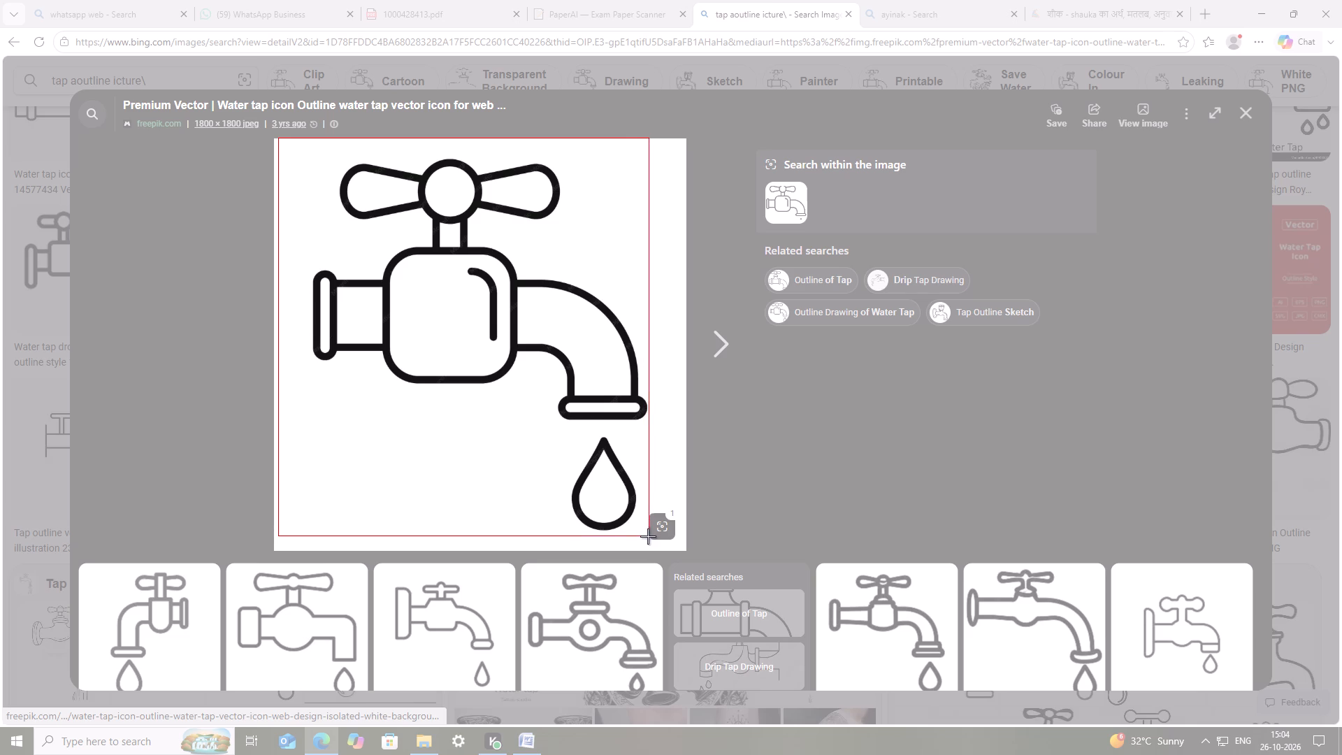
{"action": "left_click_drag", "start_coordinate": [648, 536], "coordinate": [649, 535]}
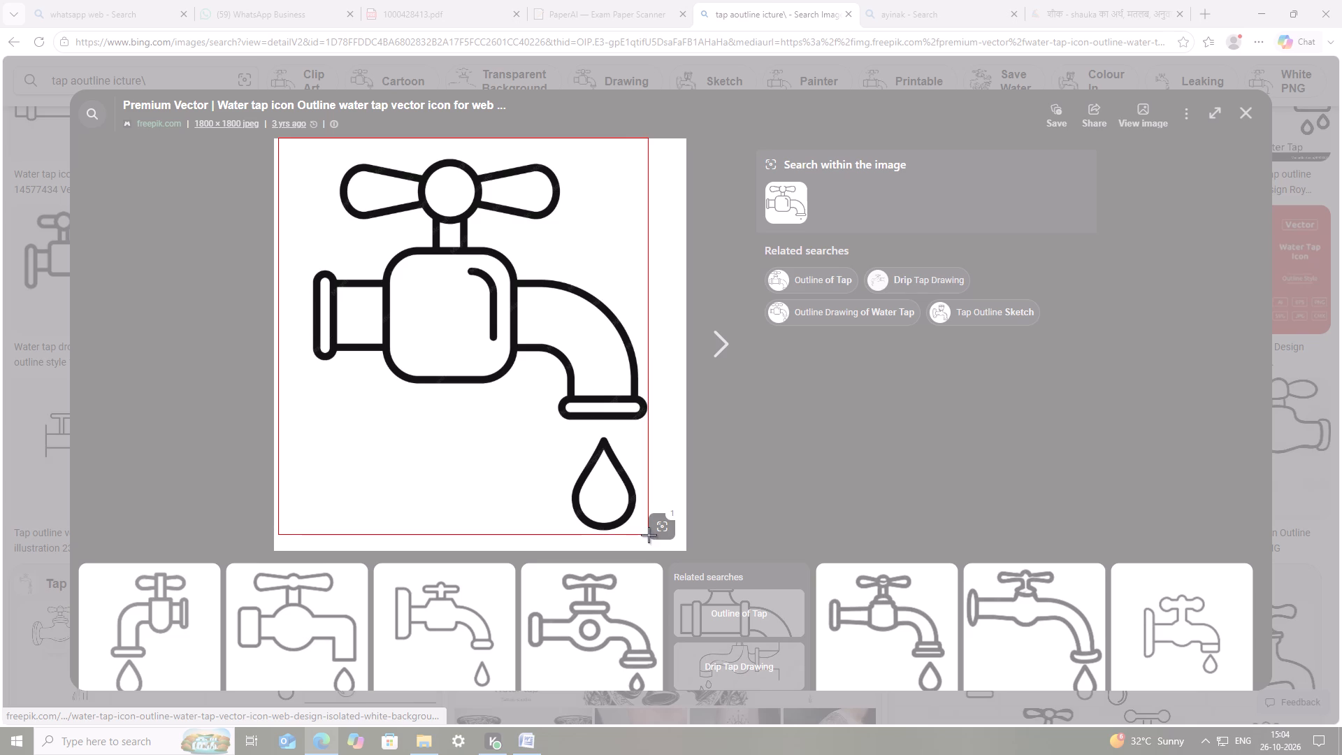
{"action": "left_click_drag", "start_coordinate": [649, 535], "coordinate": [648, 535]}
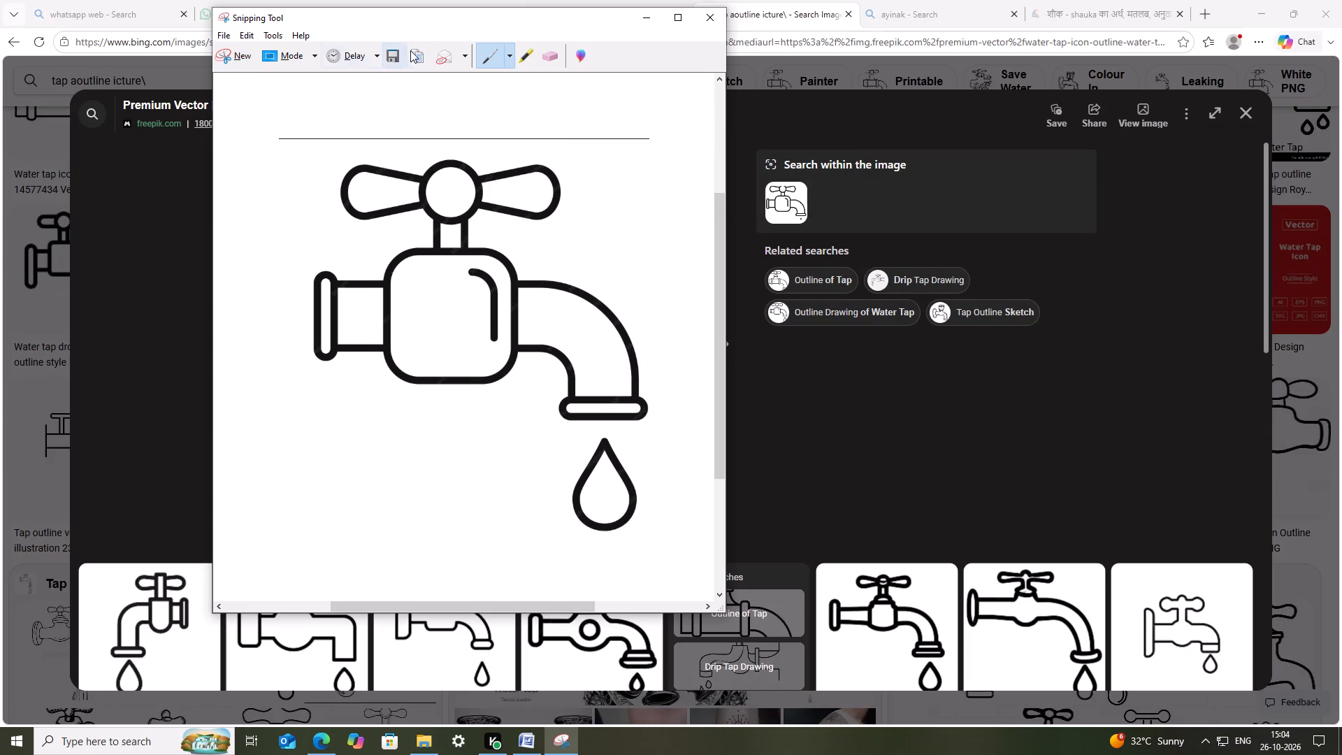
{"action": "left_click", "coordinate": [403, 54]}
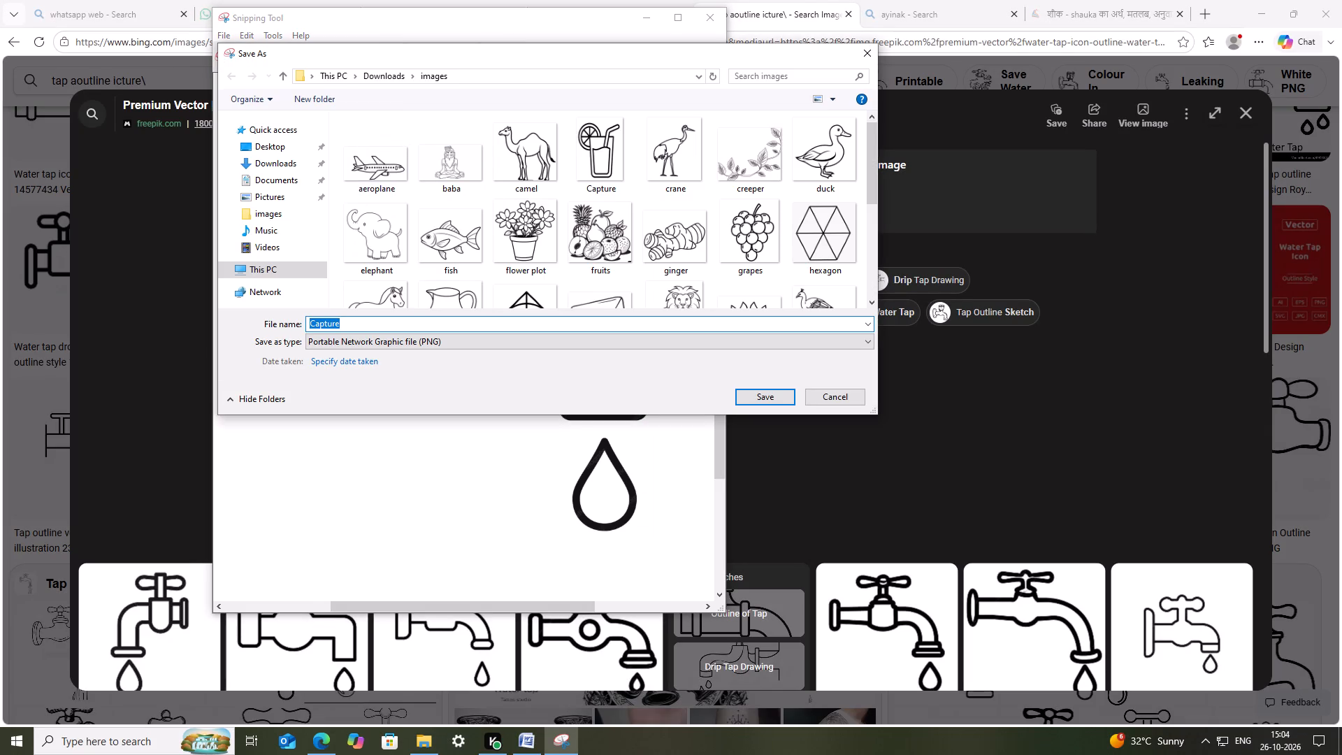
{"action": "type", "text": "tap"}
{"action": "key", "text": "Return"}
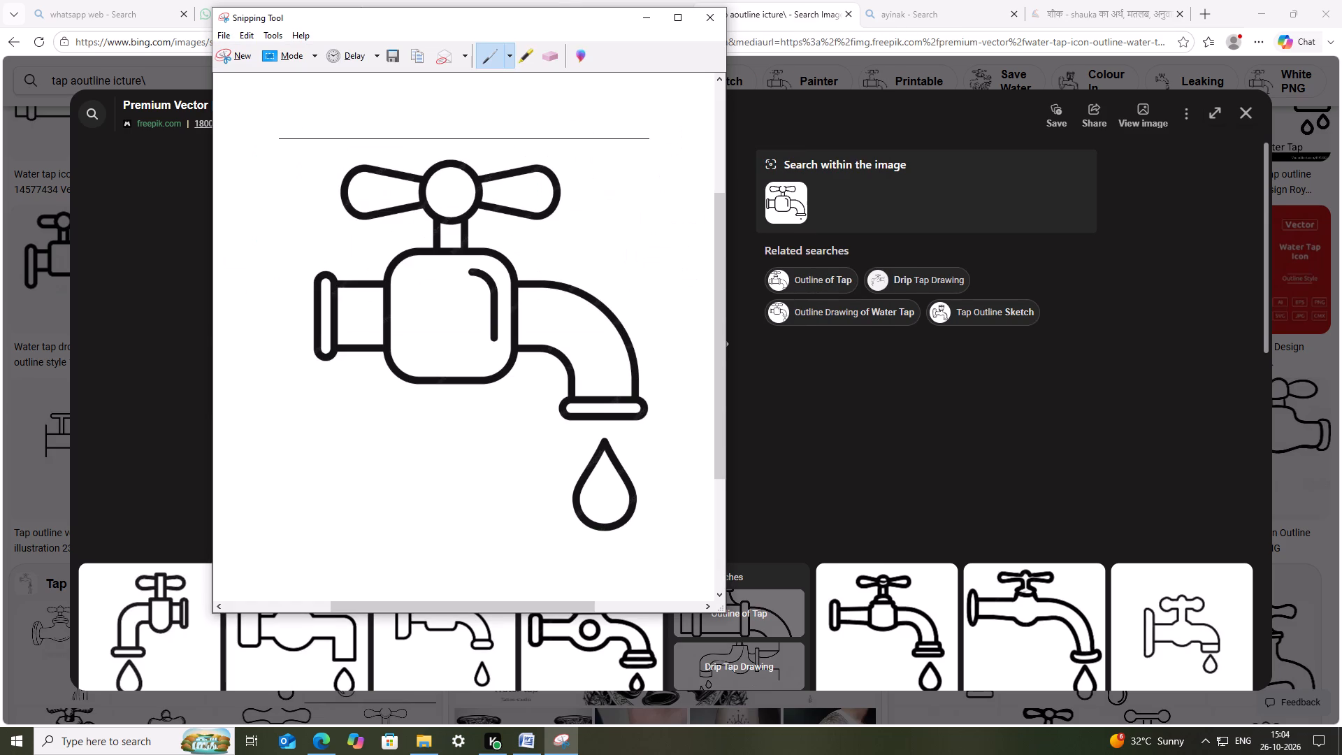
{"action": "left_click", "coordinate": [635, 20]}
Switch to Word and replace the question 6 photo with the tap picture from the Downloads images folder.
{"action": "left_click", "coordinate": [524, 730]}
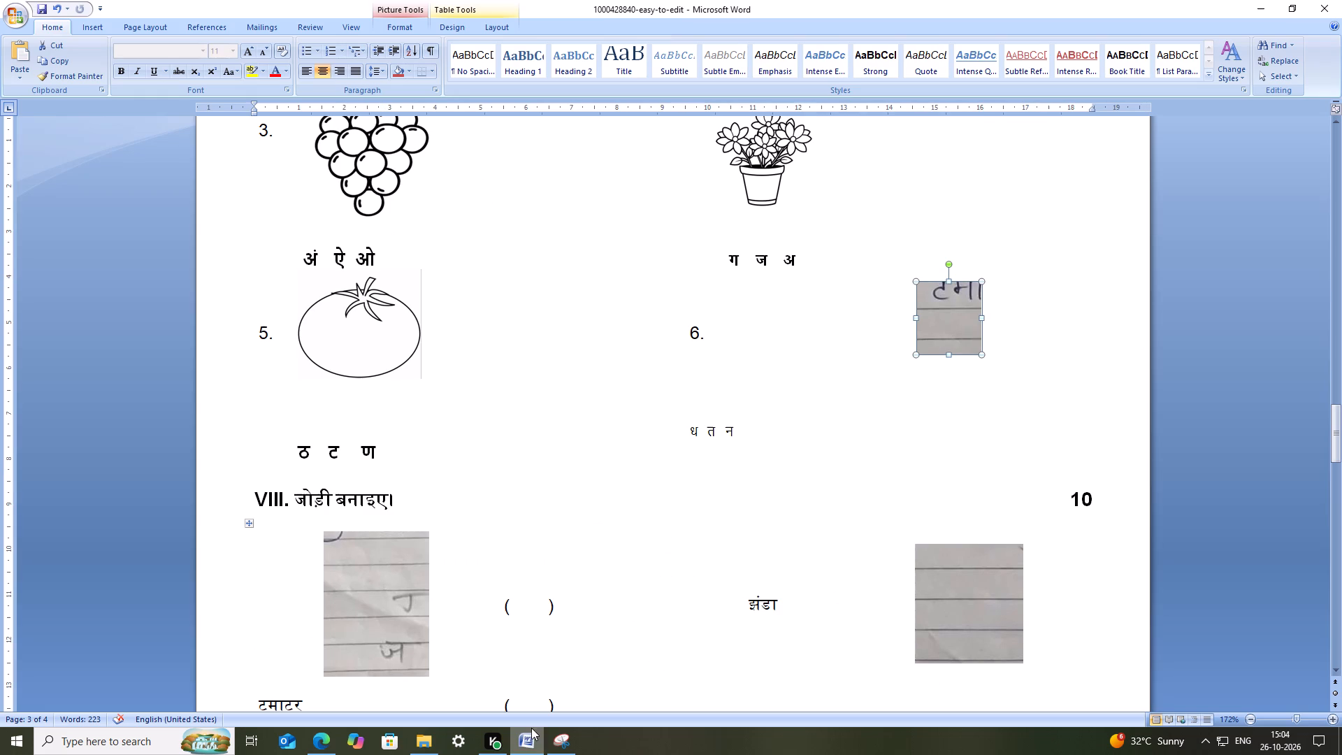
{"action": "right_click", "coordinate": [958, 288]}
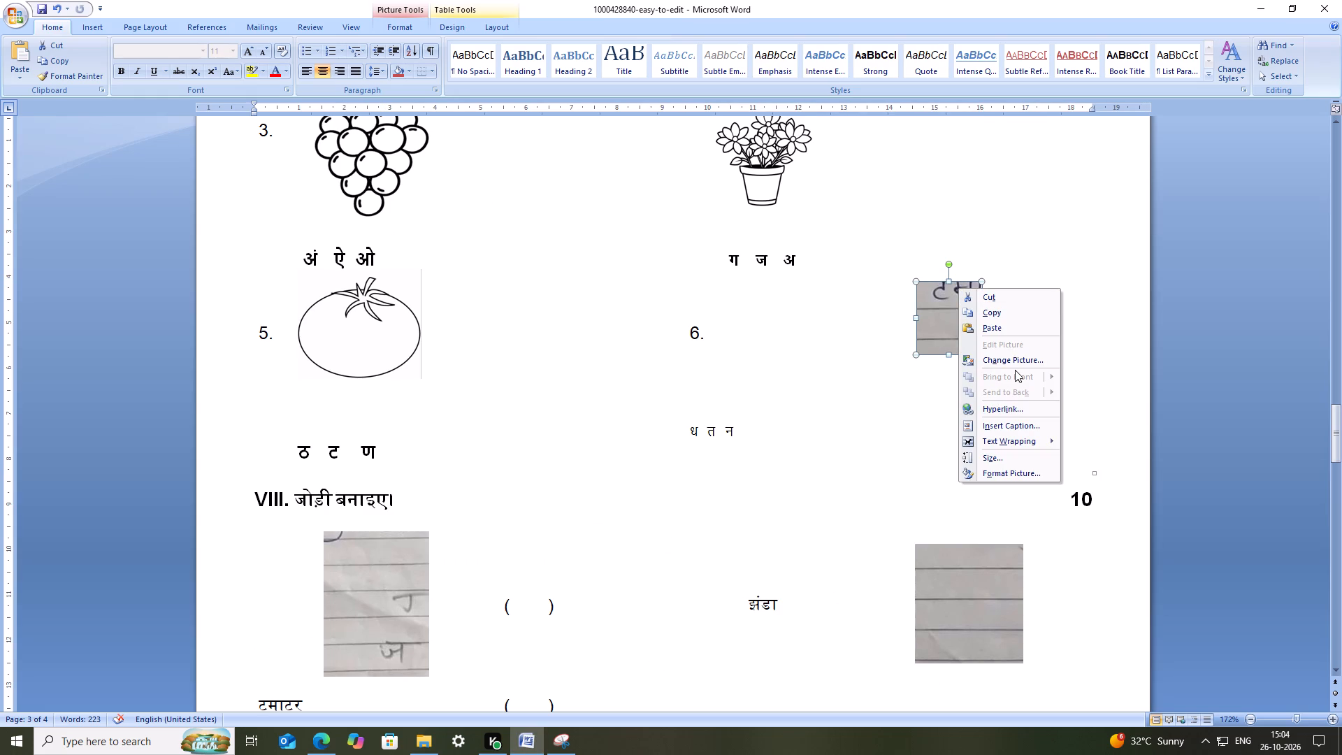
{"action": "left_click", "coordinate": [1016, 361]}
{"action": "scroll", "coordinate": [312, 188], "scroll_direction": "down", "scroll_amount": 3}
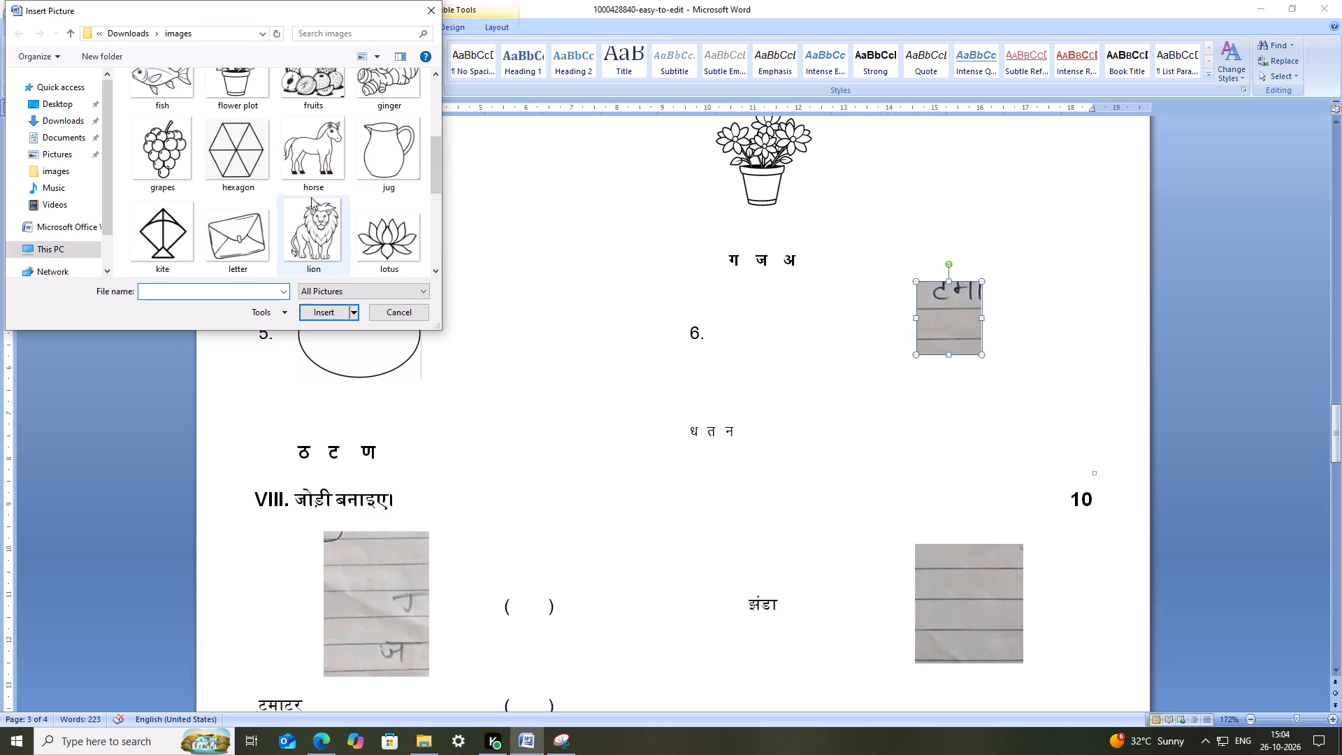
{"action": "scroll", "coordinate": [311, 197], "scroll_direction": "down", "scroll_amount": 3}
{"action": "left_click", "coordinate": [256, 149]}
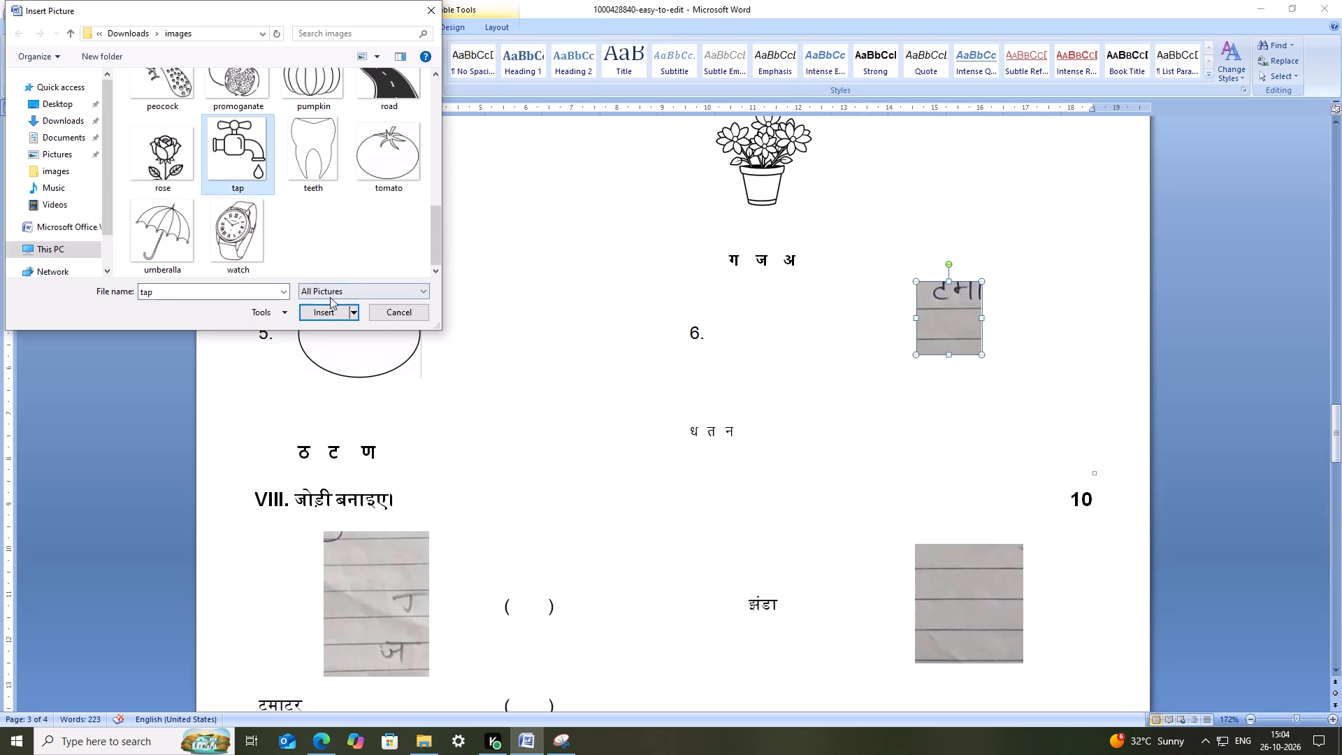
{"action": "left_click", "coordinate": [326, 307]}
Change the tap picture's text wrapping so it floats free of the question 6 table text.
{"action": "right_click", "coordinate": [950, 309]}
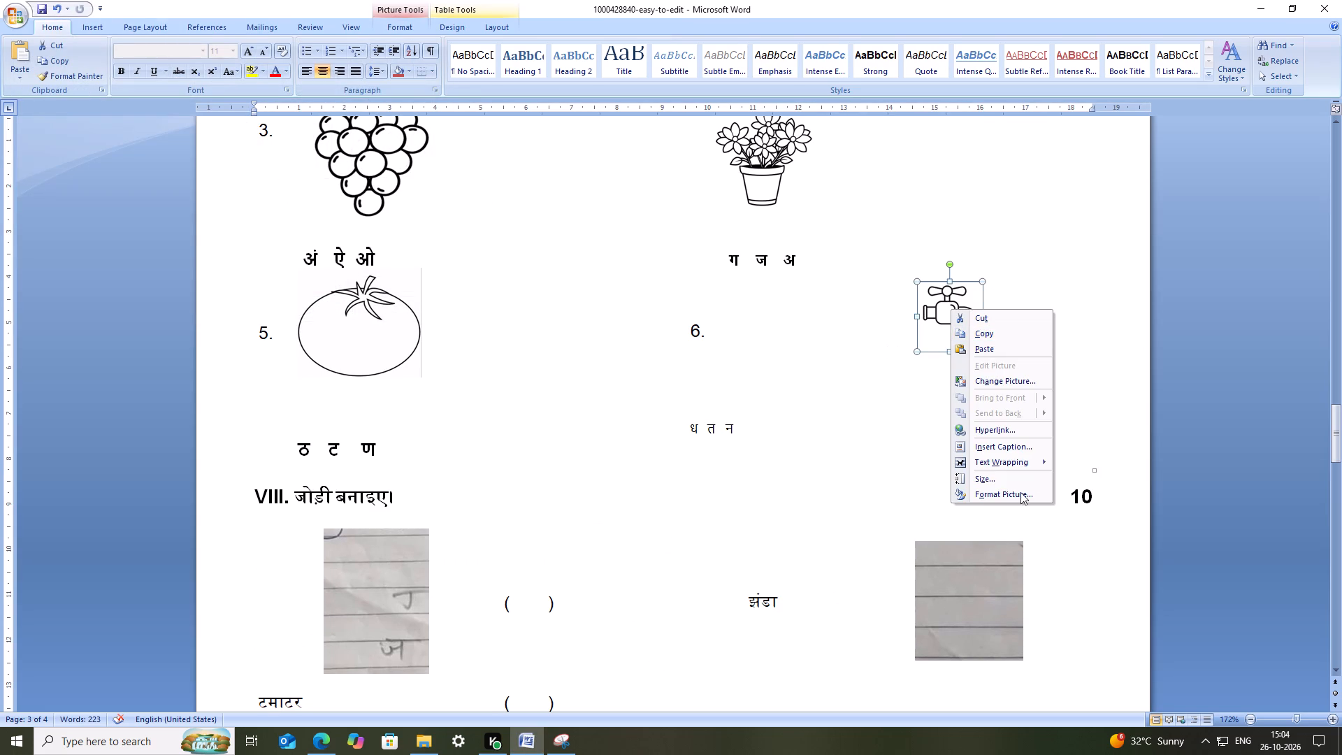
{"action": "left_click", "coordinate": [1028, 456]}
{"action": "left_click", "coordinate": [1102, 527]}
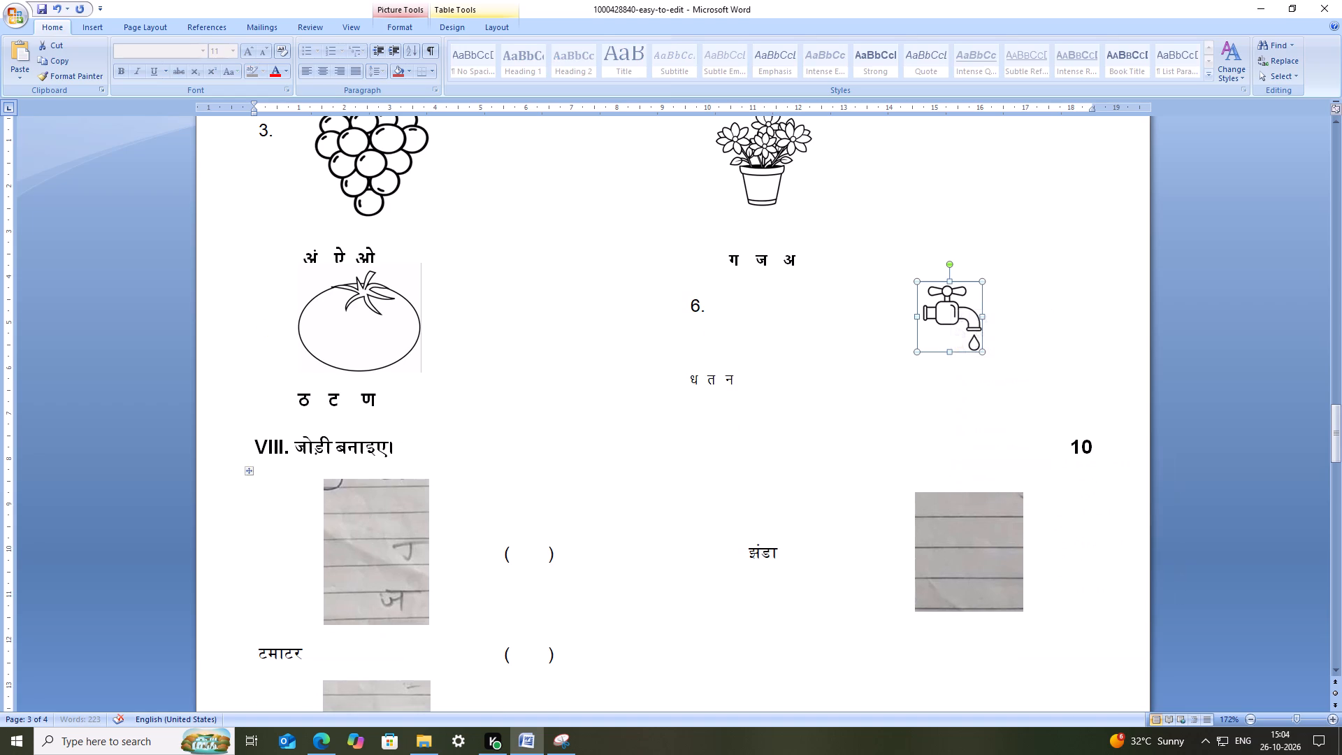
Make the question 6 letter options ध त न bold.
{"action": "left_click_drag", "start_coordinate": [749, 383], "coordinate": [669, 380]}
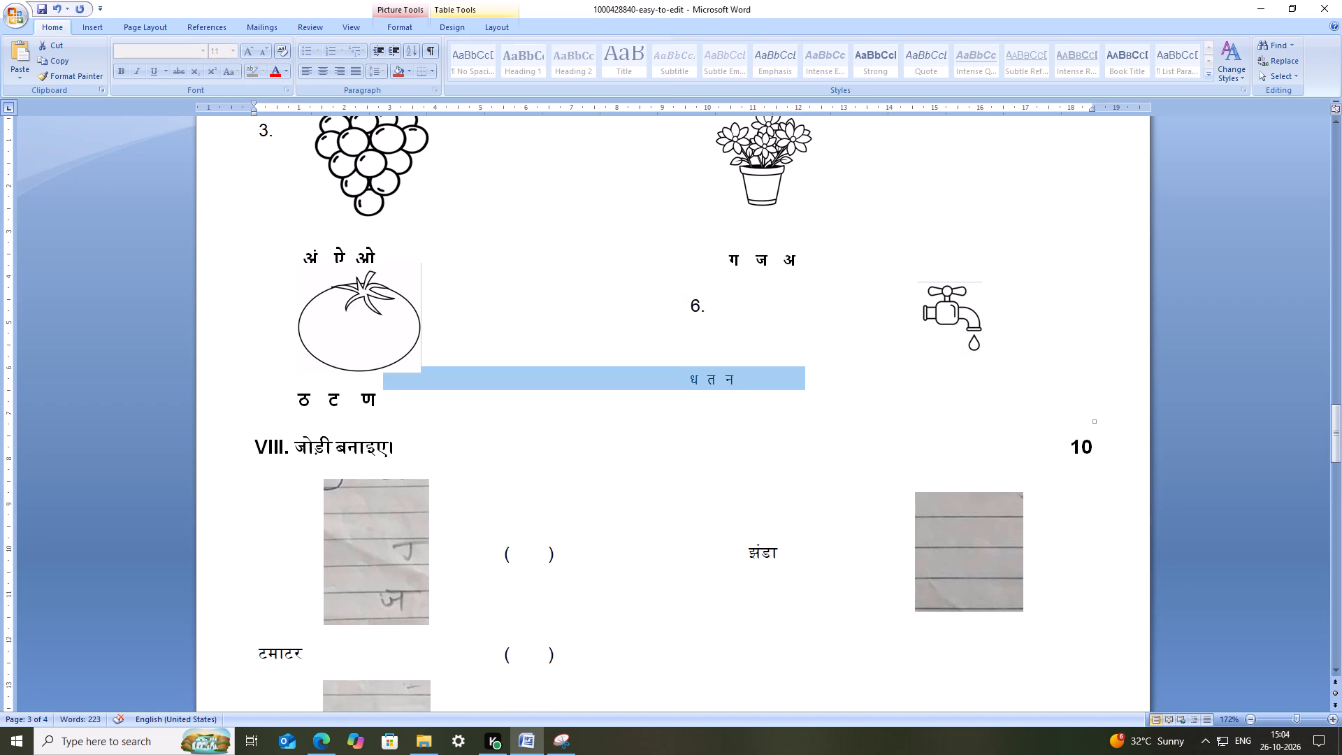
{"action": "left_click_drag", "start_coordinate": [669, 380], "coordinate": [690, 382]}
{"action": "left_click", "coordinate": [129, 73]}
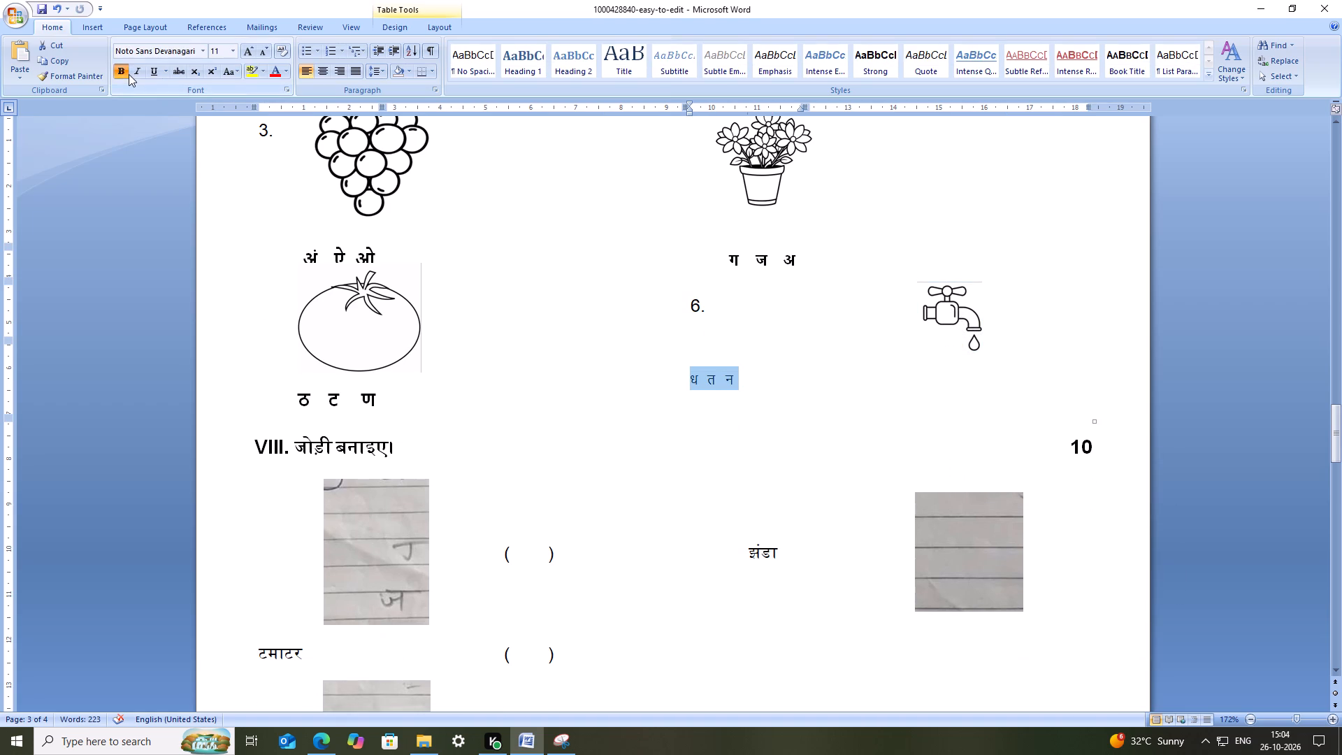
Space out the question 6 options ध त न with extra spaces between the letters and in front of the first one.
{"action": "left_click", "coordinate": [692, 402]}
{"action": "left_click", "coordinate": [709, 378]}
{"action": "key", "text": "space"}
{"action": "key", "text": "space"}
{"action": "key", "text": "space"}
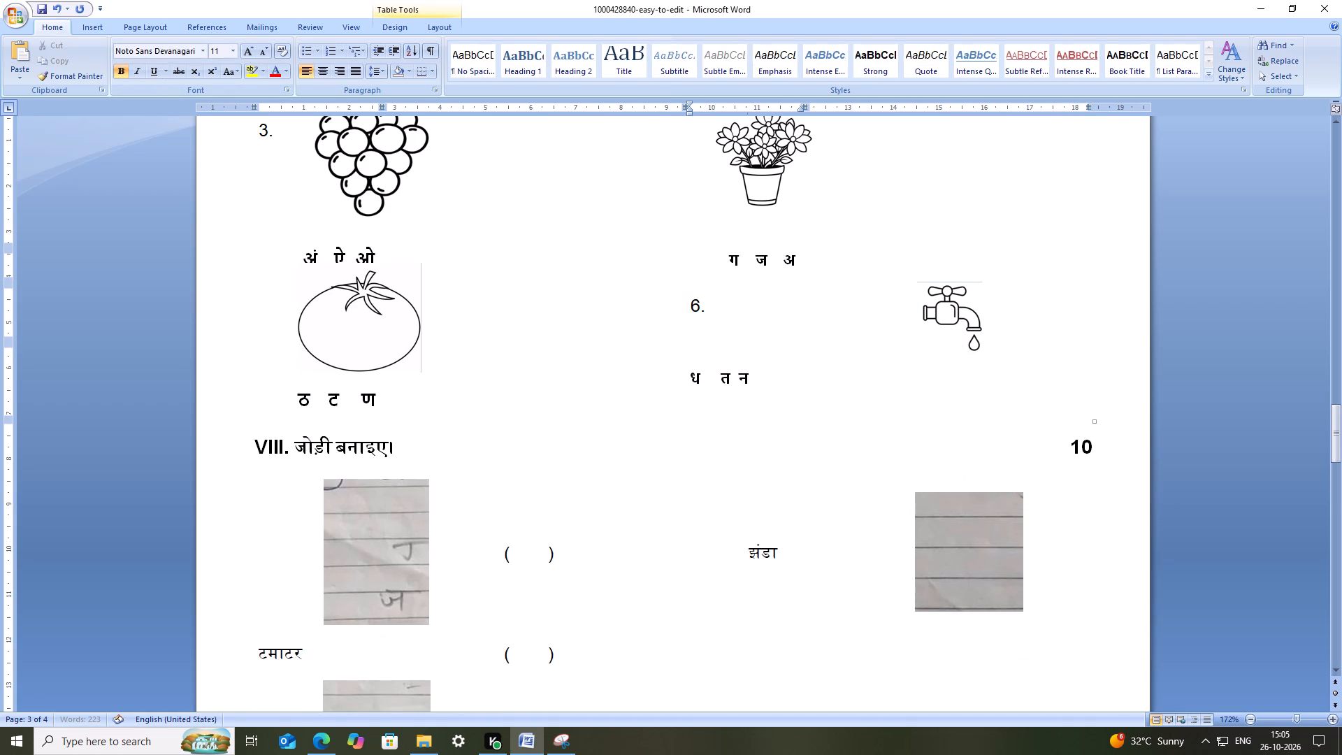
{"action": "left_click", "coordinate": [740, 383]}
{"action": "key", "text": "space"}
{"action": "key", "text": "space"}
{"action": "key", "text": "space"}
{"action": "left_click", "coordinate": [692, 382]}
{"action": "key", "text": "space"}
{"action": "key", "text": "space"}
{"action": "key", "text": "space"}
{"action": "key", "text": "space"}
{"action": "key", "text": "space"}
{"action": "key", "text": "space"}
{"action": "key", "text": "space"}
{"action": "key", "text": "space"}
Add two blank lines after the number 6 to make room above its letter options.
{"action": "left_click", "coordinate": [765, 315]}
{"action": "key", "text": "Return"}
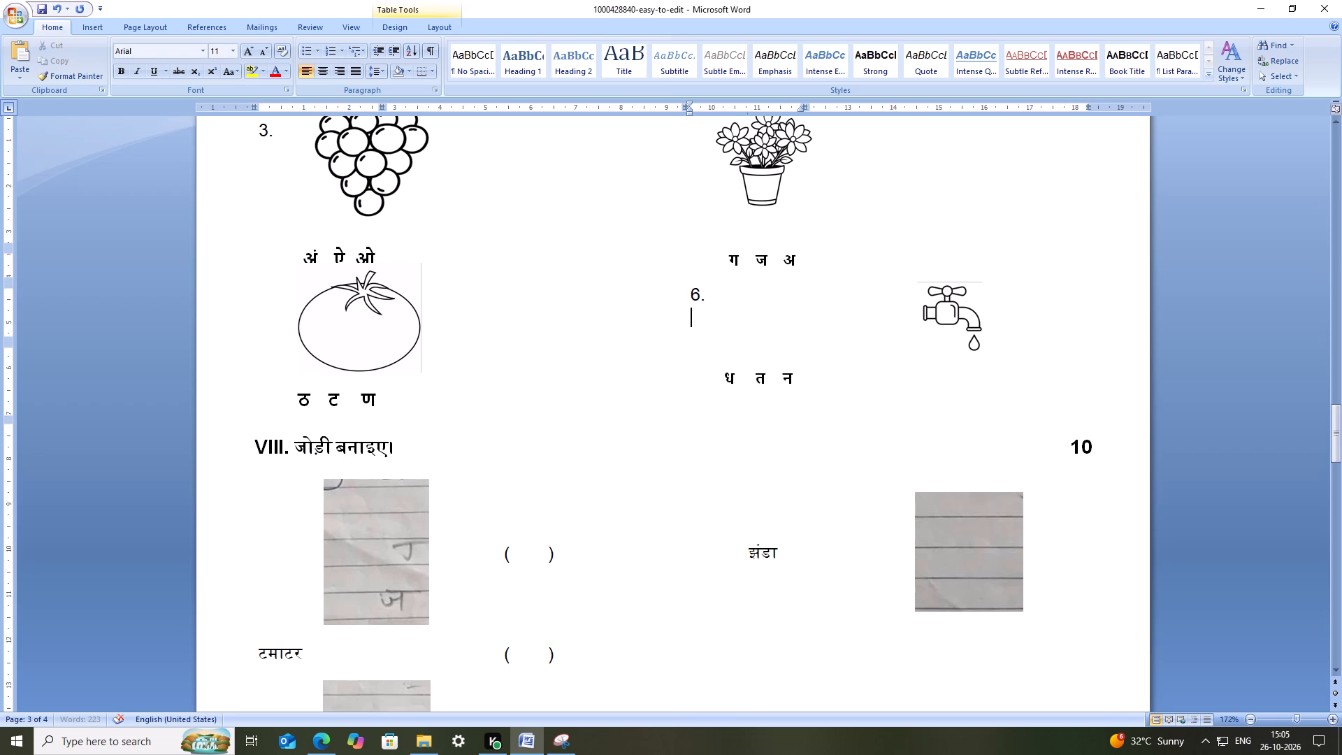
{"action": "key", "text": "Return"}
Move the tap picture beside the number 6, above ध त न, and enlarge it to fill the space.
{"action": "left_click", "coordinate": [979, 312]}
{"action": "left_click_drag", "start_coordinate": [962, 318], "coordinate": [778, 330]}
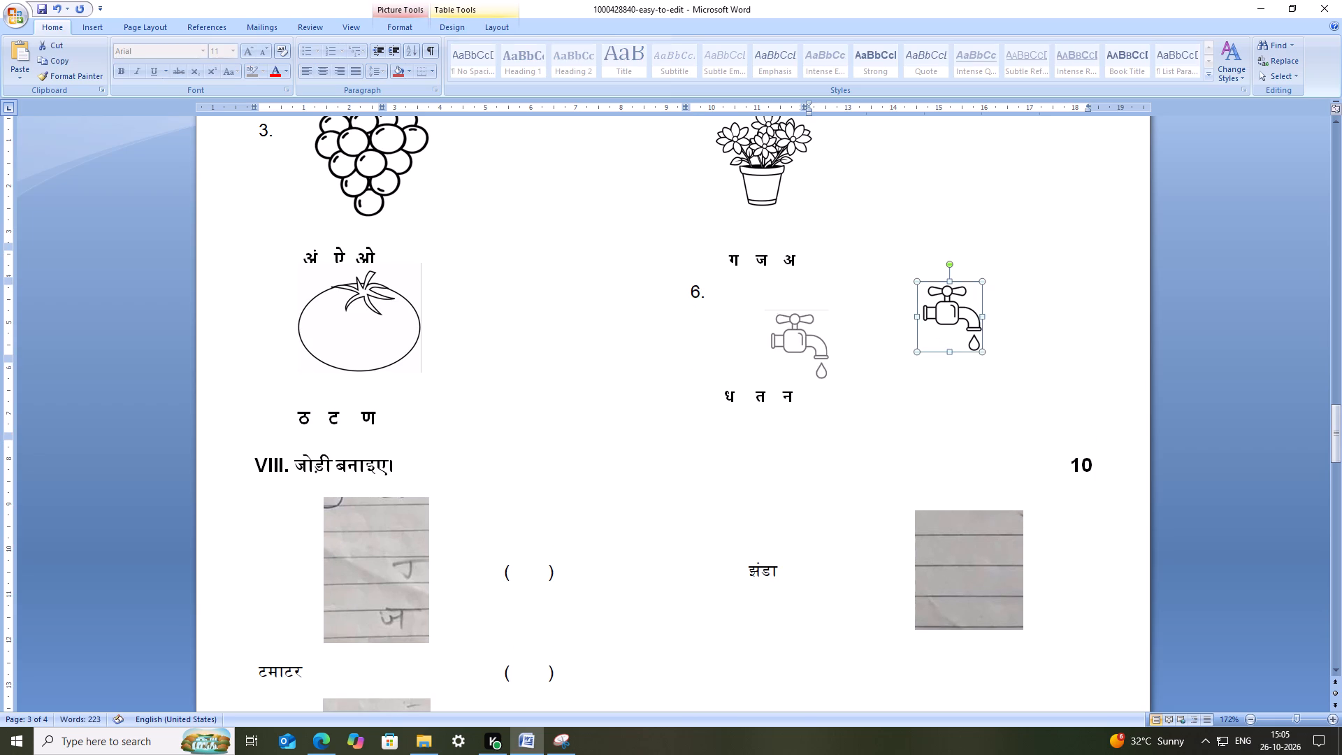
{"action": "left_click_drag", "start_coordinate": [778, 330], "coordinate": [772, 326]}
{"action": "left_click_drag", "start_coordinate": [793, 361], "coordinate": [844, 378]}
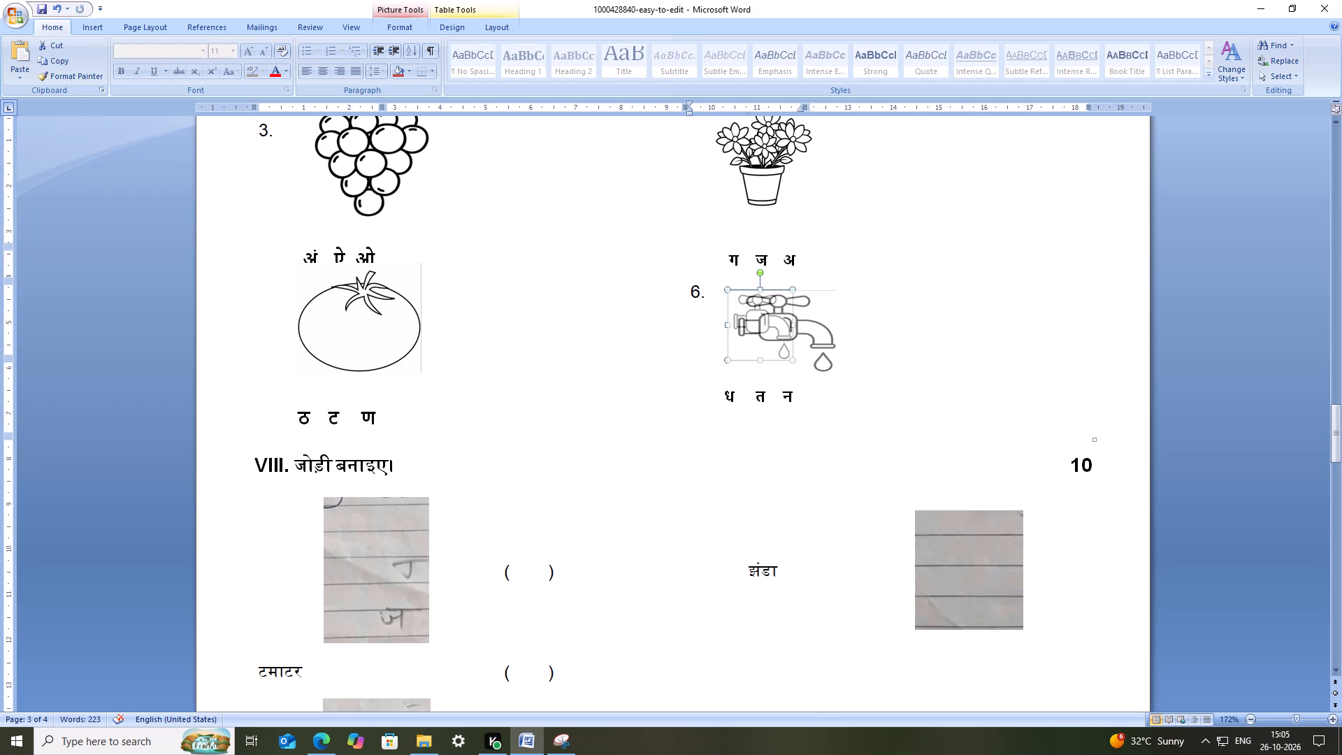
{"action": "left_click_drag", "start_coordinate": [844, 378], "coordinate": [844, 379]}
{"action": "left_click", "coordinate": [813, 352]}
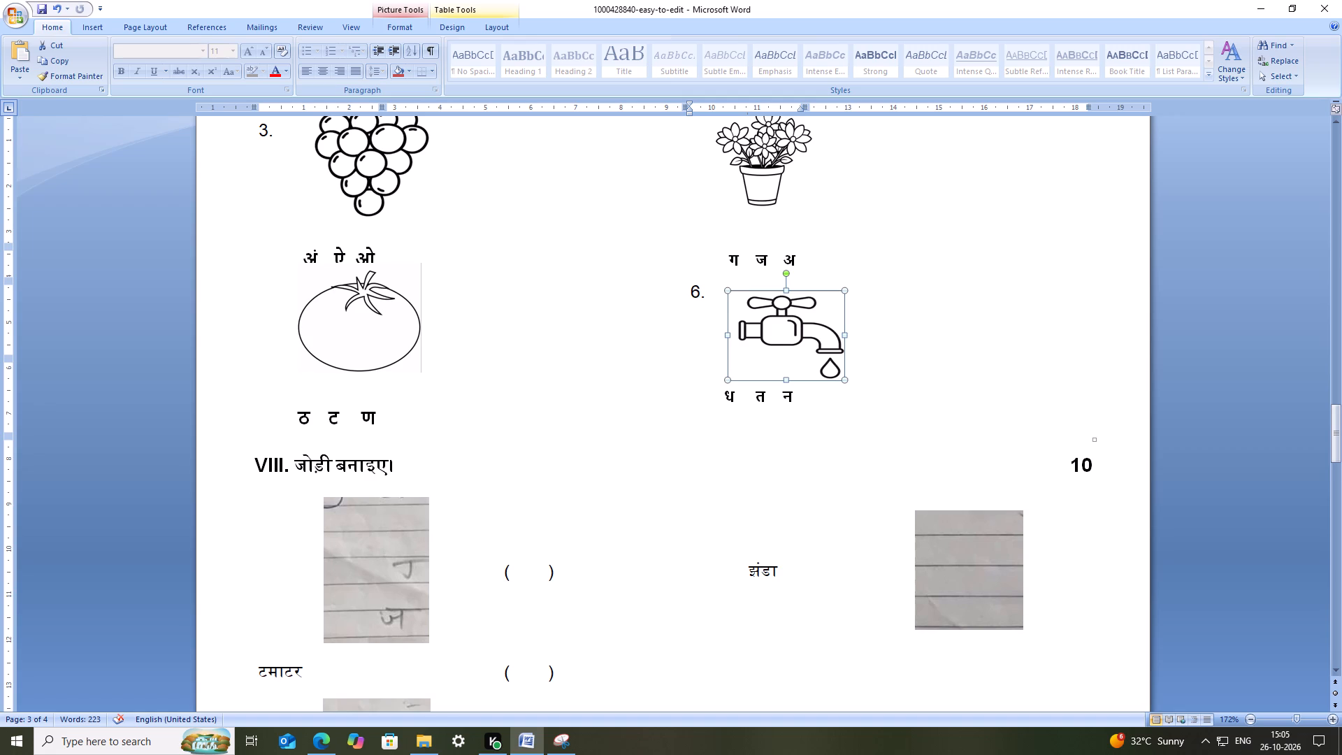
{"action": "scroll", "coordinate": [650, 358], "scroll_direction": "up", "scroll_amount": 10}
{"action": "scroll", "coordinate": [651, 360], "scroll_direction": "down", "scroll_amount": 6}
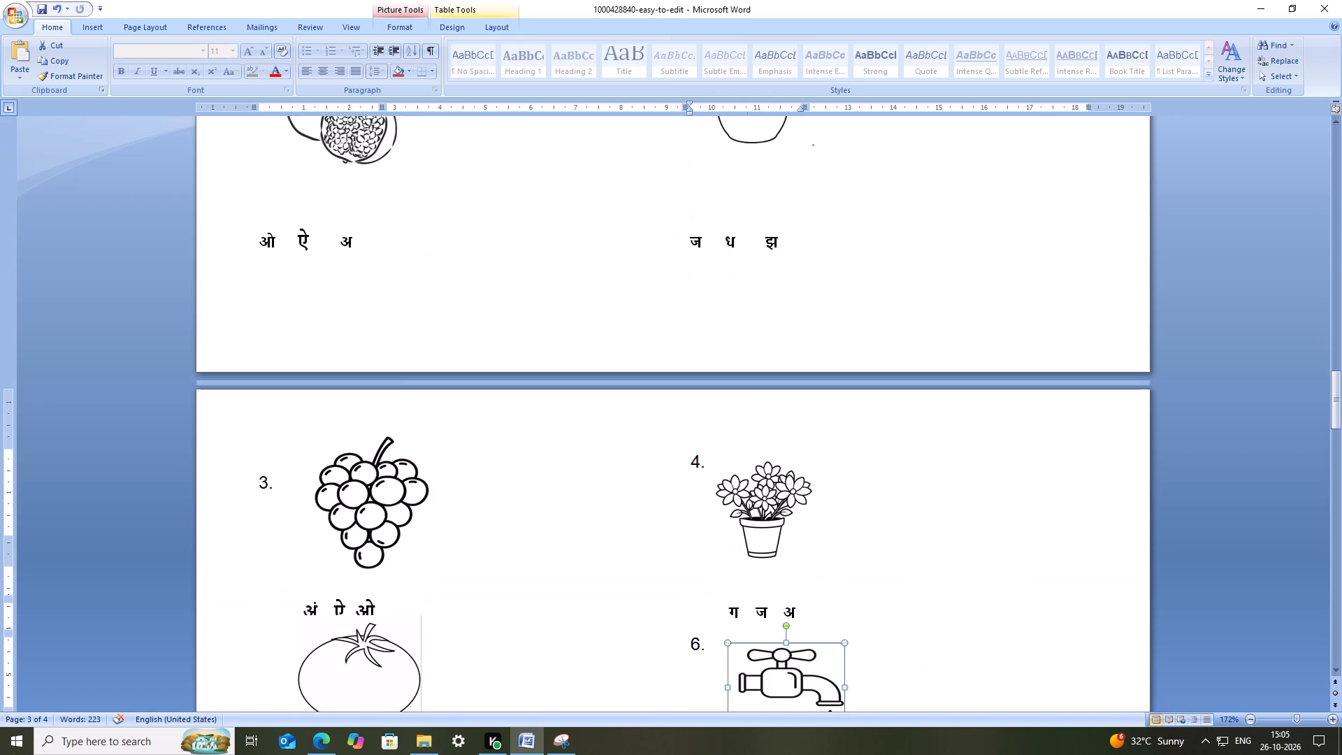
{"action": "scroll", "coordinate": [652, 366], "scroll_direction": "down", "scroll_amount": 4}
{"action": "left_click", "coordinate": [624, 414]}
Save the exam paper document.
{"action": "scroll", "coordinate": [616, 431], "scroll_direction": "down", "scroll_amount": 3}
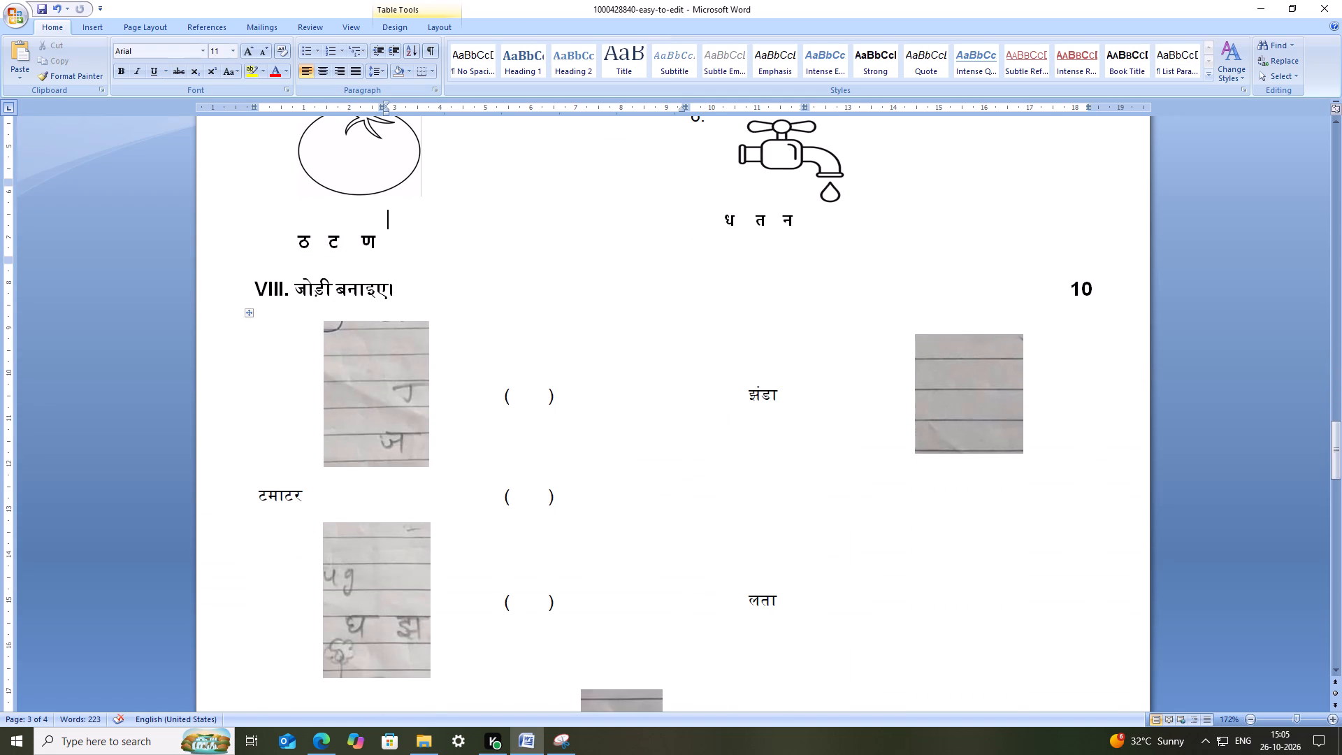
{"action": "key", "text": "ctrl+s"}
{"action": "key", "text": "ctrl+s"}
{"action": "key", "text": "ctrl+s"}
{"action": "left_click", "coordinate": [686, 388]}
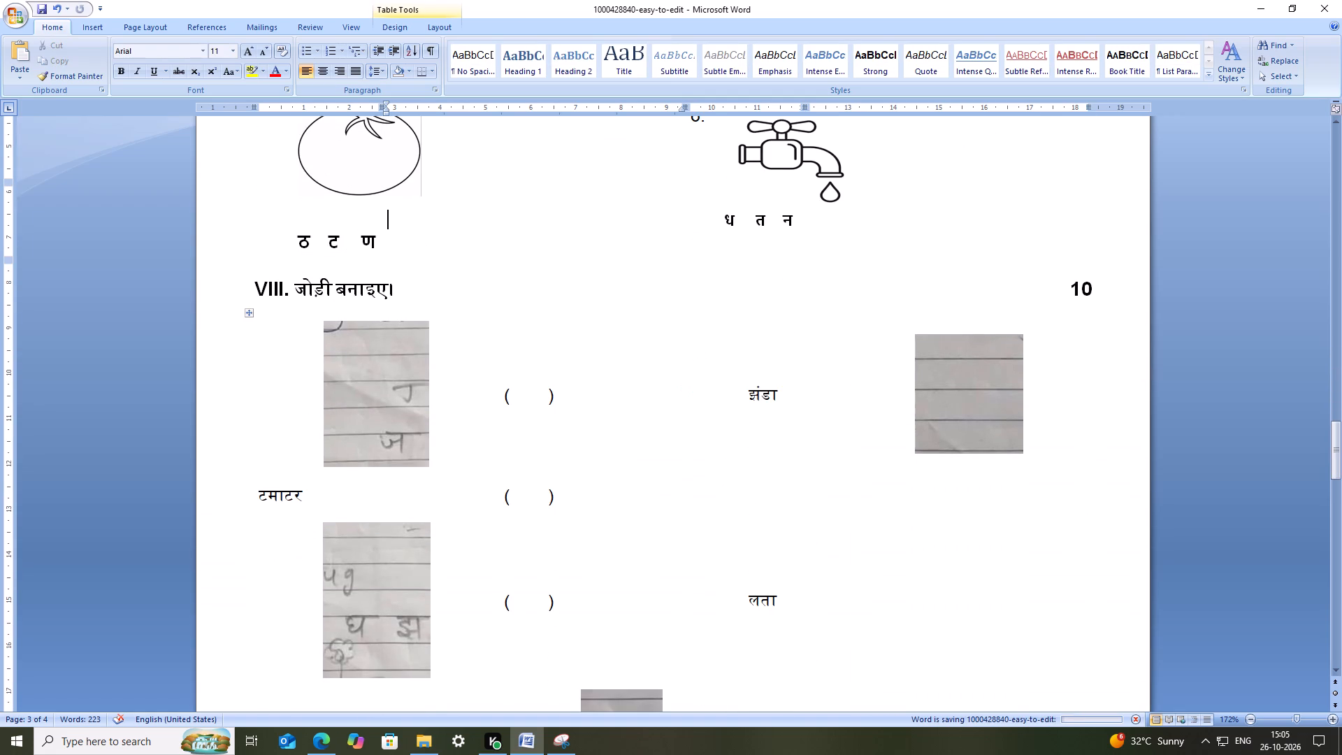
Replace the first photo in section VIII, opposite झंडा, with the creeper picture from the Downloads images folder.
{"action": "scroll", "coordinate": [451, 412], "scroll_direction": "down", "scroll_amount": 5}
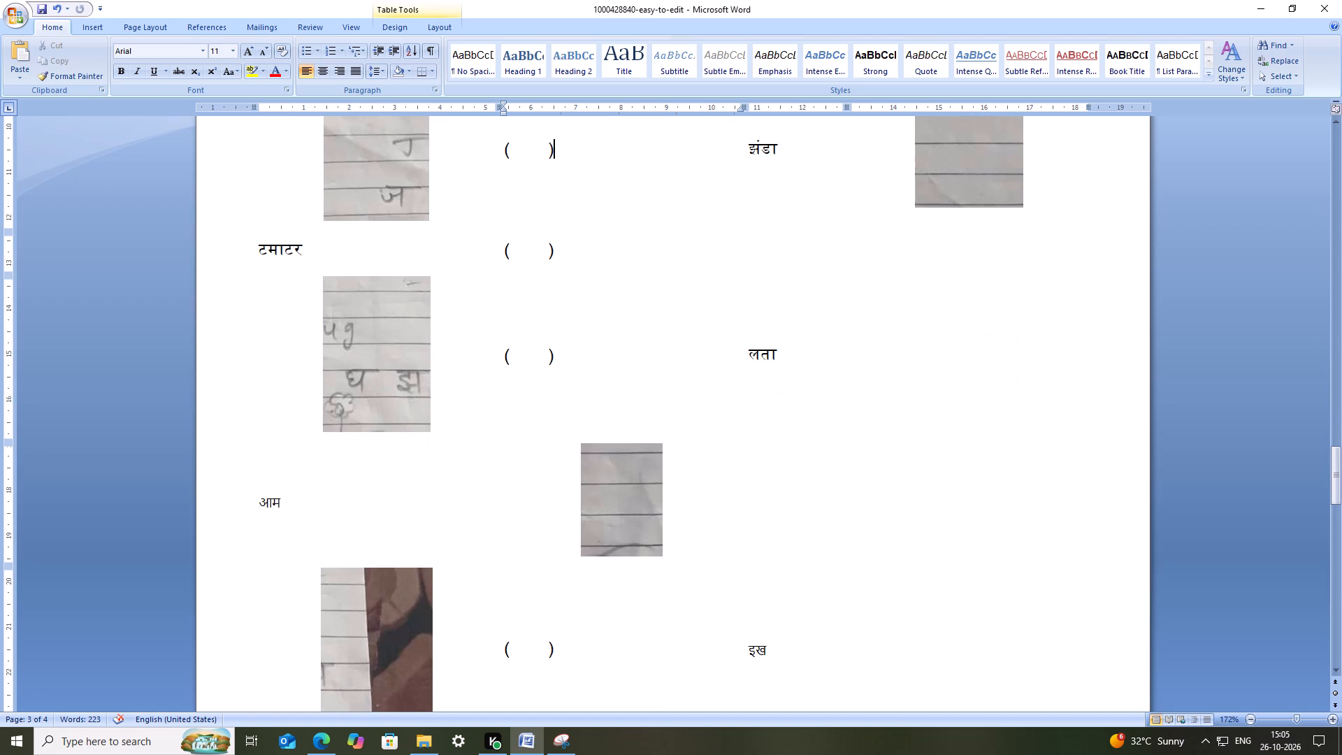
{"action": "scroll", "coordinate": [409, 316], "scroll_direction": "up", "scroll_amount": 2}
{"action": "left_click", "coordinate": [365, 242]}
{"action": "right_click", "coordinate": [365, 241]}
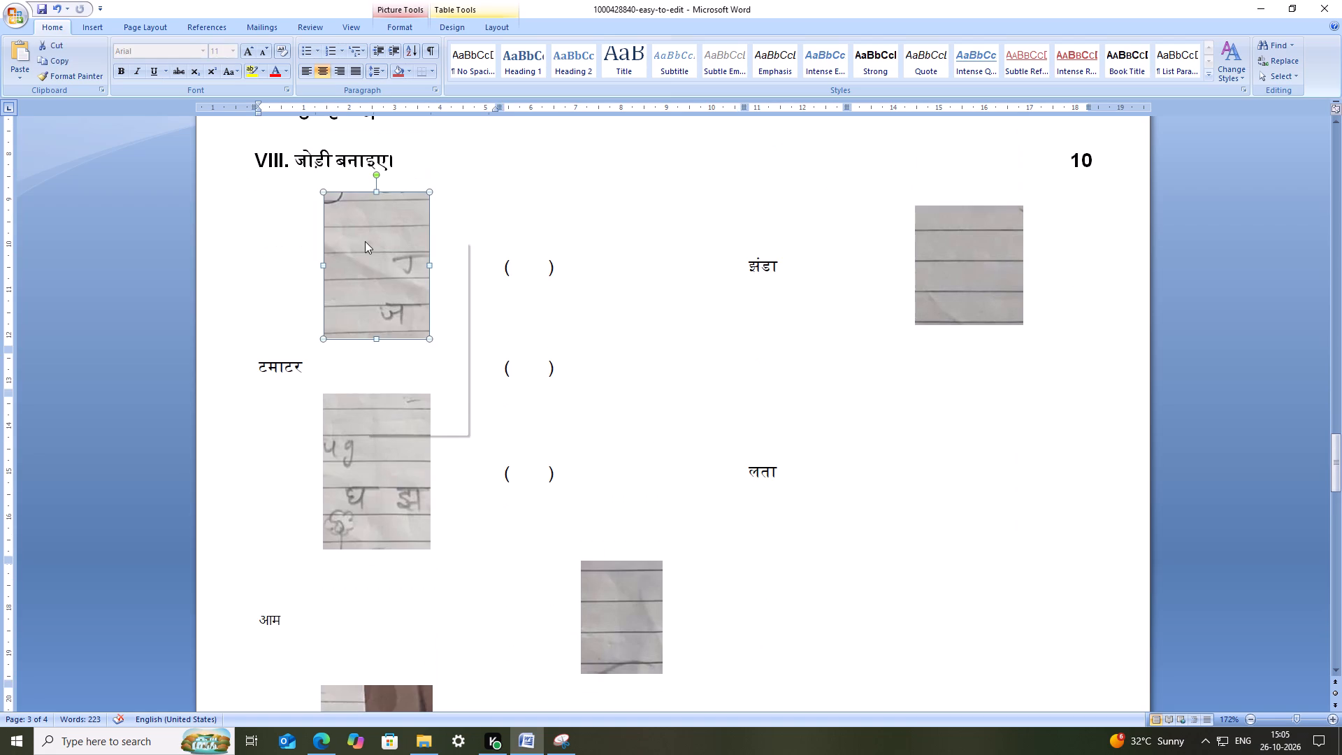
{"action": "left_click", "coordinate": [321, 368]}
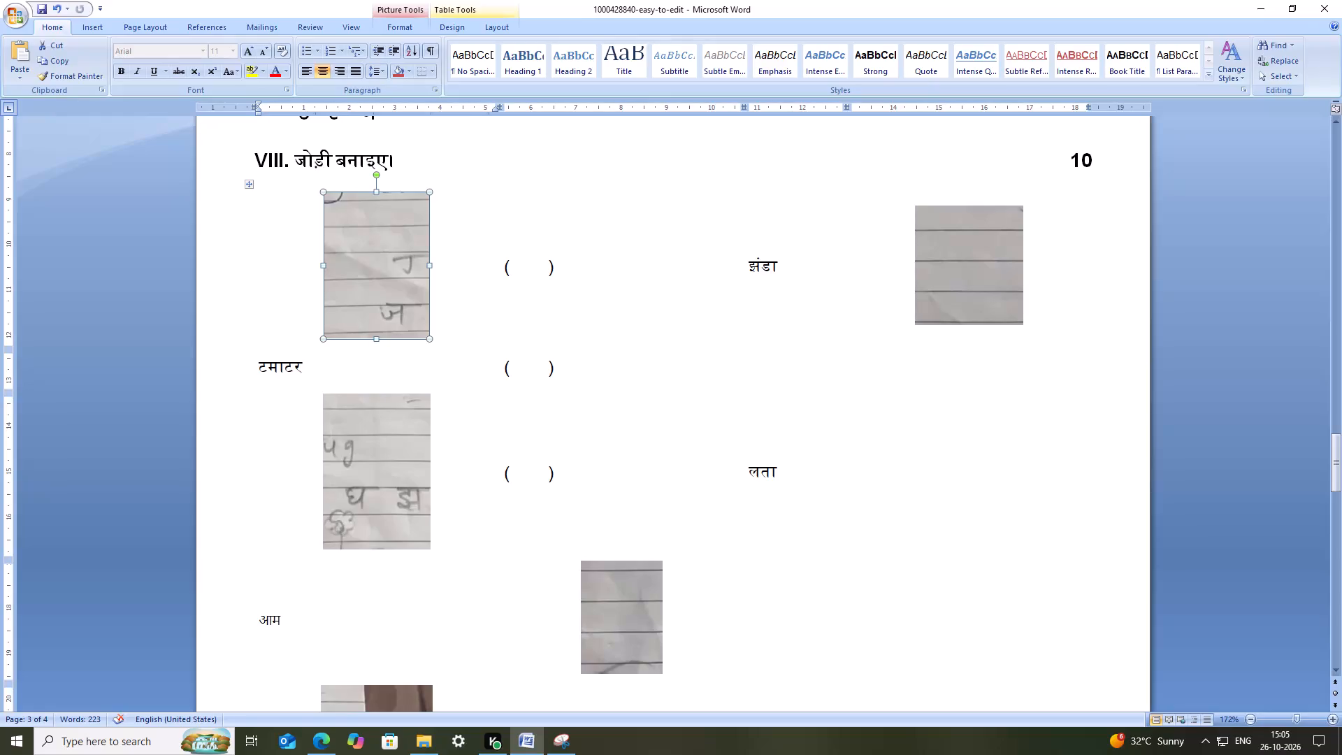
{"action": "right_click", "coordinate": [345, 224]}
{"action": "left_click", "coordinate": [421, 289]}
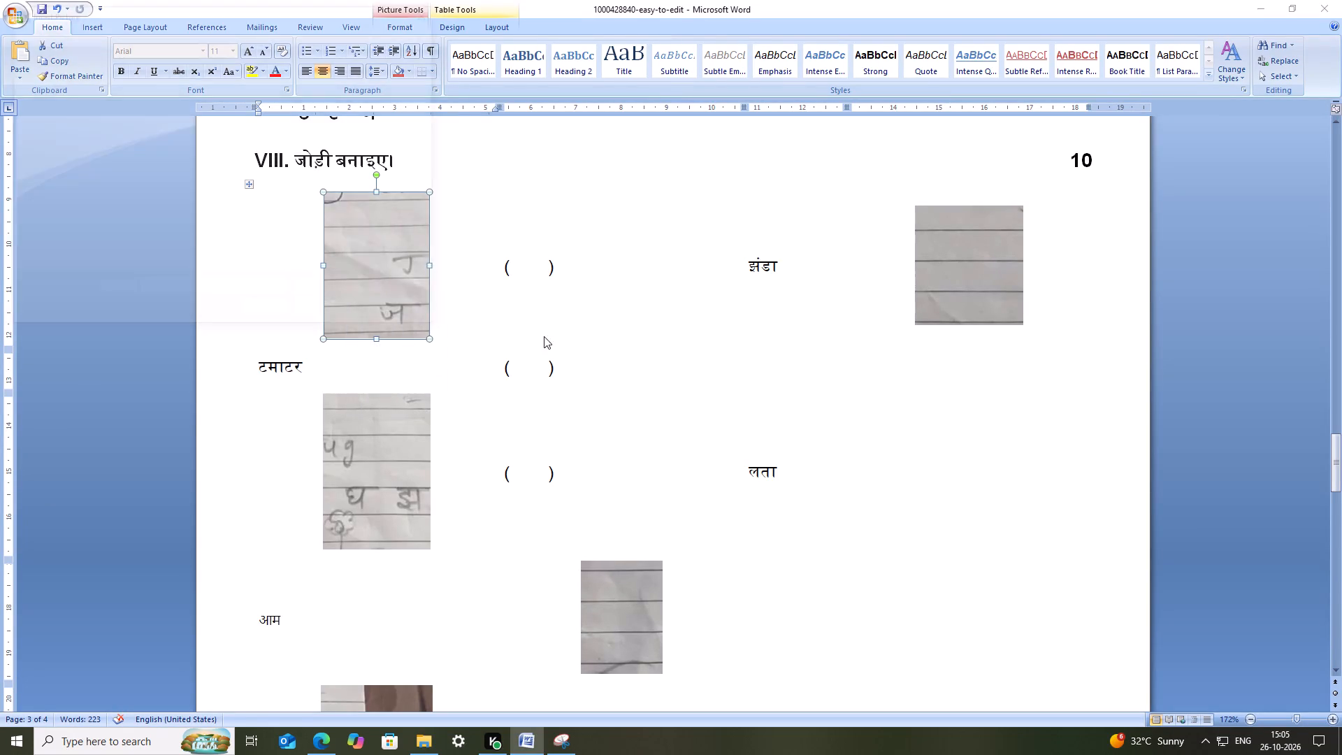
{"action": "left_click", "coordinate": [252, 195]}
{"action": "left_click", "coordinate": [338, 315]}
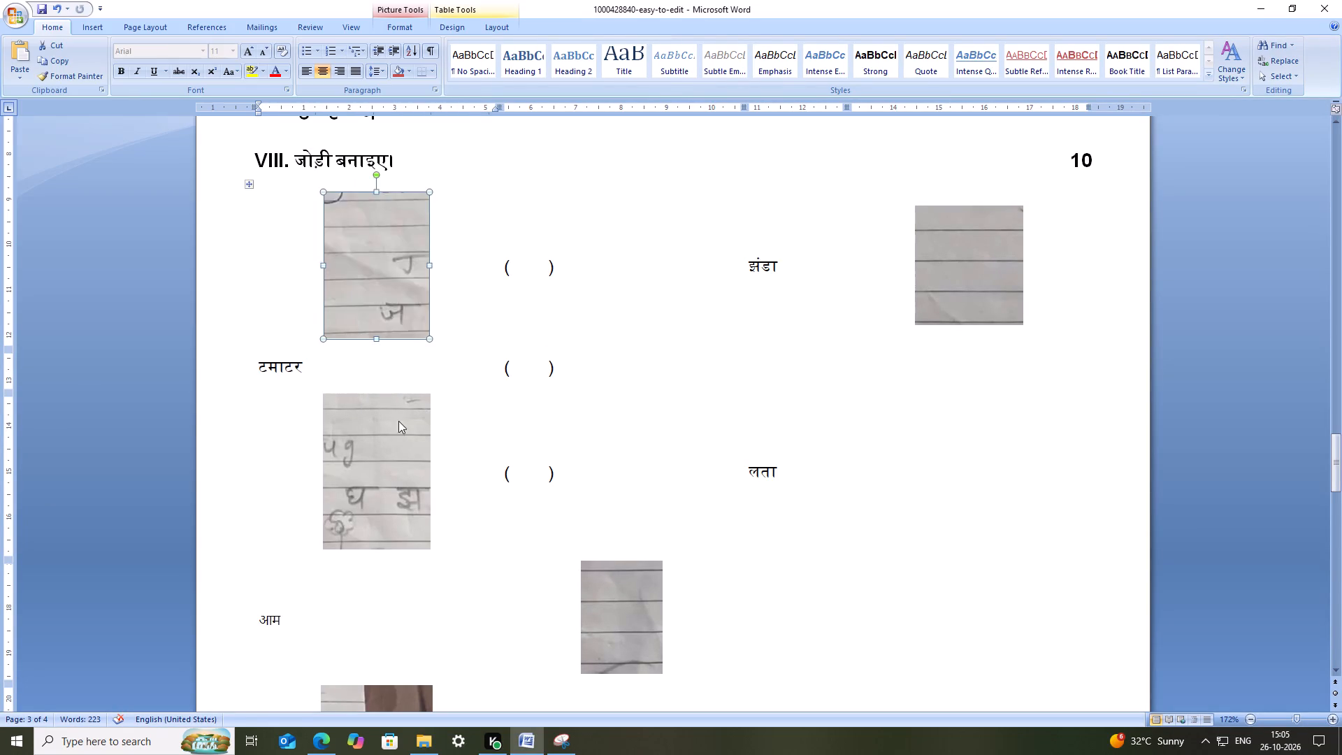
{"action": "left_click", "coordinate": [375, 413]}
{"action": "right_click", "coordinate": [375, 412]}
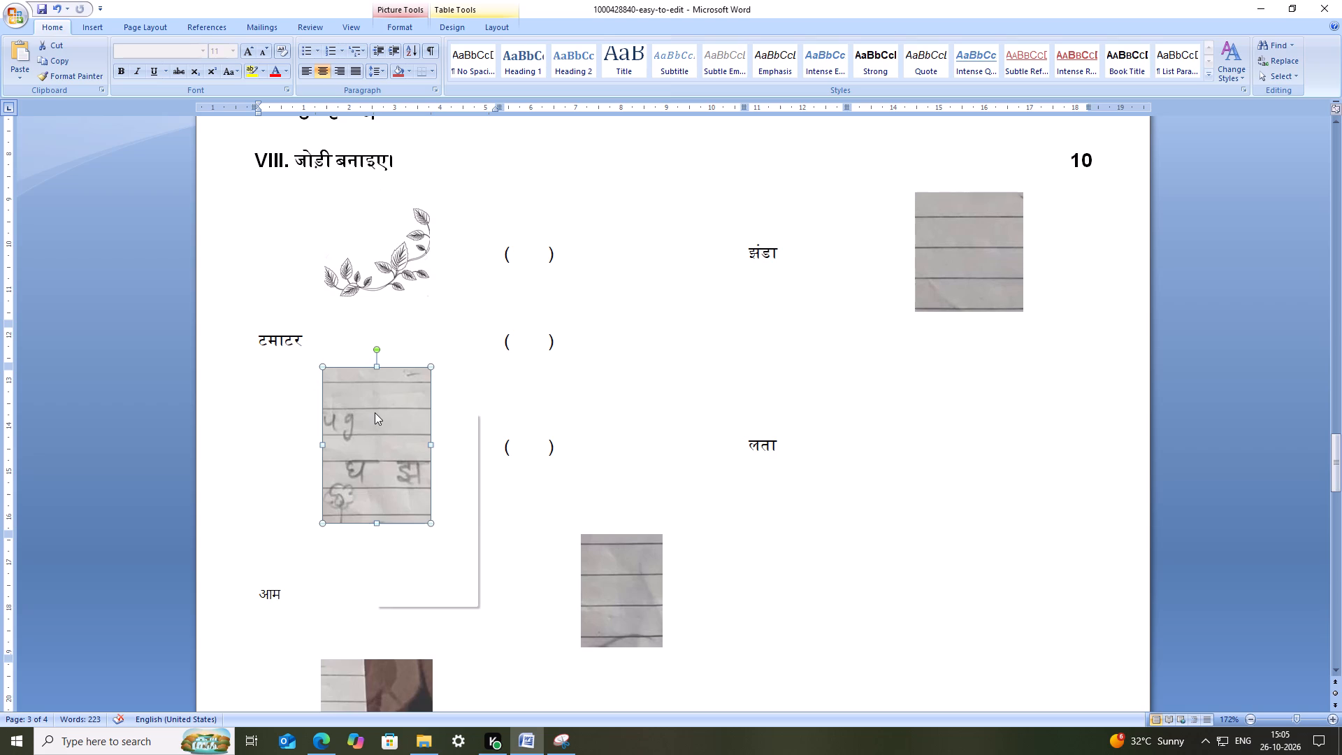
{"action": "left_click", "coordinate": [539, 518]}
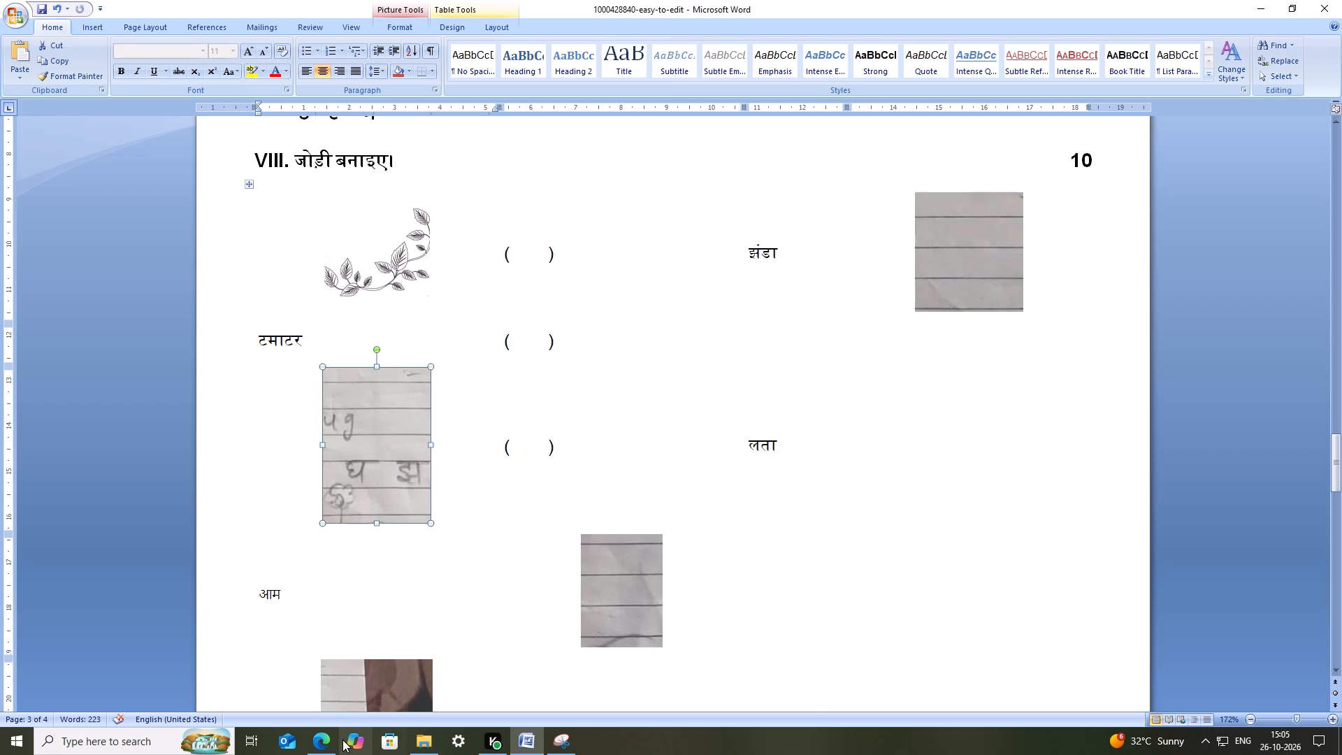
Switch to Edge, close the tap preview, and search images with "inaina flag]" as the subject, keeping the outline picture wording.
{"action": "left_click", "coordinate": [338, 740]}
{"action": "left_click", "coordinate": [1249, 117]}
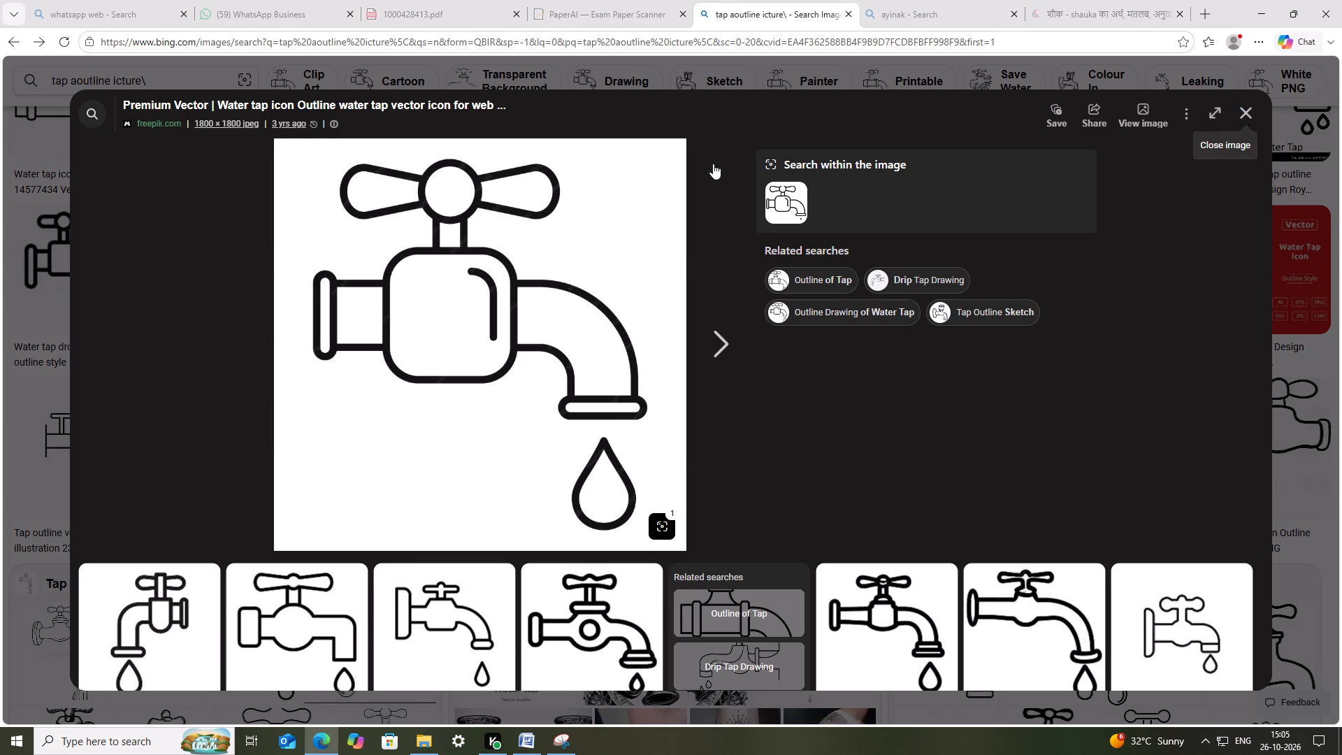
{"action": "left_click_drag", "start_coordinate": [66, 79], "coordinate": [0, 97]}
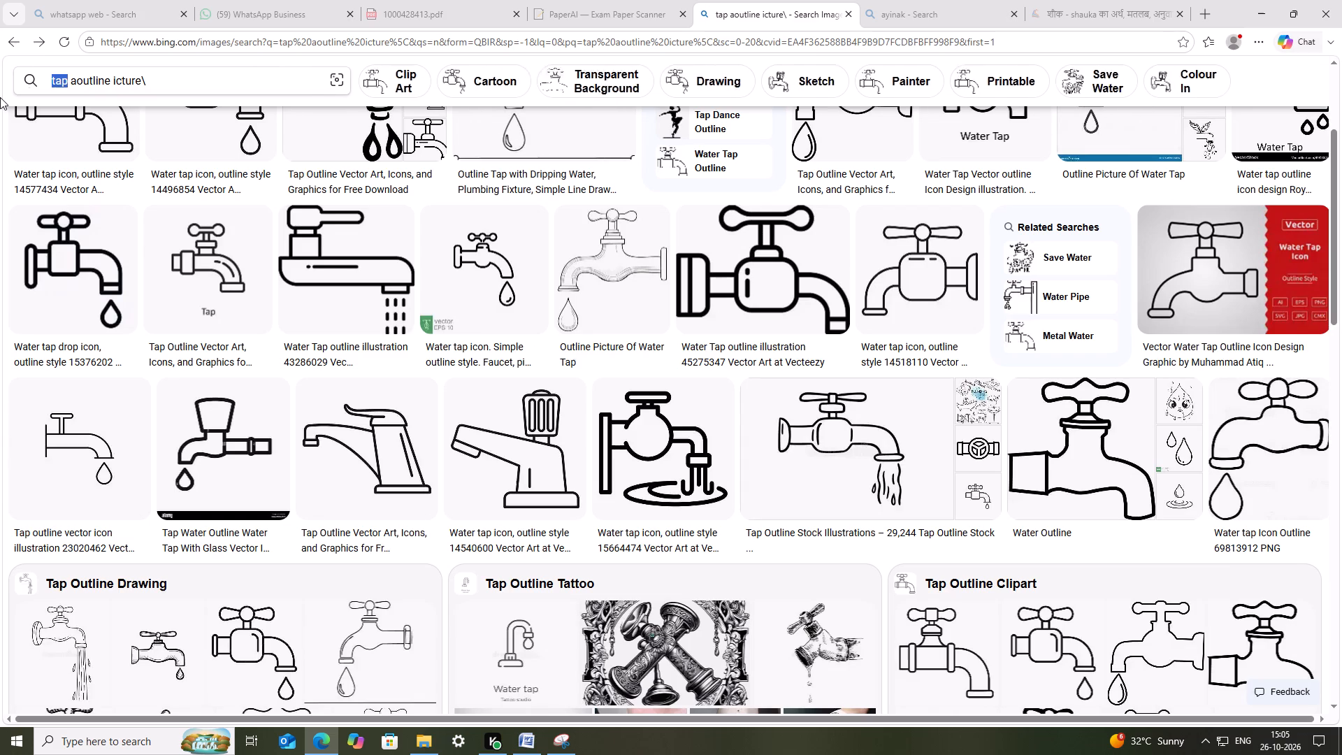
{"action": "type", "text": "inaina flag]"}
{"action": "key", "text": "Return"}
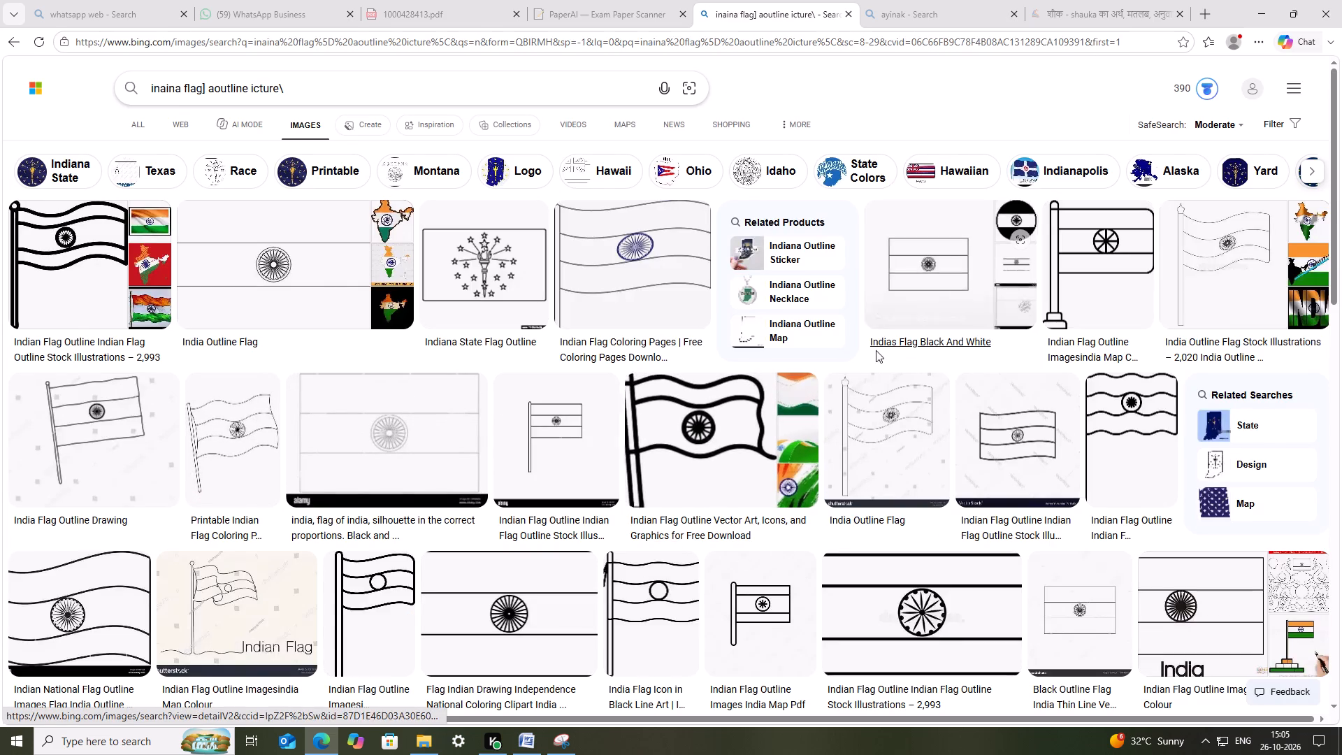
Open the Indian Flag Outline Images India Map Pdf result showing a straight flag on a pole.
{"action": "scroll", "coordinate": [264, 631], "scroll_direction": "down", "scroll_amount": 4}
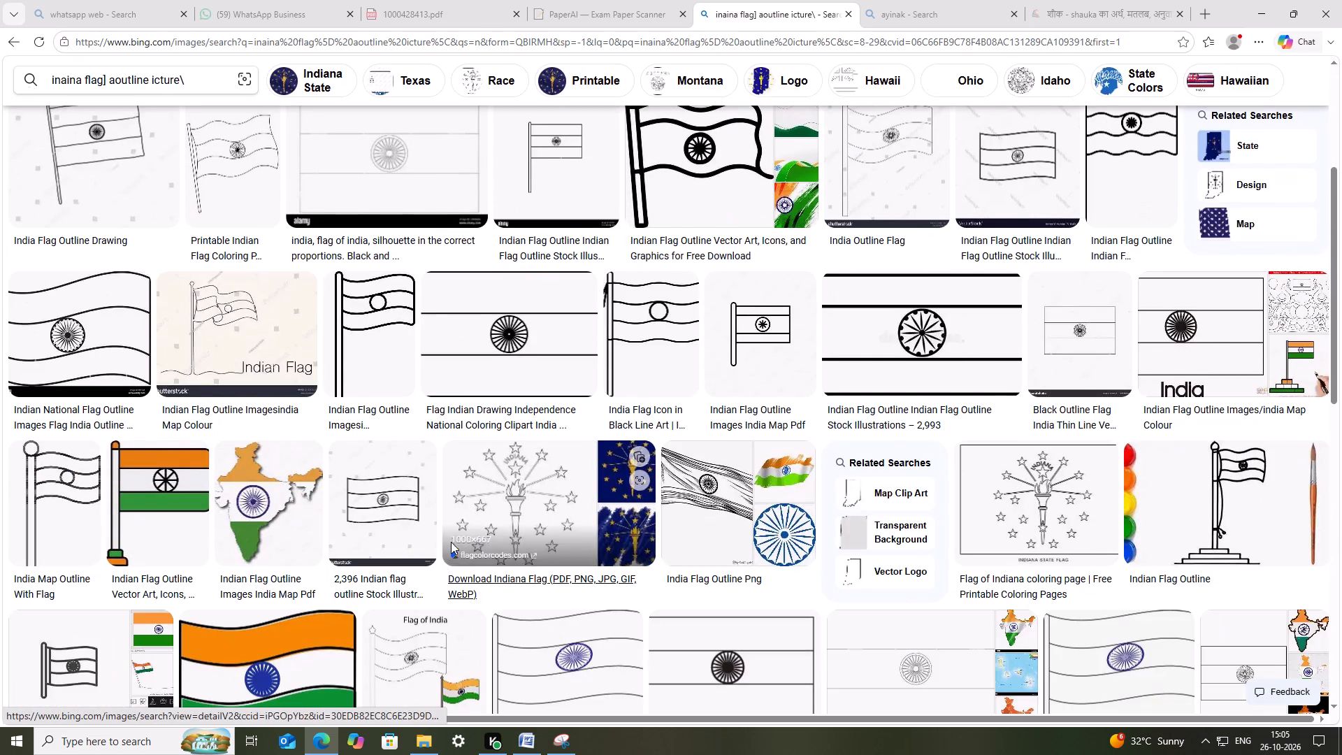
{"action": "left_click", "coordinate": [759, 354]}
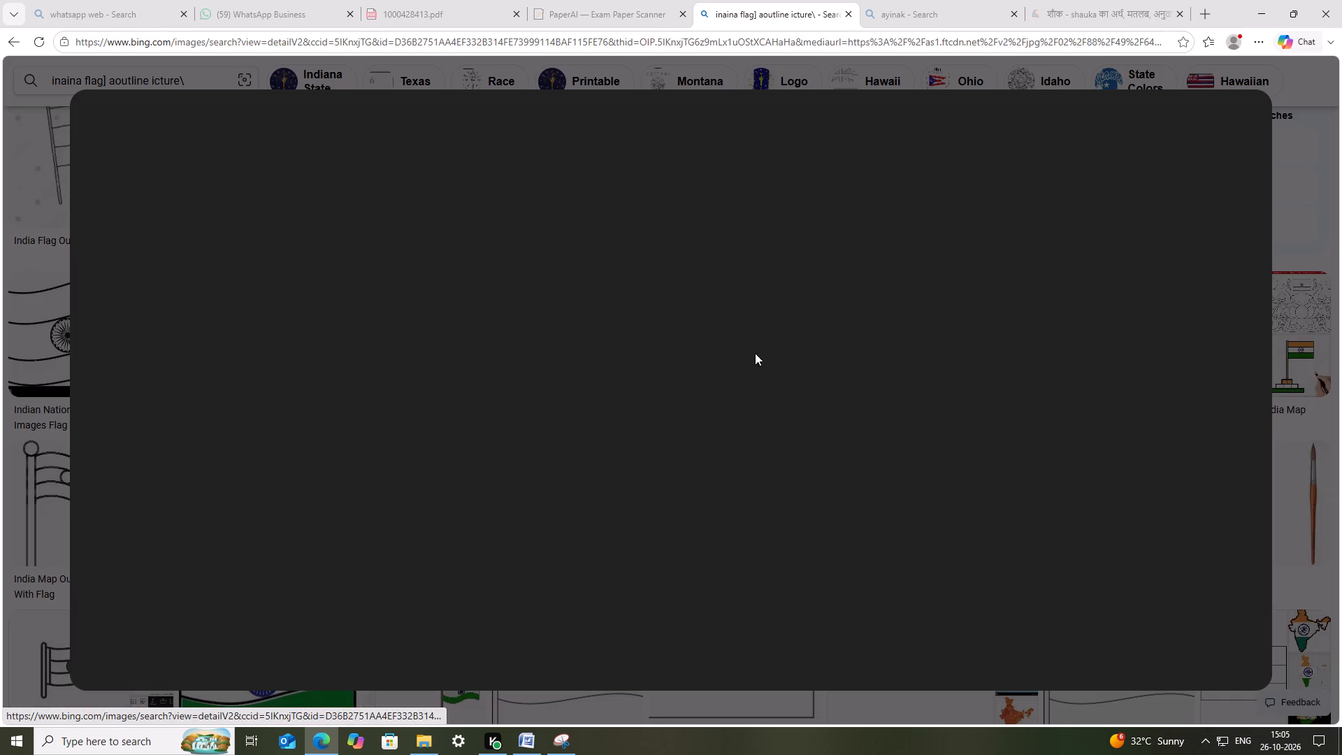
Snip the straight Indian flag outline from the preview with Snipping Tool and save it as "indian flag" in the Downloads images folder.
{"action": "left_click", "coordinate": [561, 746]}
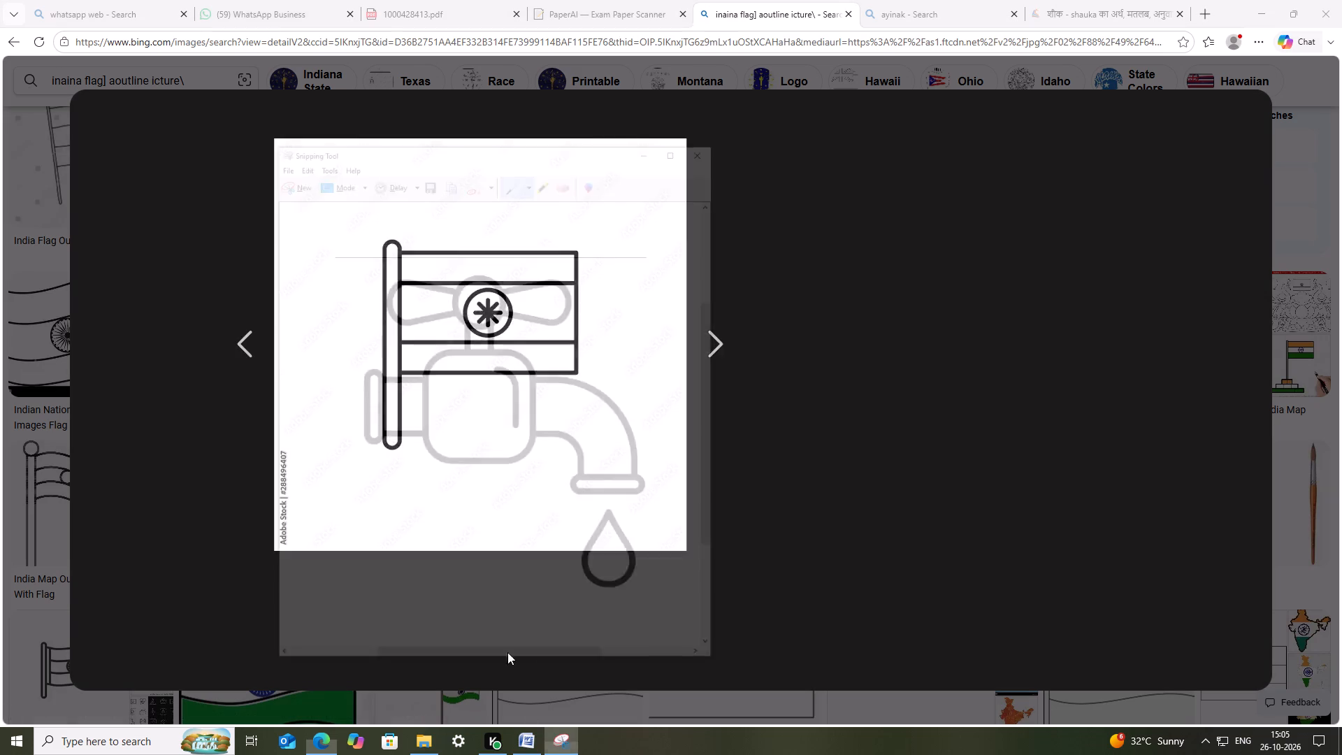
{"action": "left_click", "coordinate": [238, 59]}
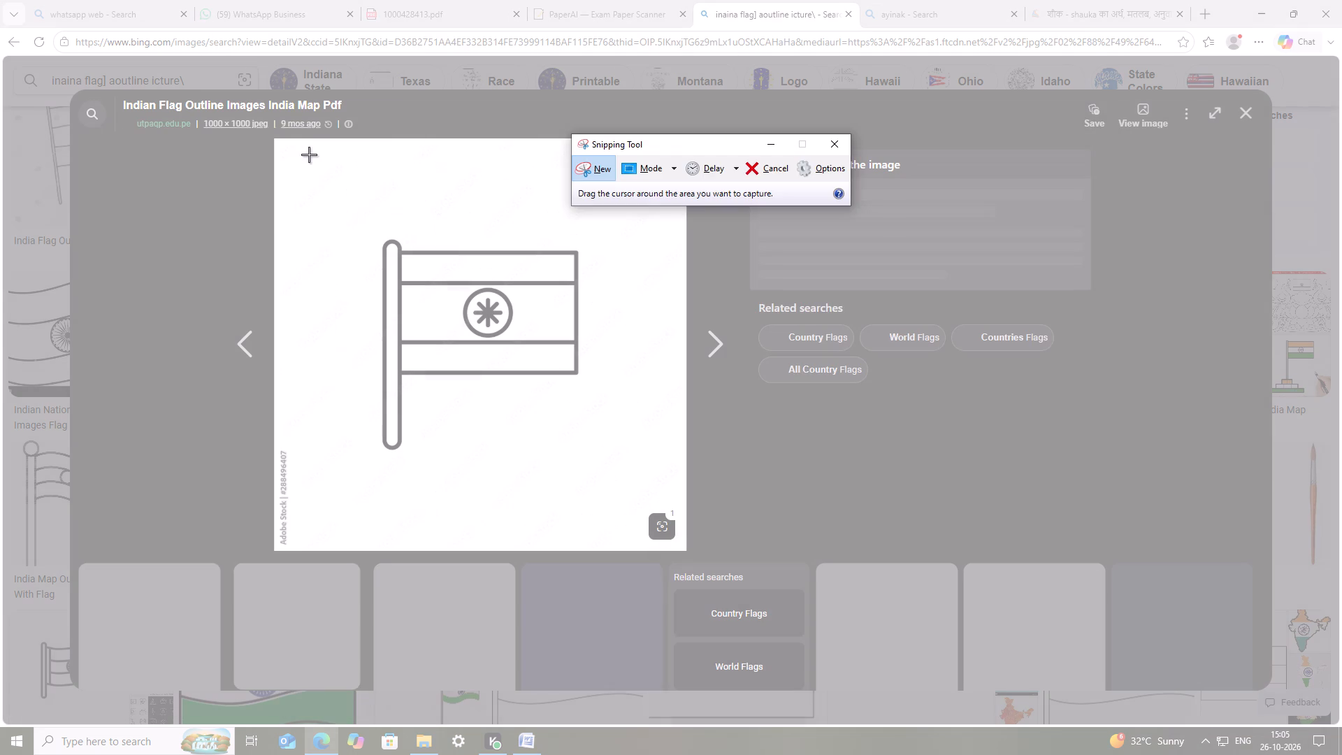
{"action": "left_click_drag", "start_coordinate": [350, 203], "coordinate": [623, 470]}
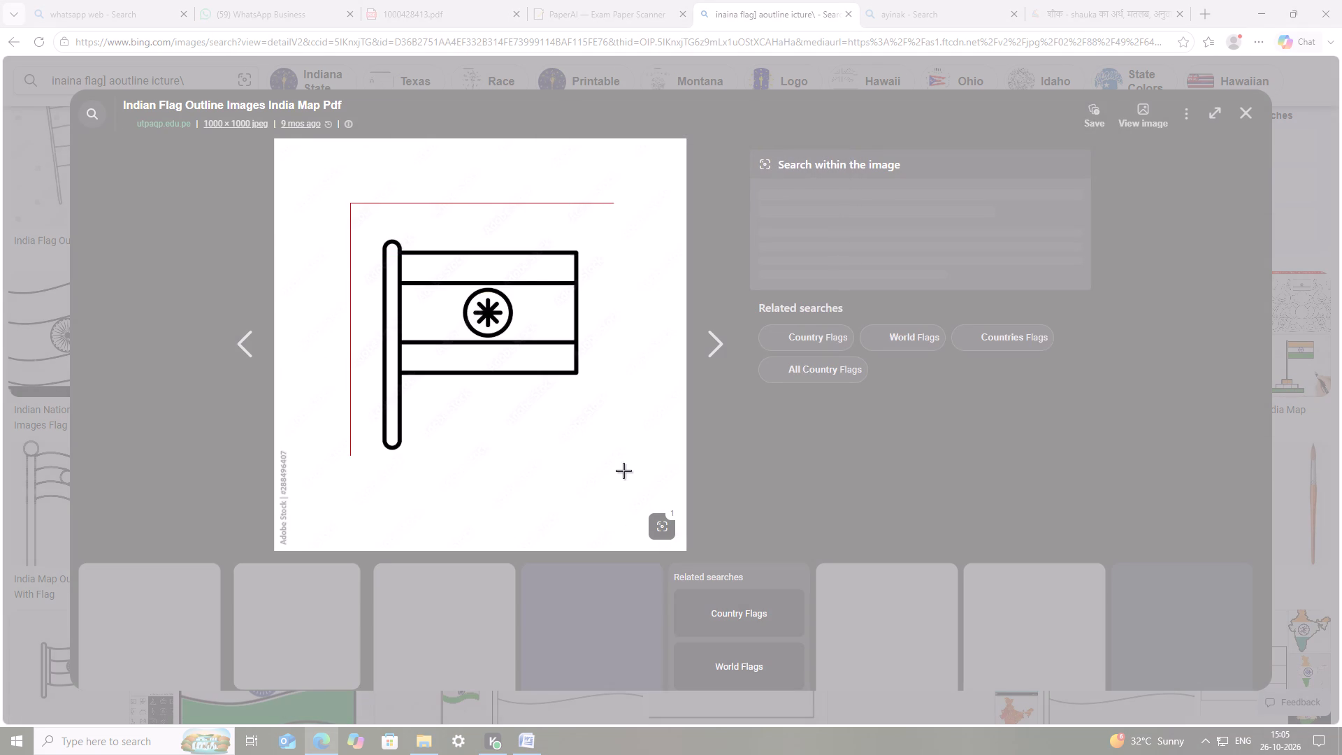
{"action": "left_click_drag", "start_coordinate": [623, 470], "coordinate": [614, 480]}
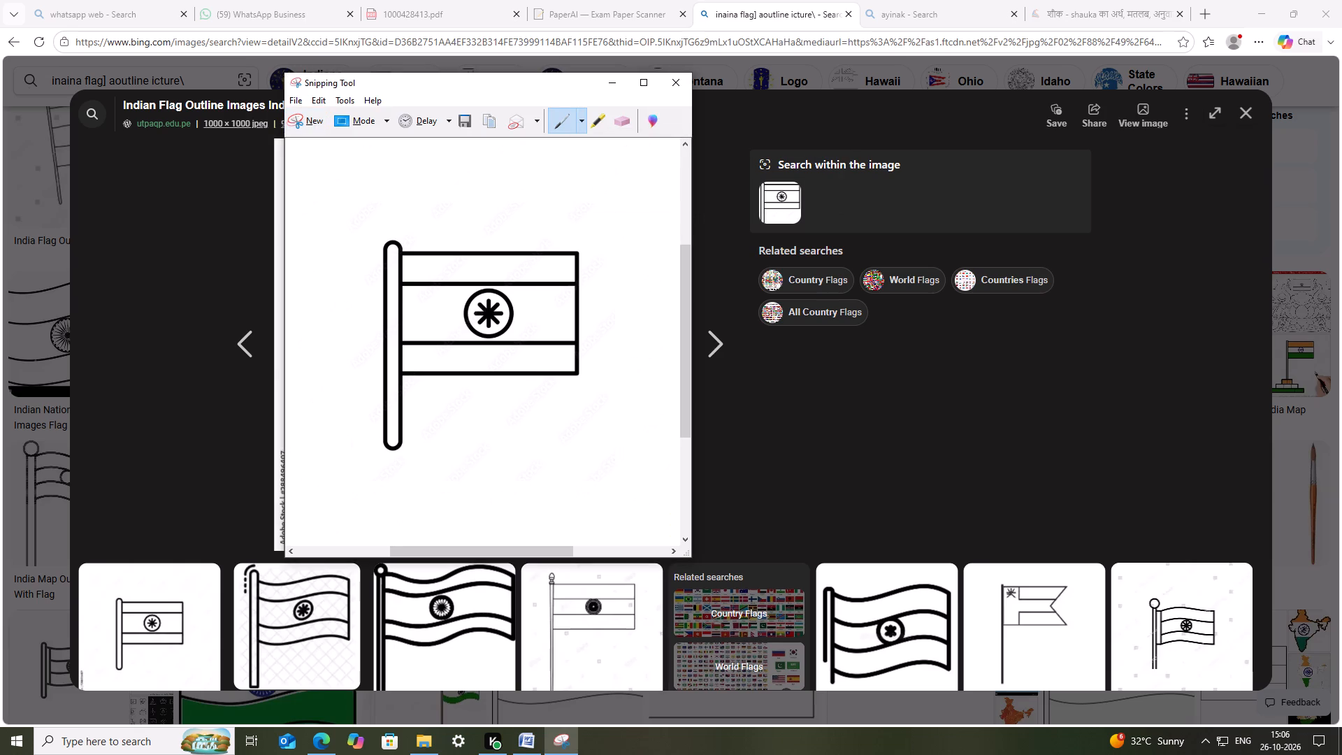
{"action": "left_click", "coordinate": [459, 120]}
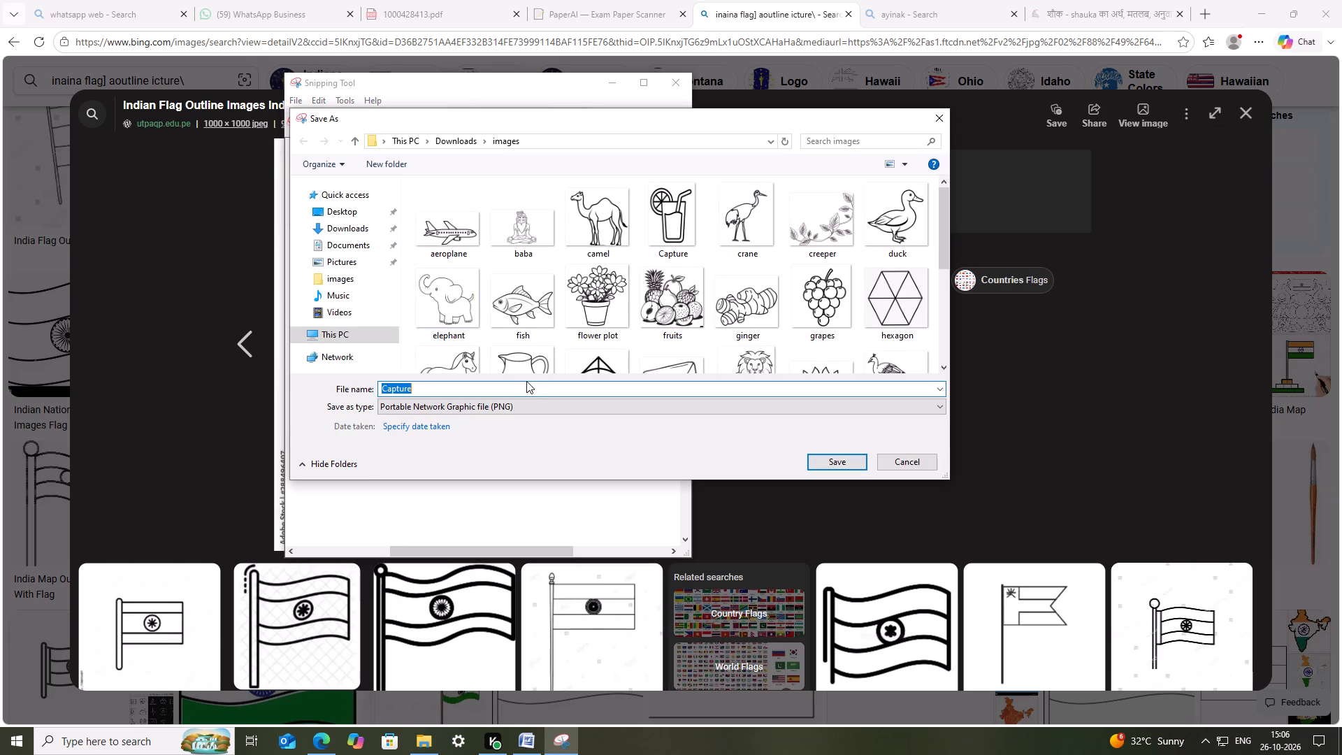
{"action": "key", "text": "i"}
{"action": "type", "text": "ndian flag"}
{"action": "key", "text": "Return"}
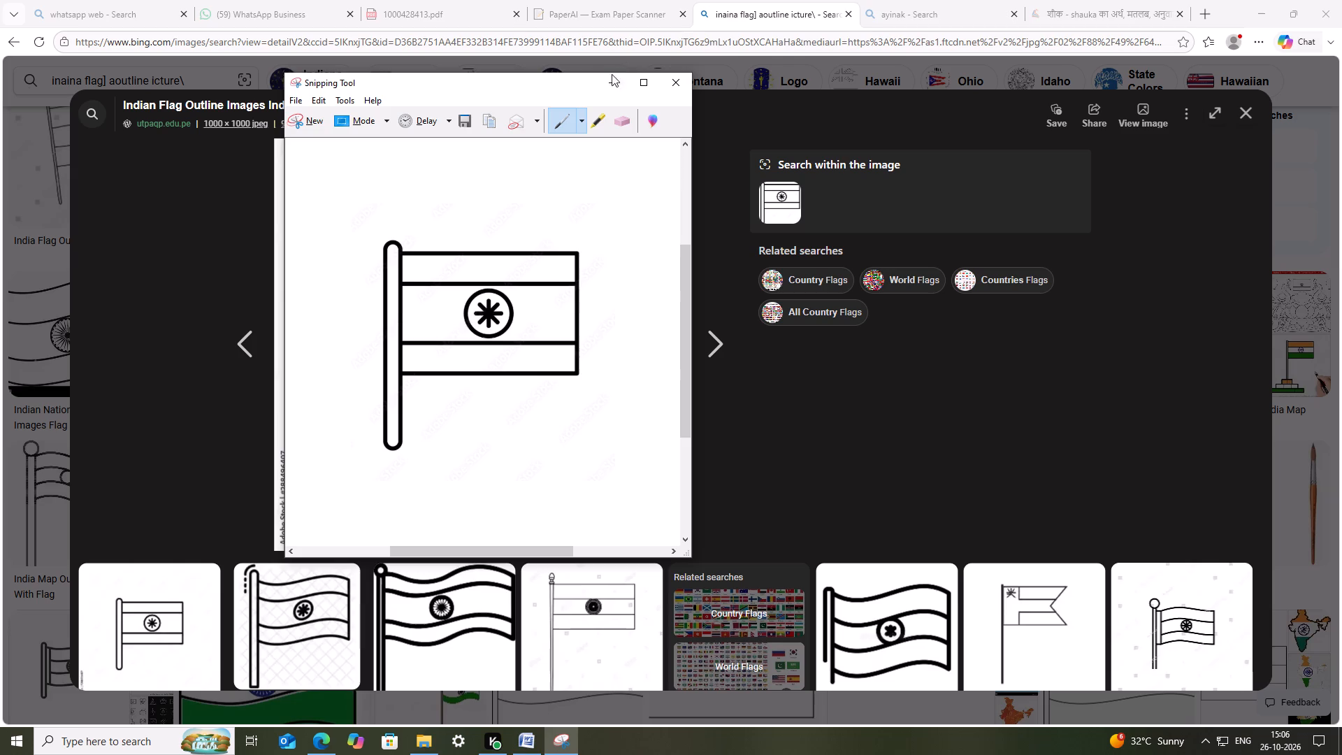
{"action": "left_click", "coordinate": [609, 85]}
Switch to Word and replace the section VIII photo opposite लता with the "indian flag" picture from the Downloads images folder.
{"action": "left_click", "coordinate": [521, 741]}
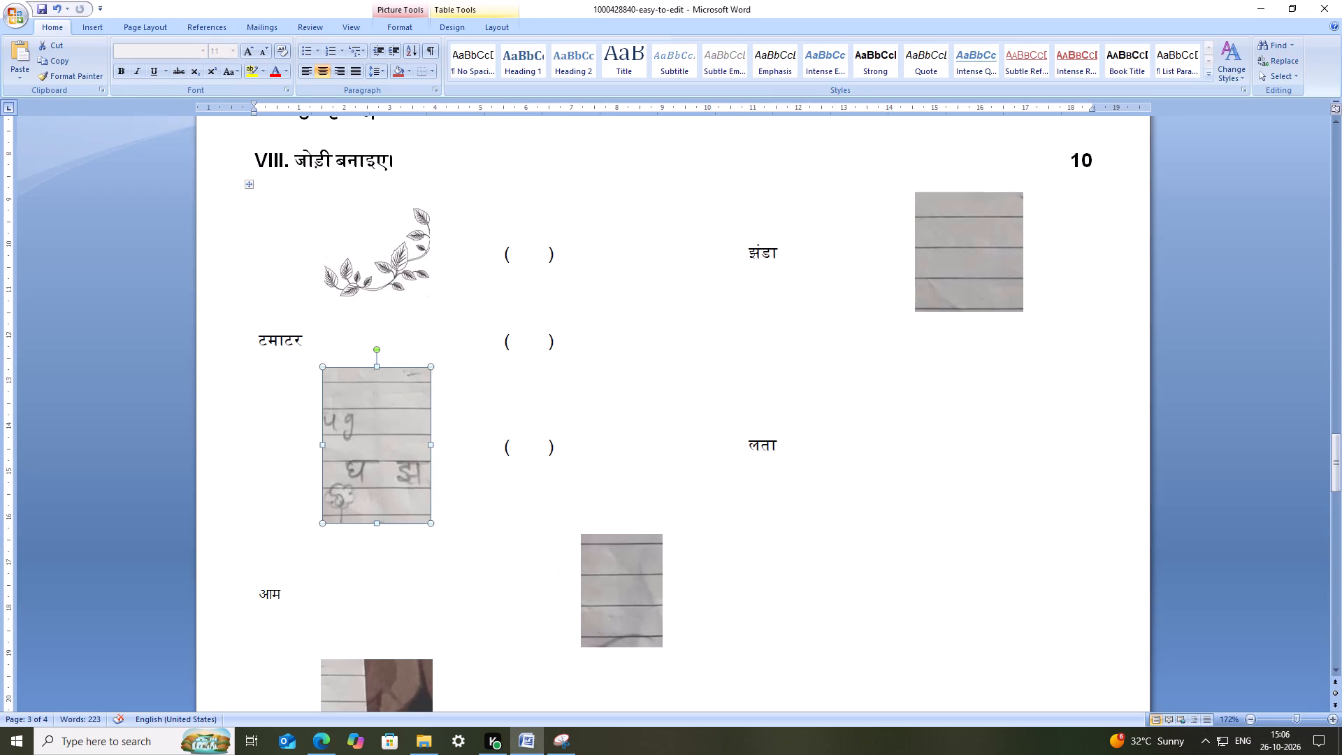
{"action": "right_click", "coordinate": [368, 422]}
{"action": "left_click", "coordinate": [438, 497]}
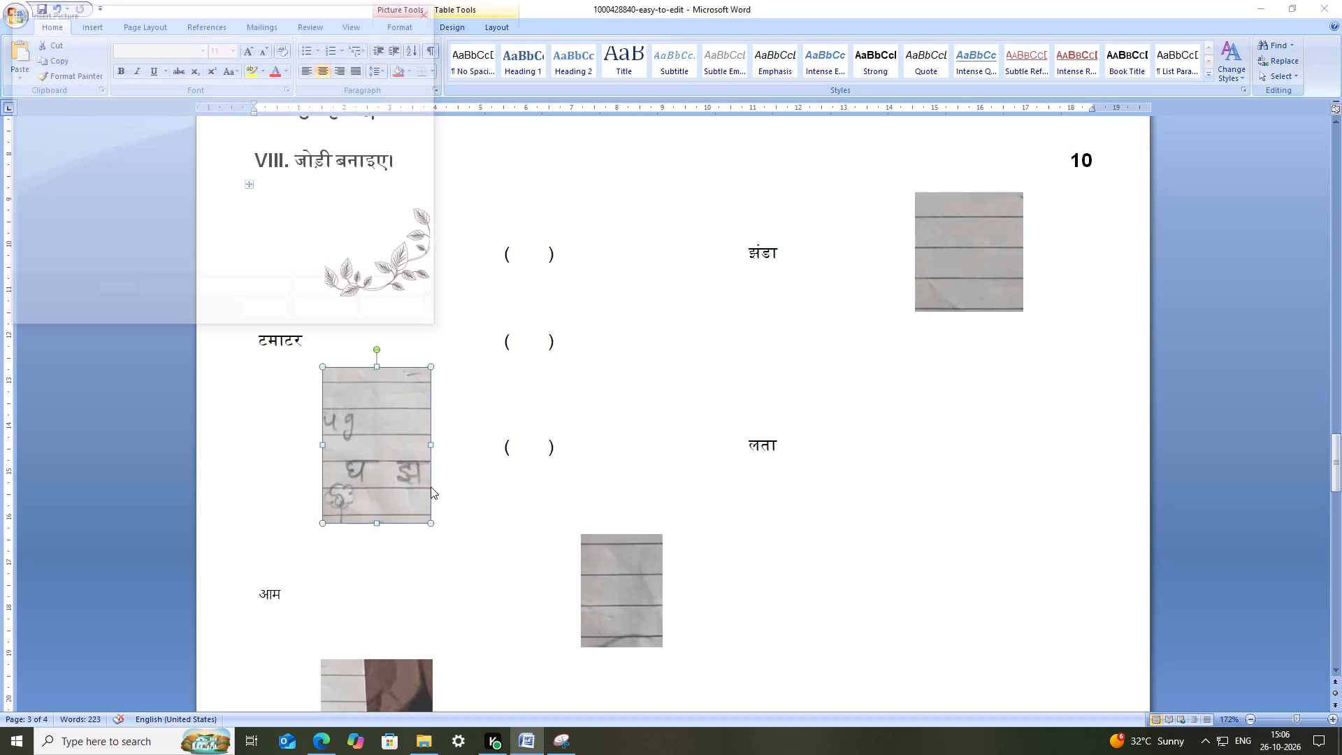
{"action": "scroll", "coordinate": [317, 164], "scroll_direction": "down", "scroll_amount": 6}
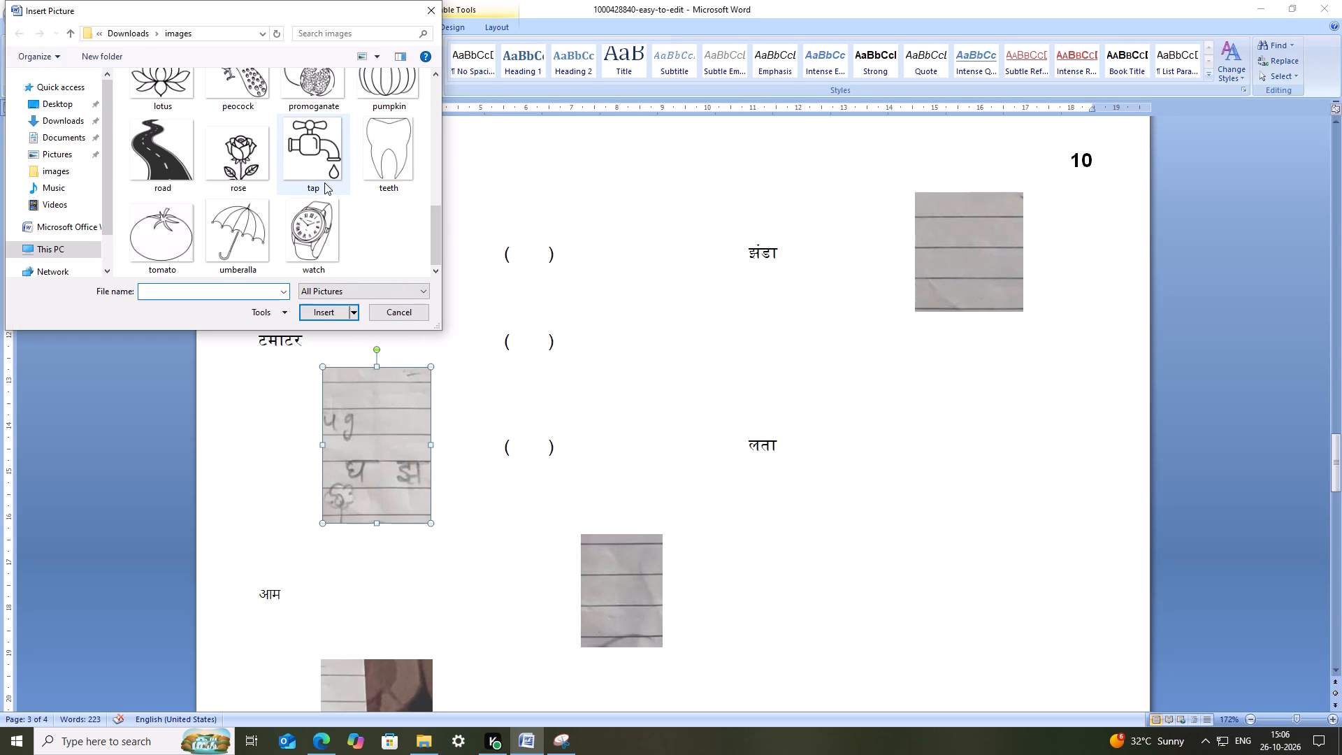
{"action": "scroll", "coordinate": [368, 194], "scroll_direction": "up", "scroll_amount": 4}
{"action": "left_click", "coordinate": [377, 164]}
{"action": "left_click", "coordinate": [333, 310]}
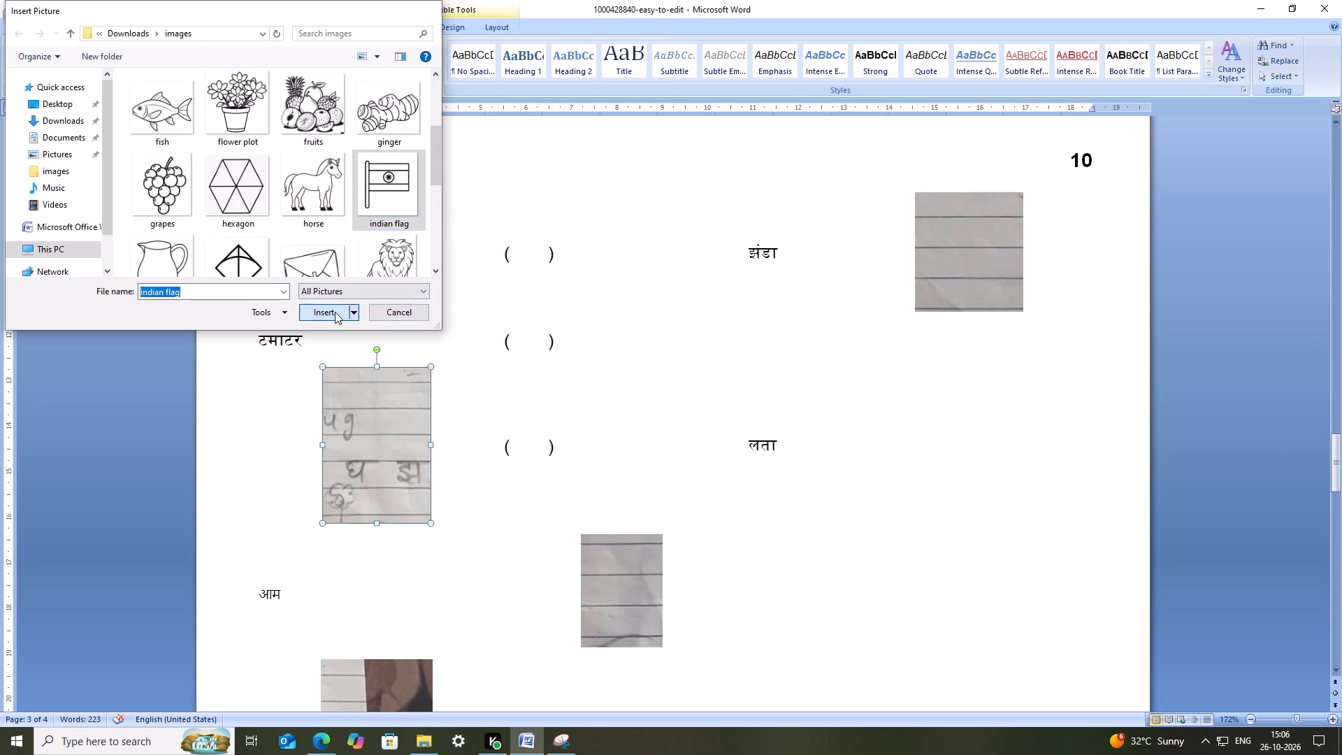
Save the exam paper document.
{"action": "scroll", "coordinate": [462, 500], "scroll_direction": "down", "scroll_amount": 2}
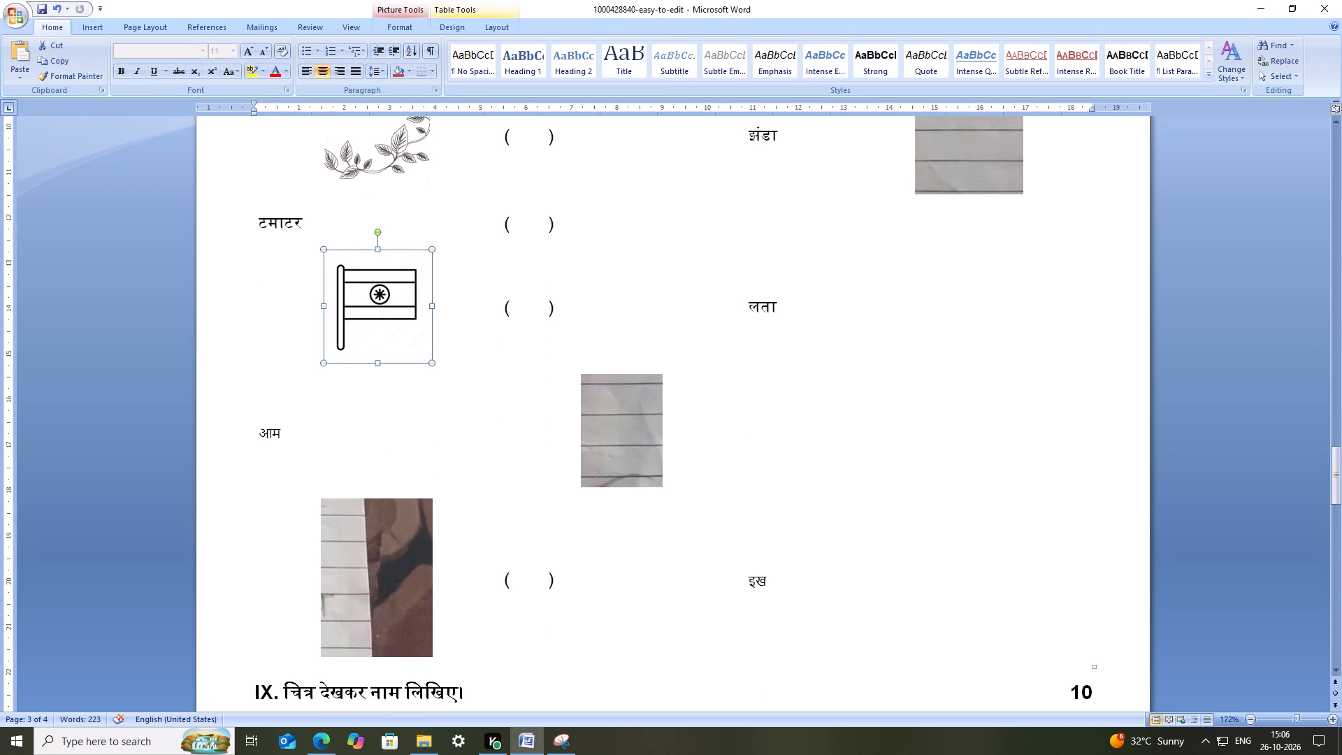
{"action": "key", "text": "ctrl+s"}
{"action": "key", "text": "ctrl+s"}
{"action": "key", "text": "ctrl+s"}
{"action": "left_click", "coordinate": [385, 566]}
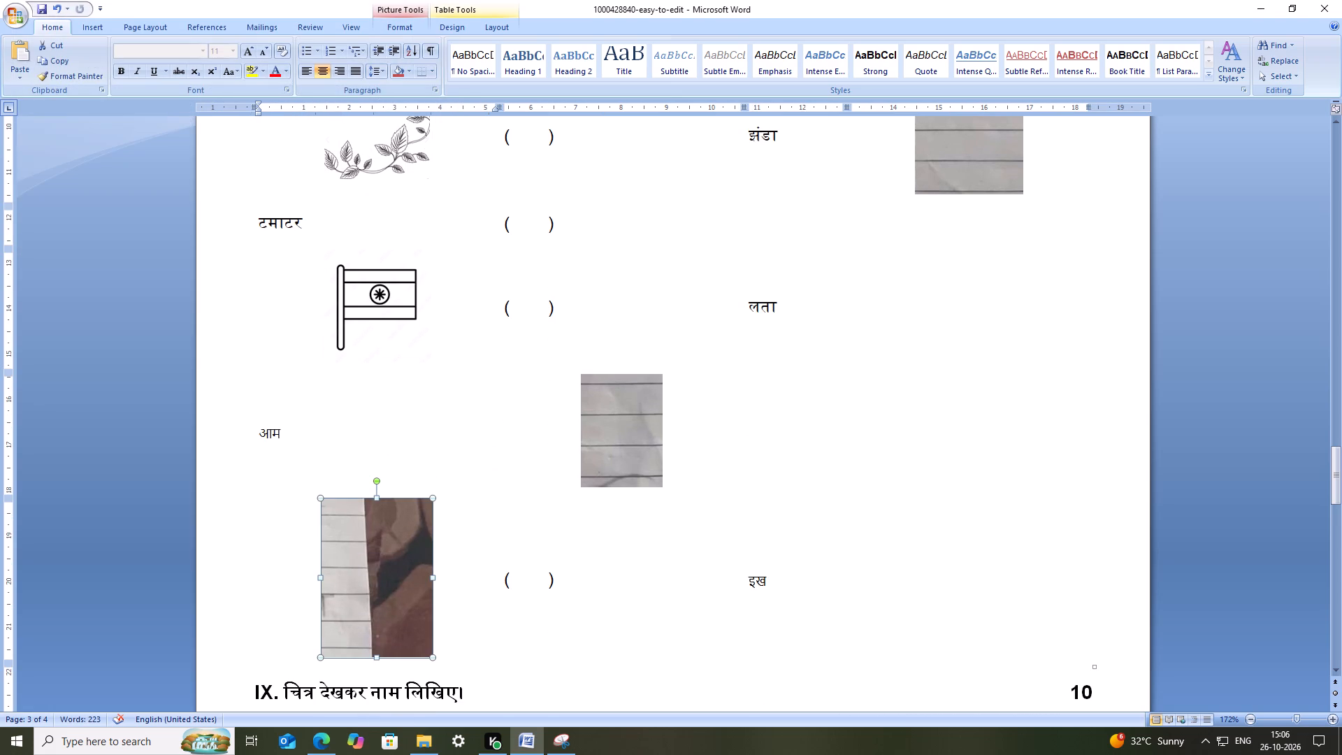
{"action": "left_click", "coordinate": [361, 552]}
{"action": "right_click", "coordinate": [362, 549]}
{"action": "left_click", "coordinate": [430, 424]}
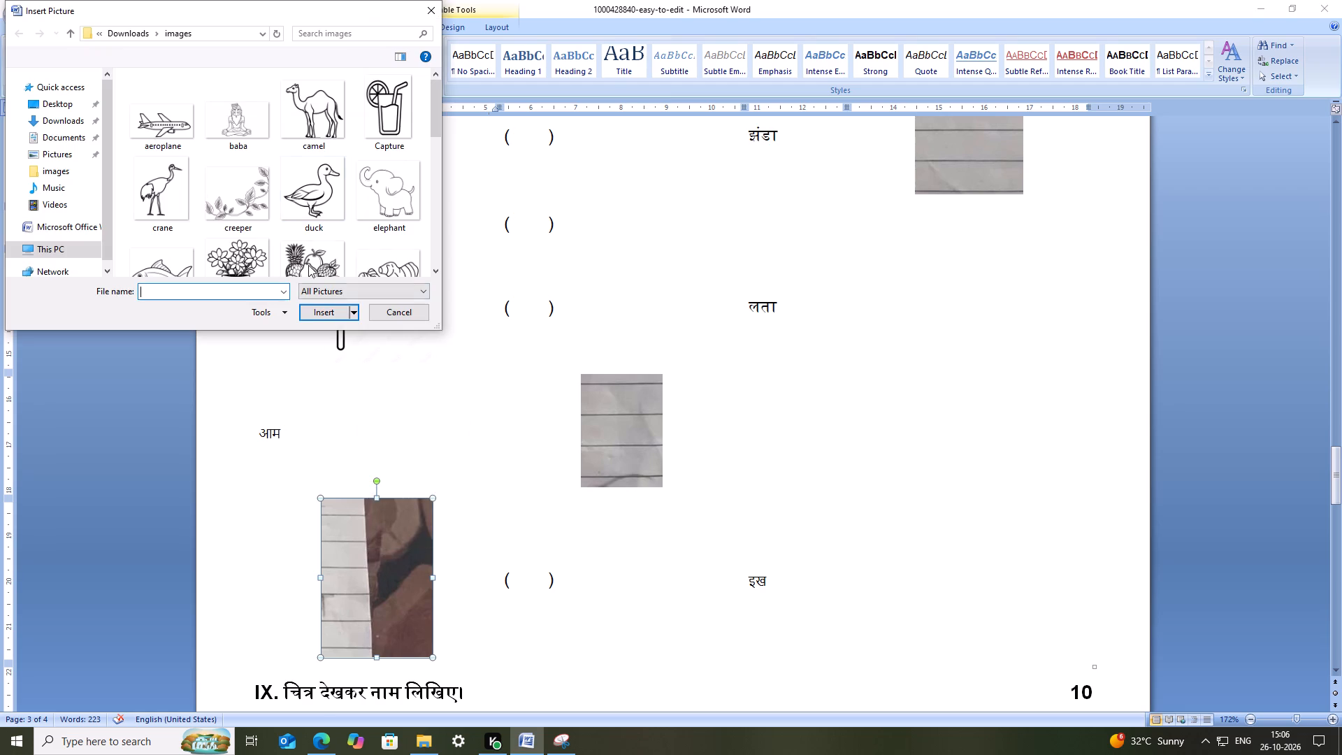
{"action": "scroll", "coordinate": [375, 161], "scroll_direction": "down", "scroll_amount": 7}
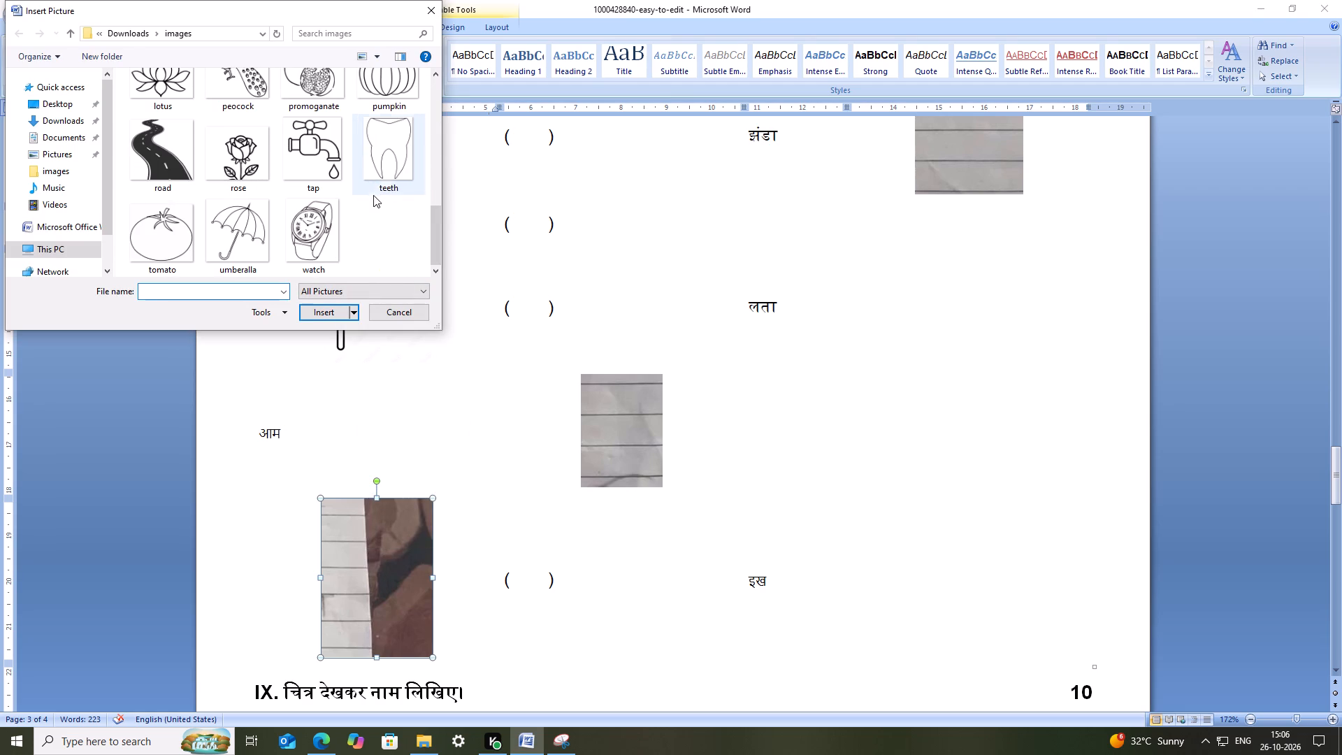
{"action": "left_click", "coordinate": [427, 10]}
Switch to Edge, close the flag preview, and search images with "sugar cane" as the subject, keeping the outline picture wording.
{"action": "left_click", "coordinate": [322, 746]}
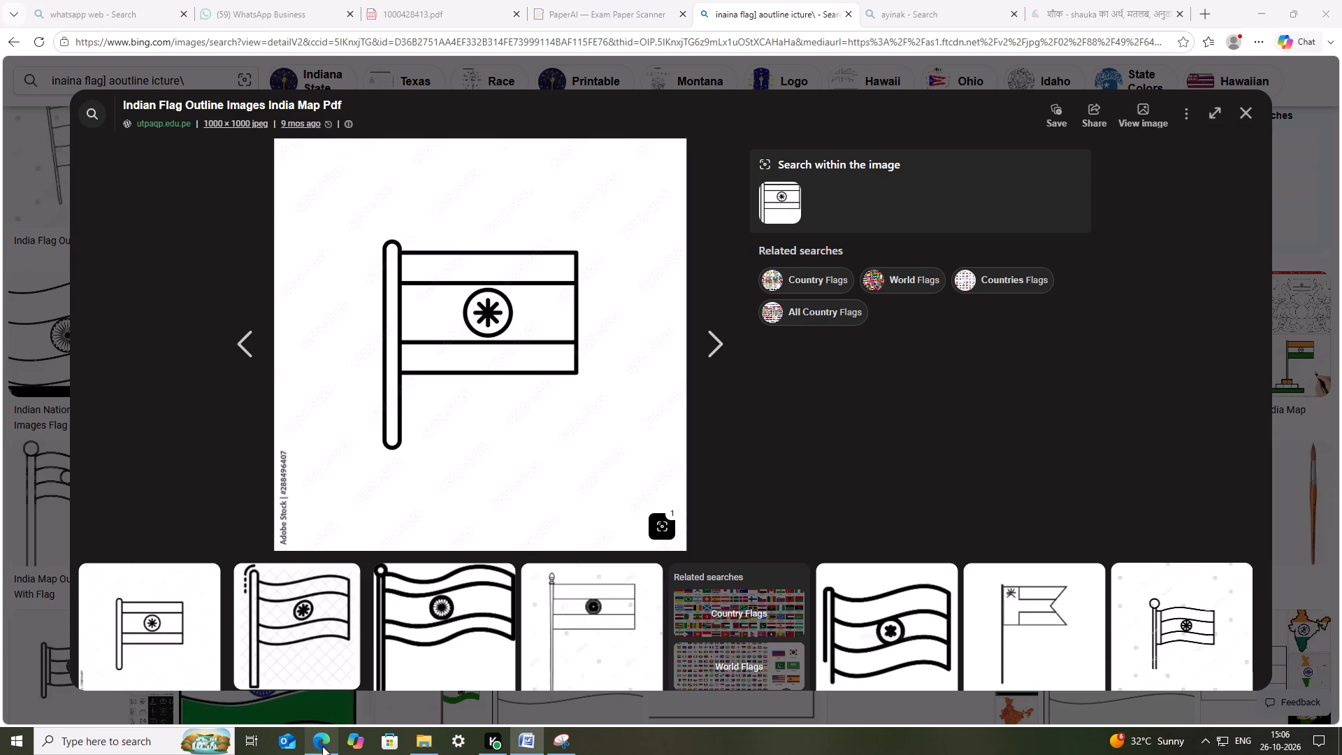
{"action": "left_click", "coordinate": [1251, 115]}
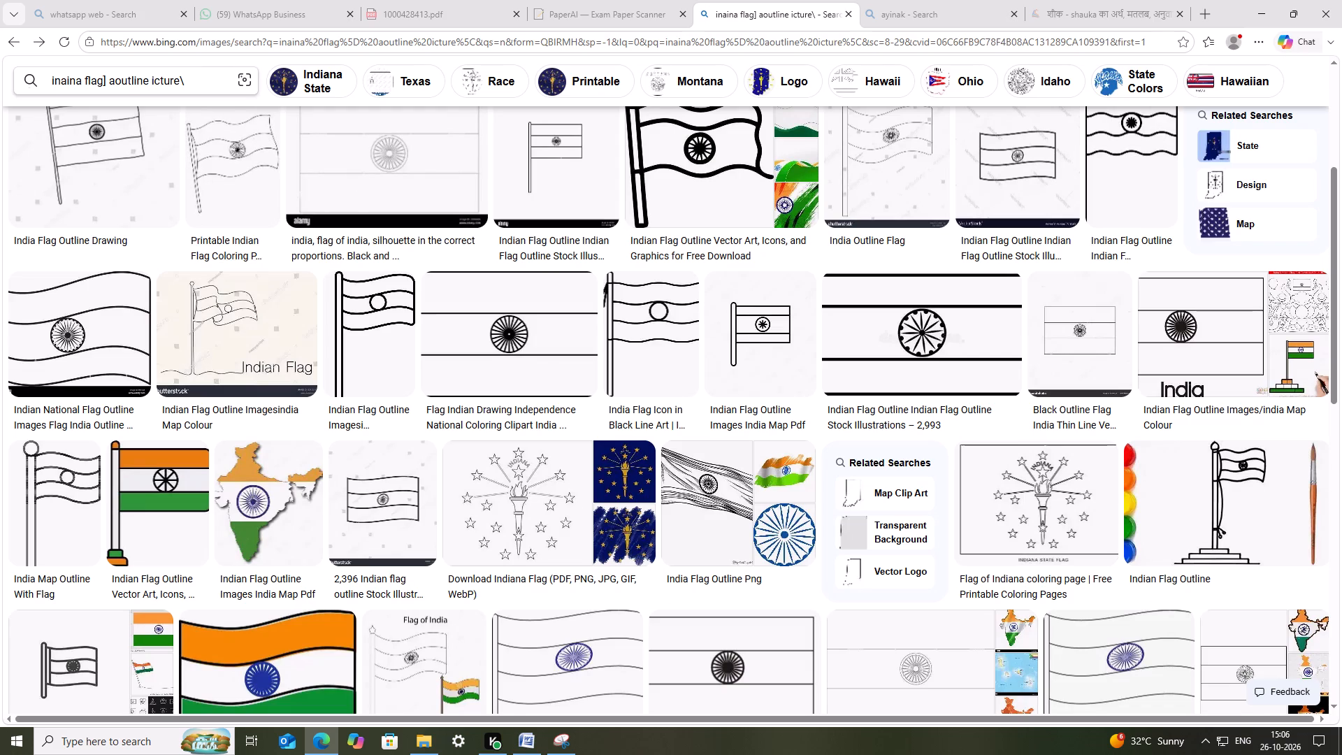
{"action": "left_click_drag", "start_coordinate": [106, 82], "coordinate": [0, 89]}
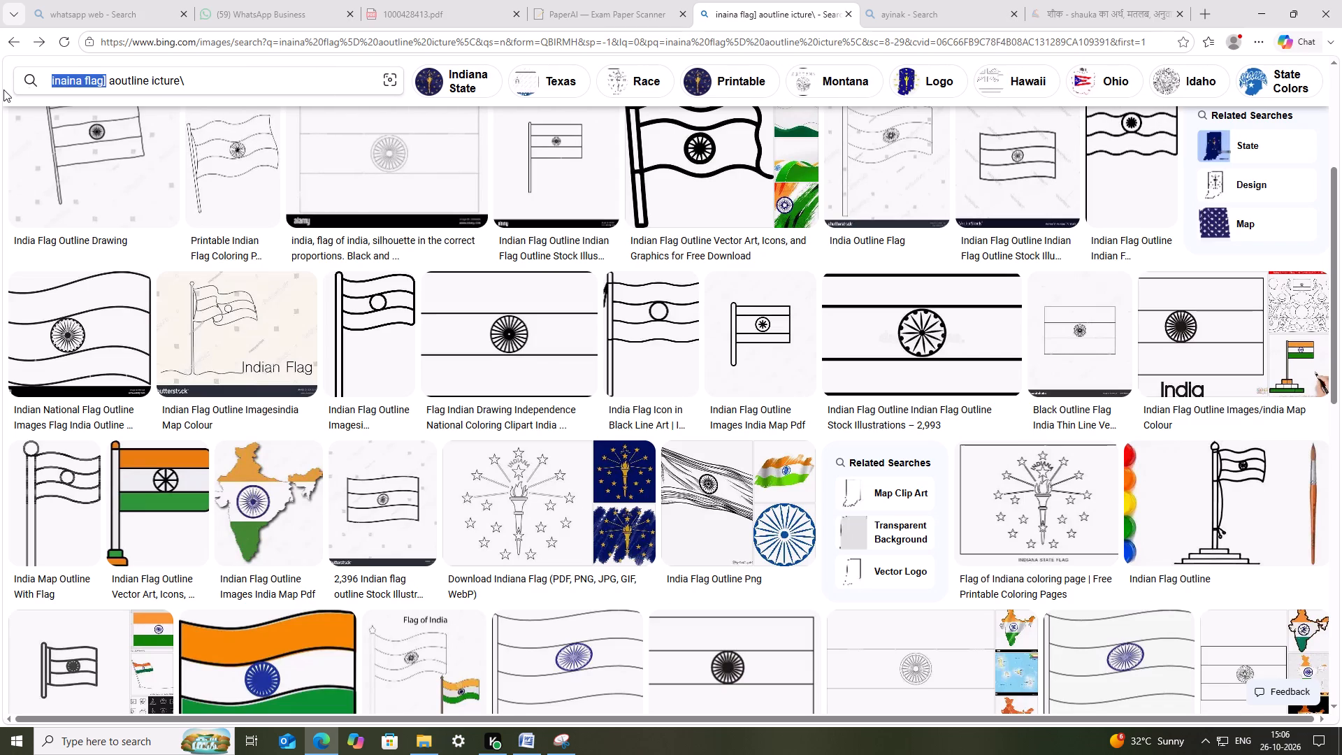
{"action": "type", "text": "sugar cane"}
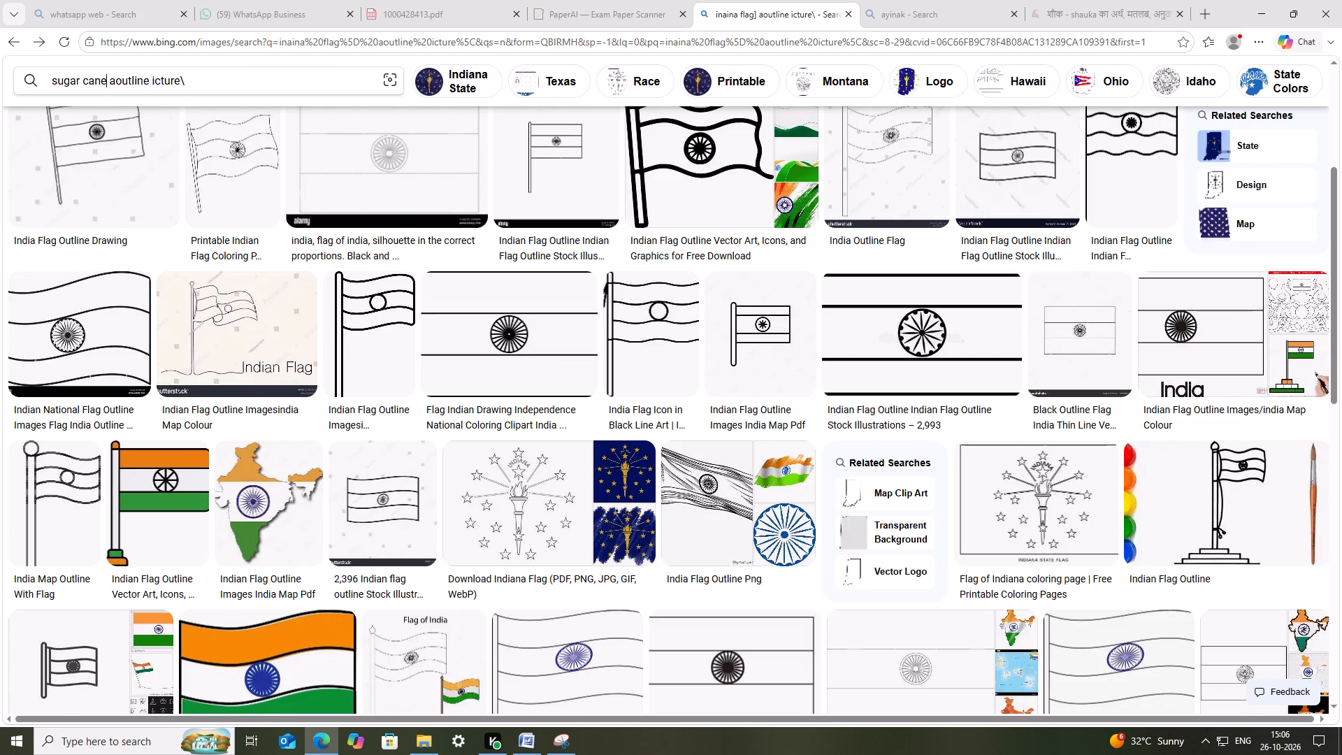
{"action": "key", "text": "Return"}
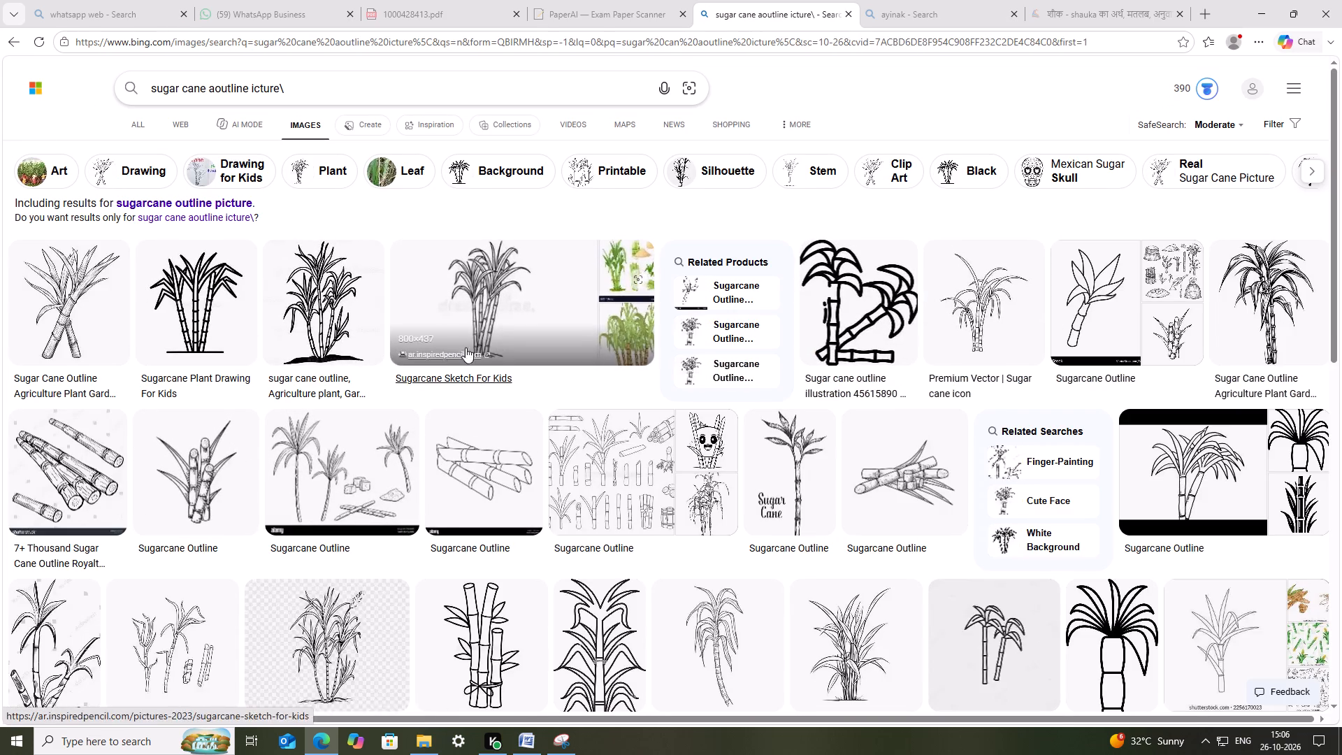
Look through the sugarcane outline image results for a simple drawing suited to the इख row.
{"action": "scroll", "coordinate": [189, 515], "scroll_direction": "down", "scroll_amount": 2}
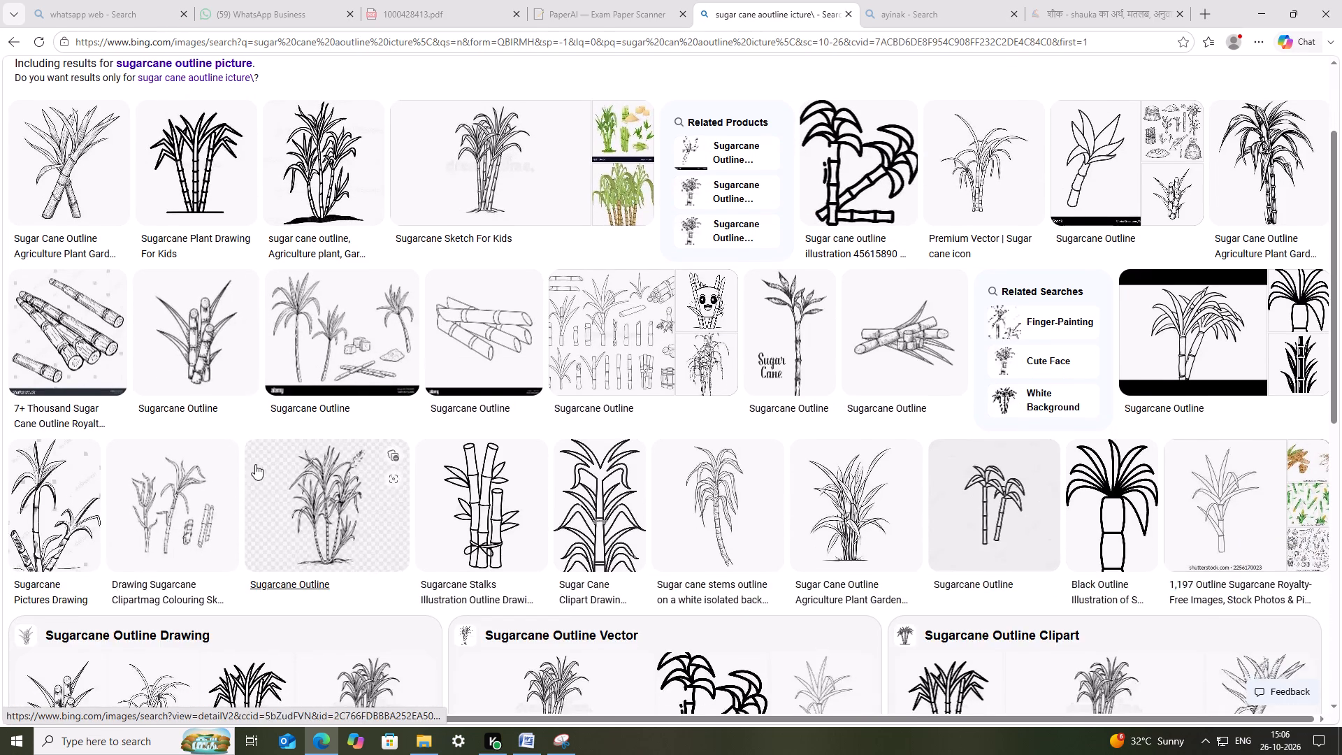
{"action": "scroll", "coordinate": [250, 415], "scroll_direction": "up", "scroll_amount": 1}
{"action": "scroll", "coordinate": [215, 398], "scroll_direction": "down", "scroll_amount": 1}
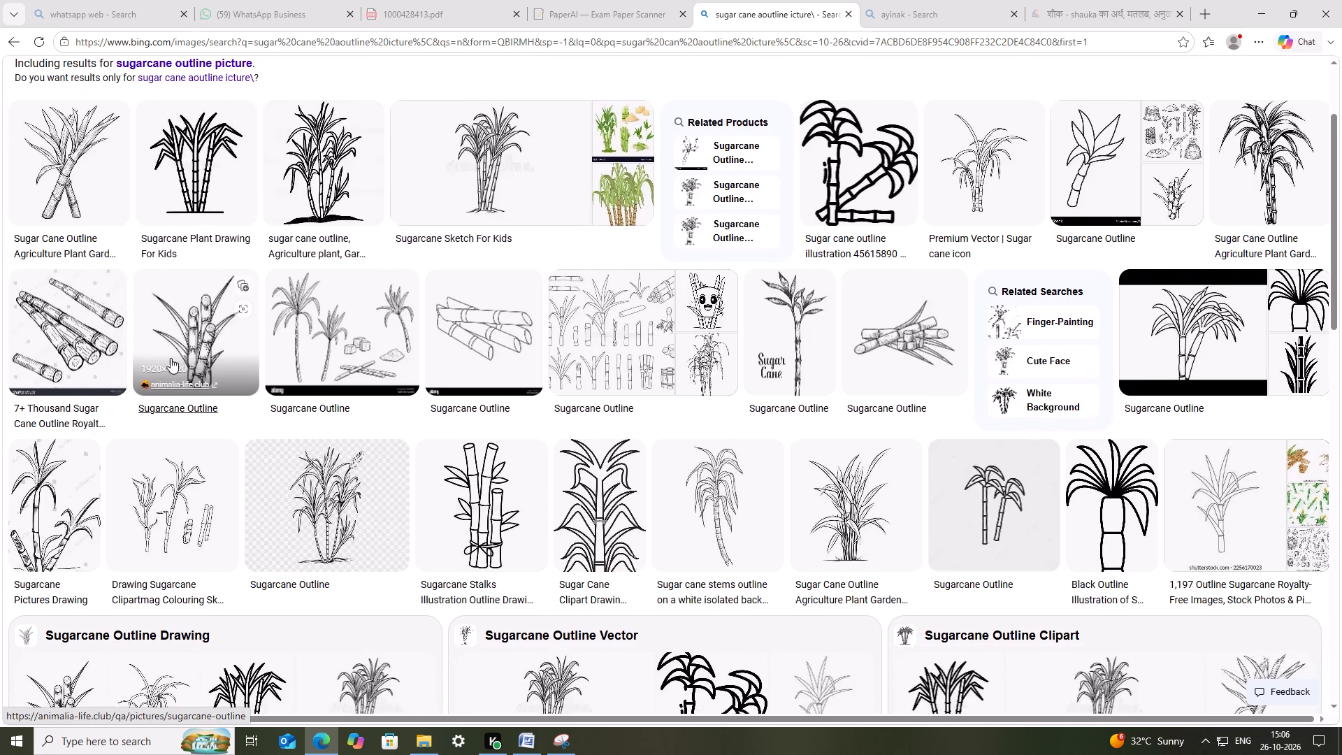
{"action": "scroll", "coordinate": [197, 349], "scroll_direction": "down", "scroll_amount": 2}
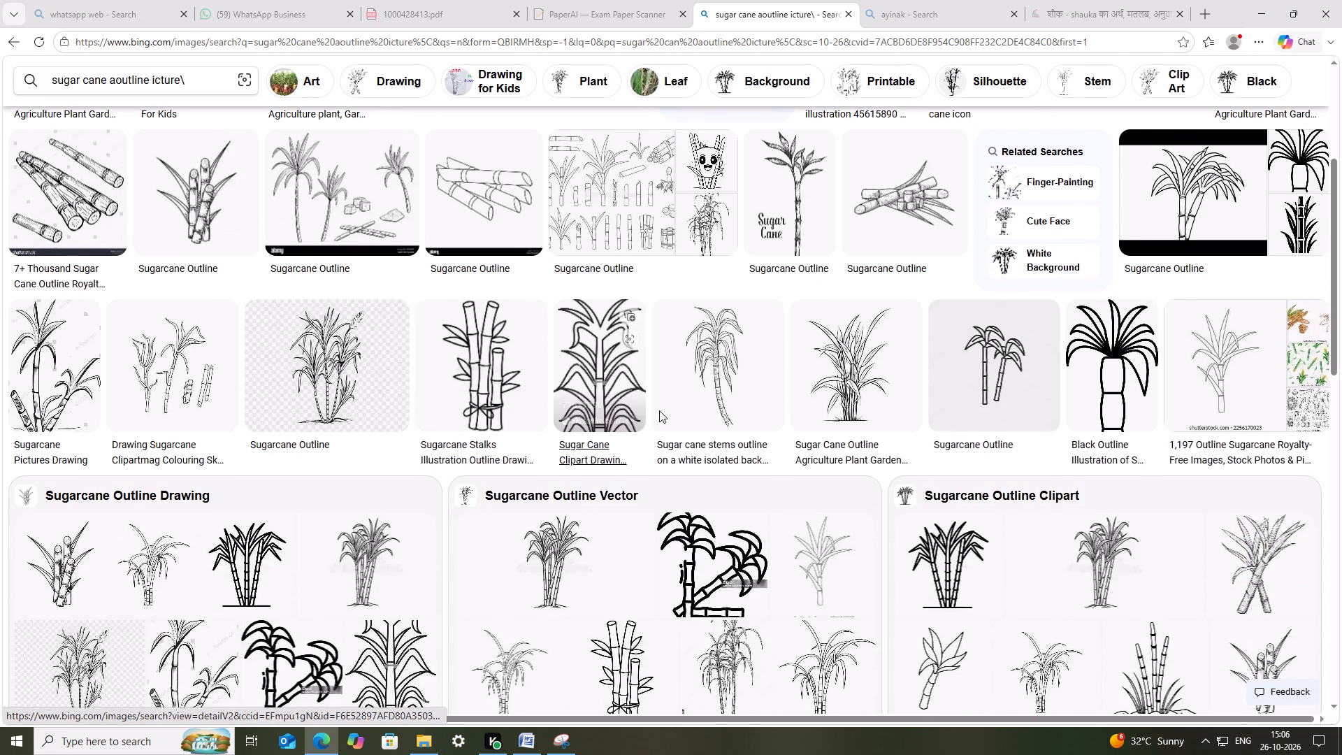
{"action": "scroll", "coordinate": [860, 336], "scroll_direction": "down", "scroll_amount": 4}
{"action": "scroll", "coordinate": [642, 480], "scroll_direction": "down", "scroll_amount": 2}
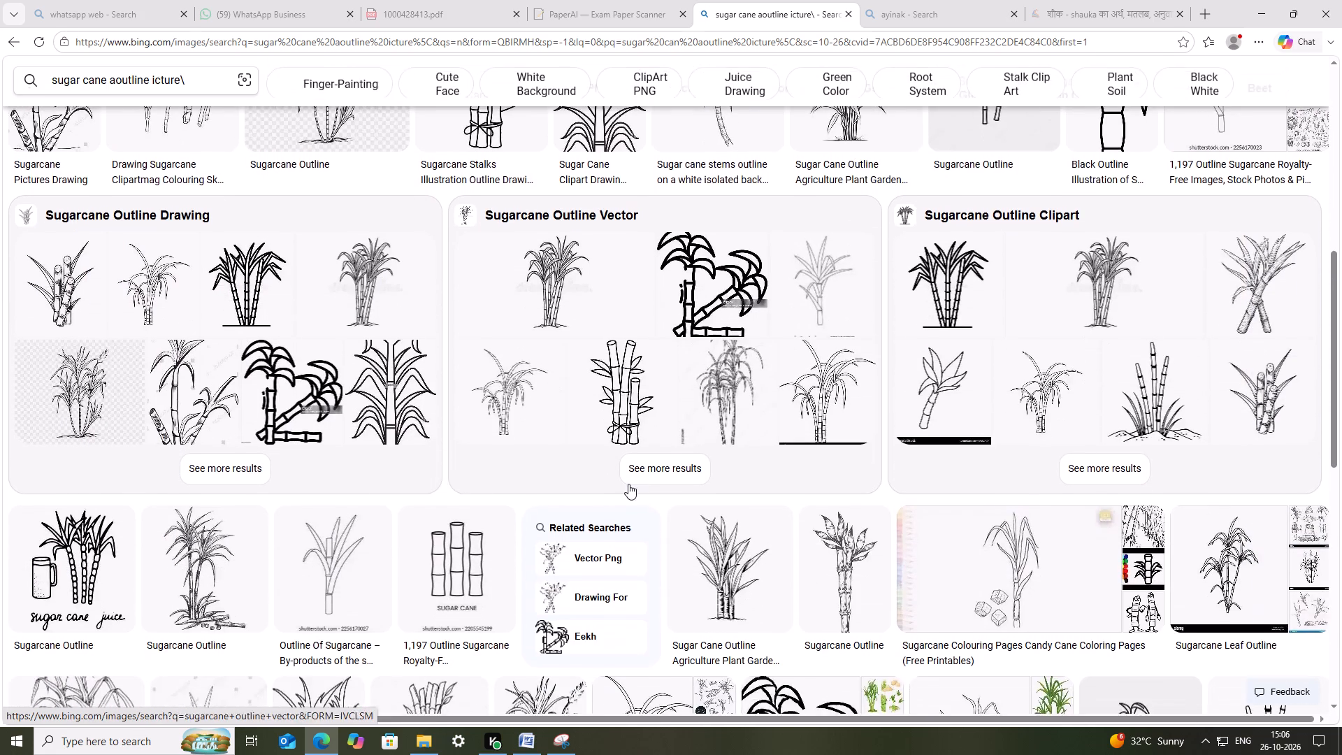
{"action": "scroll", "coordinate": [231, 512], "scroll_direction": "down", "scroll_amount": 2}
{"action": "scroll", "coordinate": [171, 526], "scroll_direction": "down", "scroll_amount": 2}
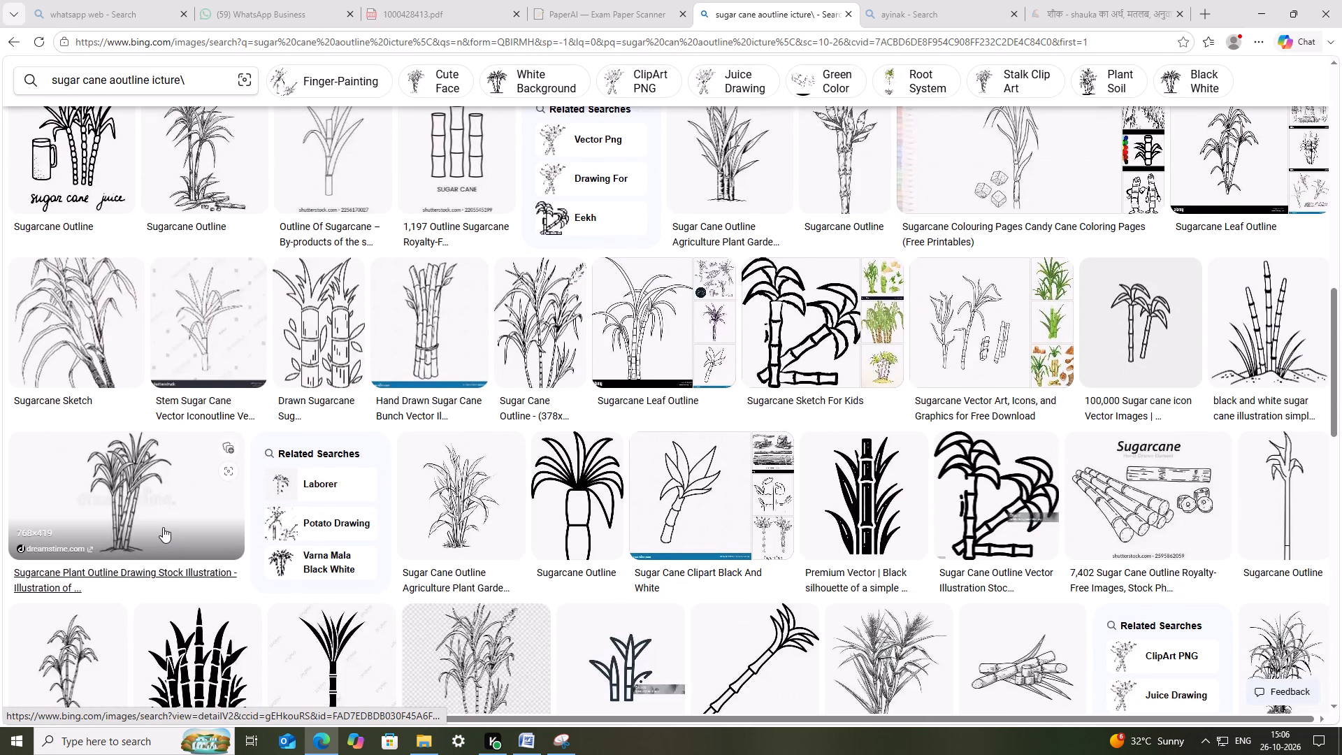
{"action": "scroll", "coordinate": [860, 446], "scroll_direction": "down", "scroll_amount": 3}
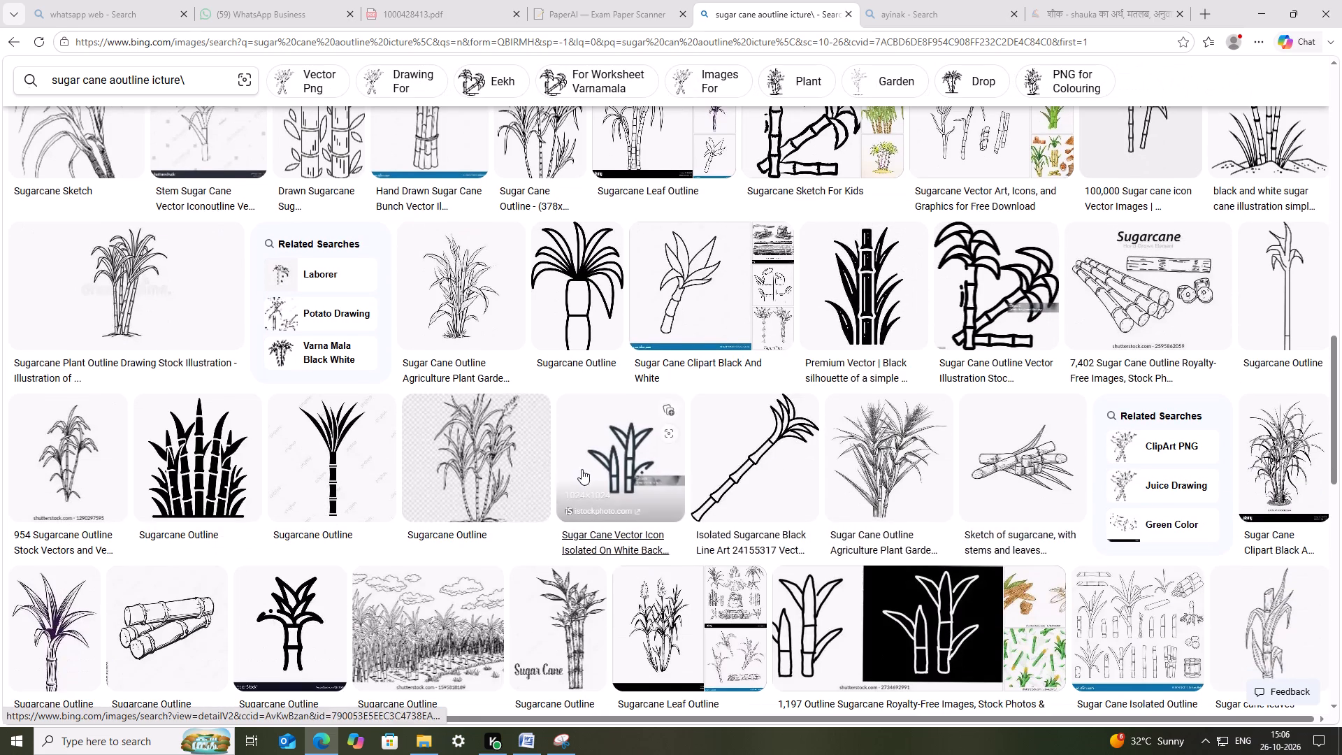
{"action": "scroll", "coordinate": [242, 542], "scroll_direction": "up", "scroll_amount": 16}
{"action": "scroll", "coordinate": [893, 138], "scroll_direction": "up", "scroll_amount": 1}
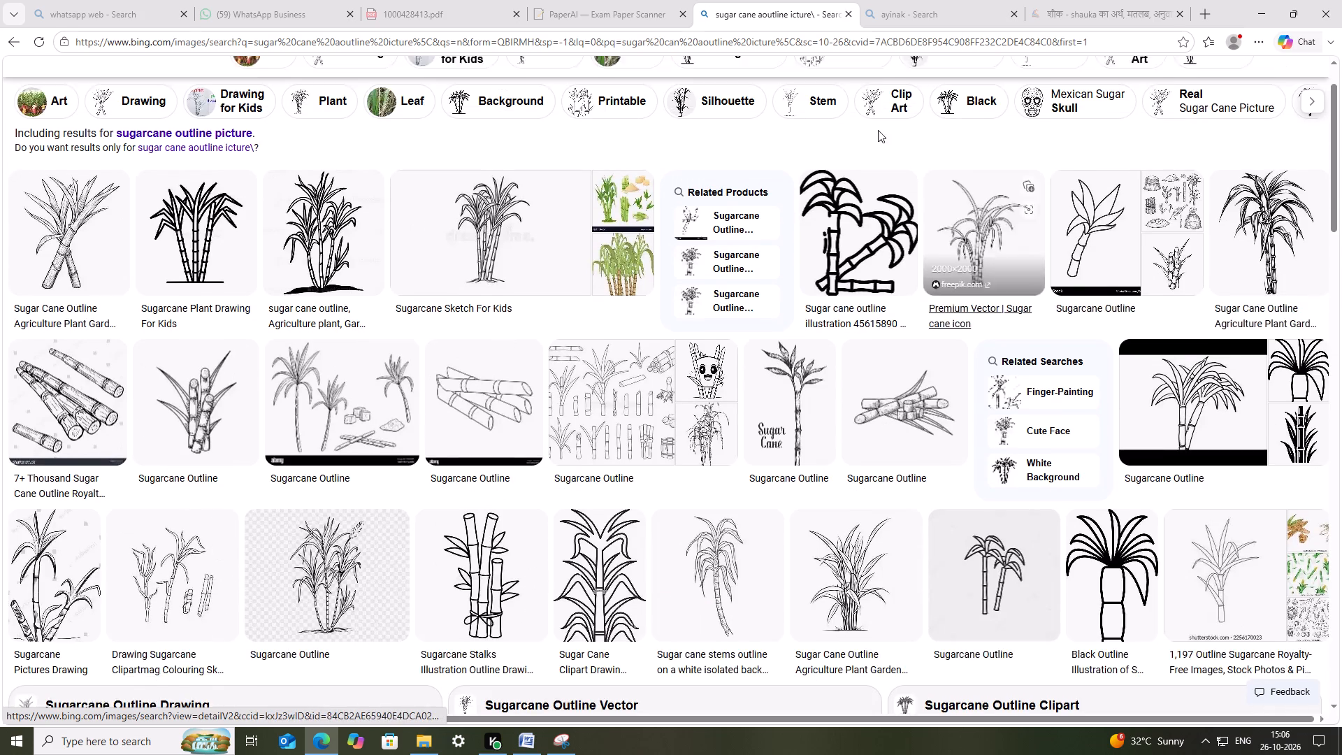
{"action": "scroll", "coordinate": [878, 130], "scroll_direction": "up", "scroll_amount": 1}
Preview the first Sugar Cane Outline Agriculture Plant result and its similar crossed-stalk version, and close the preview.
{"action": "left_click", "coordinate": [24, 301]}
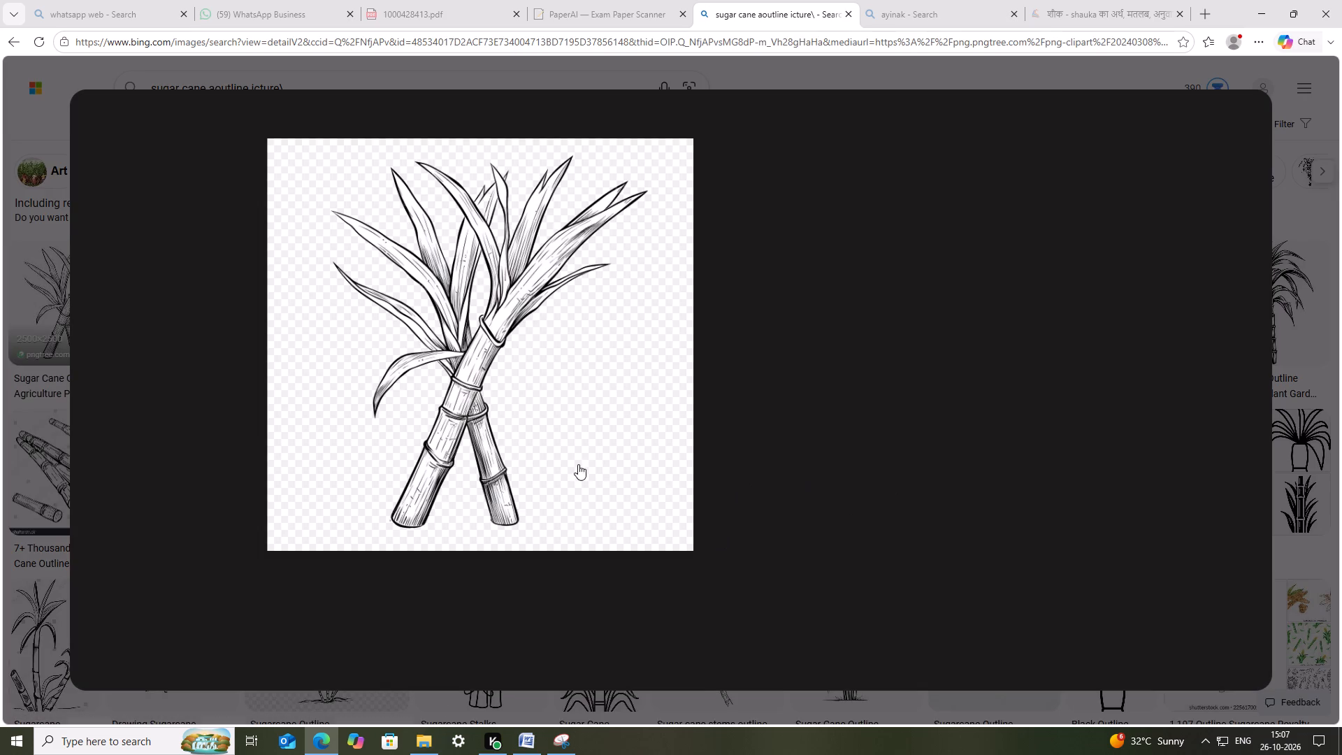
{"action": "scroll", "coordinate": [557, 447], "scroll_direction": "down", "scroll_amount": 5}
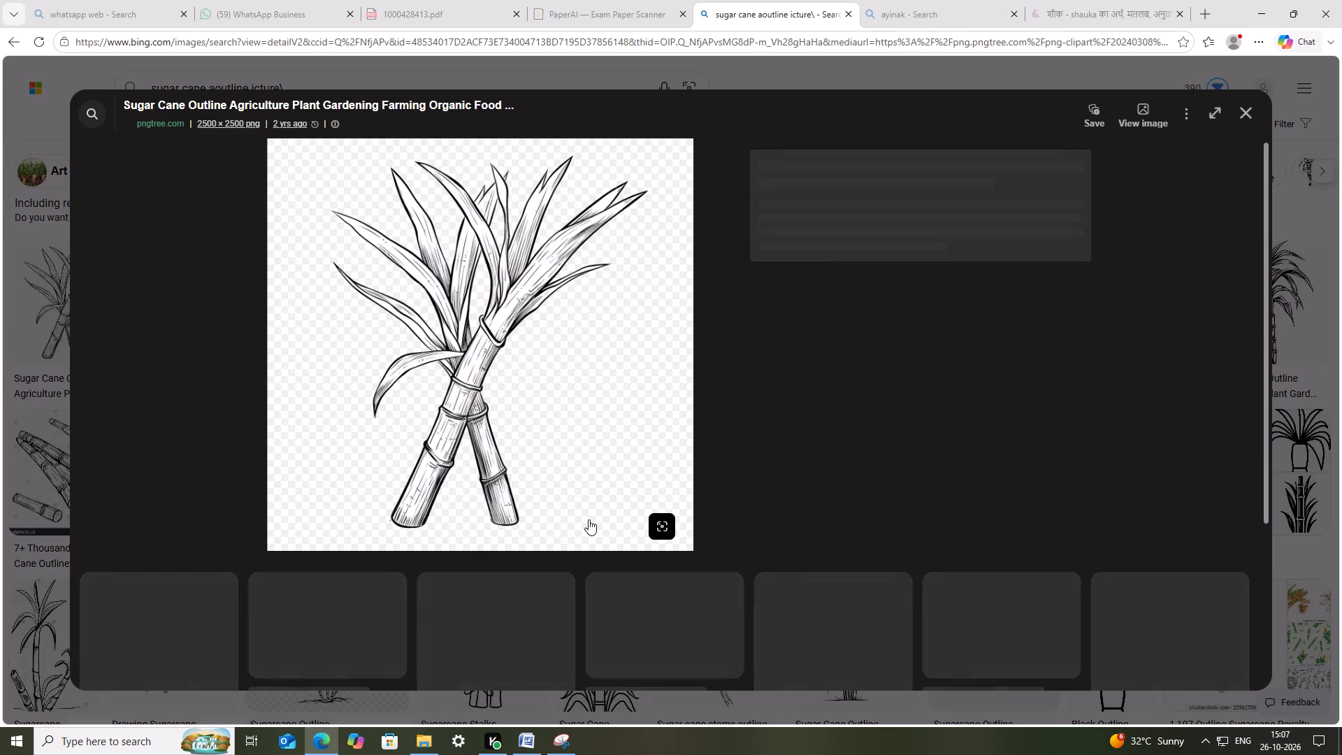
{"action": "left_click", "coordinate": [180, 421]}
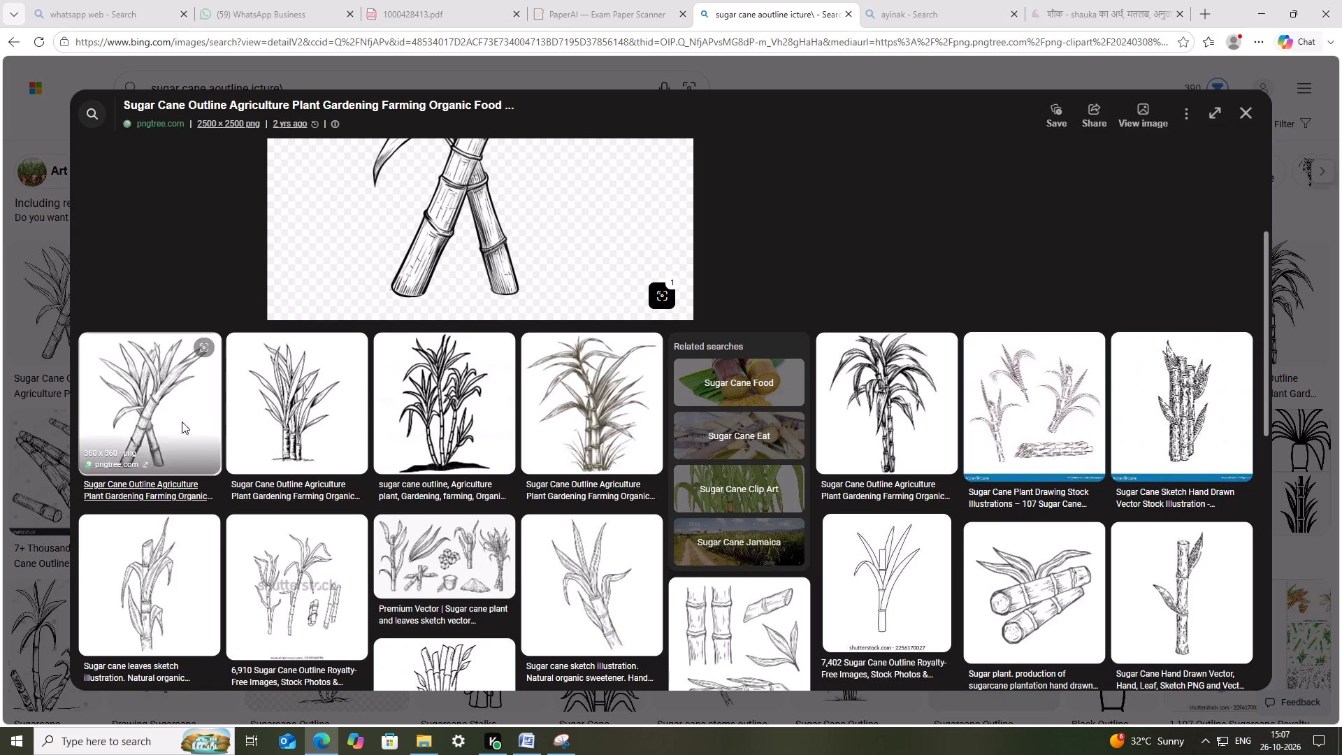
{"action": "scroll", "coordinate": [356, 524], "scroll_direction": "down", "scroll_amount": 5}
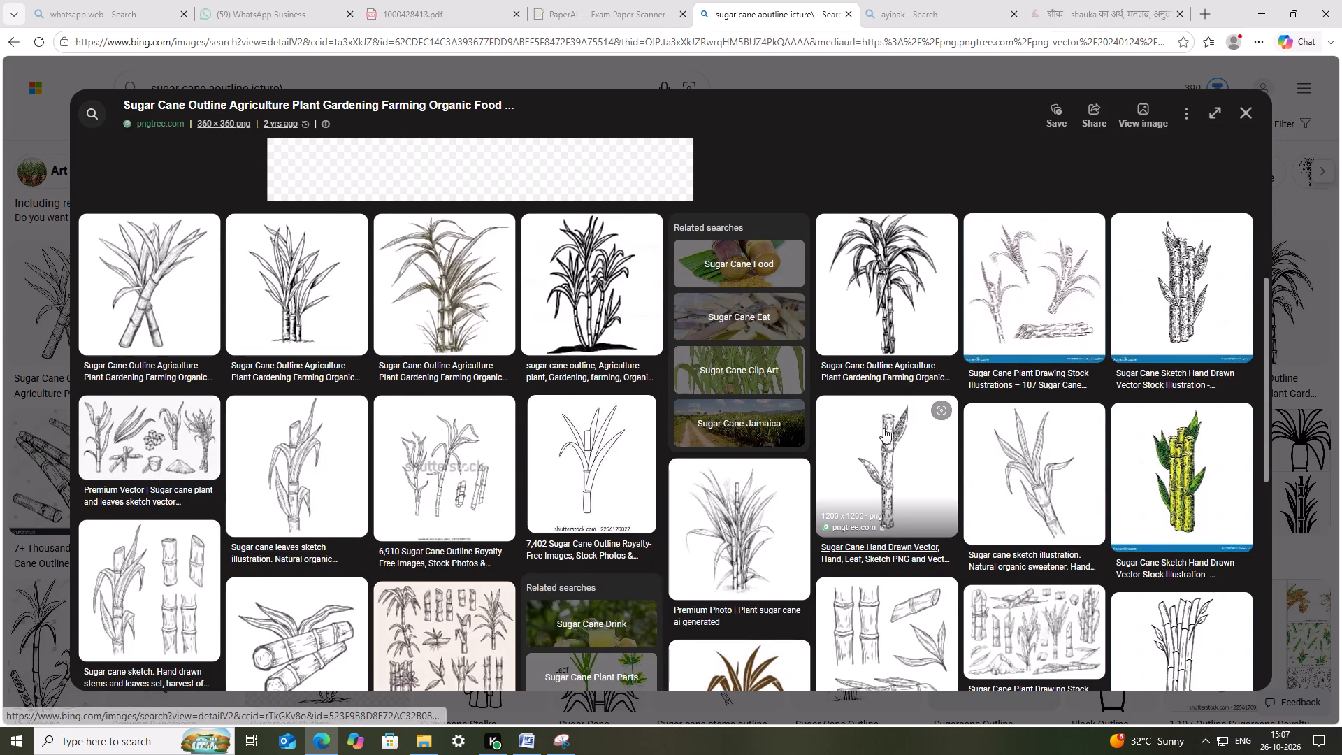
{"action": "left_click", "coordinate": [1249, 115]}
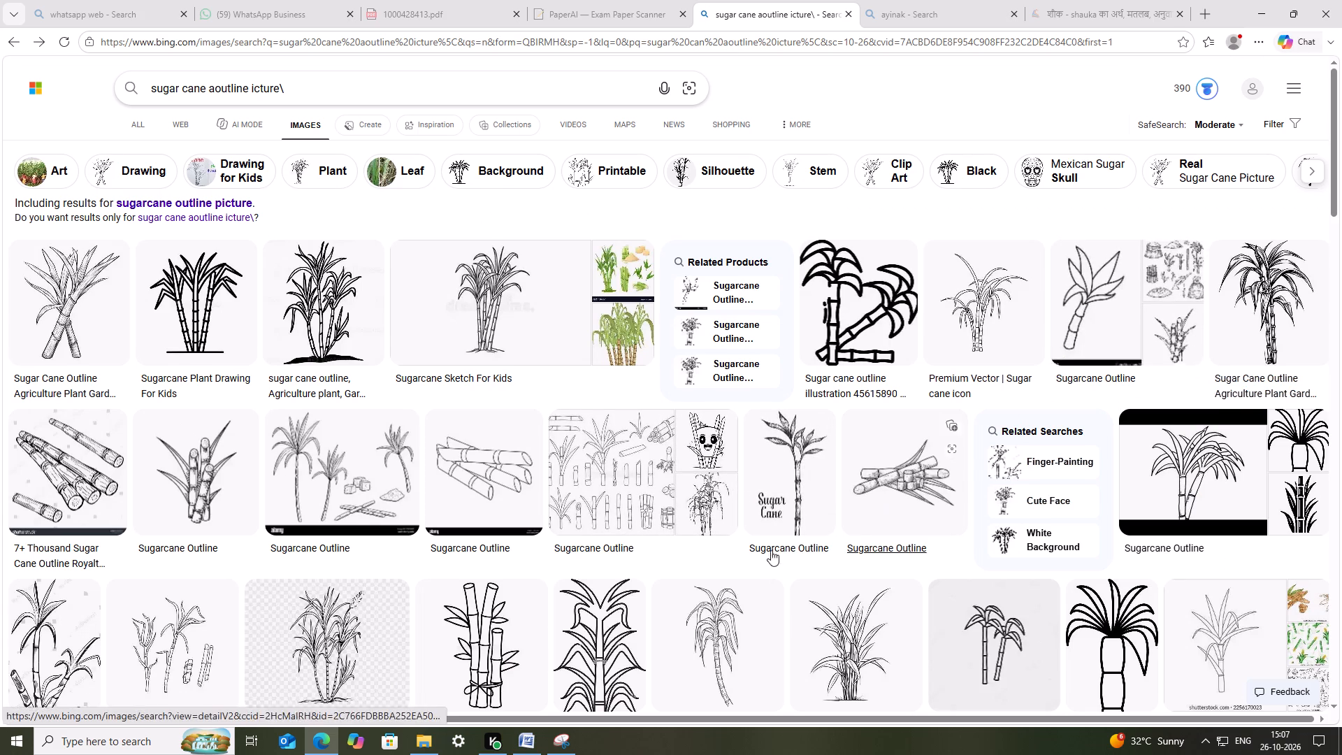
Look through the sugarcane outline image results for a simple, clear drawing suited to the इख row.
{"action": "scroll", "coordinate": [746, 568], "scroll_direction": "down", "scroll_amount": 3}
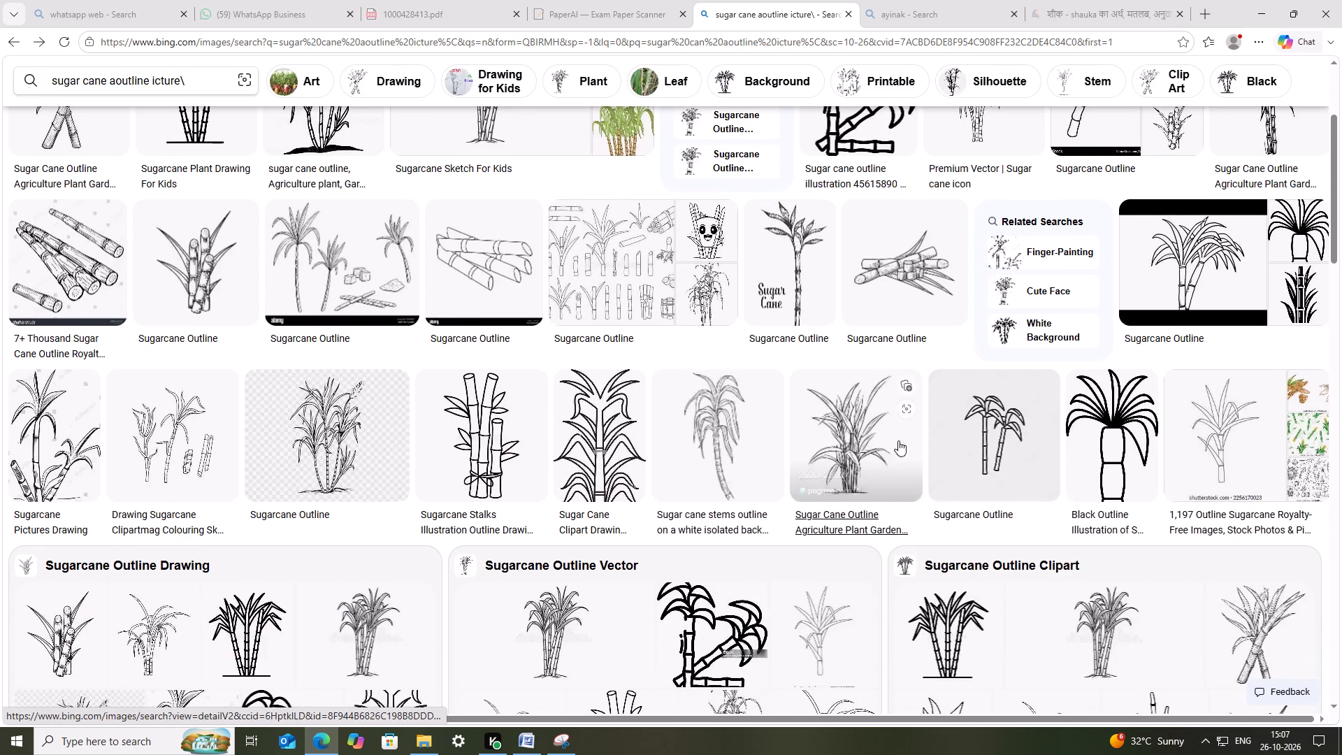
{"action": "scroll", "coordinate": [946, 485], "scroll_direction": "down", "scroll_amount": 4}
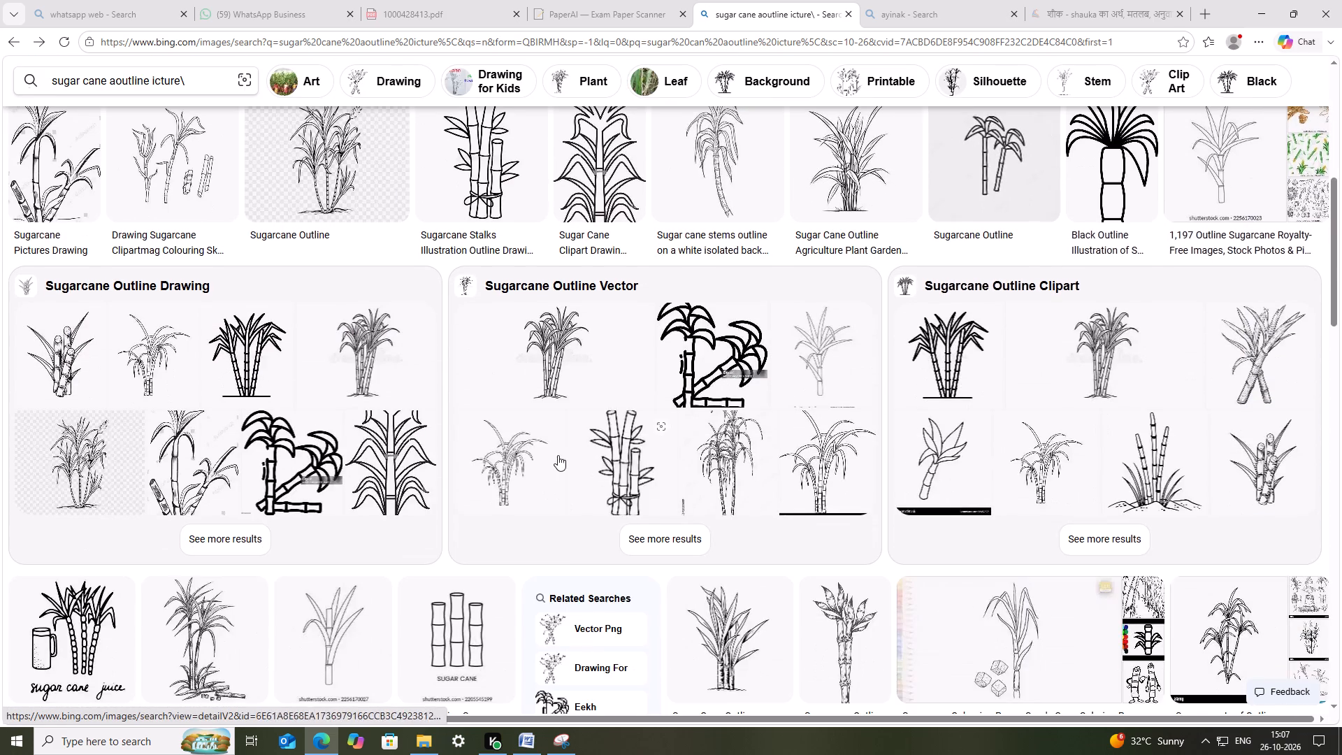
{"action": "scroll", "coordinate": [537, 454], "scroll_direction": "down", "scroll_amount": 5}
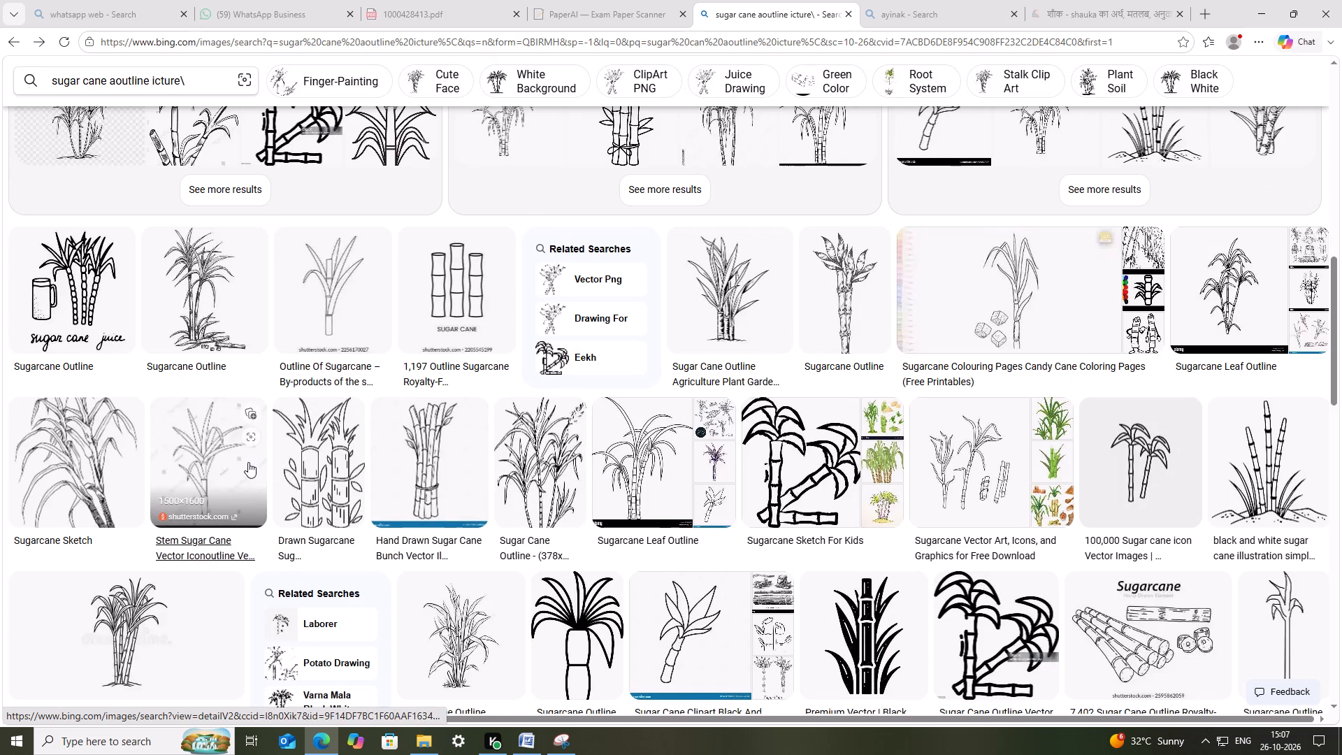
{"action": "scroll", "coordinate": [349, 568], "scroll_direction": "down", "scroll_amount": 5}
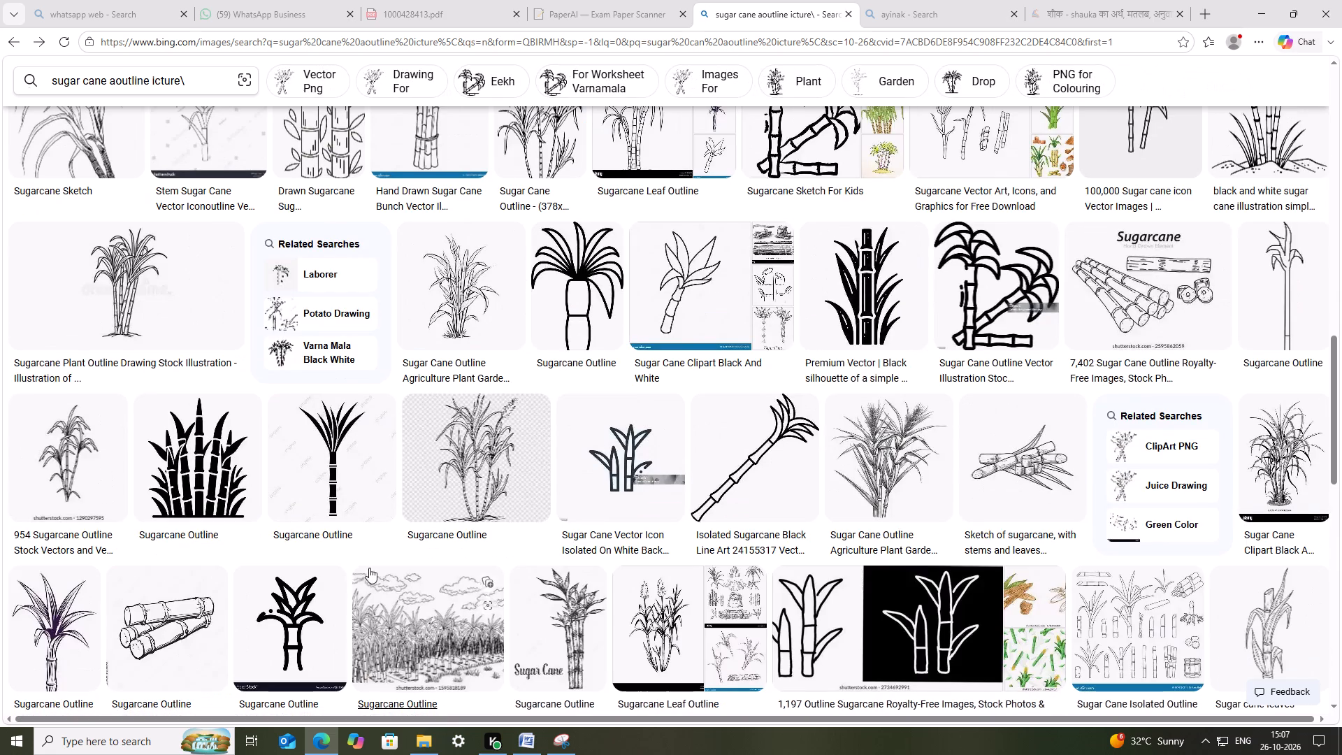
{"action": "scroll", "coordinate": [858, 511], "scroll_direction": "down", "scroll_amount": 4}
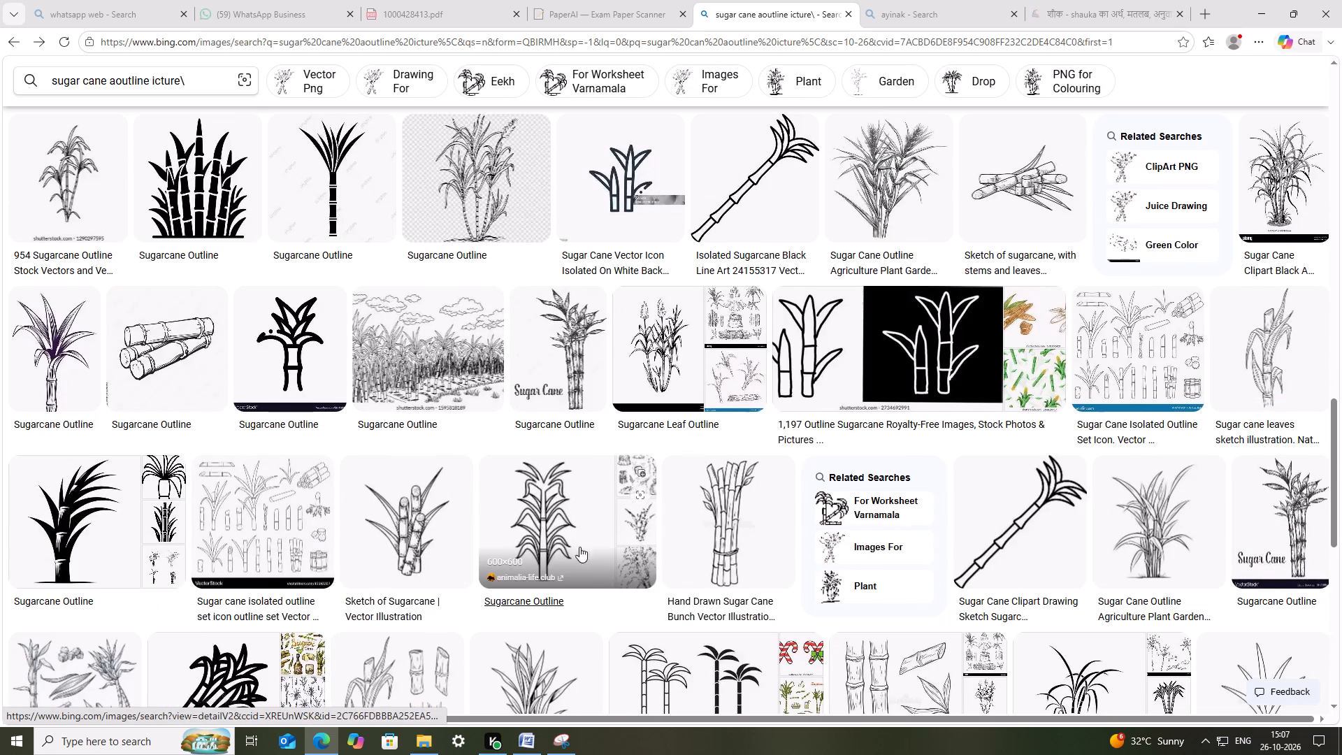
{"action": "scroll", "coordinate": [619, 545], "scroll_direction": "down", "scroll_amount": 8}
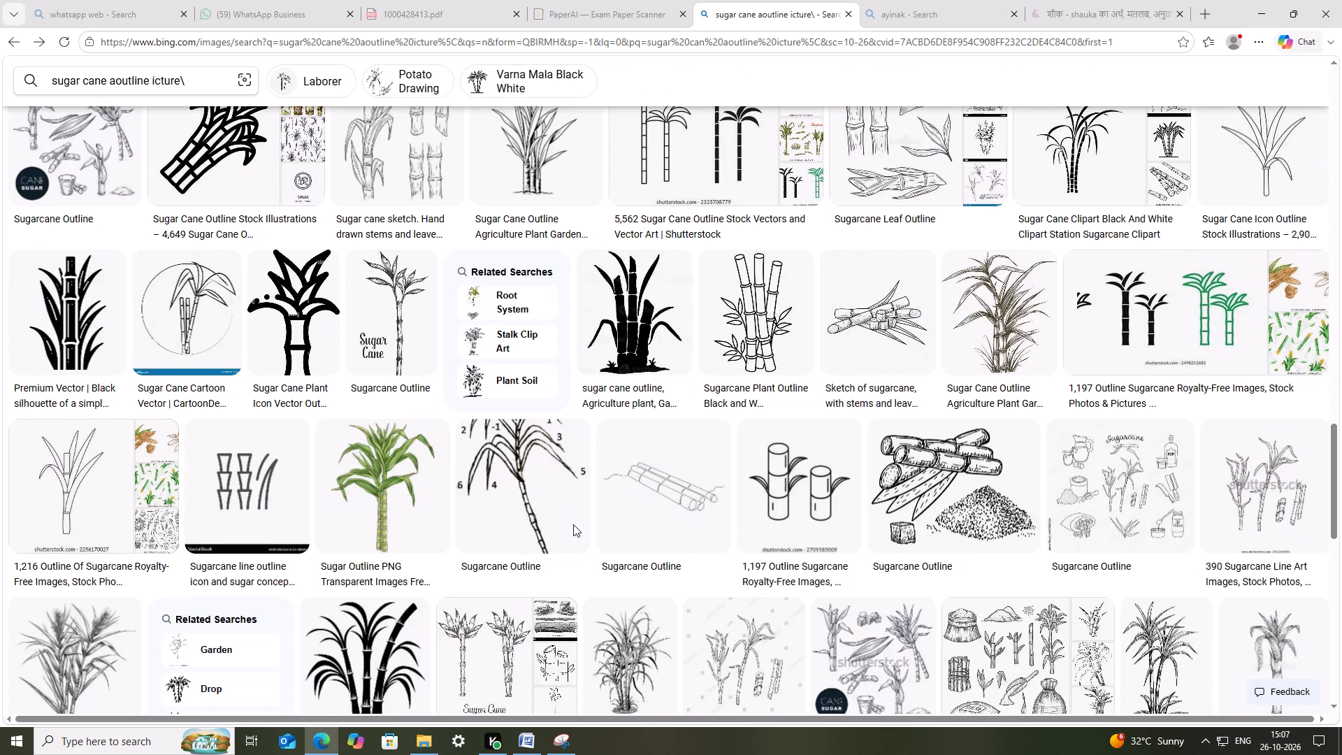
{"action": "scroll", "coordinate": [569, 520], "scroll_direction": "down", "scroll_amount": 5}
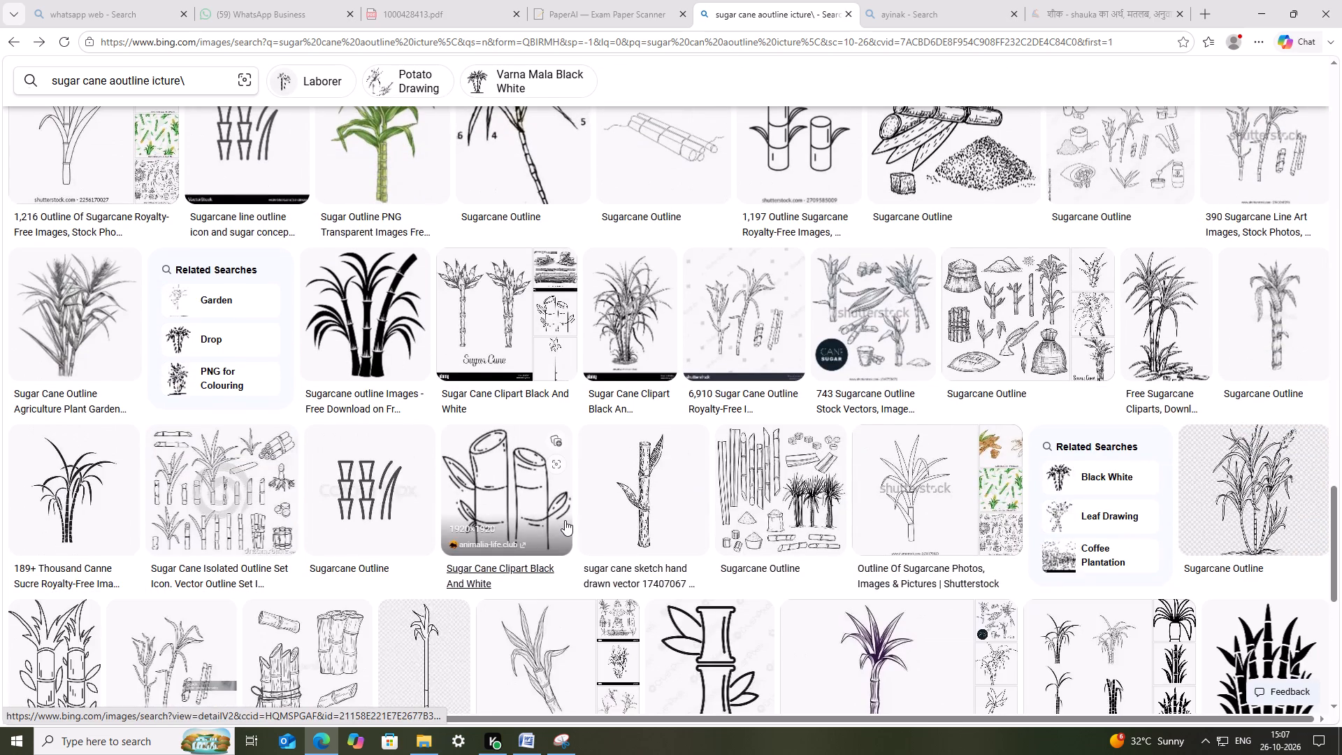
{"action": "scroll", "coordinate": [549, 497], "scroll_direction": "up", "scroll_amount": 14}
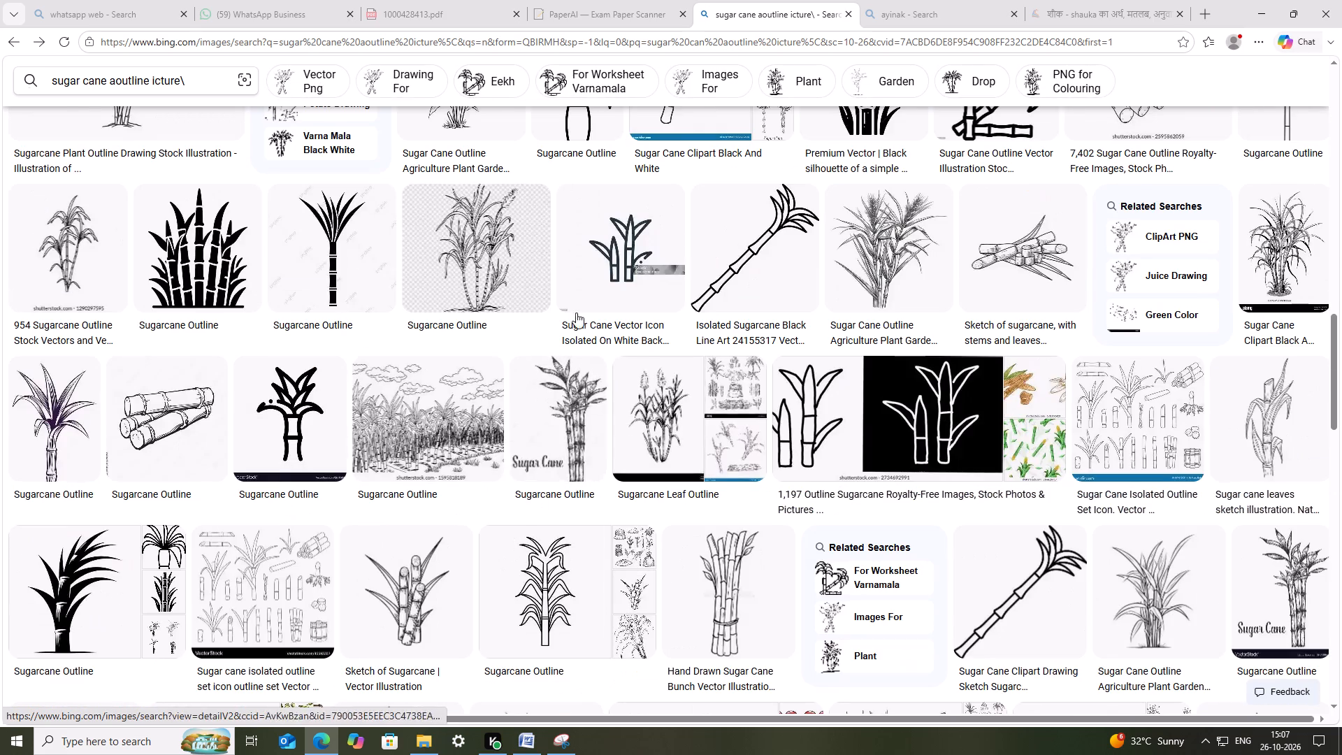
{"action": "scroll", "coordinate": [575, 302], "scroll_direction": "up", "scroll_amount": 4}
{"action": "scroll", "coordinate": [410, 217], "scroll_direction": "up", "scroll_amount": 3}
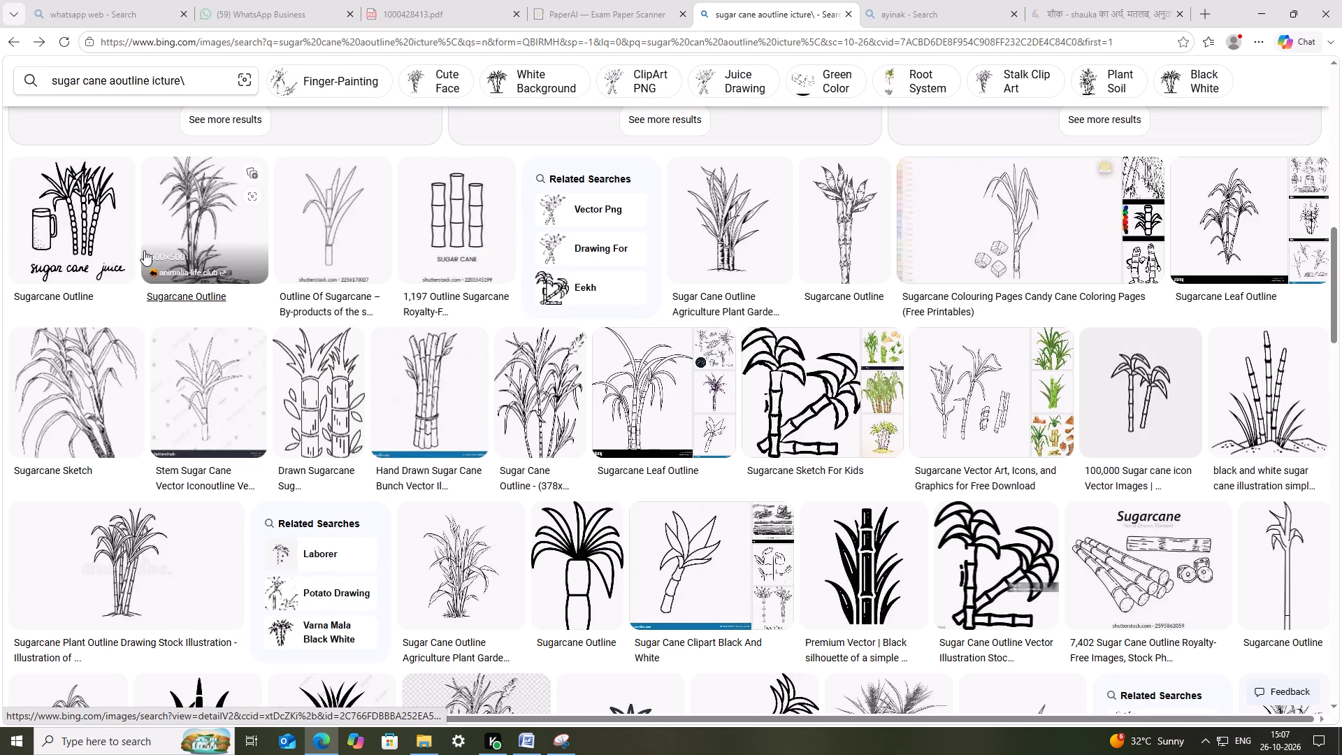
{"action": "scroll", "coordinate": [242, 295], "scroll_direction": "up", "scroll_amount": 4}
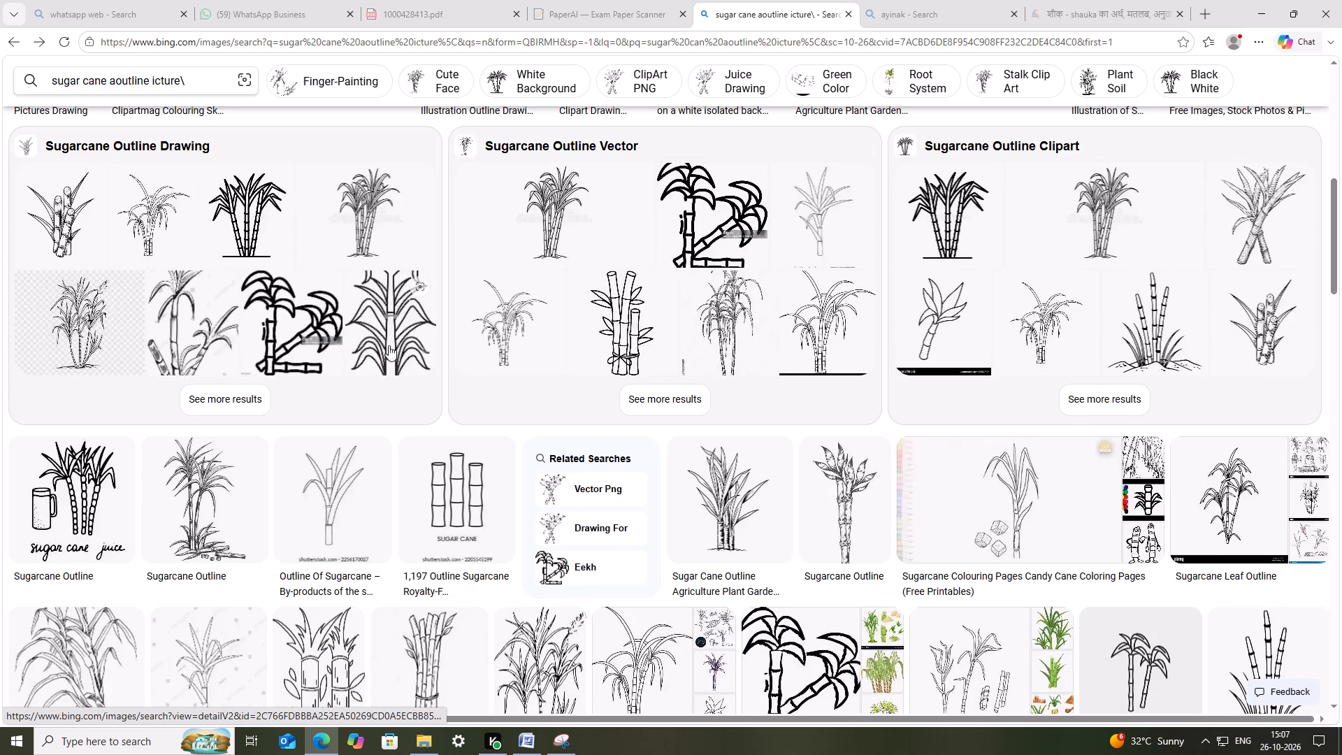
Preview the clustered sugarcane plant drawing and related crossed-stalk, clump and ClipArtMag versions, and close the preview.
{"action": "left_click", "coordinate": [367, 216]}
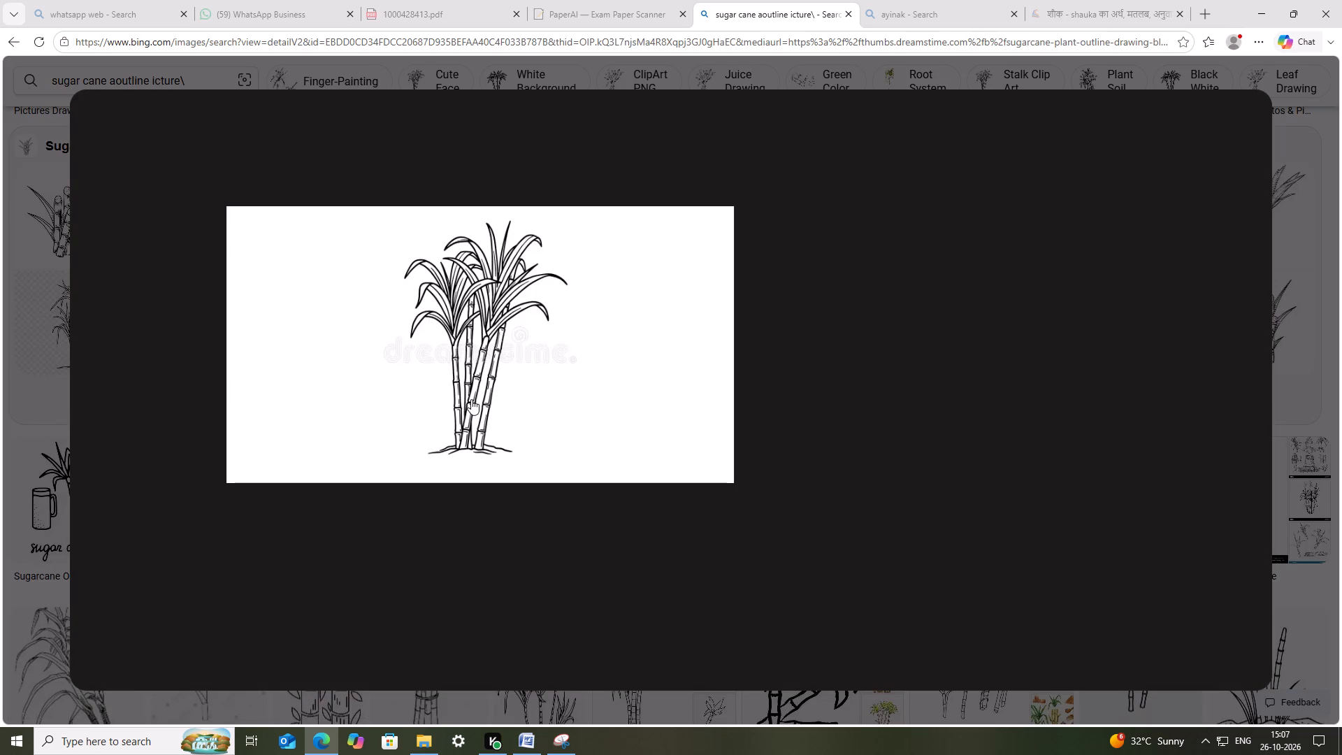
{"action": "scroll", "coordinate": [437, 441], "scroll_direction": "down", "scroll_amount": 3}
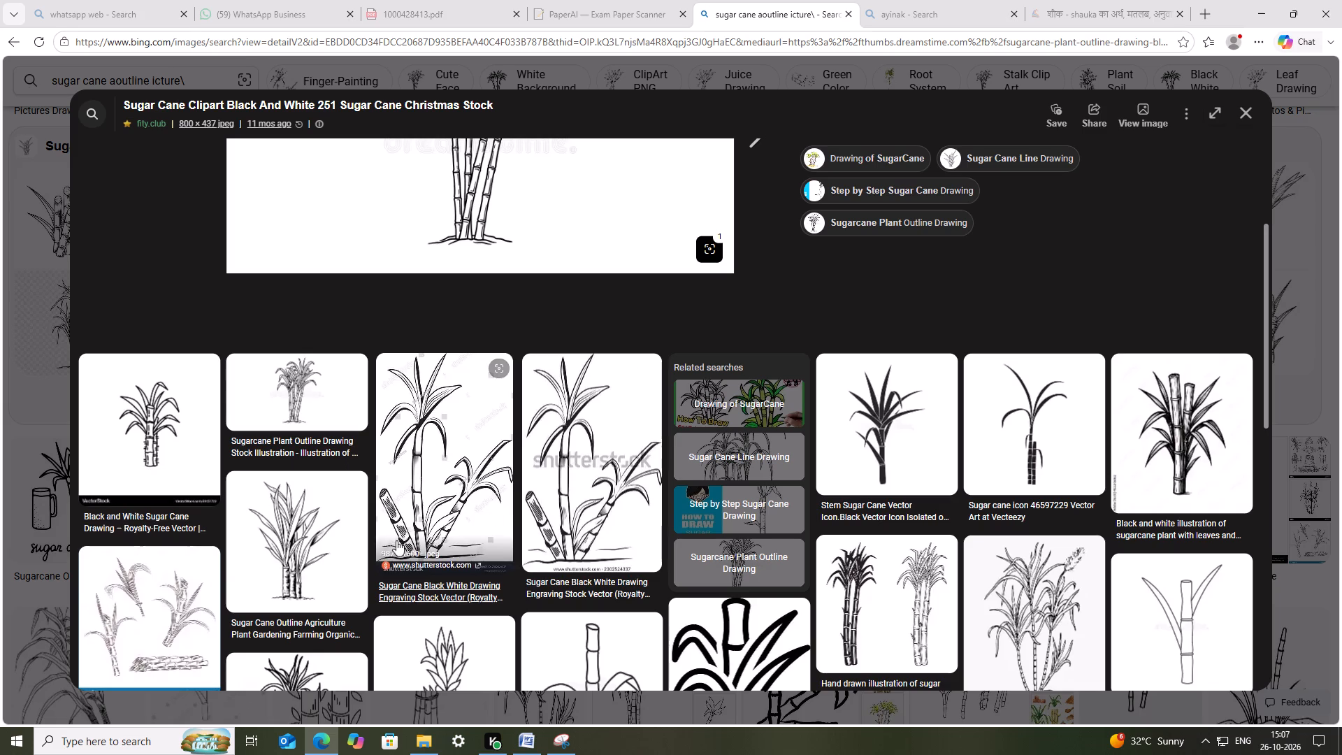
{"action": "scroll", "coordinate": [981, 501], "scroll_direction": "down", "scroll_amount": 3}
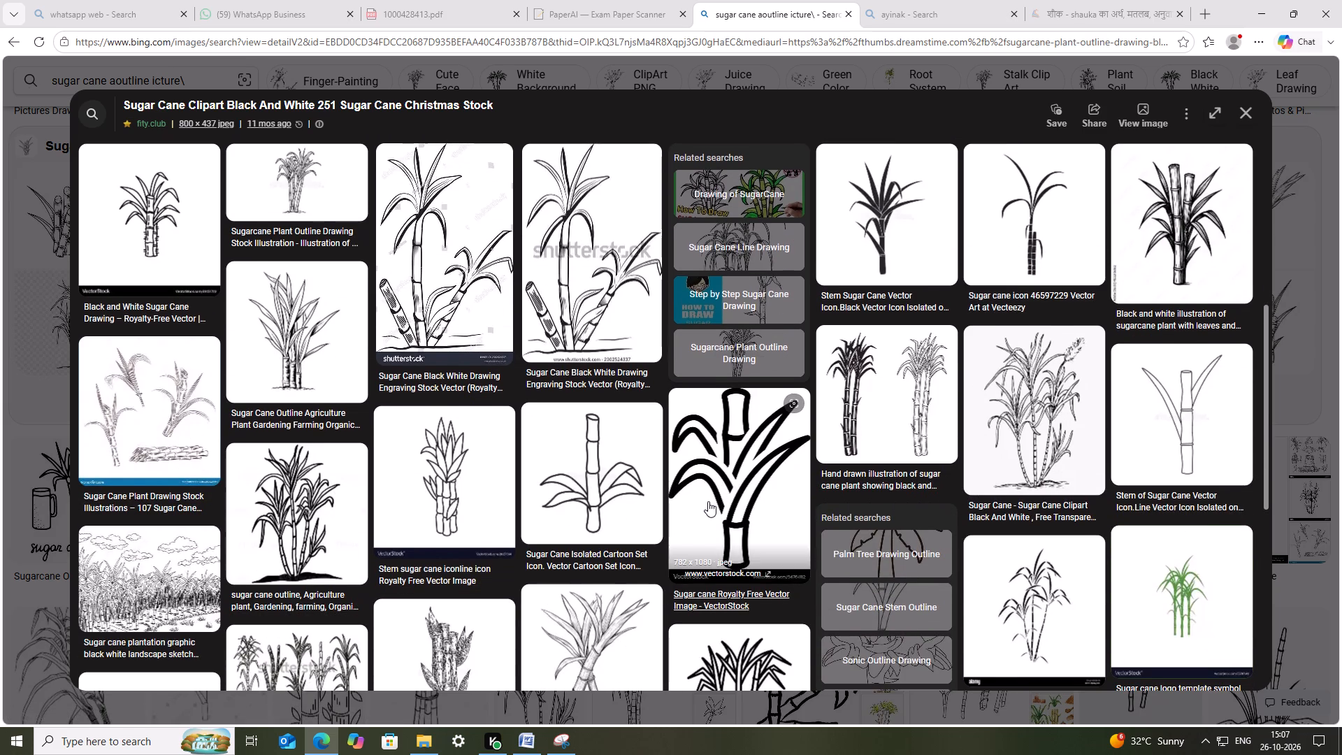
{"action": "scroll", "coordinate": [695, 503], "scroll_direction": "down", "scroll_amount": 4}
{"action": "left_click", "coordinate": [614, 384]}
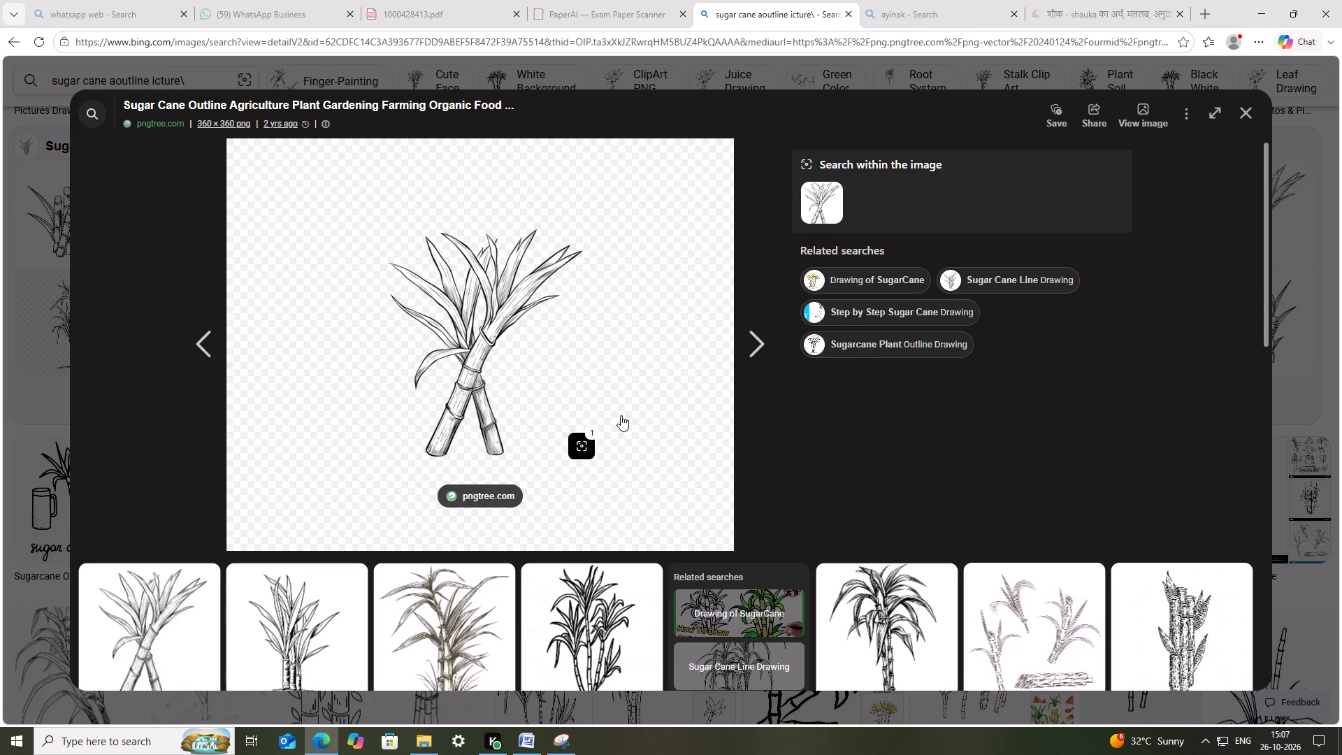
{"action": "scroll", "coordinate": [640, 547], "scroll_direction": "down", "scroll_amount": 4}
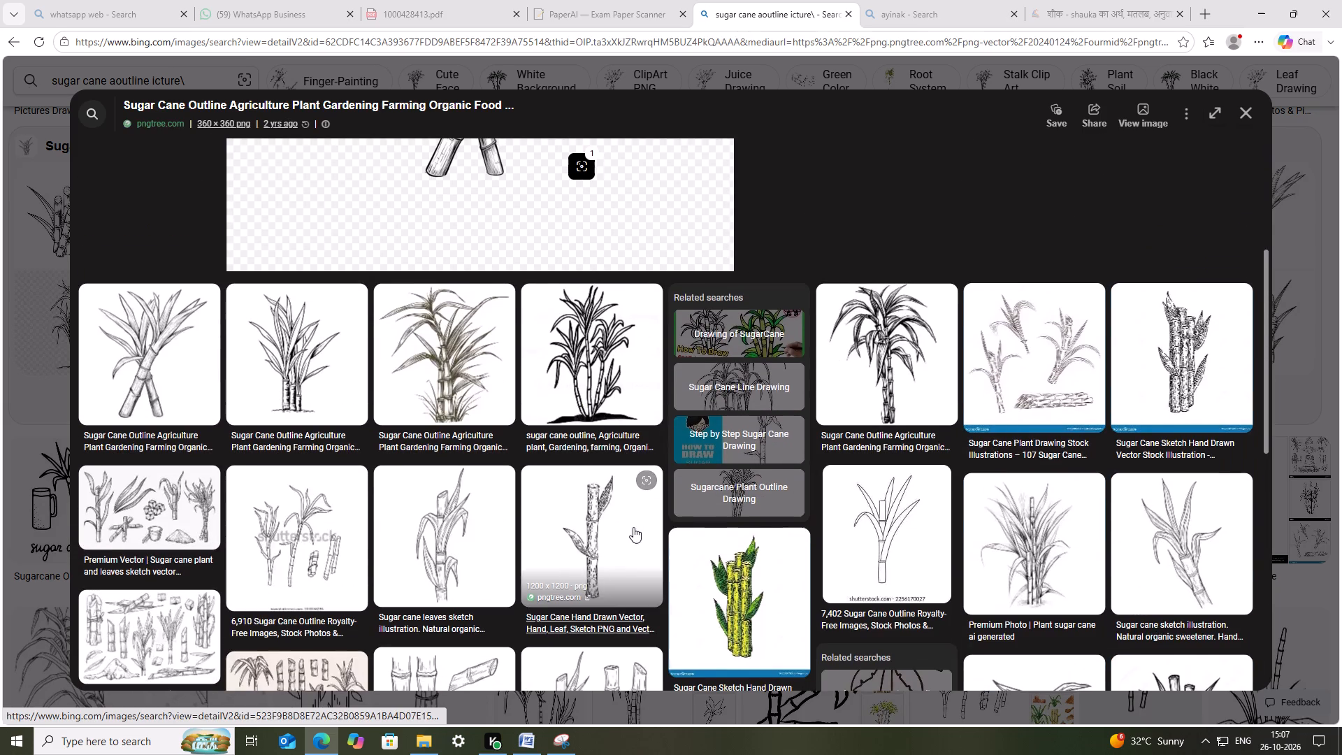
{"action": "left_click", "coordinate": [600, 361]}
{"action": "scroll", "coordinate": [624, 475], "scroll_direction": "down", "scroll_amount": 4}
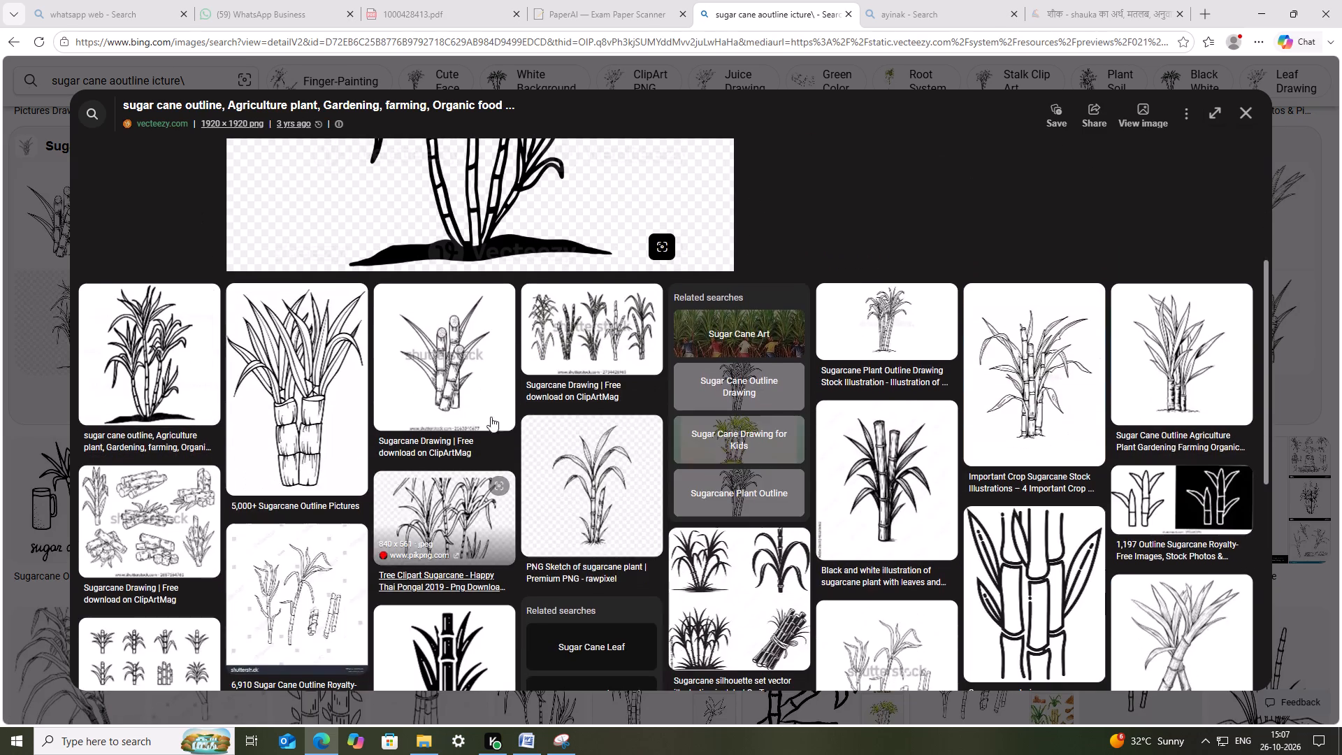
{"action": "left_click", "coordinate": [473, 362]}
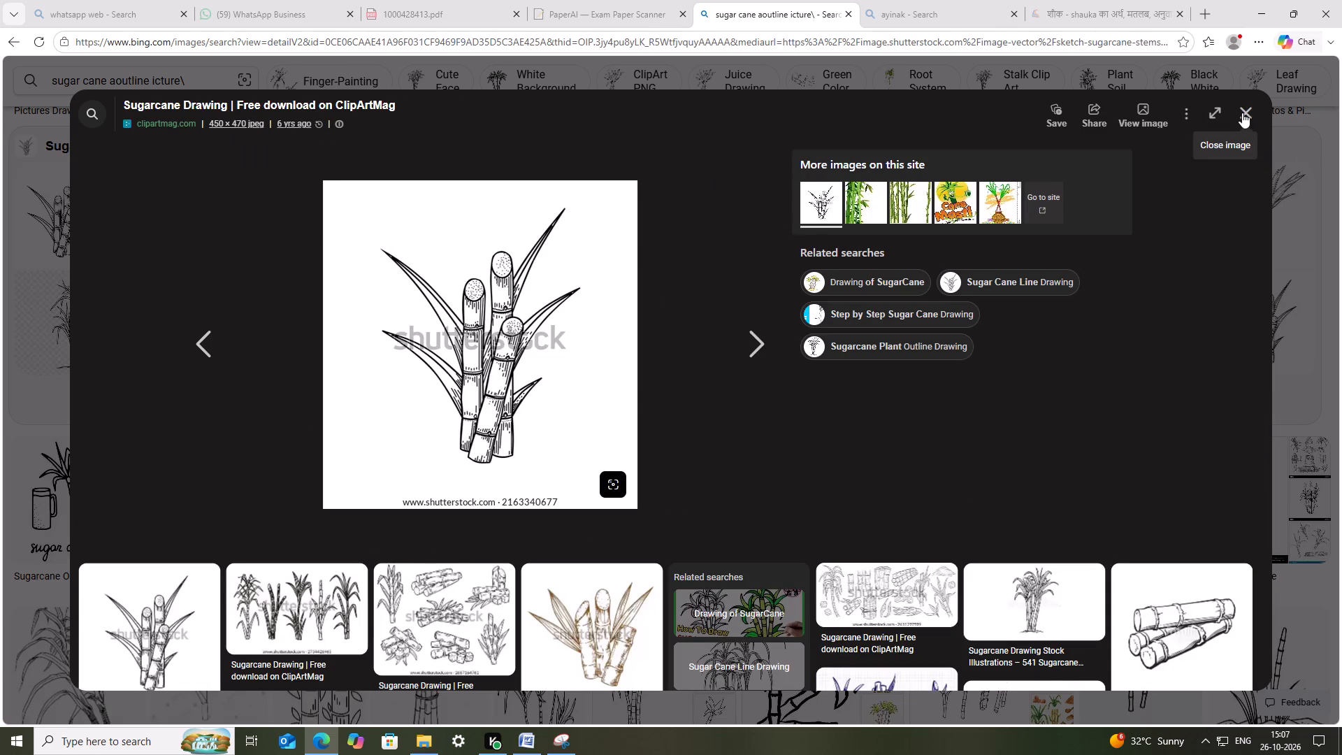
{"action": "left_click", "coordinate": [1242, 113]}
Preview the Hand Drawn Sugar Cane Bunch result, look over its related drawings, and close the preview.
{"action": "scroll", "coordinate": [1161, 394], "scroll_direction": "down", "scroll_amount": 5}
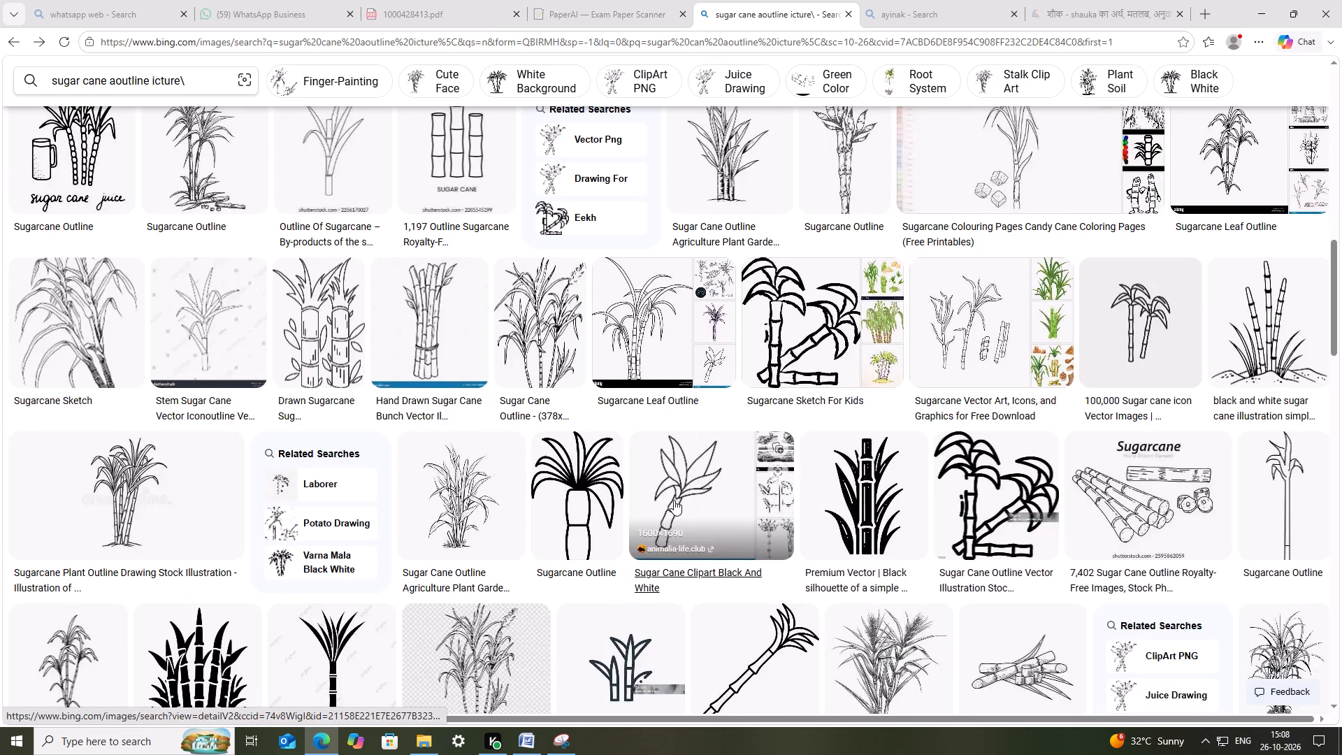
{"action": "left_click", "coordinate": [452, 347]}
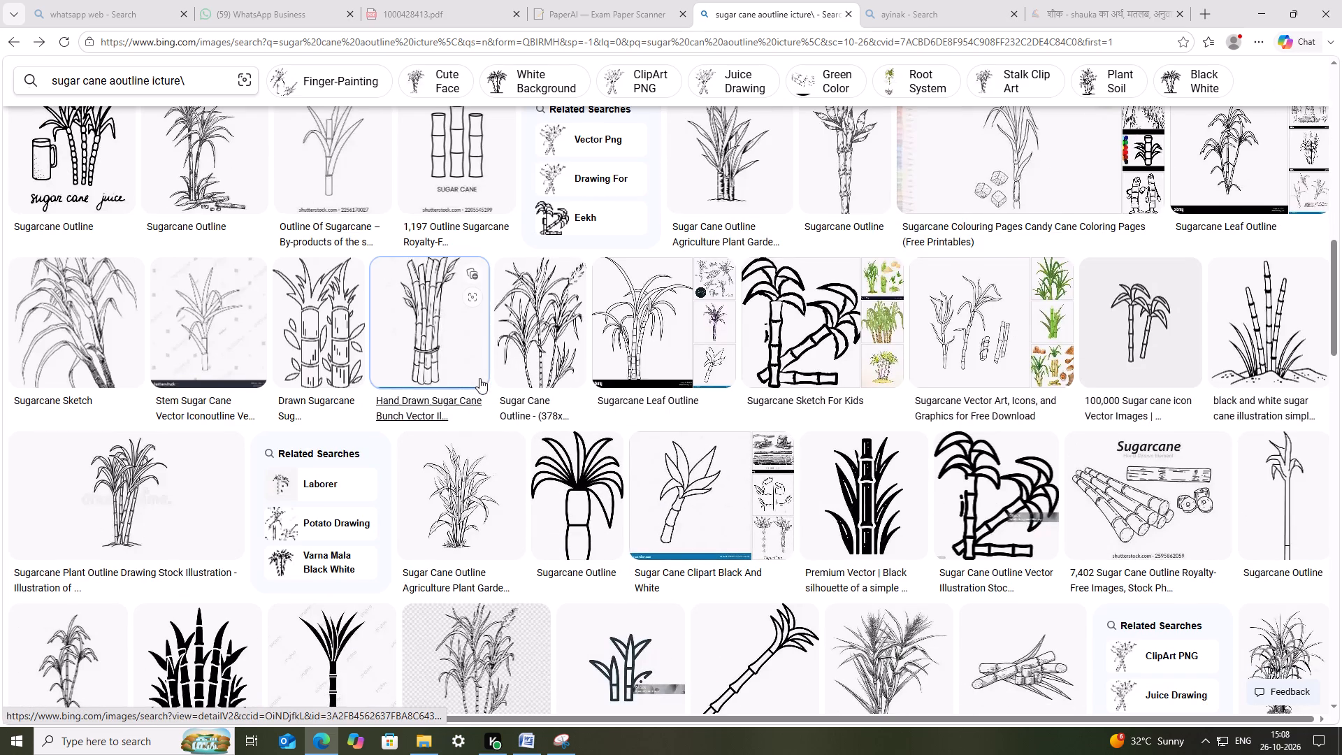
{"action": "left_click", "coordinate": [438, 326]}
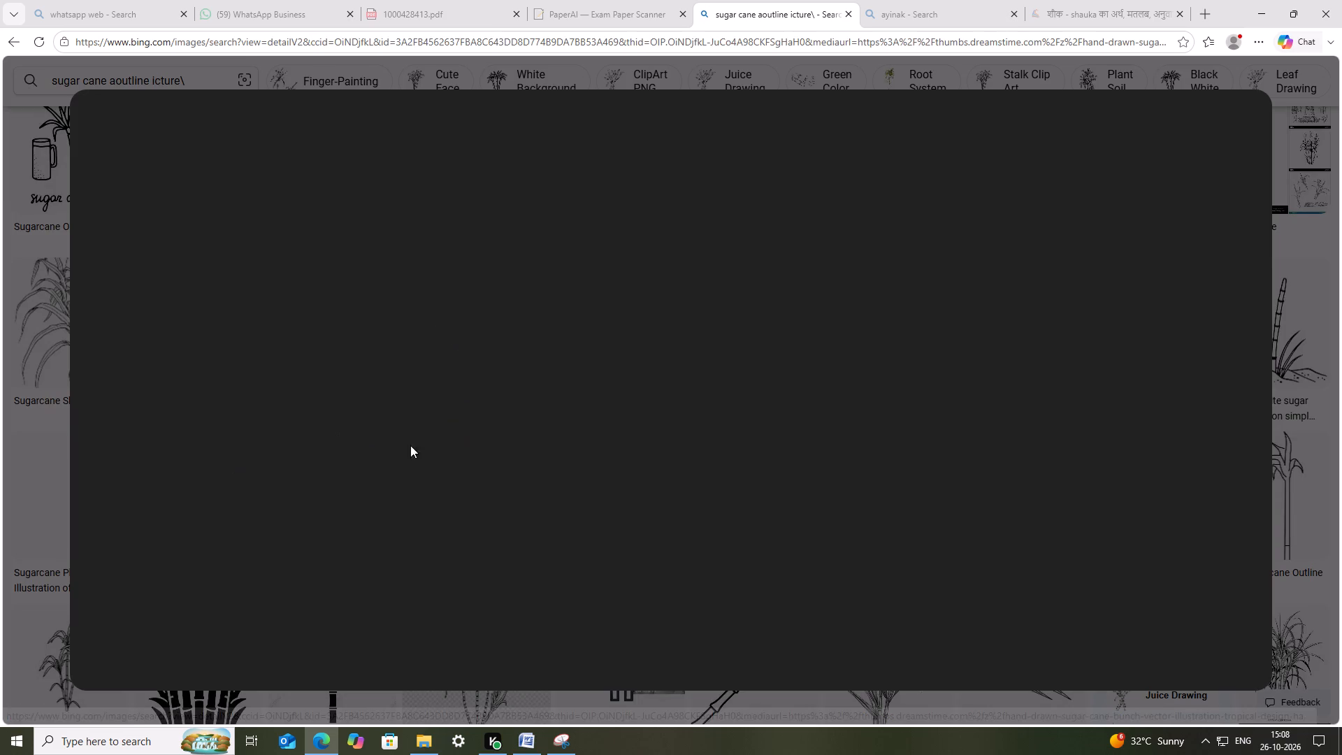
{"action": "scroll", "coordinate": [458, 441], "scroll_direction": "down", "scroll_amount": 5}
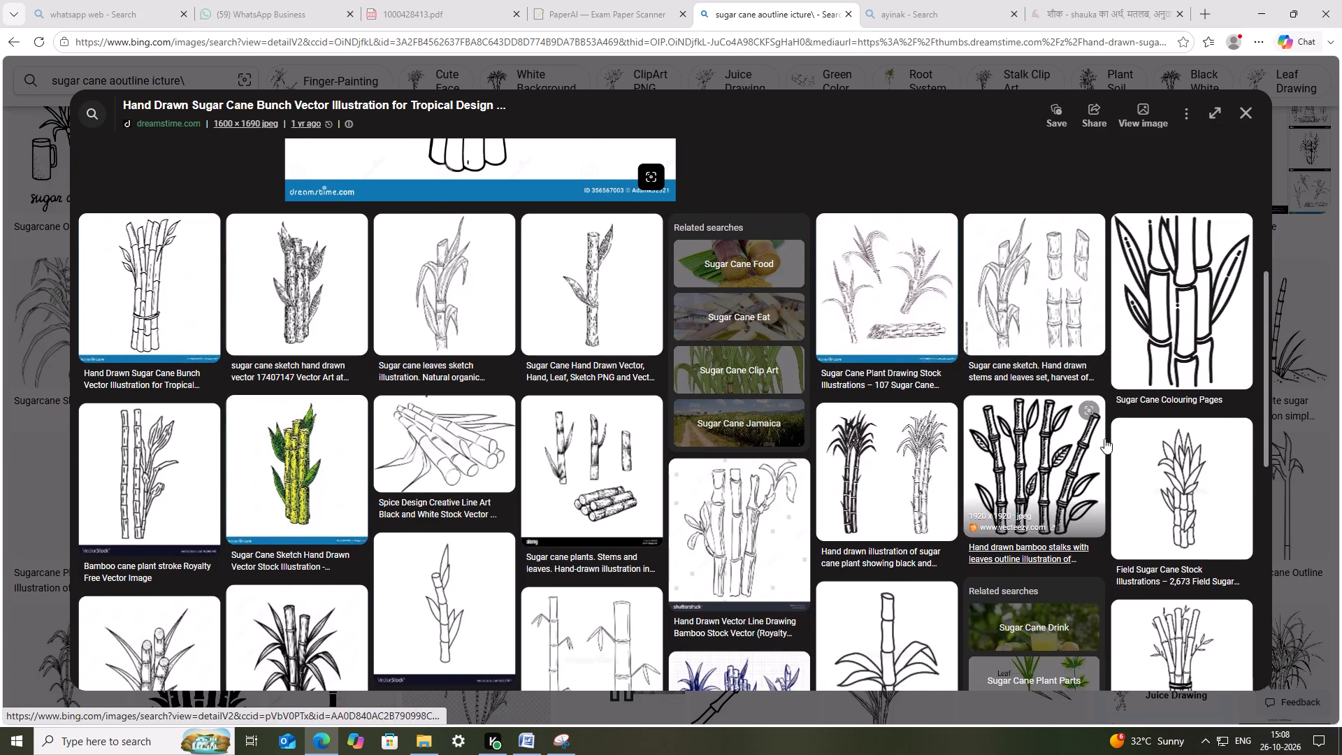
{"action": "scroll", "coordinate": [595, 545], "scroll_direction": "down", "scroll_amount": 2}
{"action": "scroll", "coordinate": [557, 513], "scroll_direction": "up", "scroll_amount": 6}
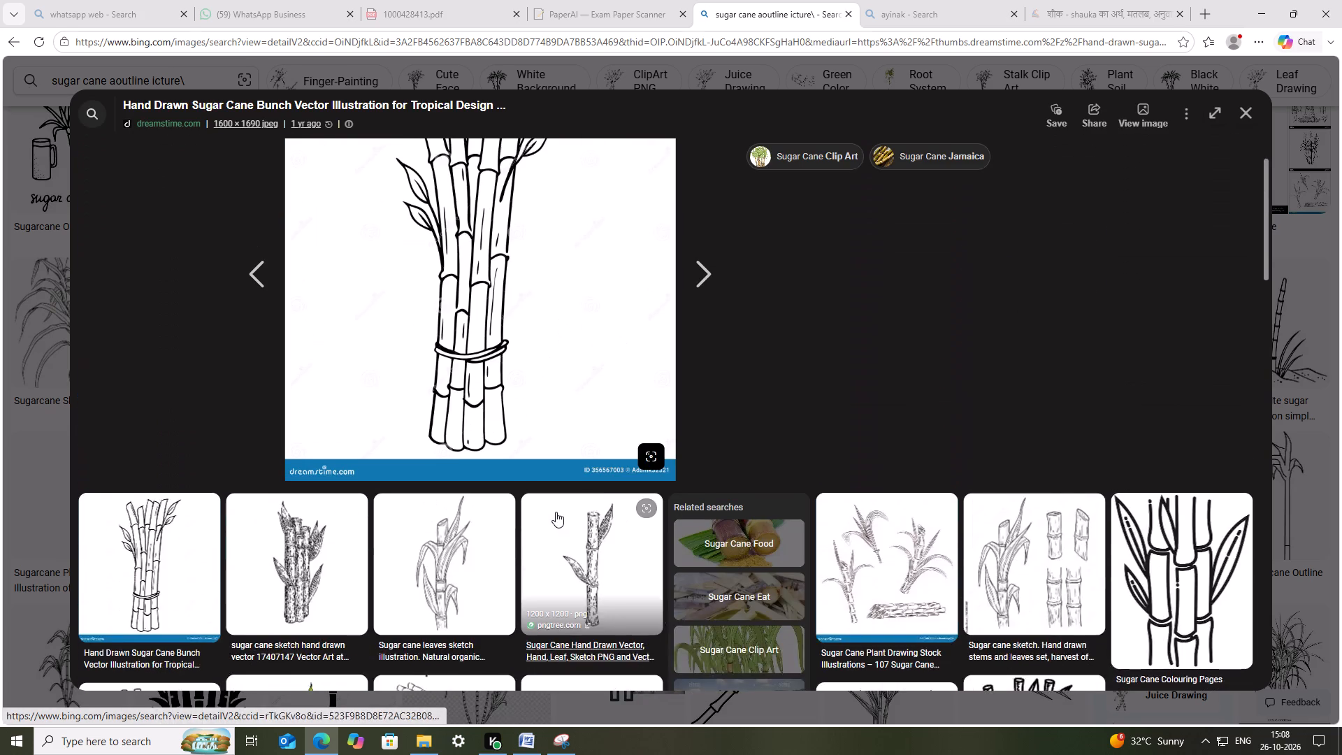
{"action": "scroll", "coordinate": [609, 482], "scroll_direction": "up", "scroll_amount": 2}
{"action": "left_click", "coordinate": [1247, 114]}
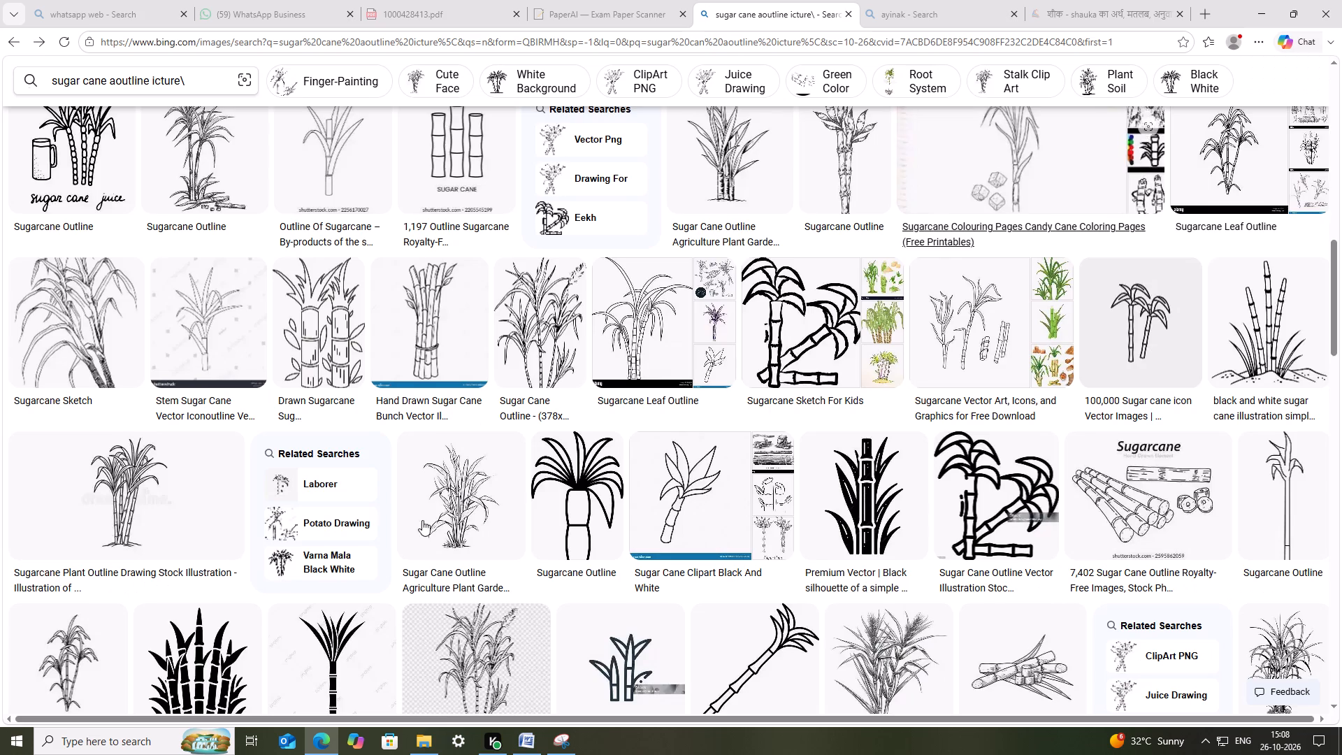
Look further through the sugarcane outline results and rerun the same image search.
{"action": "scroll", "coordinate": [356, 533], "scroll_direction": "down", "scroll_amount": 7}
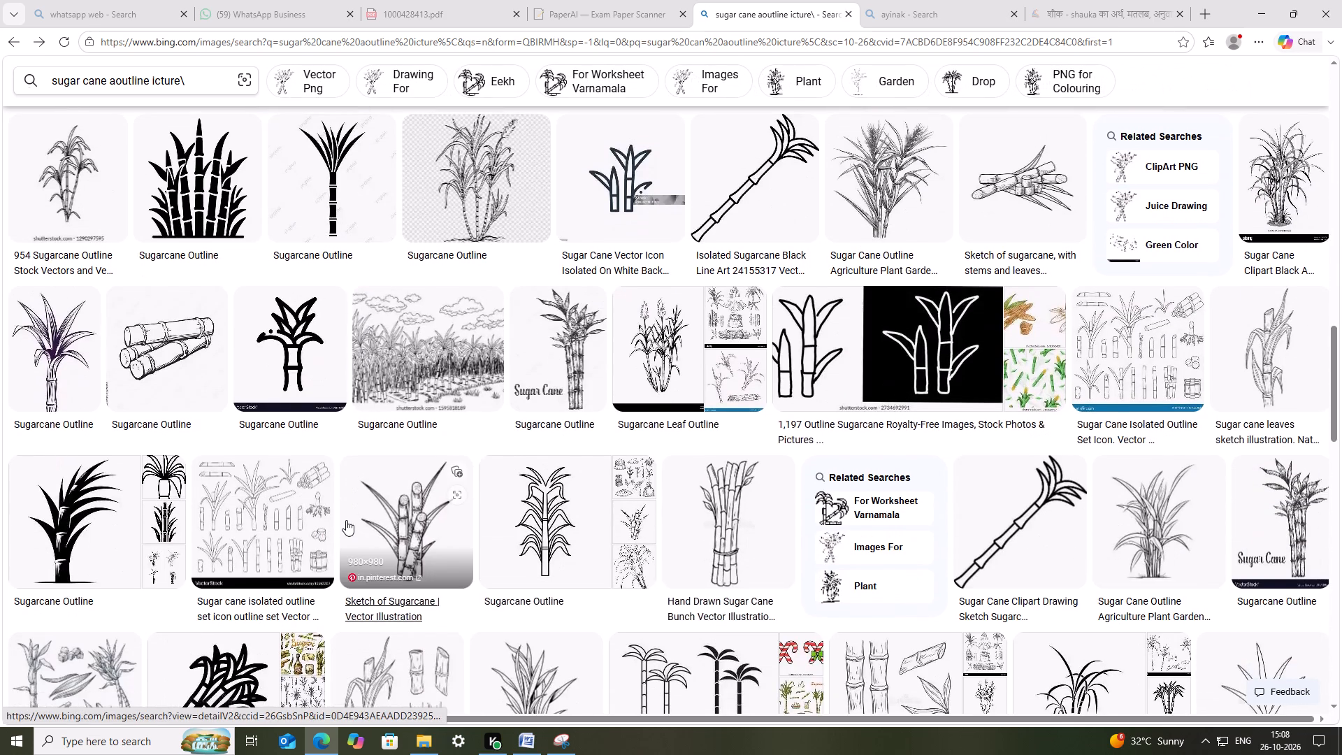
{"action": "scroll", "coordinate": [345, 520], "scroll_direction": "down", "scroll_amount": 8}
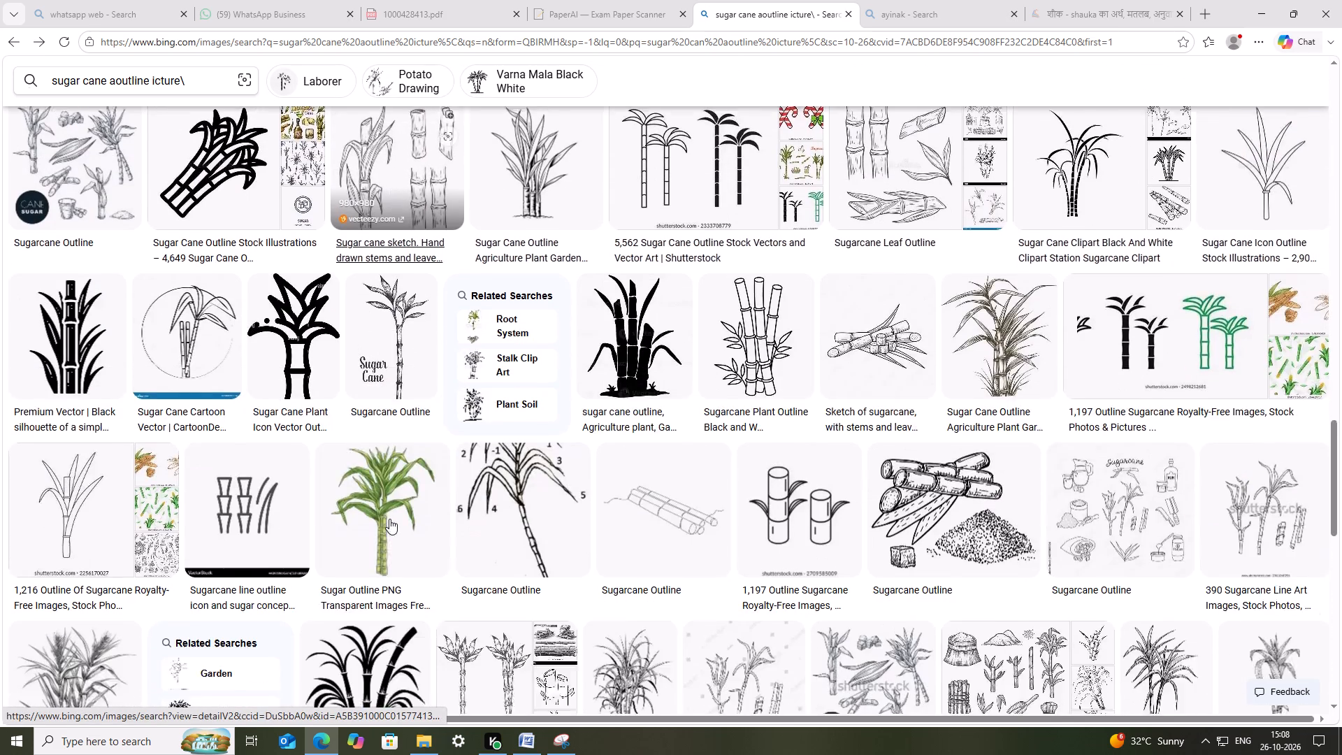
{"action": "scroll", "coordinate": [386, 517], "scroll_direction": "down", "scroll_amount": 5}
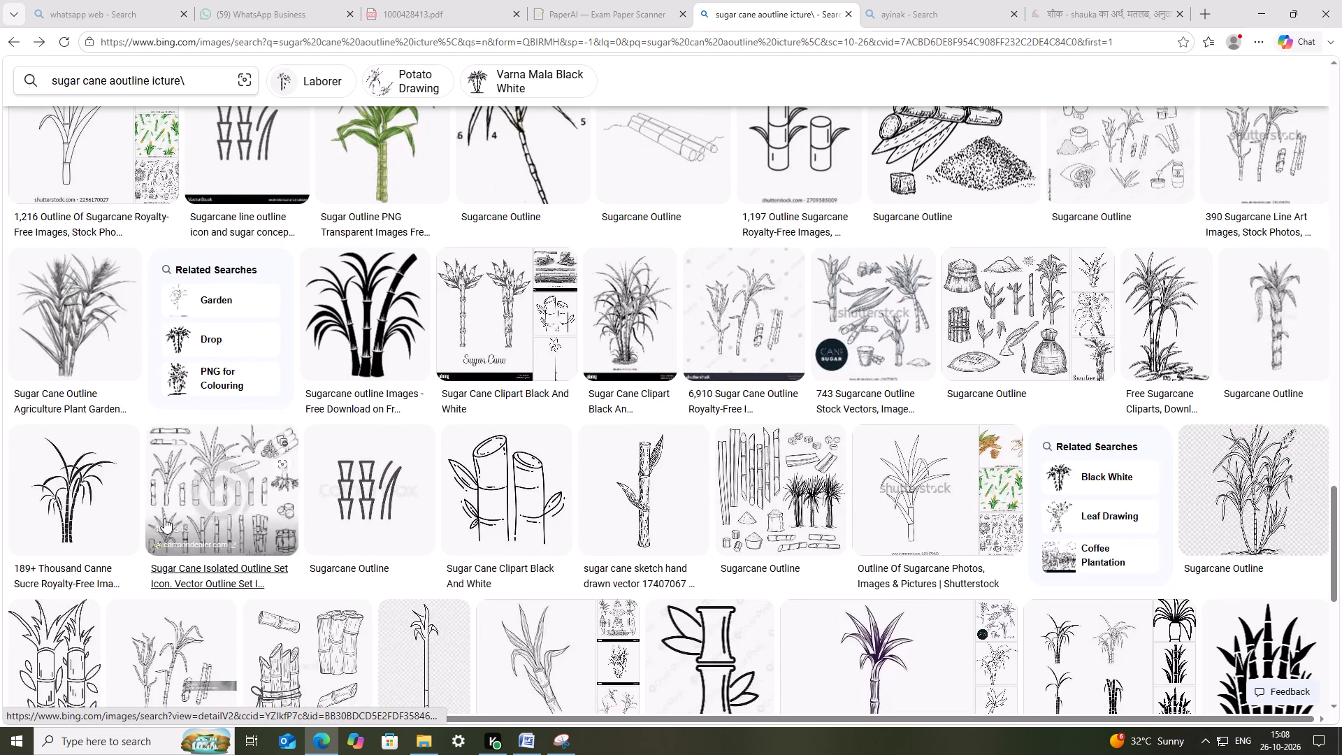
{"action": "scroll", "coordinate": [503, 562], "scroll_direction": "up", "scroll_amount": 20}
{"action": "scroll", "coordinate": [503, 562], "scroll_direction": "up", "scroll_amount": 4}
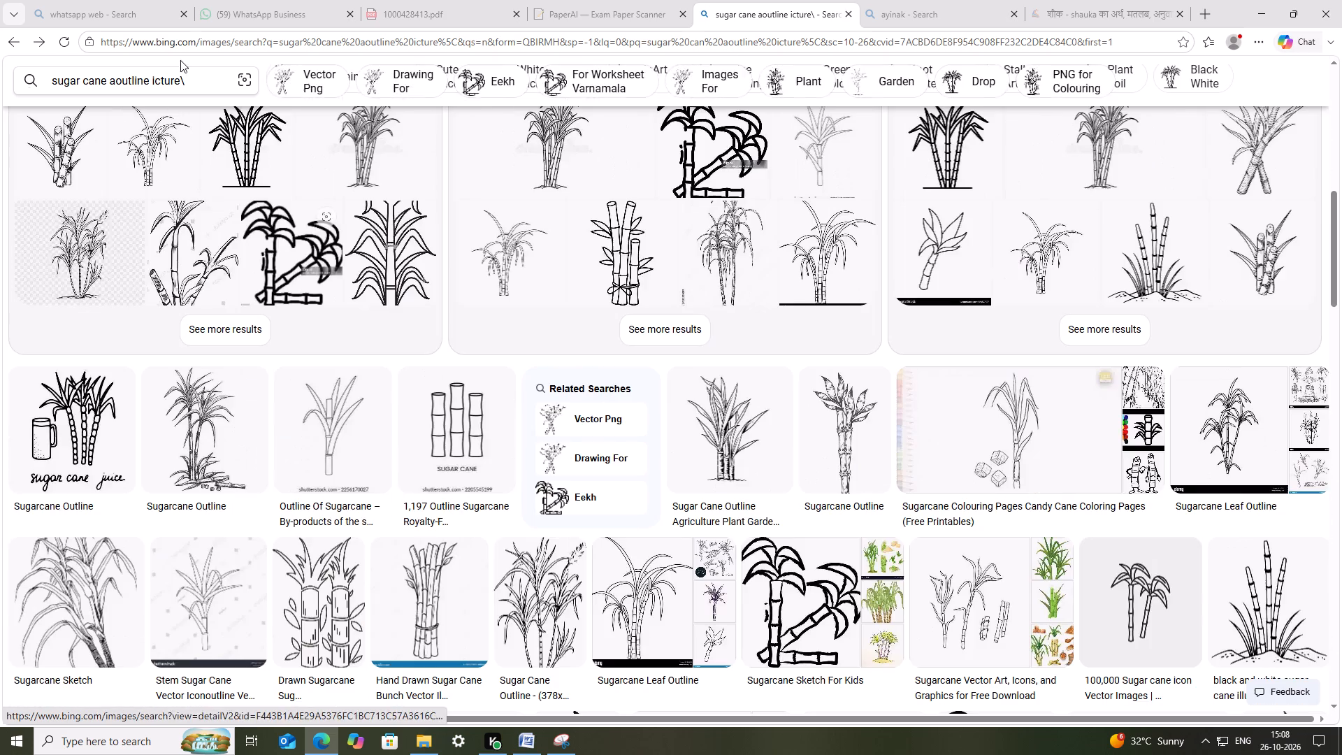
{"action": "left_click", "coordinate": [109, 82]}
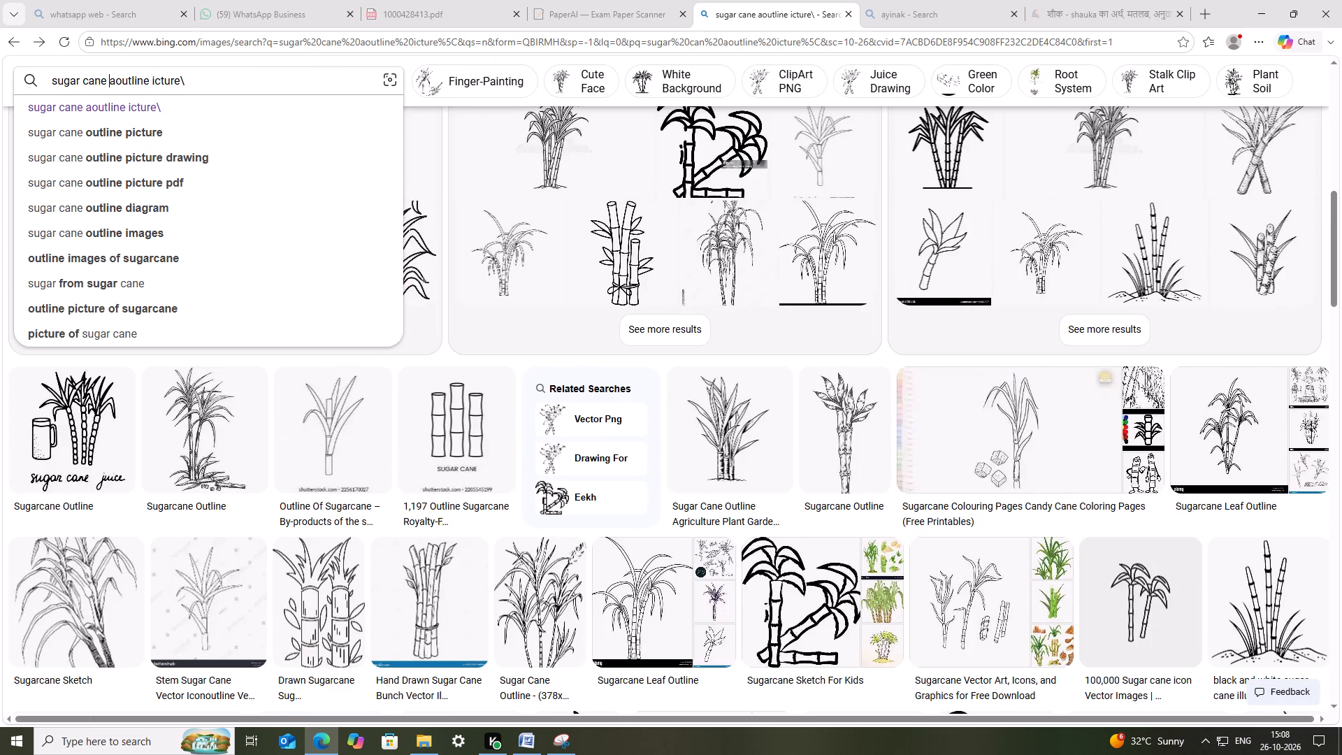
{"action": "key", "text": "Return"}
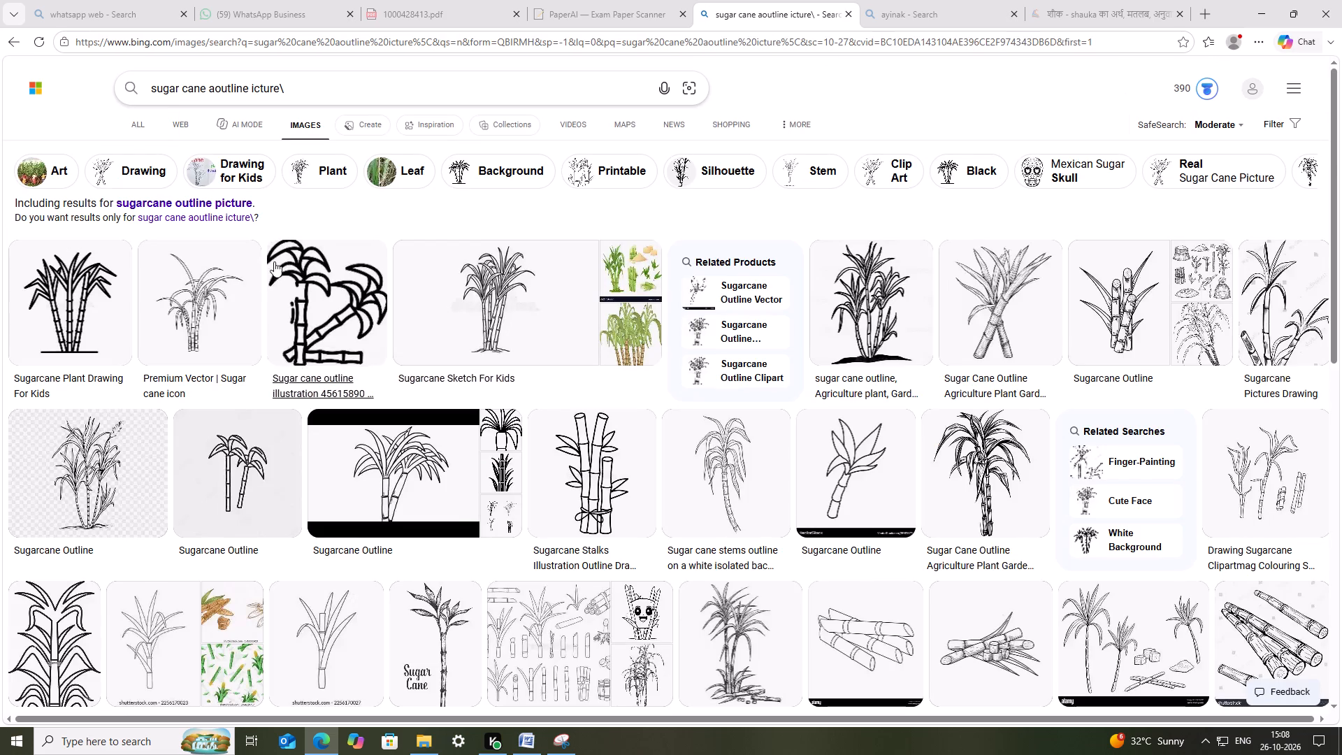
Preview the Sugarcane Plant Drawing For Kids result and capture its three-stalk outline with Snipping Tool.
{"action": "left_click", "coordinate": [59, 314]}
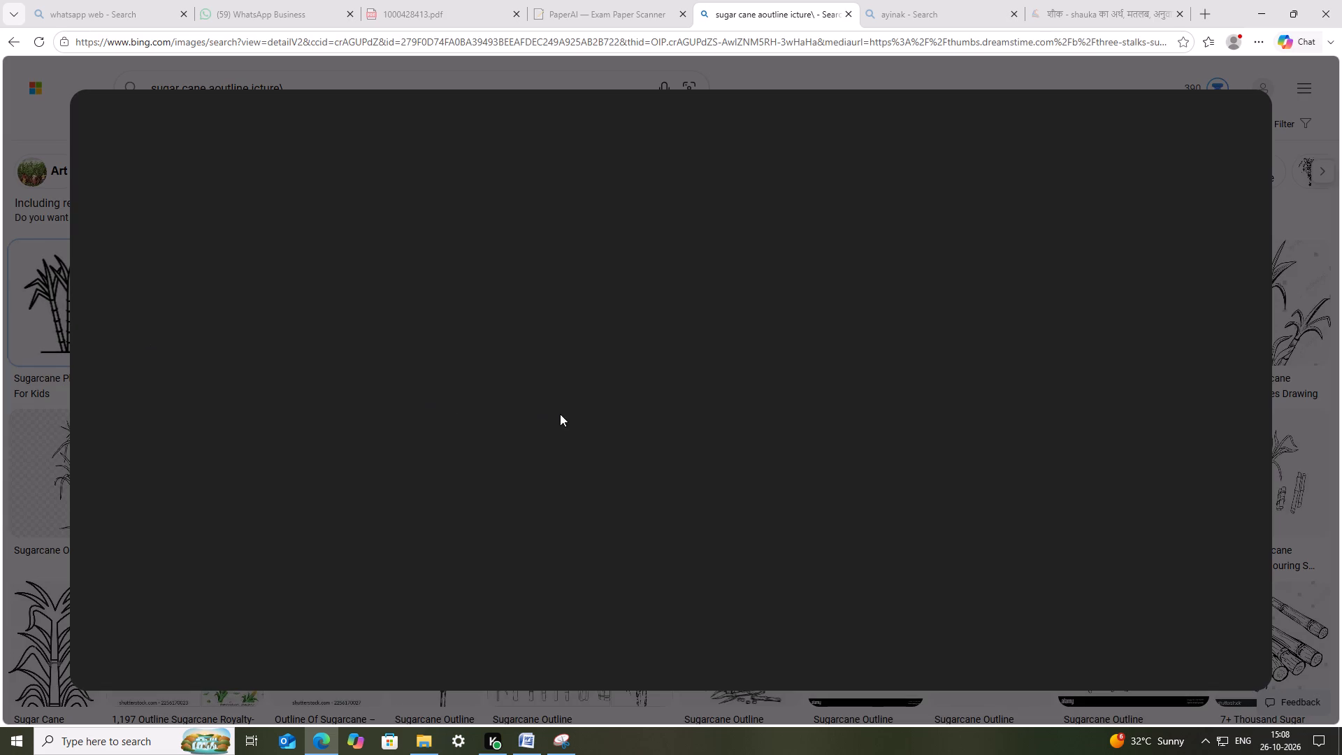
{"action": "left_click", "coordinate": [567, 747]}
{"action": "left_click", "coordinate": [310, 117]}
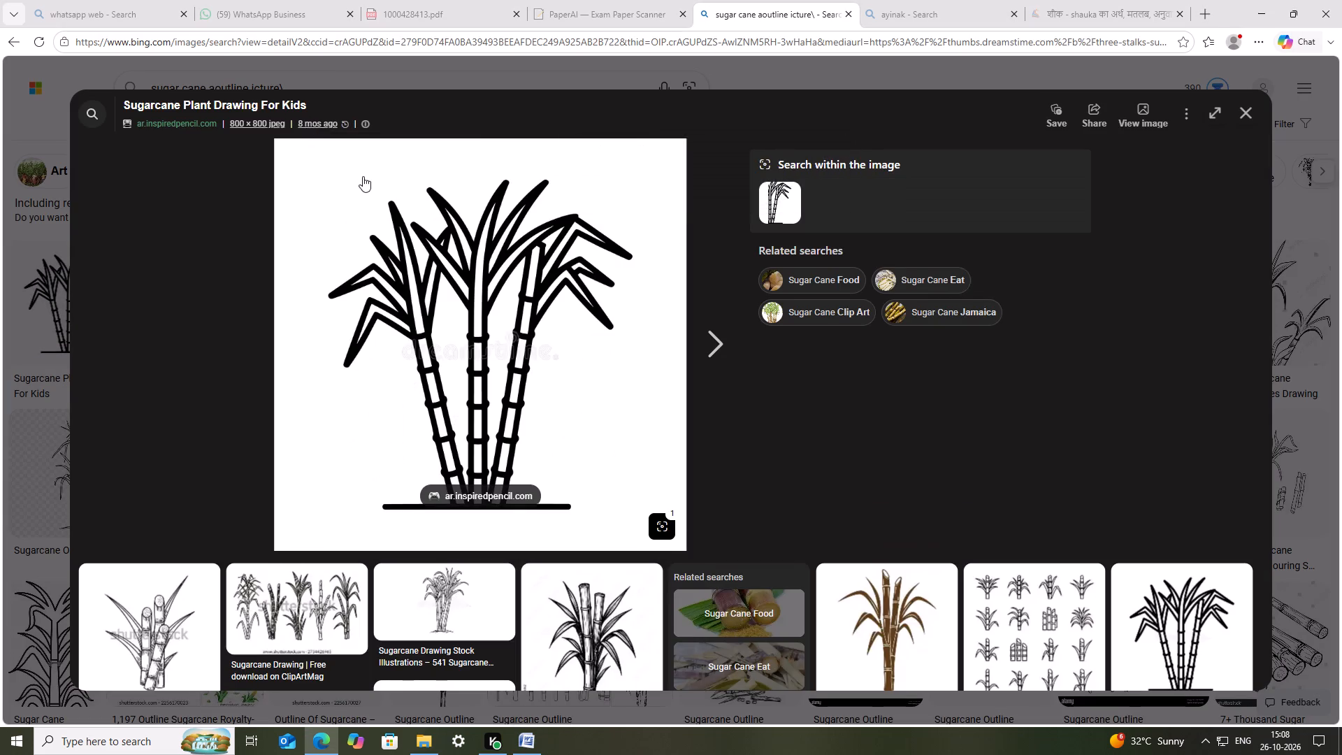
{"action": "left_click_drag", "start_coordinate": [299, 157], "coordinate": [648, 484]}
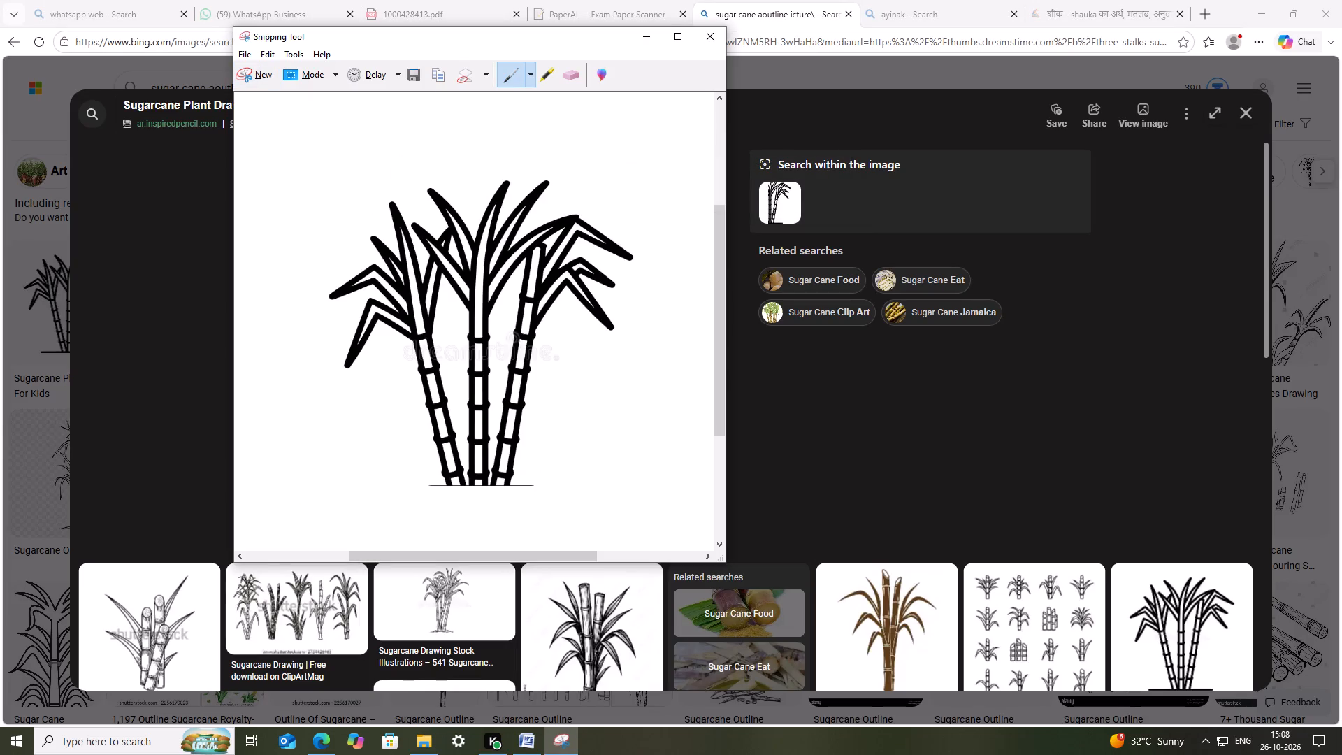
Save the sugarcane snip as a PNG named sugarcane in the images folder.
{"action": "left_click", "coordinate": [420, 79]}
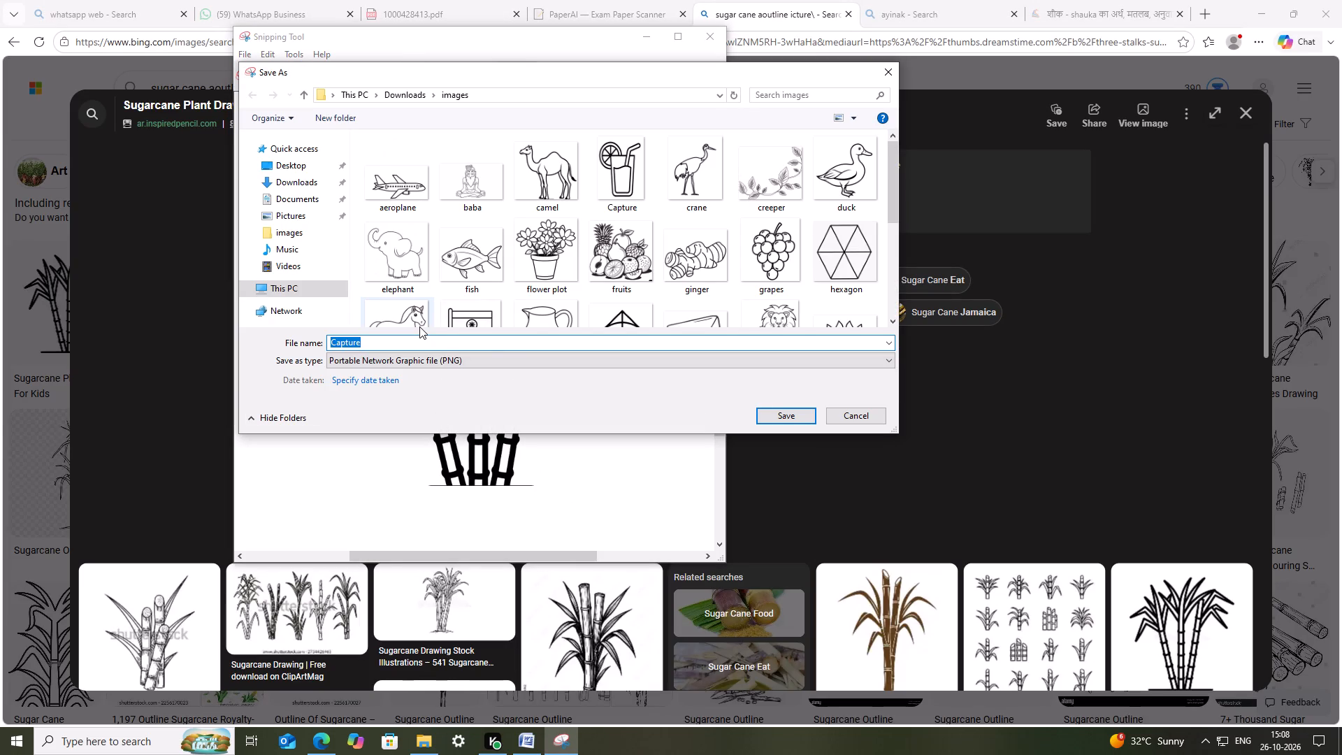
{"action": "type", "text": "sugar"}
{"action": "type", "text": "cane\\"}
{"action": "key", "text": "Return"}
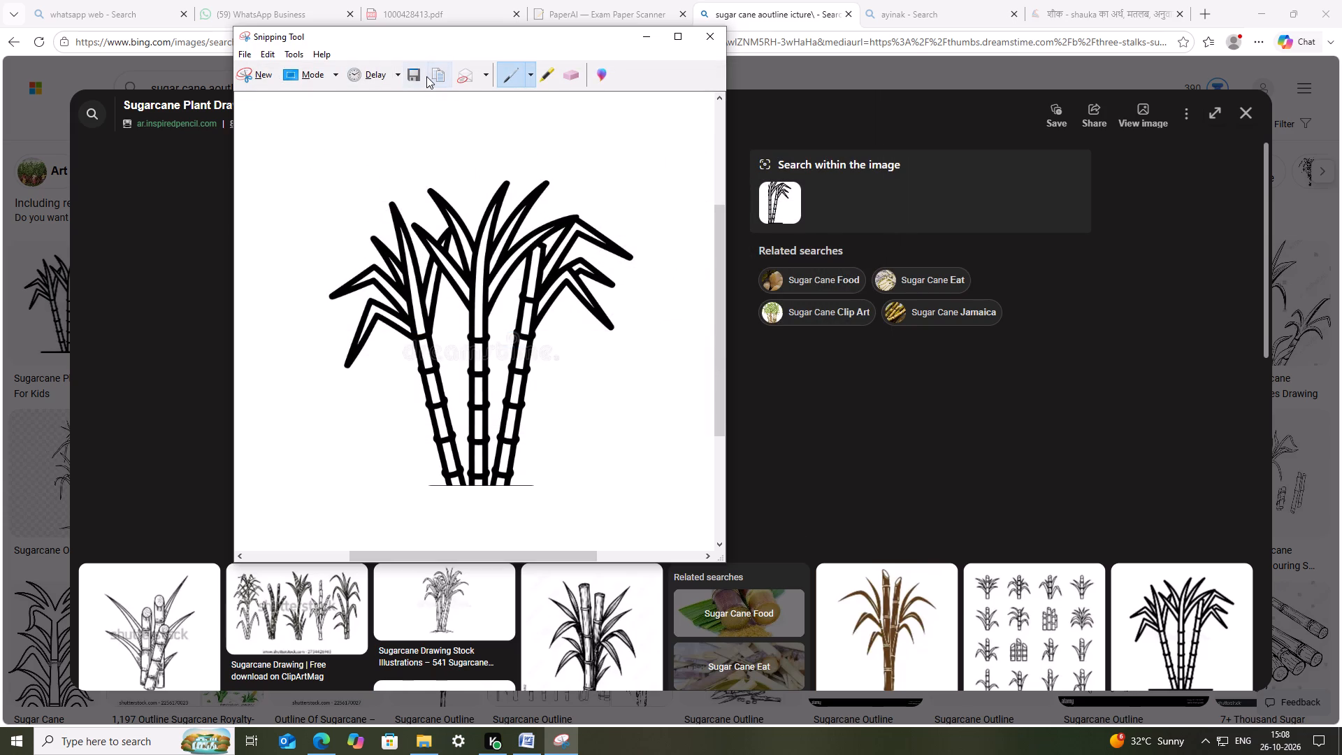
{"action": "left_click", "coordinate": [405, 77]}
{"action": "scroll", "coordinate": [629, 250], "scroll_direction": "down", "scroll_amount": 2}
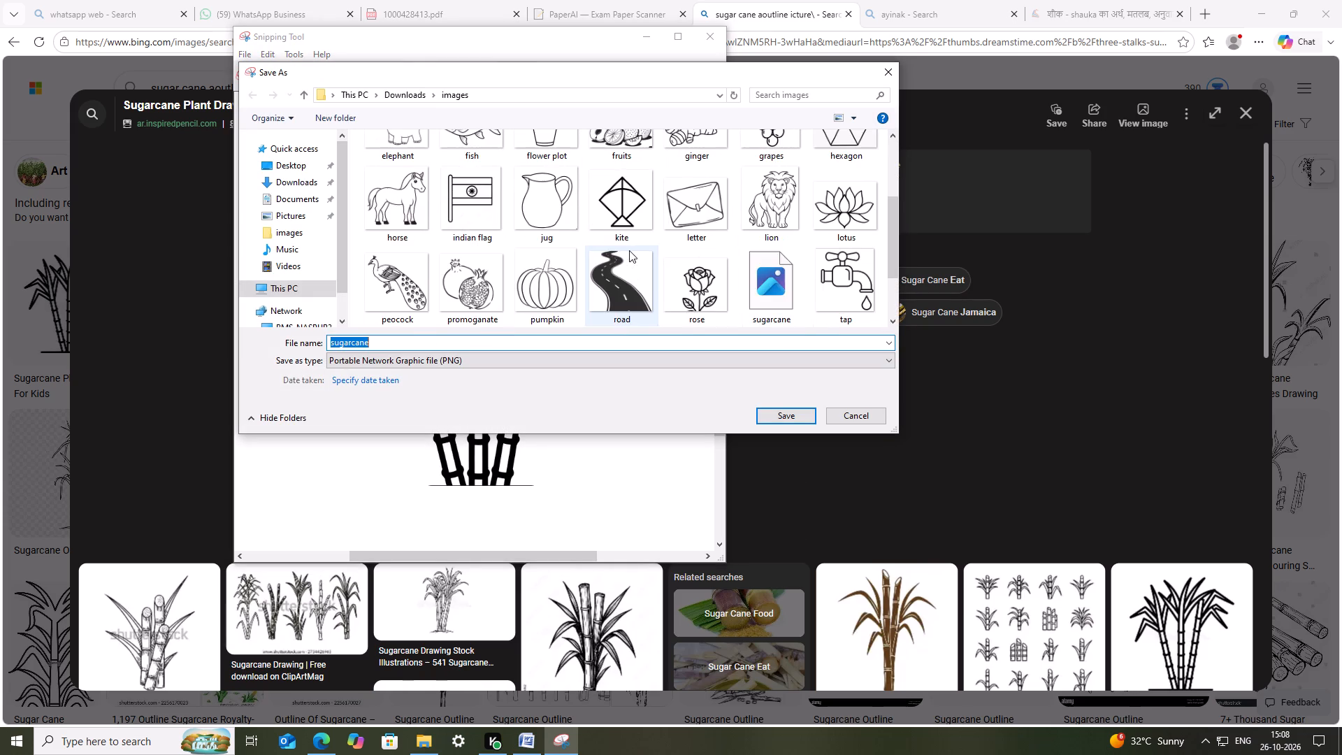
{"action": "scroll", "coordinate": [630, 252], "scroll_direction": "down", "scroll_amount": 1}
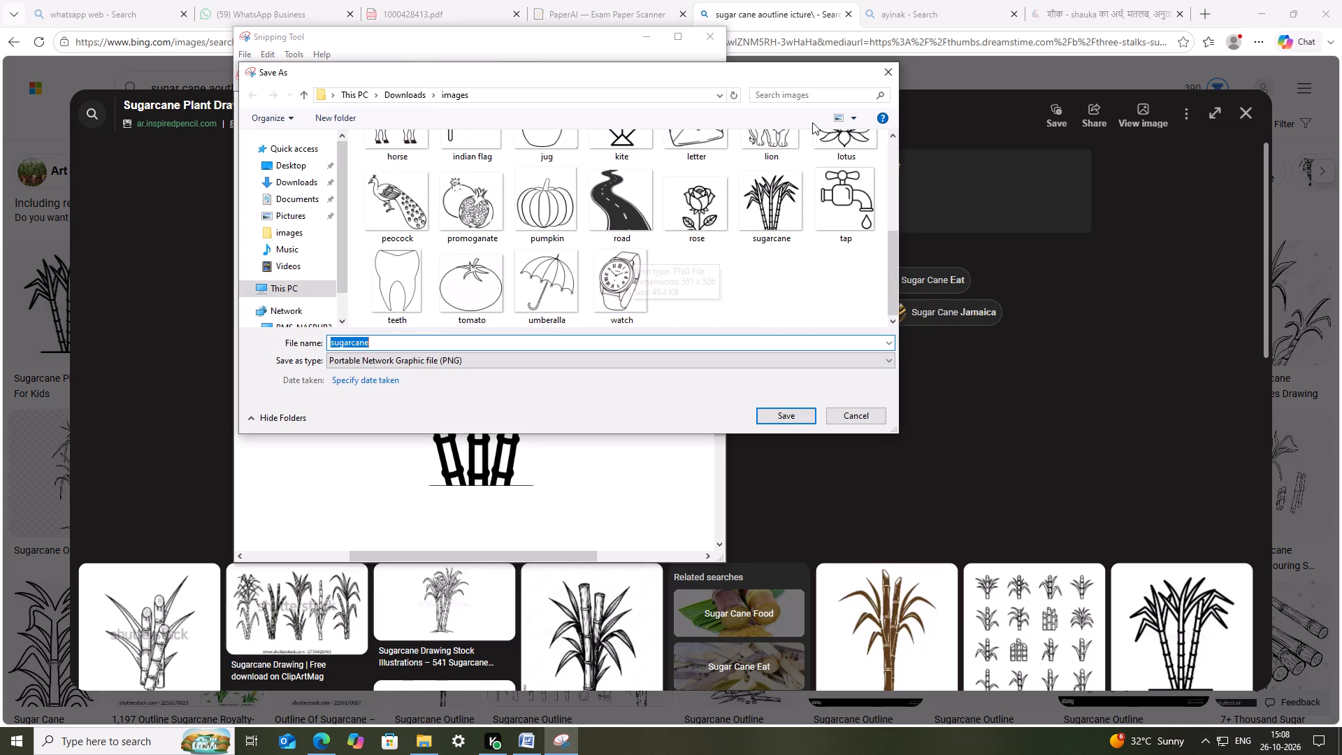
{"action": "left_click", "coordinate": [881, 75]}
In Word, replace the photo in the इख row with the sugarcane picture from the images folder and save the document.
{"action": "left_click", "coordinate": [528, 743]}
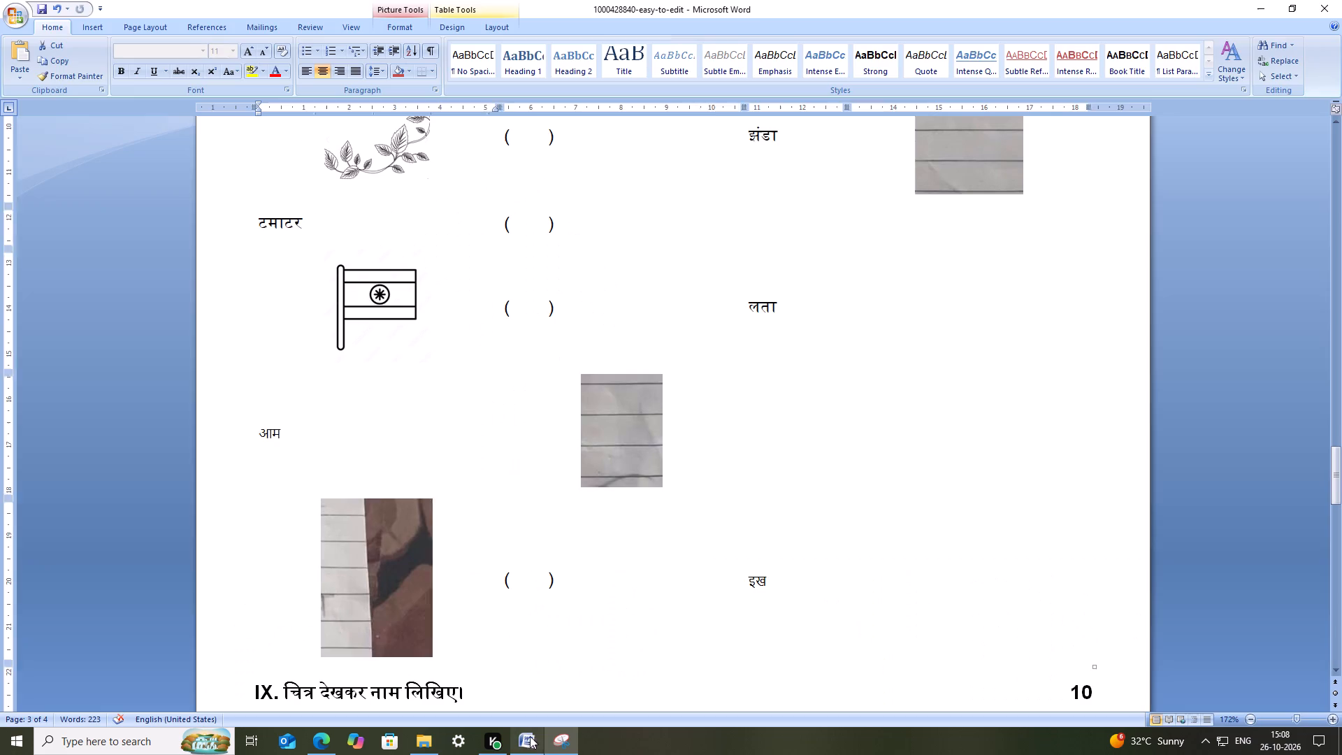
{"action": "right_click", "coordinate": [378, 550]}
{"action": "left_click", "coordinate": [434, 426]}
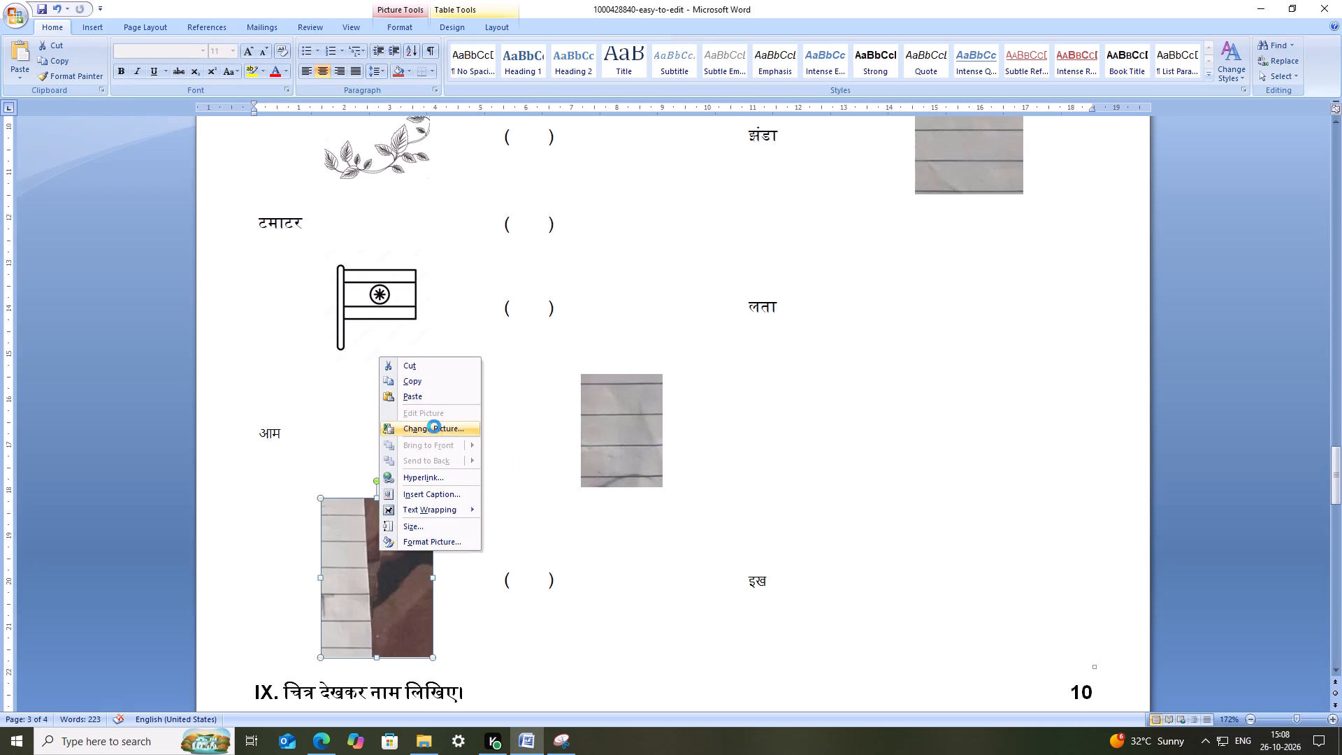
{"action": "scroll", "coordinate": [208, 159], "scroll_direction": "down", "scroll_amount": 4}
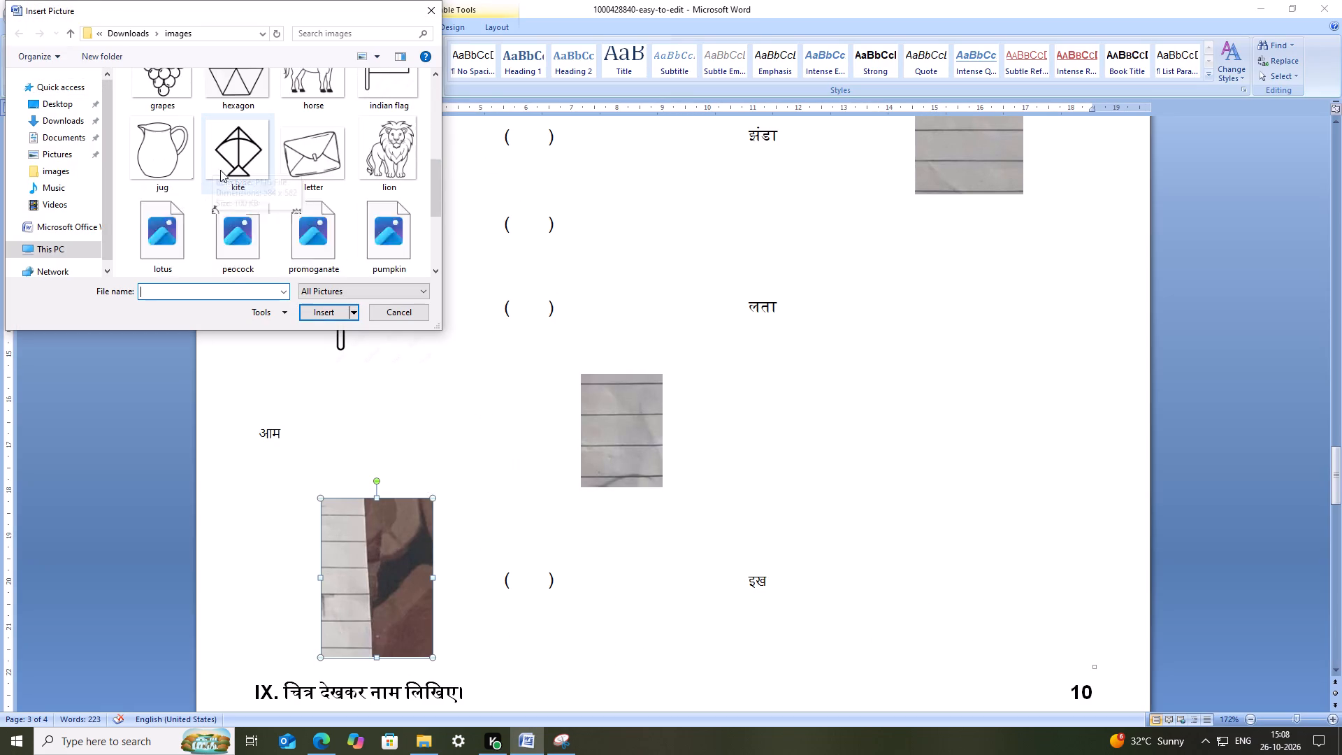
{"action": "scroll", "coordinate": [224, 174], "scroll_direction": "down", "scroll_amount": 3}
{"action": "left_click", "coordinate": [309, 163]}
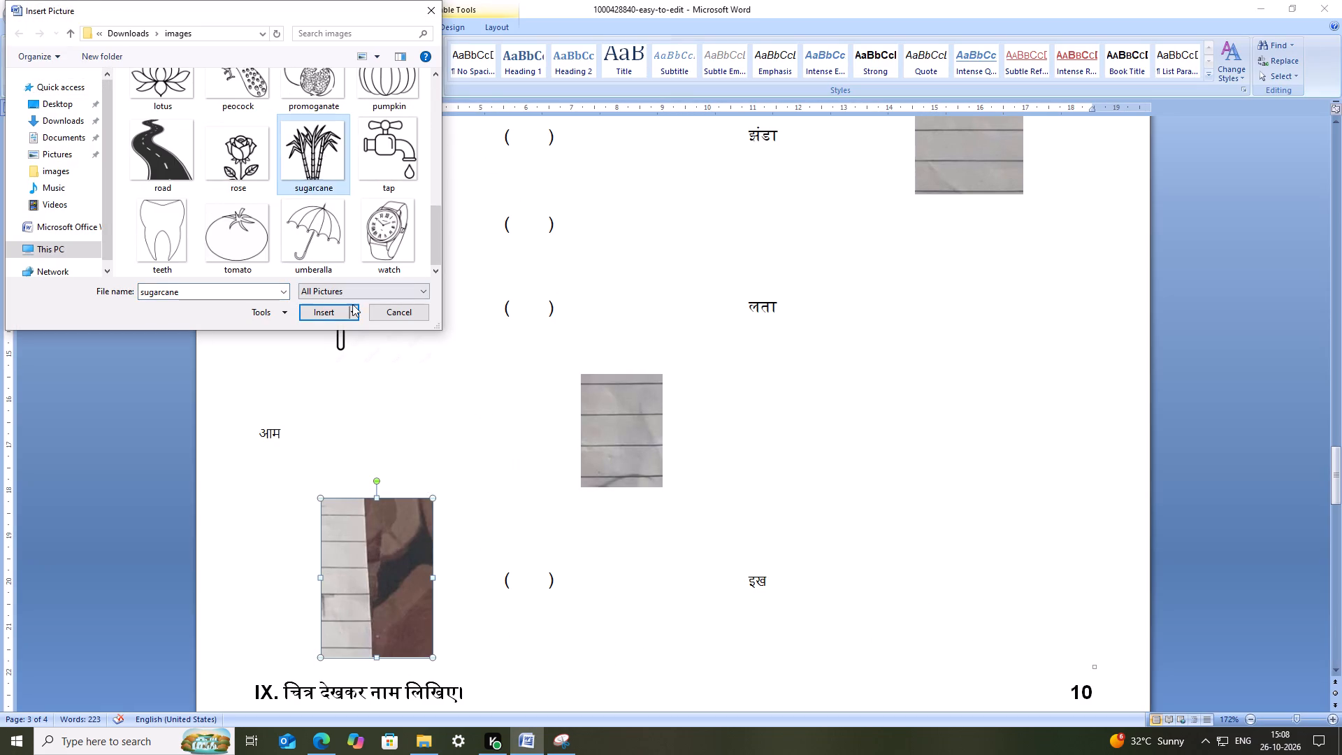
{"action": "left_click", "coordinate": [322, 311]}
{"action": "key", "text": "ctrl+s"}
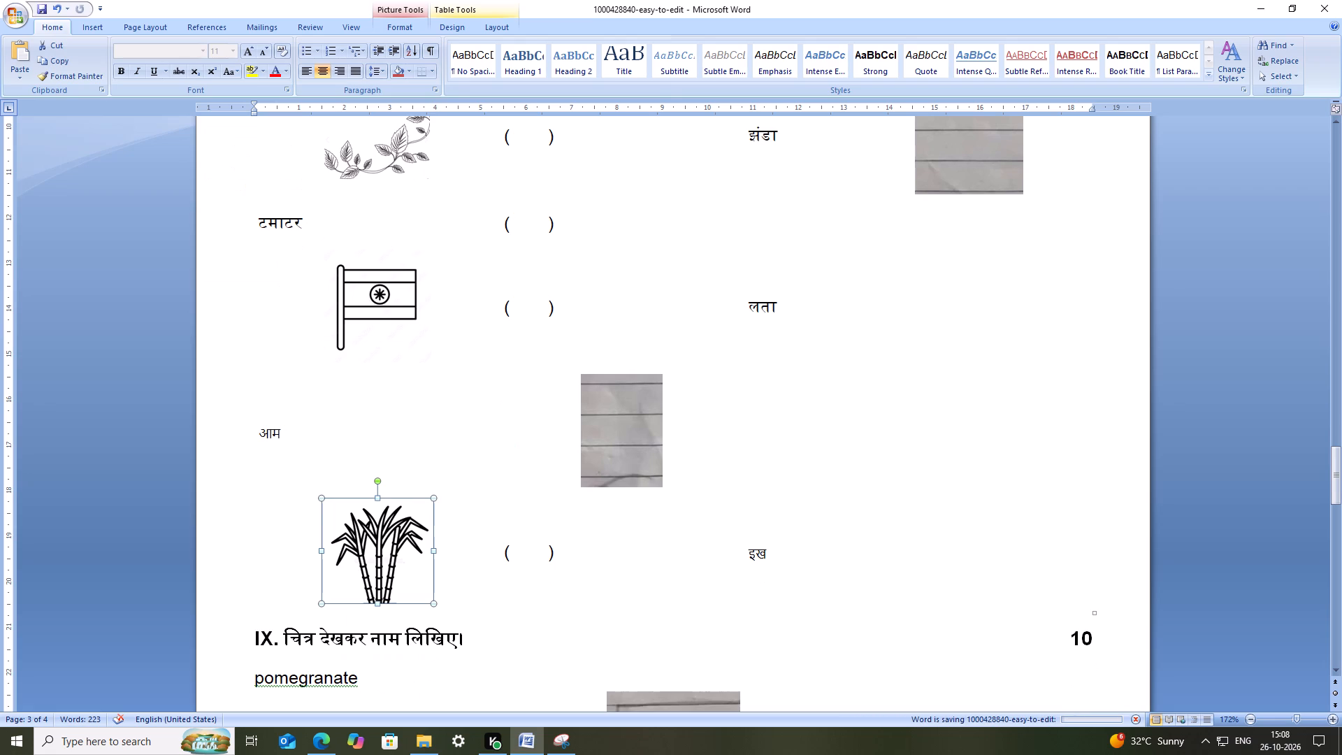
{"action": "key", "text": "ctrl+s"}
Switch to Edge, close the sugarcane preview, and change the image search to "mangeo aoutline icture\".
{"action": "scroll", "coordinate": [460, 510], "scroll_direction": "down", "scroll_amount": 3}
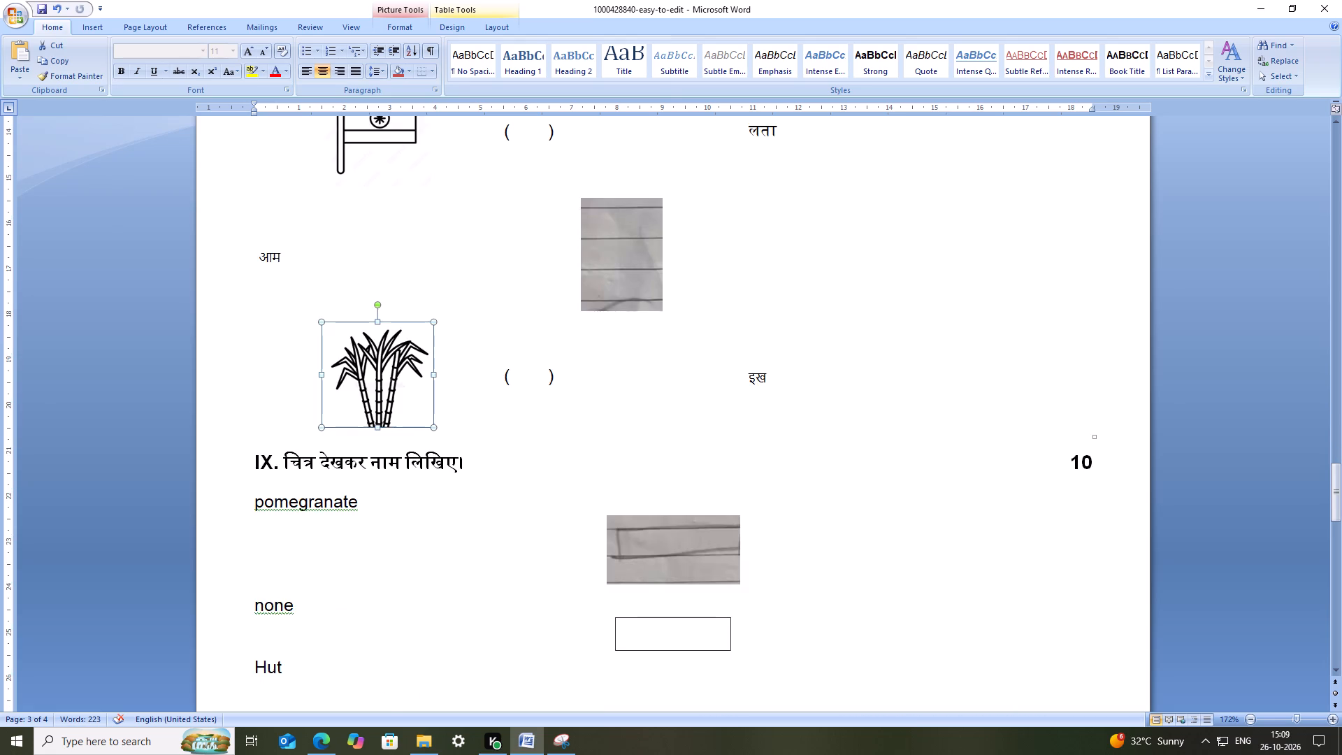
{"action": "scroll", "coordinate": [836, 347], "scroll_direction": "up", "scroll_amount": 5}
{"action": "scroll", "coordinate": [974, 308], "scroll_direction": "up", "scroll_amount": 2}
{"action": "left_click", "coordinate": [967, 362]}
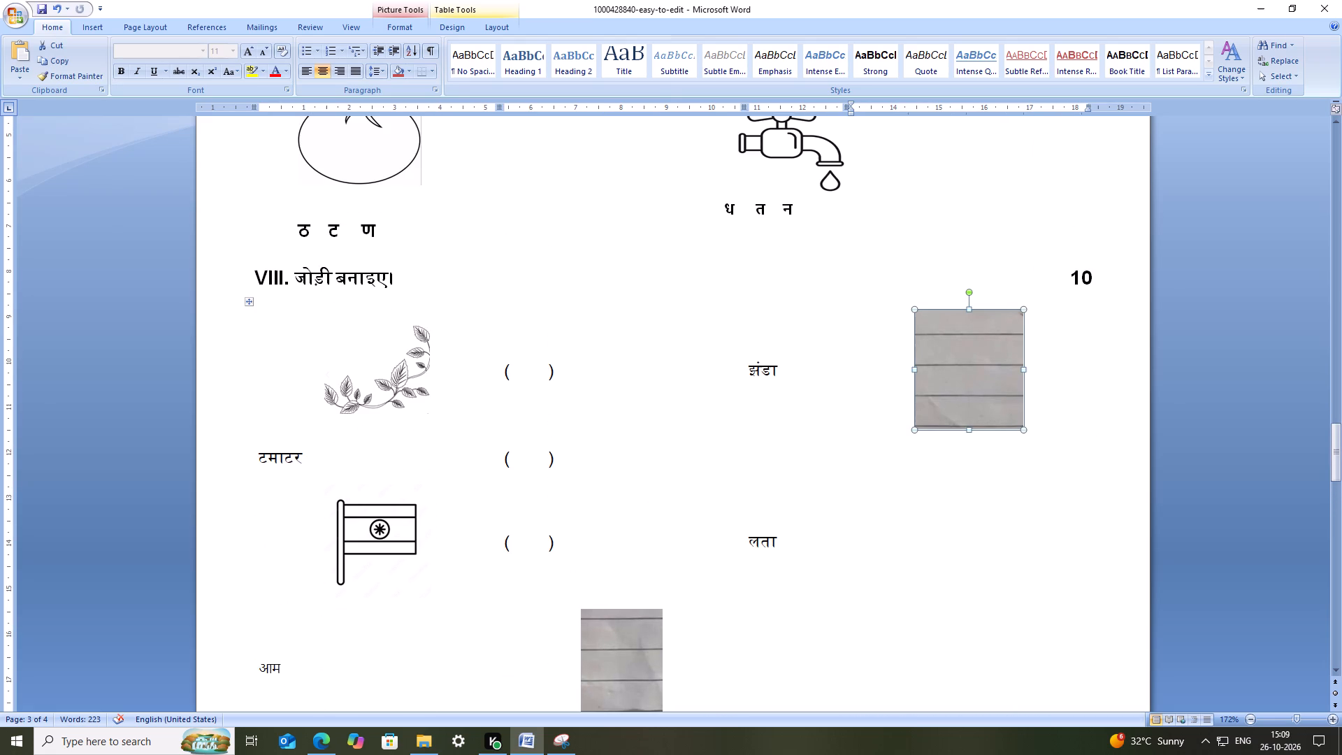
{"action": "left_click", "coordinate": [335, 742]}
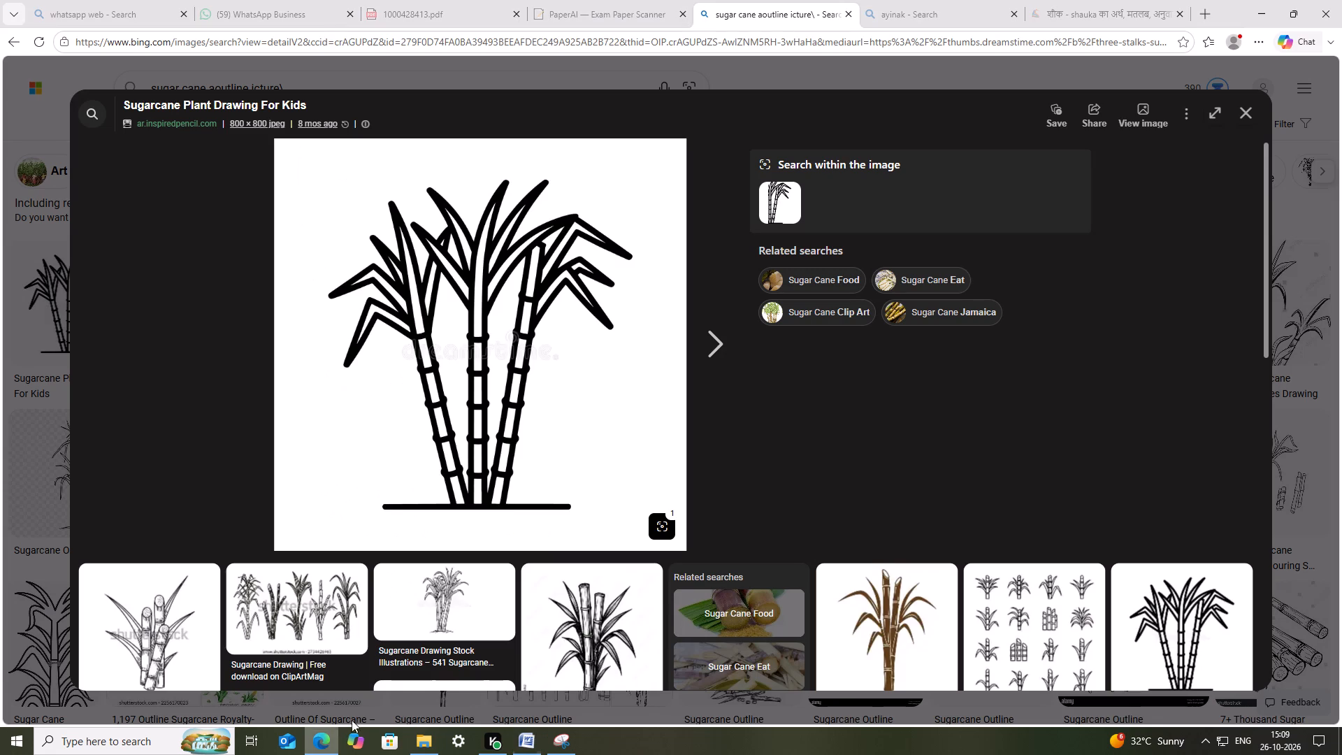
{"action": "left_click", "coordinate": [1234, 107]}
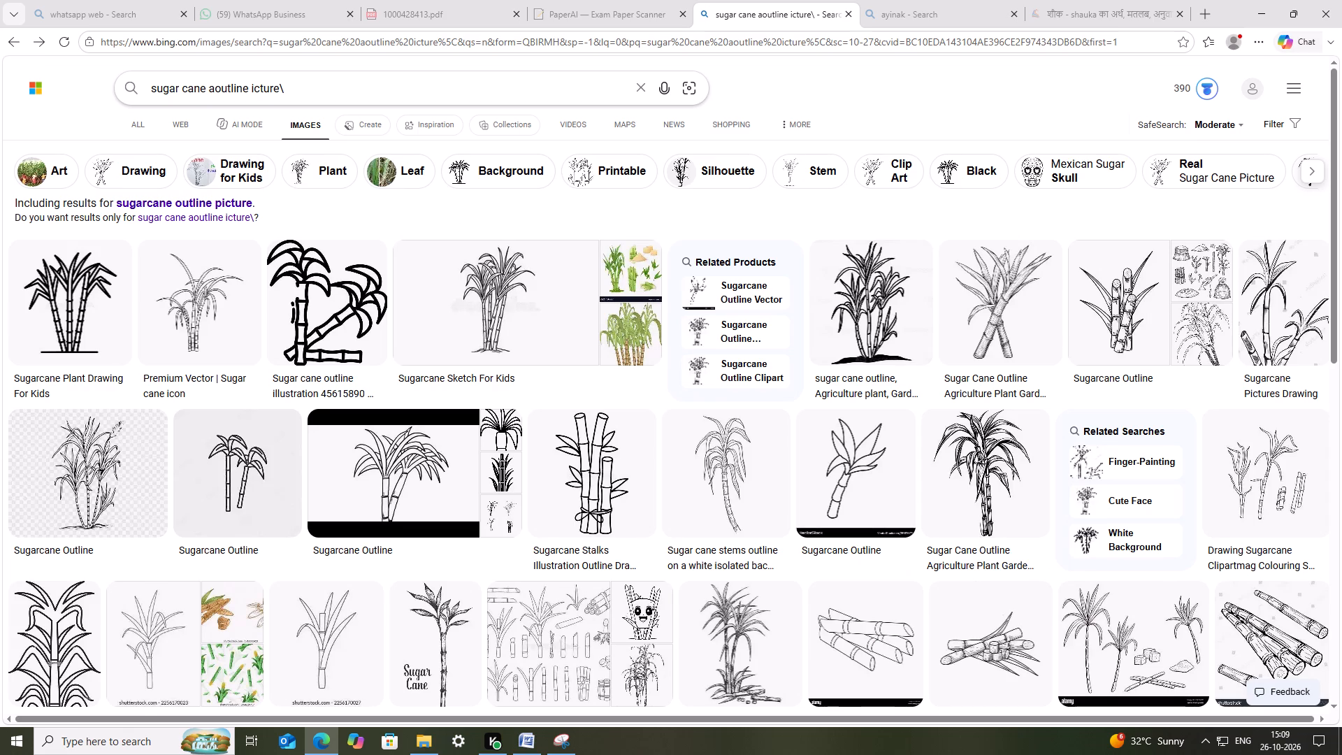
{"action": "left_click_drag", "start_coordinate": [205, 87], "coordinate": [0, 115]}
{"action": "type", "text": "mangeo"}
{"action": "key", "text": "Return"}
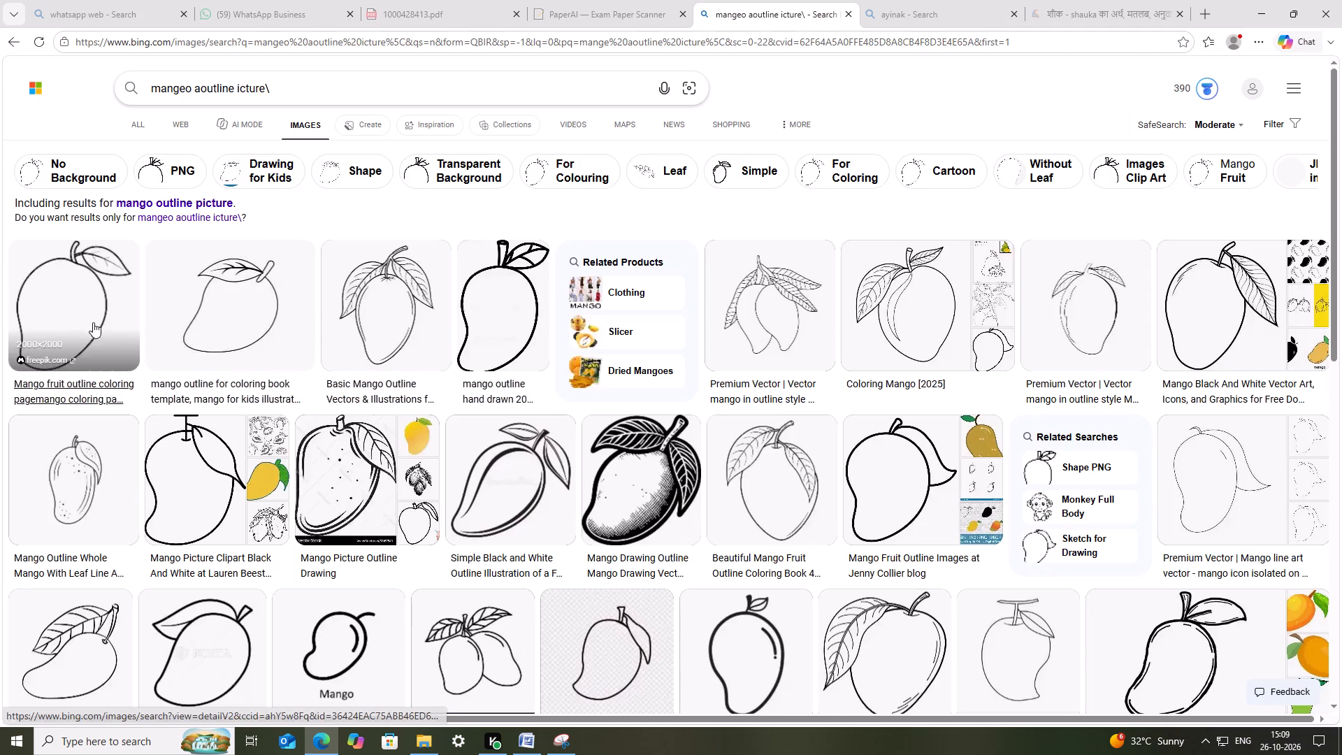
Preview the first mango fruit outline coloring page result and capture the whole mango with its leaf in Snipping Tool.
{"action": "left_click", "coordinate": [92, 322]}
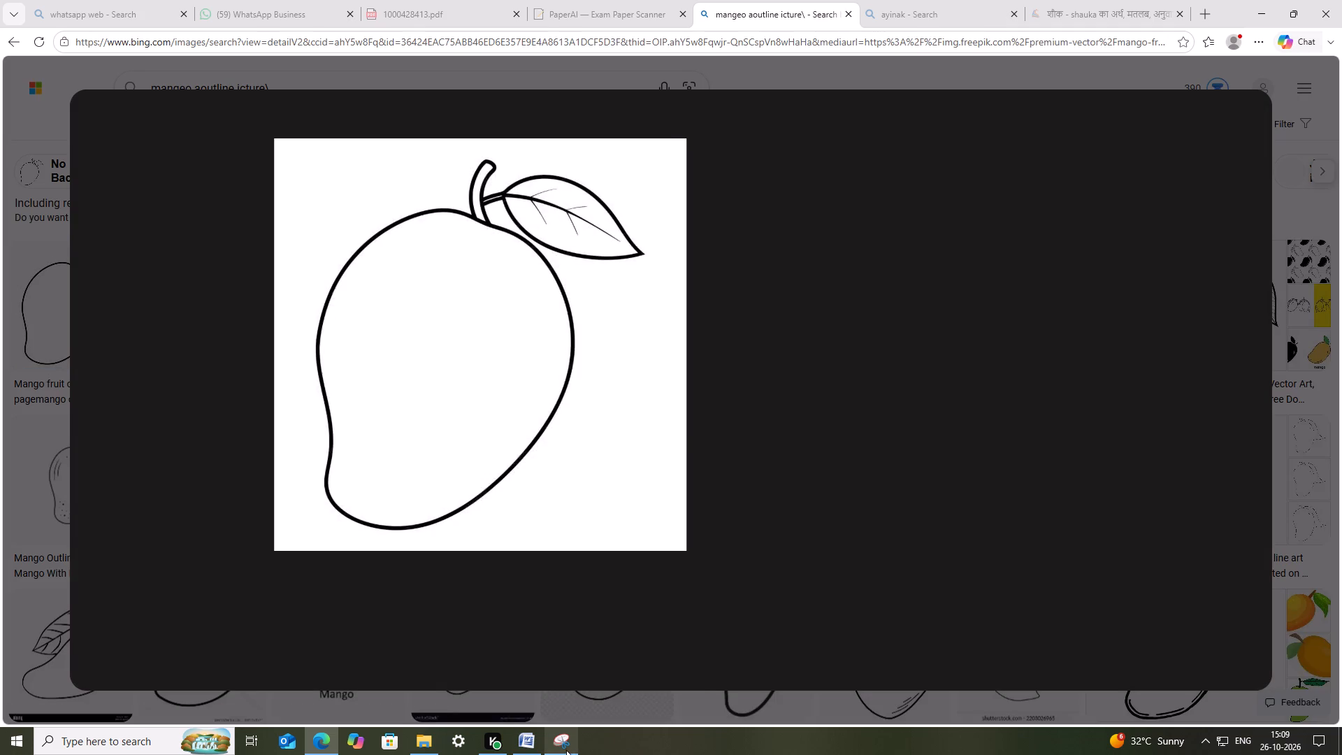
{"action": "left_click", "coordinate": [565, 748]}
{"action": "left_click", "coordinate": [258, 71]}
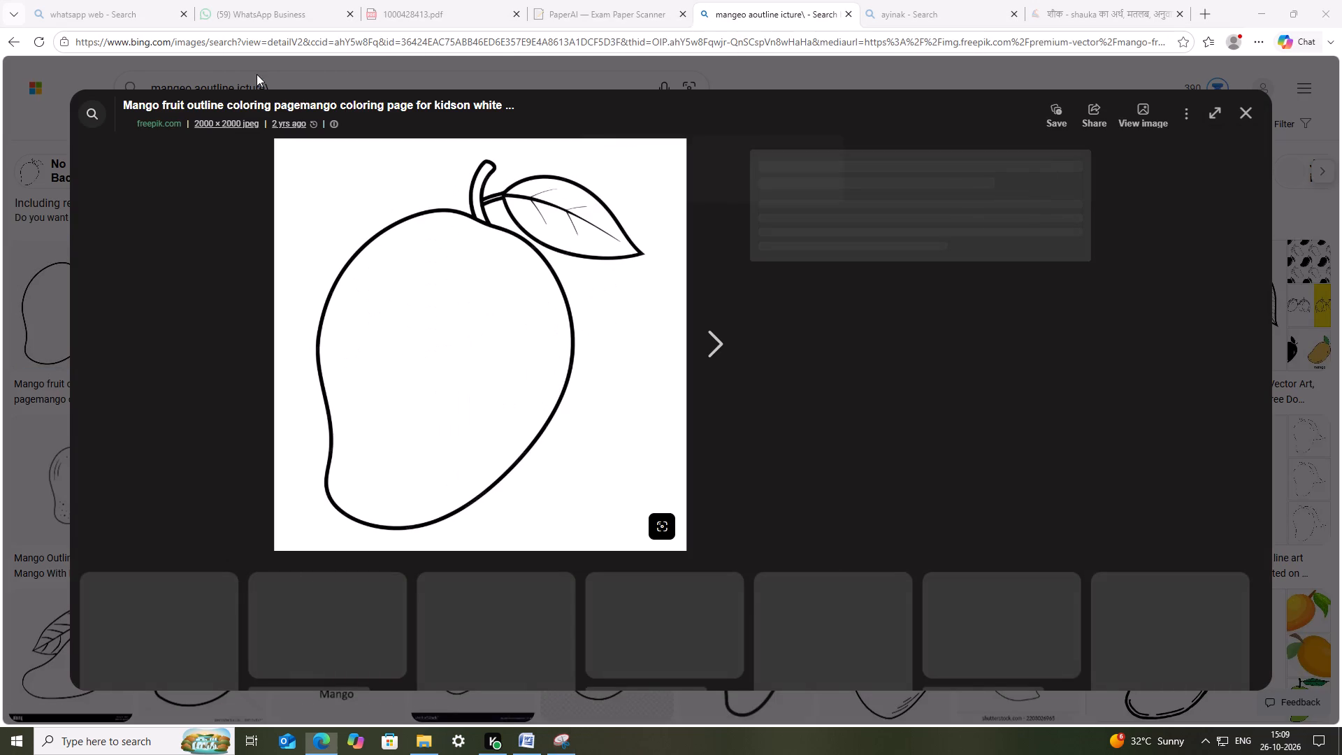
{"action": "left_click_drag", "start_coordinate": [277, 141], "coordinate": [637, 481]}
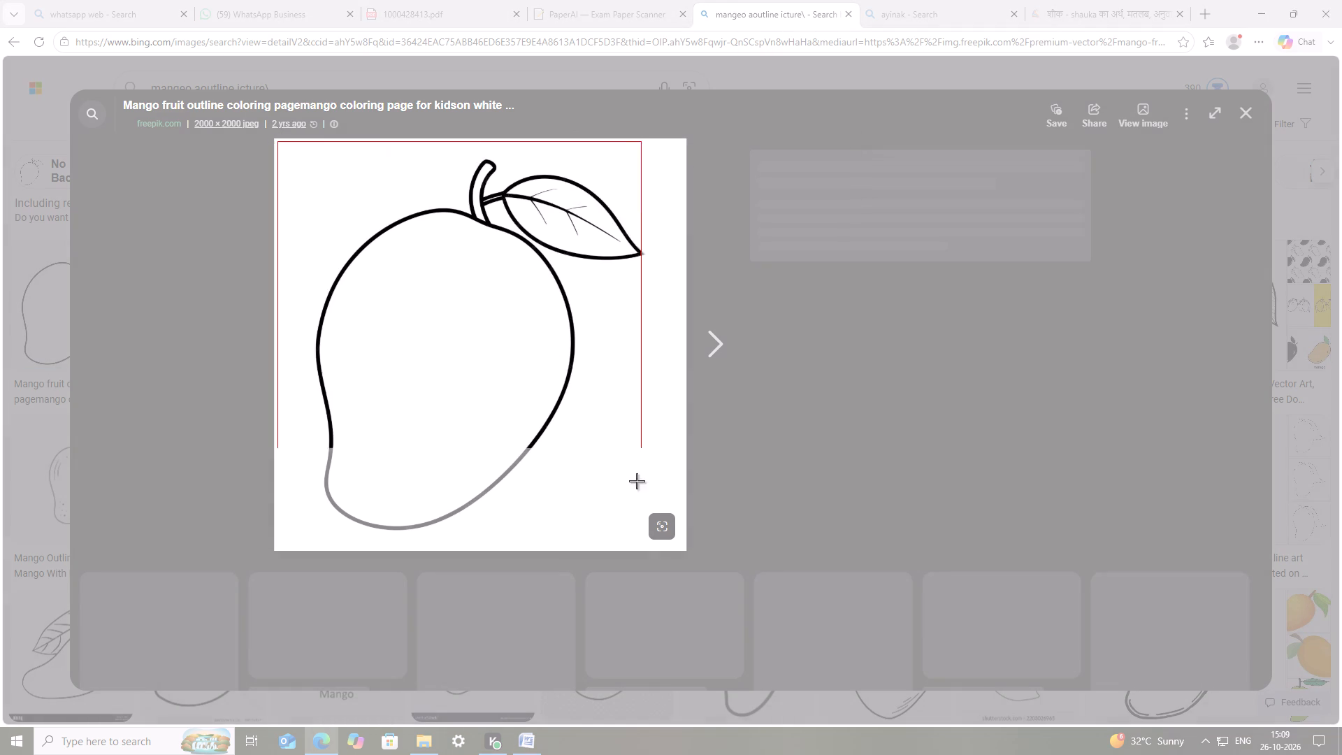
{"action": "left_click_drag", "start_coordinate": [637, 481], "coordinate": [647, 538]}
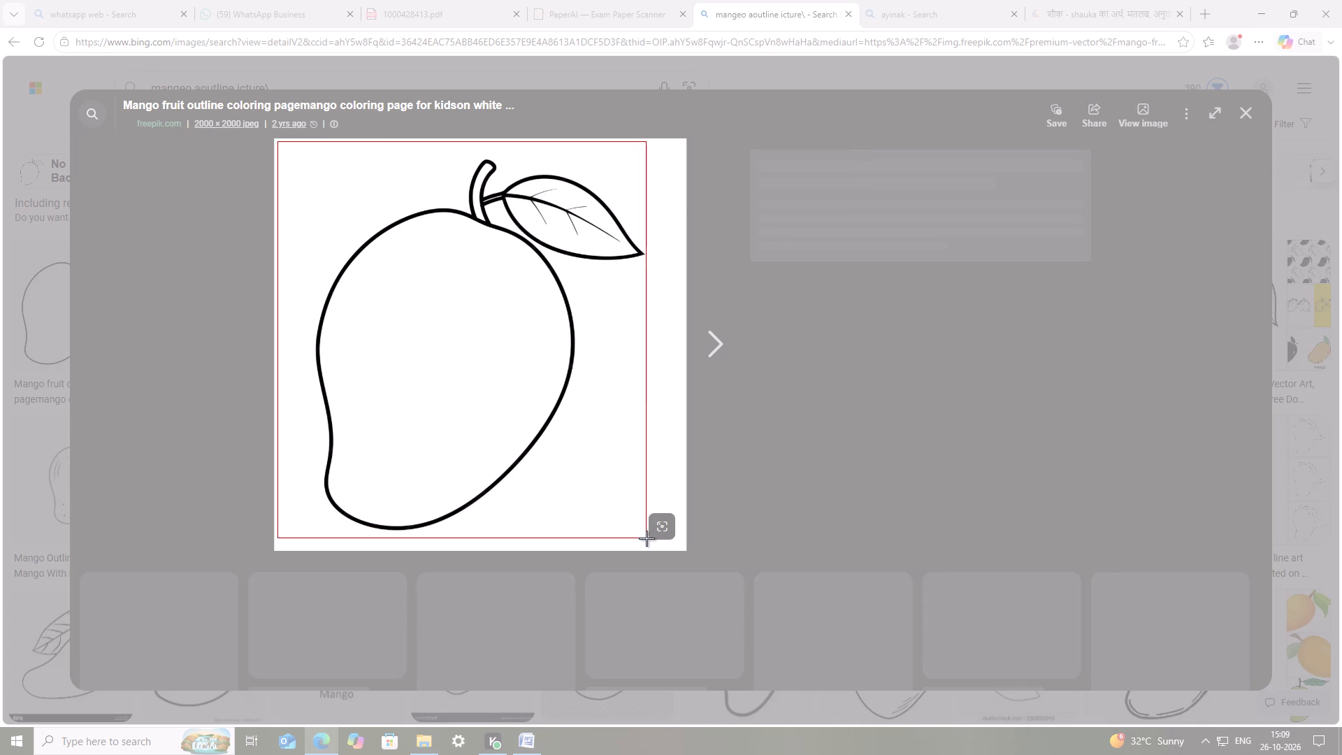
{"action": "left_click_drag", "start_coordinate": [647, 538], "coordinate": [646, 538]}
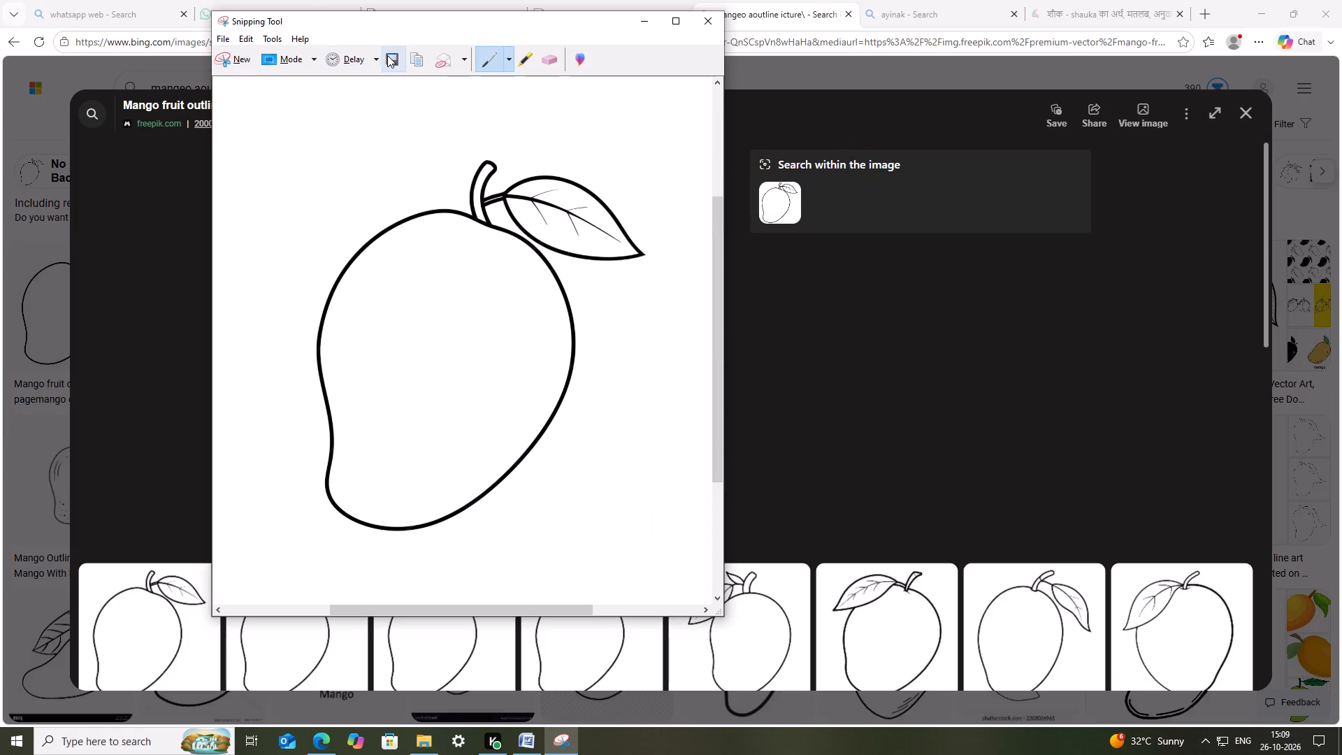
Save the mango snip as a PNG named mangeo in the images folder and minimize Snipping Tool.
{"action": "left_click", "coordinate": [389, 56]}
{"action": "key", "text": "m"}
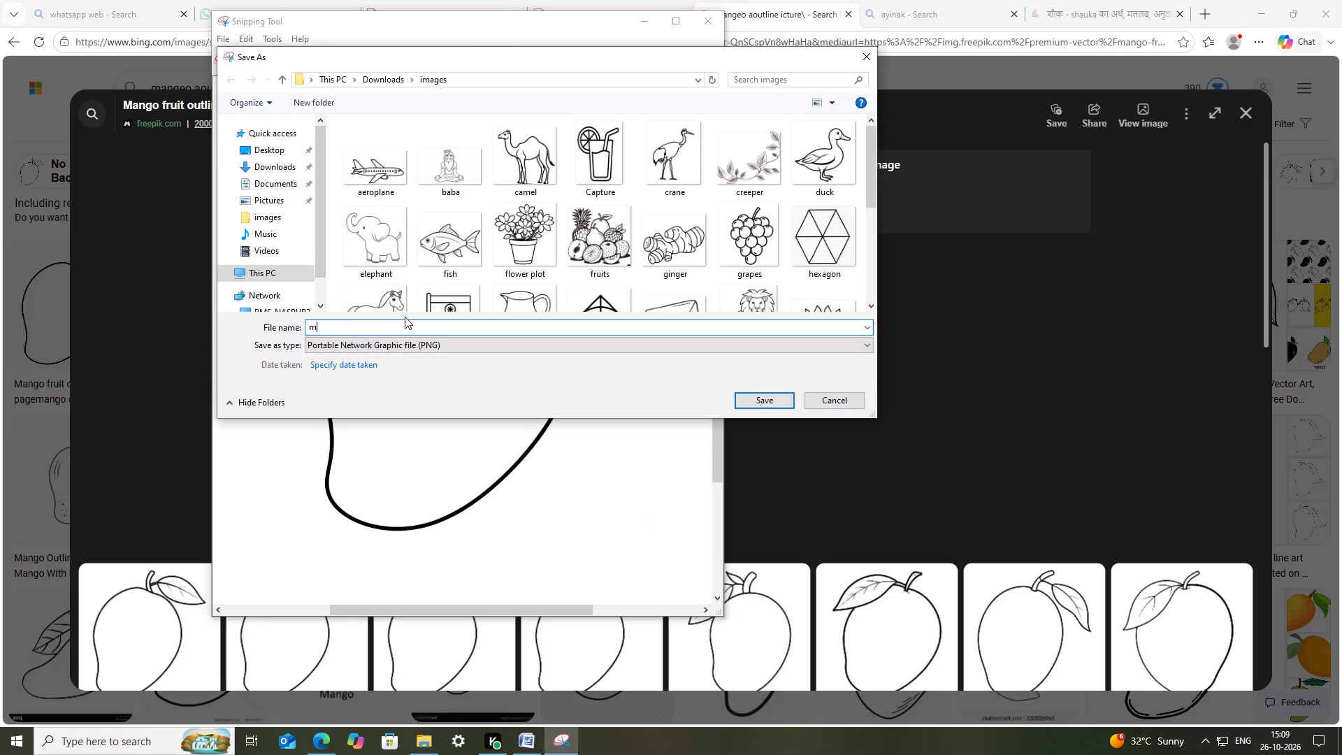
{"action": "type", "text": "an"}
{"action": "type", "text": "geo"}
{"action": "key", "text": "Return"}
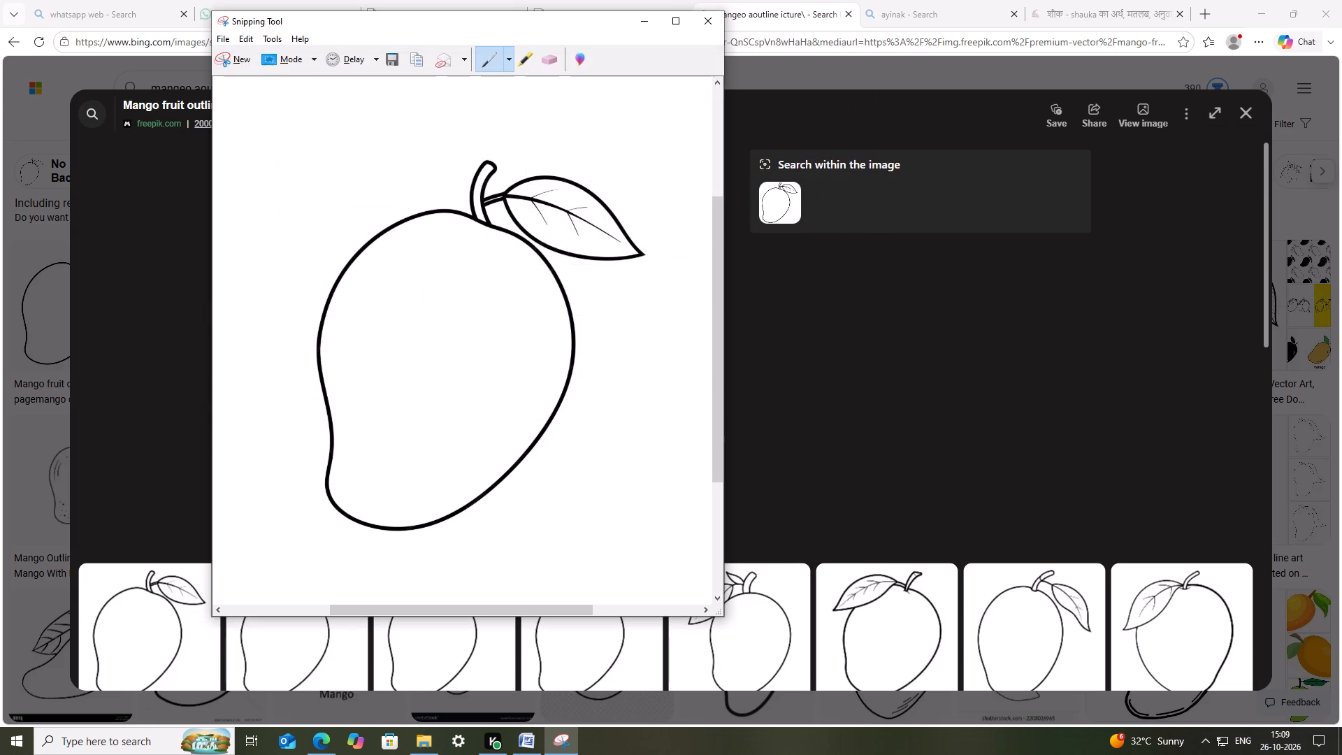
{"action": "left_click", "coordinate": [652, 16]}
In Word, replace the lined-paper photo beside झंडा in section VIII with the mangeo picture.
{"action": "left_click", "coordinate": [533, 746]}
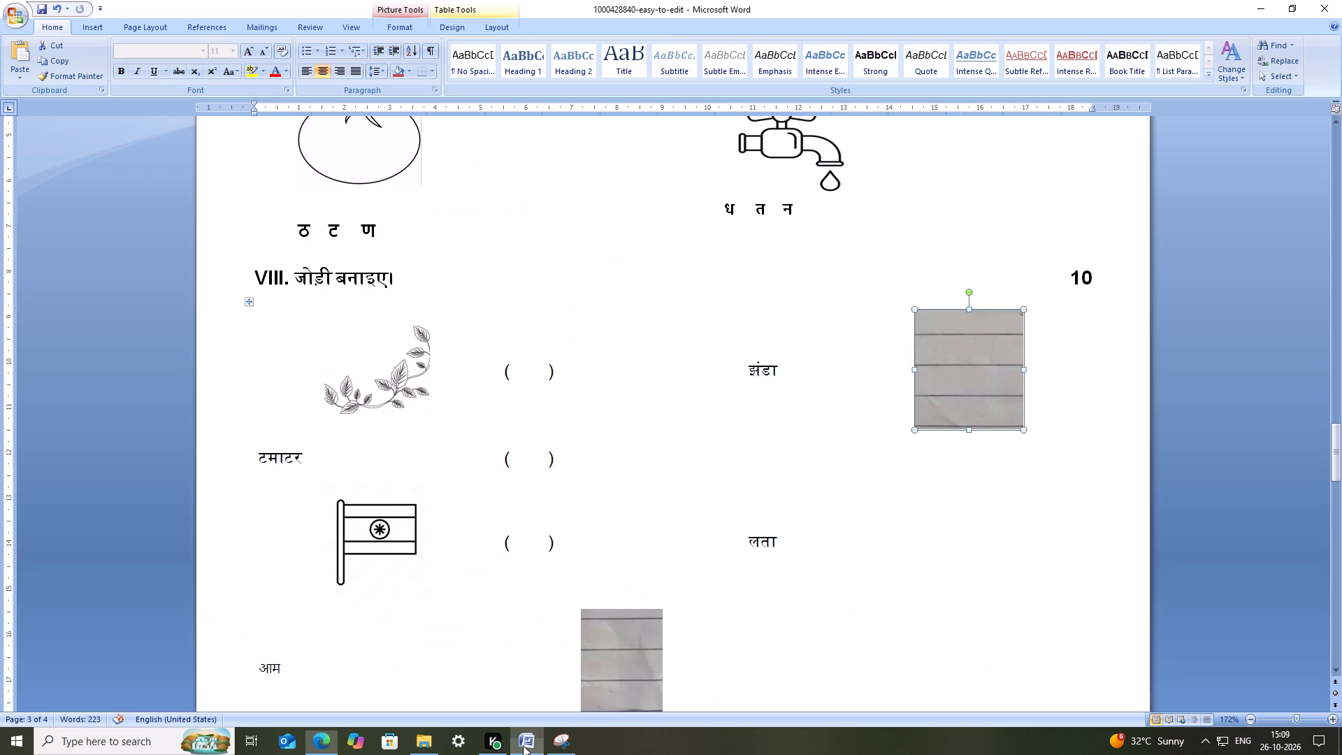
{"action": "right_click", "coordinate": [950, 346]}
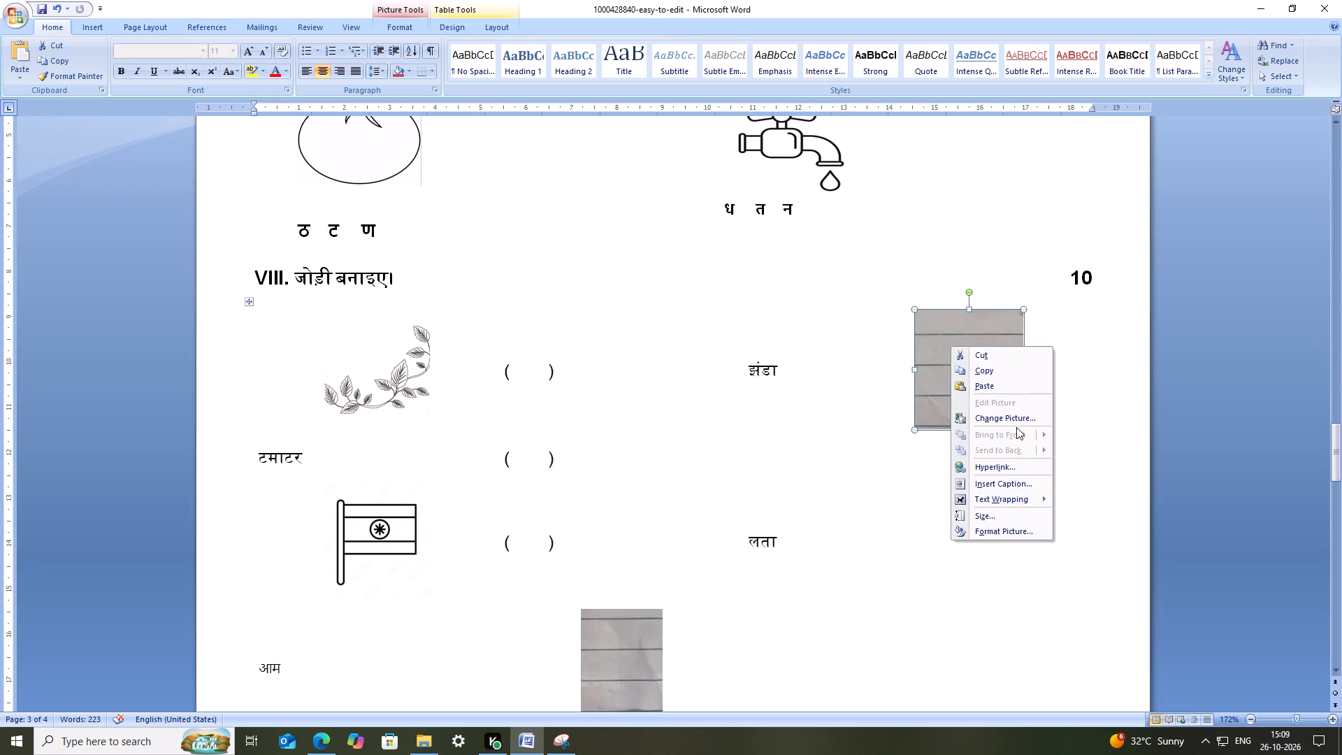
{"action": "left_click", "coordinate": [1016, 427]}
{"action": "left_click", "coordinate": [1019, 421]}
{"action": "scroll", "coordinate": [328, 173], "scroll_direction": "down", "scroll_amount": 1}
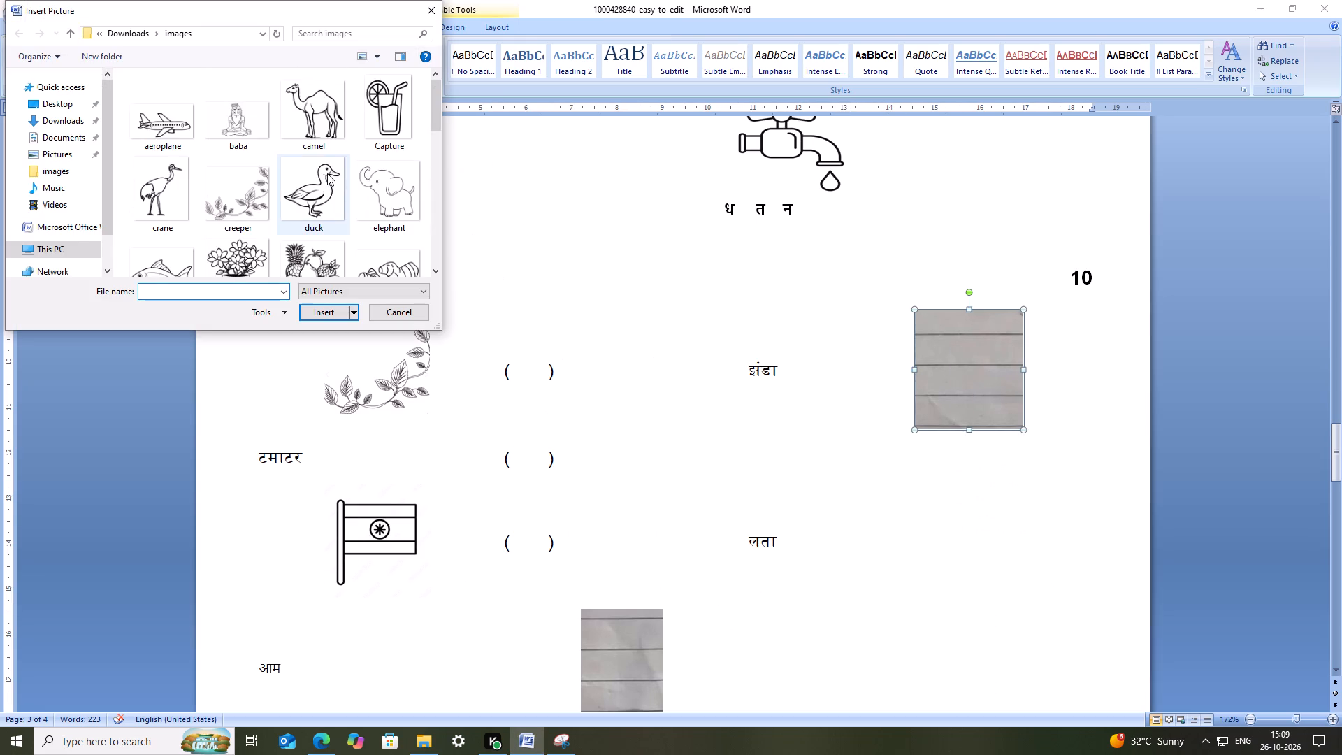
{"action": "scroll", "coordinate": [327, 173], "scroll_direction": "down", "scroll_amount": 4}
{"action": "left_click", "coordinate": [251, 157]}
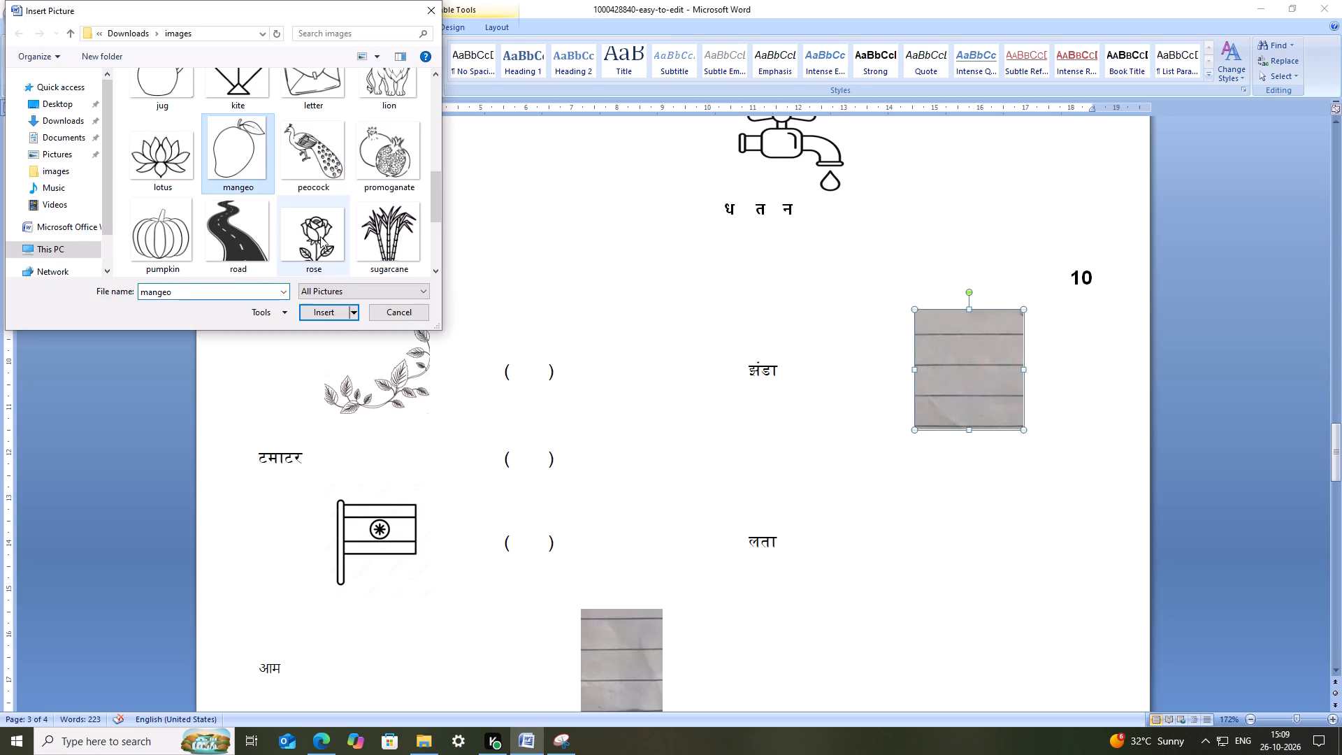
{"action": "left_click", "coordinate": [333, 323]}
{"action": "left_click", "coordinate": [329, 317]}
Replace the lined-paper photo in the आम row with the tomato picture and save the document.
{"action": "scroll", "coordinate": [955, 459], "scroll_direction": "down", "scroll_amount": 4}
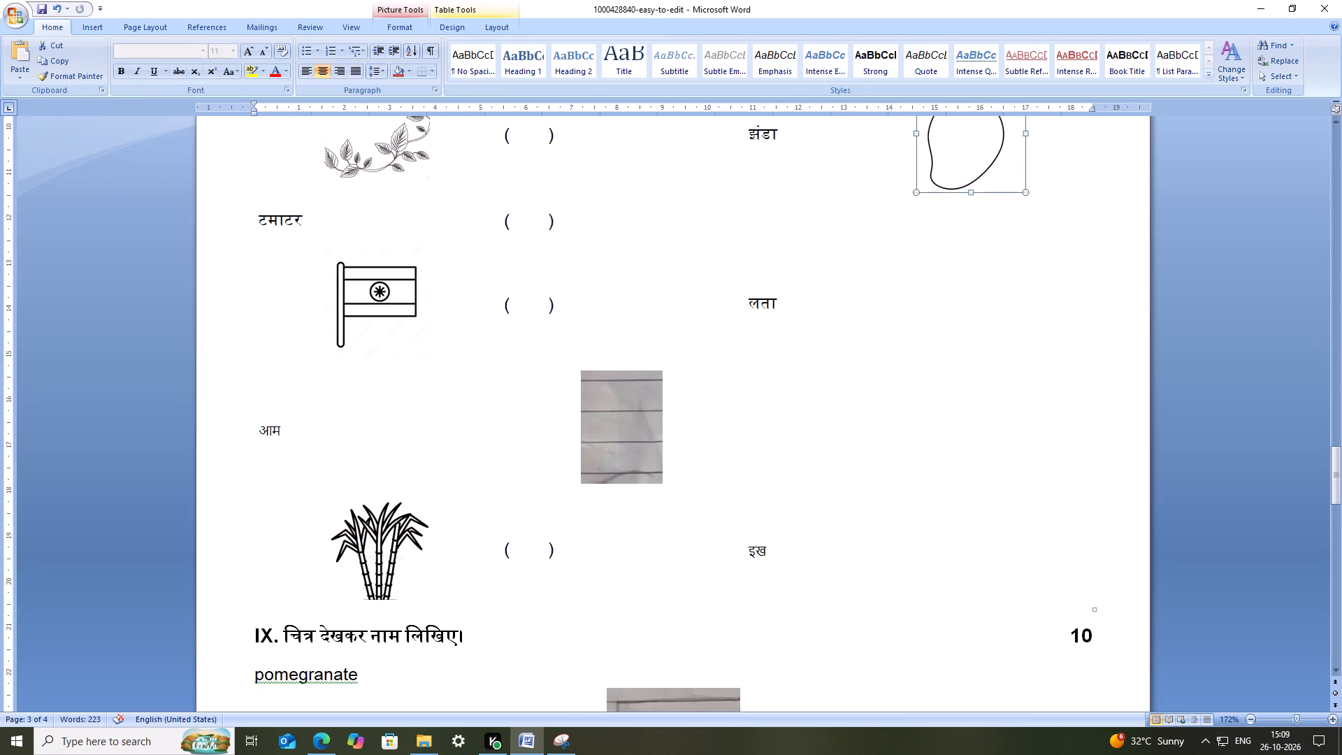
{"action": "left_click", "coordinate": [624, 422]}
{"action": "right_click", "coordinate": [624, 422]}
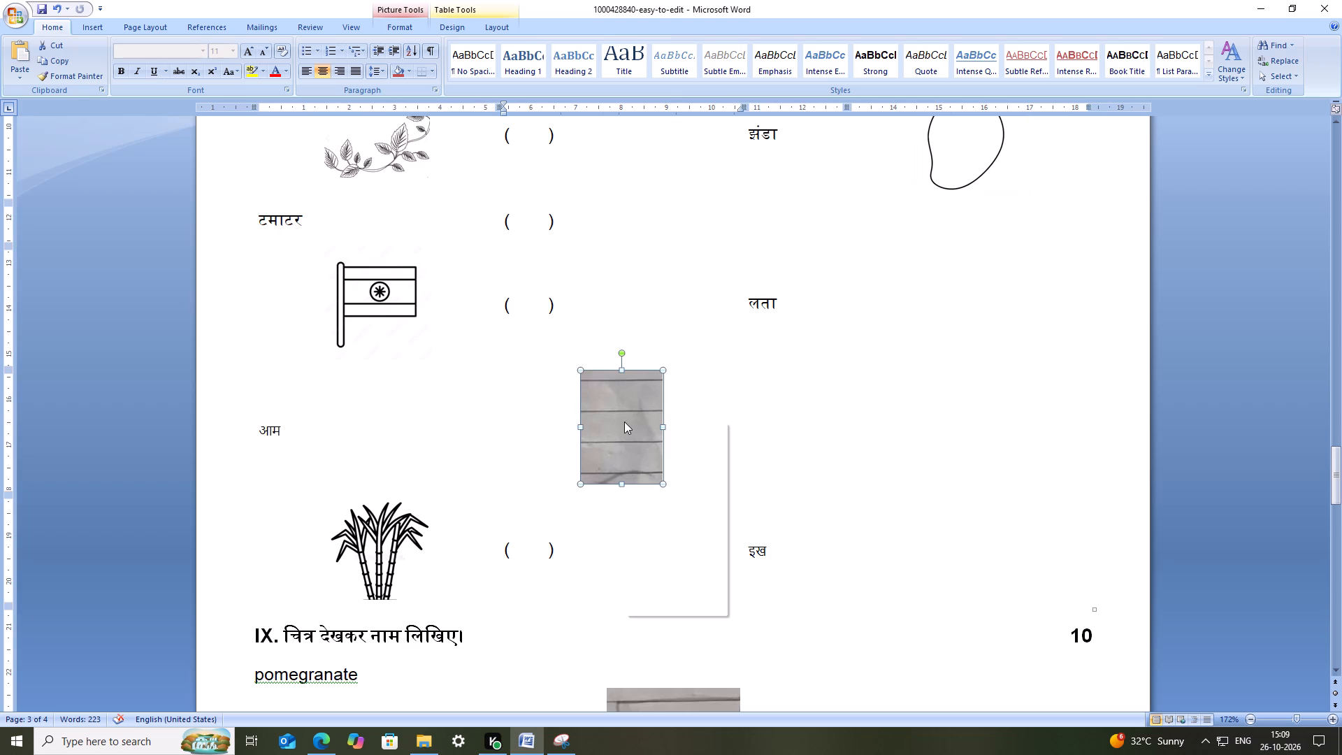
{"action": "left_click", "coordinate": [686, 498]}
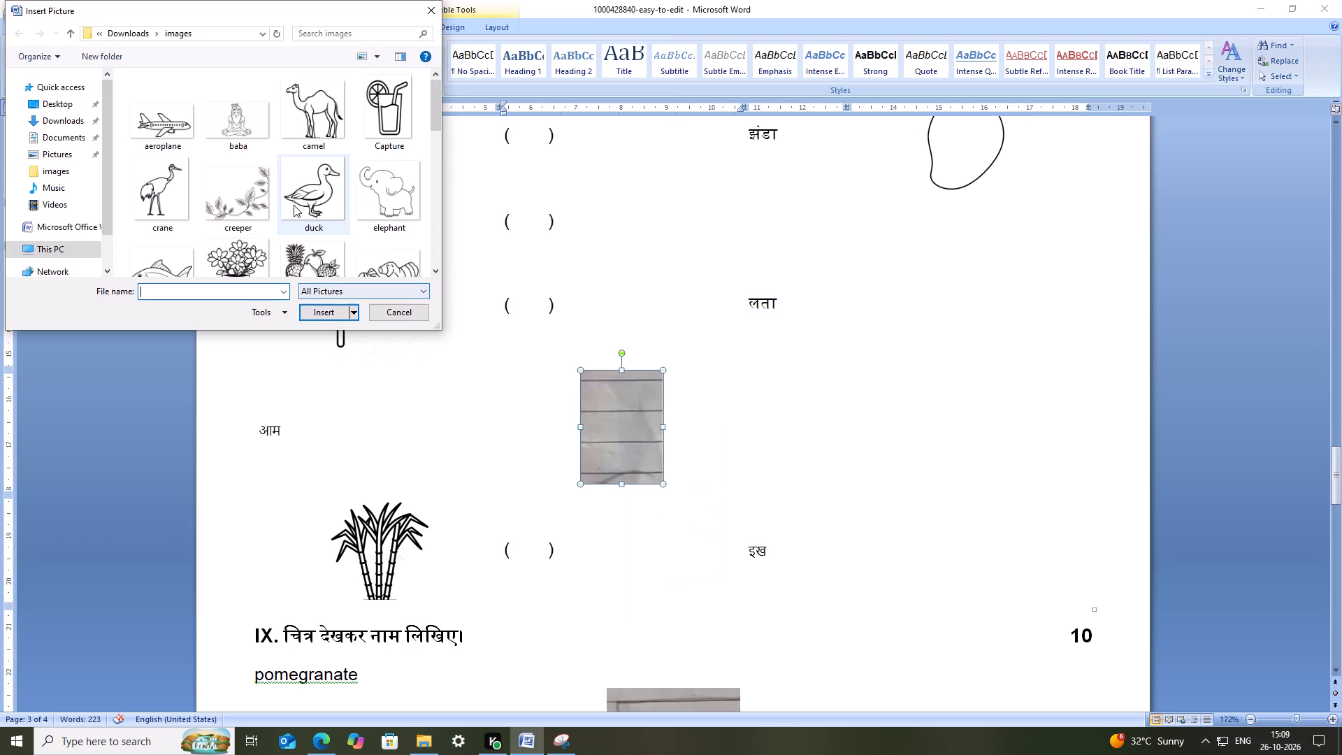
{"action": "scroll", "coordinate": [300, 190], "scroll_direction": "down", "scroll_amount": 4}
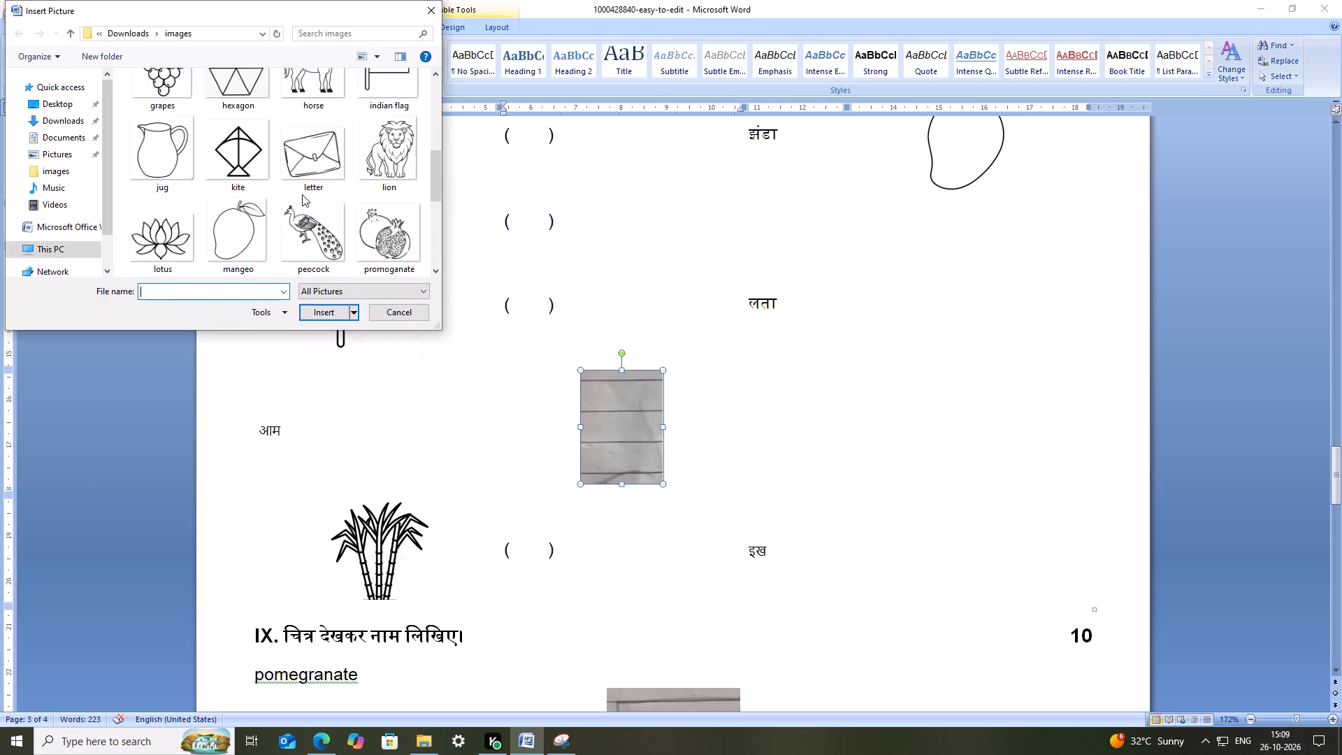
{"action": "scroll", "coordinate": [302, 194], "scroll_direction": "down", "scroll_amount": 2}
{"action": "left_click", "coordinate": [313, 215]}
{"action": "left_click", "coordinate": [335, 305]}
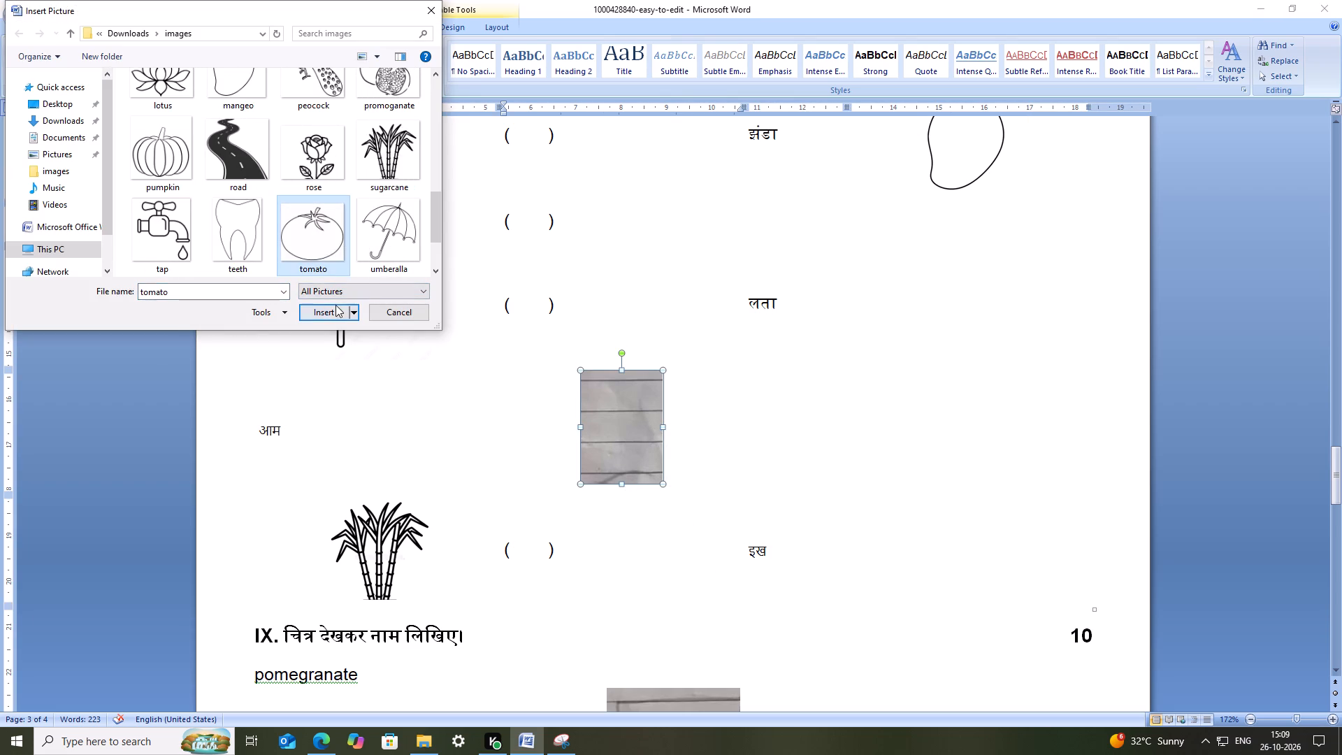
{"action": "left_click", "coordinate": [835, 401]}
{"action": "key", "text": "ctrl+s"}
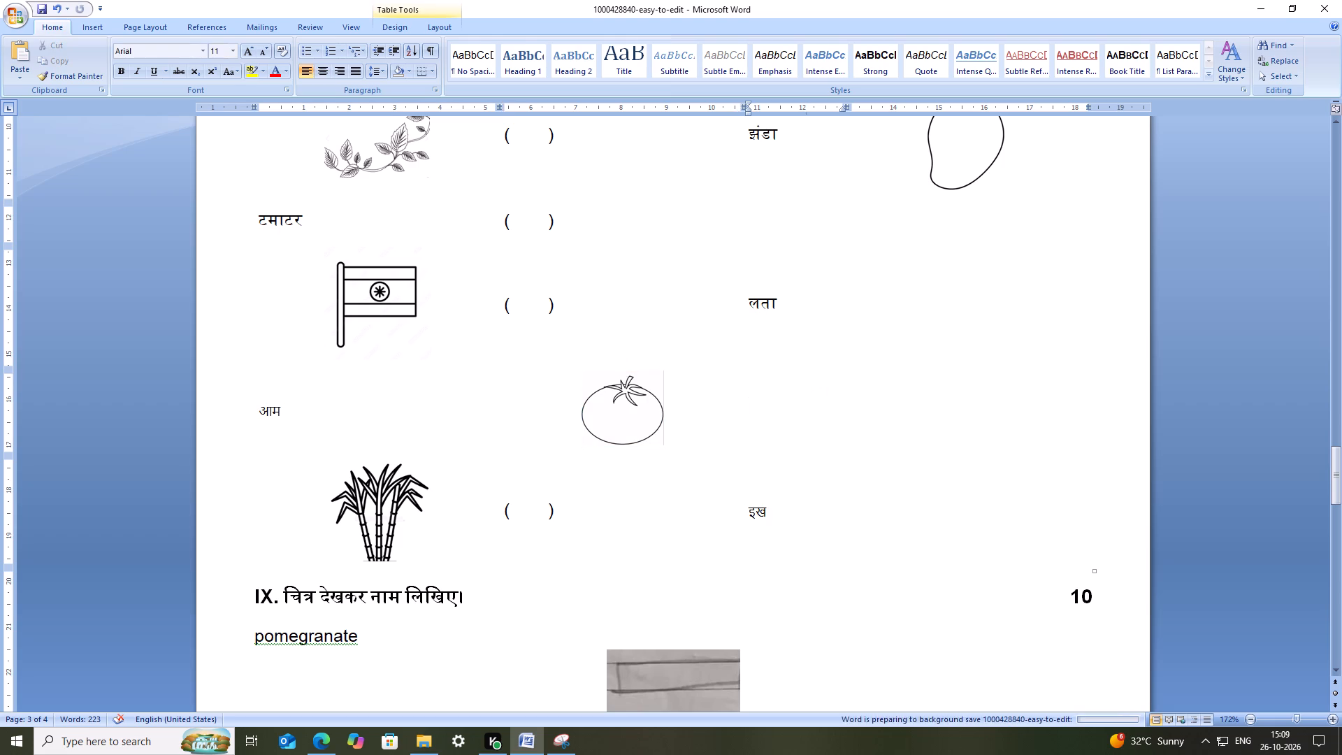
{"action": "key", "text": "ctrl+s"}
Delete the empty answer brackets from the creeper, टमाटर, flag and sugarcane rows of section VIII and save the document.
{"action": "scroll", "coordinate": [611, 343], "scroll_direction": "up", "scroll_amount": 4}
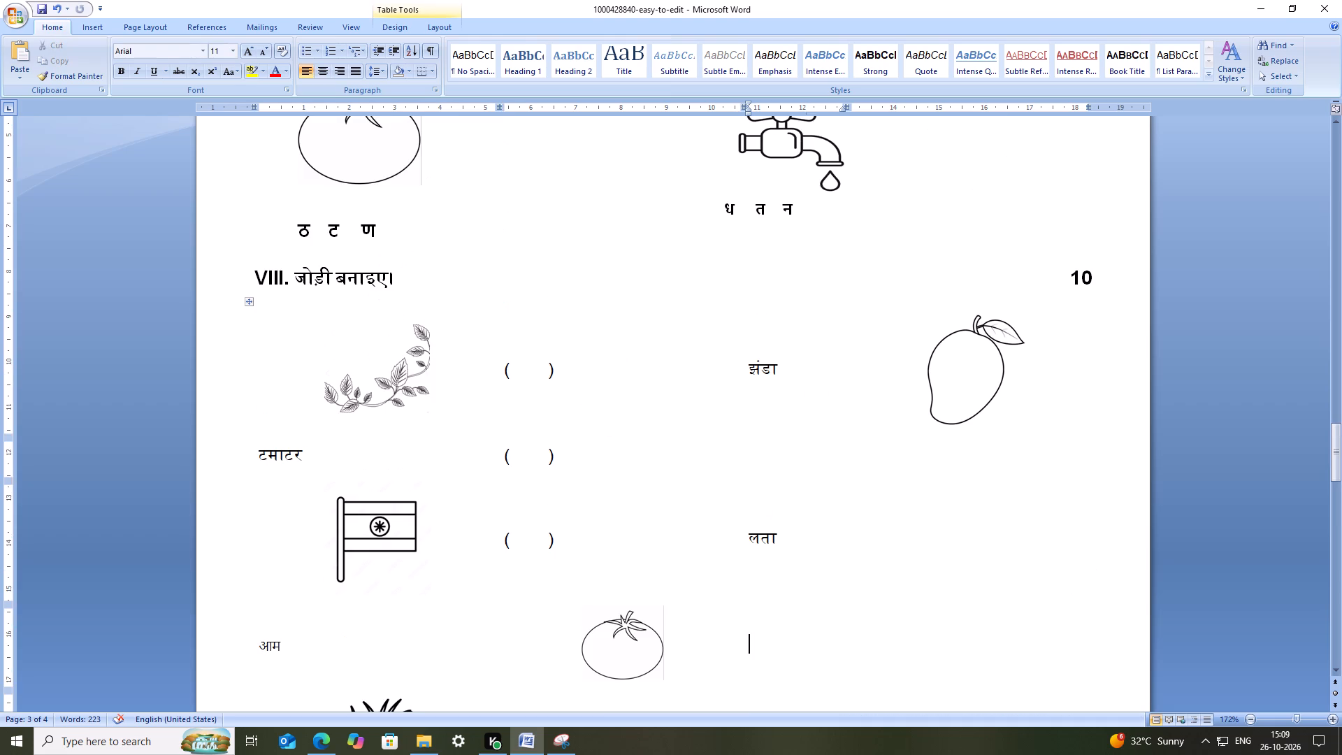
{"action": "left_click_drag", "start_coordinate": [556, 371], "coordinate": [500, 361]}
{"action": "key", "text": "BackSpace"}
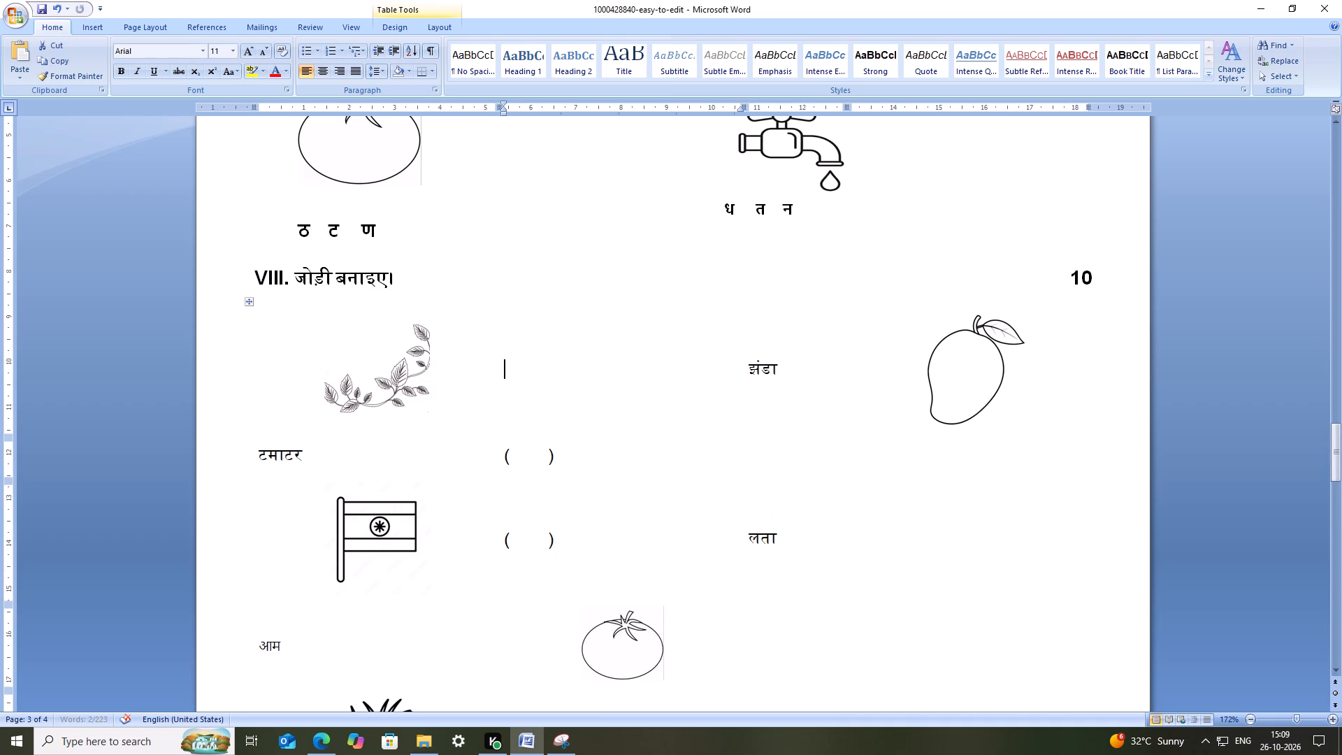
{"action": "left_click_drag", "start_coordinate": [550, 461], "coordinate": [505, 459]}
{"action": "key", "text": "BackSpace"}
{"action": "left_click_drag", "start_coordinate": [535, 459], "coordinate": [533, 459]}
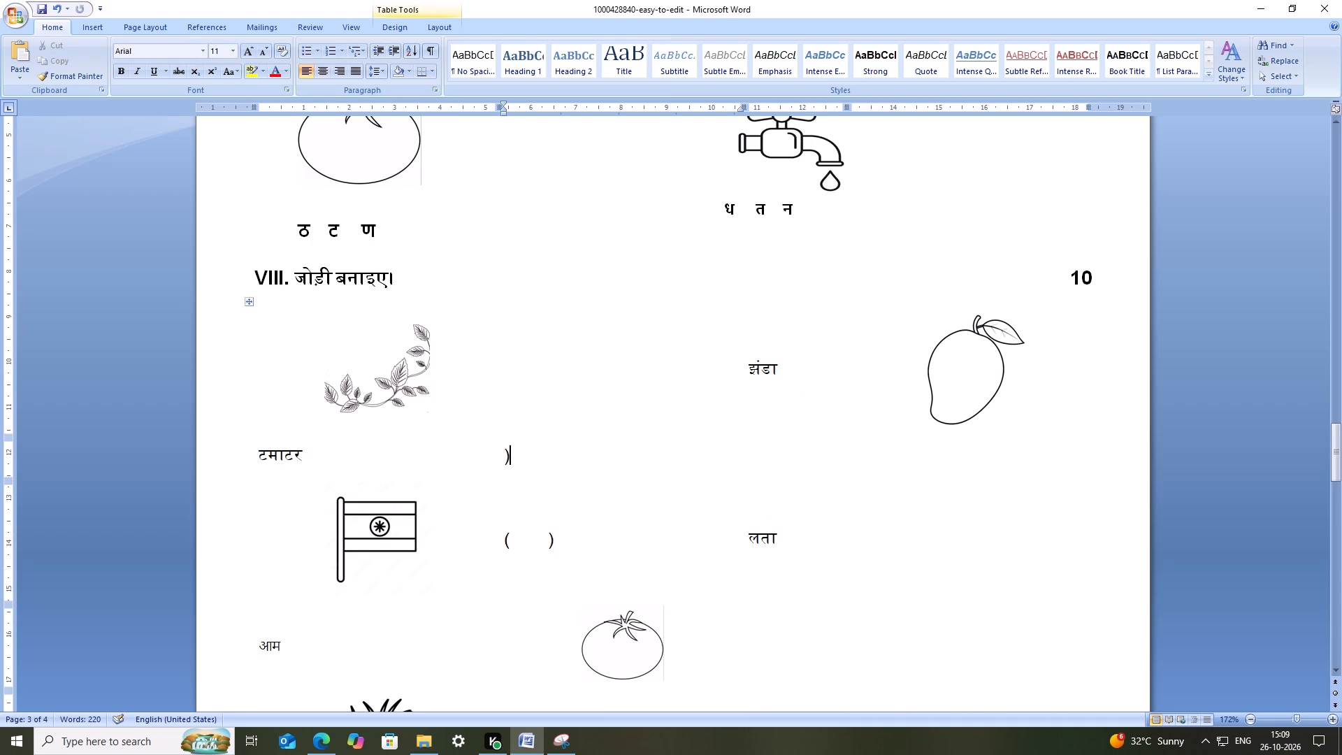
{"action": "left_click_drag", "start_coordinate": [533, 459], "coordinate": [503, 456]}
{"action": "key", "text": "BackSpace"}
{"action": "left_click_drag", "start_coordinate": [564, 539], "coordinate": [506, 544]}
{"action": "key", "text": "BackSpace"}
{"action": "scroll", "coordinate": [585, 550], "scroll_direction": "down", "scroll_amount": 5}
{"action": "left_click_drag", "start_coordinate": [556, 454], "coordinate": [505, 454]}
{"action": "key", "text": "BackSpace"}
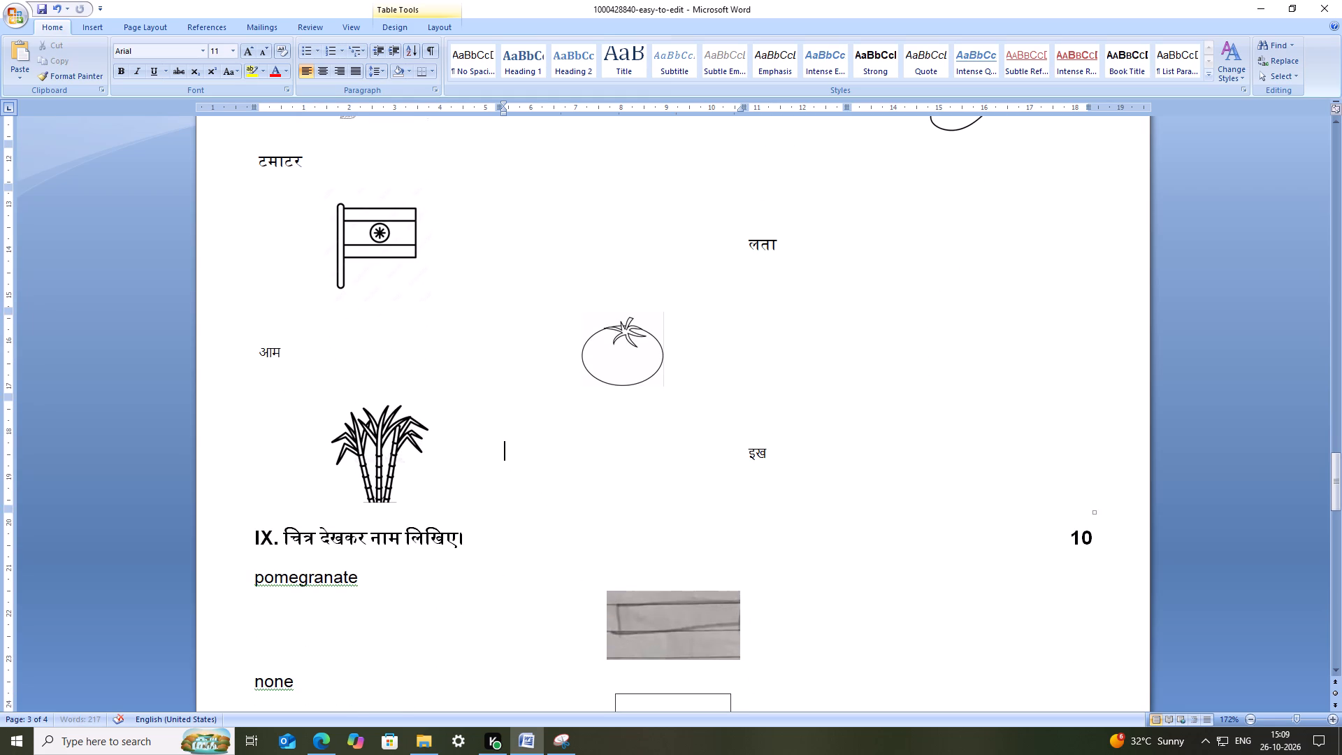
{"action": "left_click", "coordinate": [639, 445]}
{"action": "key", "text": "ctrl+s"}
{"action": "key", "text": "ctrl+s"}
{"action": "scroll", "coordinate": [724, 320], "scroll_direction": "up", "scroll_amount": 6}
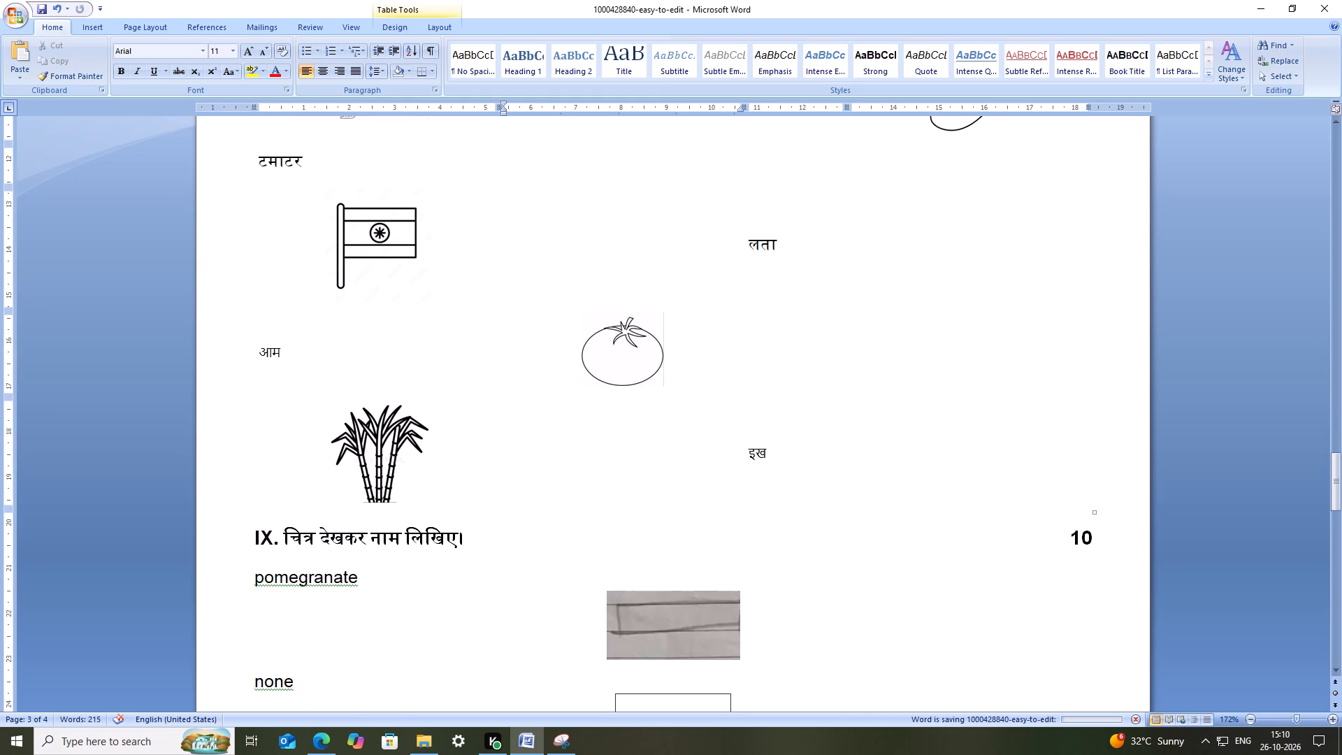
Set the section VIII tomato picture's text wrapping to In Front of Text and move it below the mango picture.
{"action": "scroll", "coordinate": [774, 335], "scroll_direction": "up", "scroll_amount": 4}
{"action": "scroll", "coordinate": [835, 424], "scroll_direction": "down", "scroll_amount": 2}
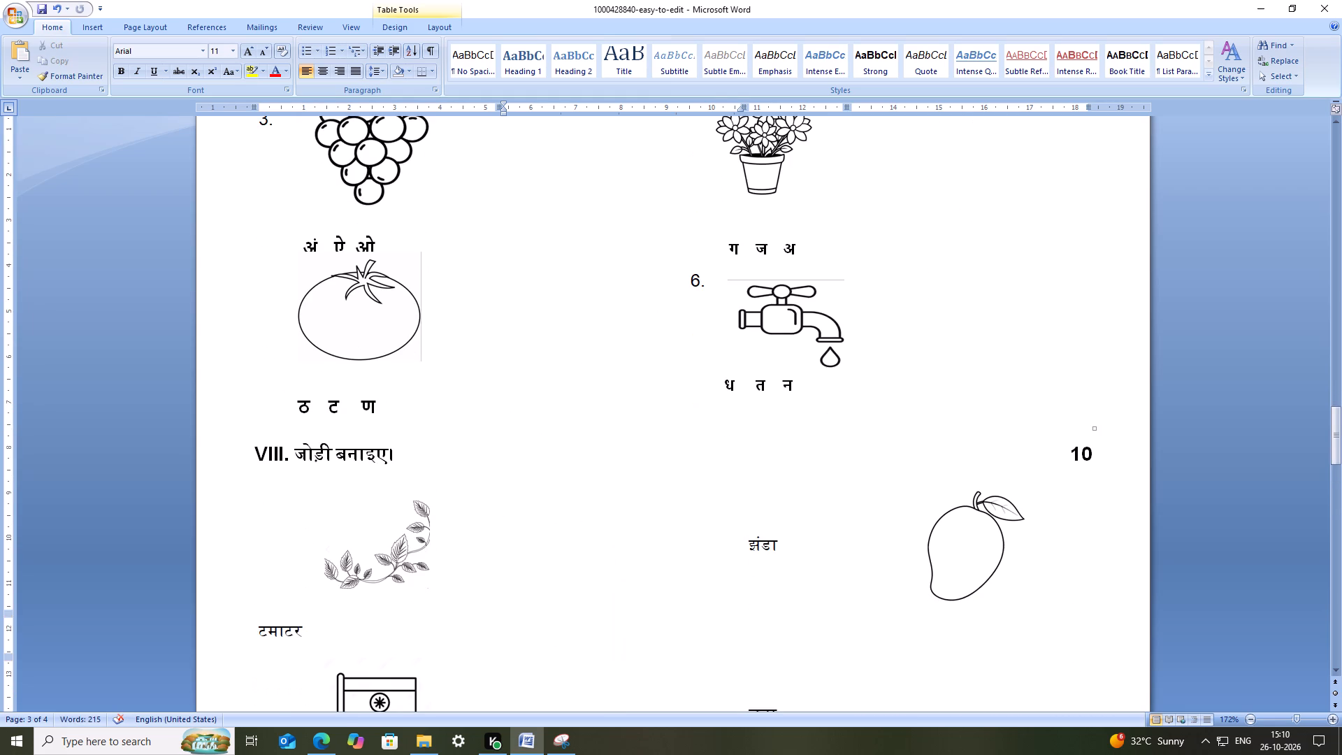
{"action": "scroll", "coordinate": [838, 440], "scroll_direction": "down", "scroll_amount": 2}
{"action": "scroll", "coordinate": [872, 543], "scroll_direction": "down", "scroll_amount": 3}
{"action": "left_click", "coordinate": [623, 510]}
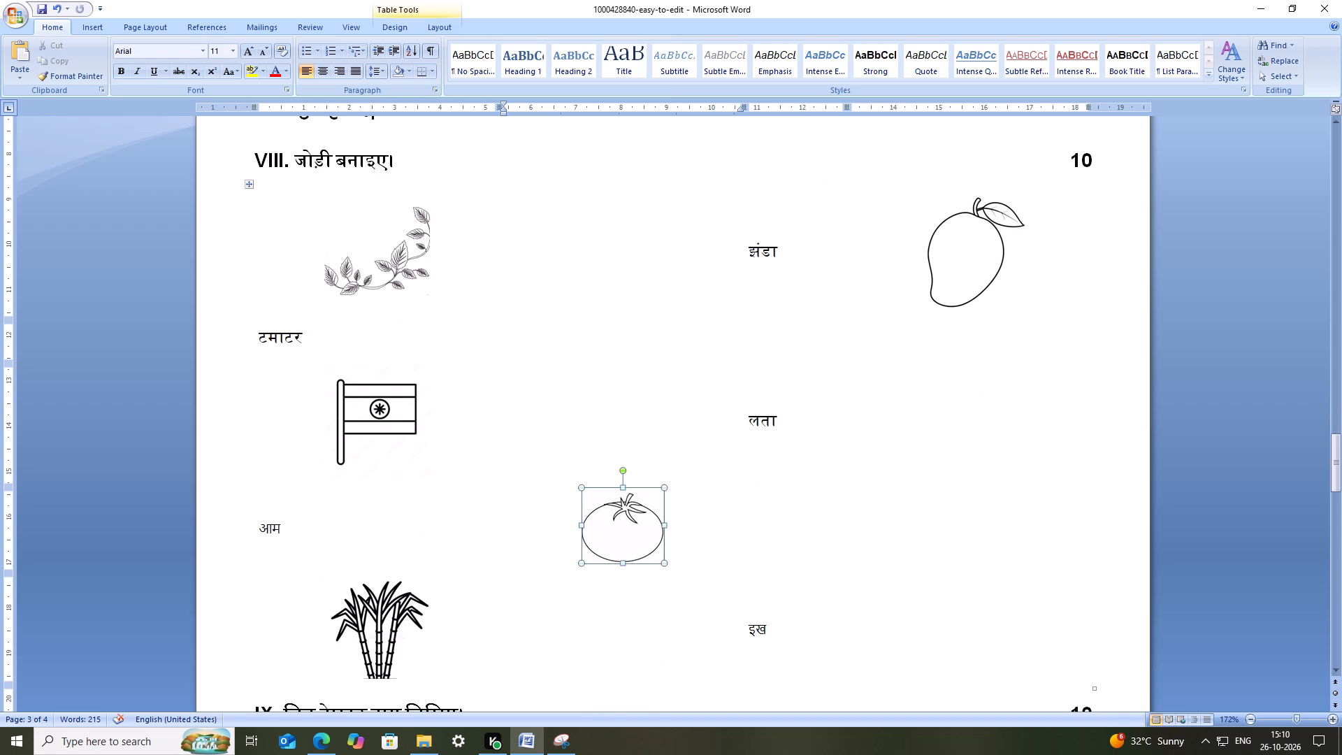
{"action": "right_click", "coordinate": [623, 509]}
{"action": "left_click", "coordinate": [687, 659]}
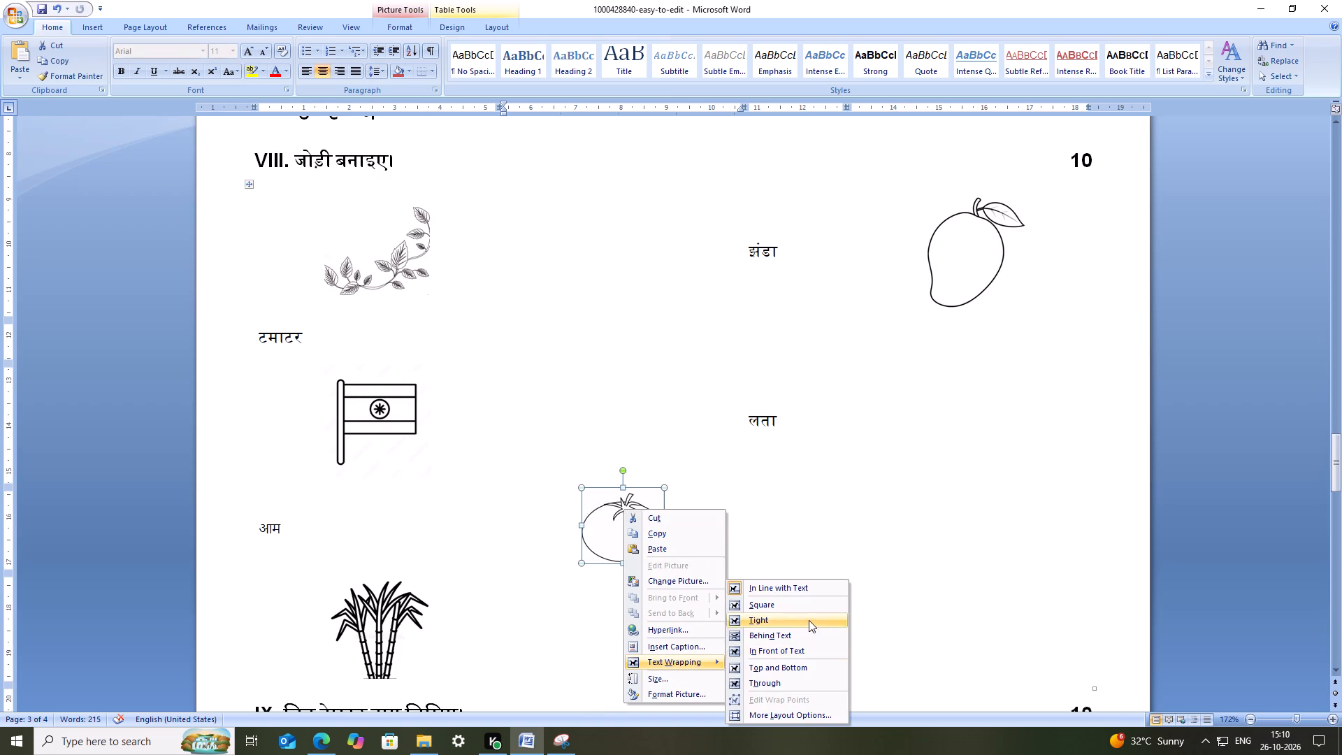
{"action": "left_click", "coordinate": [786, 649]}
{"action": "left_click_drag", "start_coordinate": [638, 526], "coordinate": [1015, 507]}
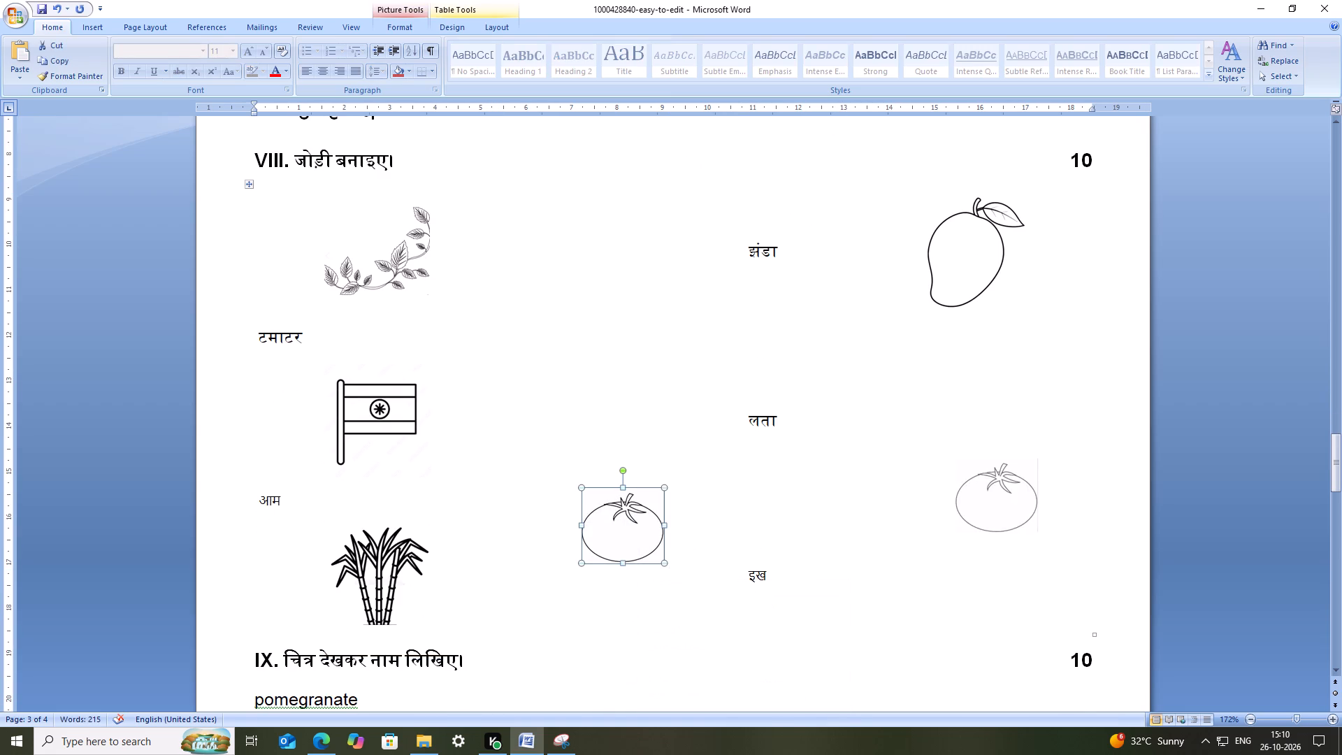
{"action": "left_click_drag", "start_coordinate": [1015, 507], "coordinate": [978, 504]}
Move the word टमाटर from the first column to below झंडा in the word column, separated by two blank lines.
{"action": "scroll", "coordinate": [944, 512], "scroll_direction": "down", "scroll_amount": 1}
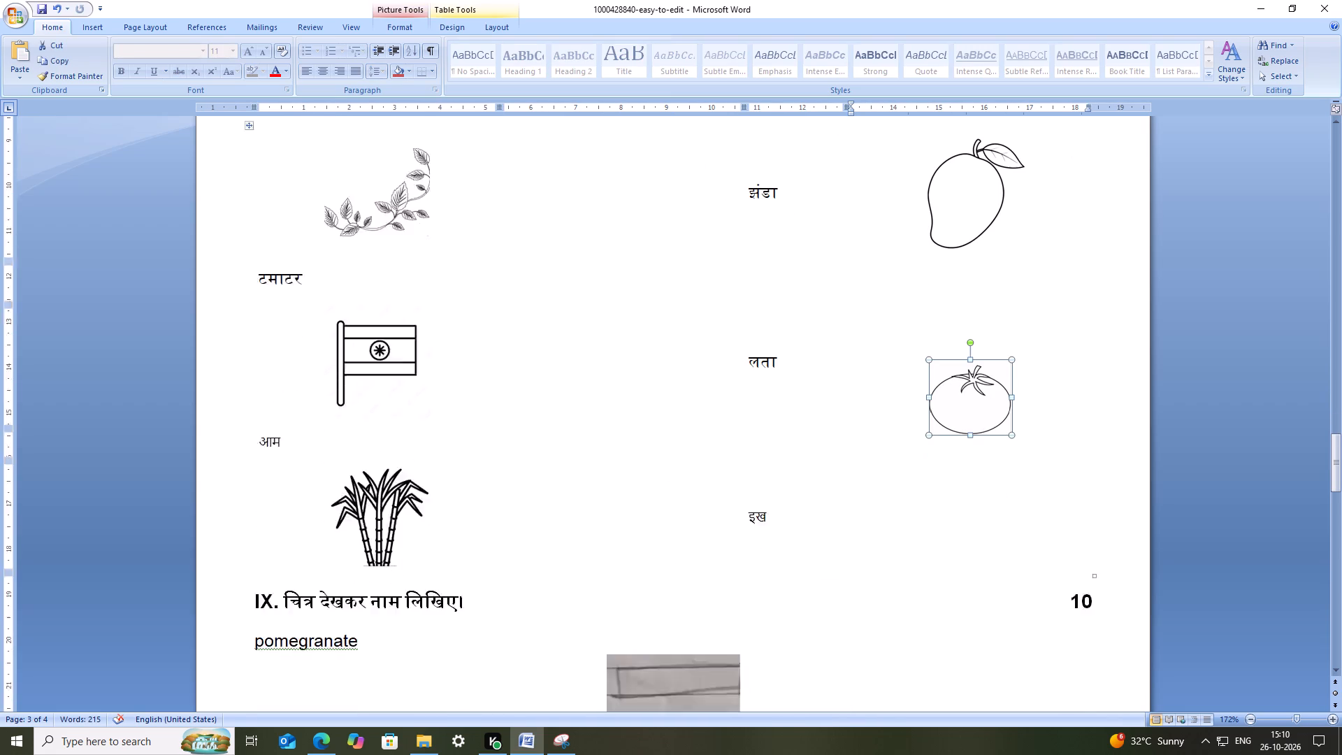
{"action": "scroll", "coordinate": [944, 512], "scroll_direction": "down", "scroll_amount": 2}
{"action": "scroll", "coordinate": [876, 495], "scroll_direction": "up", "scroll_amount": 2}
{"action": "scroll", "coordinate": [760, 424], "scroll_direction": "up", "scroll_amount": 2}
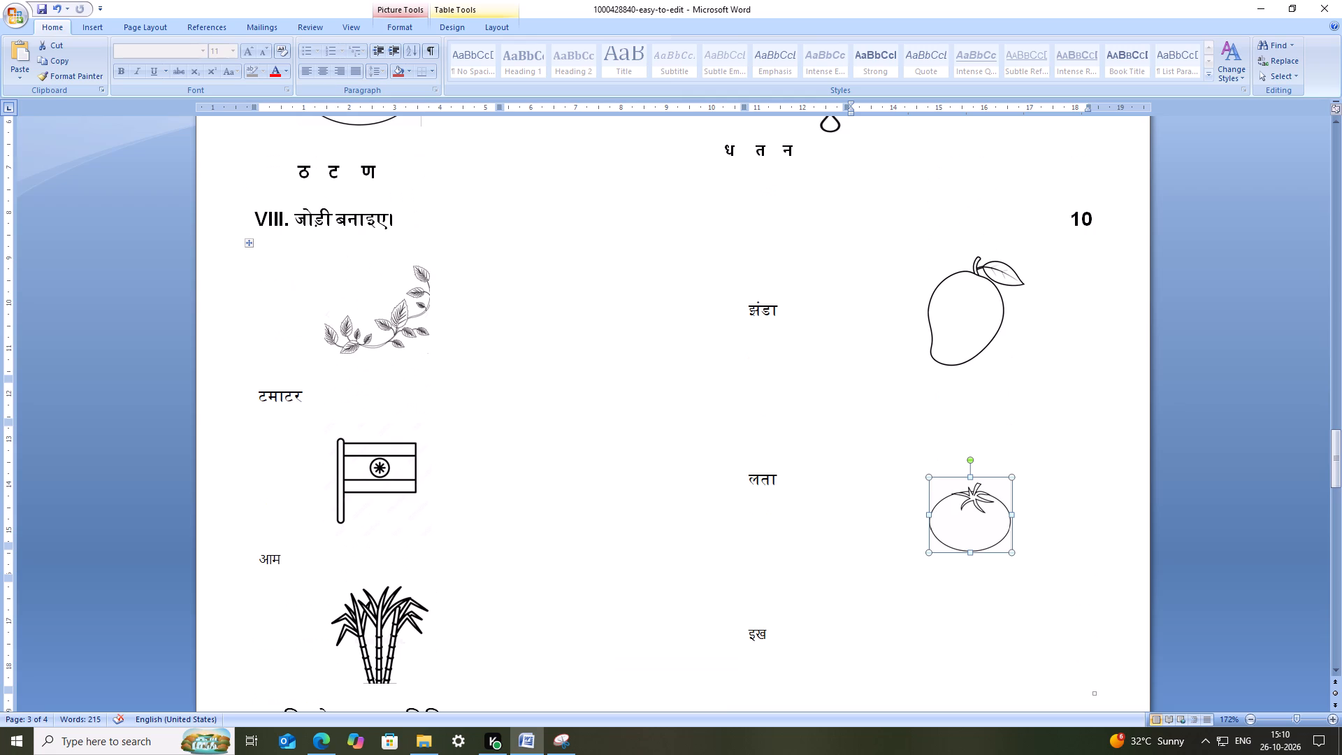
{"action": "scroll", "coordinate": [387, 423], "scroll_direction": "down", "scroll_amount": 2}
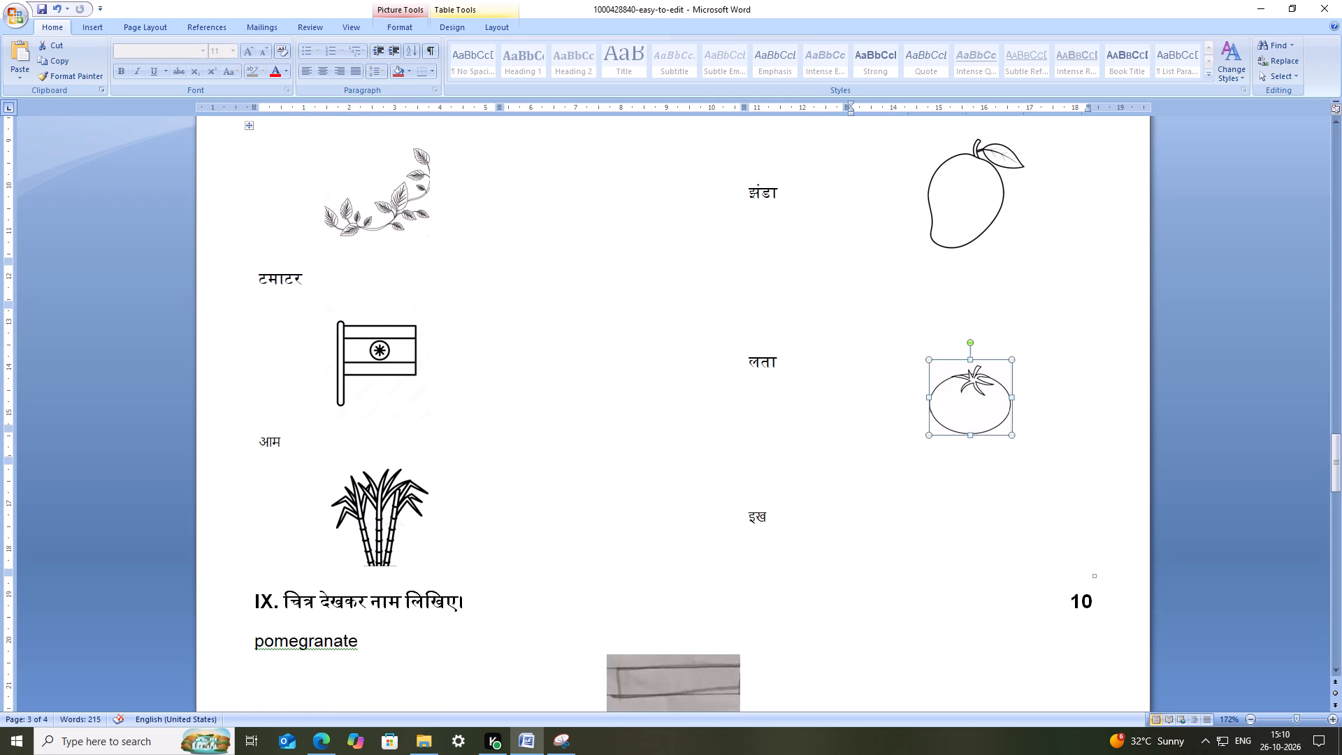
{"action": "left_click_drag", "start_coordinate": [310, 285], "coordinate": [250, 281]}
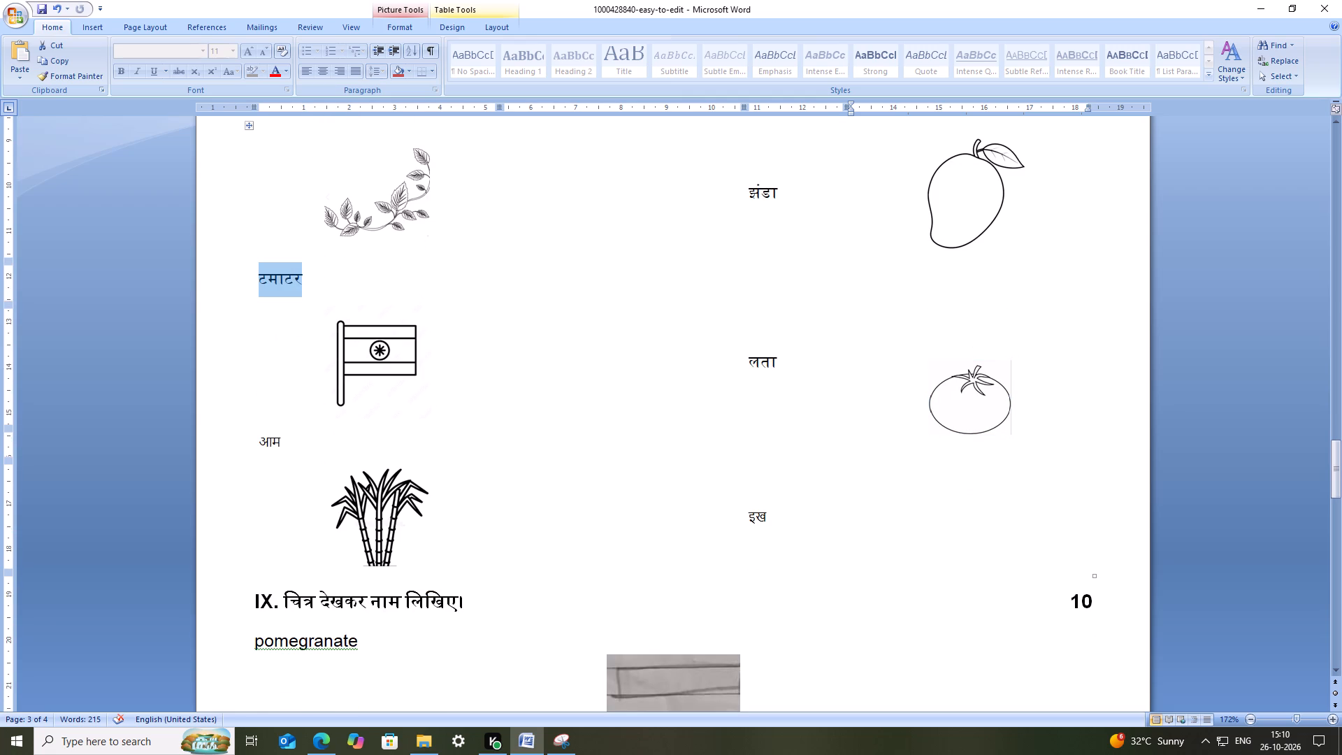
{"action": "left_click_drag", "start_coordinate": [250, 281], "coordinate": [250, 284]}
{"action": "key", "text": "ctrl+x"}
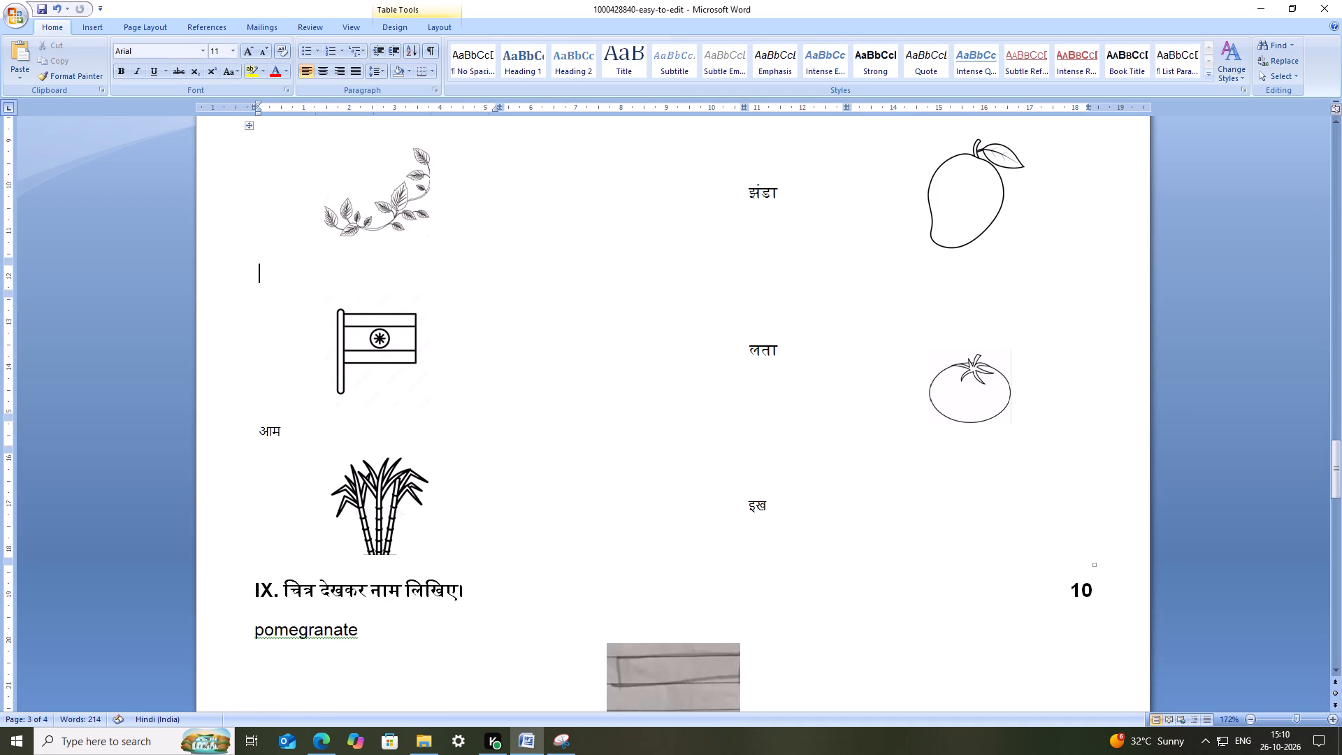
{"action": "left_click", "coordinate": [739, 268]}
{"action": "left_click", "coordinate": [772, 249]}
{"action": "key", "text": "Return"}
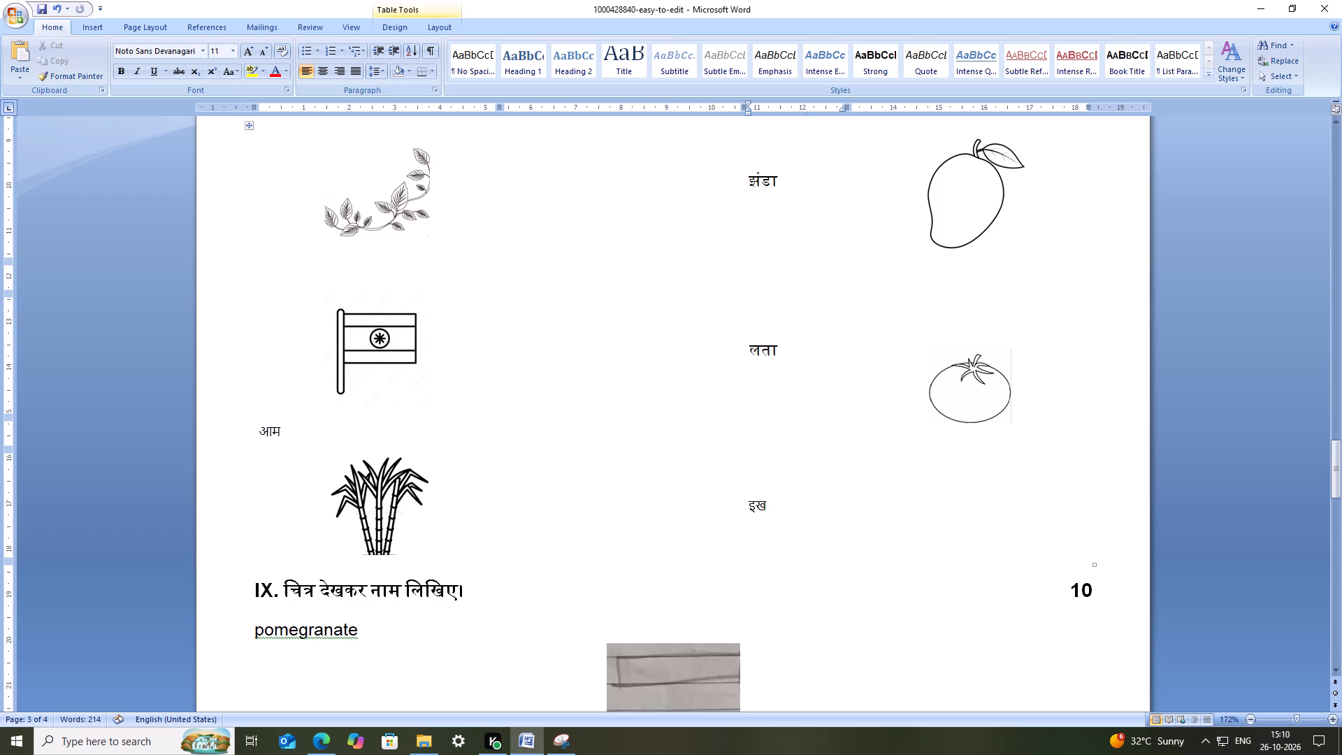
{"action": "key", "text": "ctrl+v"}
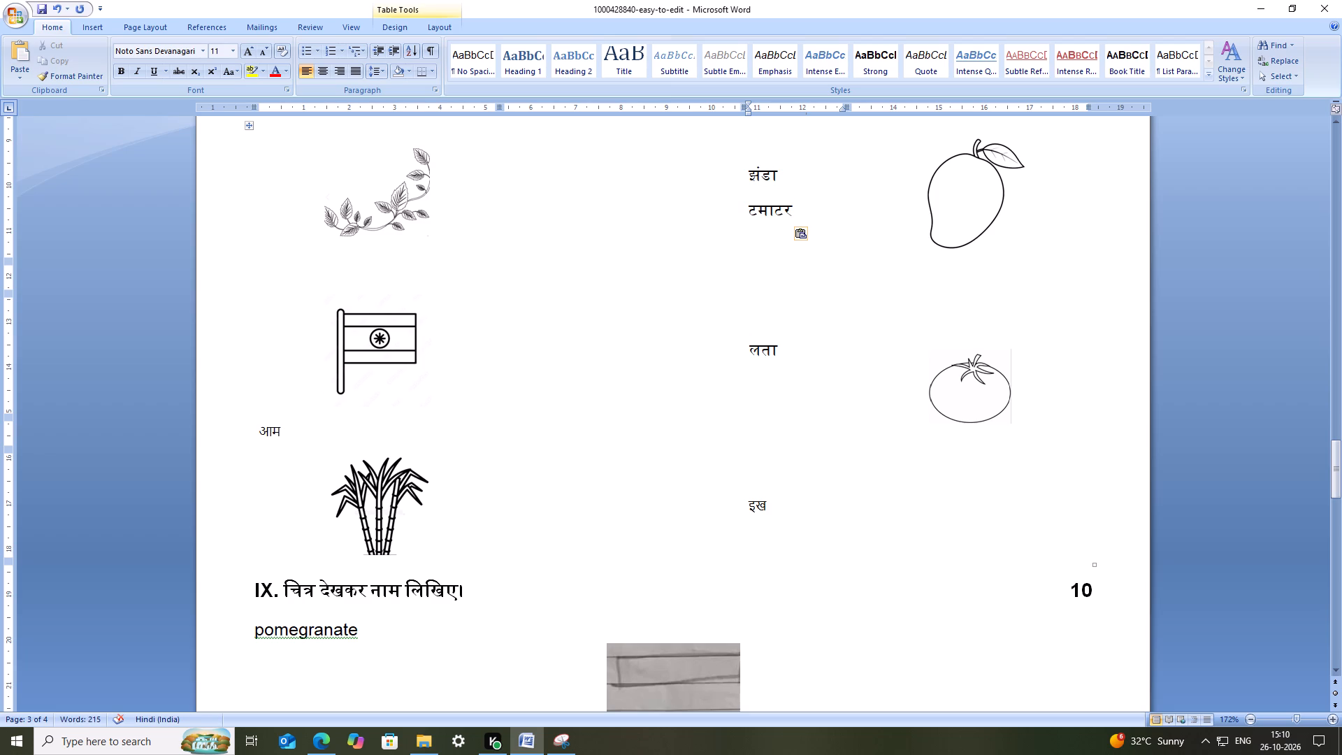
{"action": "left_click", "coordinate": [784, 187]}
{"action": "key", "text": "Return"}
{"action": "key", "text": "Return"}
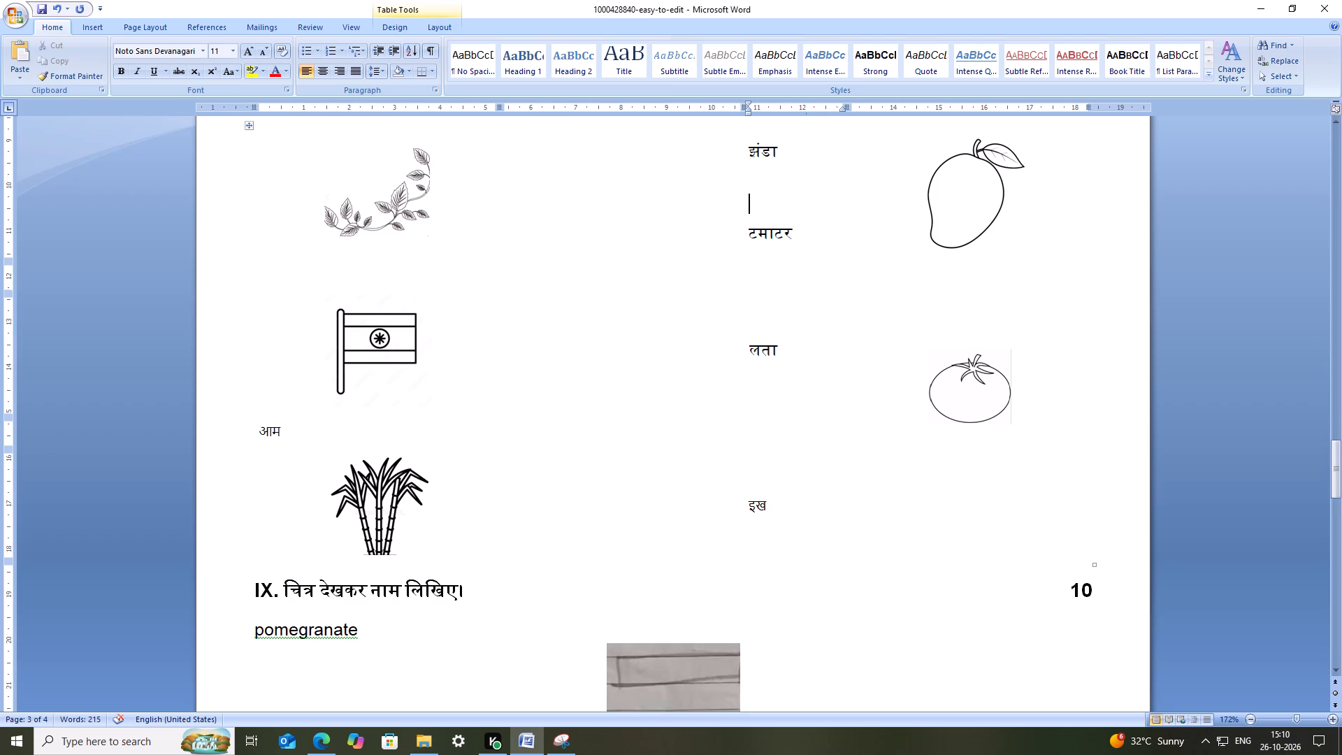
Move the word आम from the first column to below लता in the word column, separated by two blank lines.
{"action": "scroll", "coordinate": [793, 275], "scroll_direction": "up", "scroll_amount": 3}
{"action": "scroll", "coordinate": [803, 319], "scroll_direction": "down", "scroll_amount": 4}
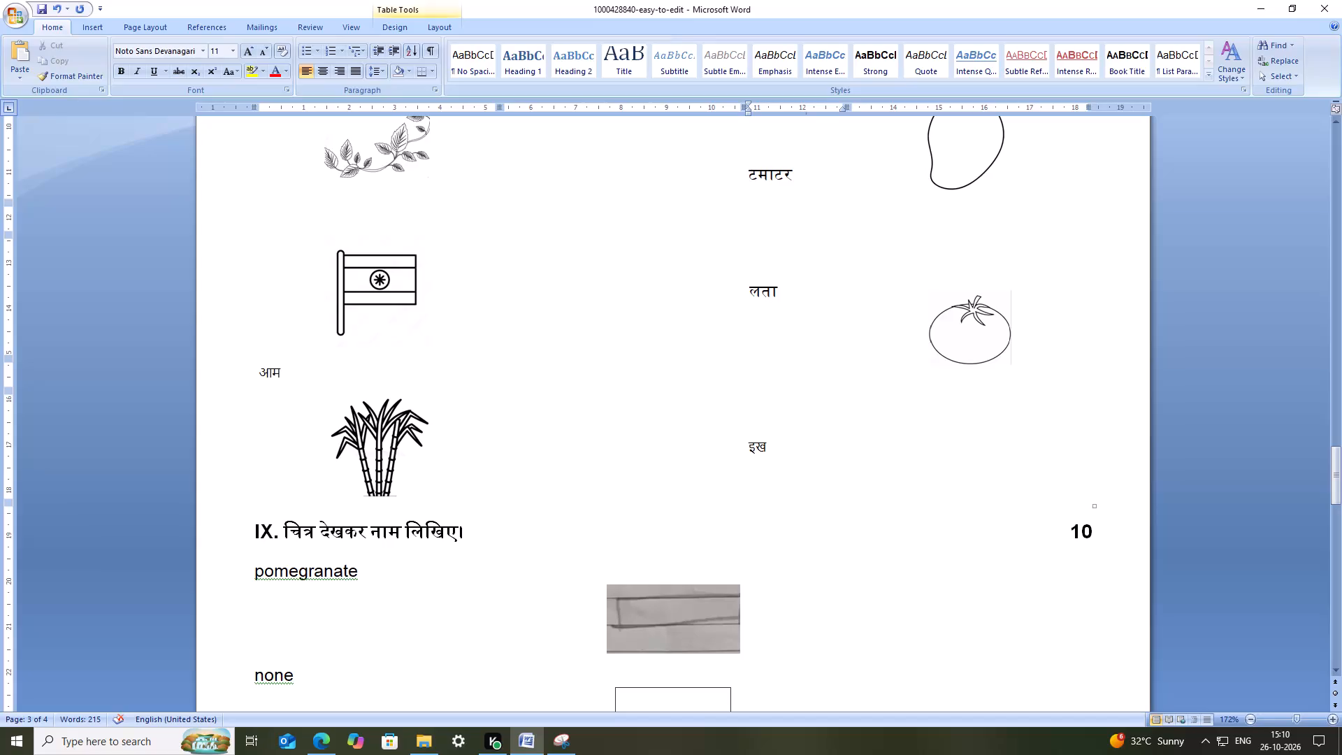
{"action": "left_click_drag", "start_coordinate": [282, 372], "coordinate": [226, 377]}
{"action": "key", "text": "ctrl+x"}
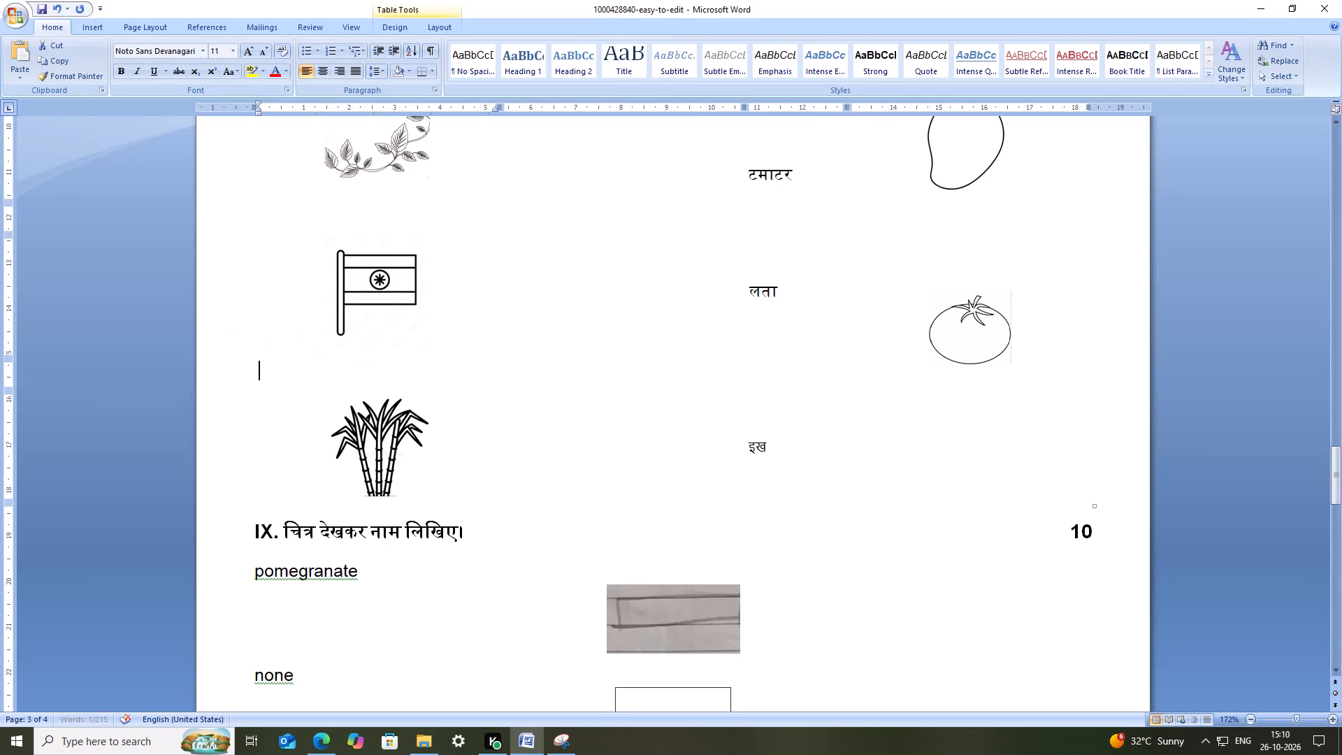
{"action": "left_click", "coordinate": [793, 294]}
{"action": "key", "text": "Return"}
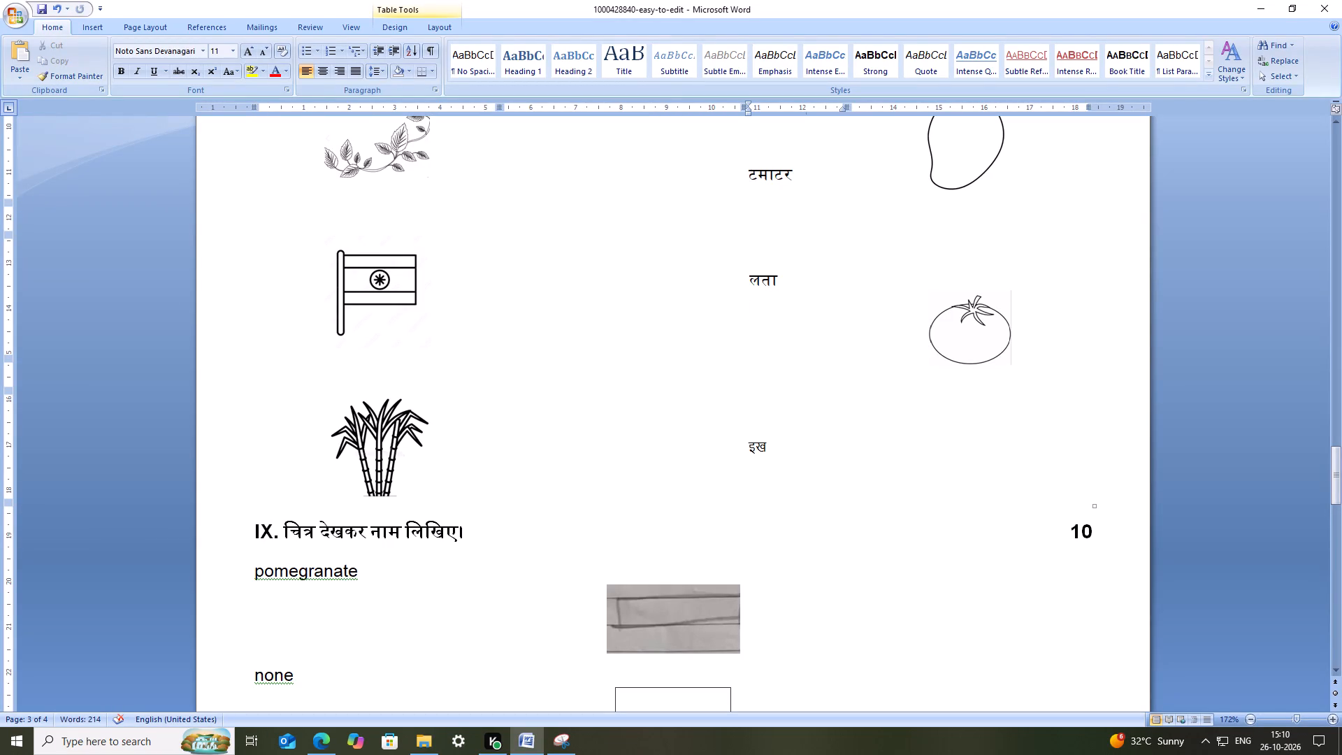
{"action": "key", "text": "ctrl+v"}
{"action": "left_click", "coordinate": [797, 296]}
{"action": "key", "text": "Return"}
{"action": "key", "text": "Return"}
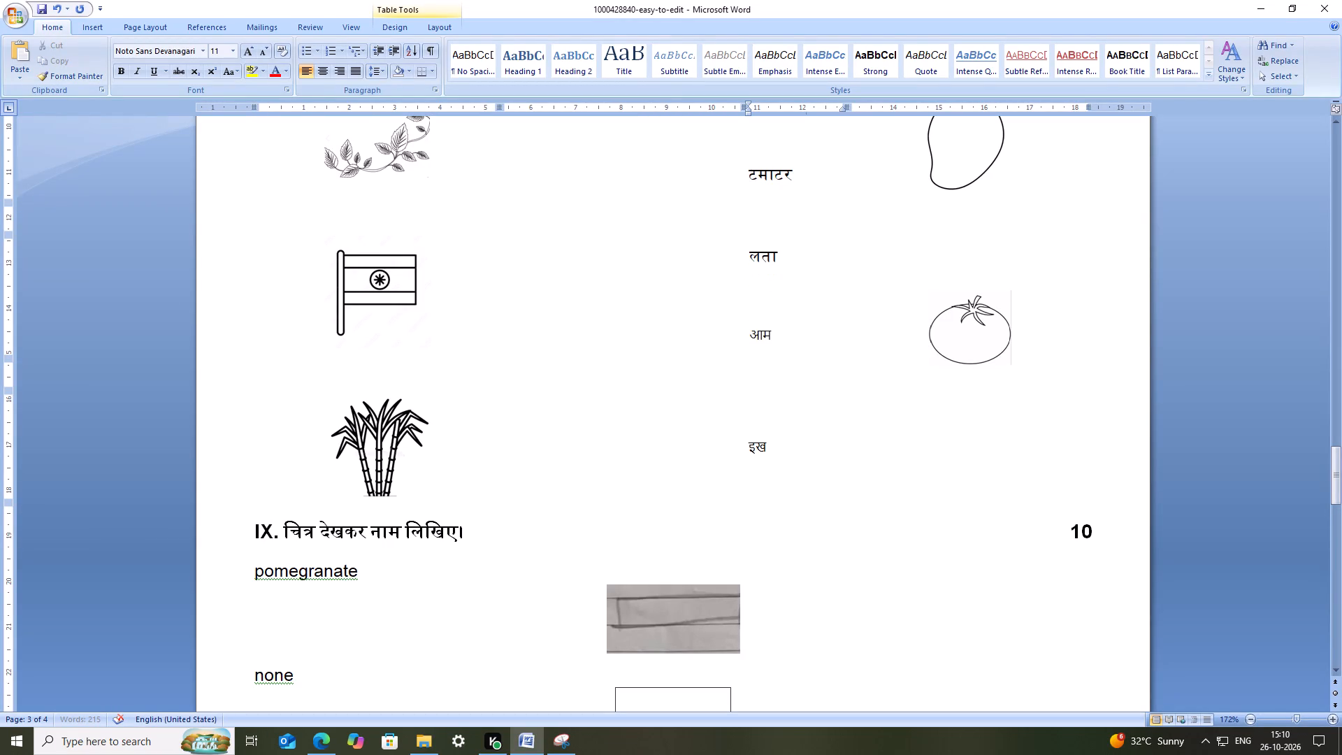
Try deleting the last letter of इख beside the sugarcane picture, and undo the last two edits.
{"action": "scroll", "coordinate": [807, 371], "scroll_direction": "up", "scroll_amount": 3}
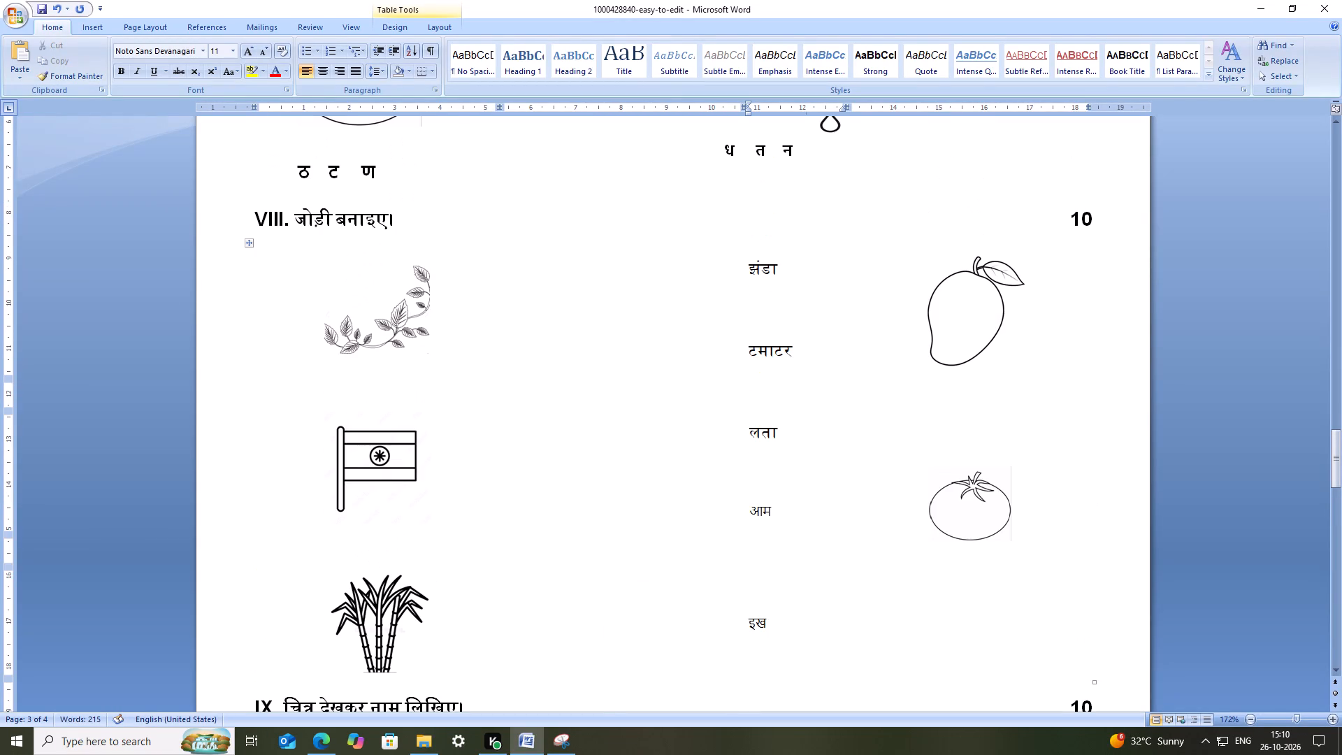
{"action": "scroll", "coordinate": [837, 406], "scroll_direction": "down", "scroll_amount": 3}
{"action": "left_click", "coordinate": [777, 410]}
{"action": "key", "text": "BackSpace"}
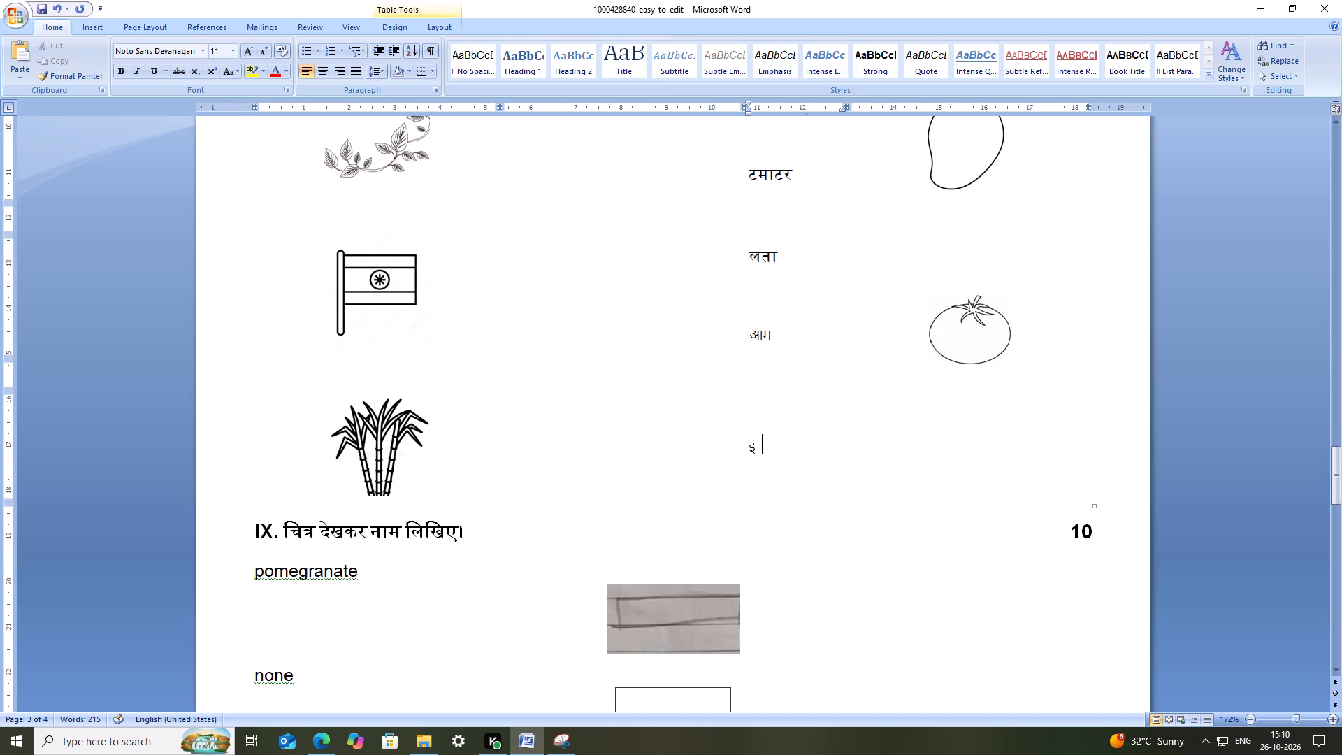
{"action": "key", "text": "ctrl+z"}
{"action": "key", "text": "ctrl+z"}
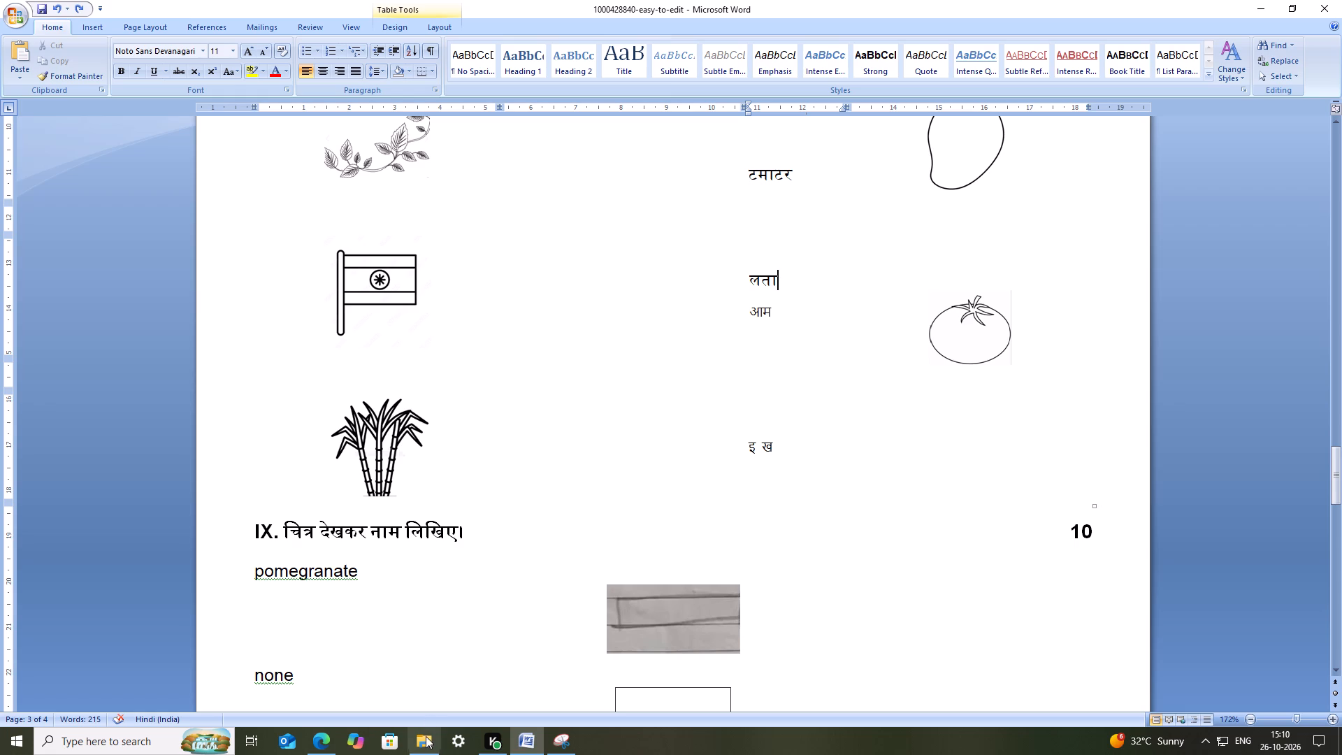
In Edge, close the mango image preview, enter eekh in the PaperAI correction box, apply the suggestion ईख and copy it.
{"action": "left_click", "coordinate": [333, 745]}
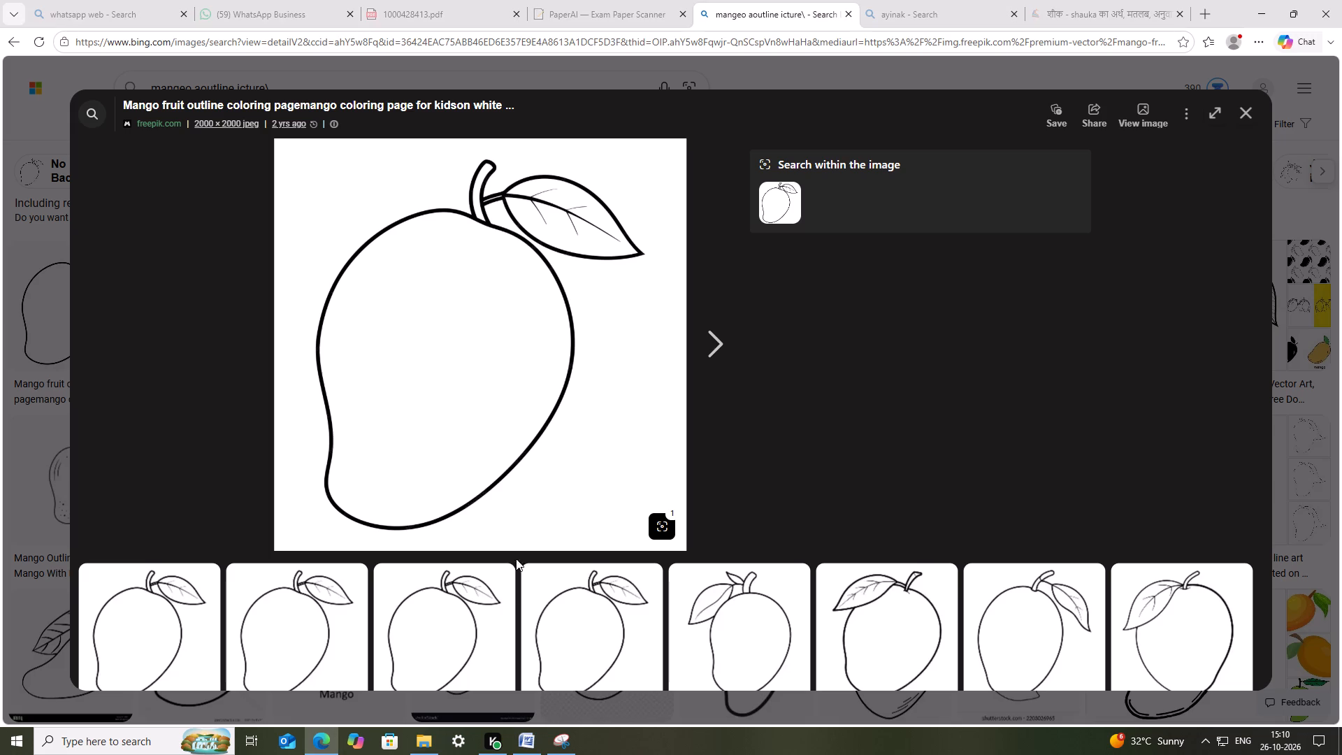
{"action": "left_click", "coordinate": [1255, 110]}
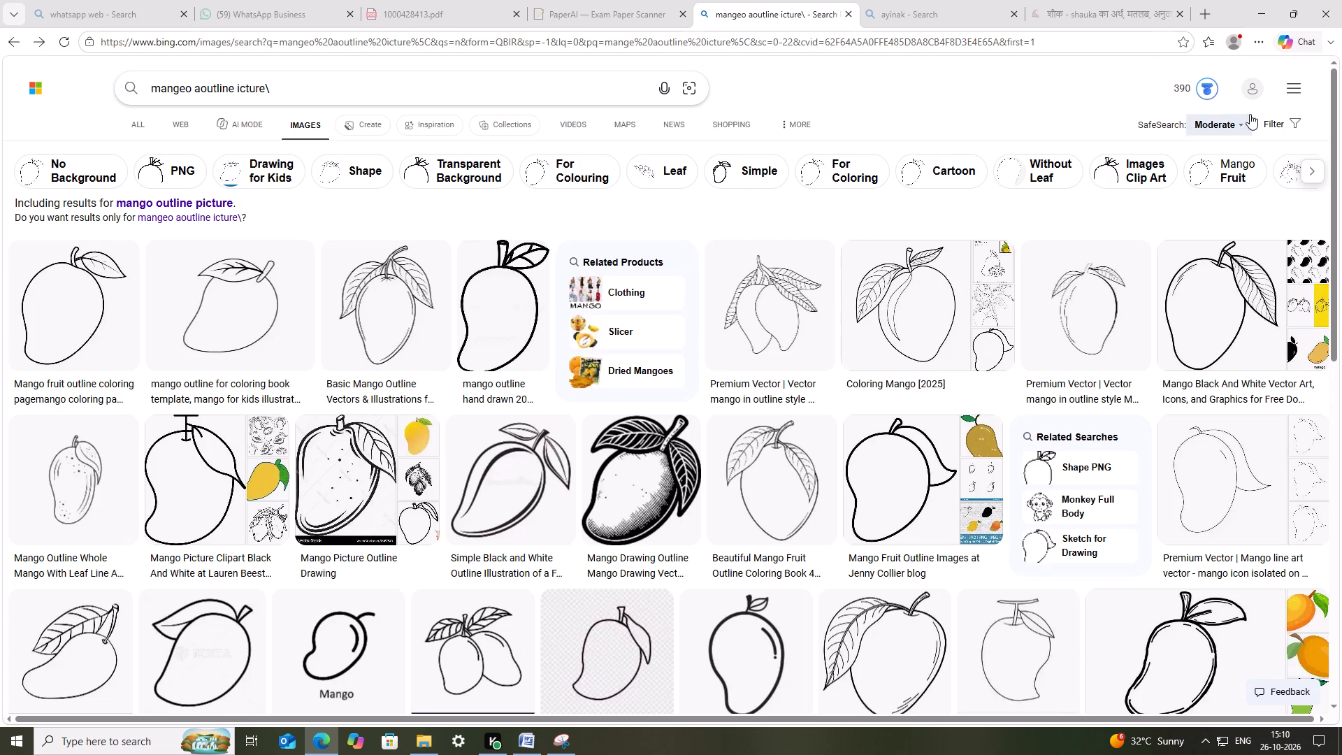
{"action": "left_click", "coordinate": [551, 6]}
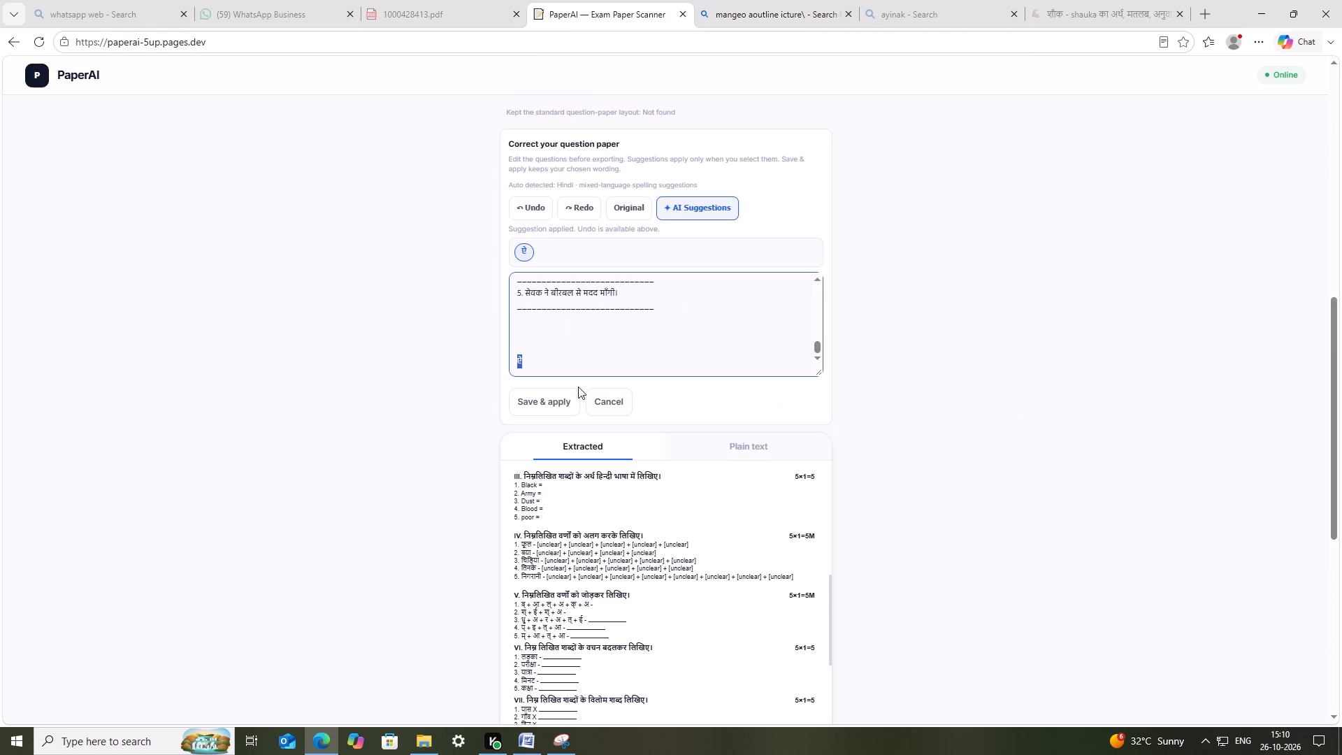
{"action": "key", "text": "BackSpace"}
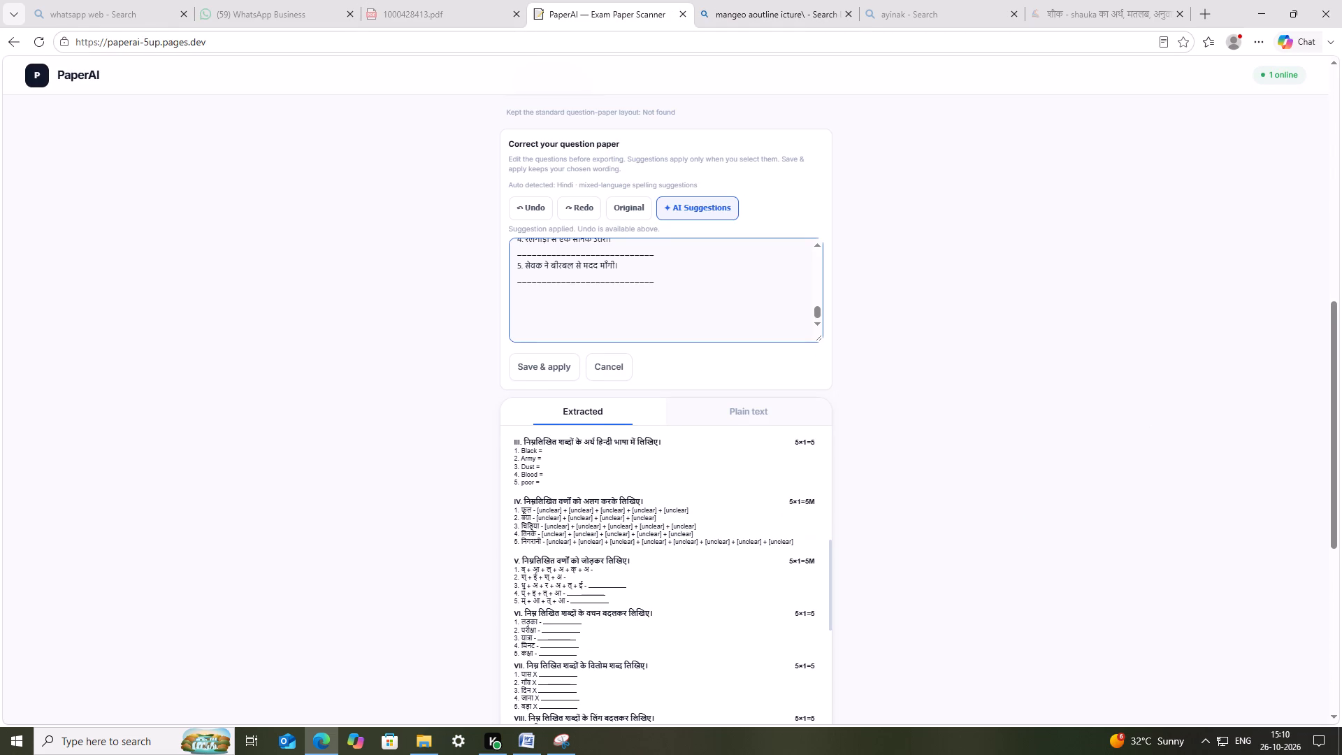
{"action": "type", "text": "ee"}
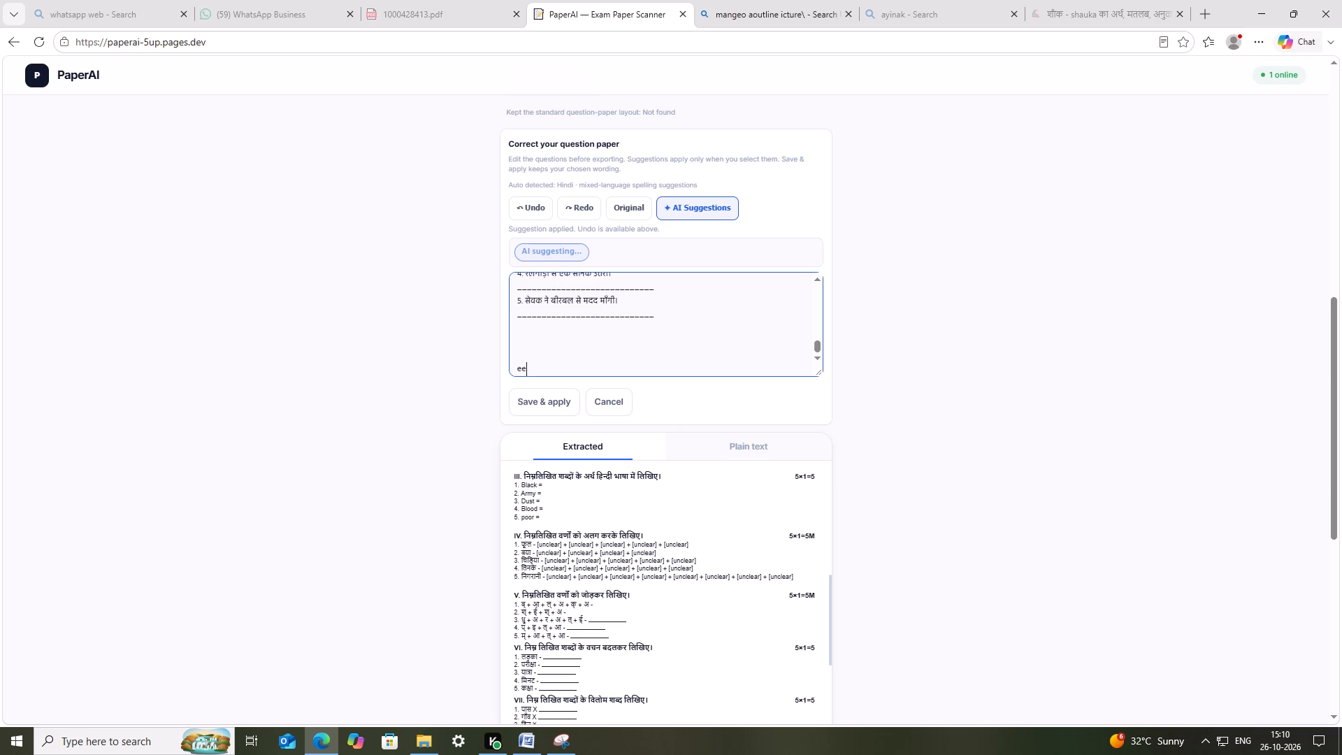
{"action": "key", "text": "k"}
{"action": "key", "text": "h"}
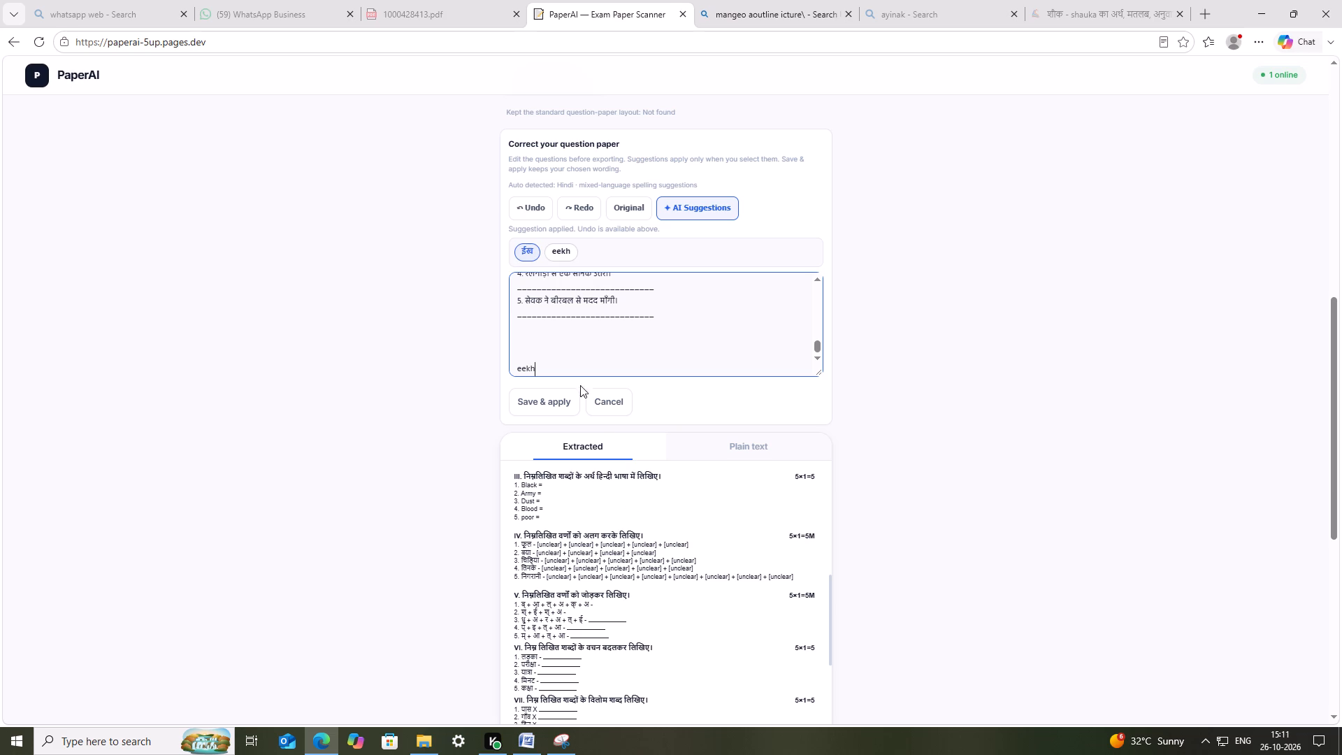
{"action": "left_click", "coordinate": [531, 251]}
{"action": "left_click_drag", "start_coordinate": [543, 329], "coordinate": [445, 342]}
{"action": "key", "text": "ctrl+c"}
{"action": "key", "text": "ctrl+c"}
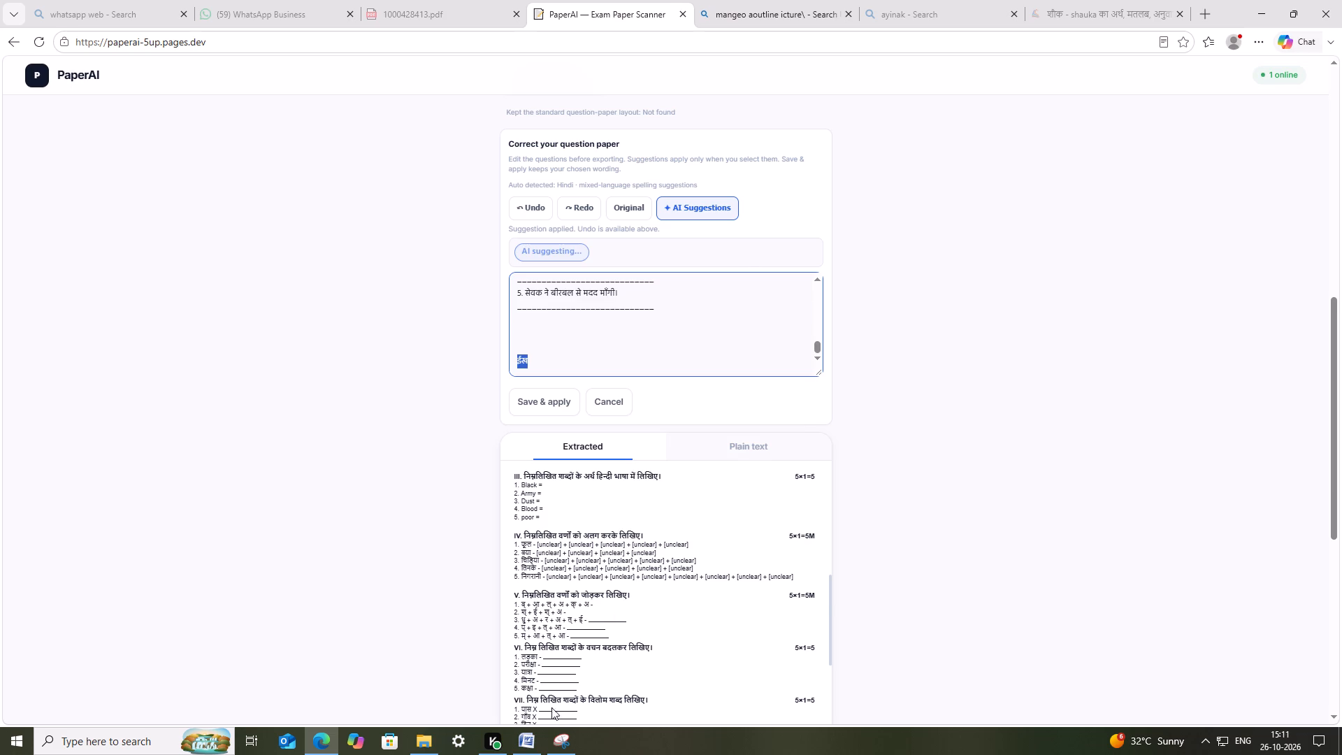
In Word, replace इख beside the sugarcane picture with the copied word ईख and save the document.
{"action": "left_click", "coordinate": [533, 736]}
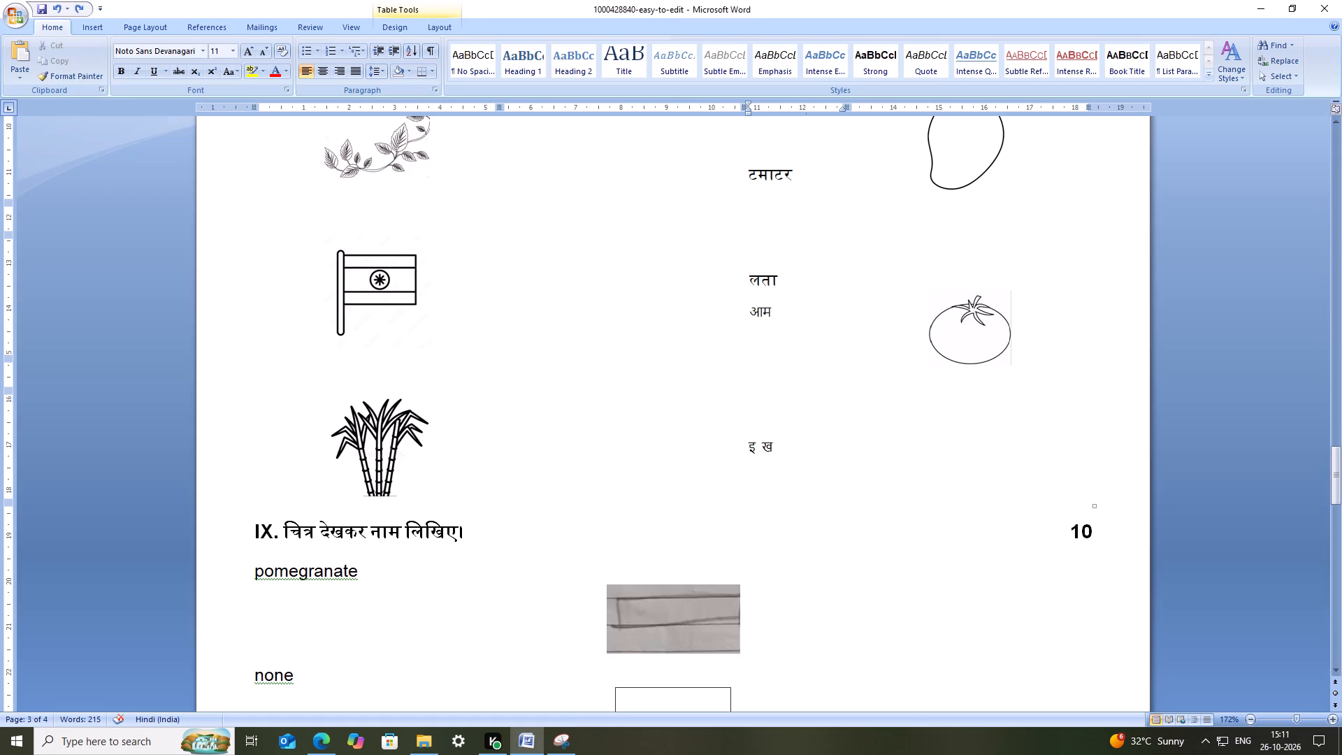
{"action": "left_click_drag", "start_coordinate": [787, 445], "coordinate": [749, 447]}
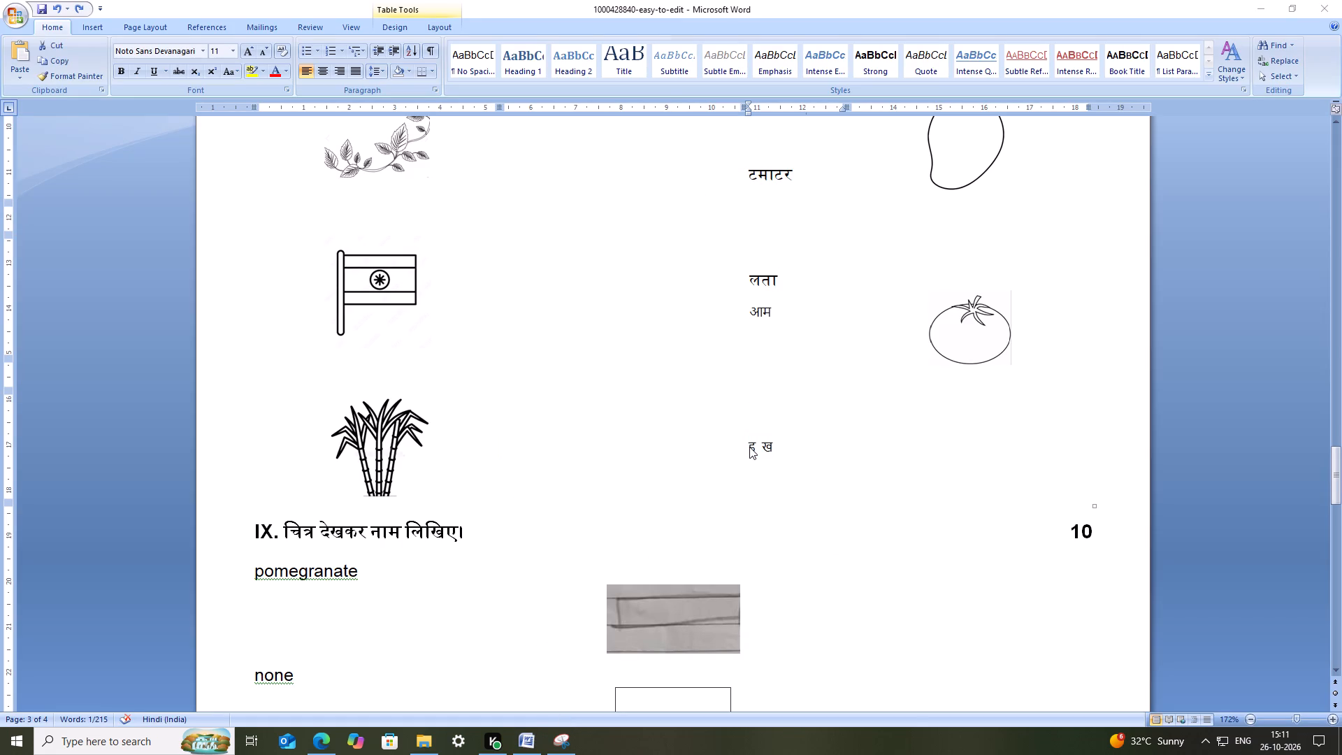
{"action": "left_click", "coordinate": [840, 443]}
{"action": "left_click_drag", "start_coordinate": [779, 443], "coordinate": [765, 443]}
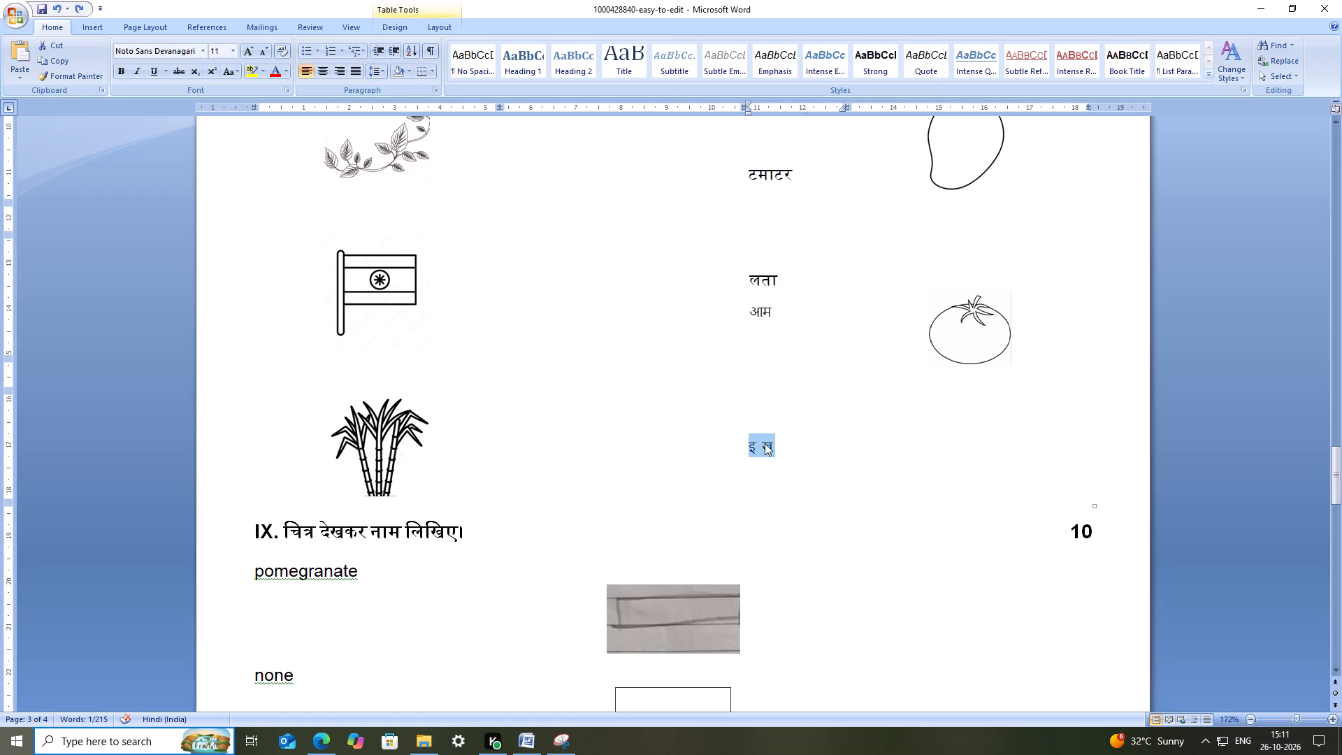
{"action": "left_click_drag", "start_coordinate": [765, 443], "coordinate": [758, 444]}
{"action": "key", "text": "ctrl+v"}
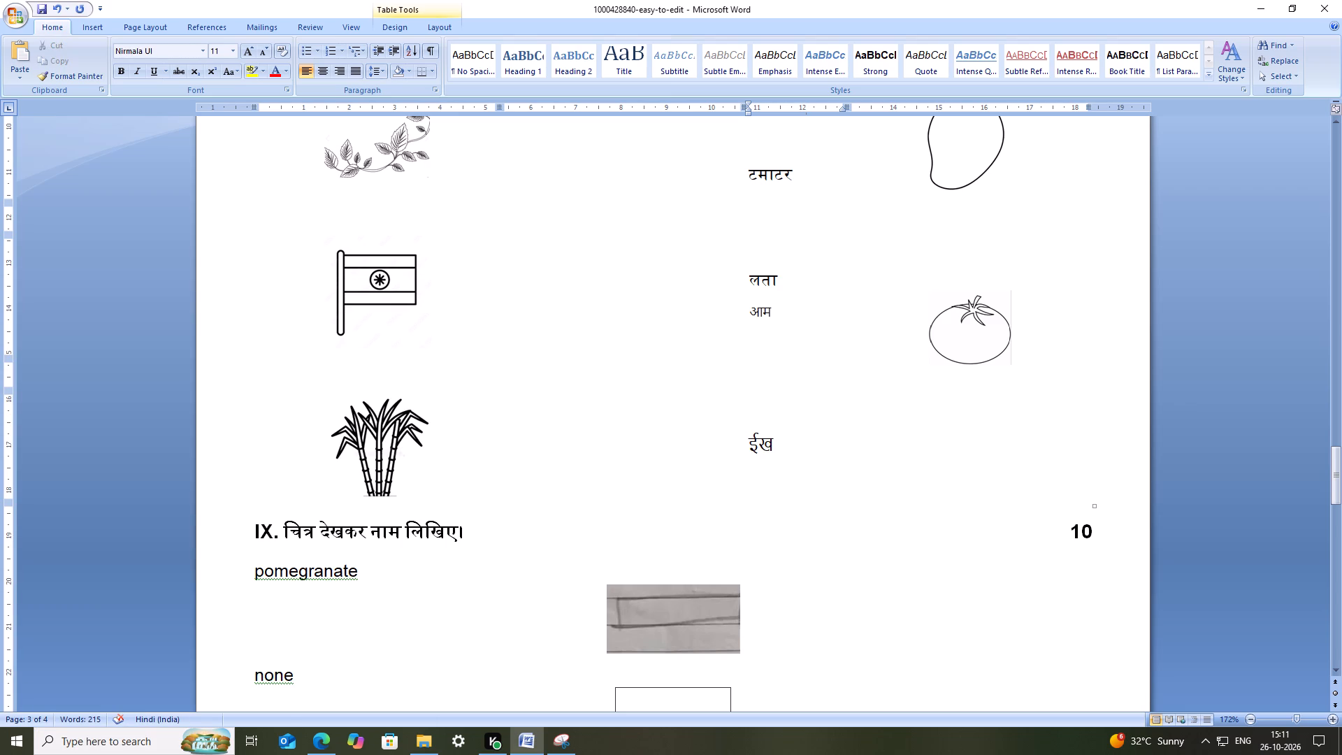
{"action": "key", "text": "ctrl+s"}
{"action": "key", "text": "ctrl+s"}
{"action": "key", "text": "ctrl+s"}
Respace लता and आम in the word column with two blank lines between them.
{"action": "left_click", "coordinate": [796, 299]}
{"action": "left_click", "coordinate": [804, 291]}
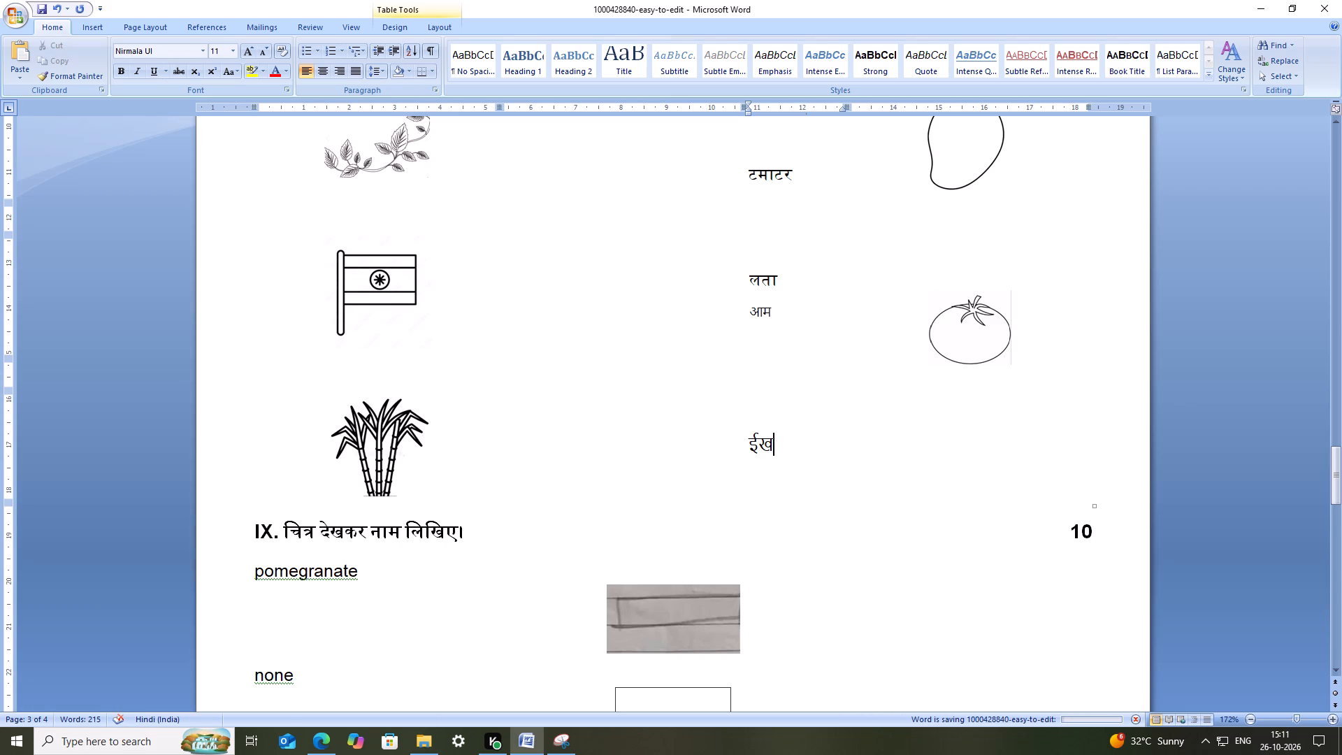
{"action": "key", "text": "Delete"}
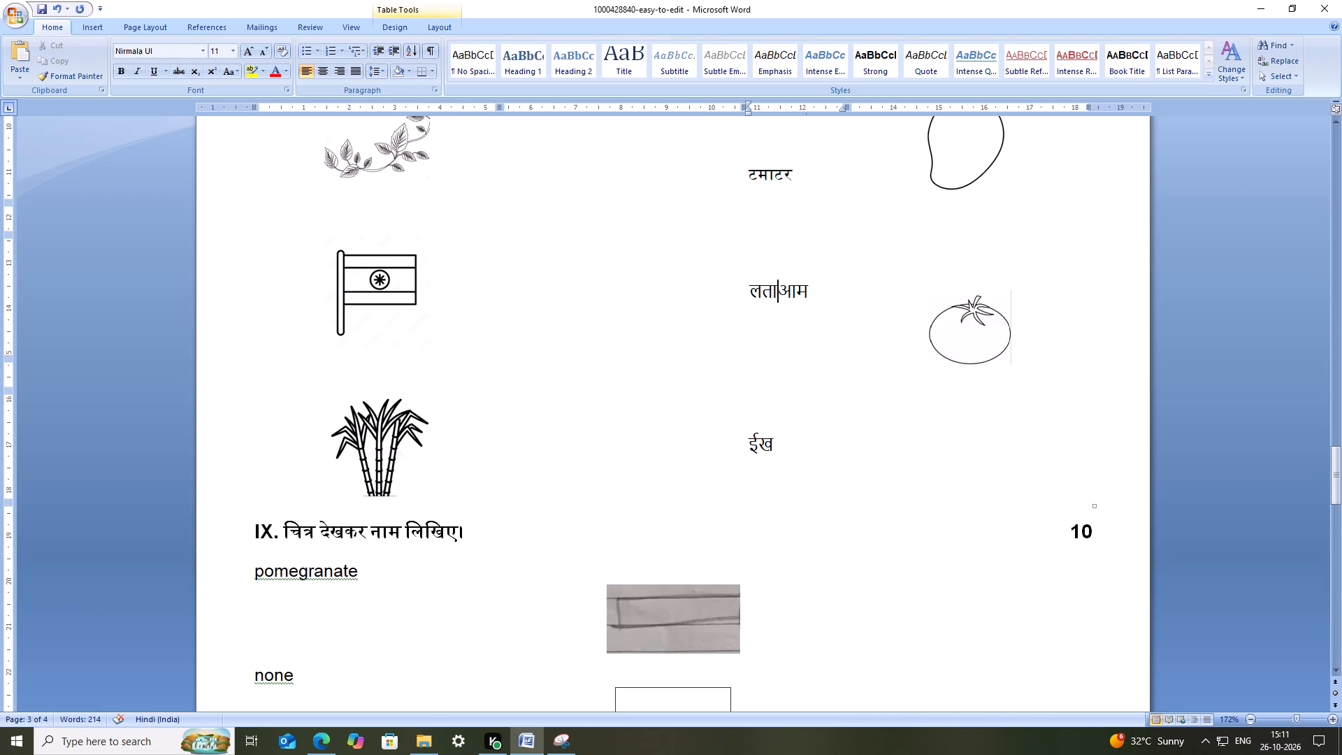
{"action": "key", "text": "Return"}
{"action": "key", "text": "Return"}
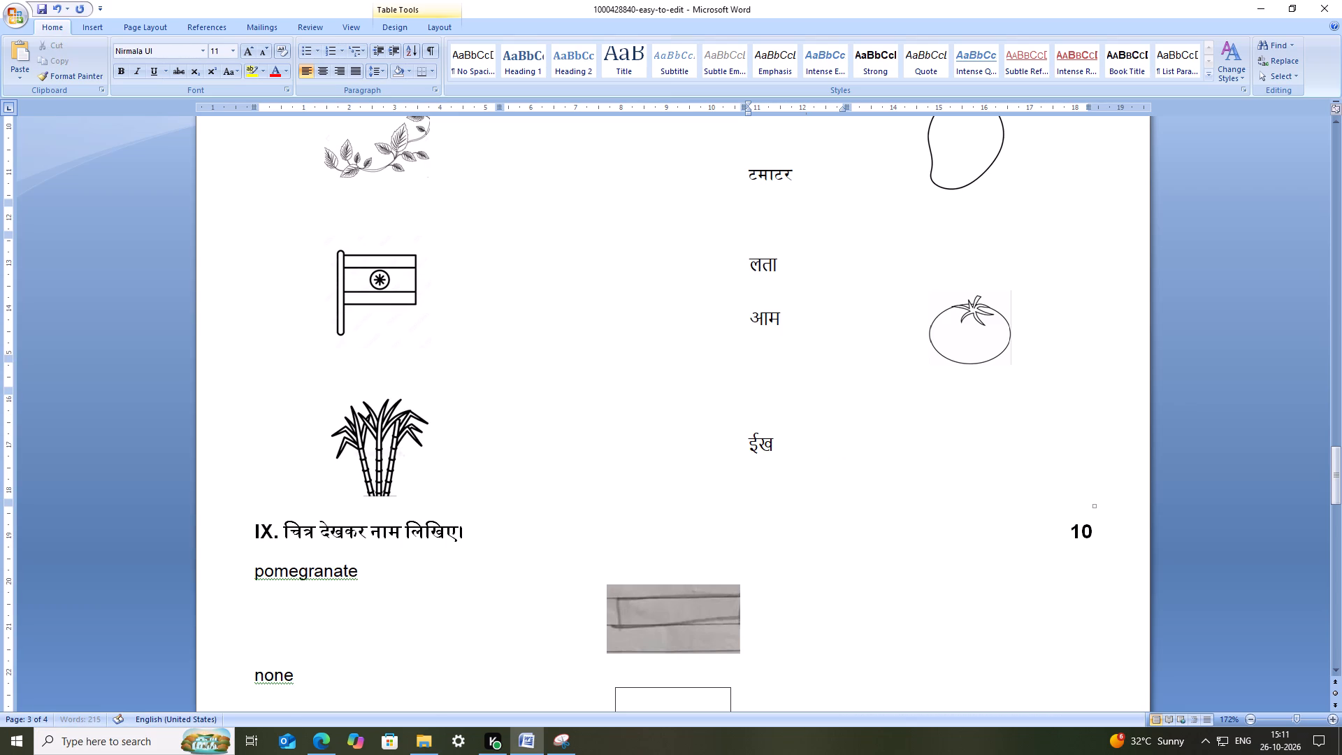
{"action": "key", "text": "Return"}
Set the creeper picture's text wrapping in section VIII to In Front of Text.
{"action": "scroll", "coordinate": [941, 394], "scroll_direction": "up", "scroll_amount": 2}
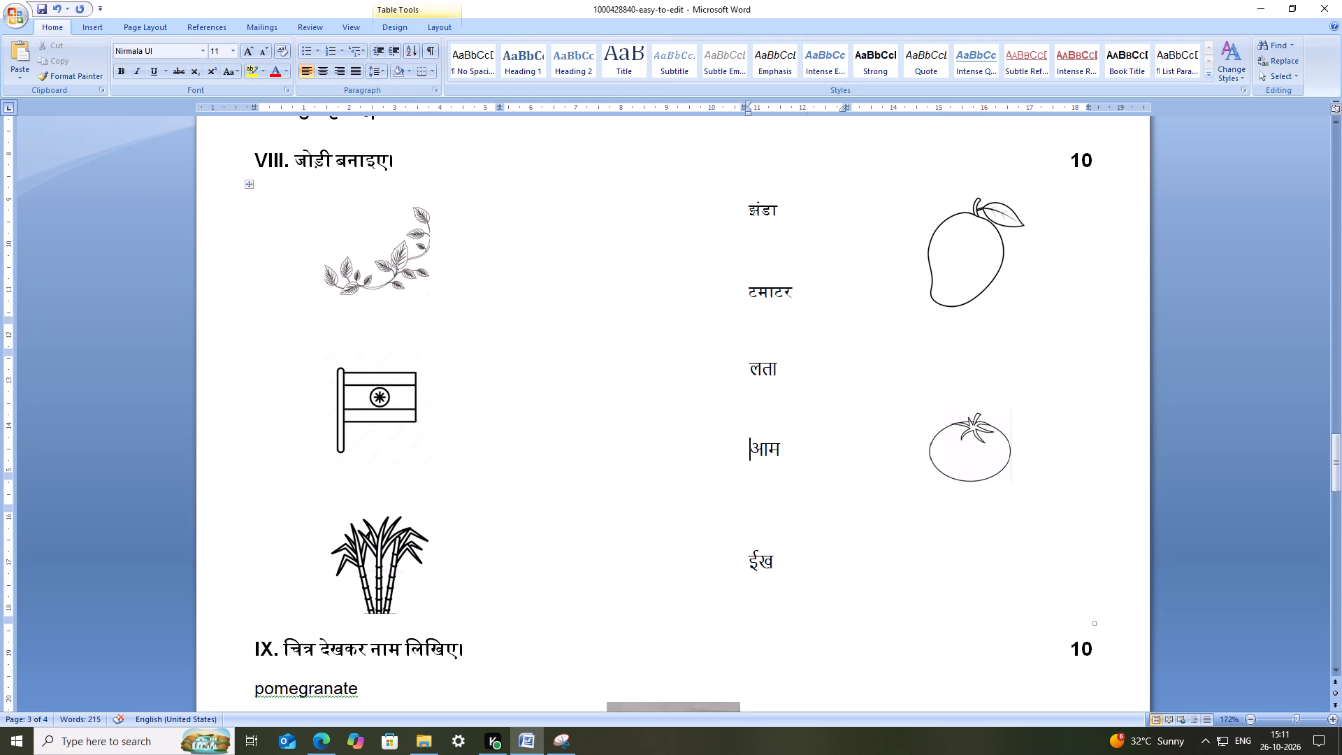
{"action": "left_click", "coordinate": [981, 447]}
{"action": "scroll", "coordinate": [835, 487], "scroll_direction": "down", "scroll_amount": 2}
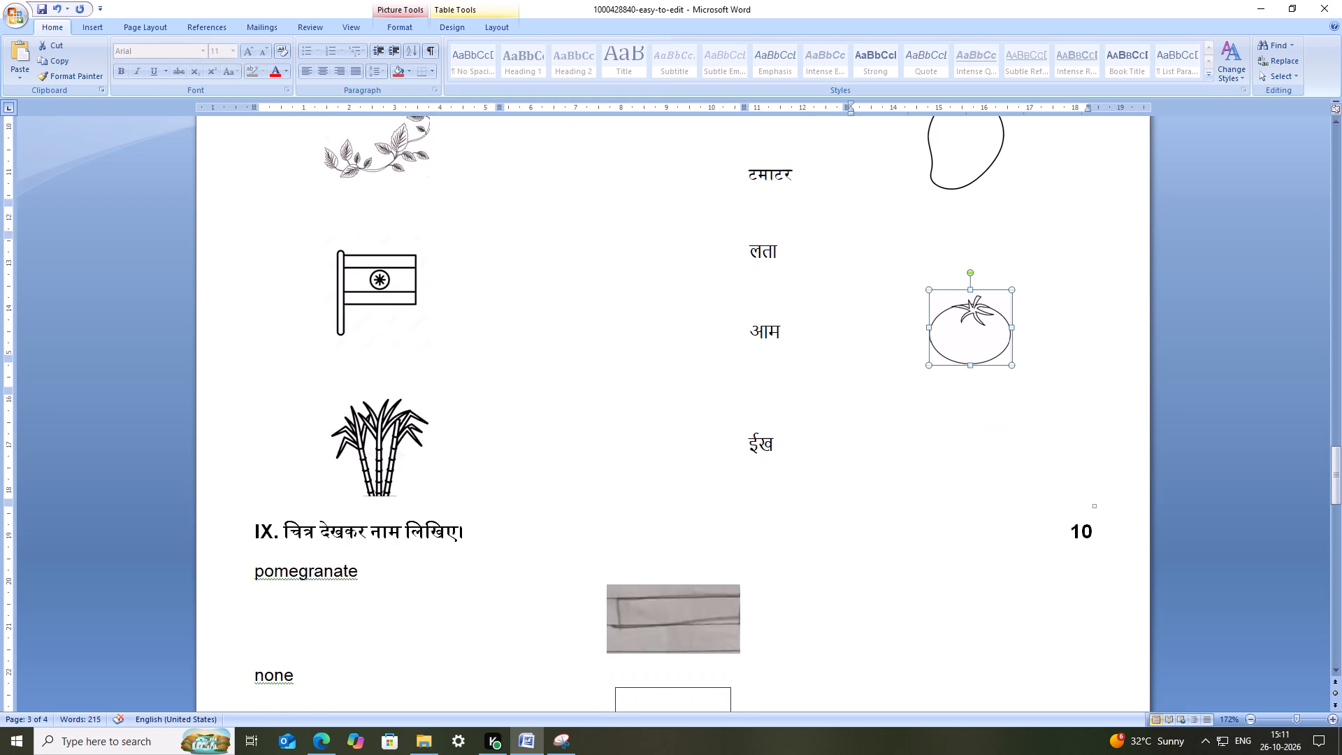
{"action": "scroll", "coordinate": [477, 361], "scroll_direction": "up", "scroll_amount": 3}
{"action": "left_click", "coordinate": [310, 283]}
{"action": "left_click", "coordinate": [293, 282]}
{"action": "left_click", "coordinate": [281, 264]}
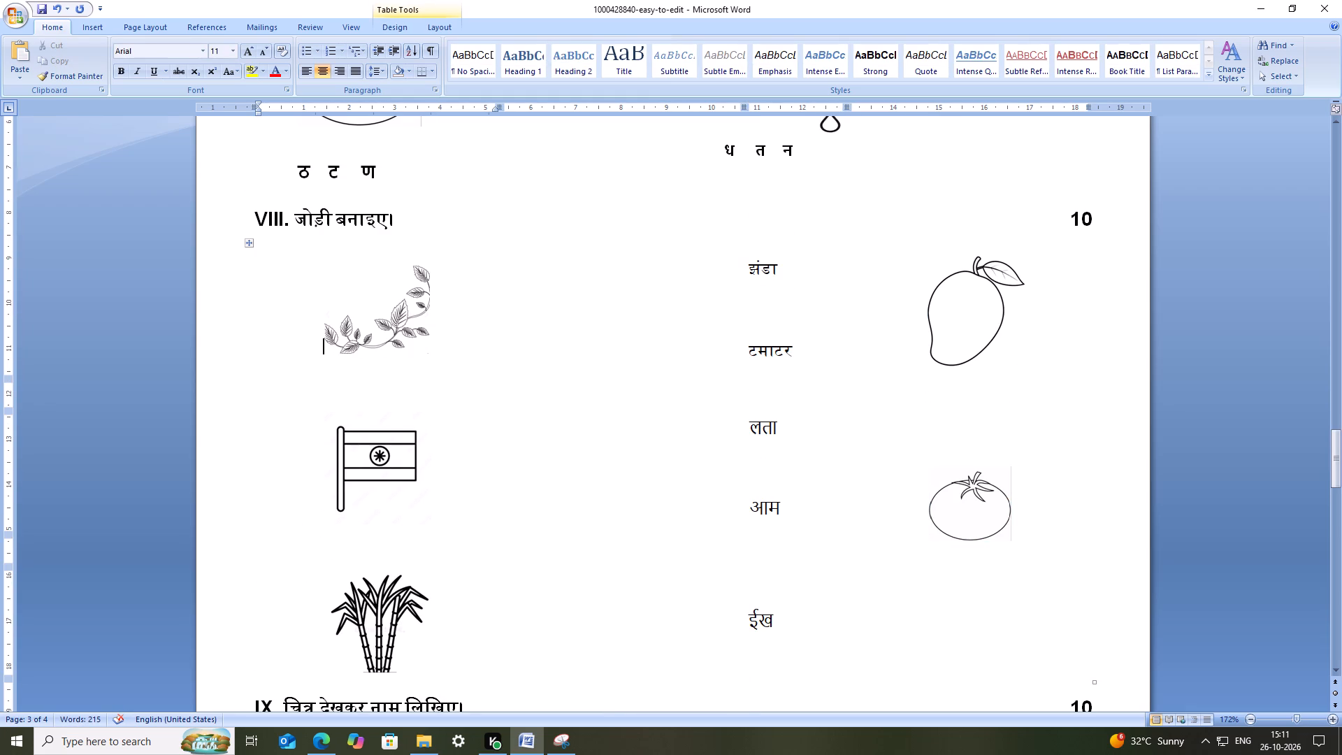
{"action": "left_click", "coordinate": [311, 258]}
{"action": "left_click", "coordinate": [270, 283]}
{"action": "left_click", "coordinate": [341, 300]}
{"action": "right_click", "coordinate": [380, 312]}
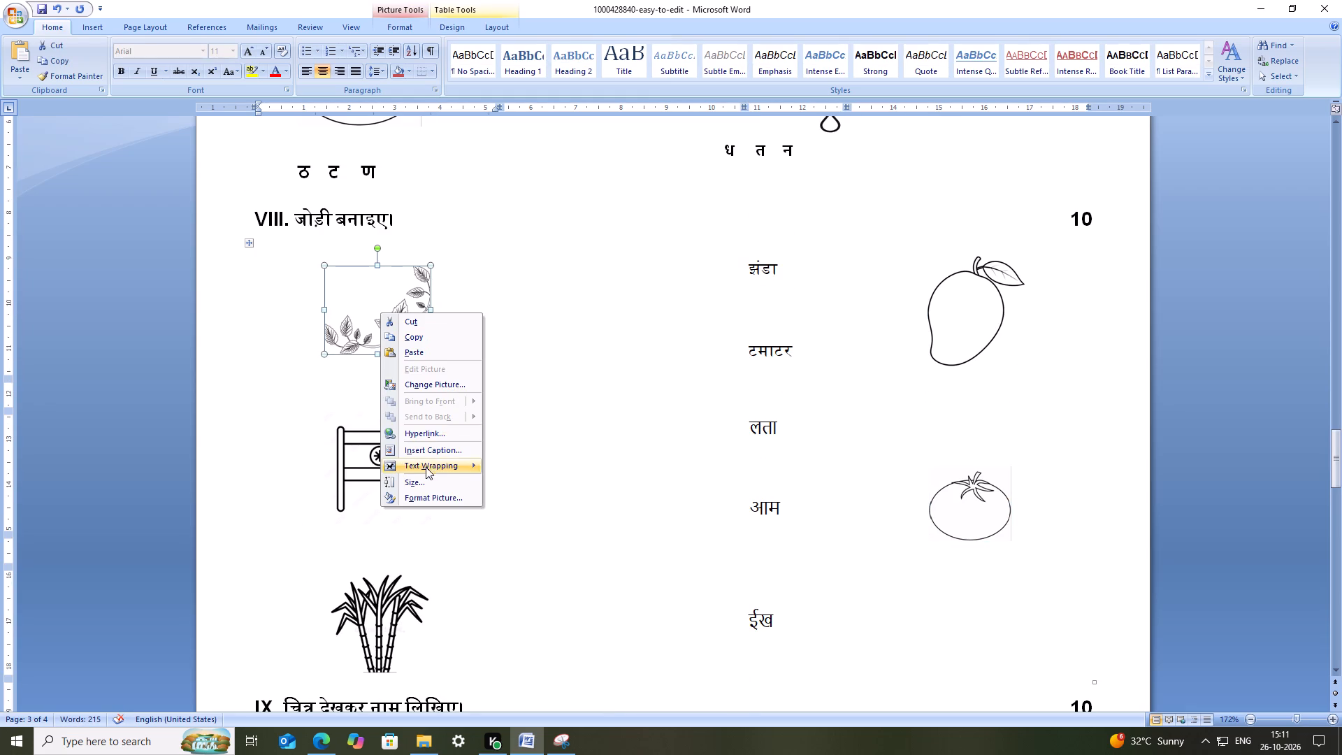
{"action": "left_click", "coordinate": [426, 467]}
{"action": "left_click", "coordinate": [542, 526]}
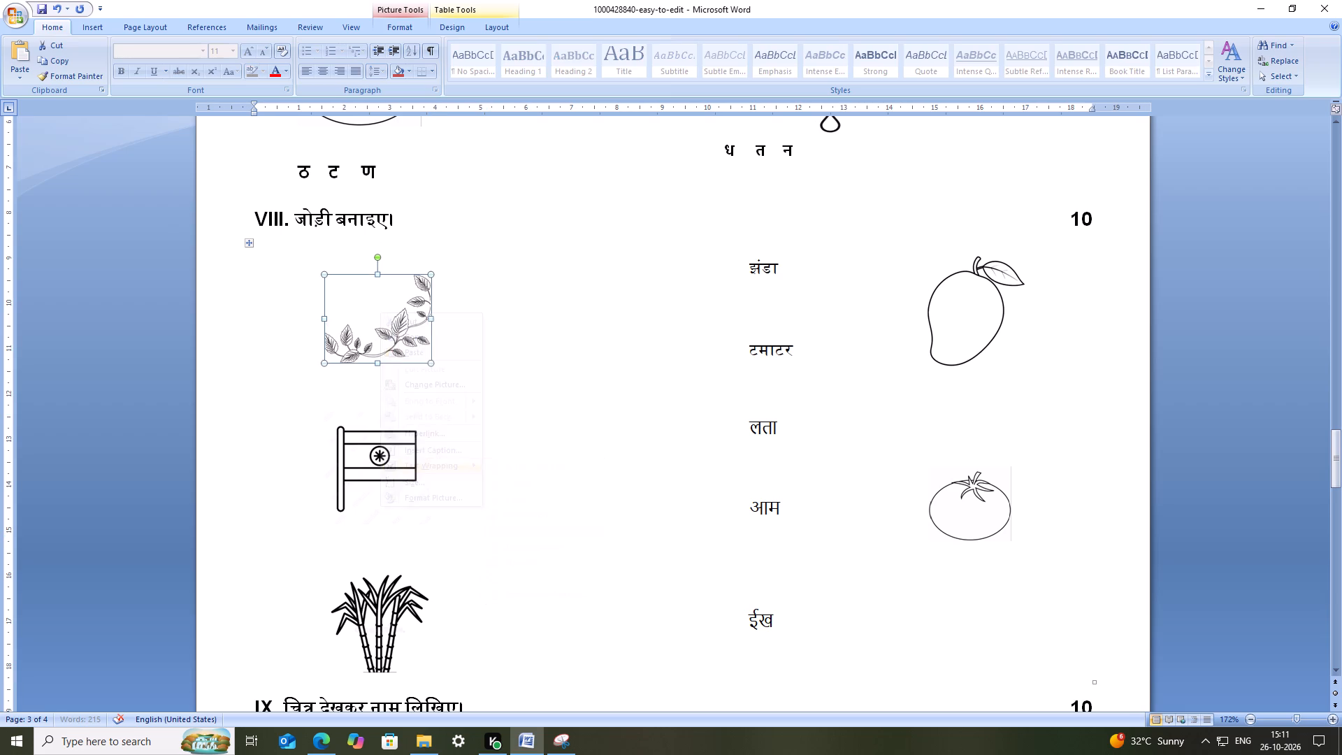
Enter the item number 1. in the cell behind the creeper picture in section VIII.
{"action": "left_click", "coordinate": [291, 275]}
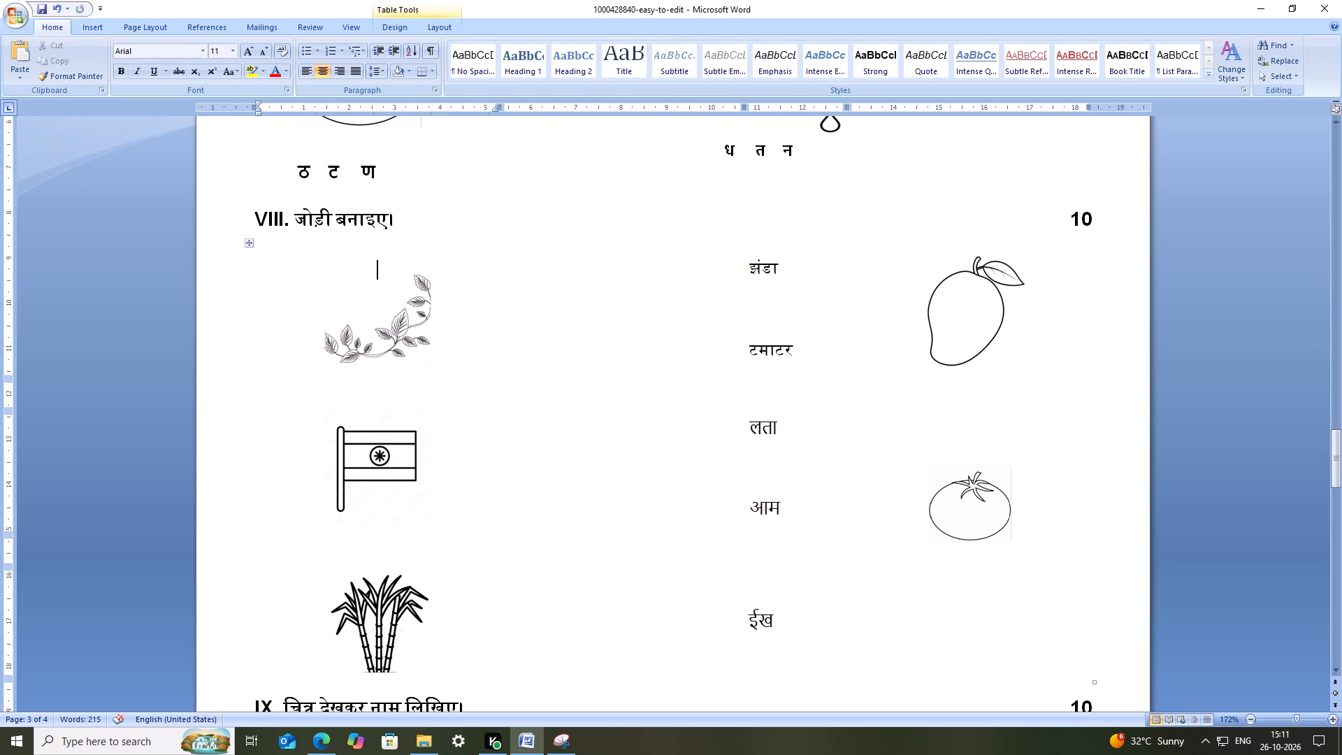
{"action": "left_click", "coordinate": [317, 283]}
{"action": "left_click", "coordinate": [289, 274]}
{"action": "triple_click", "coordinate": [279, 268]}
{"action": "left_click", "coordinate": [283, 268]}
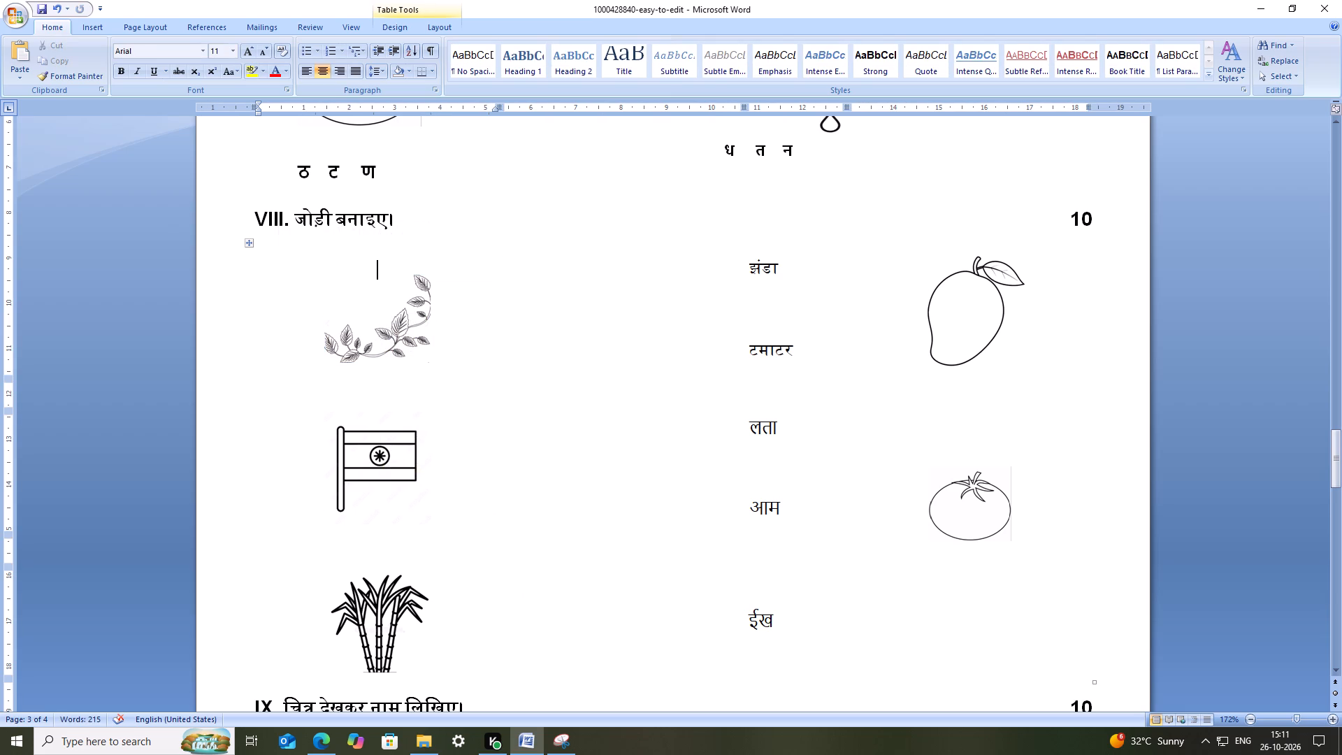
{"action": "left_click", "coordinate": [289, 285]}
{"action": "key", "text": "BackSpace"}
{"action": "type", "text": "1."}
{"action": "key", "text": "space"}
Set the flag picture's text wrapping to In Front of Text.
{"action": "left_click", "coordinate": [303, 452]}
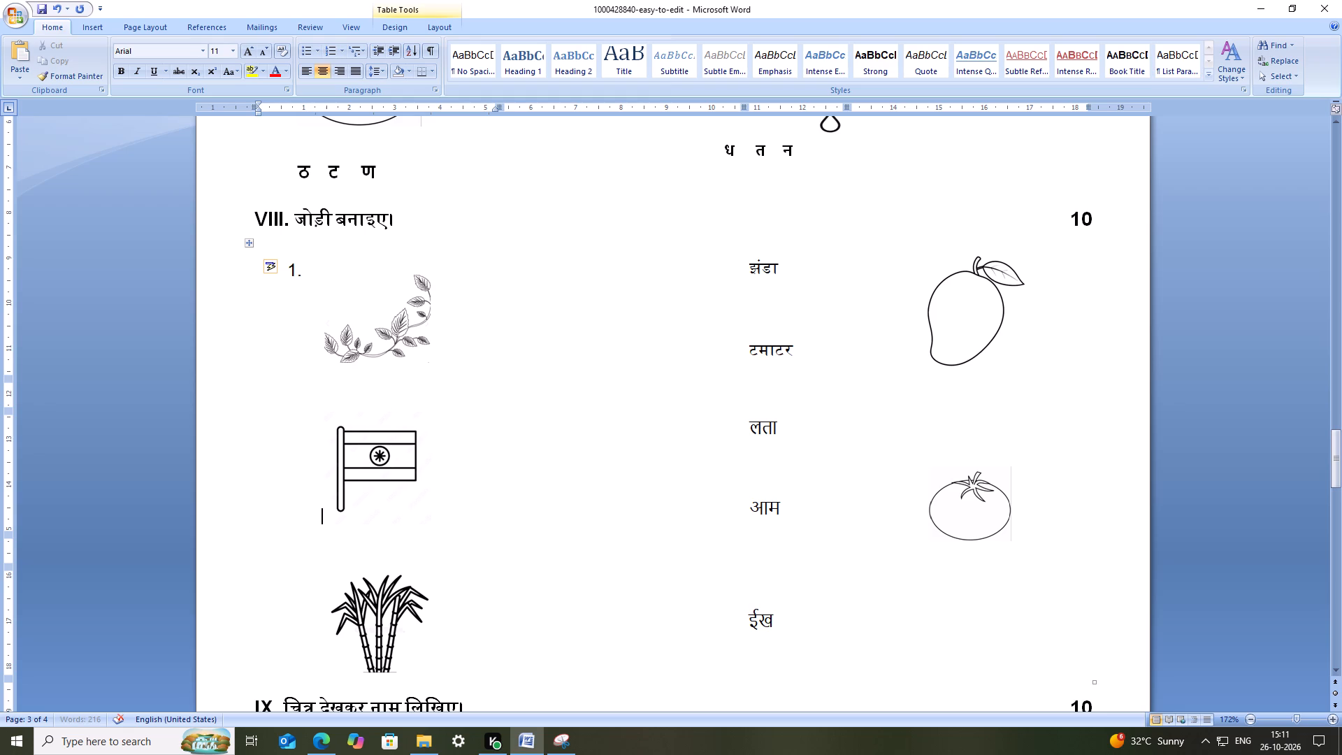
{"action": "left_click", "coordinate": [353, 450]}
{"action": "left_click", "coordinate": [299, 429]}
{"action": "right_click", "coordinate": [298, 426]}
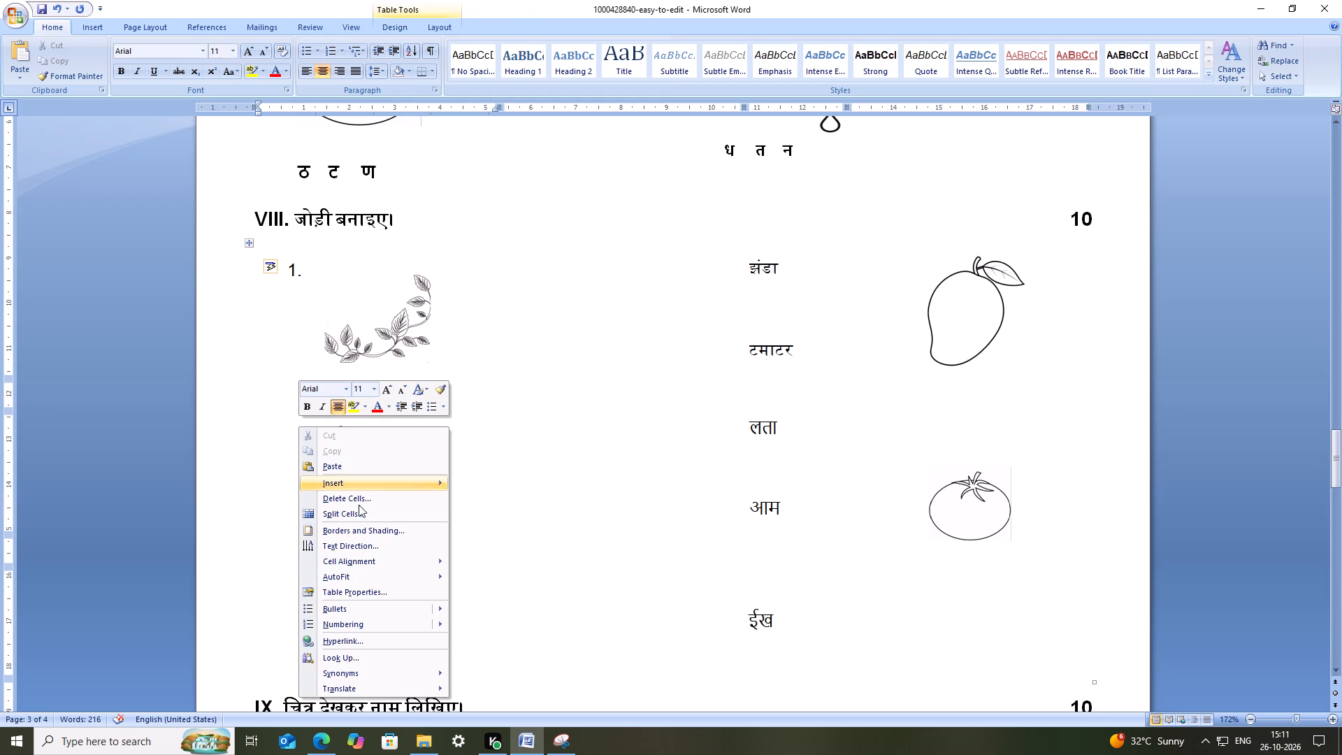
{"action": "left_click", "coordinate": [567, 519]}
{"action": "left_click", "coordinate": [377, 462]}
{"action": "right_click", "coordinate": [377, 461]}
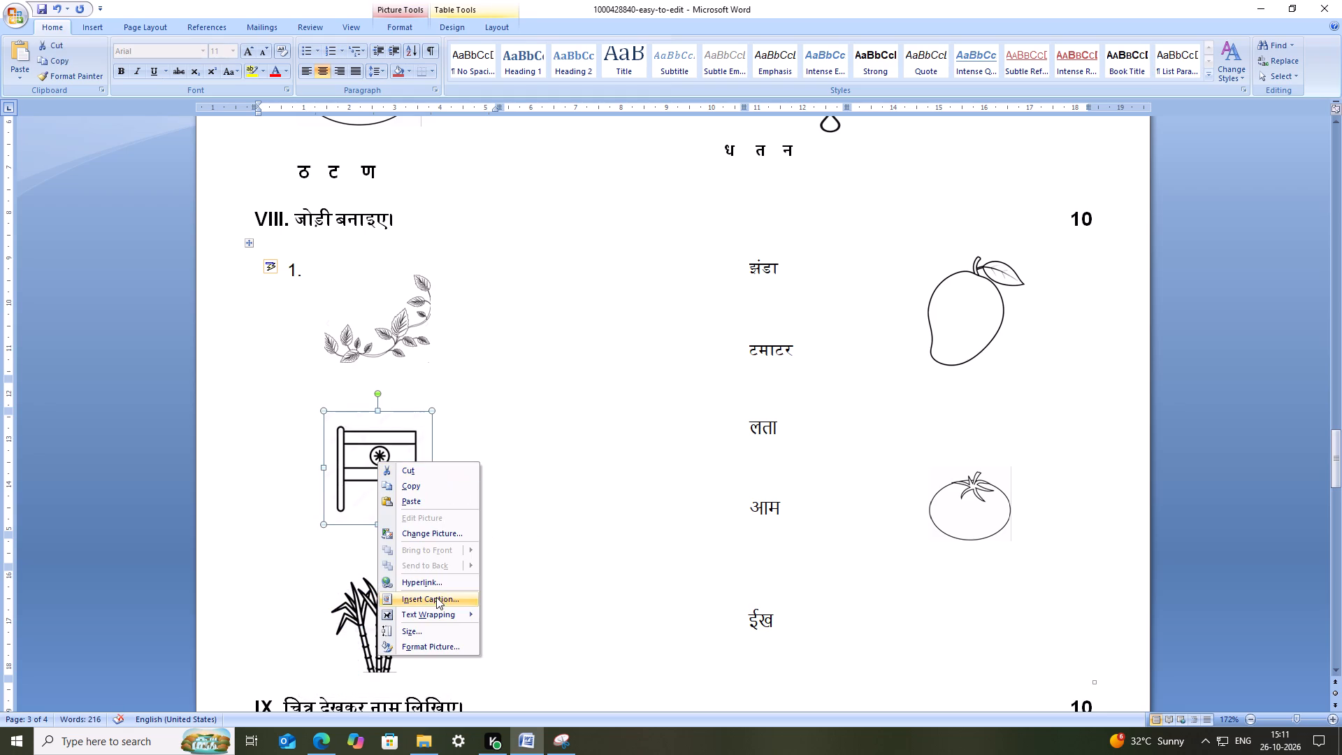
{"action": "left_click", "coordinate": [443, 610]}
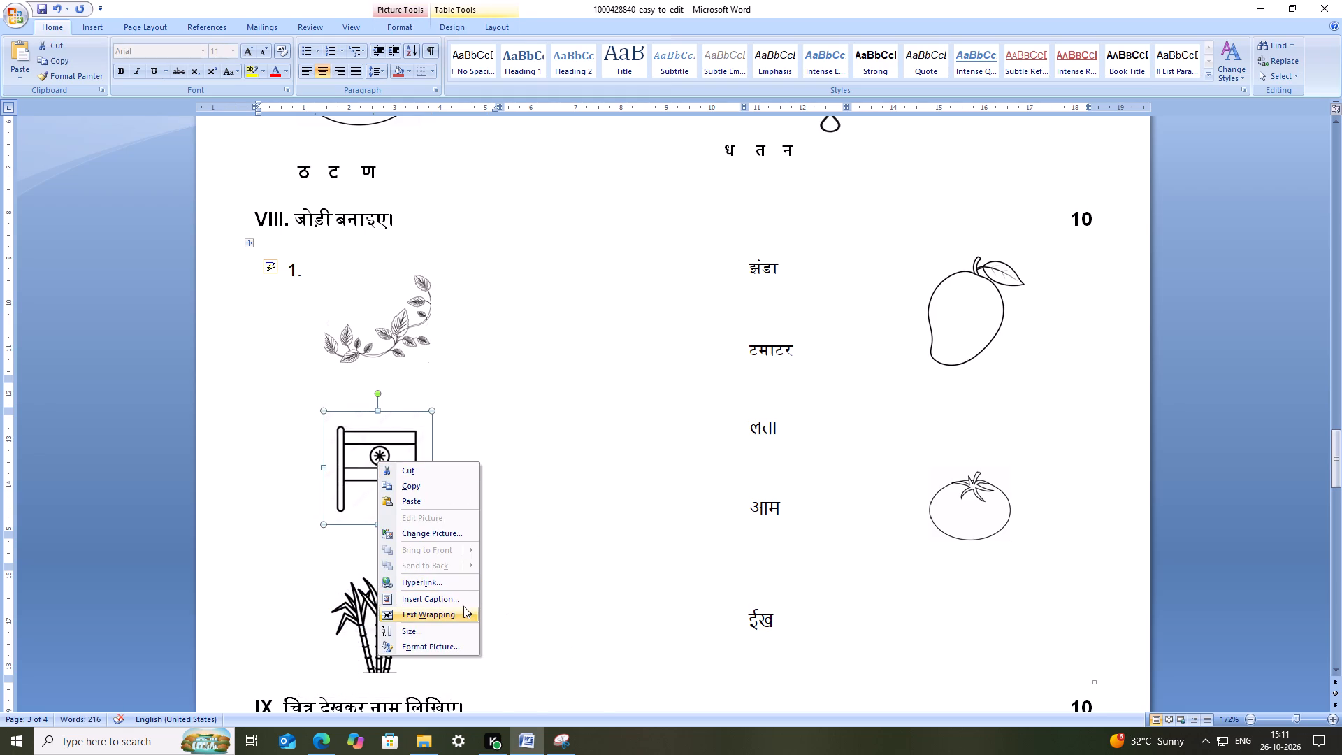
{"action": "left_click", "coordinate": [461, 610]}
{"action": "left_click", "coordinate": [477, 617]}
{"action": "left_click", "coordinate": [534, 656]}
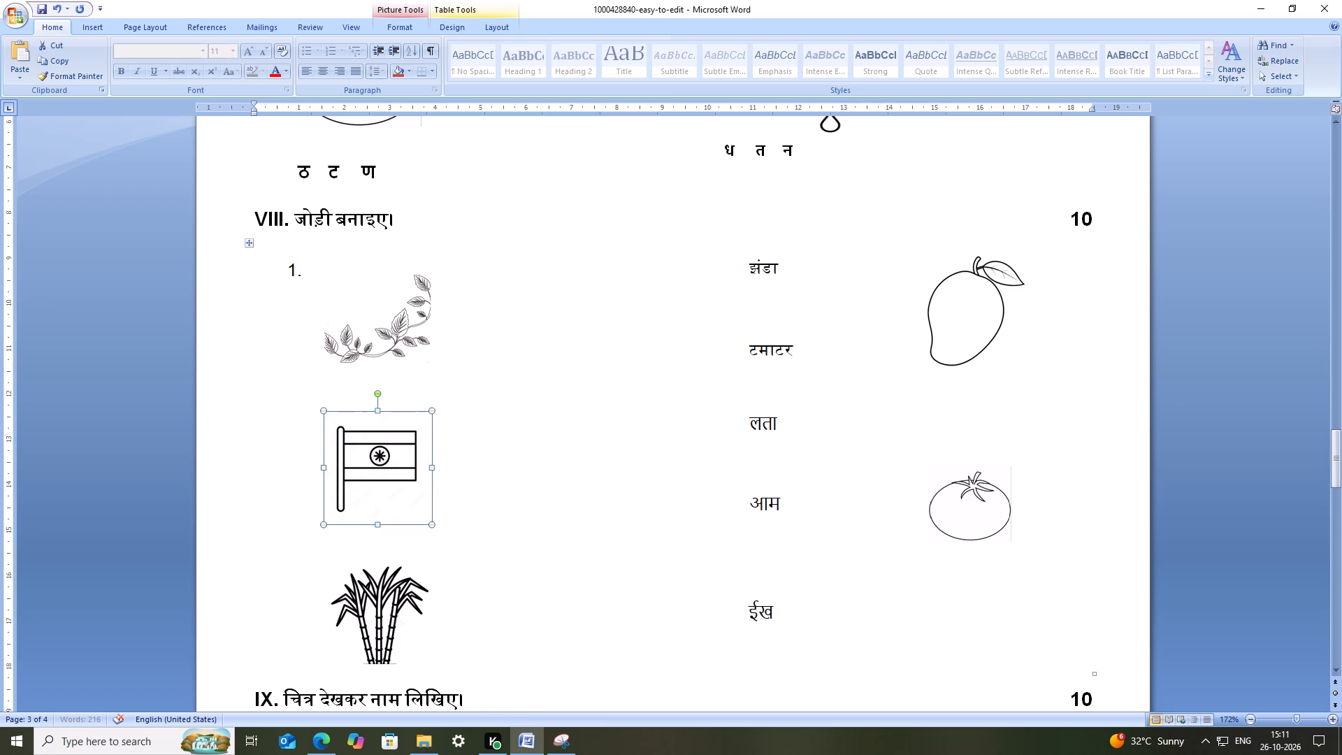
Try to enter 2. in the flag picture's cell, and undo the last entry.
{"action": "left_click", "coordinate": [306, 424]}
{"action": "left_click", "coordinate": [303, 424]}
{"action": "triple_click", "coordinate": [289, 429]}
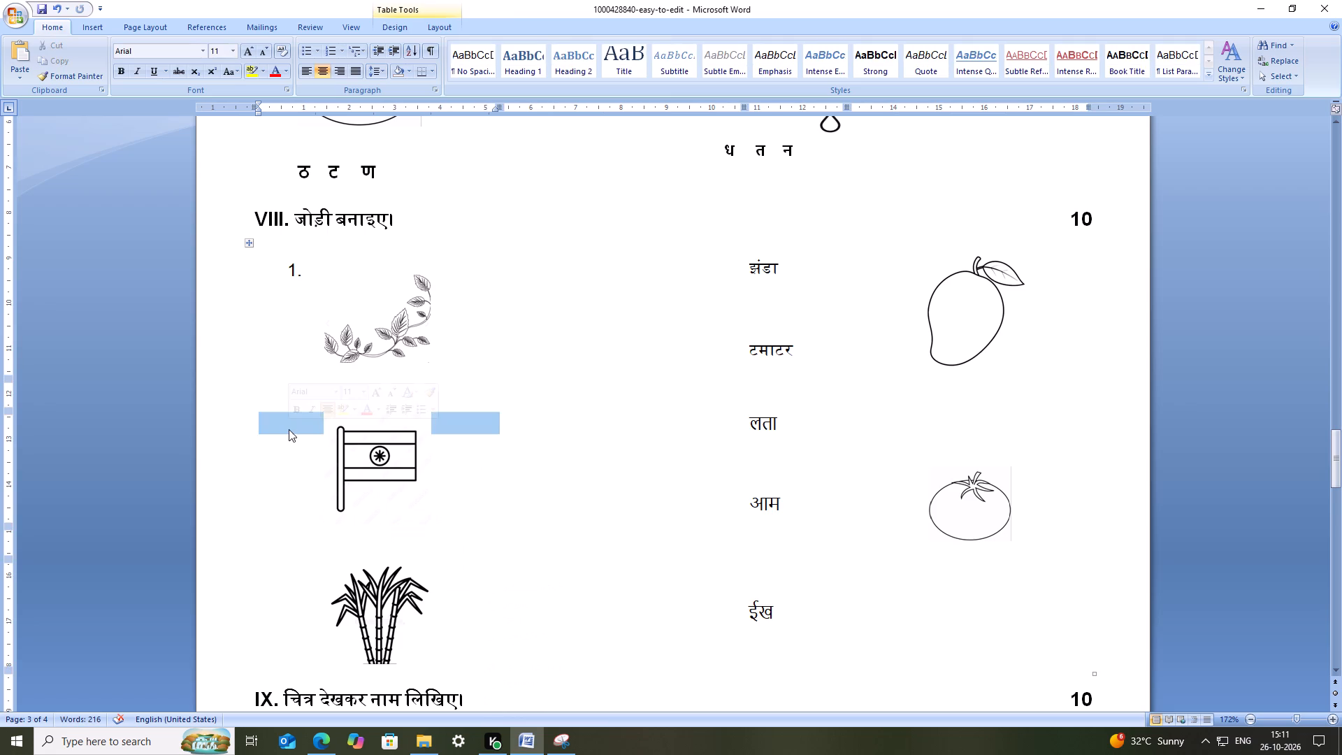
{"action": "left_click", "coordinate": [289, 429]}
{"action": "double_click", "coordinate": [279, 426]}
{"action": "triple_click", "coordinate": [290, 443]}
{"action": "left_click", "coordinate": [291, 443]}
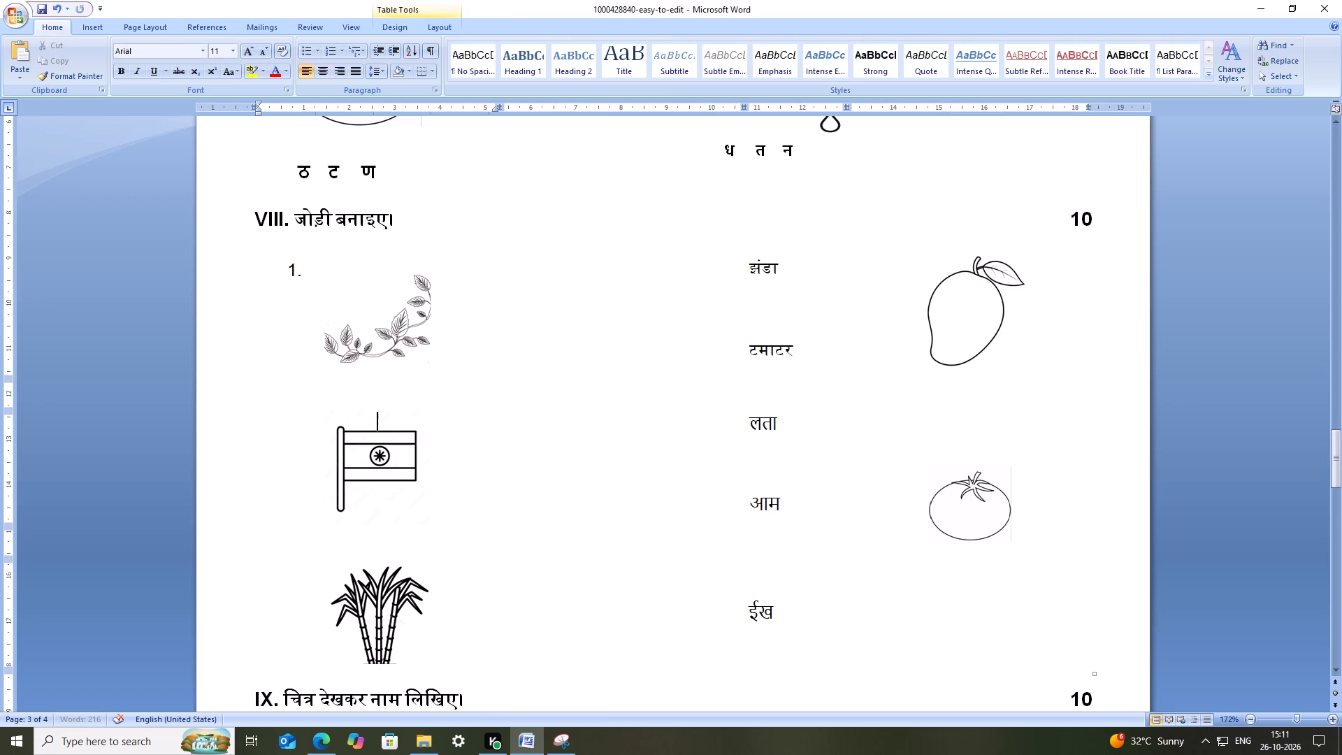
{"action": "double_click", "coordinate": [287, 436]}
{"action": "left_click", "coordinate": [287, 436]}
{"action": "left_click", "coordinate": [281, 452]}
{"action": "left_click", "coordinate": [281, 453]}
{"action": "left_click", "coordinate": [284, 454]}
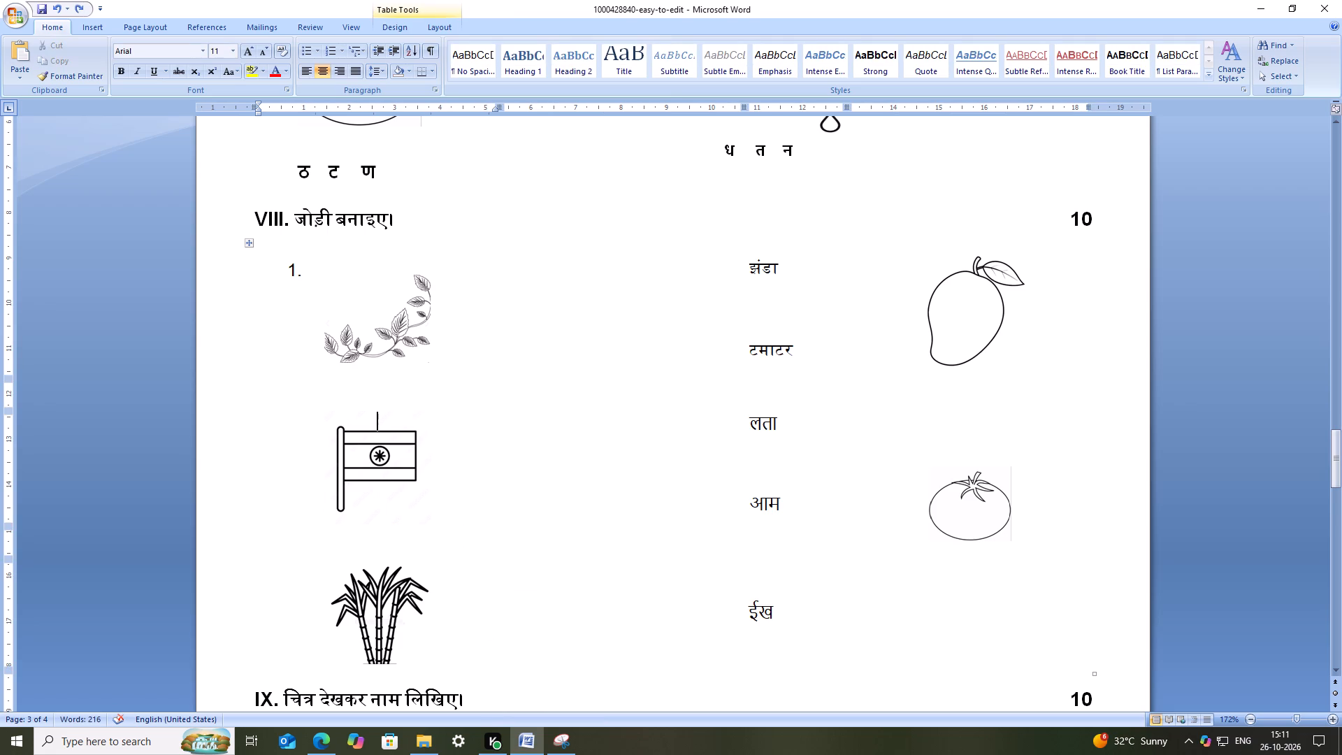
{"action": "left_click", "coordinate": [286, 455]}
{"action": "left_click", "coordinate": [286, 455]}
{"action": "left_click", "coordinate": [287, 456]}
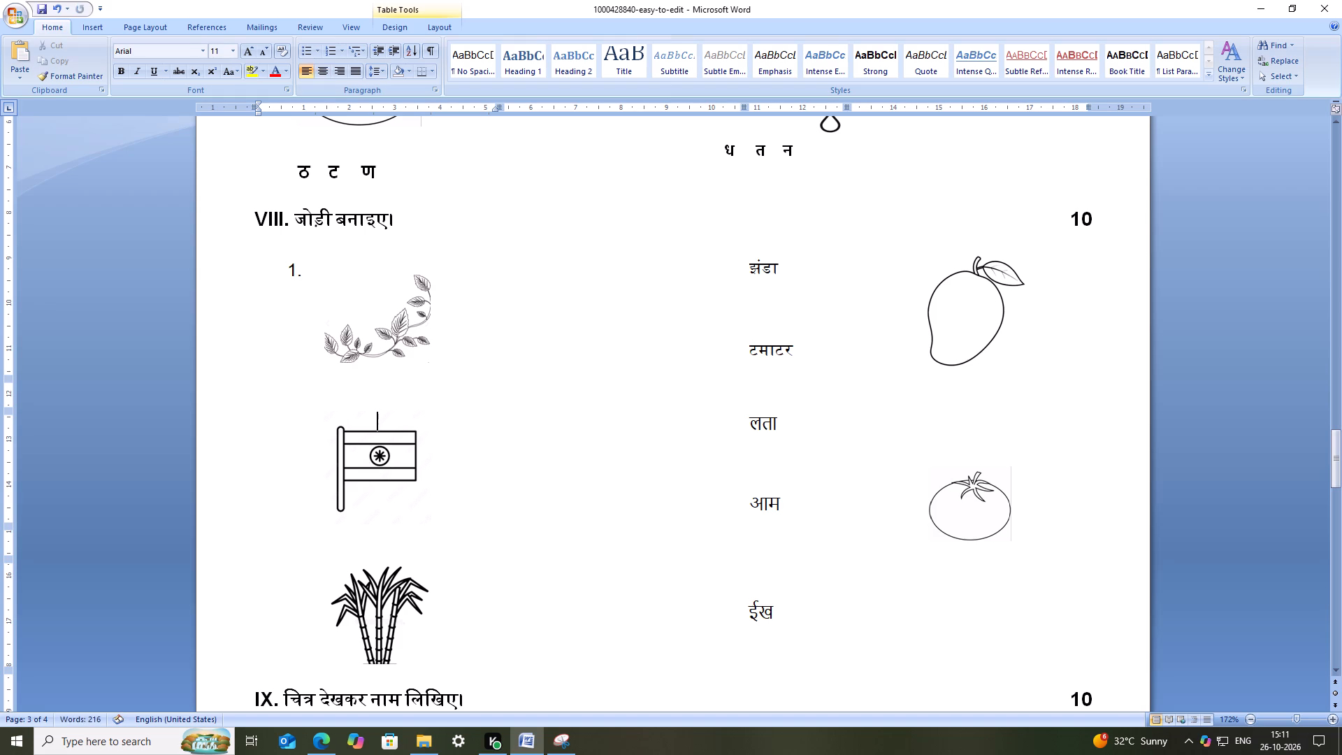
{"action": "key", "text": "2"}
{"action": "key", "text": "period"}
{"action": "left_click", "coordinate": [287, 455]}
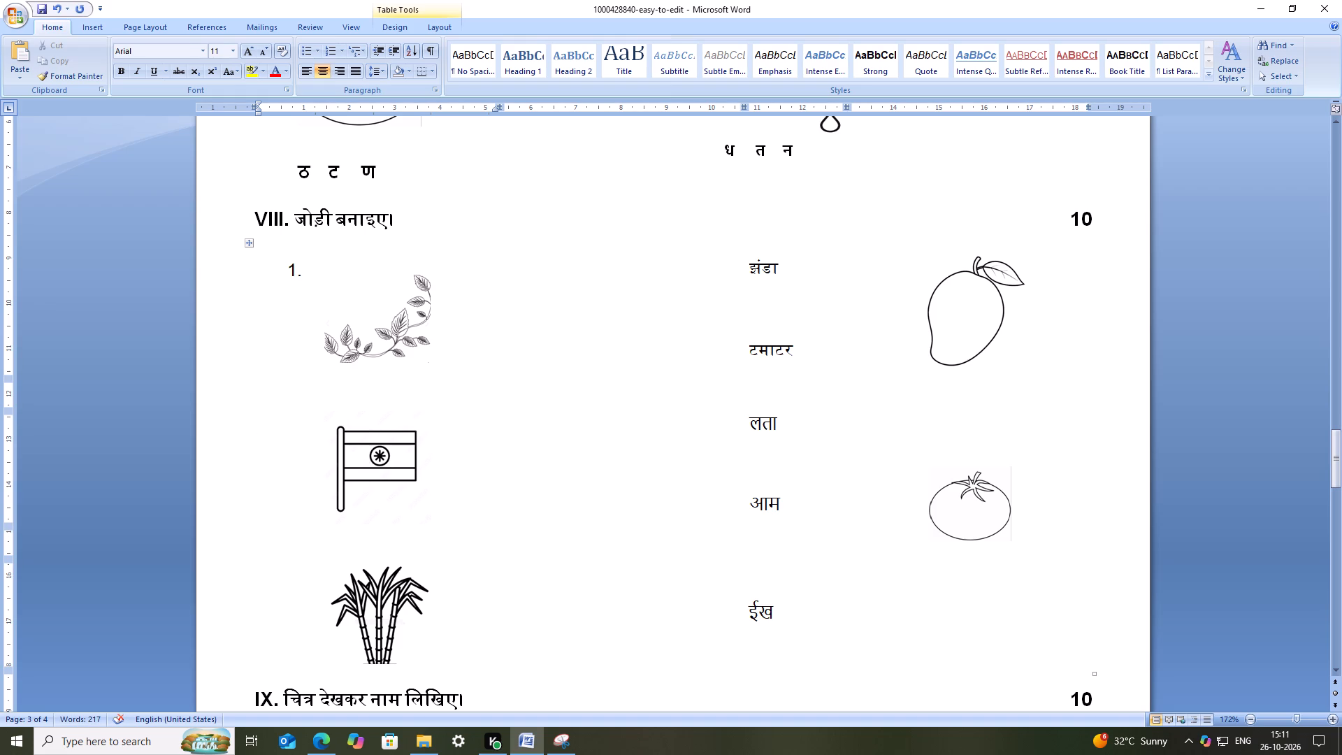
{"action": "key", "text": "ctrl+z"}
{"action": "left_click_drag", "start_coordinate": [375, 473], "coordinate": [440, 466]}
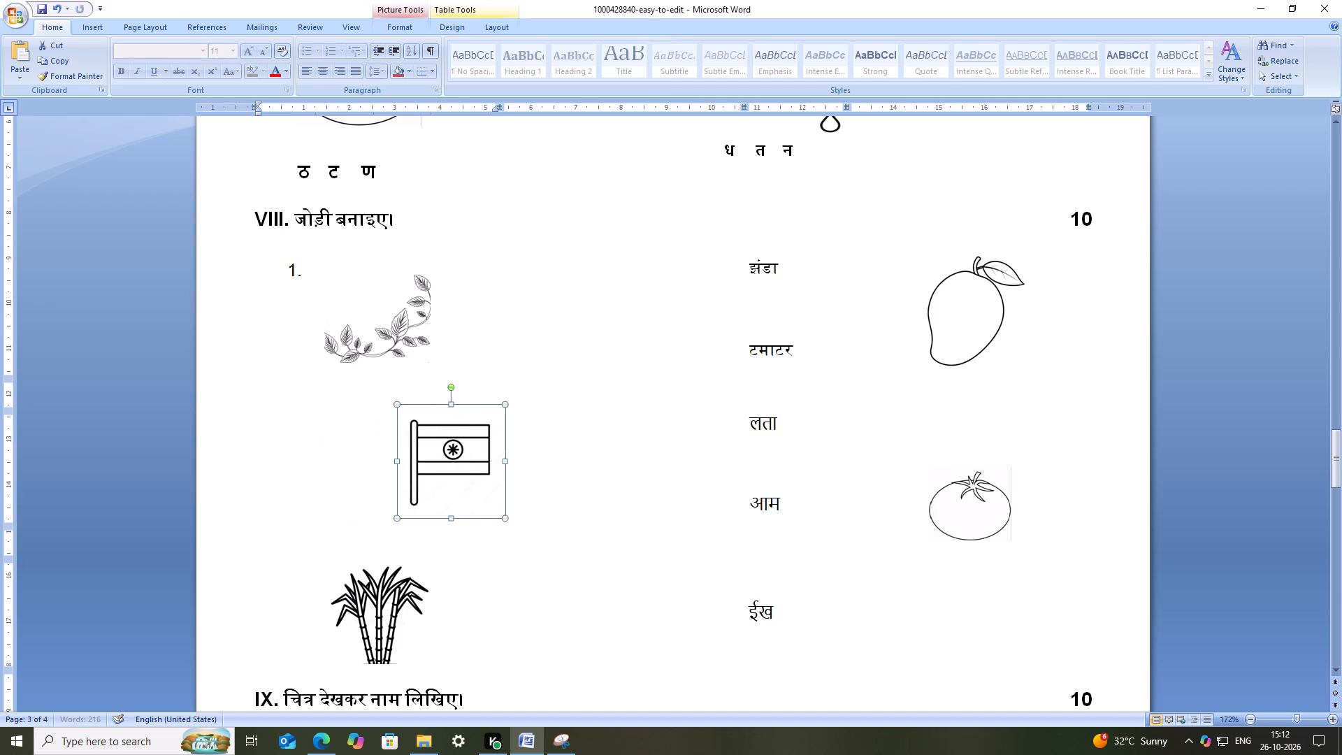
{"action": "left_click", "coordinate": [512, 463]}
{"action": "left_click", "coordinate": [266, 454]}
{"action": "left_click", "coordinate": [291, 433]}
{"action": "left_click", "coordinate": [277, 433]}
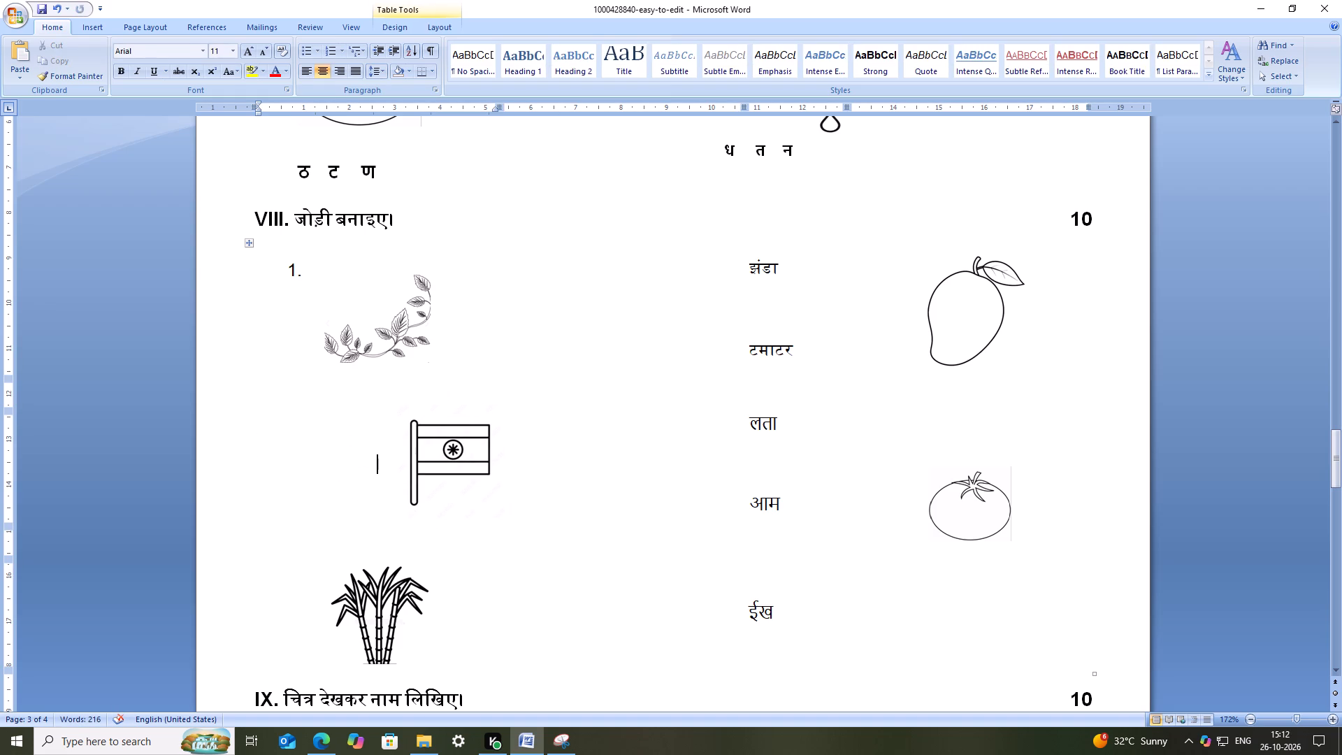
{"action": "left_click", "coordinate": [328, 445]}
{"action": "left_click", "coordinate": [312, 443]}
{"action": "triple_click", "coordinate": [287, 441]}
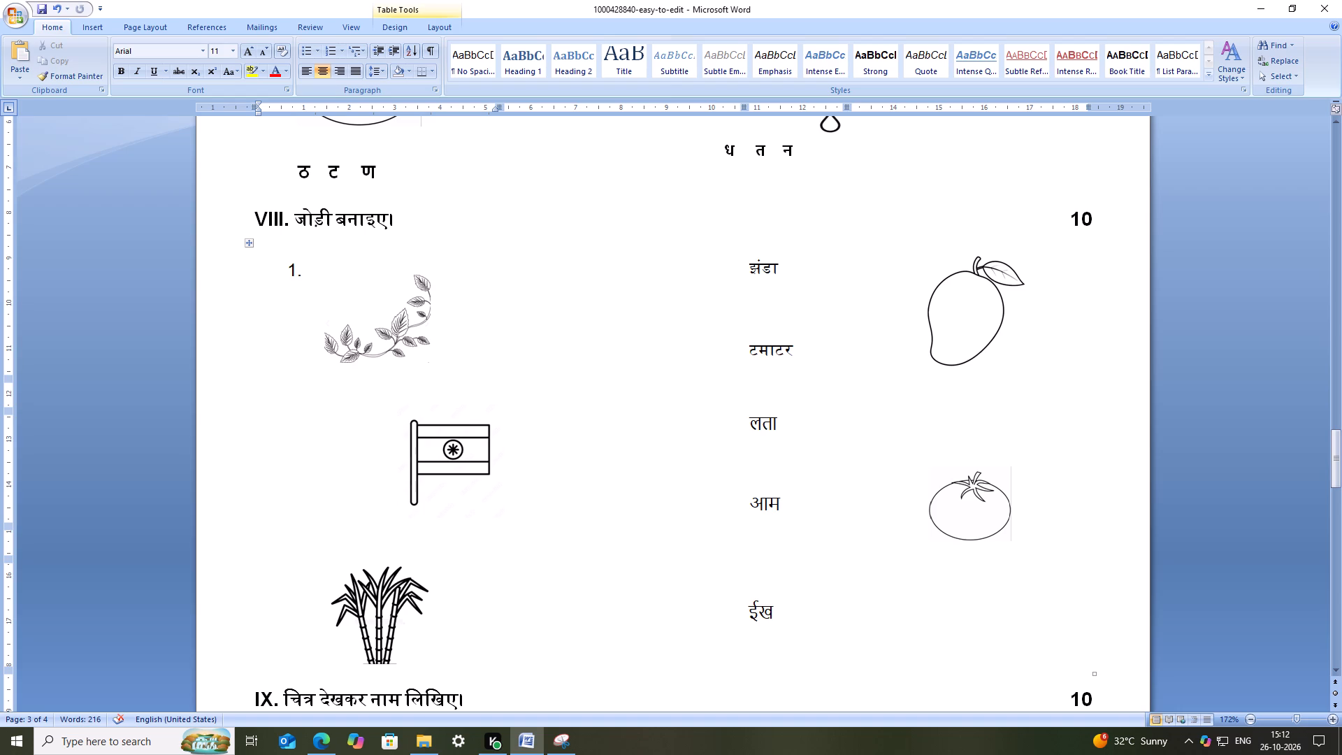
{"action": "left_click", "coordinate": [273, 413]}
{"action": "left_click", "coordinate": [258, 410]}
{"action": "left_click", "coordinate": [305, 450]}
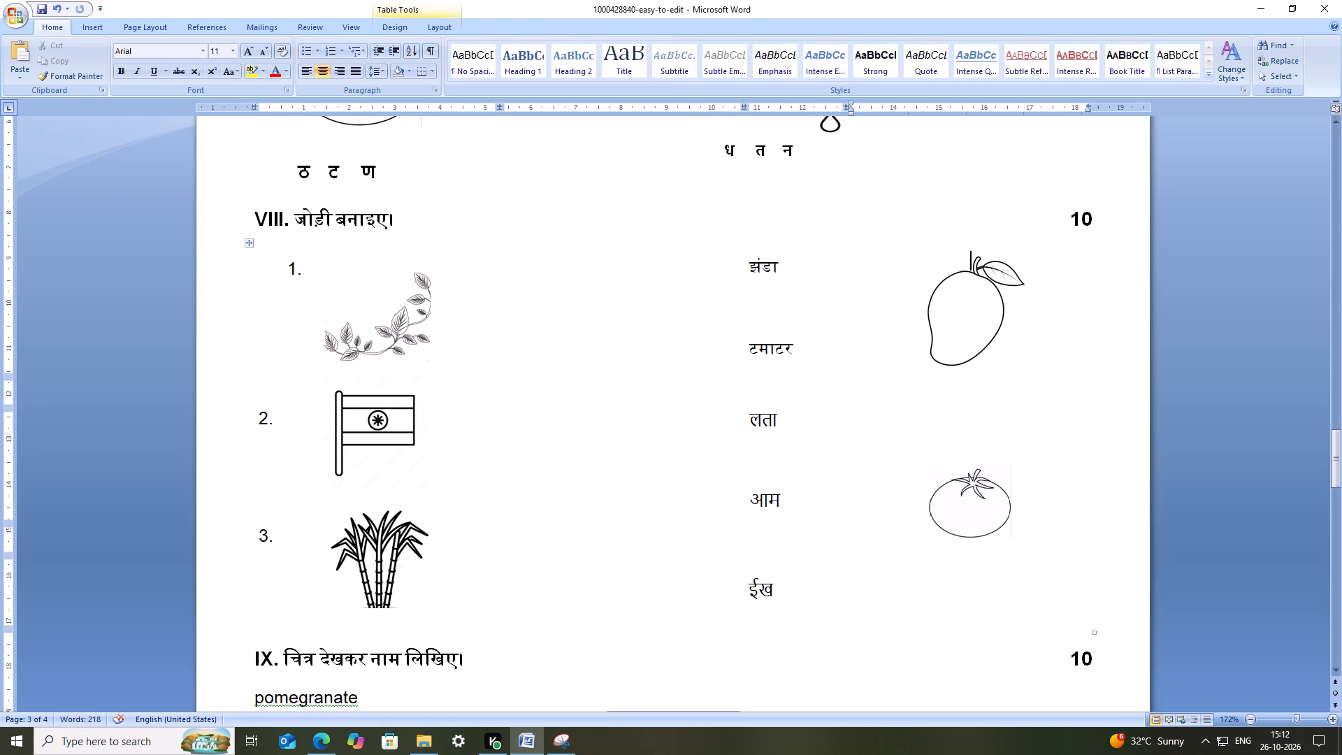
{"action": "left_click", "coordinate": [878, 286]}
{"action": "left_click_drag", "start_coordinate": [959, 303], "coordinate": [992, 303]}
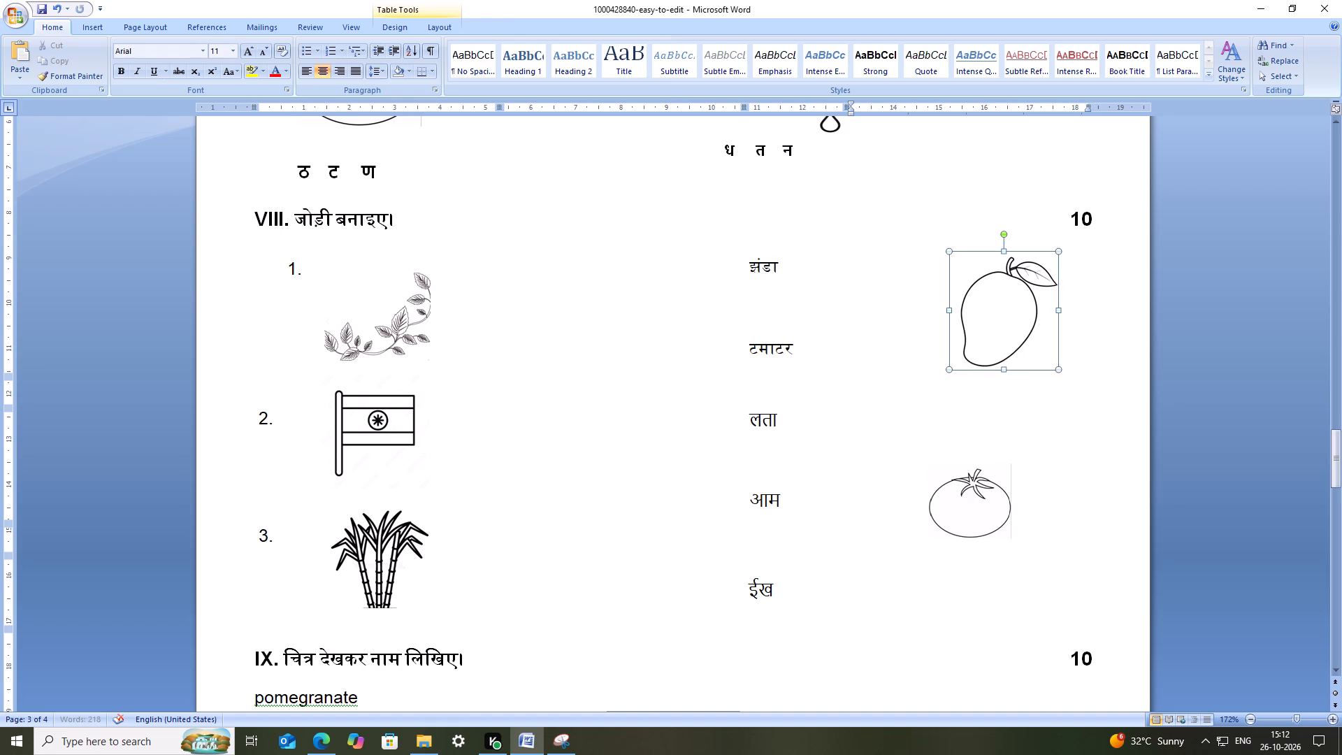
Left-align the line in the mango's cell and enter the item number 4. just before the picture, indented with spaces.
{"action": "left_click", "coordinate": [931, 275]}
{"action": "left_click", "coordinate": [922, 273]}
{"action": "key", "text": "BackSpace"}
{"action": "key", "text": "BackSpace"}
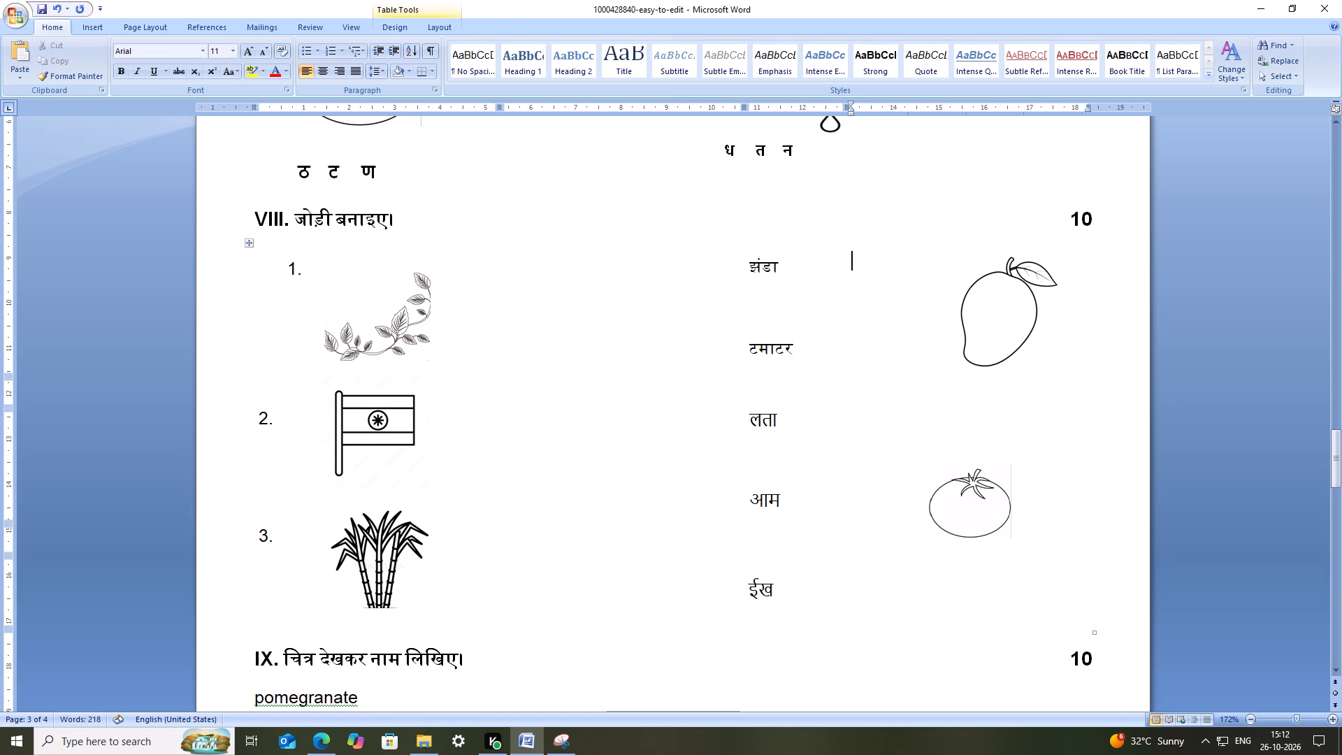
{"action": "key", "text": "space"}
{"action": "key", "text": "space"}
{"action": "key", "text": "space"}
{"action": "key", "text": "space"}
{"action": "key", "text": "space"}
{"action": "key", "text": "space"}
{"action": "key", "text": "space"}
{"action": "key", "text": "space"}
{"action": "key", "text": "space"}
{"action": "key", "text": "space"}
{"action": "key", "text": "space"}
{"action": "key", "text": "space"}
{"action": "key", "text": "space"}
{"action": "key", "text": "space"}
{"action": "key", "text": "space"}
{"action": "key", "text": "4"}
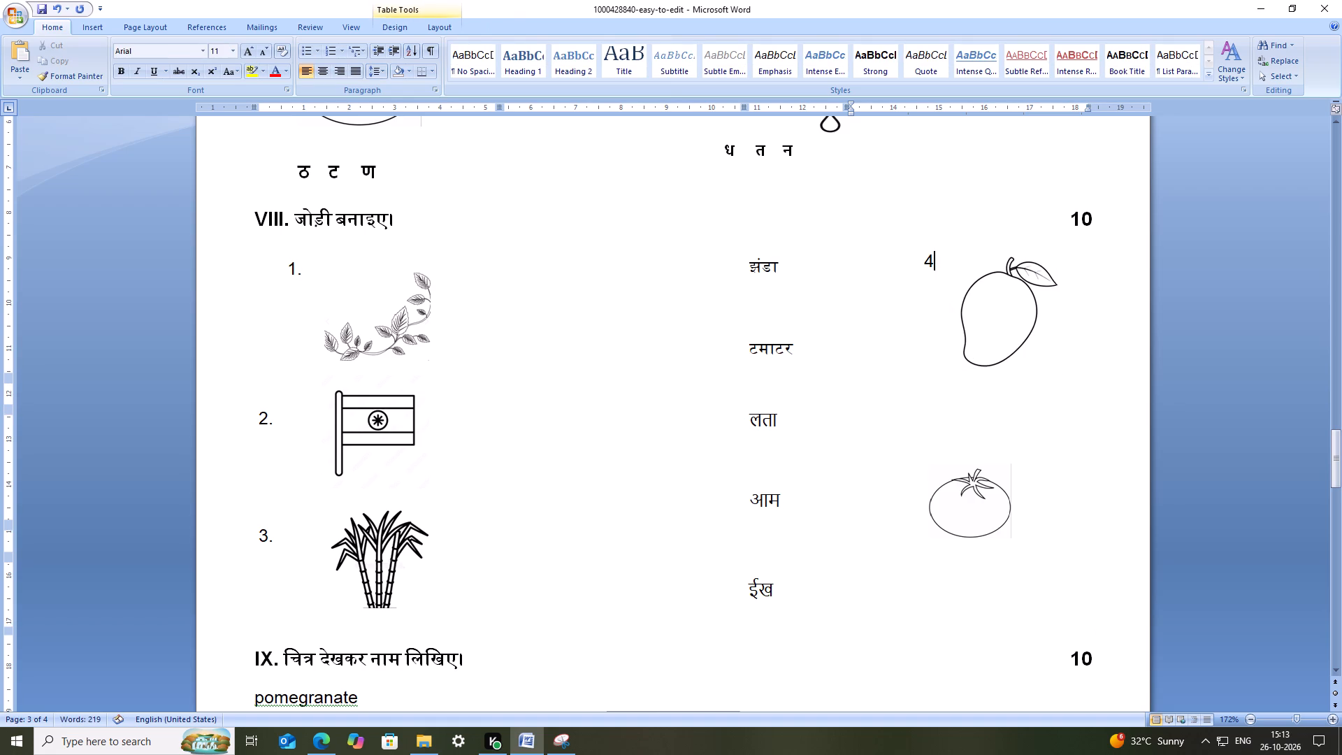
{"action": "key", "text": "period"}
Shift the tomato picture right so that it lines up under the mango picture.
{"action": "left_click", "coordinate": [964, 495]}
{"action": "right_click", "coordinate": [963, 495]}
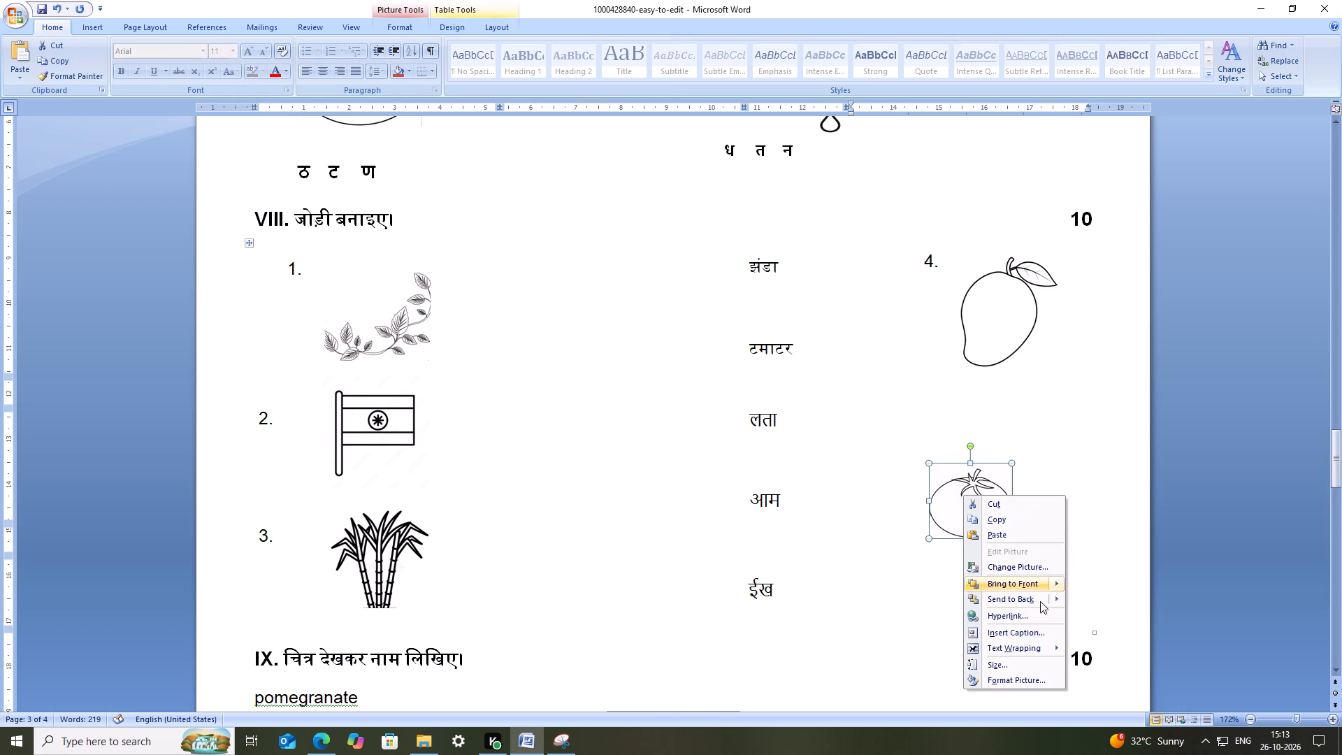
{"action": "left_click", "coordinate": [947, 490]}
{"action": "left_click_drag", "start_coordinate": [935, 495], "coordinate": [968, 494]}
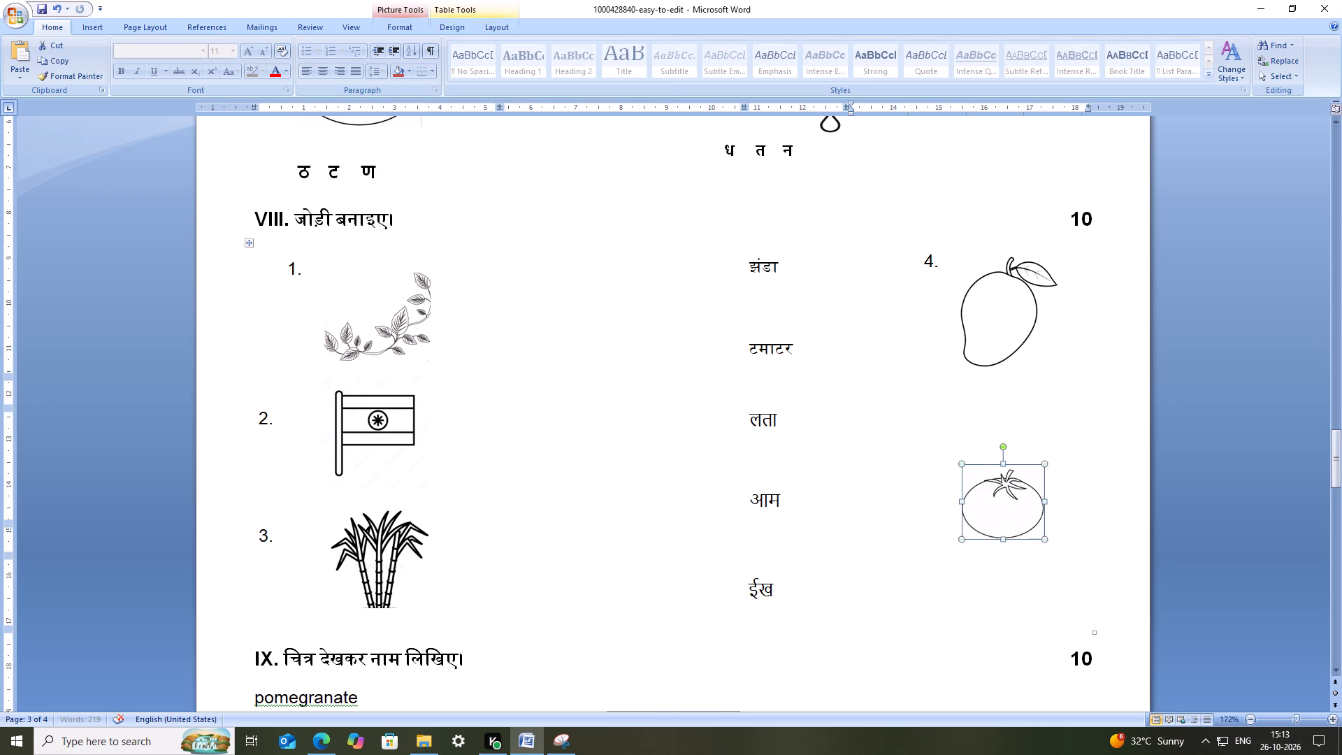
Enter the item number 5. just before the tomato picture, indented with spaces.
{"action": "left_click", "coordinate": [936, 488]}
{"action": "left_click", "coordinate": [920, 503]}
{"action": "left_click", "coordinate": [921, 501]}
{"action": "left_click", "coordinate": [914, 512]}
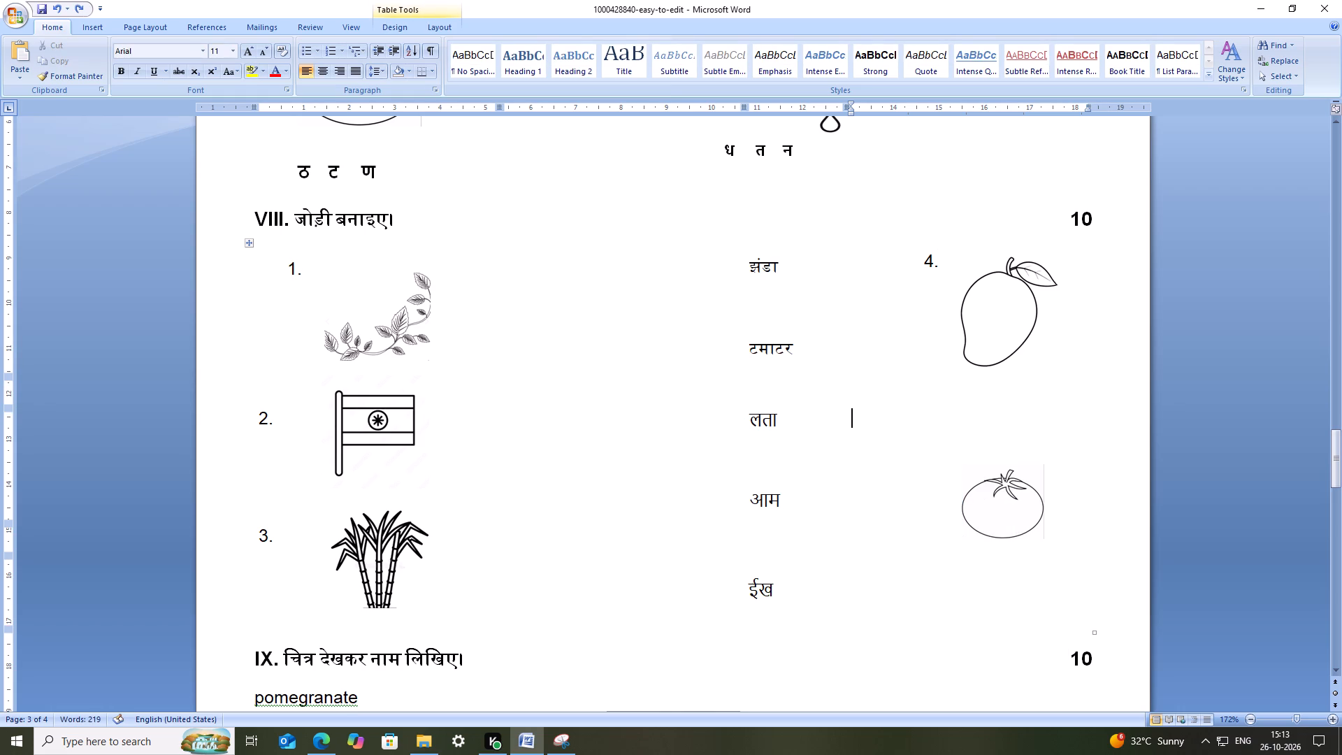
{"action": "left_click", "coordinate": [907, 519]}
{"action": "left_click", "coordinate": [891, 498]}
{"action": "left_click", "coordinate": [883, 478]}
{"action": "left_click", "coordinate": [858, 494]}
{"action": "left_click", "coordinate": [869, 463]}
{"action": "left_click", "coordinate": [882, 503]}
{"action": "left_click", "coordinate": [916, 494]}
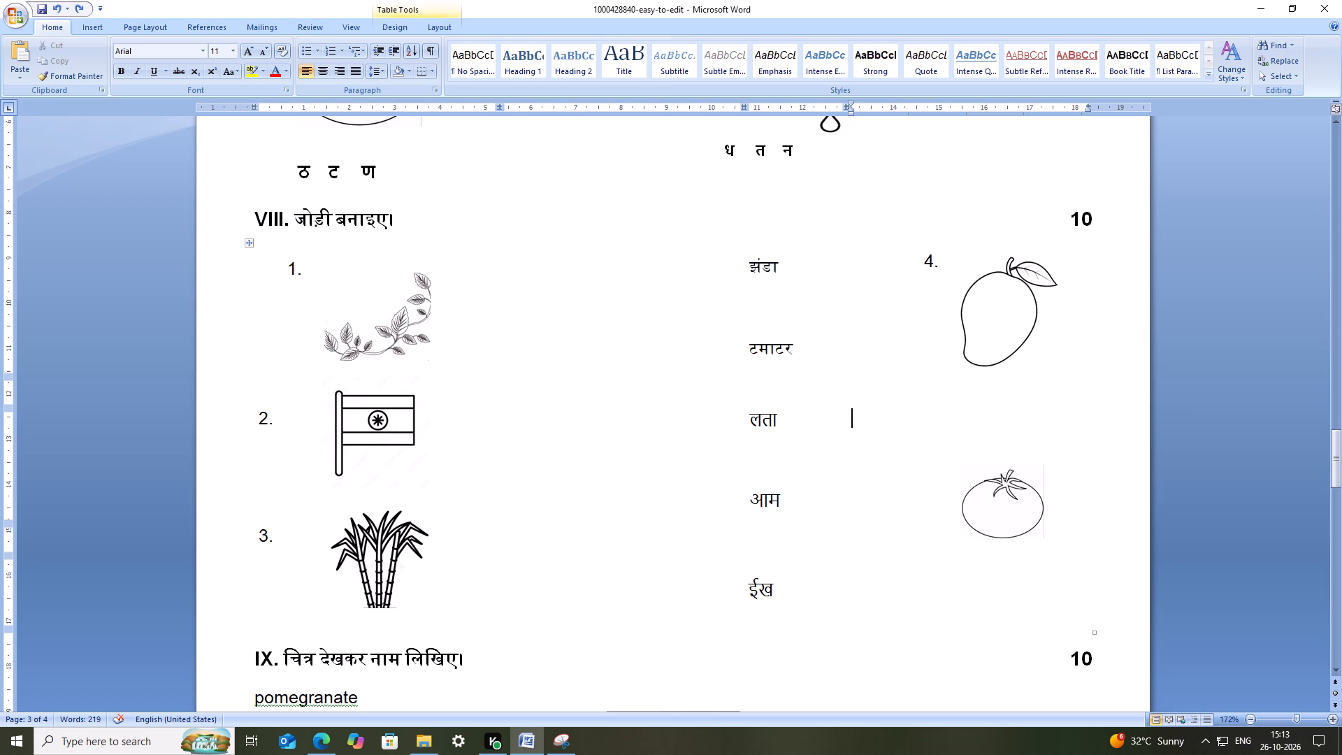
{"action": "left_click", "coordinate": [931, 523]}
{"action": "triple_click", "coordinate": [916, 487]}
{"action": "key", "text": "space"}
{"action": "key", "text": "space"}
{"action": "key", "text": "space"}
{"action": "key", "text": "space"}
{"action": "key", "text": "space"}
{"action": "key", "text": "space"}
{"action": "key", "text": "space"}
{"action": "key", "text": "space"}
{"action": "key", "text": "space"}
{"action": "key", "text": "space"}
{"action": "key", "text": "space"}
{"action": "key", "text": "space"}
{"action": "key", "text": "space"}
{"action": "key", "text": "space"}
{"action": "key", "text": "space"}
{"action": "key", "text": "space"}
{"action": "key", "text": "space"}
{"action": "type", "text": "5."}
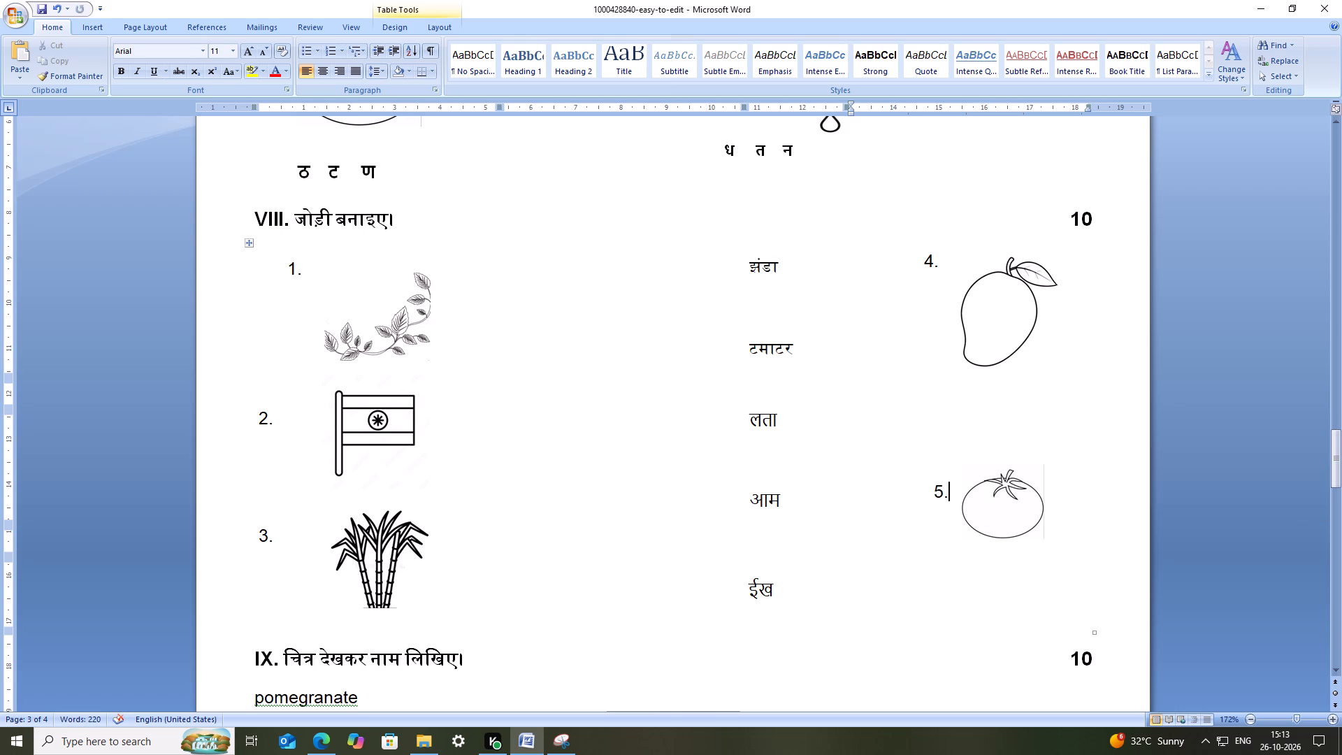
Save the document.
{"action": "key", "text": "ctrl+s"}
{"action": "key", "text": "ctrl+s"}
{"action": "key", "text": "ctrl+s"}
{"action": "key", "text": "ctrl+s"}
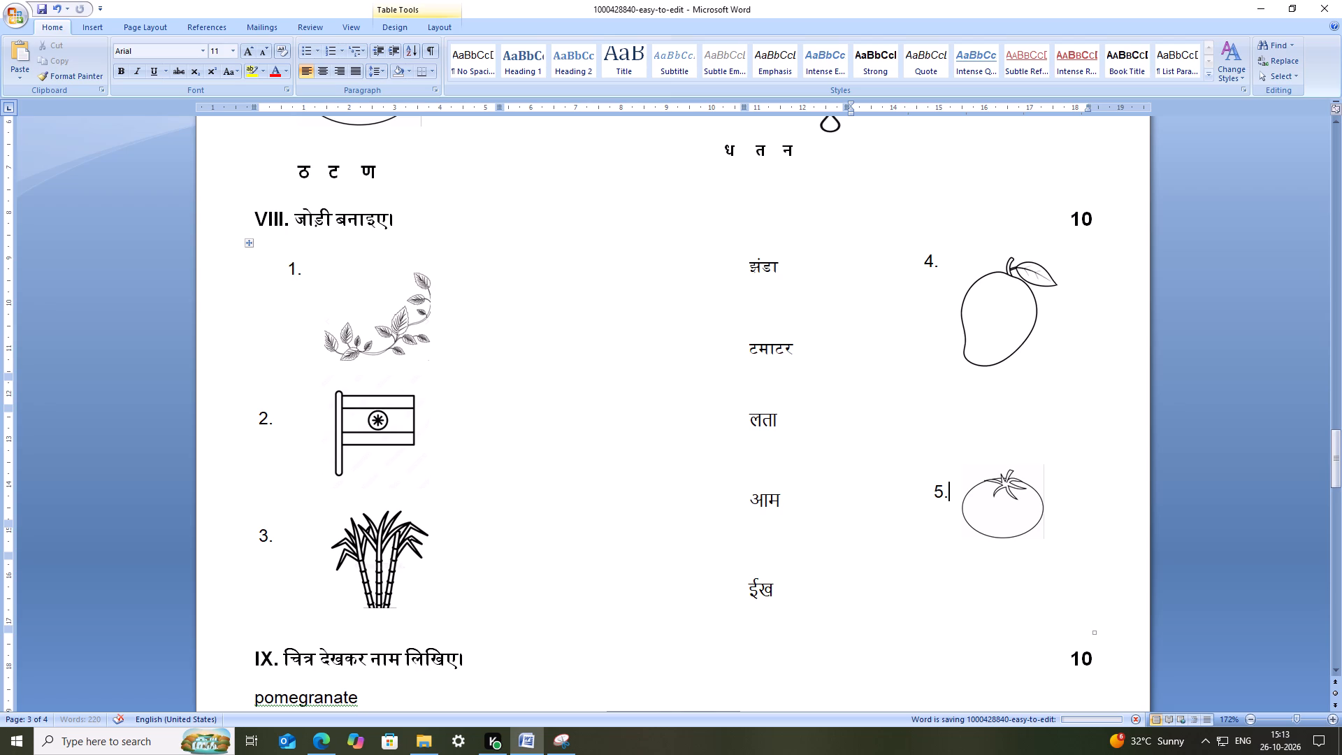
Review the layout of sections VII and VIII and the items under section IX.
{"action": "scroll", "coordinate": [907, 544], "scroll_direction": "down", "scroll_amount": 6}
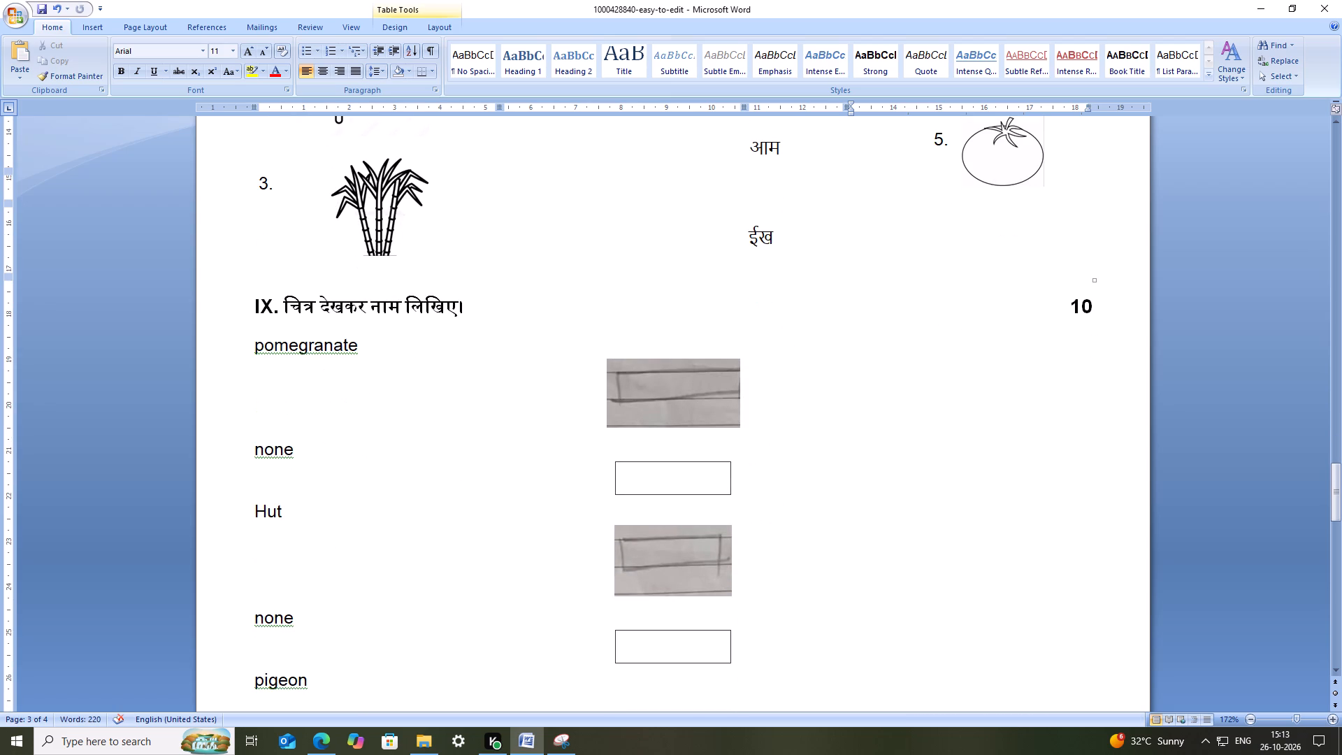
{"action": "scroll", "coordinate": [691, 431], "scroll_direction": "up", "scroll_amount": 5}
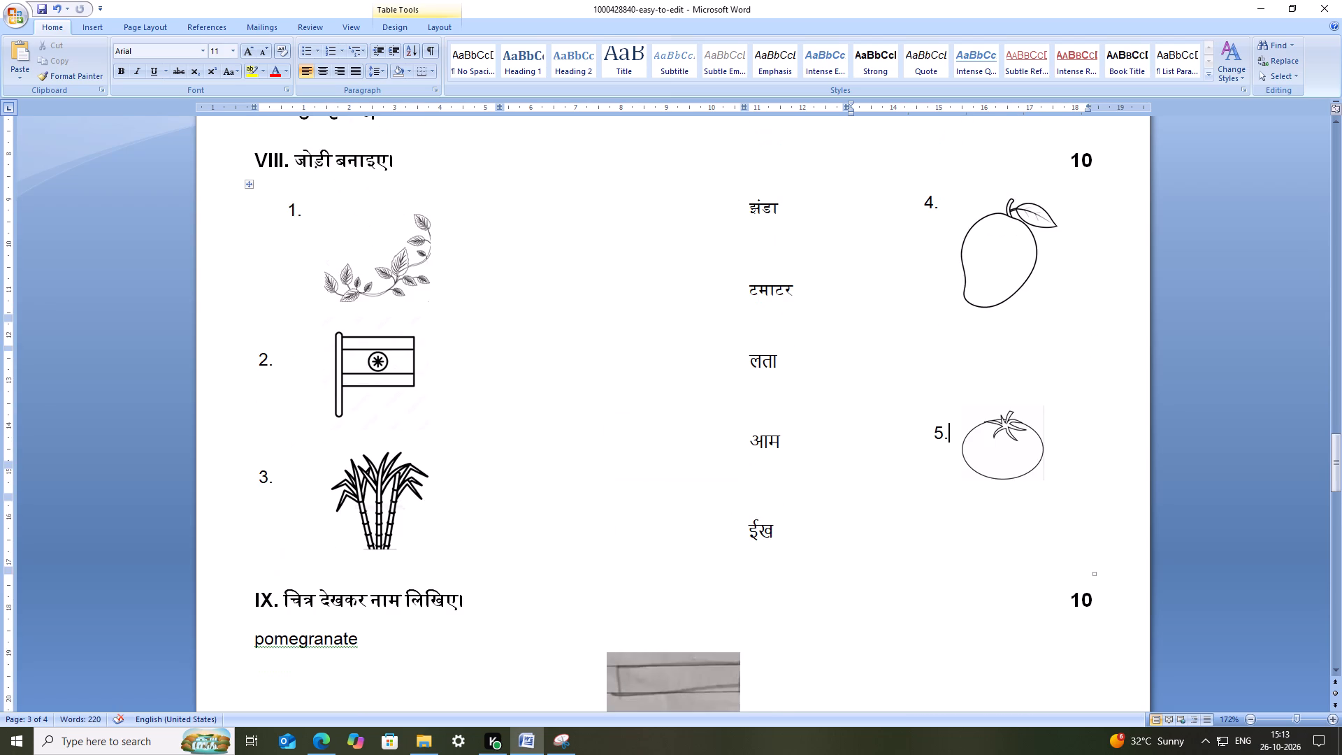
{"action": "scroll", "coordinate": [670, 422], "scroll_direction": "up", "scroll_amount": 15}
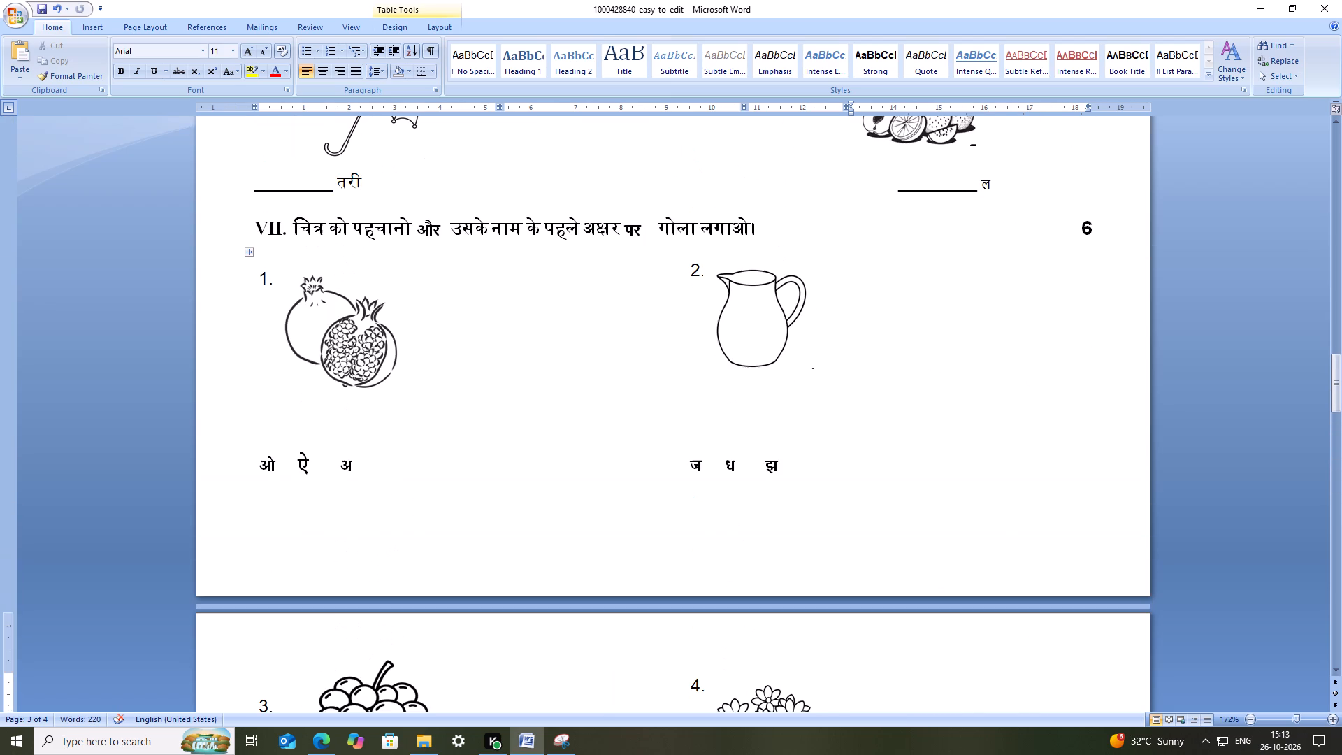
{"action": "scroll", "coordinate": [369, 343], "scroll_direction": "down", "scroll_amount": 18}
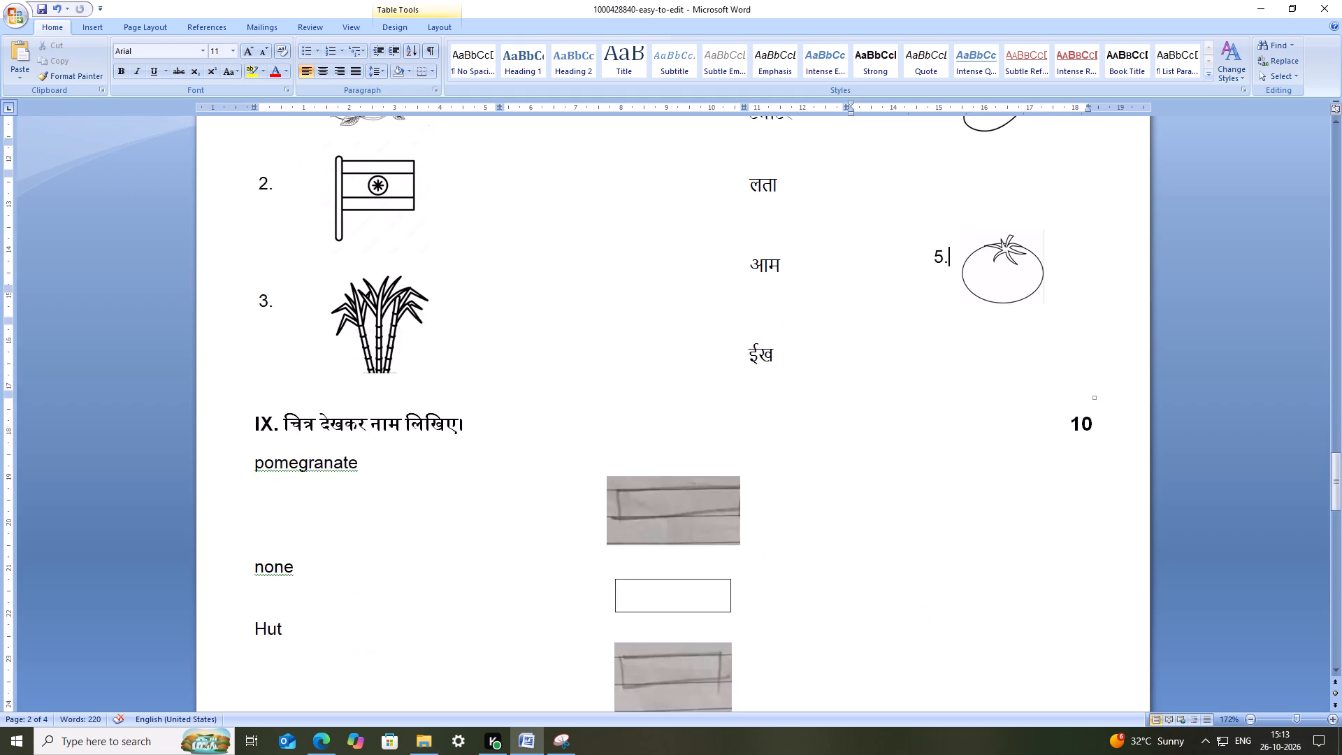
{"action": "scroll", "coordinate": [518, 466], "scroll_direction": "down", "scroll_amount": 4}
Replace the placeholder text pomegranate under the section IX heading with the item number 1.
{"action": "left_click", "coordinate": [656, 259]}
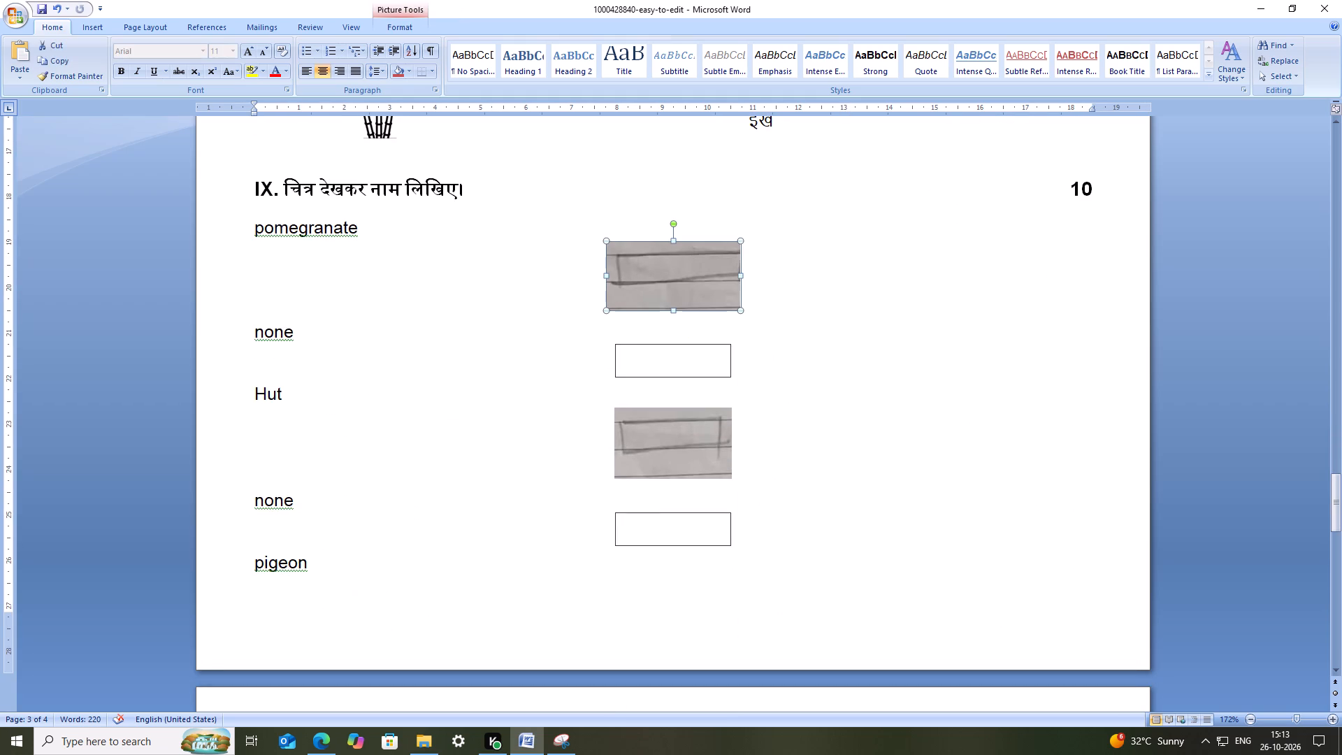
{"action": "left_click_drag", "start_coordinate": [377, 227], "coordinate": [359, 227]}
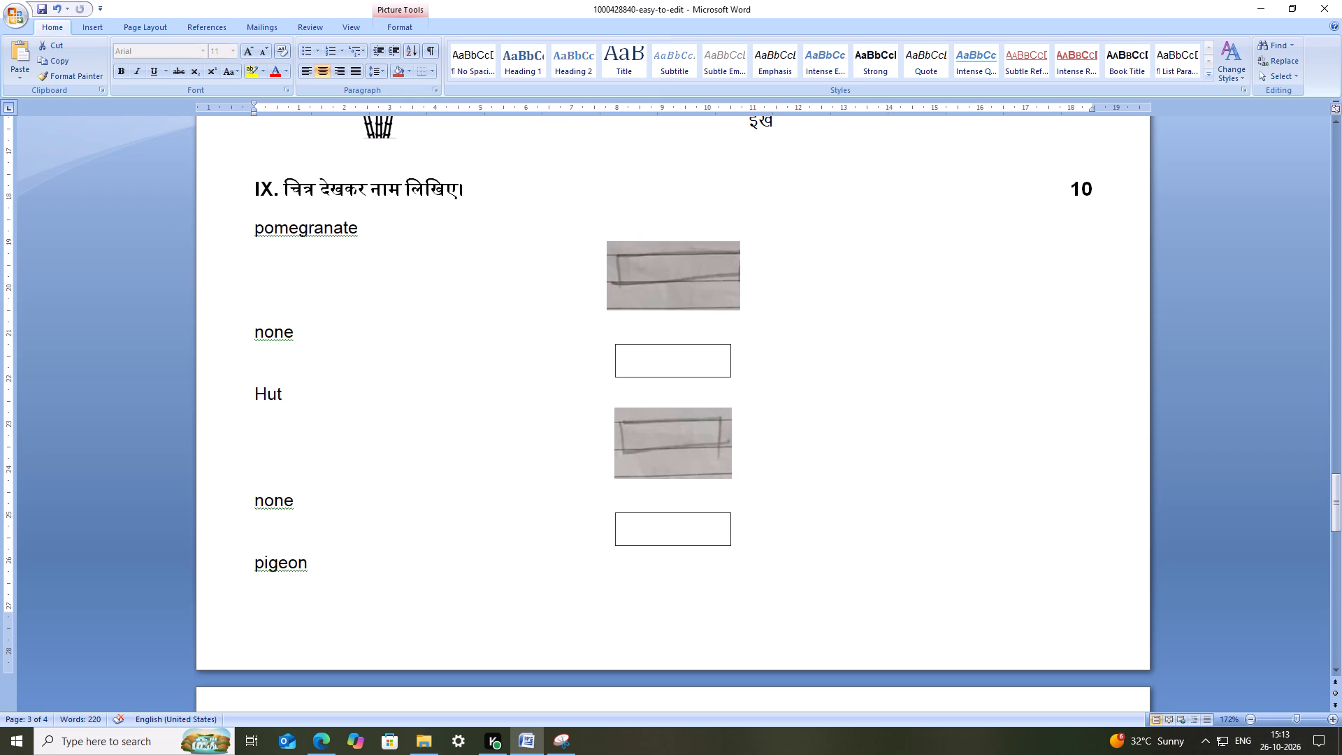
{"action": "left_click_drag", "start_coordinate": [359, 227], "coordinate": [240, 231]}
{"action": "key", "text": "BackSpace"}
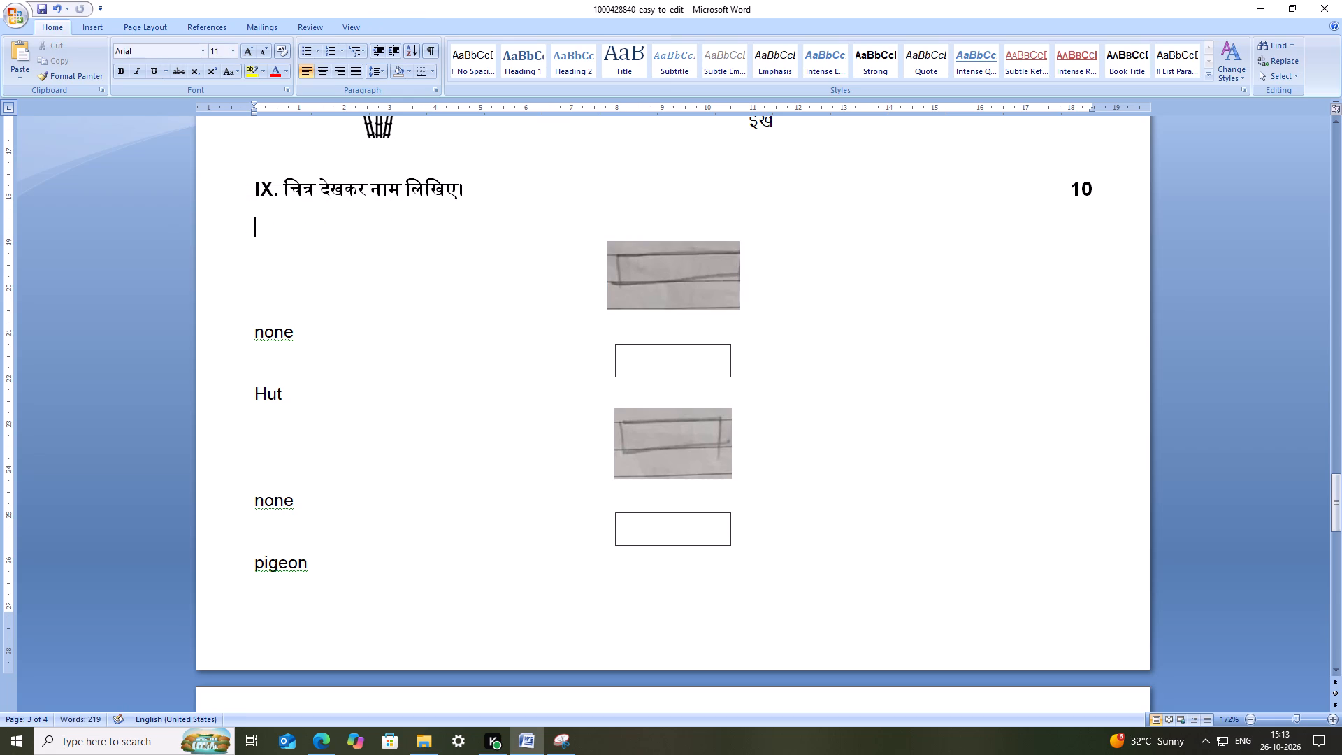
{"action": "key", "text": "1"}
{"action": "key", "text": "period"}
Delete the placeholder word none below the first answer-box photo in section IX.
{"action": "left_click", "coordinate": [640, 285]}
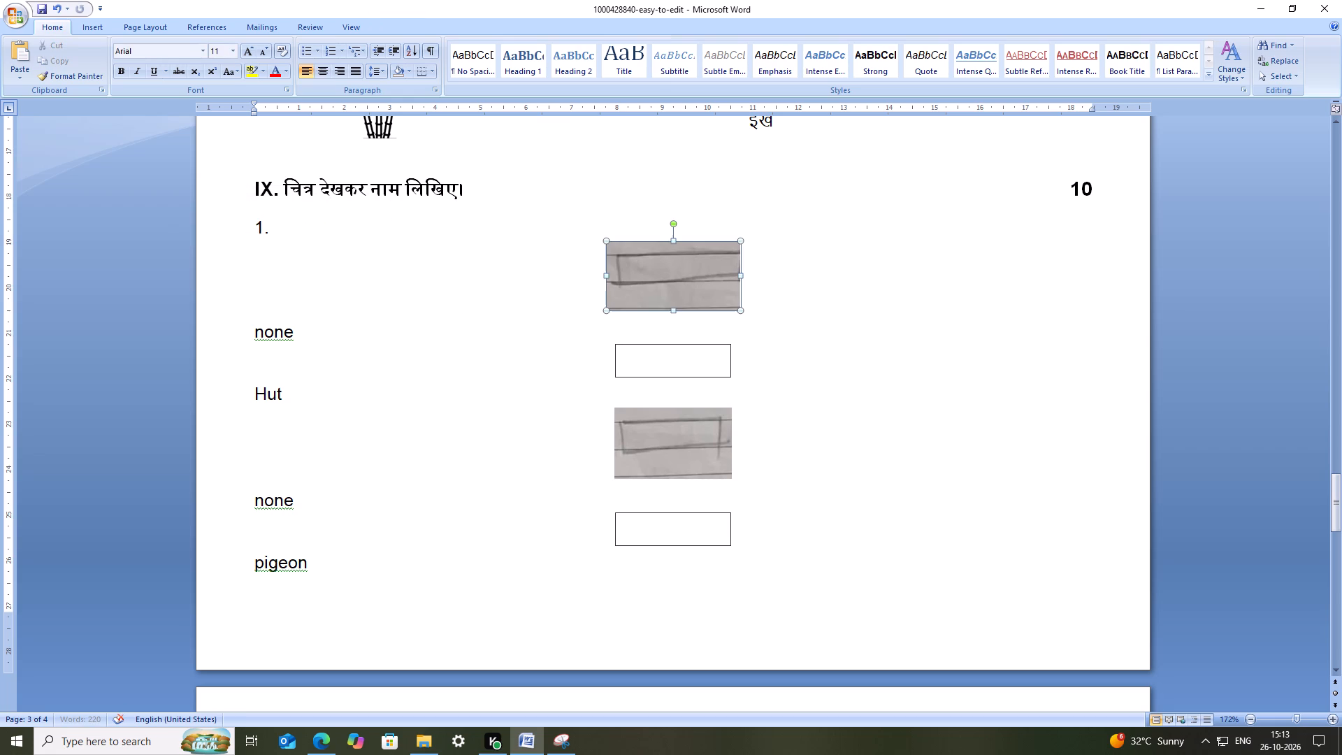
{"action": "left_click_drag", "start_coordinate": [301, 339], "coordinate": [236, 338]}
{"action": "key", "text": "BackSpace"}
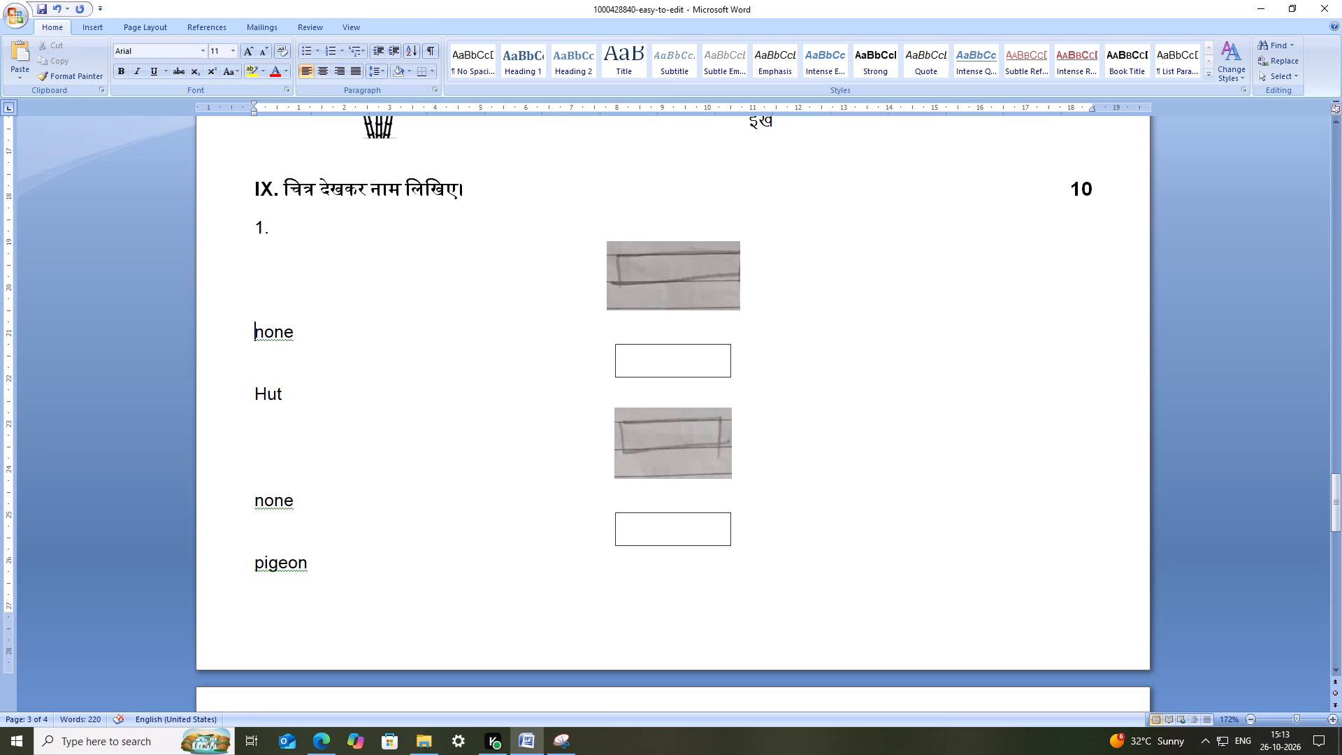
{"action": "left_click", "coordinate": [323, 335]}
{"action": "key", "text": "BackSpace"}
{"action": "key", "text": "BackSpace"}
{"action": "key", "text": "BackSpace"}
{"action": "key", "text": "BackSpace"}
Replace the first answer-box photo in section IX with the promoganate outline picture from the images folder.
{"action": "left_click", "coordinate": [623, 257]}
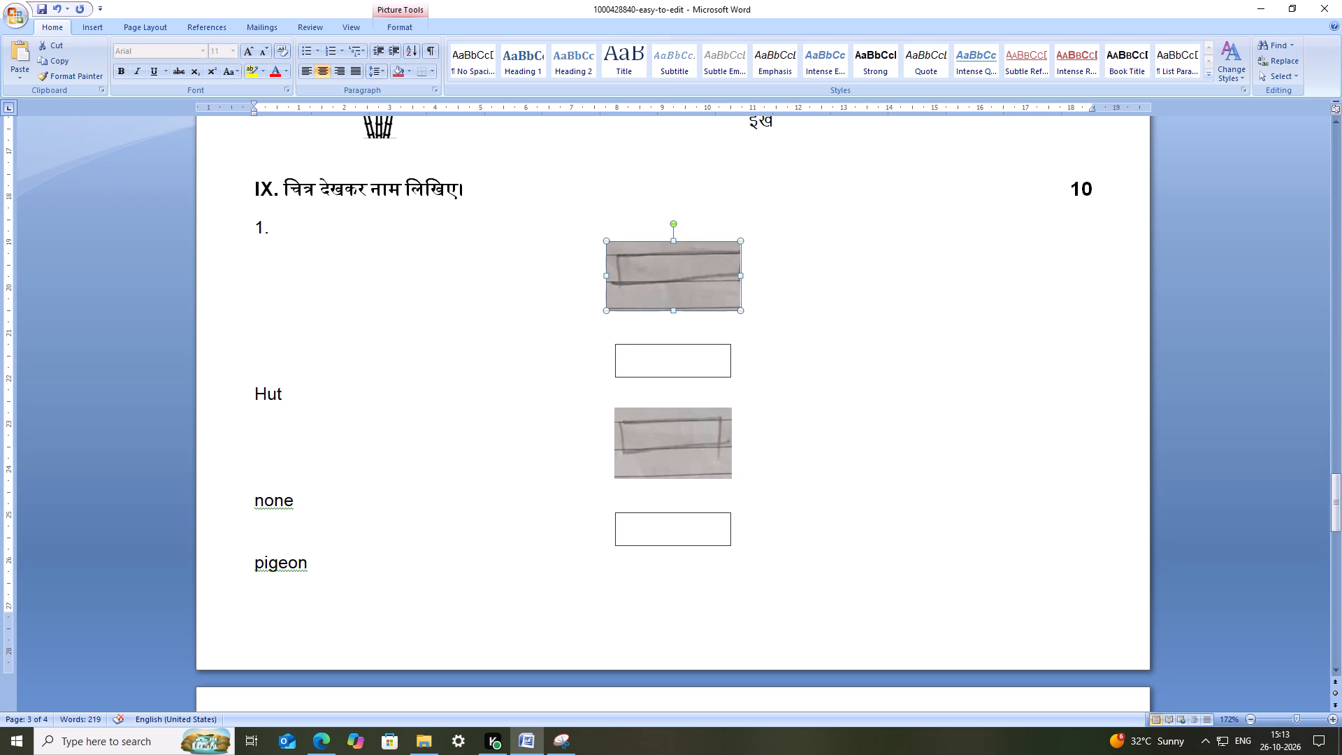
{"action": "right_click", "coordinate": [631, 272]}
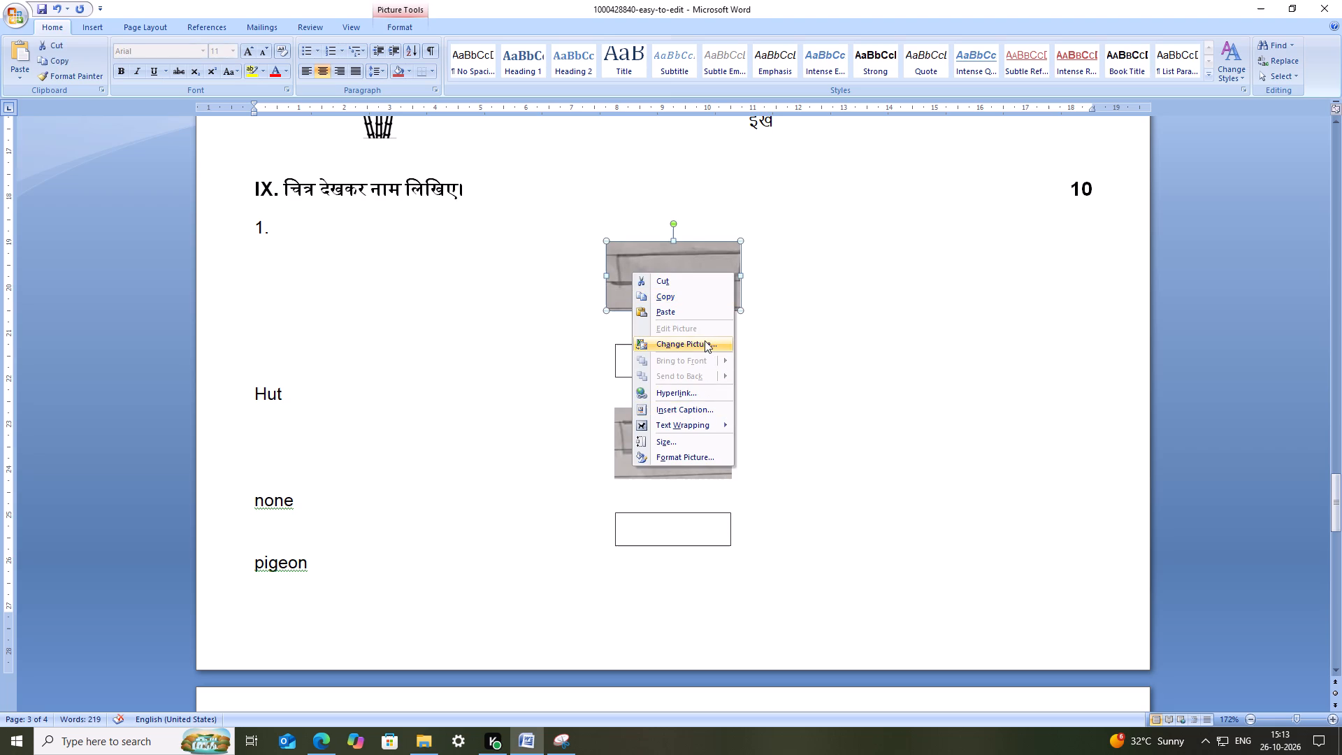
{"action": "left_click", "coordinate": [705, 340]}
{"action": "scroll", "coordinate": [291, 181], "scroll_direction": "down", "scroll_amount": 1}
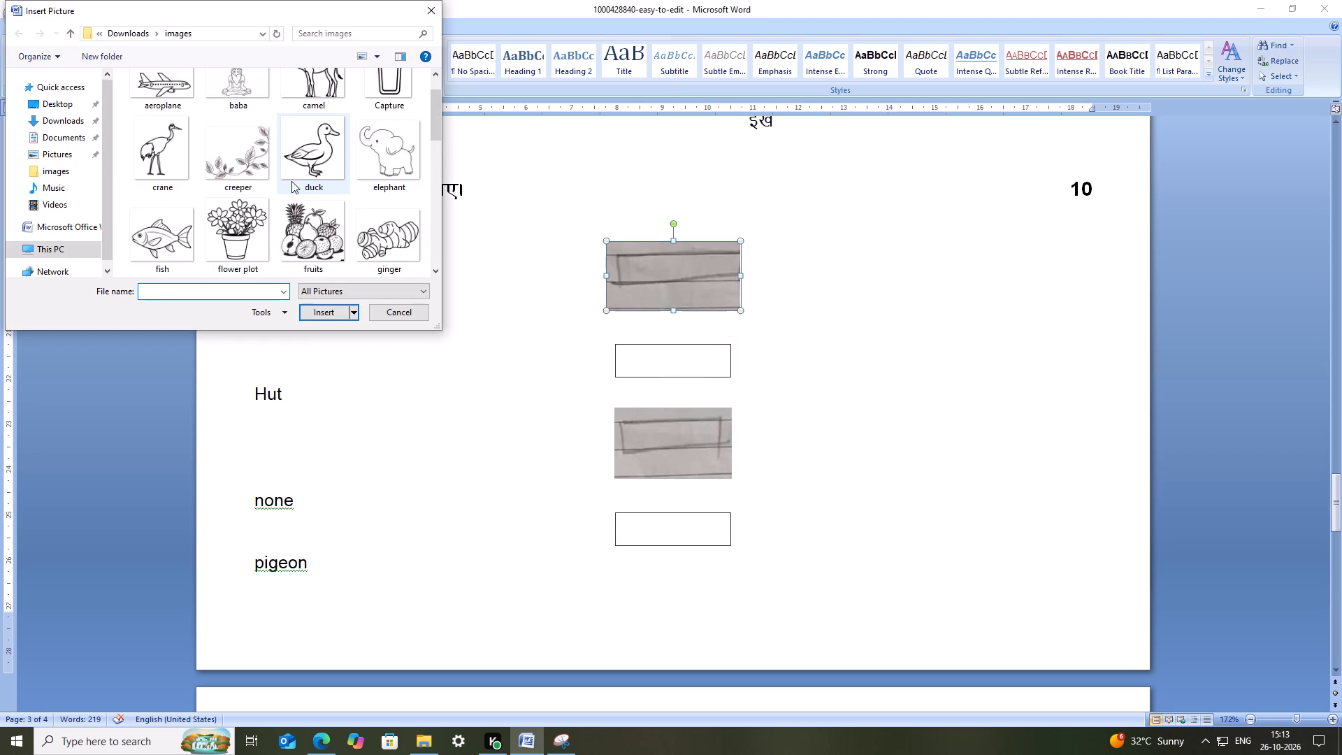
{"action": "scroll", "coordinate": [291, 184], "scroll_direction": "down", "scroll_amount": 4}
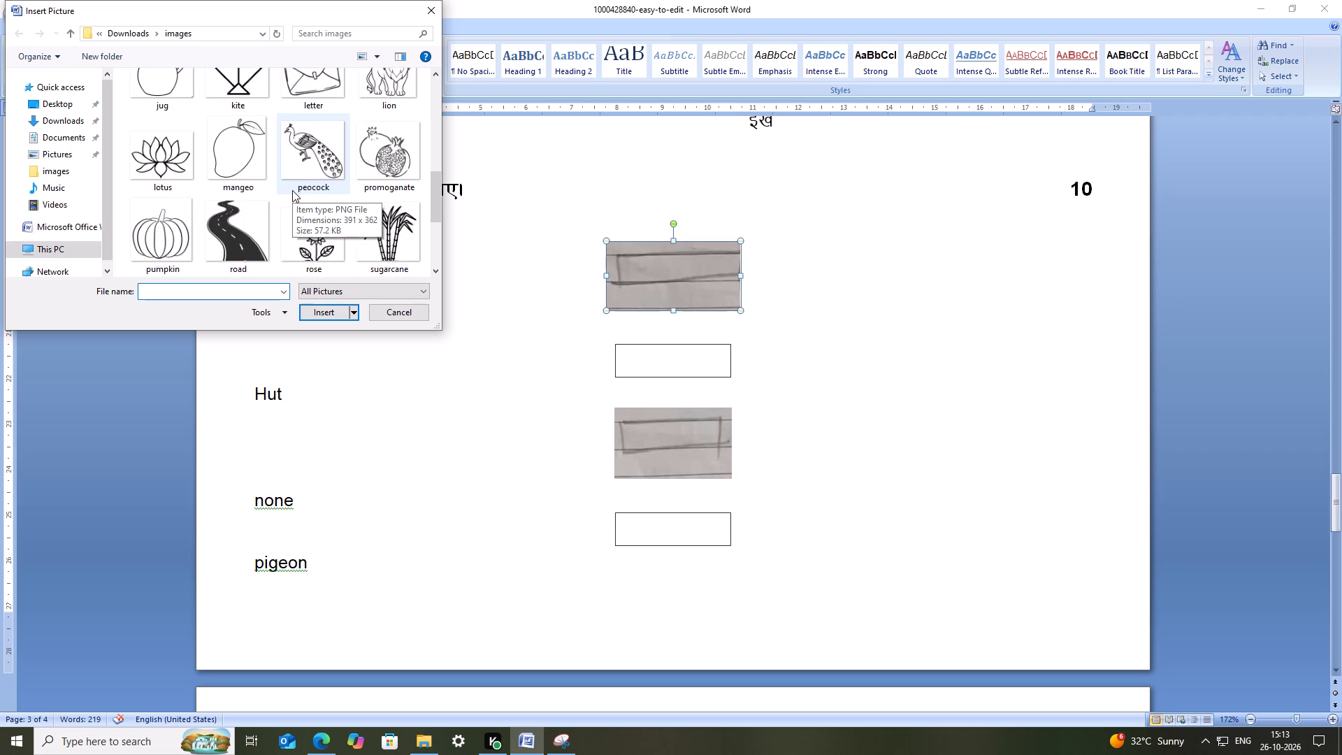
{"action": "scroll", "coordinate": [292, 190], "scroll_direction": "down", "scroll_amount": 2}
{"action": "scroll", "coordinate": [315, 205], "scroll_direction": "up", "scroll_amount": 2}
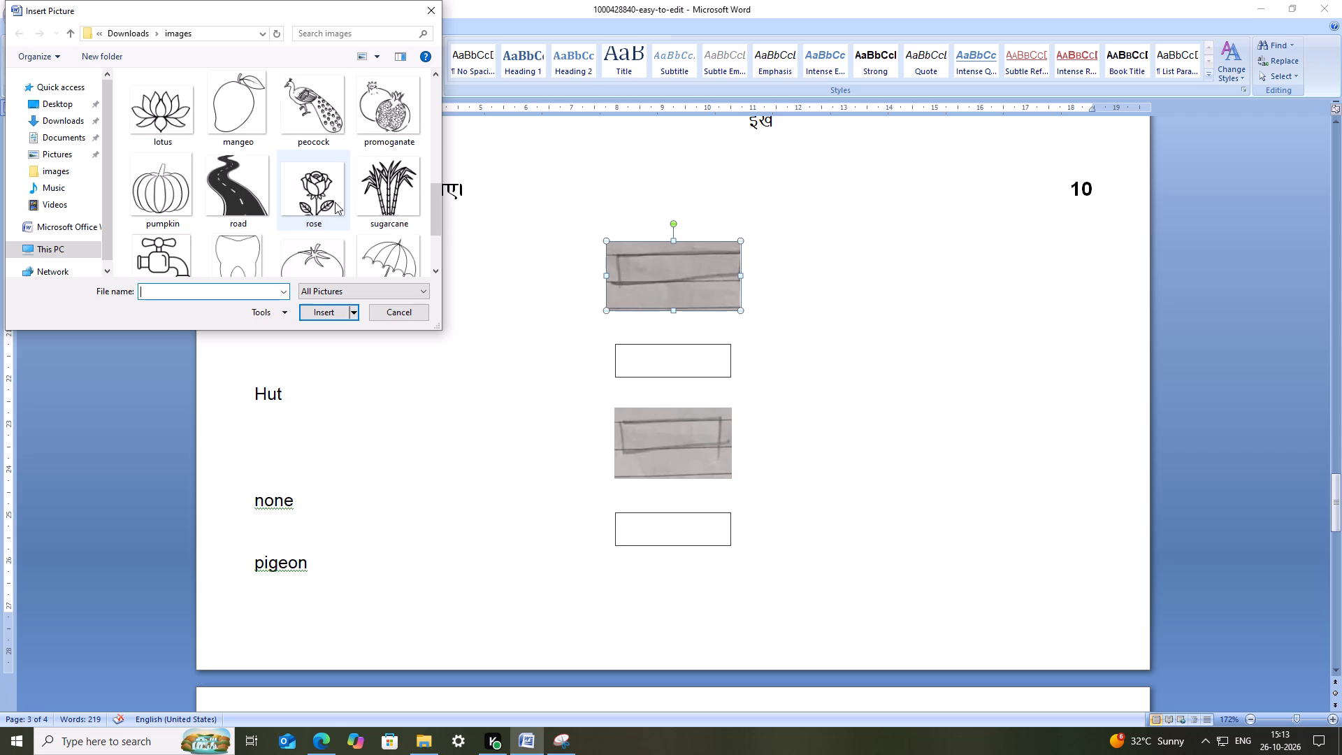
{"action": "scroll", "coordinate": [335, 202], "scroll_direction": "up", "scroll_amount": 1}
{"action": "left_click", "coordinate": [378, 182]}
{"action": "left_click", "coordinate": [326, 310]}
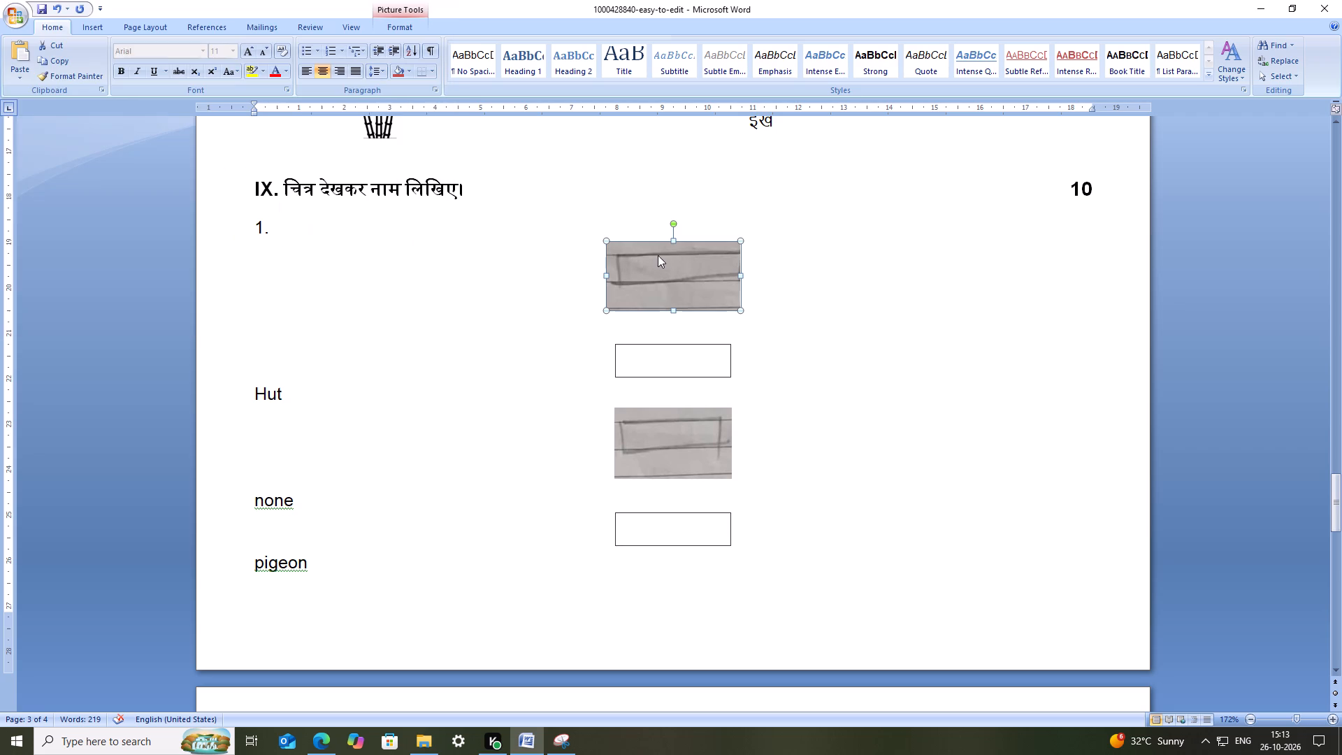
Set the pomegranate picture's text wrapping to In Front of Text and place it beside the number 1.
{"action": "right_click", "coordinate": [670, 266]}
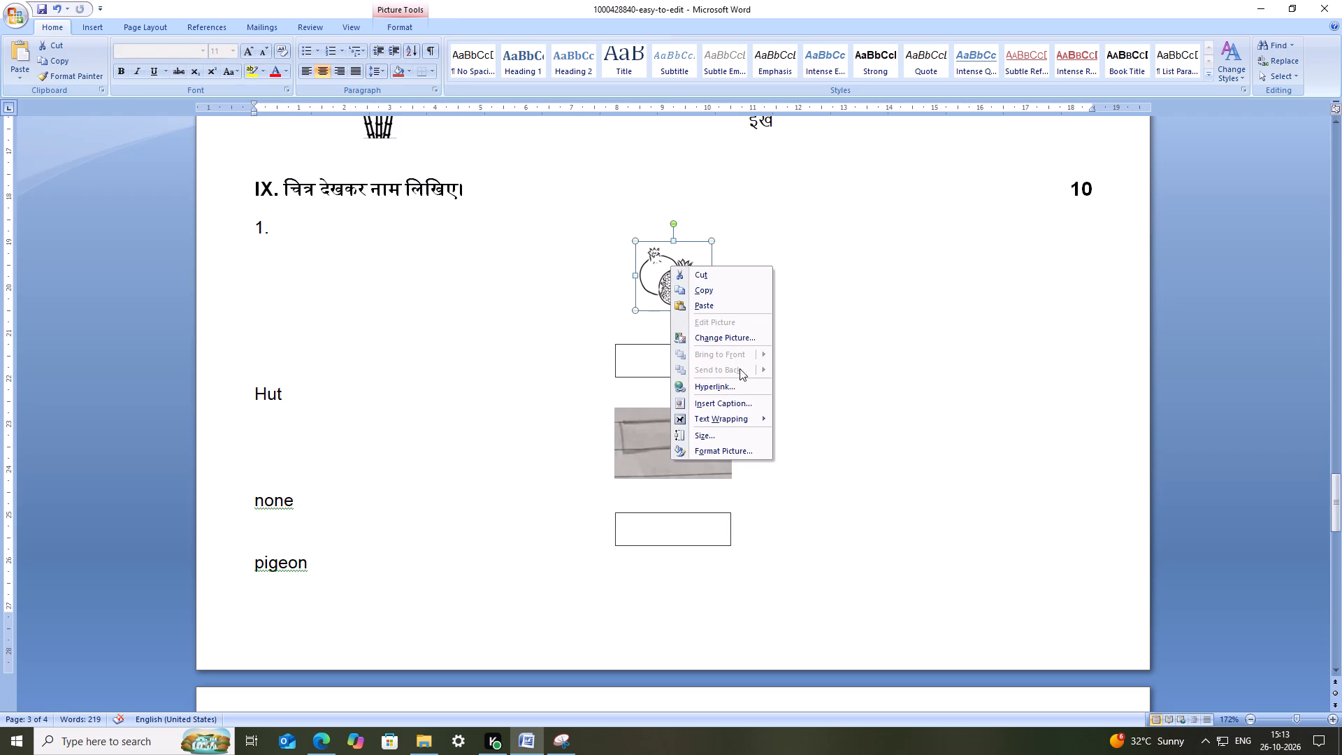
{"action": "left_click", "coordinate": [720, 415]}
{"action": "left_click", "coordinate": [840, 488]}
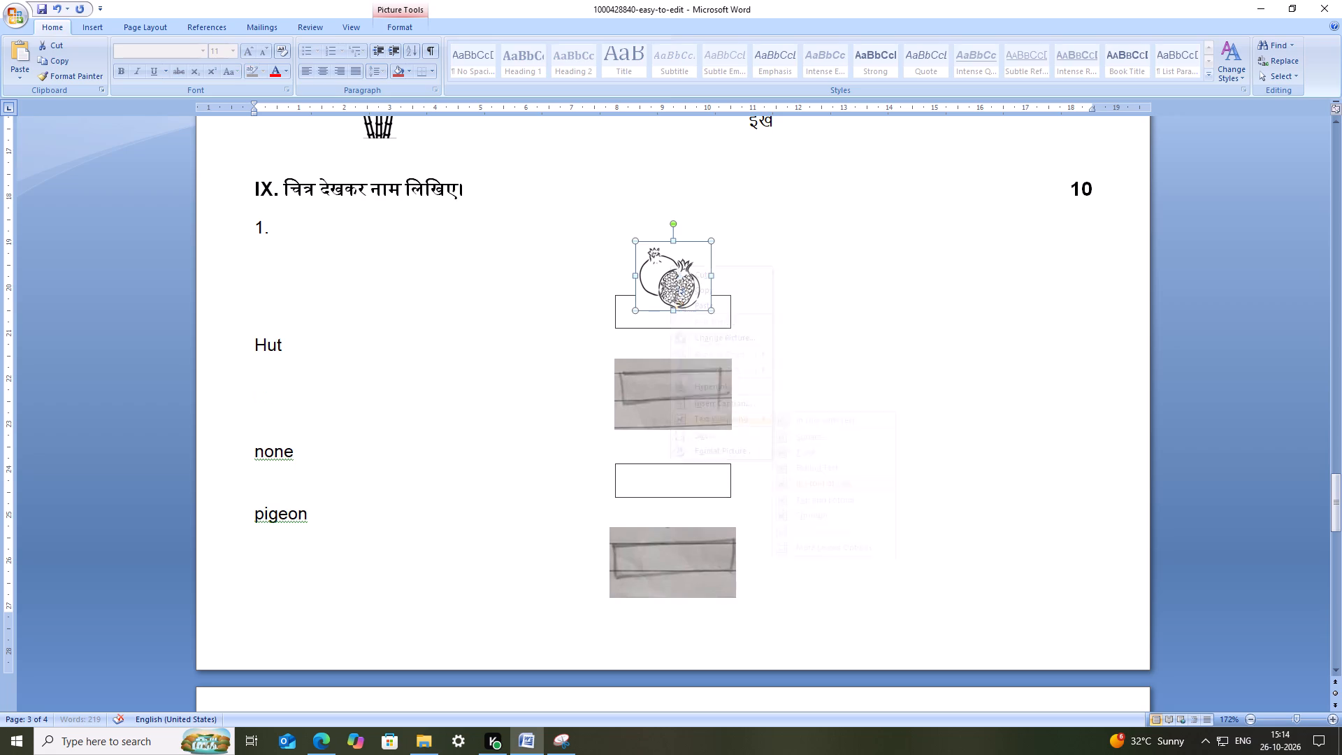
{"action": "left_click_drag", "start_coordinate": [661, 272], "coordinate": [307, 240]}
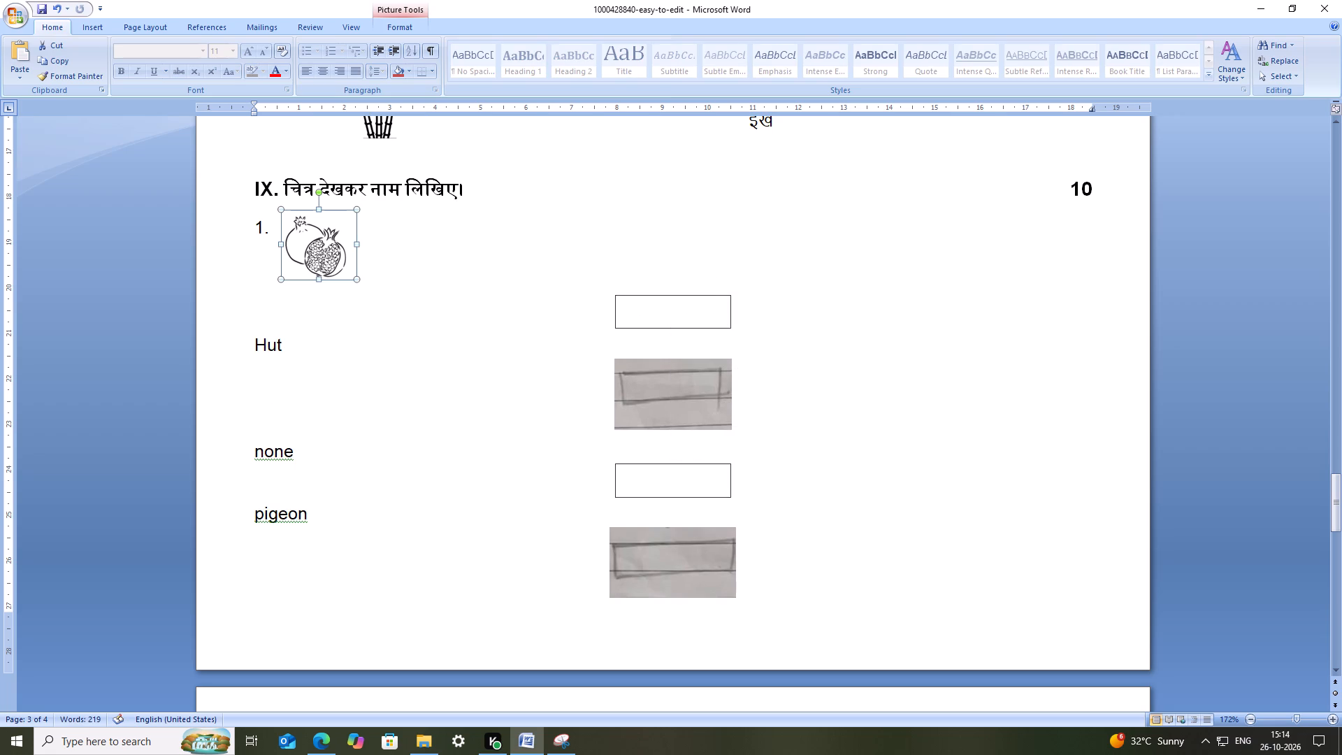
Slightly enlarge the pomegranate picture in section IX and move the first empty answer box directly beneath it.
{"action": "left_click_drag", "start_coordinate": [356, 280], "coordinate": [379, 295]}
{"action": "left_click", "coordinate": [450, 311]}
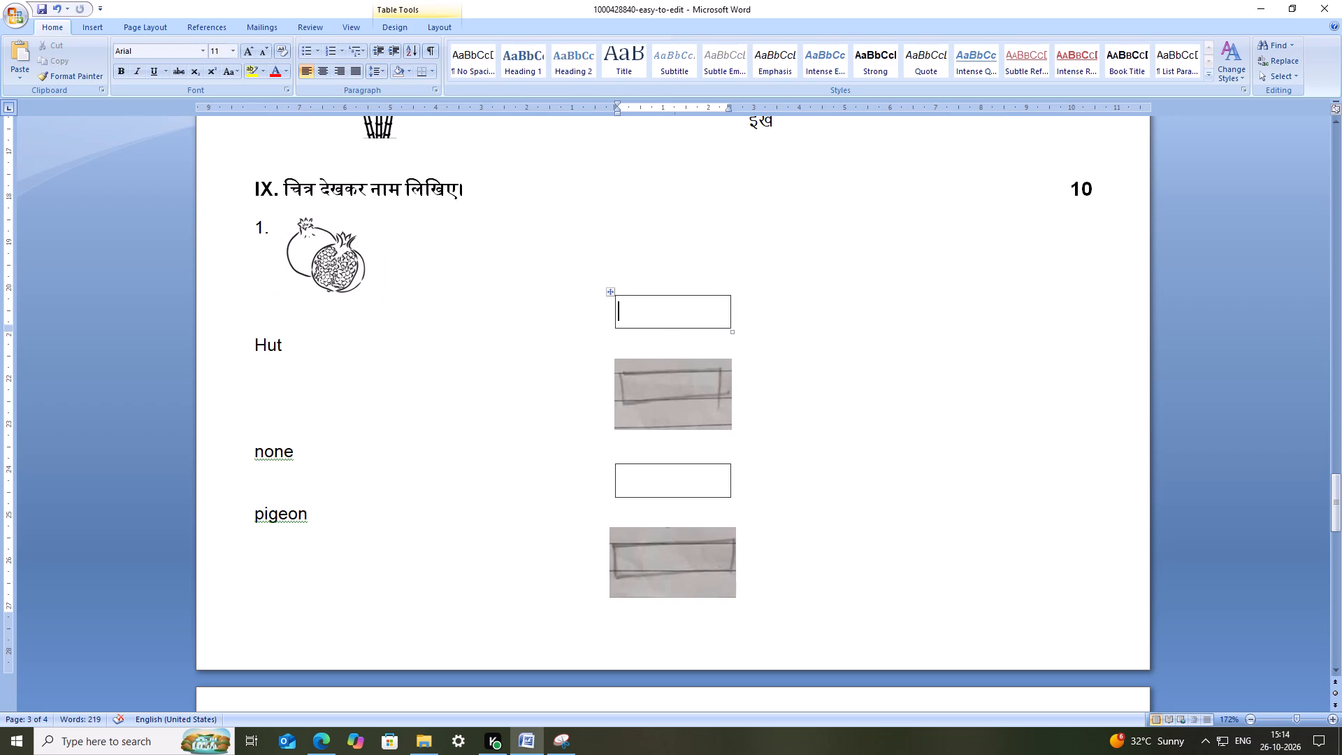
{"action": "left_click_drag", "start_coordinate": [612, 295], "coordinate": [276, 297]}
{"action": "left_click", "coordinate": [465, 319]}
Replace the placeholder Hut in section IX with the item number 2. as plain text without automatic list formatting, and save the document.
{"action": "left_click", "coordinate": [290, 351]}
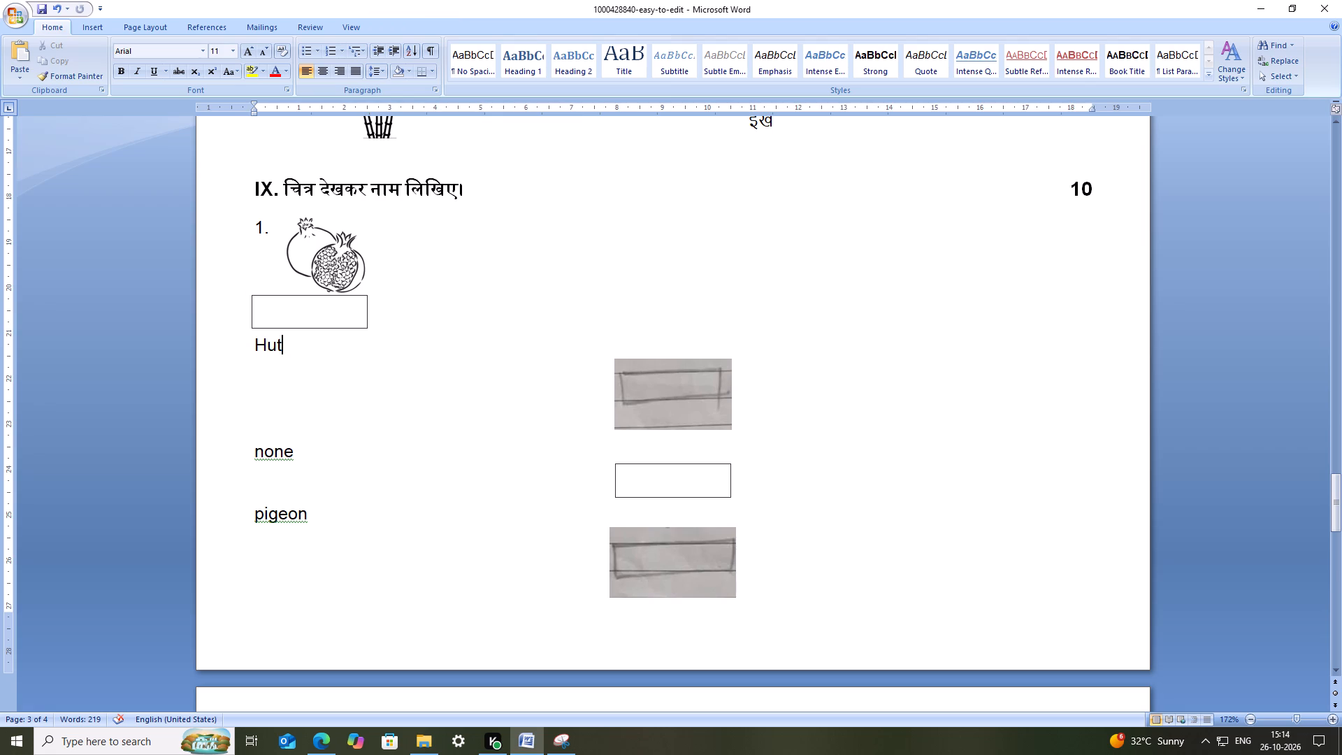
{"action": "left_click", "coordinate": [249, 352]}
{"action": "key", "text": "space"}
{"action": "type", "text": "2"}
{"action": "key", "text": "period"}
{"action": "key", "text": "space"}
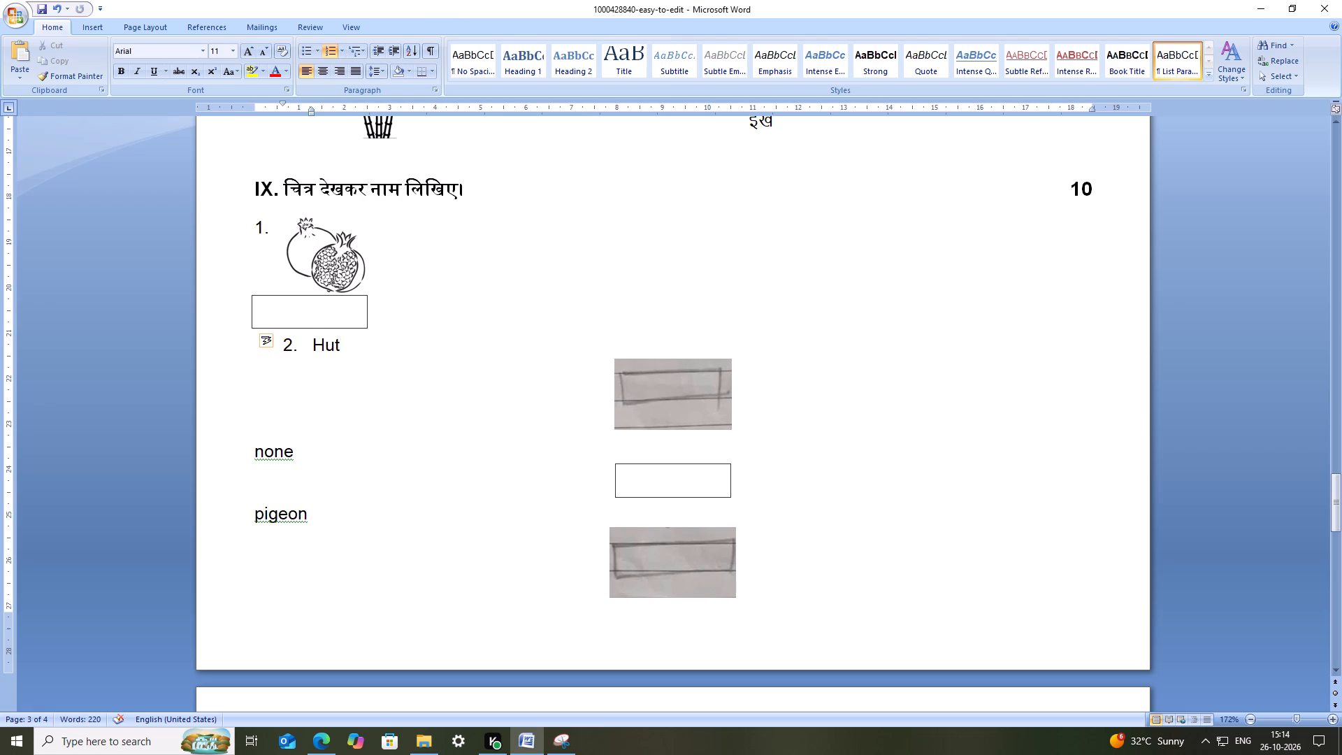
{"action": "key", "text": "ctrl+z"}
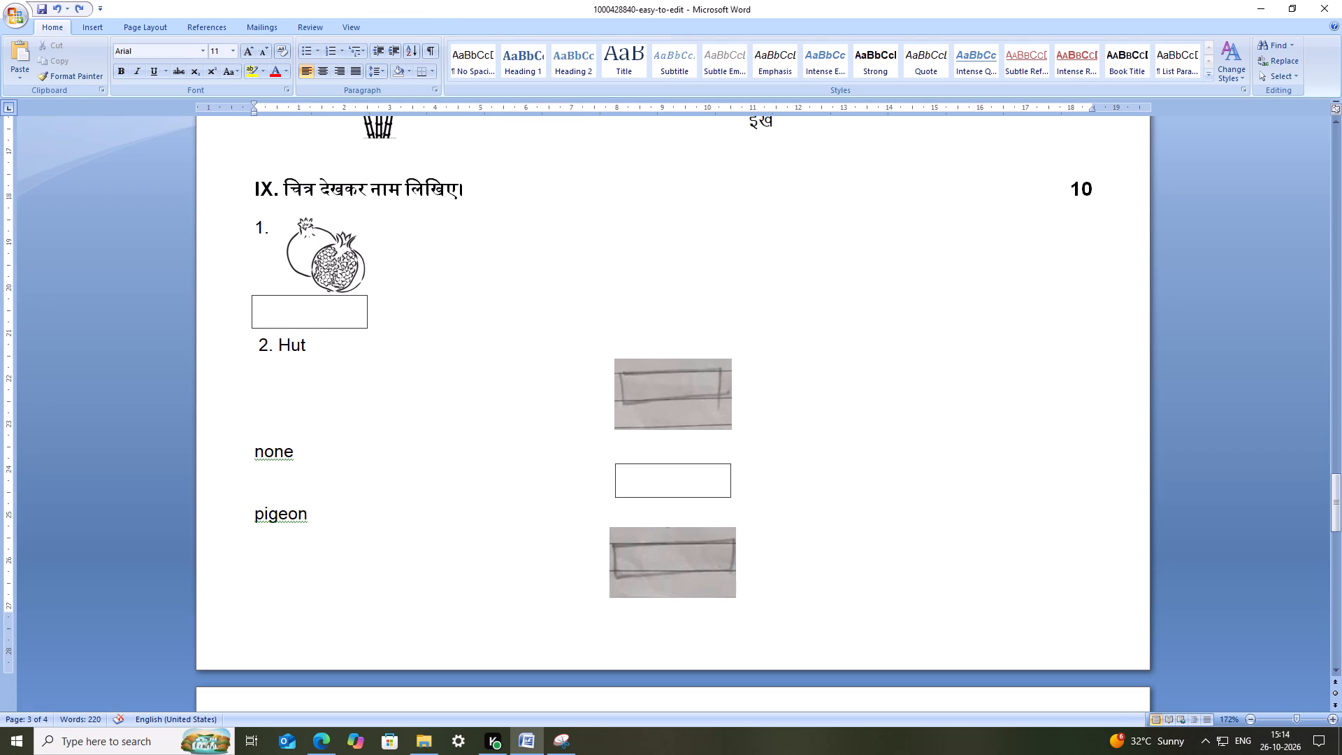
{"action": "key", "text": "ctrl+s"}
{"action": "key", "text": "ctrl+s"}
{"action": "left_click", "coordinate": [359, 351]}
{"action": "left_click", "coordinate": [322, 347]}
{"action": "left_click", "coordinate": [305, 346]}
{"action": "key", "text": "BackSpace"}
{"action": "key", "text": "BackSpace"}
{"action": "key", "text": "BackSpace"}
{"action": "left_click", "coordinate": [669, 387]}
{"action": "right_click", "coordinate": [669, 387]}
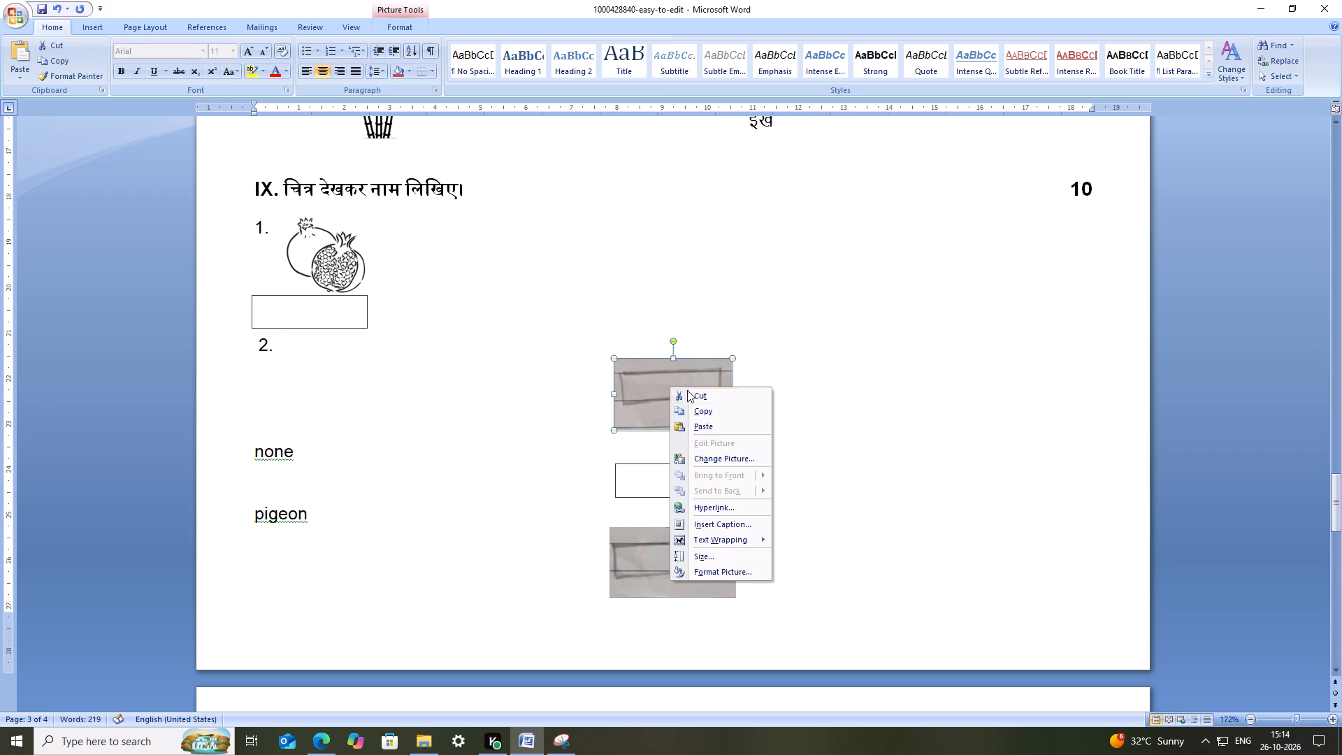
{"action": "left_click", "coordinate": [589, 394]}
Switch to Edge and change the mango outline image search to look for hut outline pictures.
{"action": "left_click", "coordinate": [315, 750]}
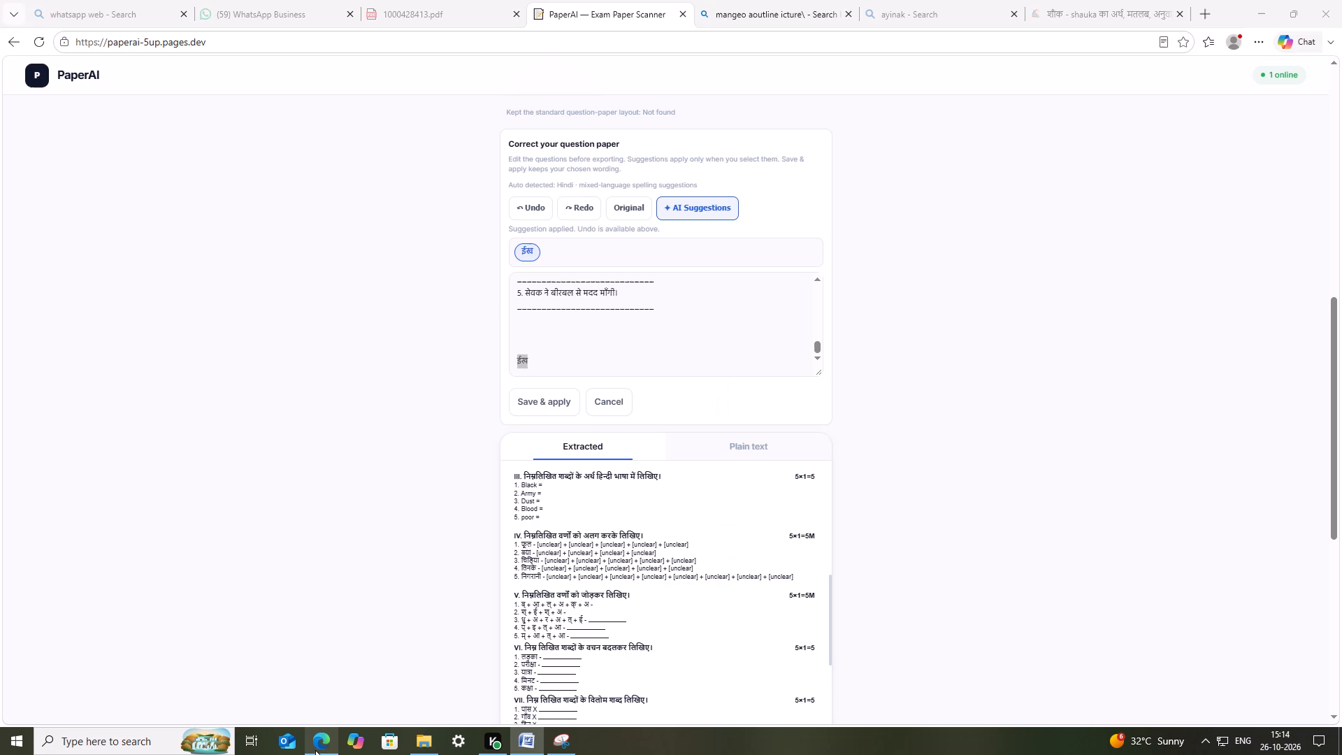
{"action": "left_click", "coordinate": [787, 0]}
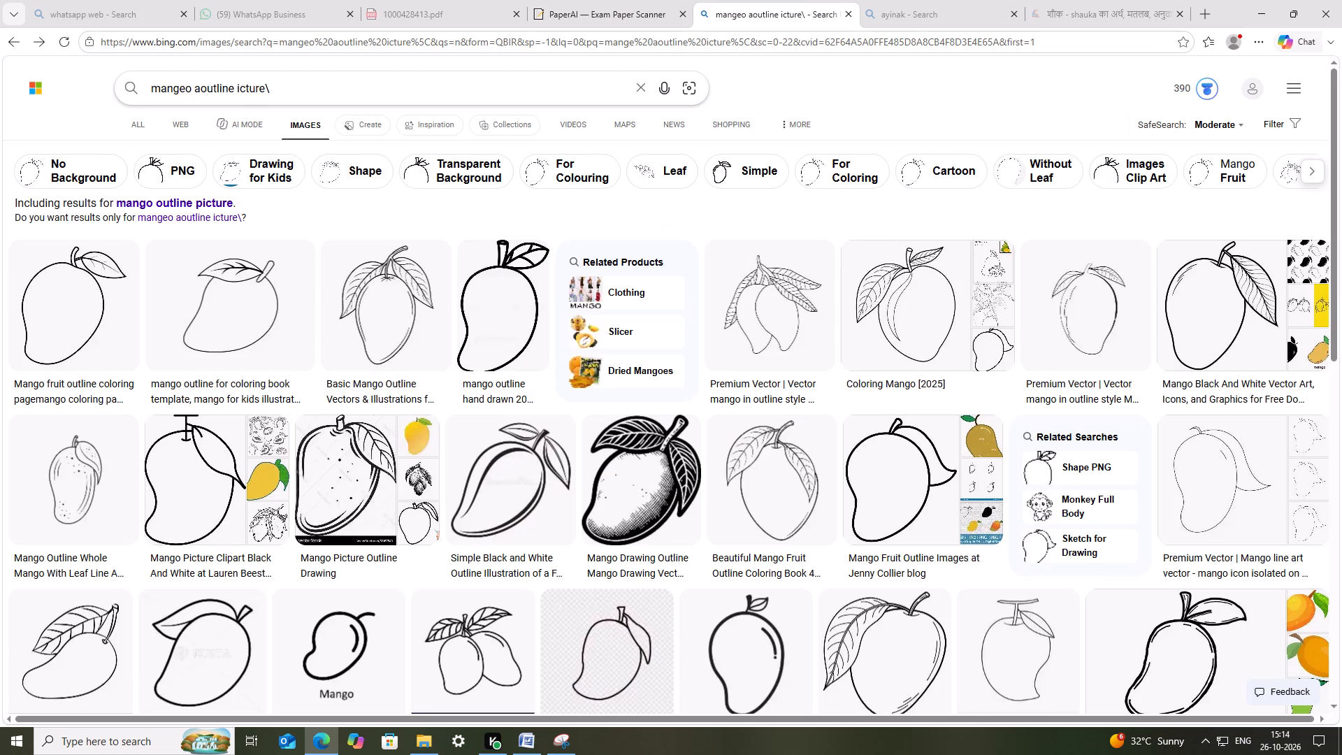
{"action": "left_click_drag", "start_coordinate": [192, 89], "coordinate": [27, 90]}
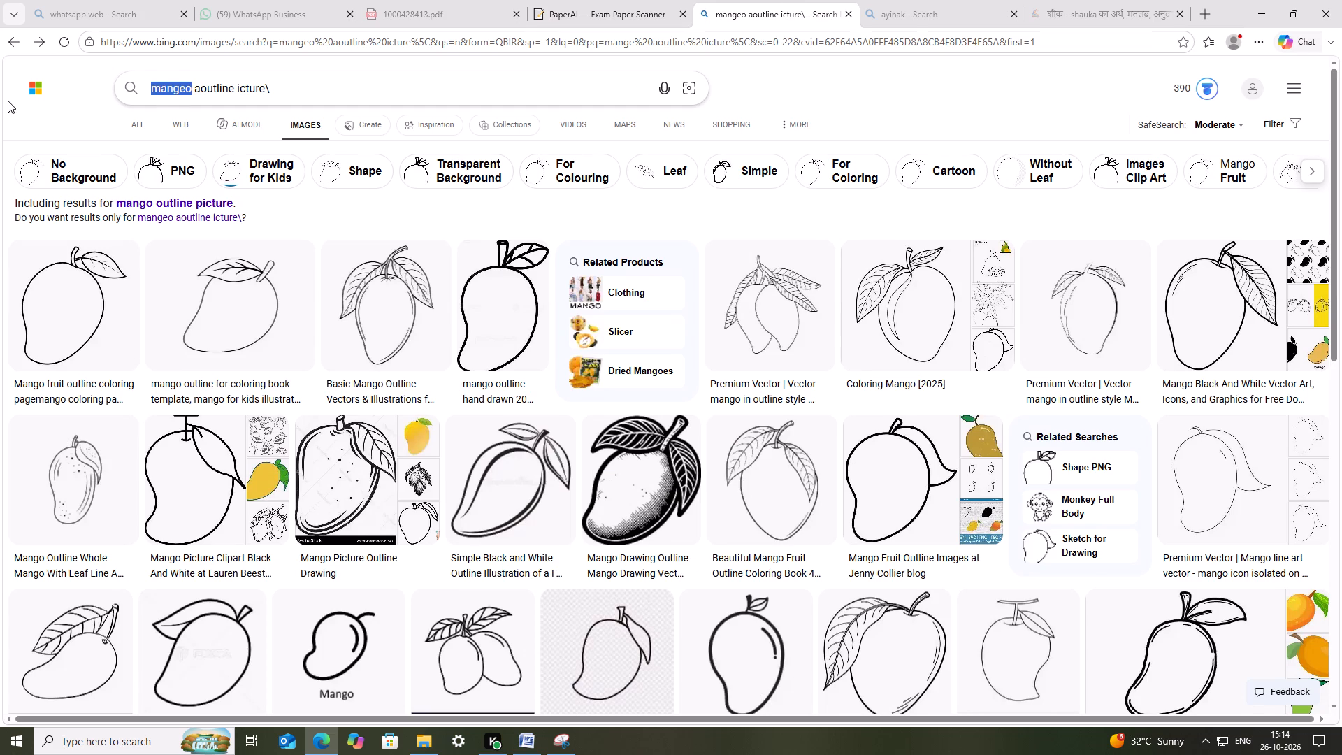
{"action": "type", "text": "hut"}
{"action": "key", "text": "Delete"}
{"action": "key", "text": "Delete"}
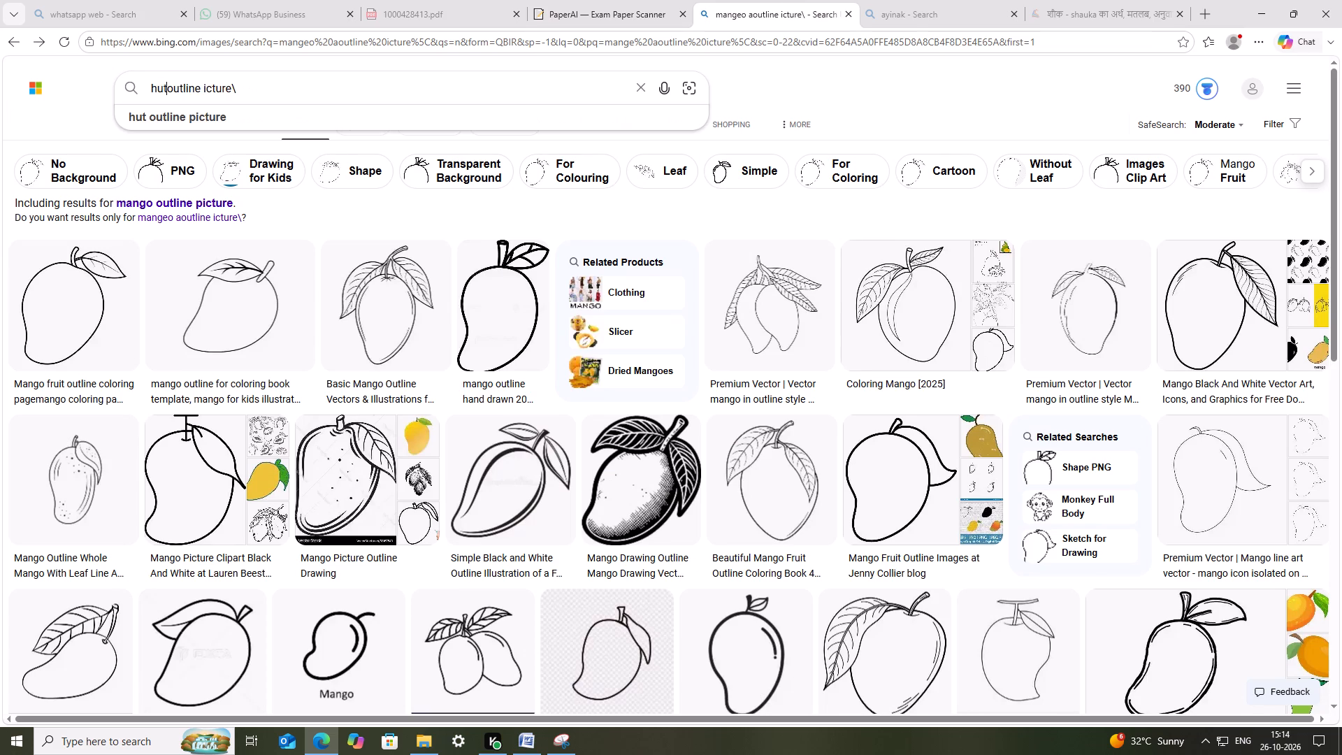
{"action": "key", "text": "space"}
{"action": "key", "text": "Return"}
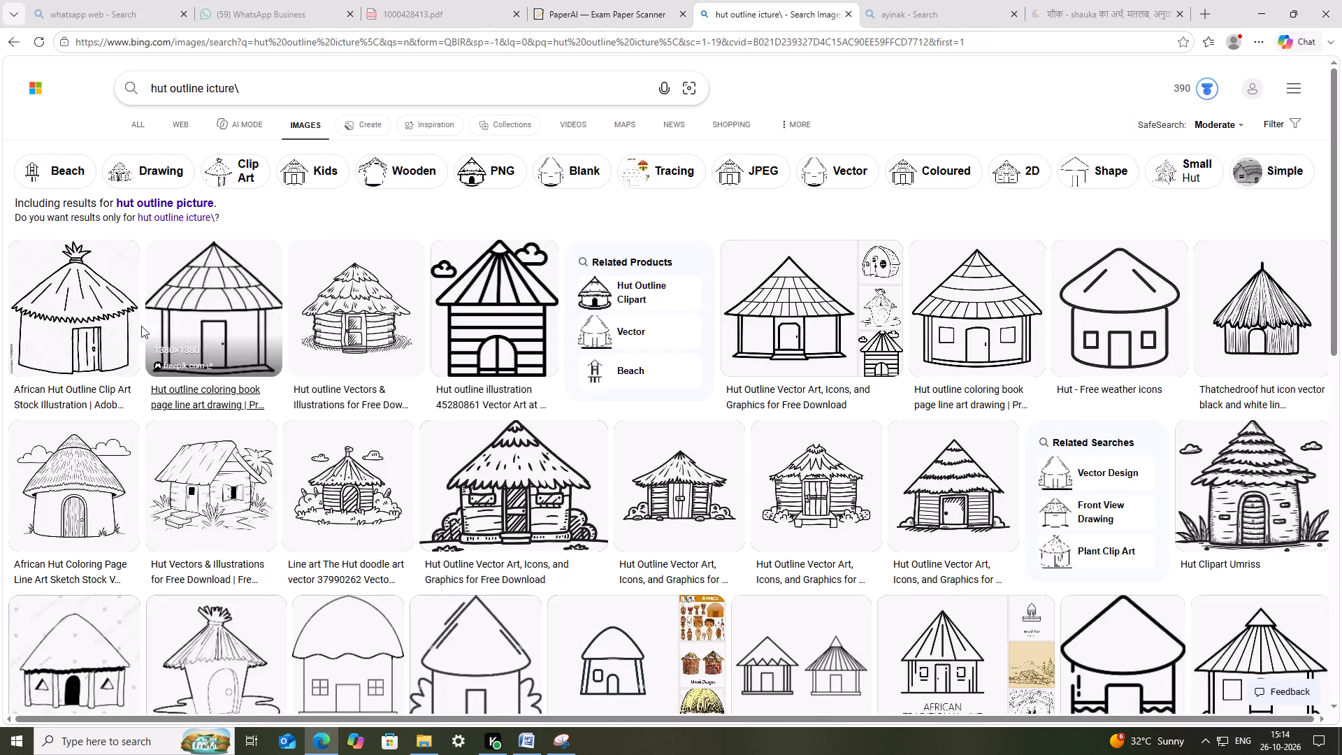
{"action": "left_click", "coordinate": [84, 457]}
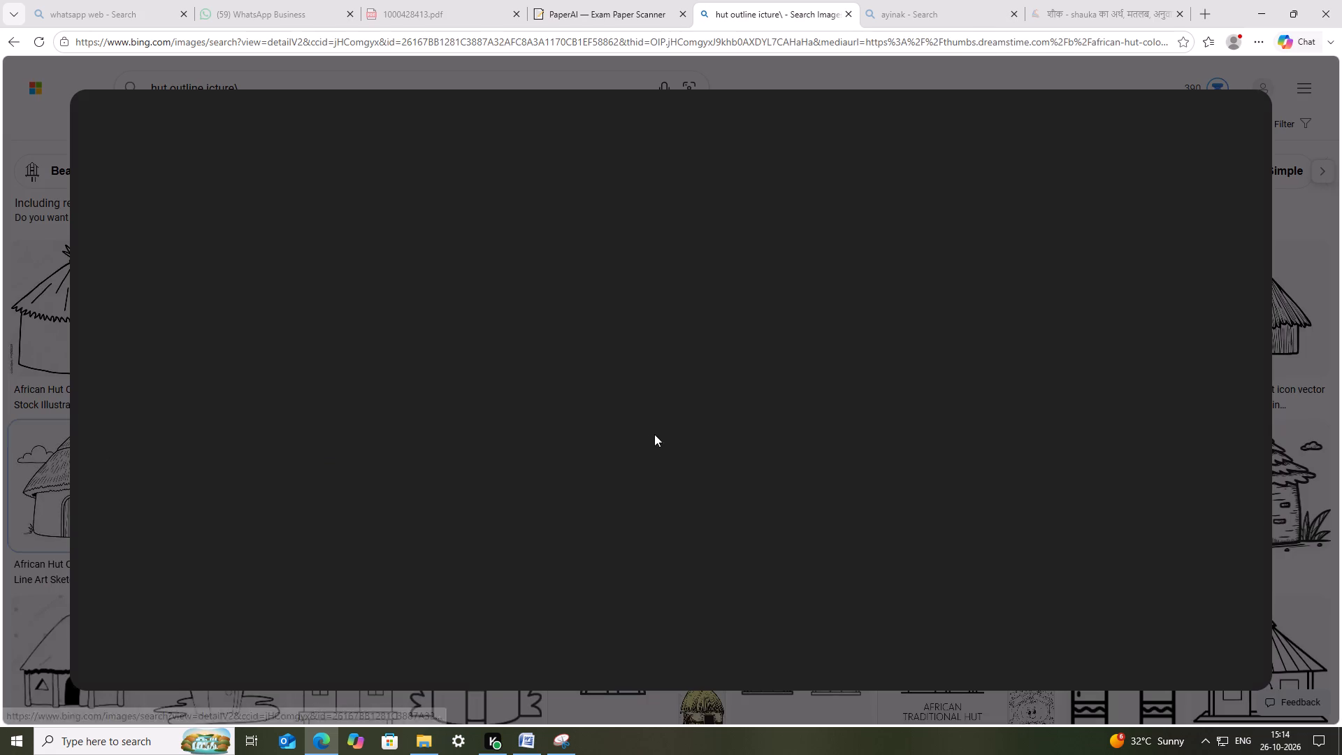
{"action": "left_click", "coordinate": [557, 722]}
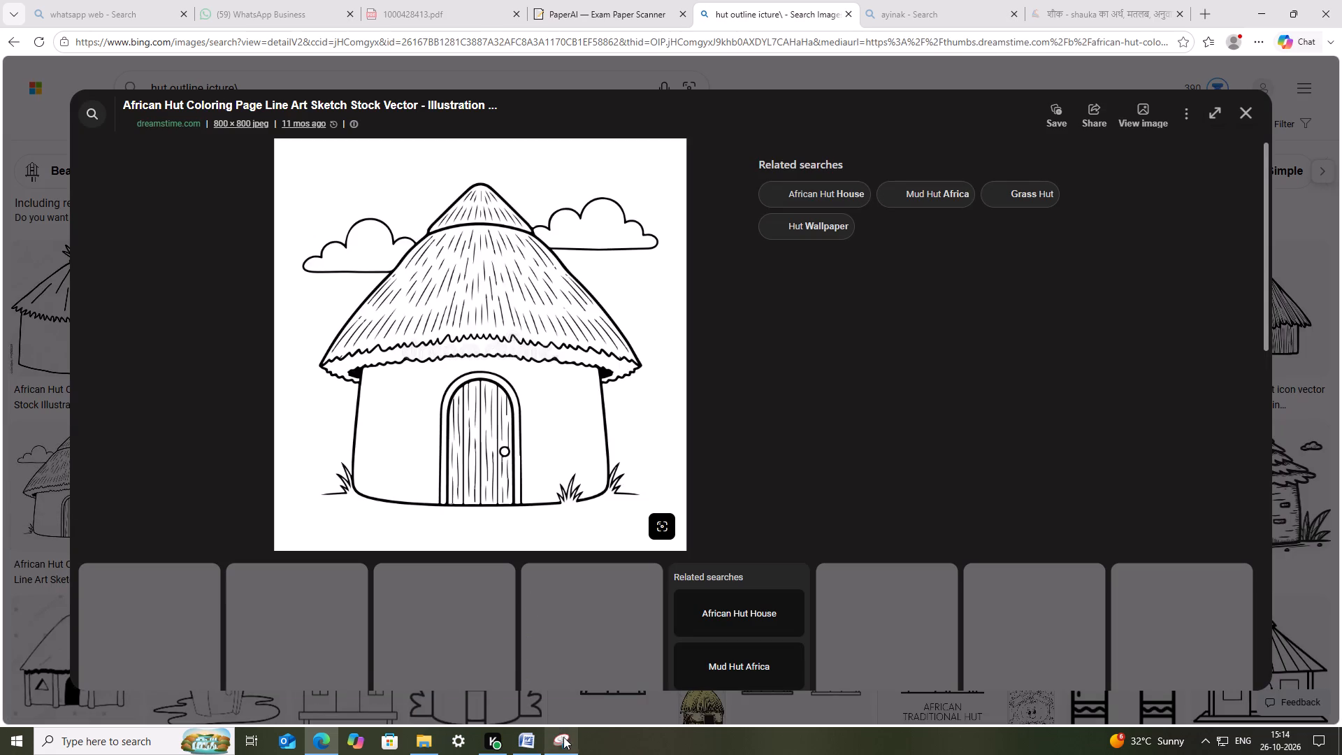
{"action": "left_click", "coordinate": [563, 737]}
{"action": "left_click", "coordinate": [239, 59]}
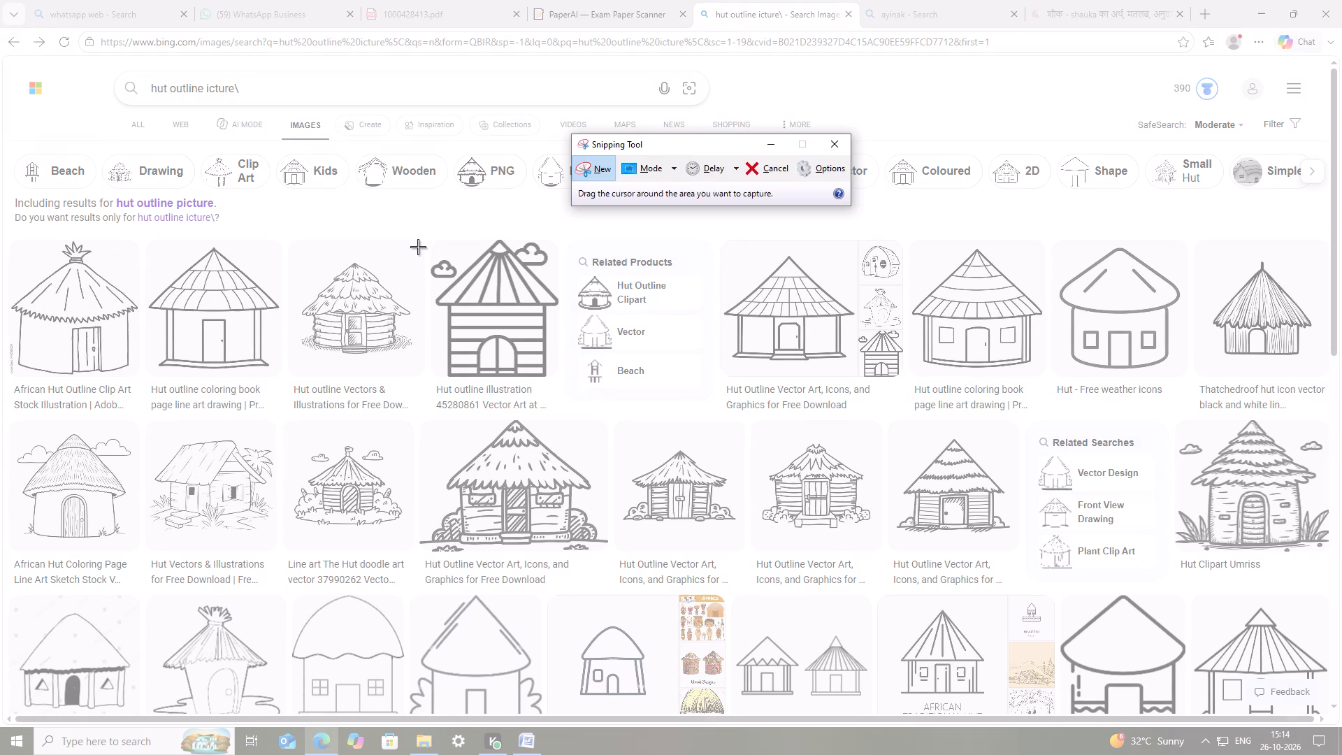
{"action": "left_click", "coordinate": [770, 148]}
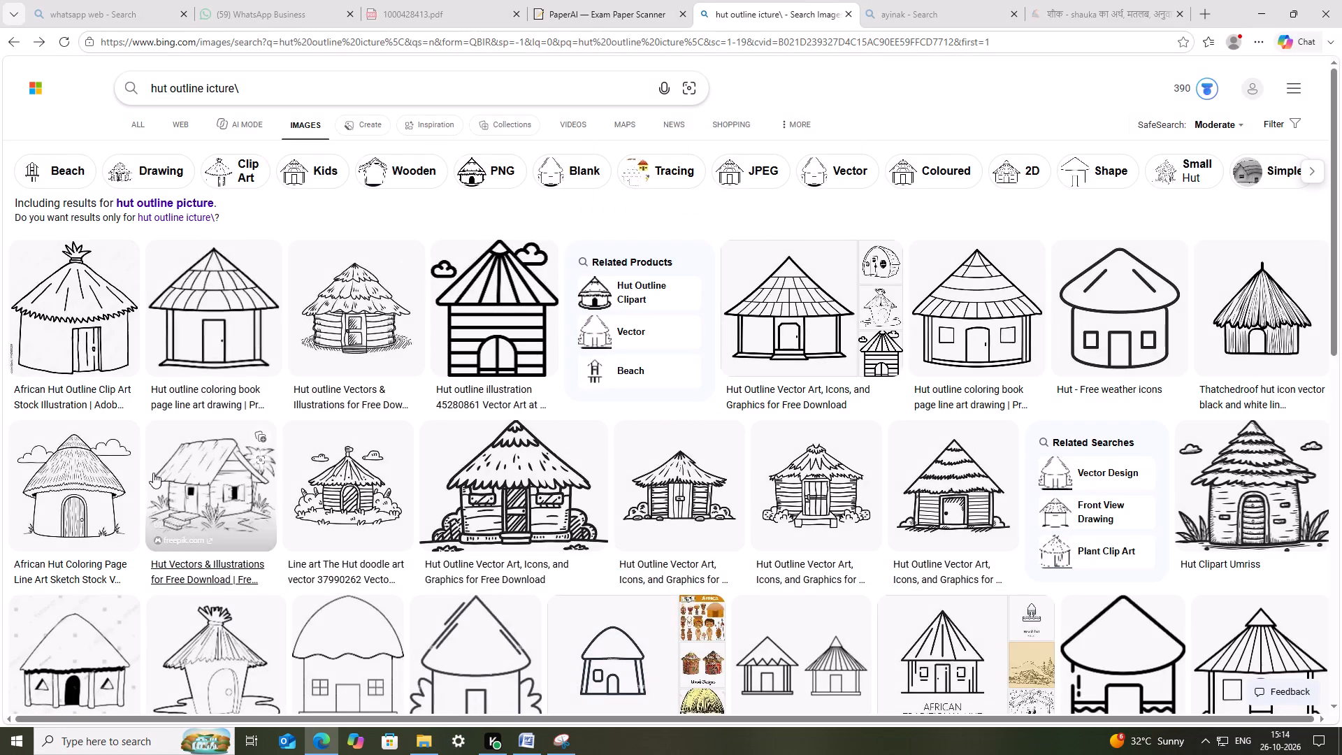
Open the round hut coloring-book outline with the tiled conical roof, capture it with Snipping Tool and save it as hut.
{"action": "left_click", "coordinate": [244, 302]}
{"action": "left_click", "coordinate": [577, 736]}
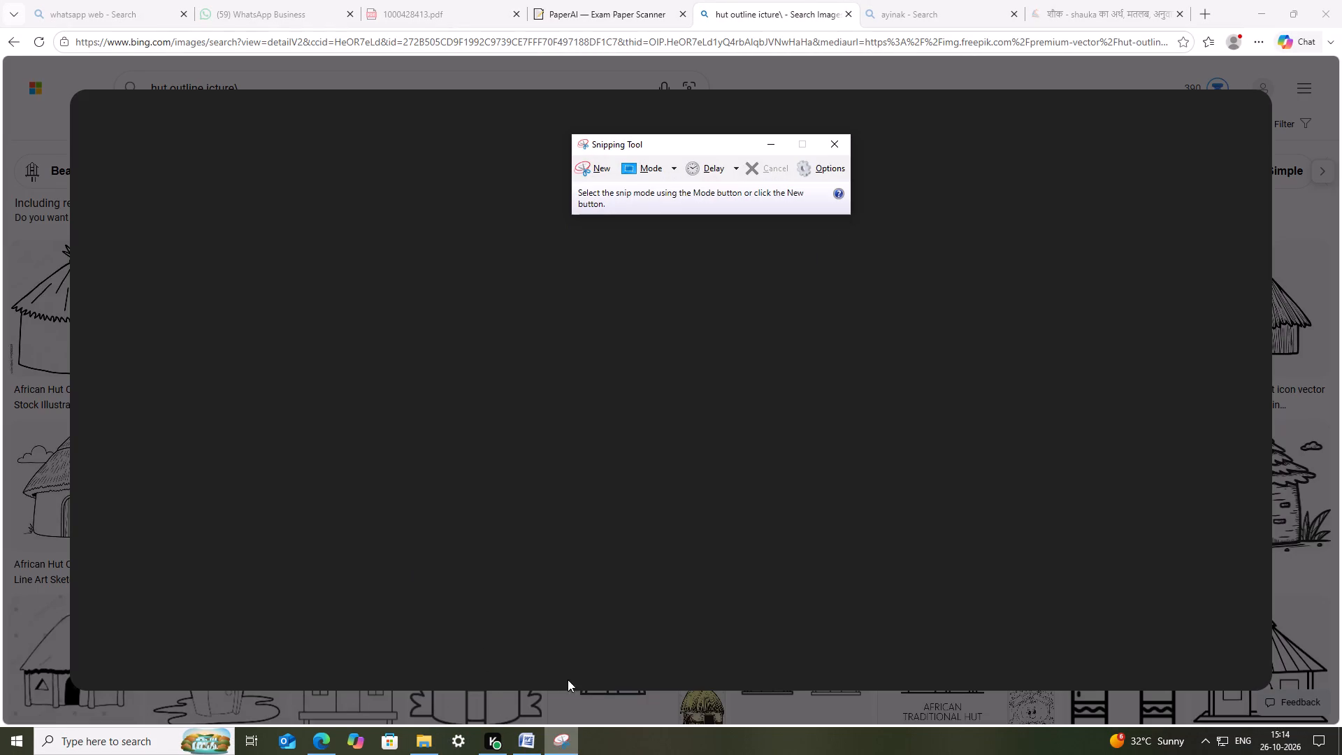
{"action": "left_click", "coordinate": [587, 172]}
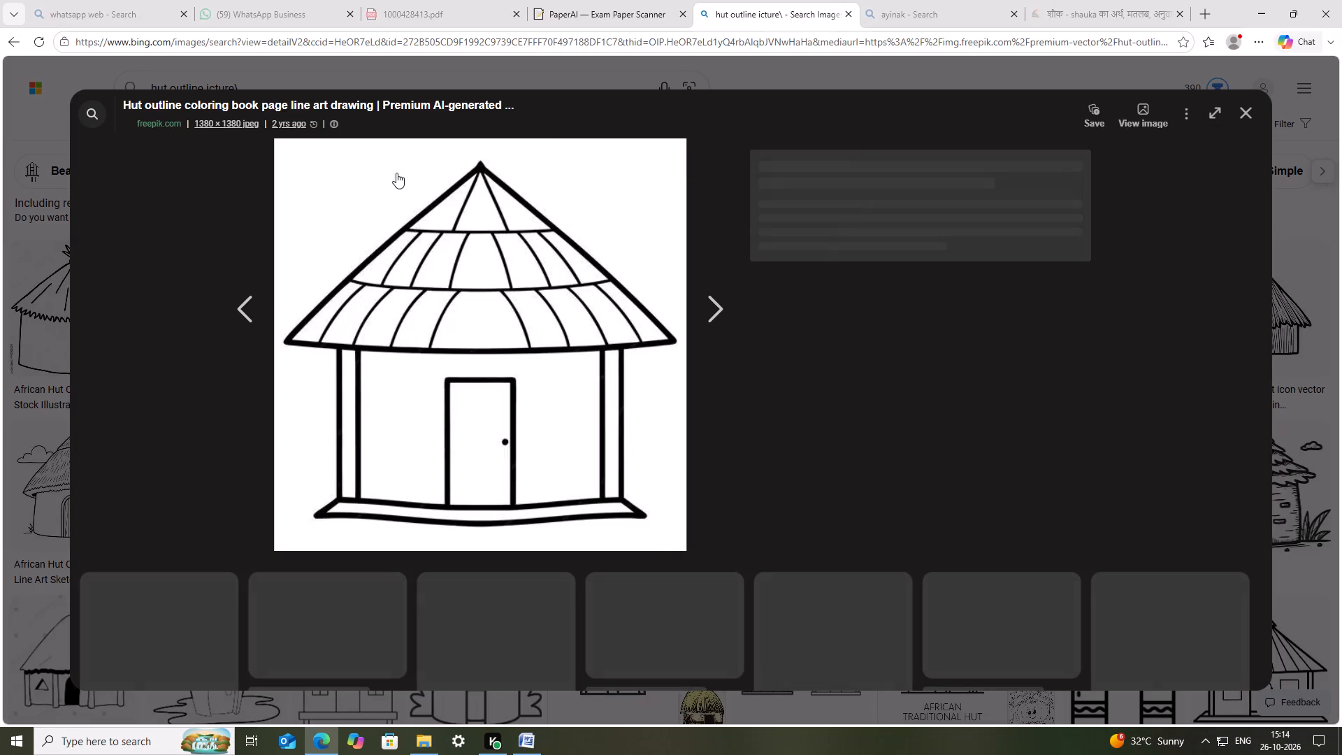
{"action": "left_click_drag", "start_coordinate": [274, 139], "coordinate": [610, 499]}
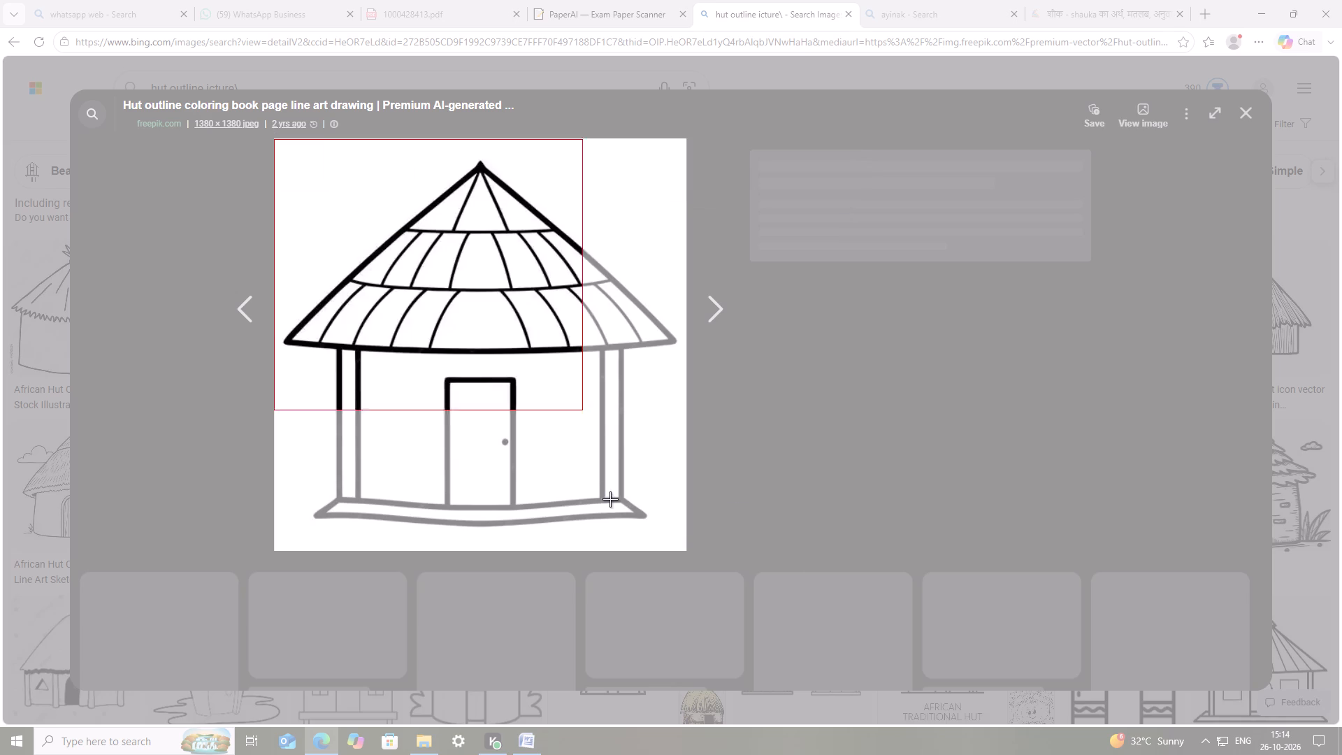
{"action": "left_click_drag", "start_coordinate": [610, 499], "coordinate": [674, 530]}
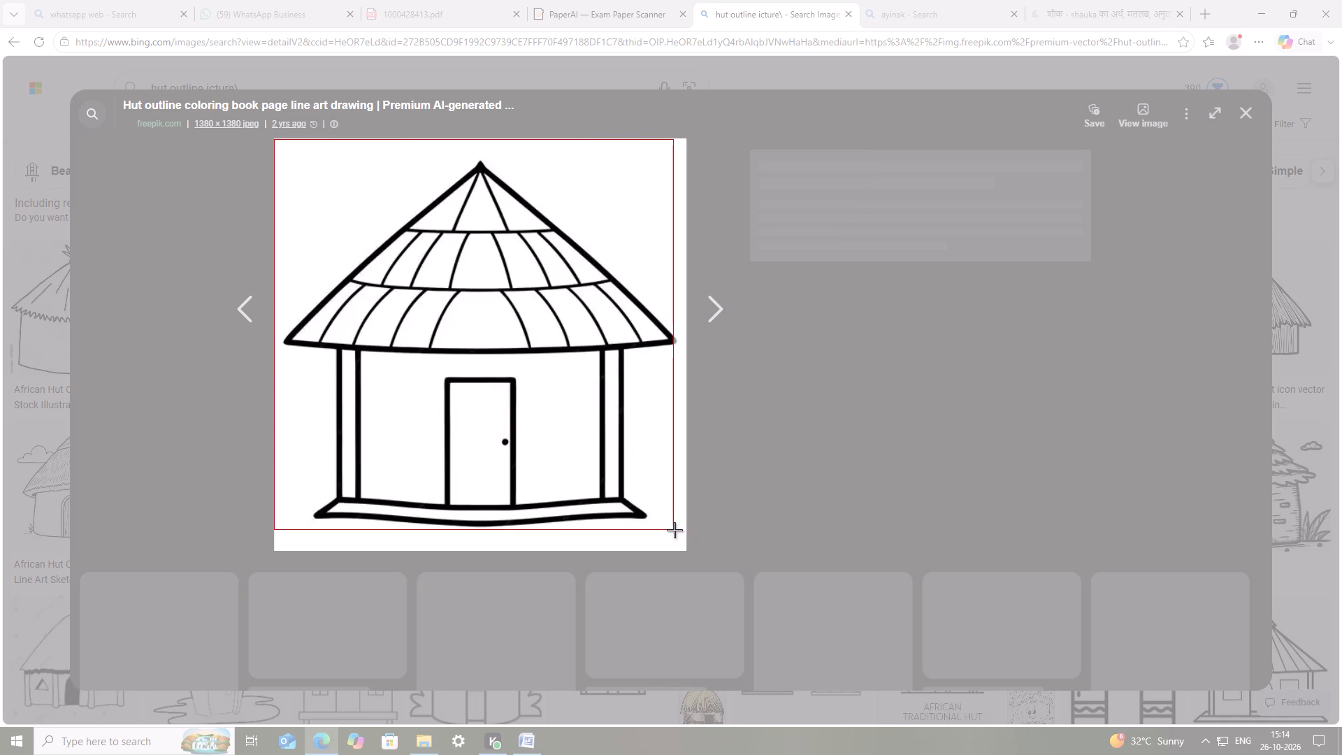
{"action": "left_click_drag", "start_coordinate": [674, 530], "coordinate": [681, 529]}
{"action": "left_click", "coordinate": [382, 55]}
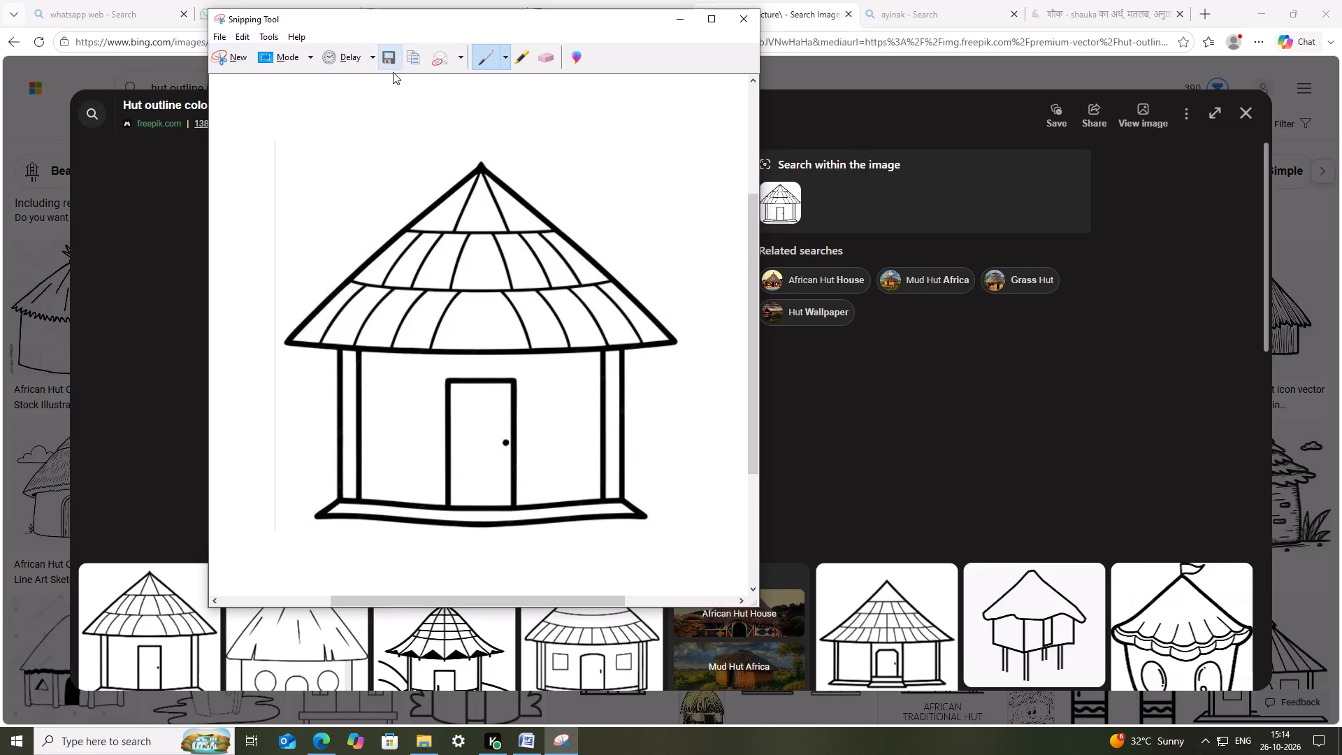
{"action": "type", "text": "hut"}
{"action": "key", "text": "Return"}
{"action": "left_click", "coordinate": [688, 20]}
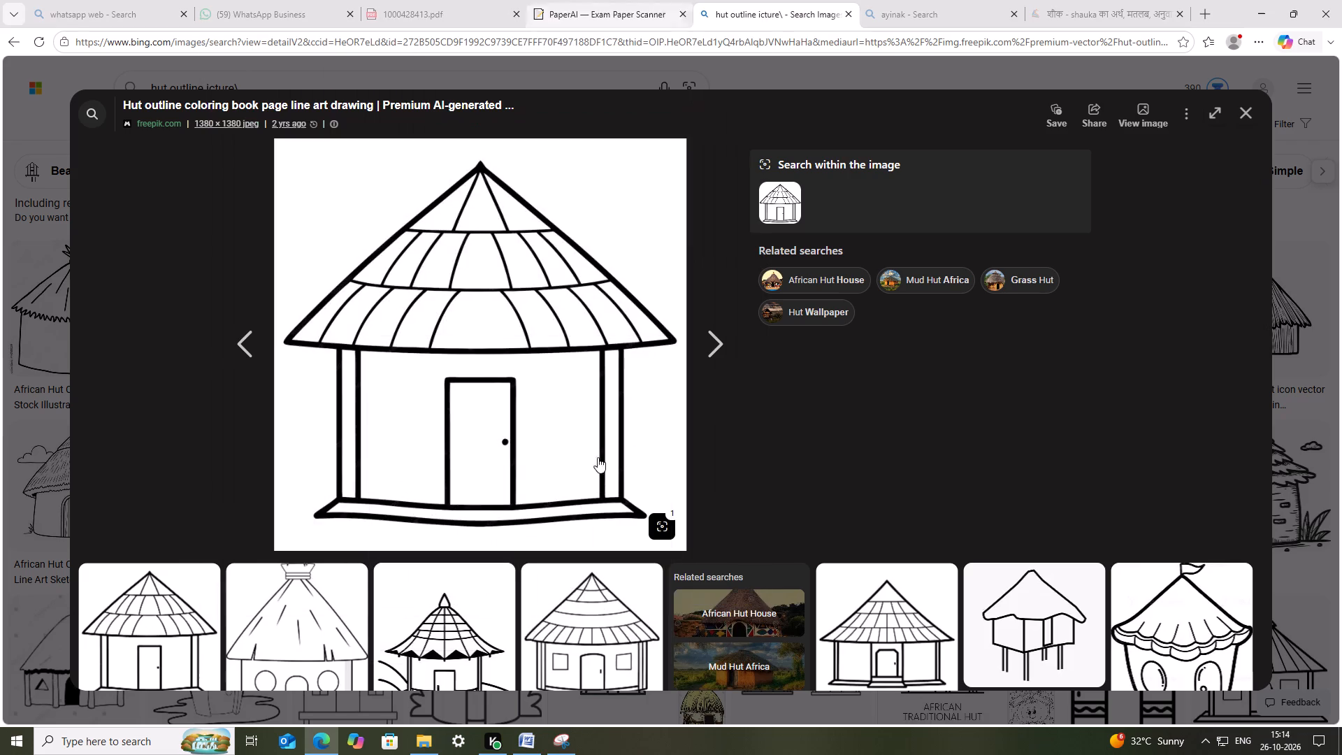
Return to Word and replace the answer-box photo below item 2 in section IX with the hut picture from the images folder.
{"action": "left_click", "coordinate": [531, 734]}
{"action": "right_click", "coordinate": [665, 398]}
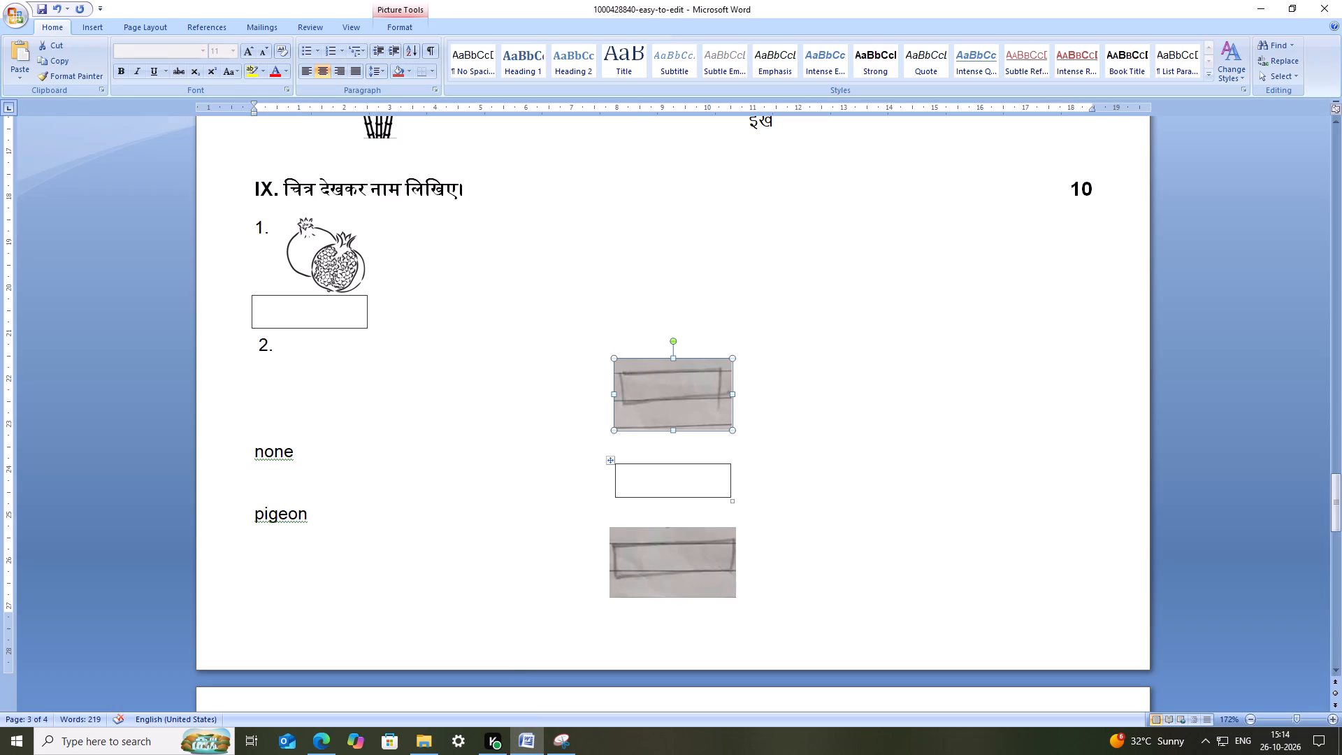
{"action": "left_click", "coordinate": [736, 474]}
{"action": "scroll", "coordinate": [301, 224], "scroll_direction": "down", "scroll_amount": 4}
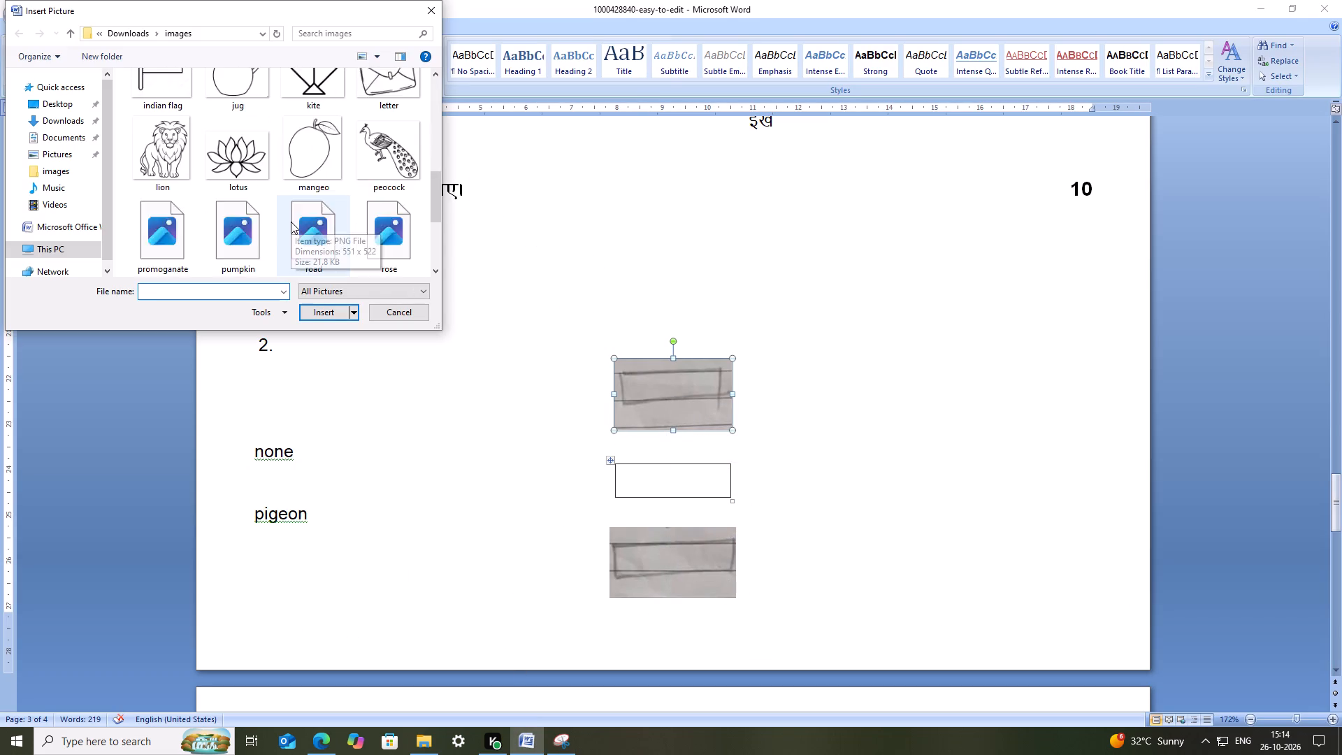
{"action": "scroll", "coordinate": [291, 222], "scroll_direction": "down", "scroll_amount": 5}
{"action": "scroll", "coordinate": [375, 190], "scroll_direction": "up", "scroll_amount": 1}
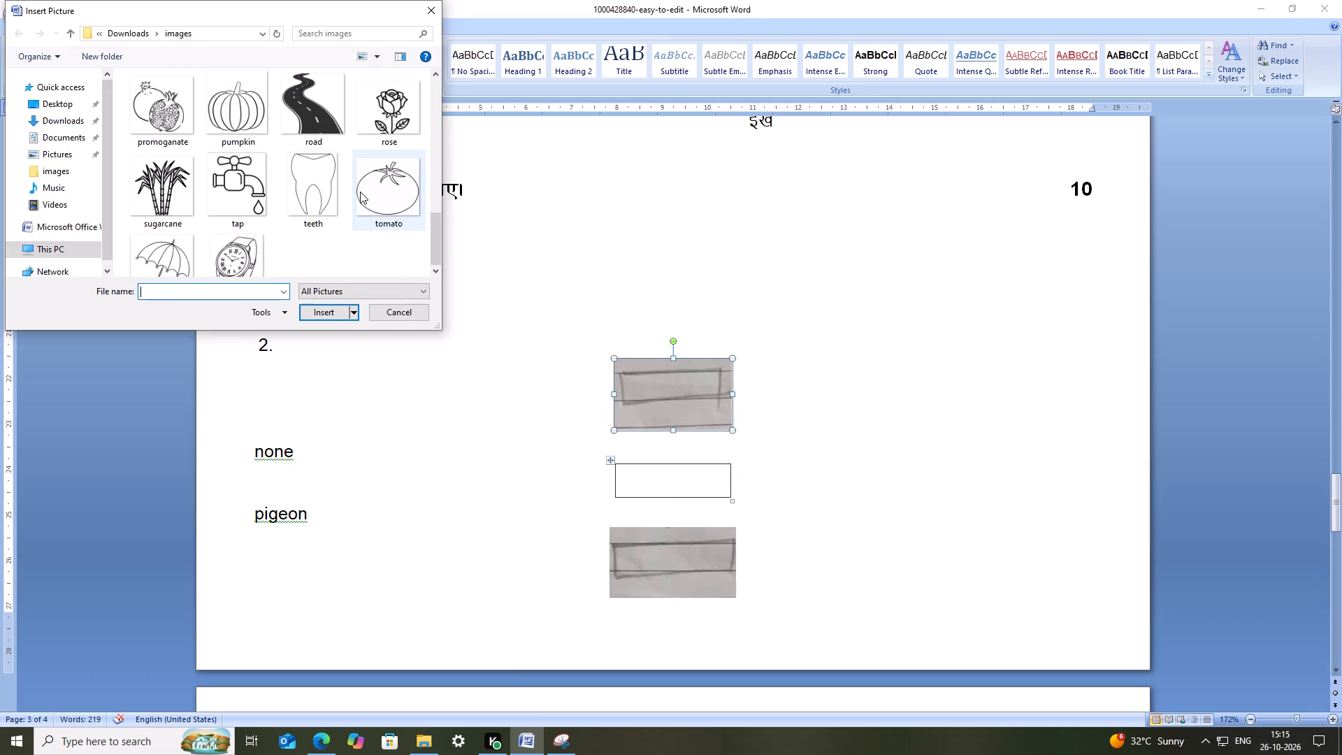
{"action": "scroll", "coordinate": [356, 192], "scroll_direction": "up", "scroll_amount": 3}
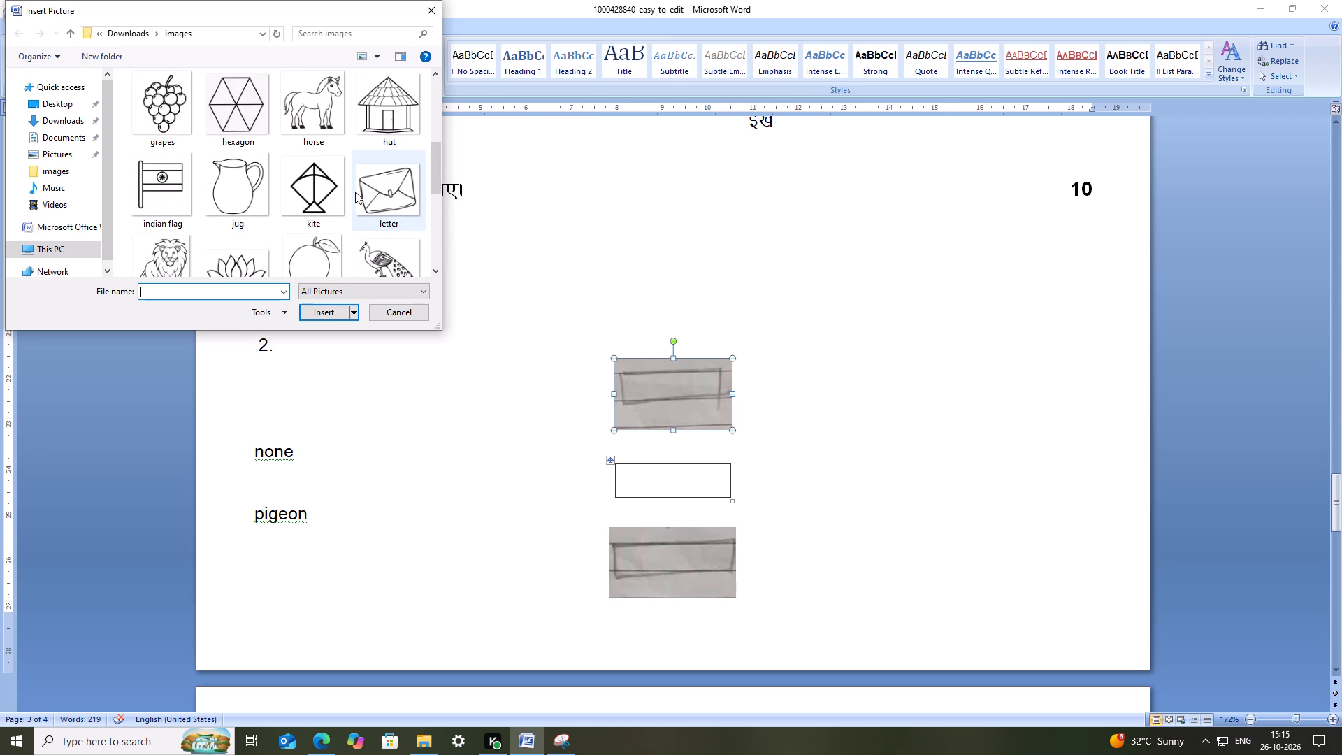
{"action": "left_click", "coordinate": [370, 112]}
{"action": "left_click", "coordinate": [332, 310]}
Set the hut picture's text wrapping to In Front of Text.
{"action": "right_click", "coordinate": [647, 386]}
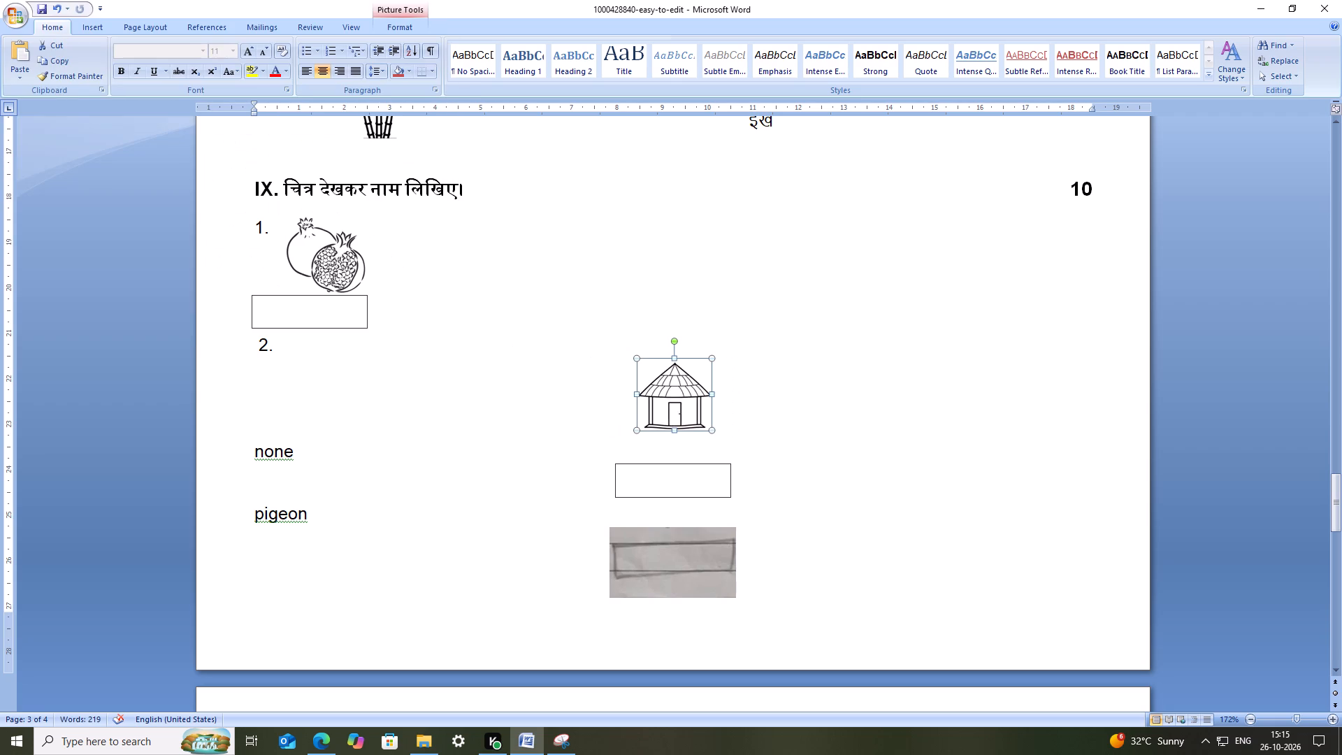
{"action": "left_click", "coordinate": [723, 542]}
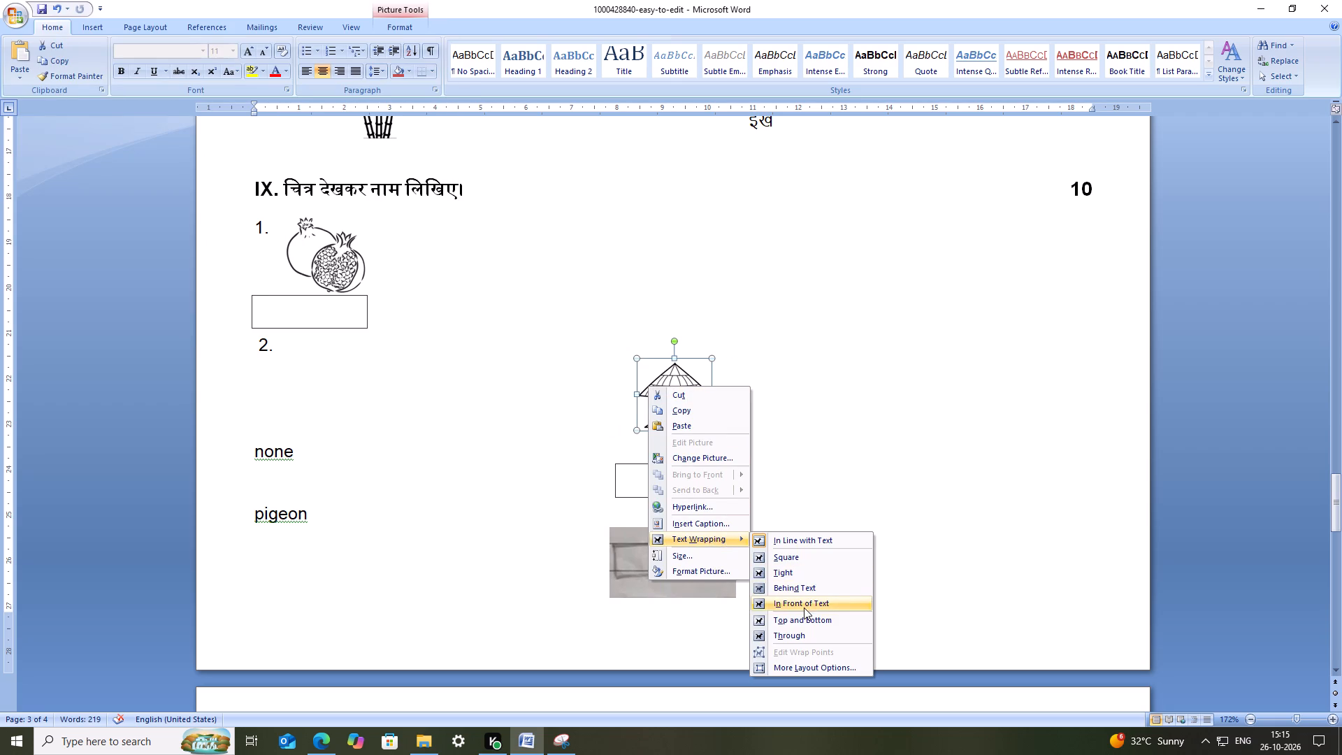
{"action": "left_click", "coordinate": [804, 607]}
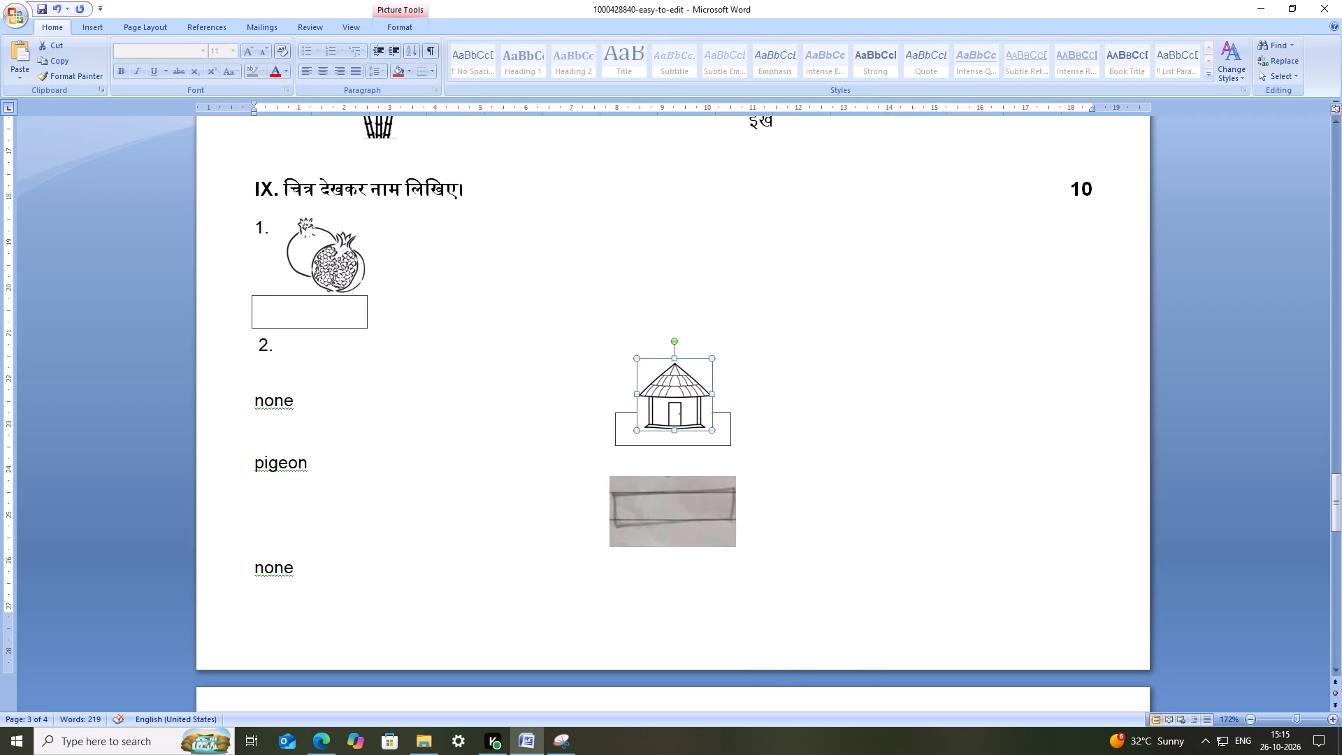
Delete the placeholder word none between item 2 and the pigeon placeholder in section IX.
{"action": "left_click", "coordinate": [385, 383]}
{"action": "left_click_drag", "start_coordinate": [306, 403], "coordinate": [245, 410]}
{"action": "key", "text": "BackSpace"}
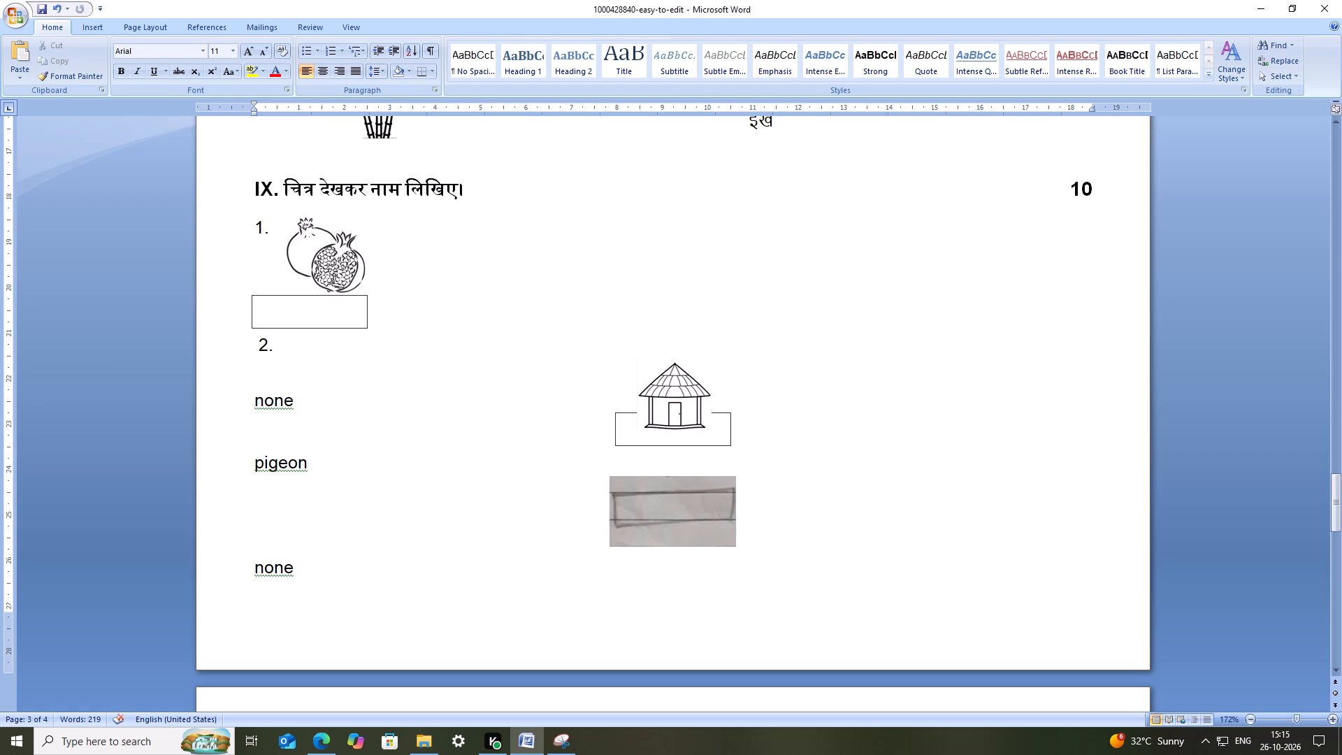
{"action": "left_click", "coordinate": [311, 408]}
{"action": "key", "text": "BackSpace"}
{"action": "key", "text": "BackSpace"}
{"action": "key", "text": "BackSpace"}
{"action": "key", "text": "BackSpace"}
Place the hut picture beside the number 2 and enlarge it slightly to match the pomegranate picture.
{"action": "left_click_drag", "start_coordinate": [663, 395], "coordinate": [340, 370]}
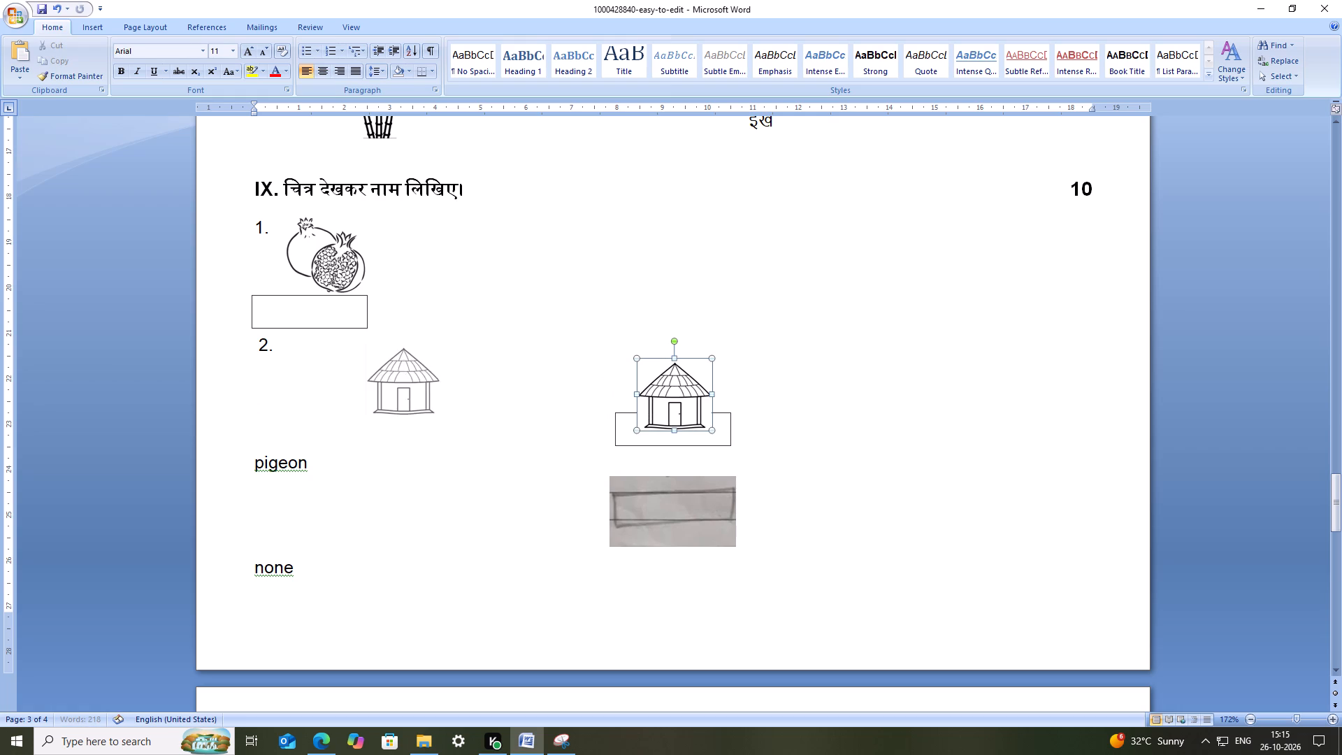
{"action": "left_click_drag", "start_coordinate": [340, 370], "coordinate": [307, 370]}
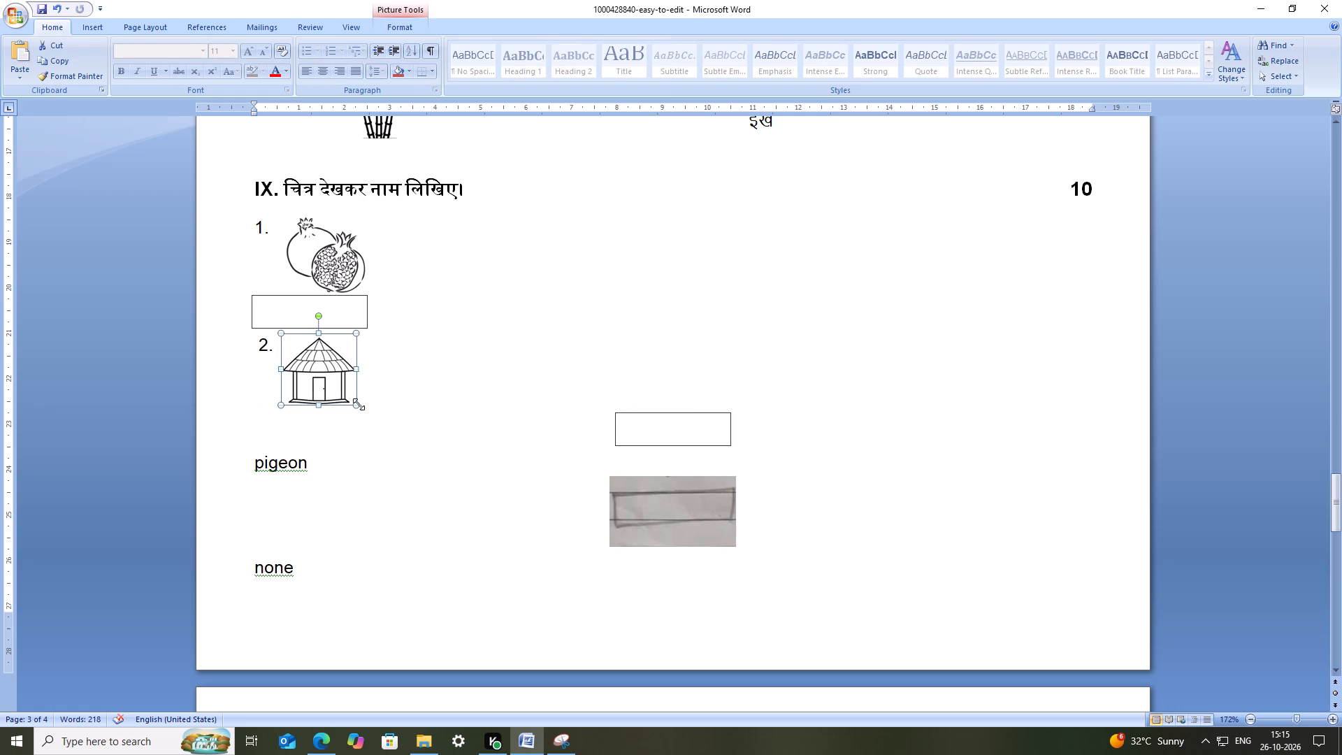
{"action": "left_click_drag", "start_coordinate": [360, 406], "coordinate": [370, 414]}
{"action": "left_click", "coordinate": [339, 388]}
{"action": "left_click_drag", "start_coordinate": [356, 405], "coordinate": [373, 413]}
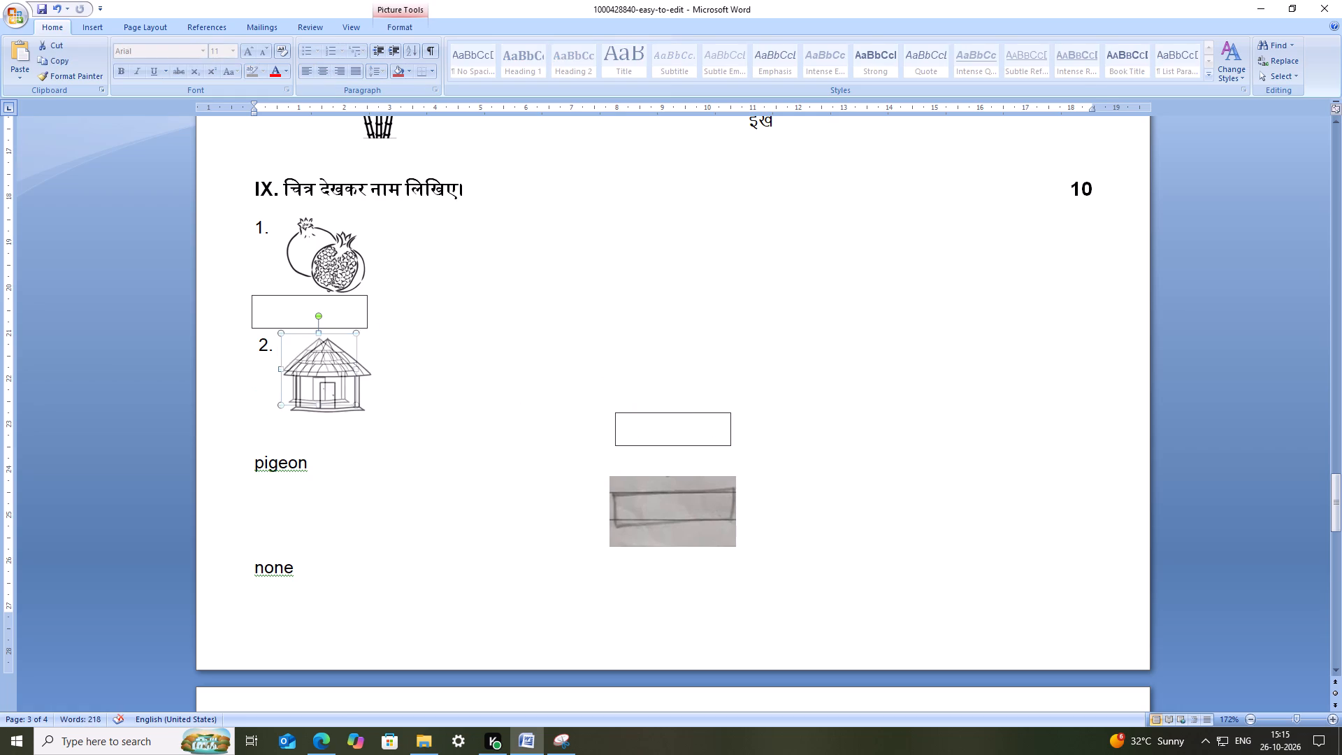
{"action": "left_click", "coordinate": [427, 416]}
Move the empty answer box from the page centre to directly beneath the hut picture in section IX.
{"action": "left_click", "coordinate": [639, 437]}
{"action": "left_click_drag", "start_coordinate": [612, 412], "coordinate": [492, 417]}
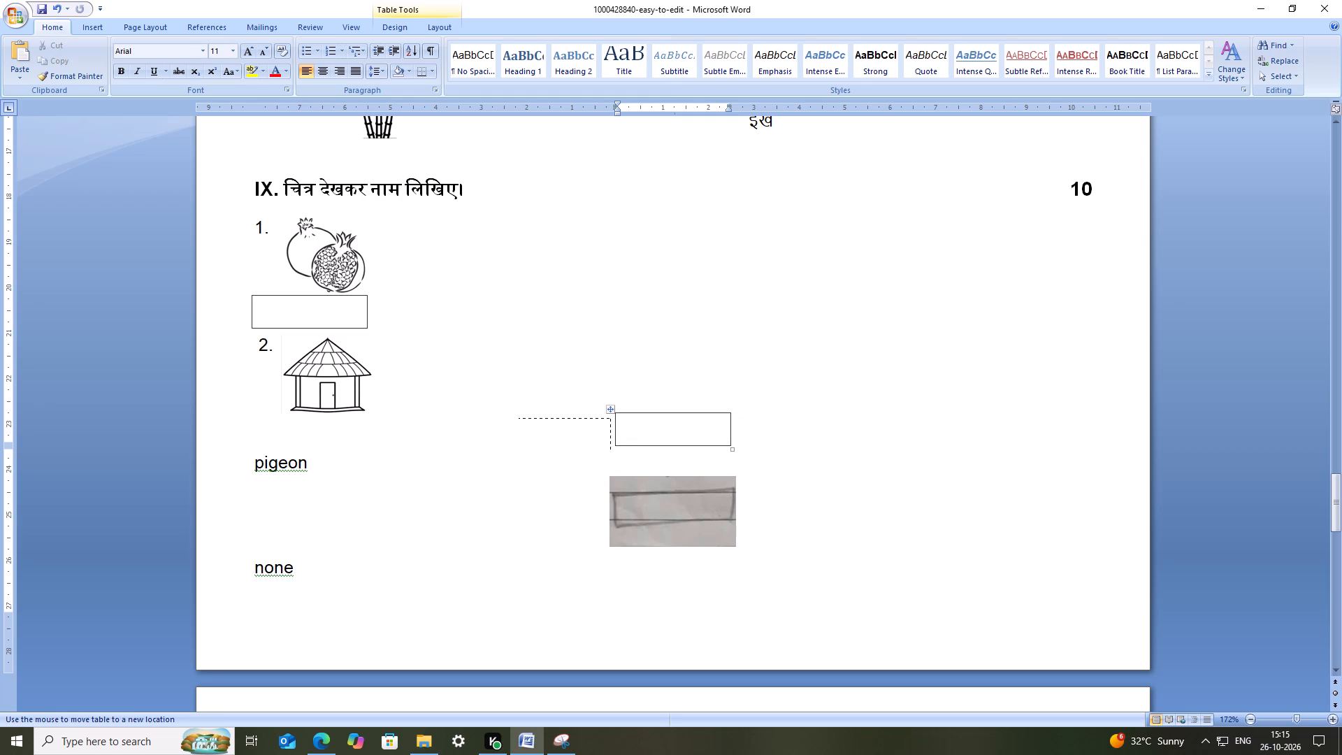
{"action": "left_click_drag", "start_coordinate": [492, 417], "coordinate": [264, 419]}
{"action": "left_click_drag", "start_coordinate": [264, 419], "coordinate": [264, 419]}
{"action": "left_click", "coordinate": [367, 456]}
Number the pigeon placeholder in section IX as "3." in plain text without automatic list formatting, and save the document.
{"action": "left_click", "coordinate": [252, 463]}
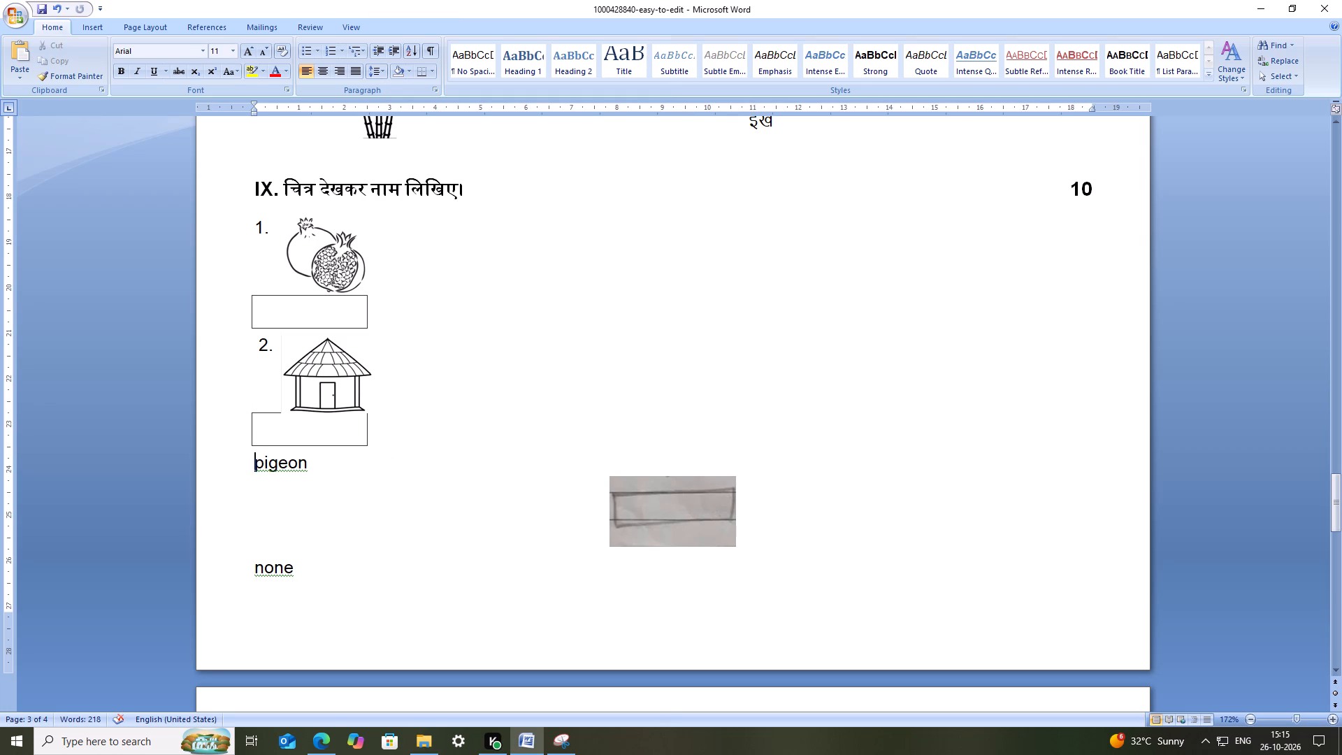
{"action": "type", "text": "3."}
{"action": "key", "text": "space"}
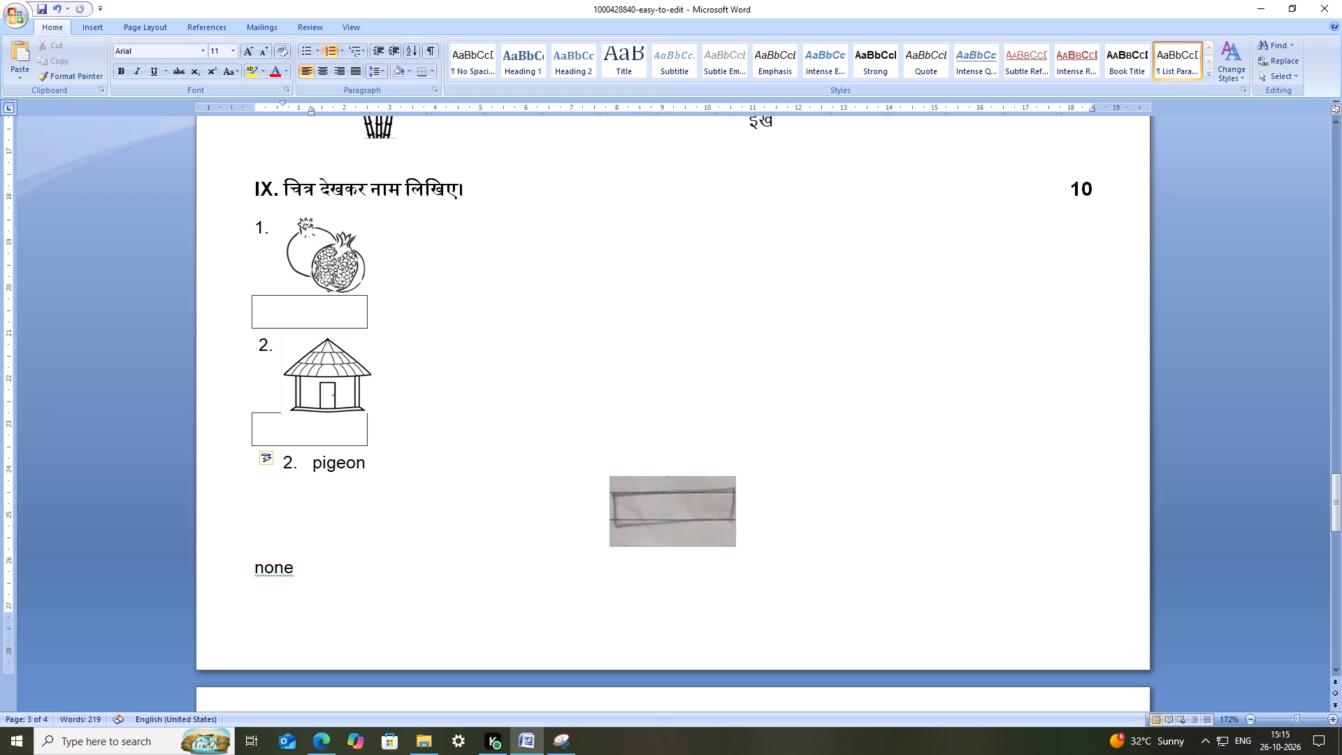
{"action": "key", "text": "ctrl+z"}
{"action": "key", "text": "ctrl+s"}
{"action": "key", "text": "ctrl+s"}
{"action": "key", "text": "ctrl+s"}
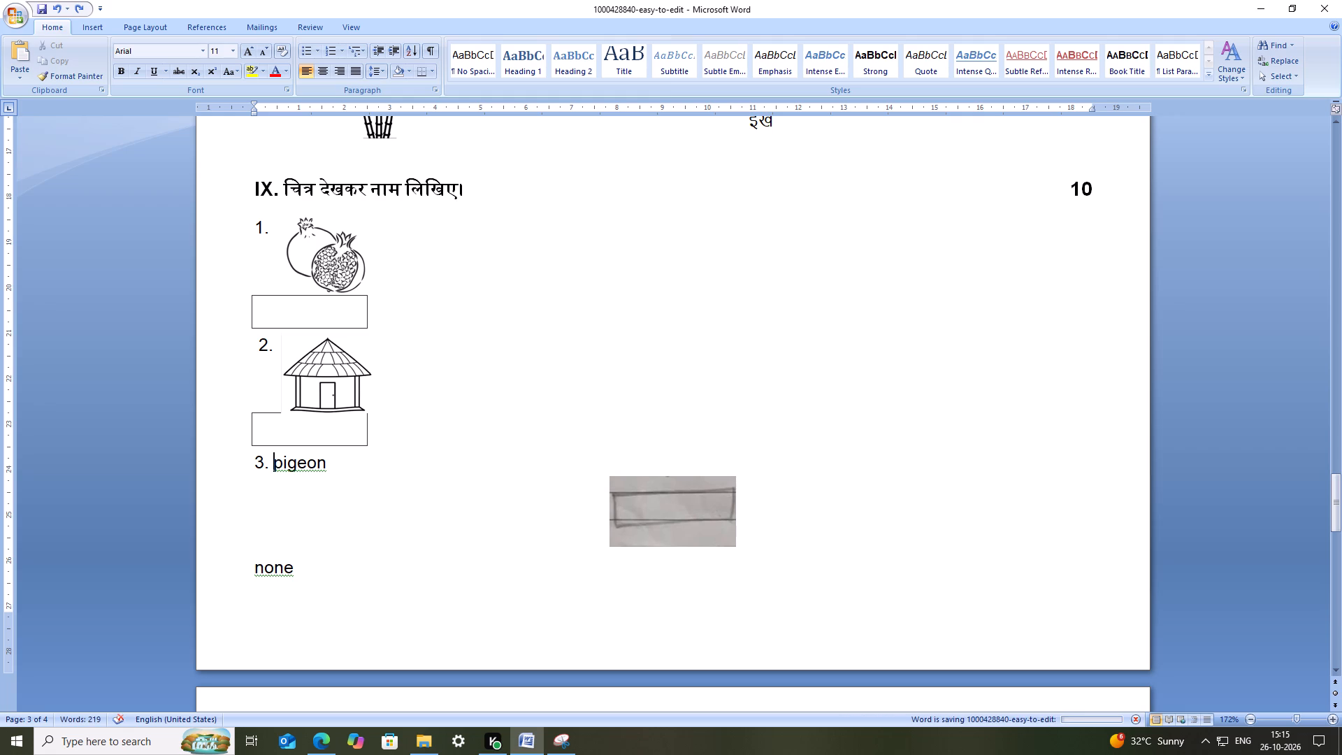
Delete the placeholder word pigeon after the number 3.
{"action": "left_click", "coordinate": [423, 489]}
{"action": "left_click", "coordinate": [367, 469]}
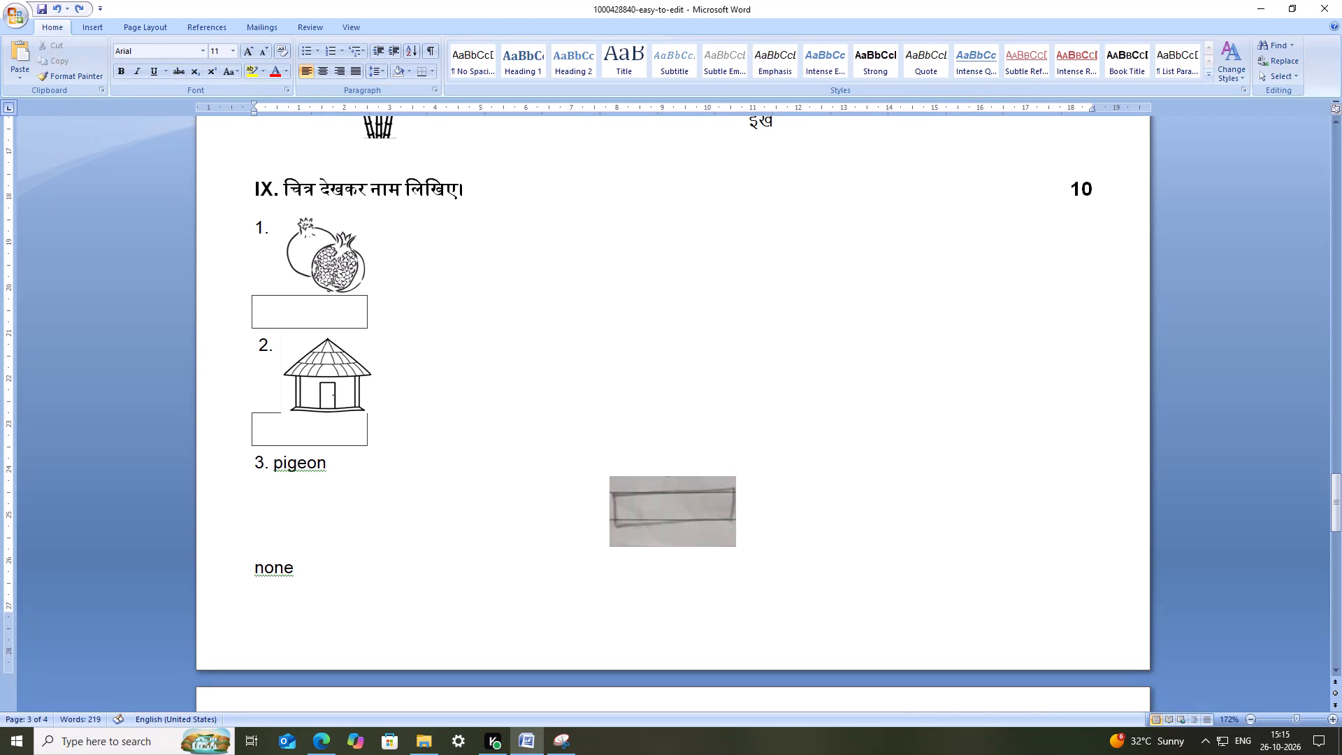
{"action": "key", "text": "BackSpace"}
{"action": "key", "text": "BackSpace"}
{"action": "key", "text": "BackSpace"}
{"action": "key", "text": "BackSpace"}
{"action": "key", "text": "BackSpace"}
{"action": "key", "text": "BackSpace"}
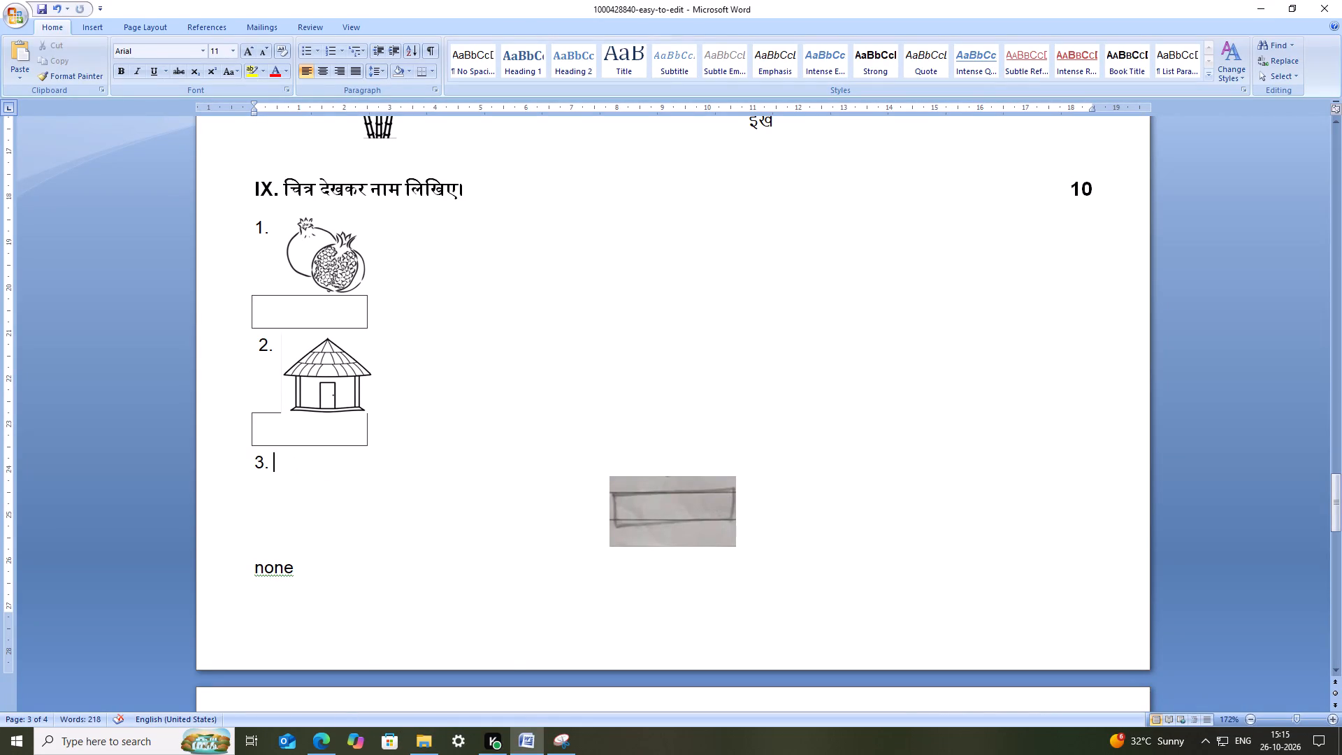
Insert a blank line above the number 3, below the hut's answer box.
{"action": "left_click", "coordinate": [403, 459]}
{"action": "left_click", "coordinate": [250, 462]}
{"action": "key", "text": "Return"}
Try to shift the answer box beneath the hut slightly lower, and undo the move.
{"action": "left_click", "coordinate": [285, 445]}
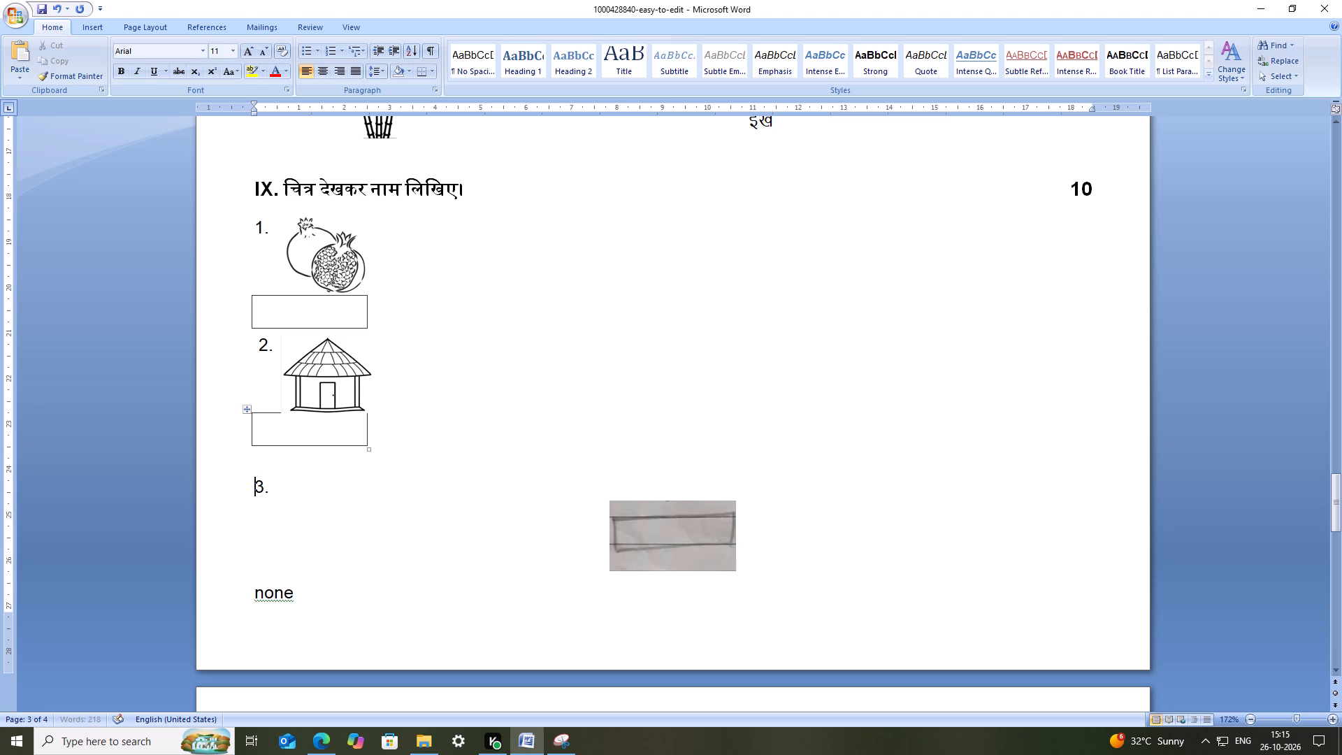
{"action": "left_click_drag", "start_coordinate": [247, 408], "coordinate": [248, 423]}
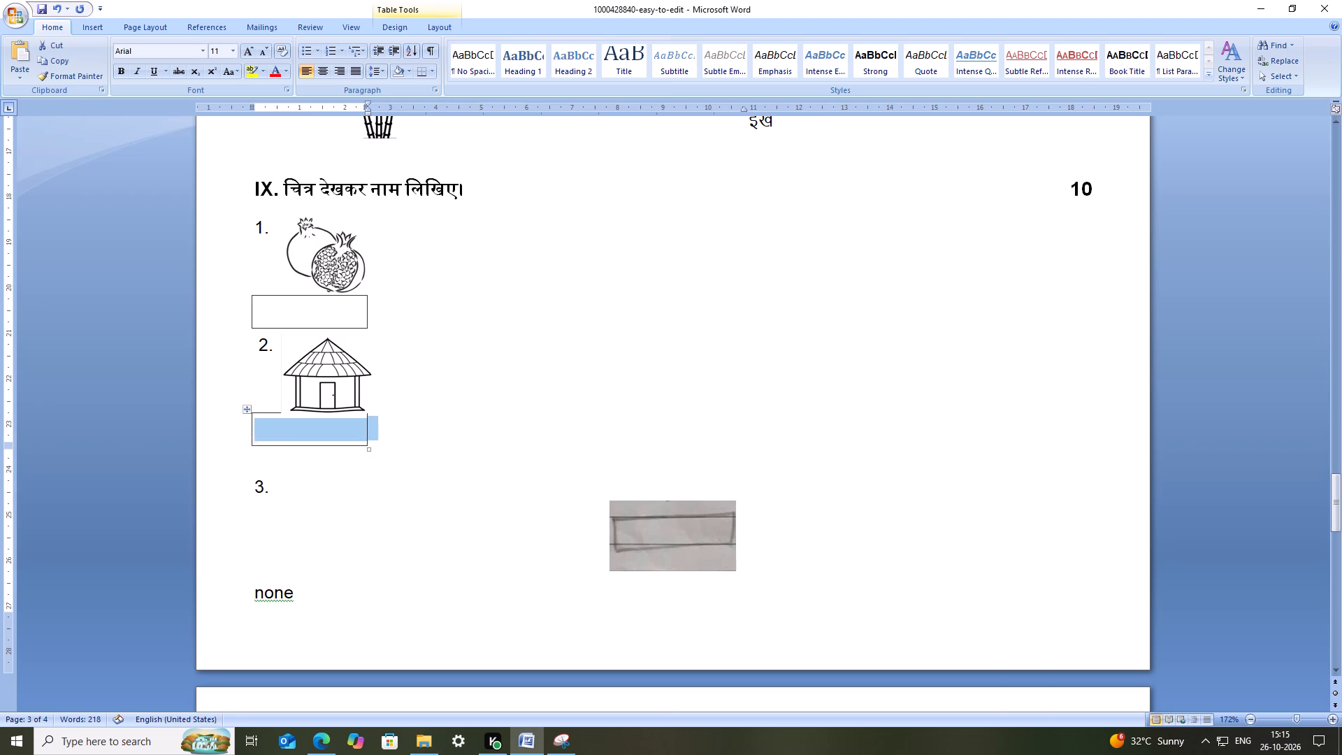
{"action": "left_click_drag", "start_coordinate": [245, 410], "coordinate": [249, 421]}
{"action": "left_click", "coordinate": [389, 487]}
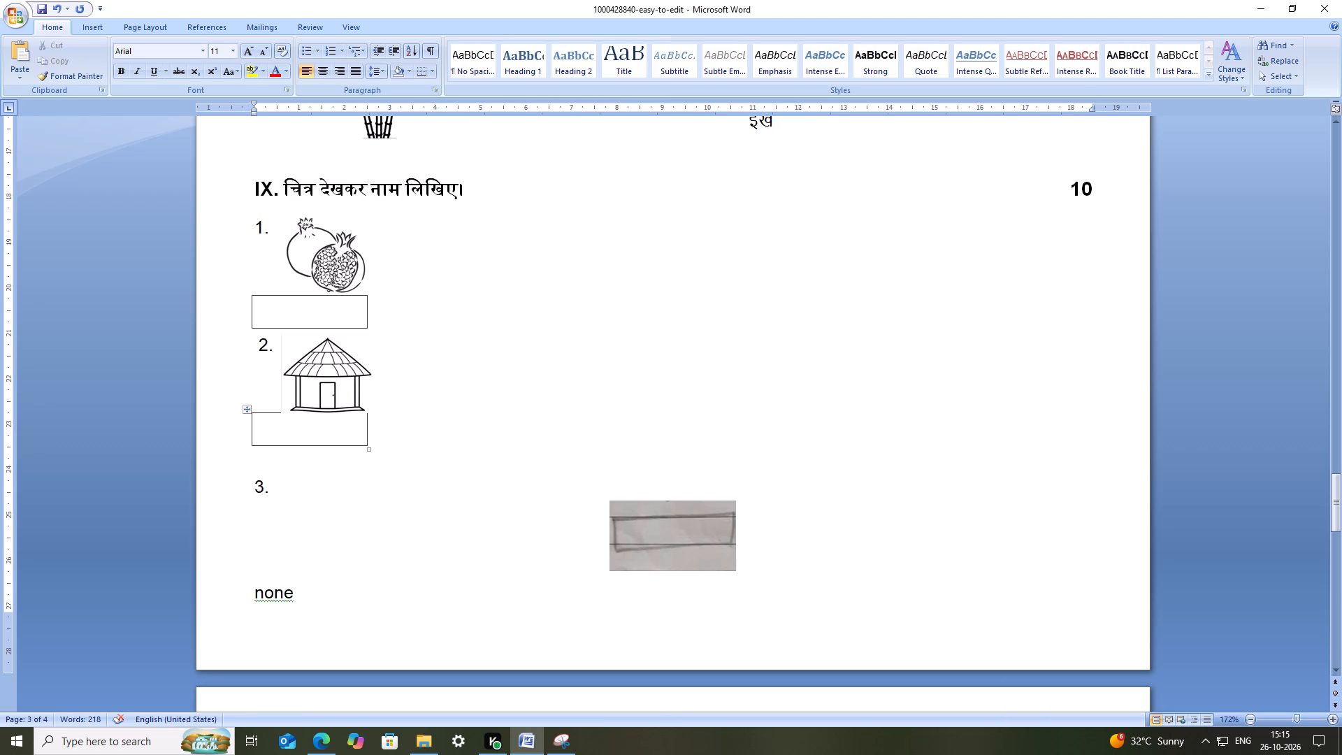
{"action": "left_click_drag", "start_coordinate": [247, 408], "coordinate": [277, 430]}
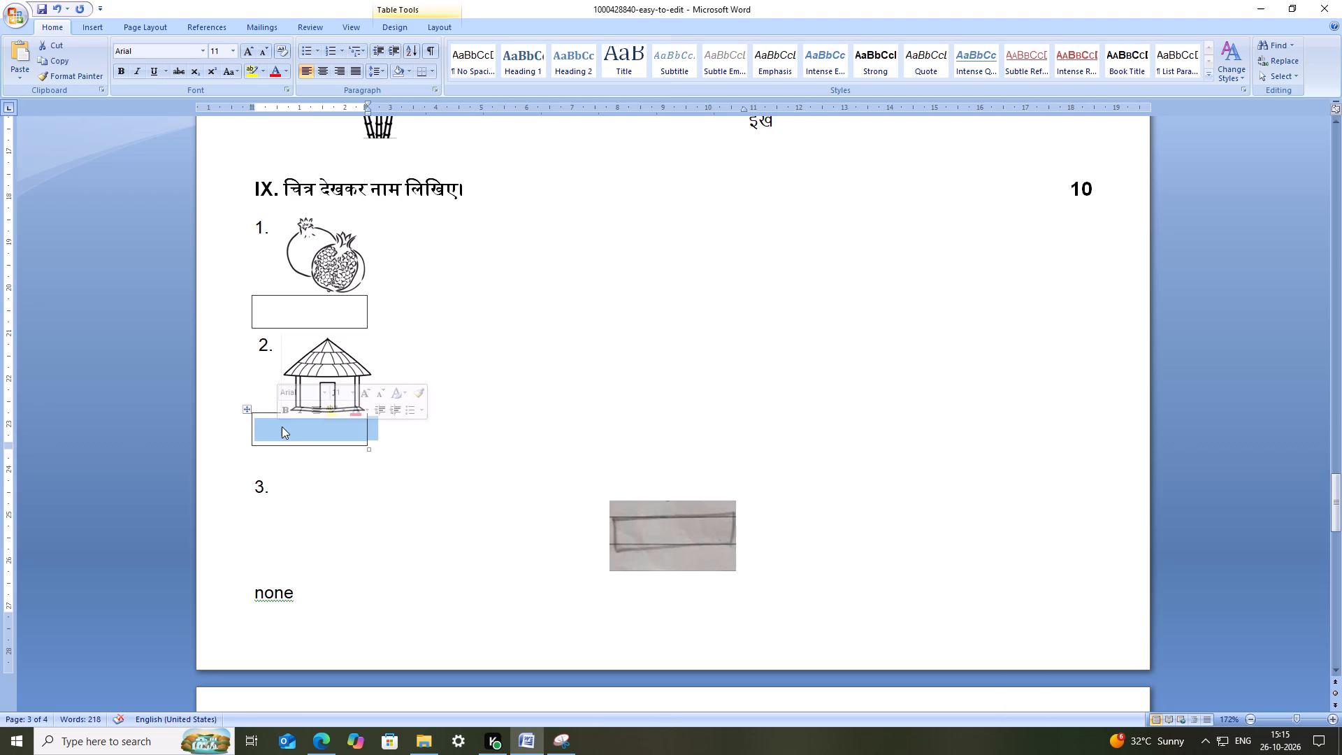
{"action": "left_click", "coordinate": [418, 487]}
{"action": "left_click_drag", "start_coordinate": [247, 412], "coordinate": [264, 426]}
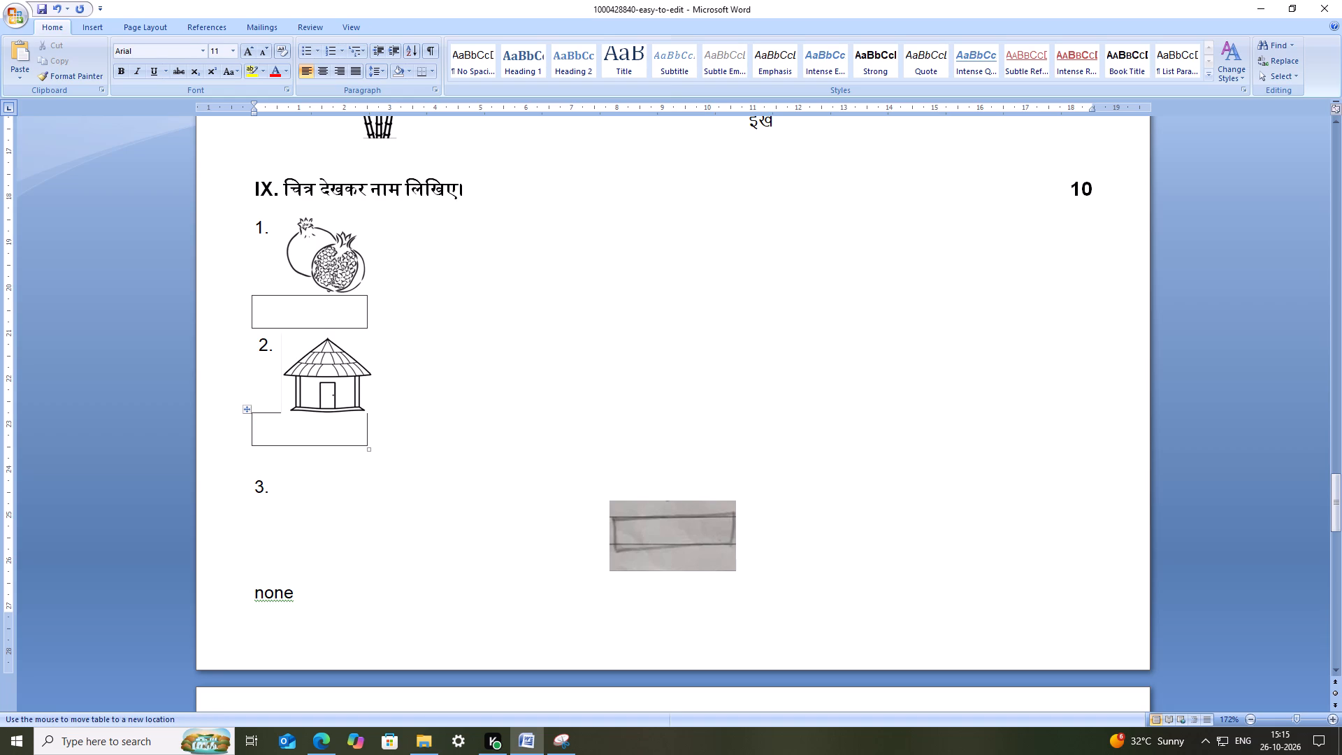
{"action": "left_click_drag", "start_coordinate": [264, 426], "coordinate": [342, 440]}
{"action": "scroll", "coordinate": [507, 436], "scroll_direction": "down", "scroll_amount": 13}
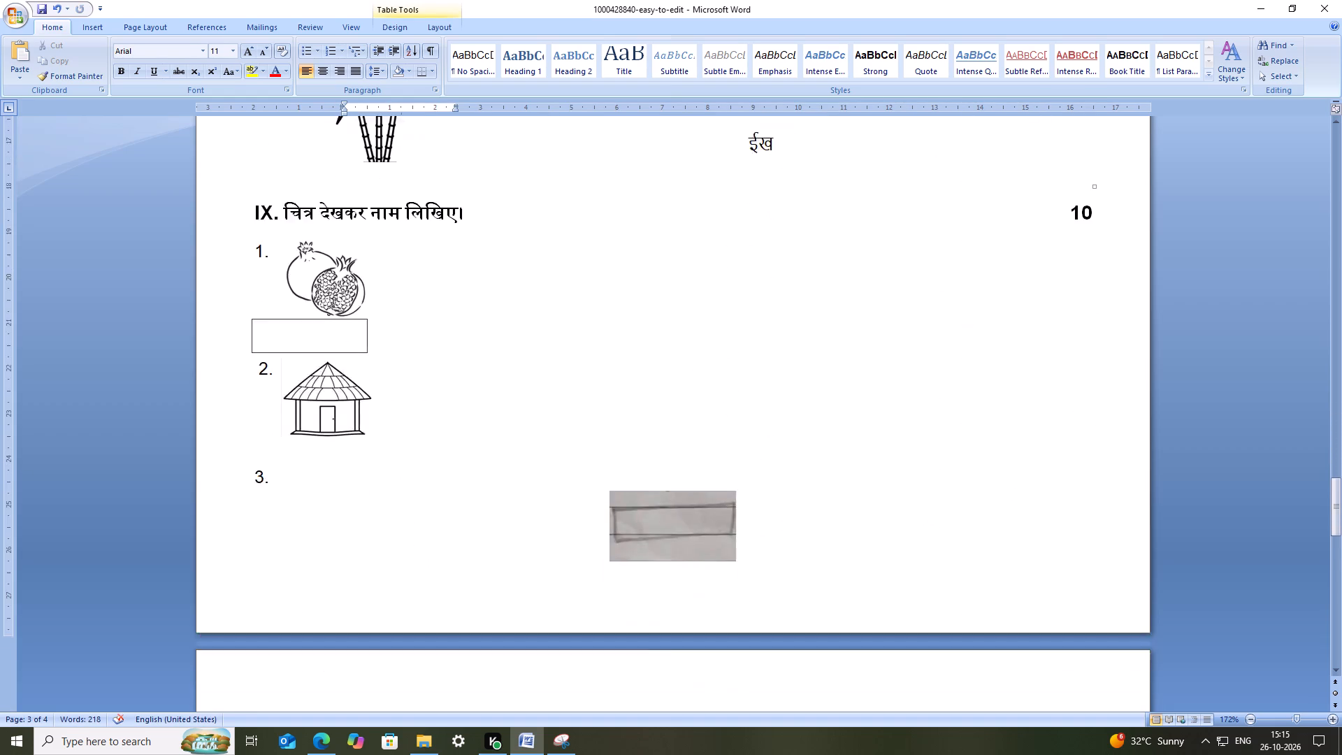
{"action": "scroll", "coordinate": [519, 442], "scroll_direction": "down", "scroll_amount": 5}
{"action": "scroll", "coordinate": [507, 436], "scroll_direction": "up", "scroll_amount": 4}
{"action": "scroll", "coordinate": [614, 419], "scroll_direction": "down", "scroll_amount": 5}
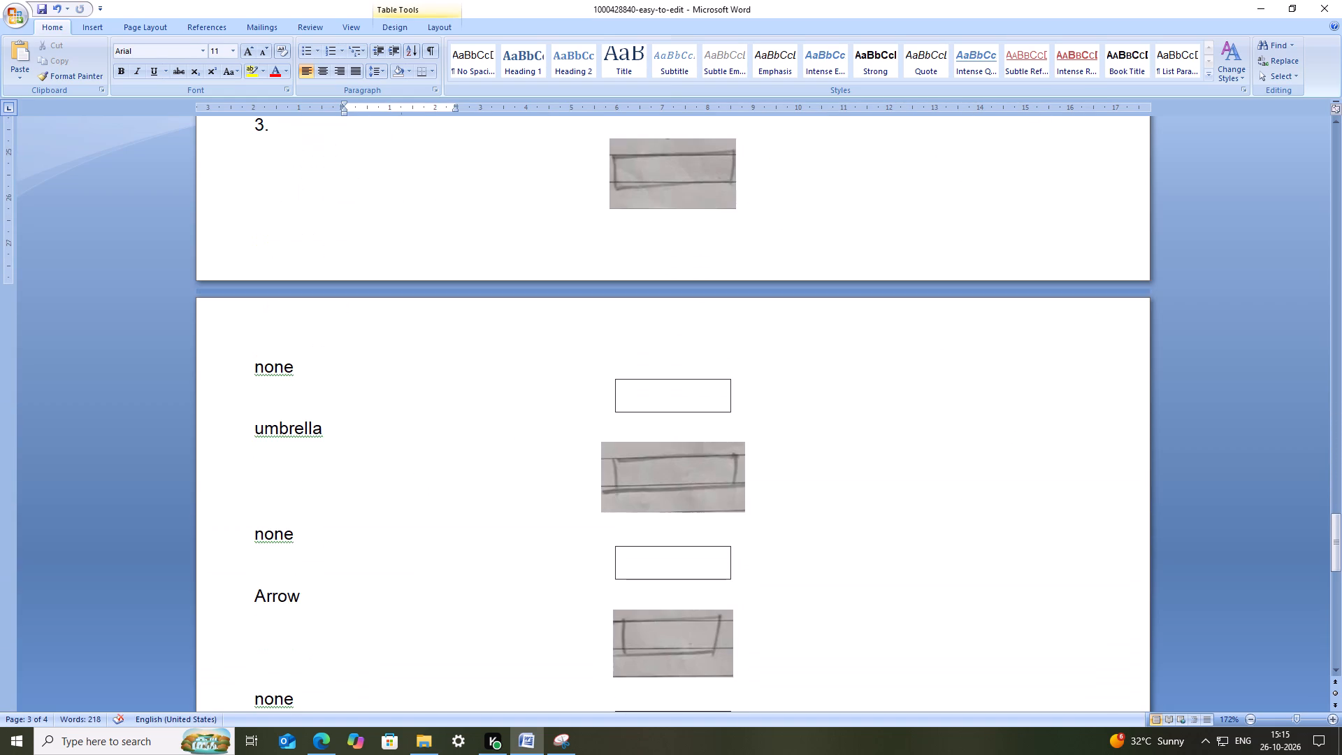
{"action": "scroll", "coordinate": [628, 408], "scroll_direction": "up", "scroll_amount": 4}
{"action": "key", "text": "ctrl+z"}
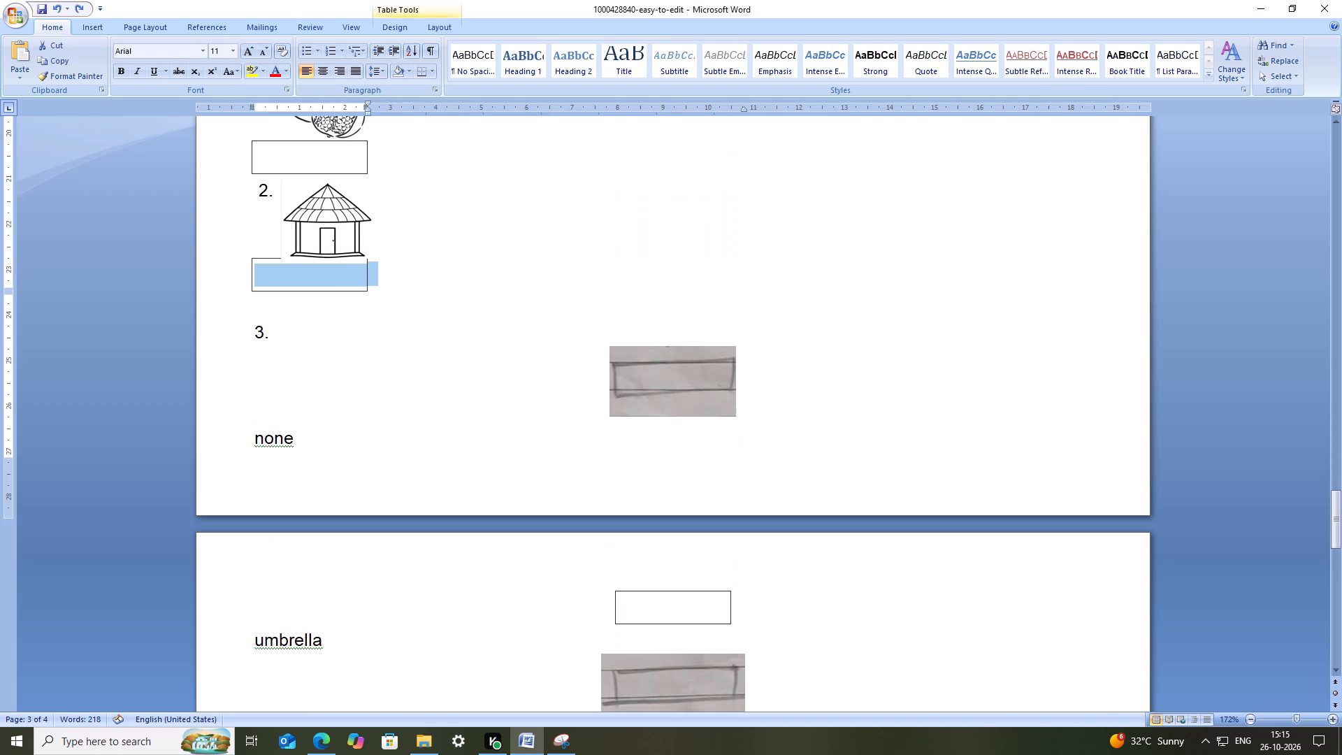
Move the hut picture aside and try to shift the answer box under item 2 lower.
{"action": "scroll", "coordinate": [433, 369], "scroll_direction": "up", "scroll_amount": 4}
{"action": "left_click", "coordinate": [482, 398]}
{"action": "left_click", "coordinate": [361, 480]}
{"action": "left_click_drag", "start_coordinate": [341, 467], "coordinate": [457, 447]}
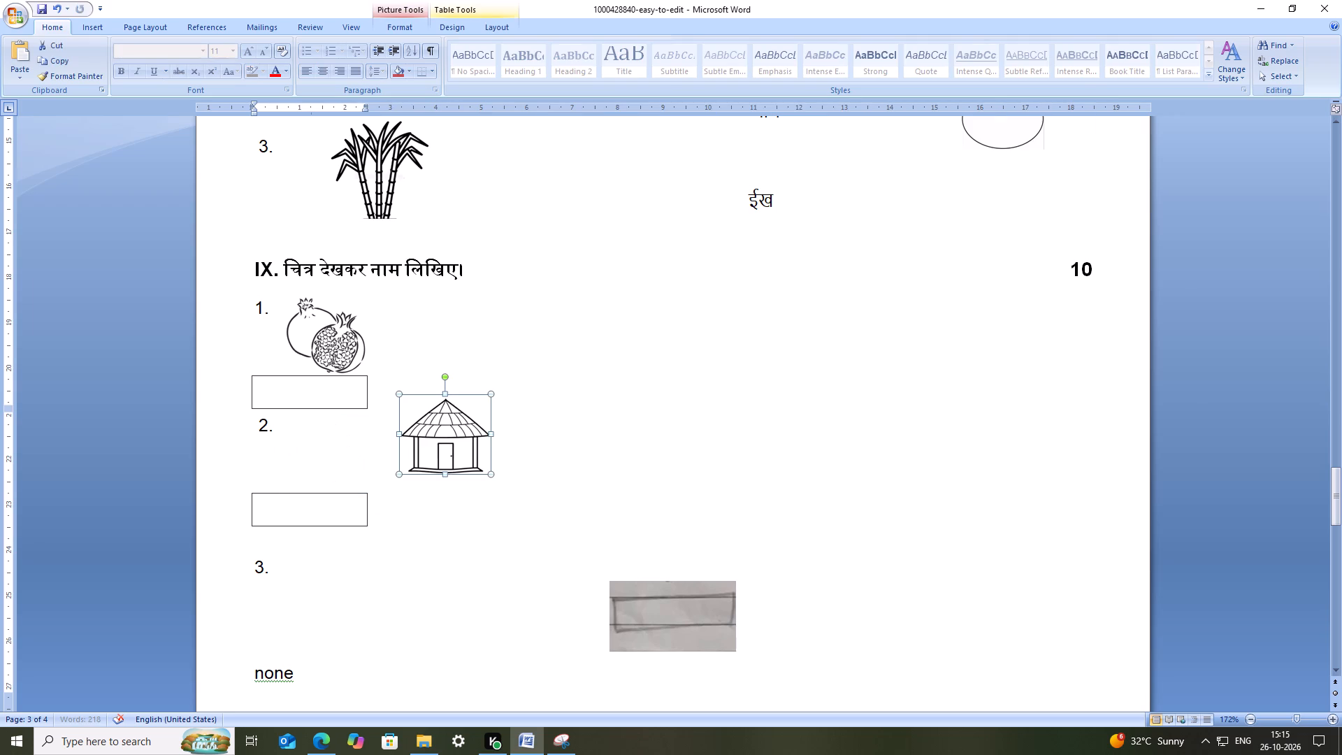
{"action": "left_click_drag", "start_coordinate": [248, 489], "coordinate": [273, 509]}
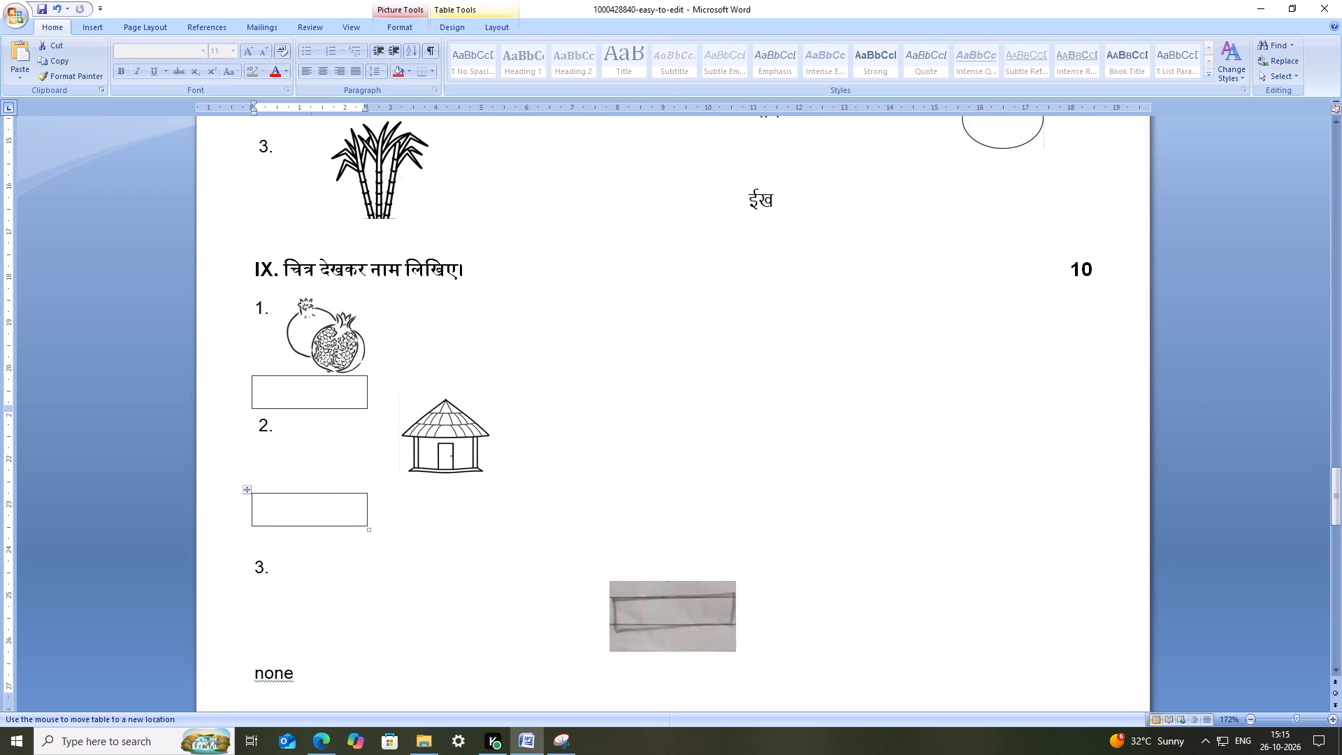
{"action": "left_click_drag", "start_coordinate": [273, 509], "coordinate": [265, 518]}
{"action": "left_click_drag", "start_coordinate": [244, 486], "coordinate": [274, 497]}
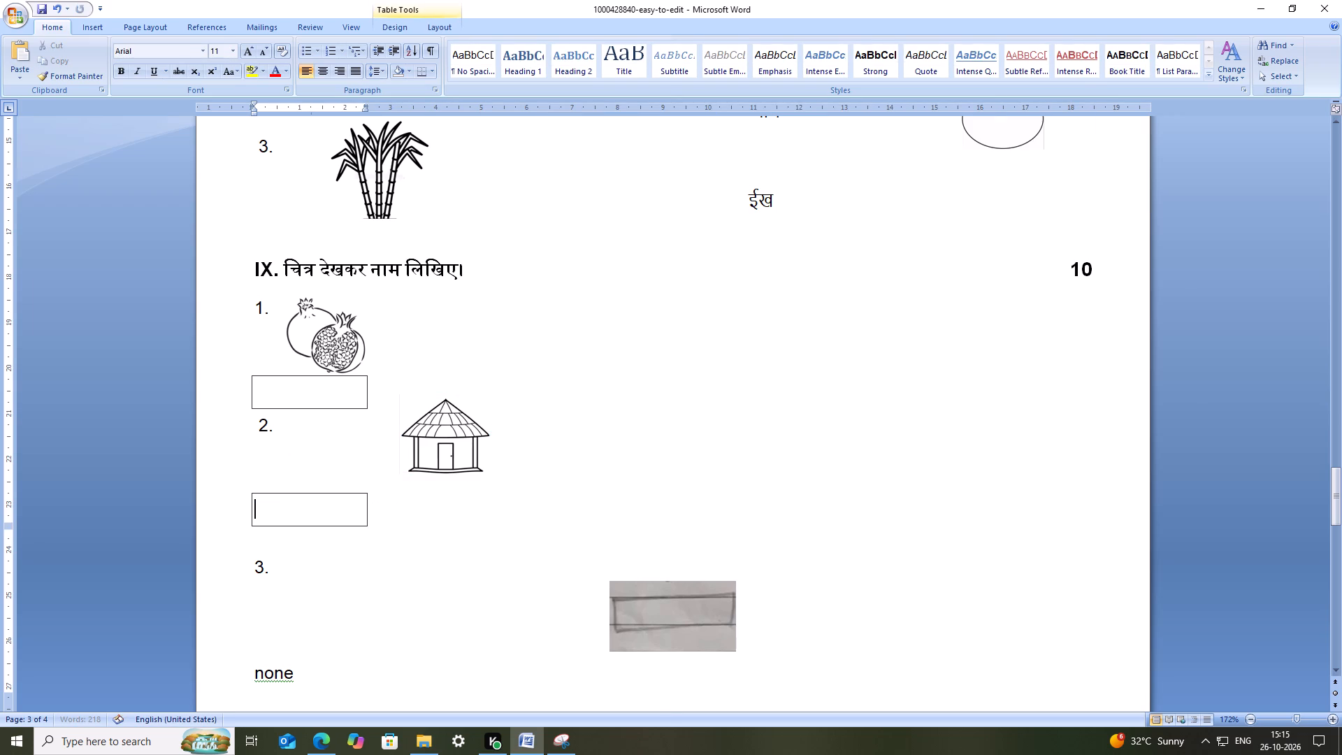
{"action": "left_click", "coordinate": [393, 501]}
Place the hut picture beside the number 2 above its answer box, shrink it slightly, and save the document.
{"action": "left_click_drag", "start_coordinate": [442, 441], "coordinate": [313, 454]}
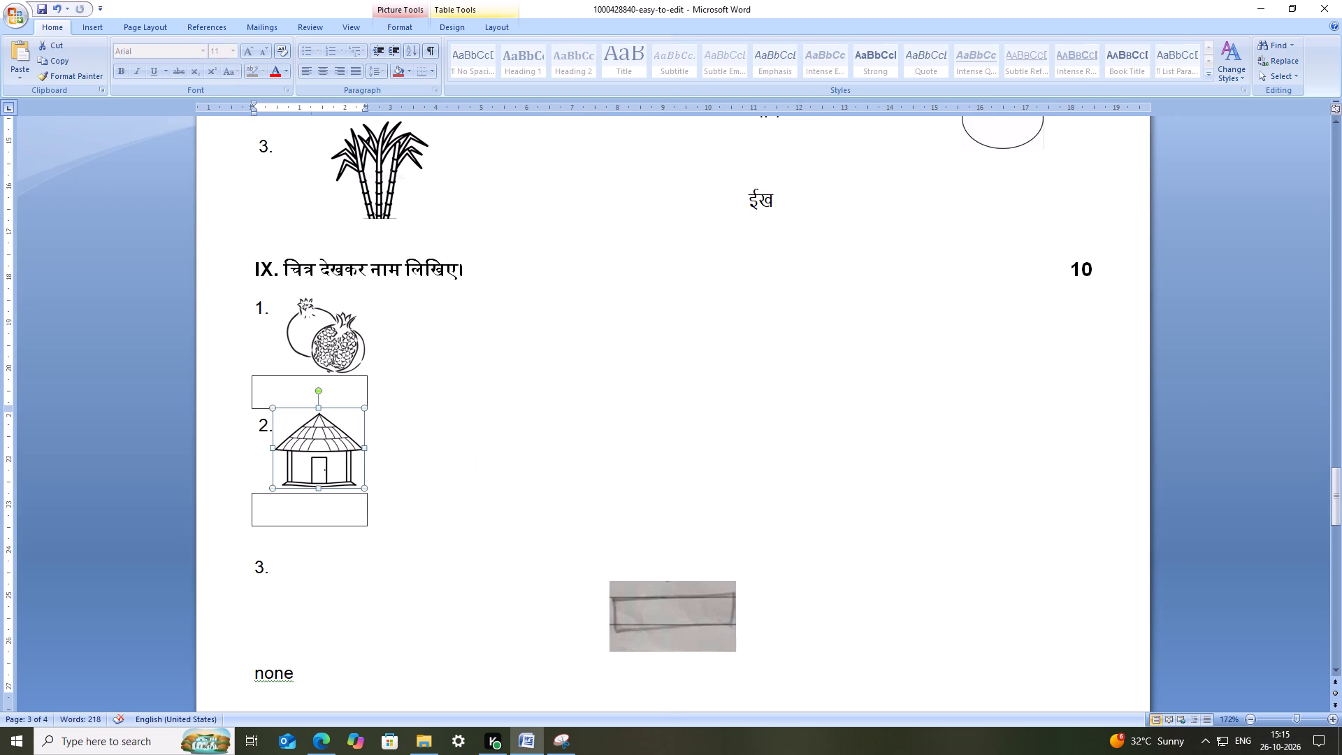
{"action": "left_click_drag", "start_coordinate": [363, 487], "coordinate": [356, 477]}
{"action": "left_click", "coordinate": [329, 450]}
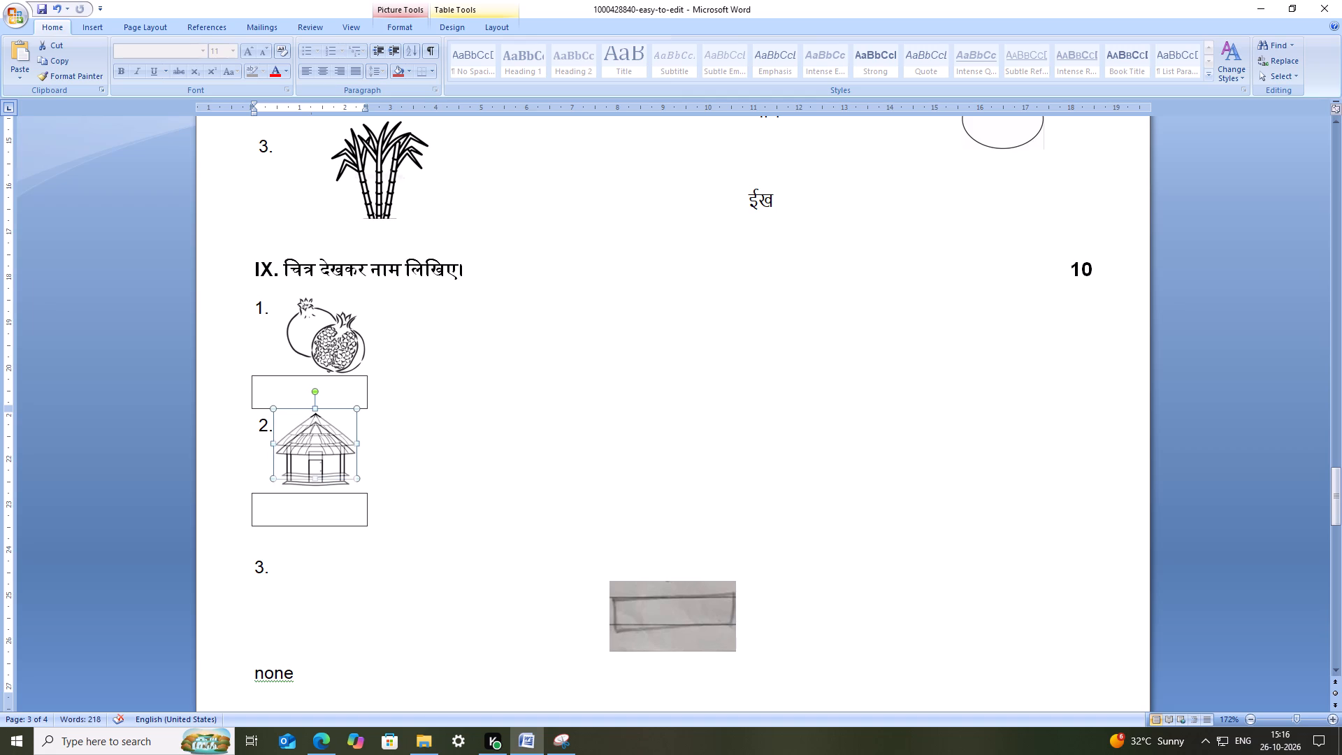
{"action": "left_click", "coordinate": [461, 439]}
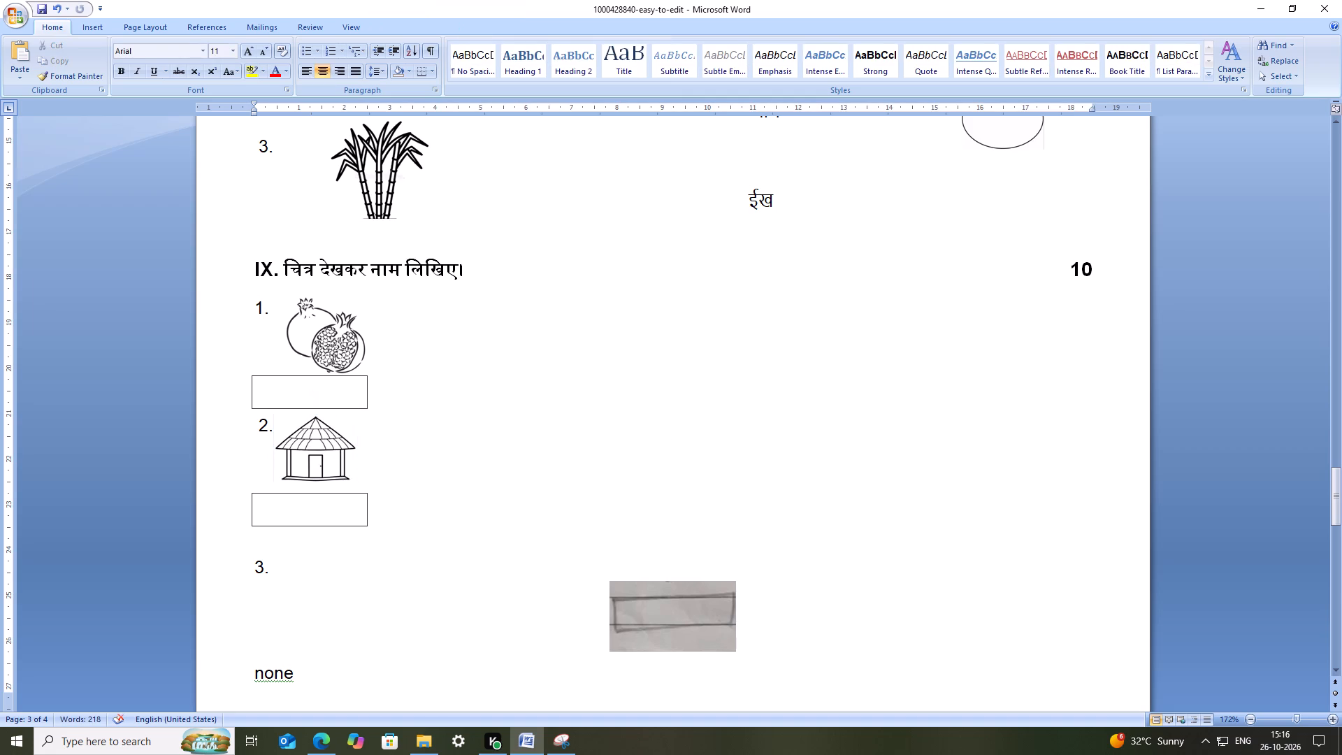
{"action": "key", "text": "ctrl+s"}
{"action": "key", "text": "ctrl+s"}
Switch to Edge, close the hut image preview, and search Bing Images for a pigeon outline picture.
{"action": "scroll", "coordinate": [586, 436], "scroll_direction": "down", "scroll_amount": 3}
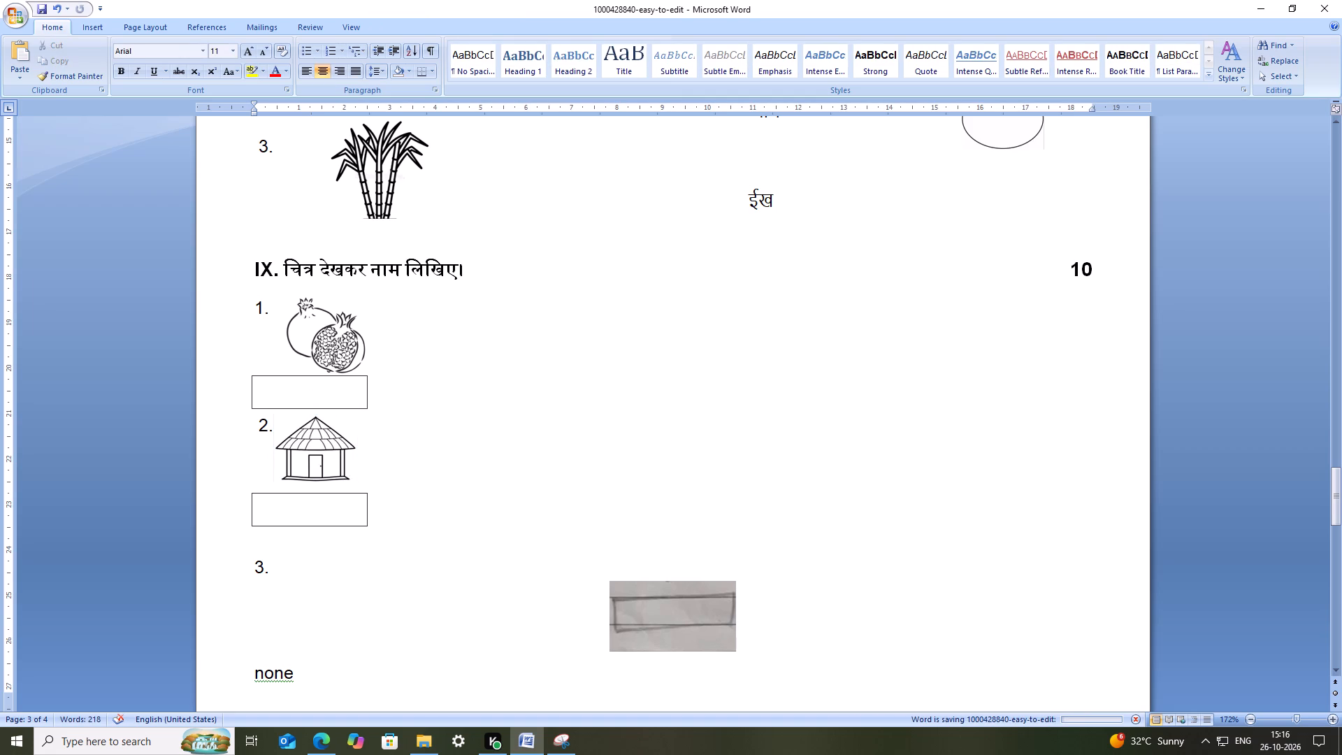
{"action": "left_click", "coordinate": [326, 734]}
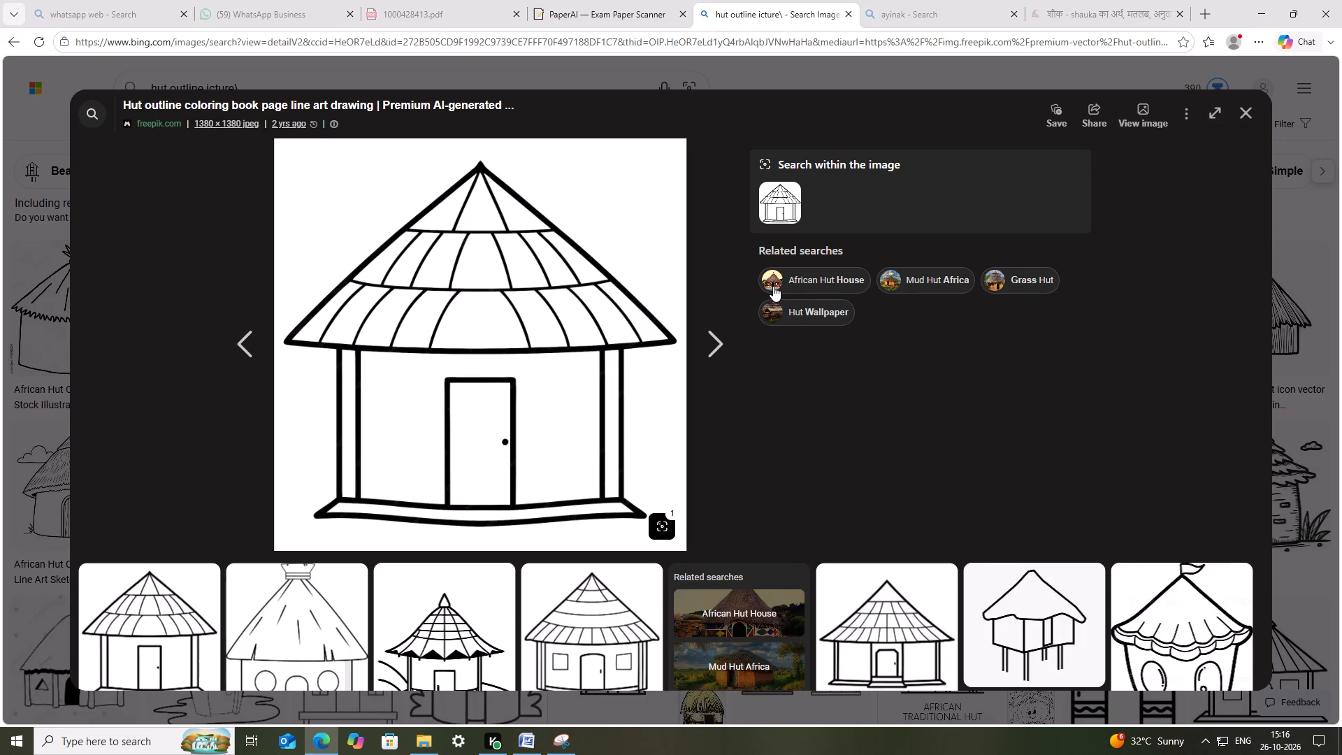
{"action": "left_click", "coordinate": [1249, 110]}
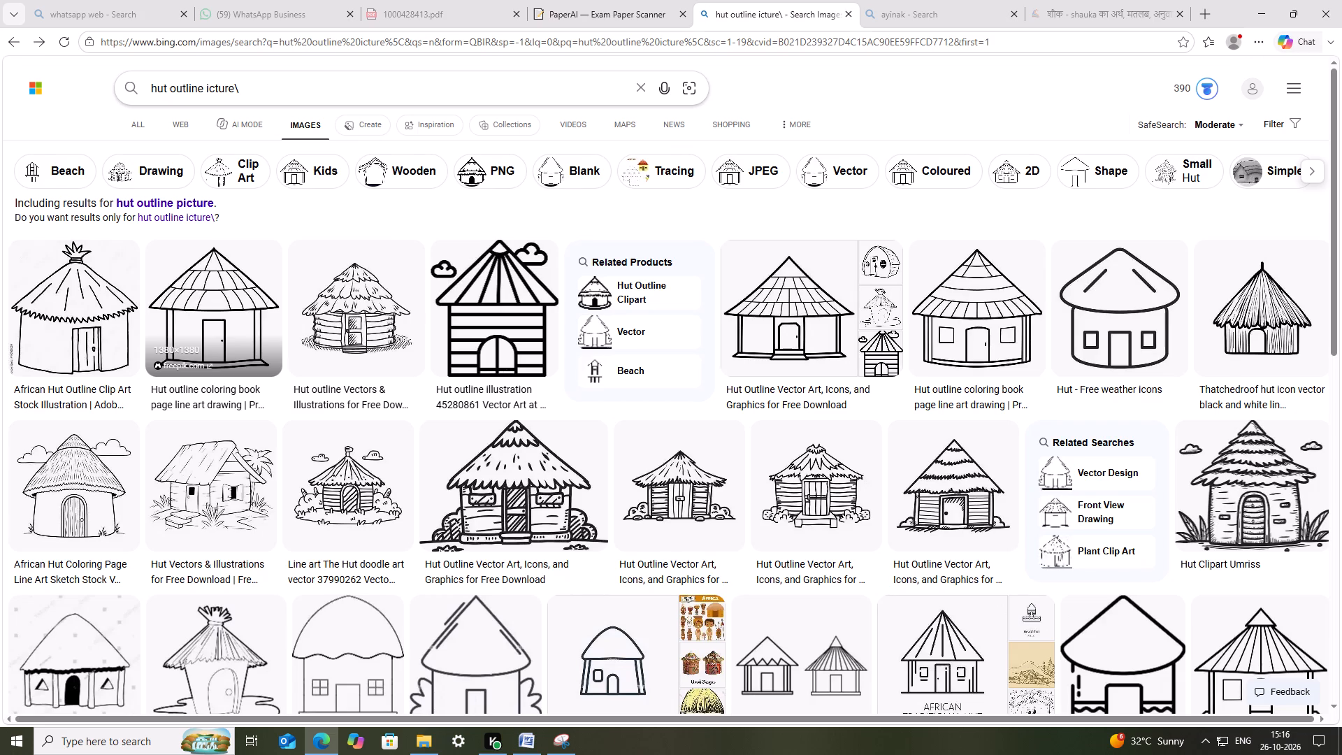
{"action": "left_click_drag", "start_coordinate": [169, 87], "coordinate": [92, 110]}
{"action": "key", "text": "p"}
{"action": "type", "text": "ig"}
{"action": "type", "text": "on"}
{"action": "key", "text": "Return"}
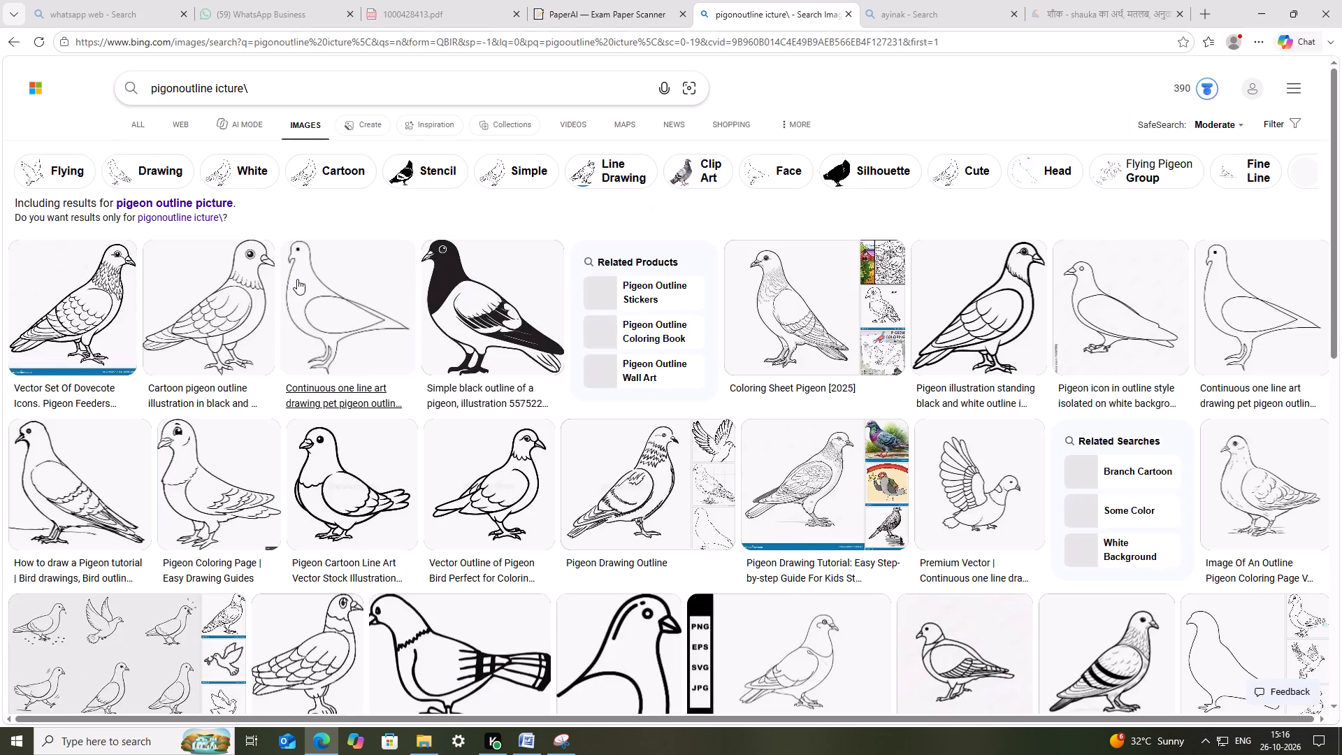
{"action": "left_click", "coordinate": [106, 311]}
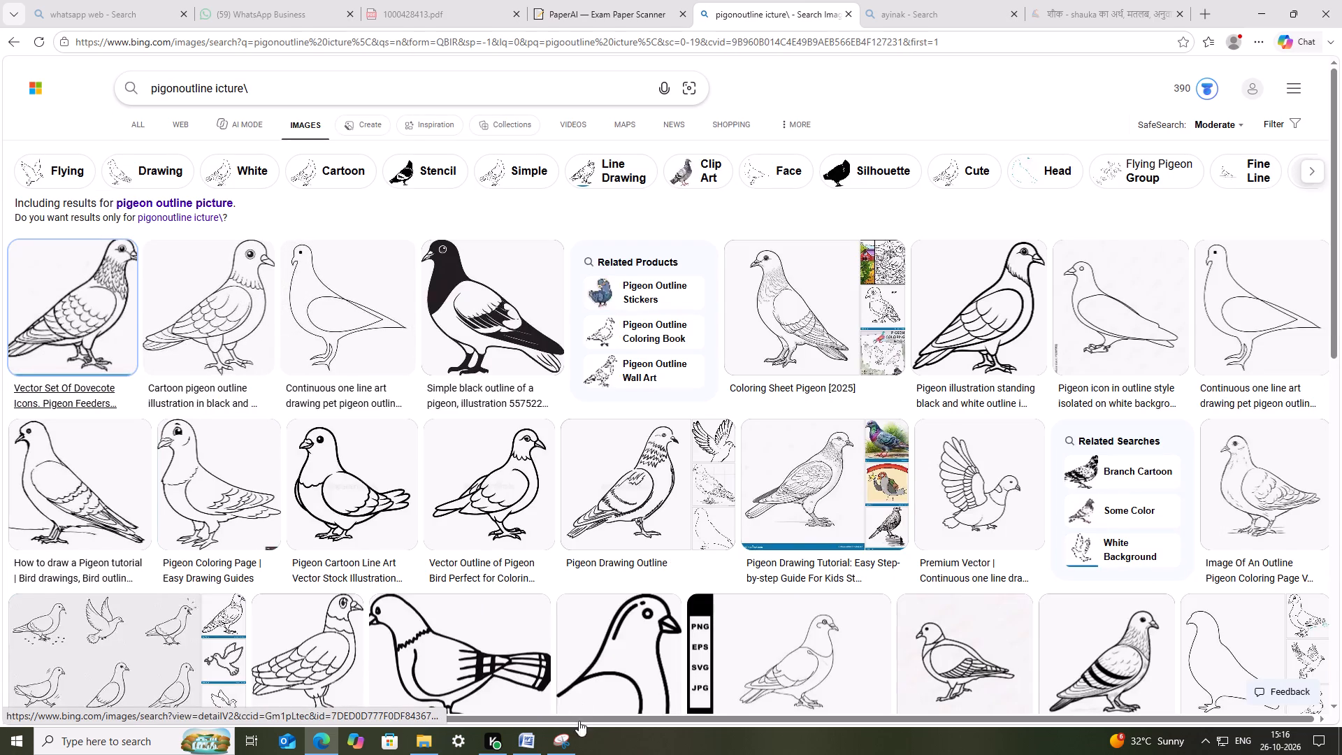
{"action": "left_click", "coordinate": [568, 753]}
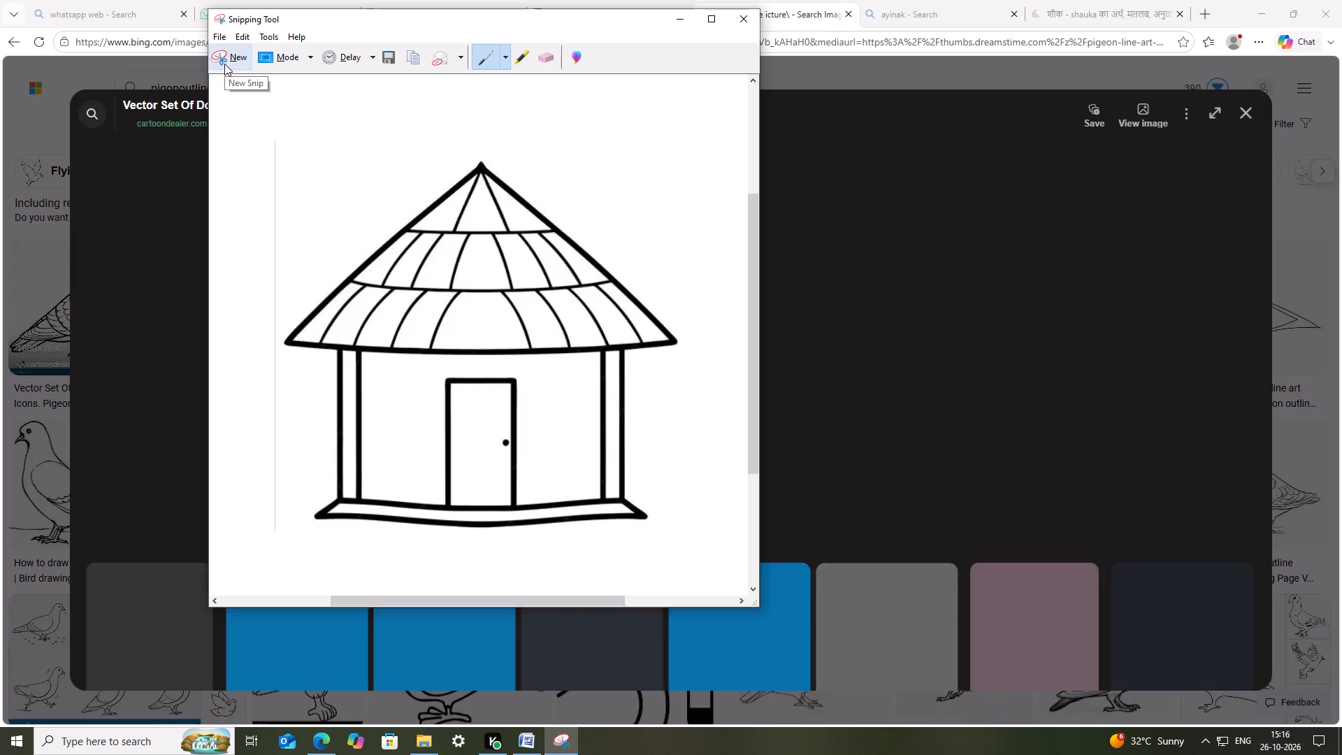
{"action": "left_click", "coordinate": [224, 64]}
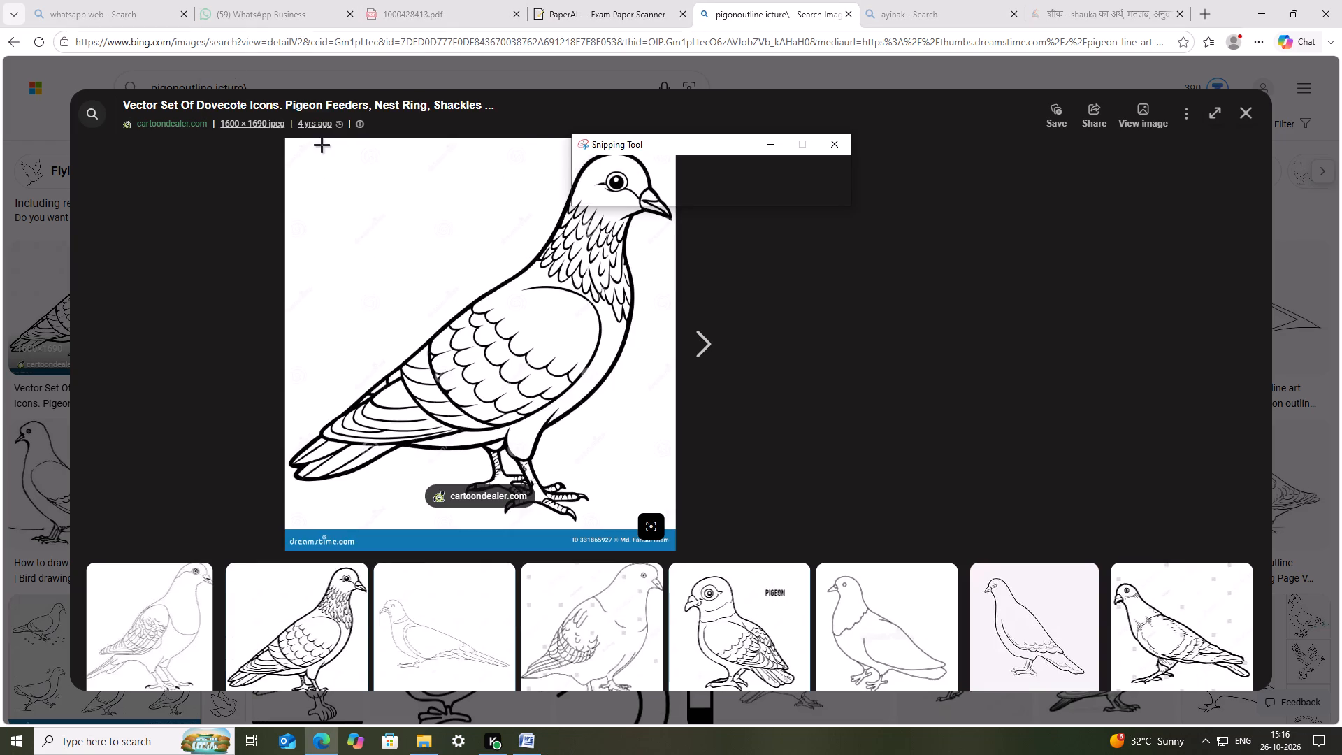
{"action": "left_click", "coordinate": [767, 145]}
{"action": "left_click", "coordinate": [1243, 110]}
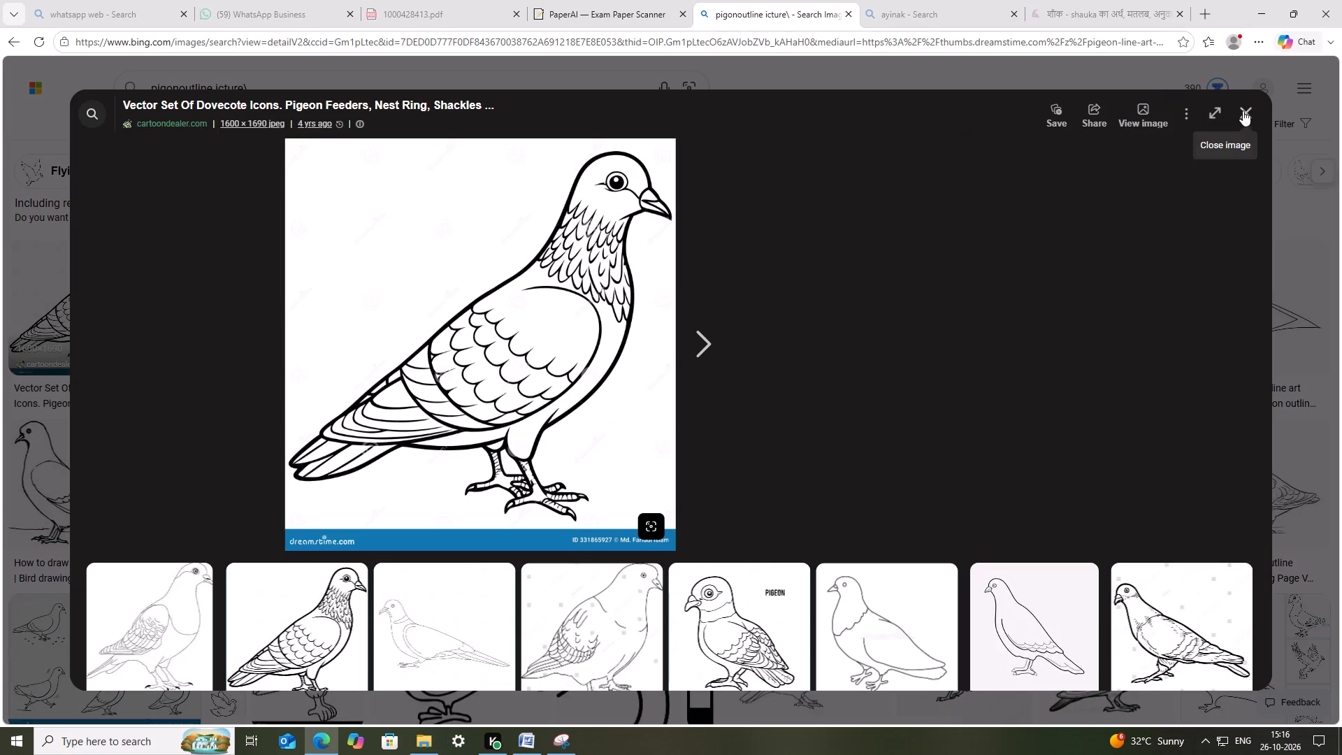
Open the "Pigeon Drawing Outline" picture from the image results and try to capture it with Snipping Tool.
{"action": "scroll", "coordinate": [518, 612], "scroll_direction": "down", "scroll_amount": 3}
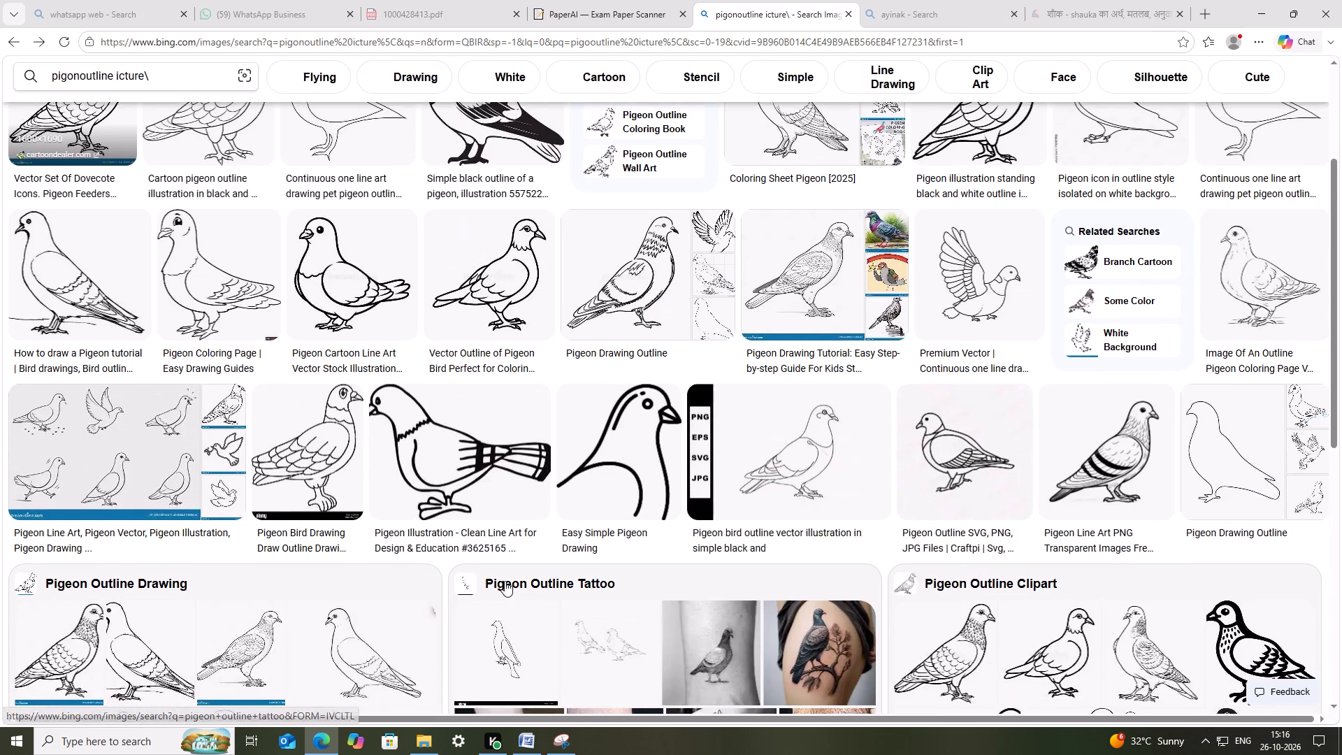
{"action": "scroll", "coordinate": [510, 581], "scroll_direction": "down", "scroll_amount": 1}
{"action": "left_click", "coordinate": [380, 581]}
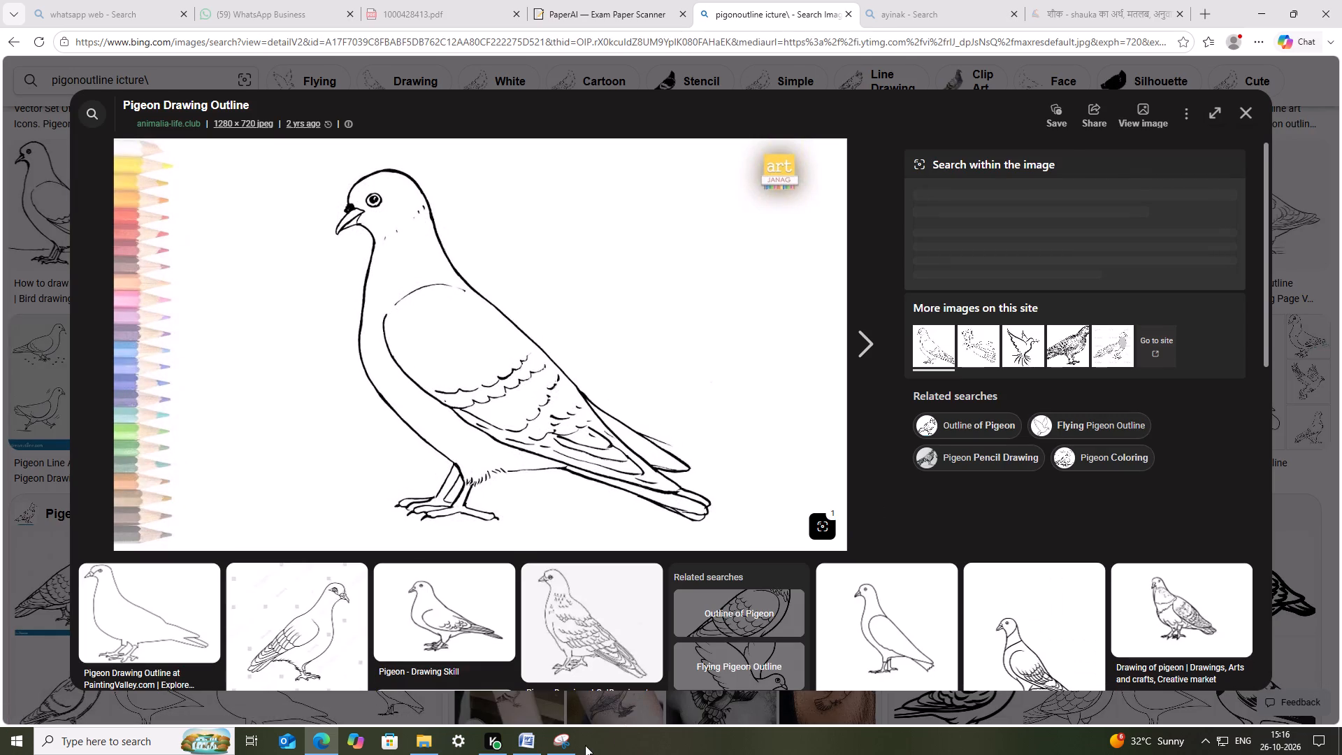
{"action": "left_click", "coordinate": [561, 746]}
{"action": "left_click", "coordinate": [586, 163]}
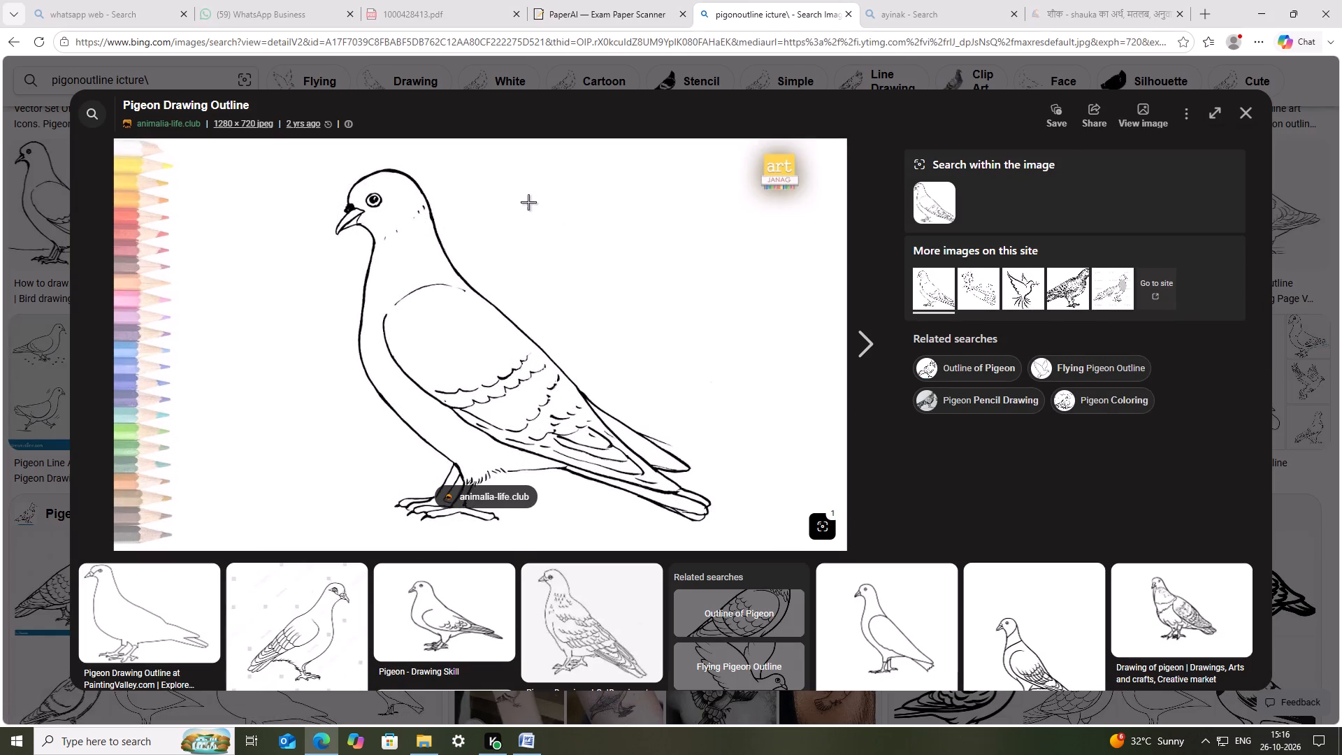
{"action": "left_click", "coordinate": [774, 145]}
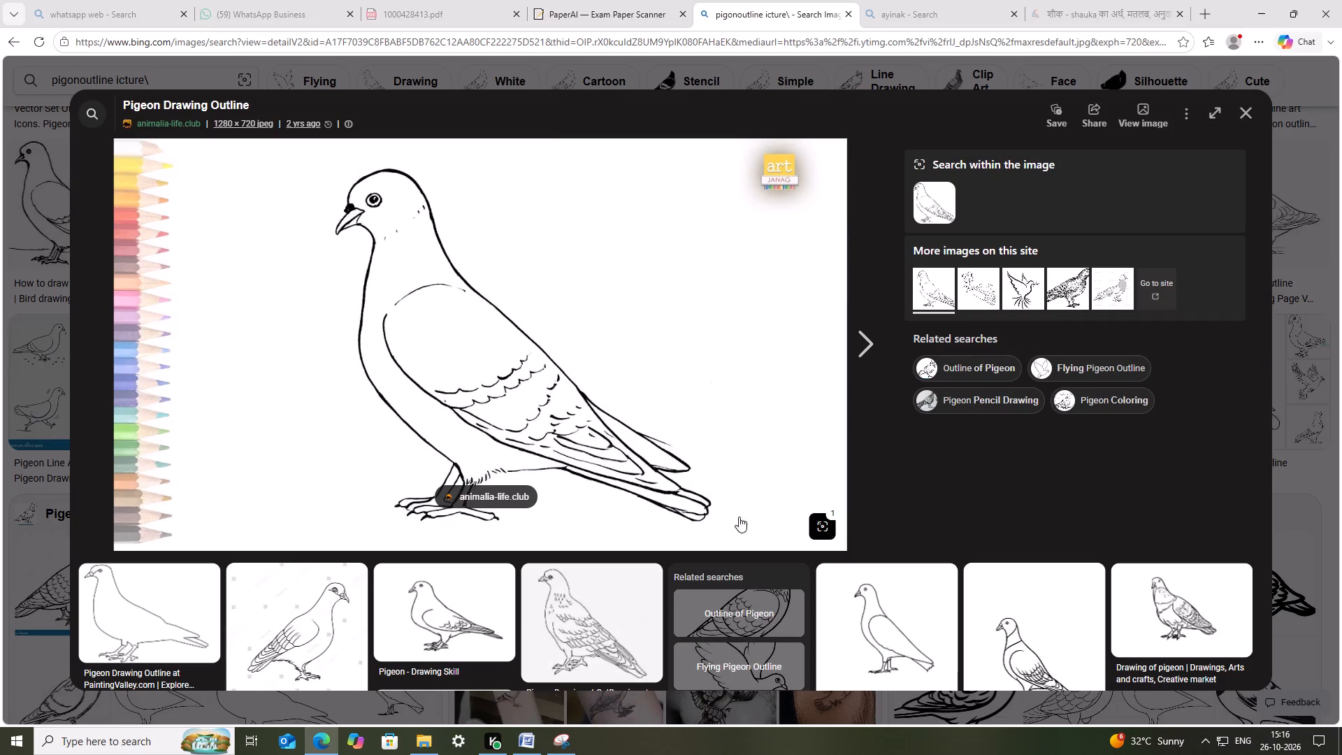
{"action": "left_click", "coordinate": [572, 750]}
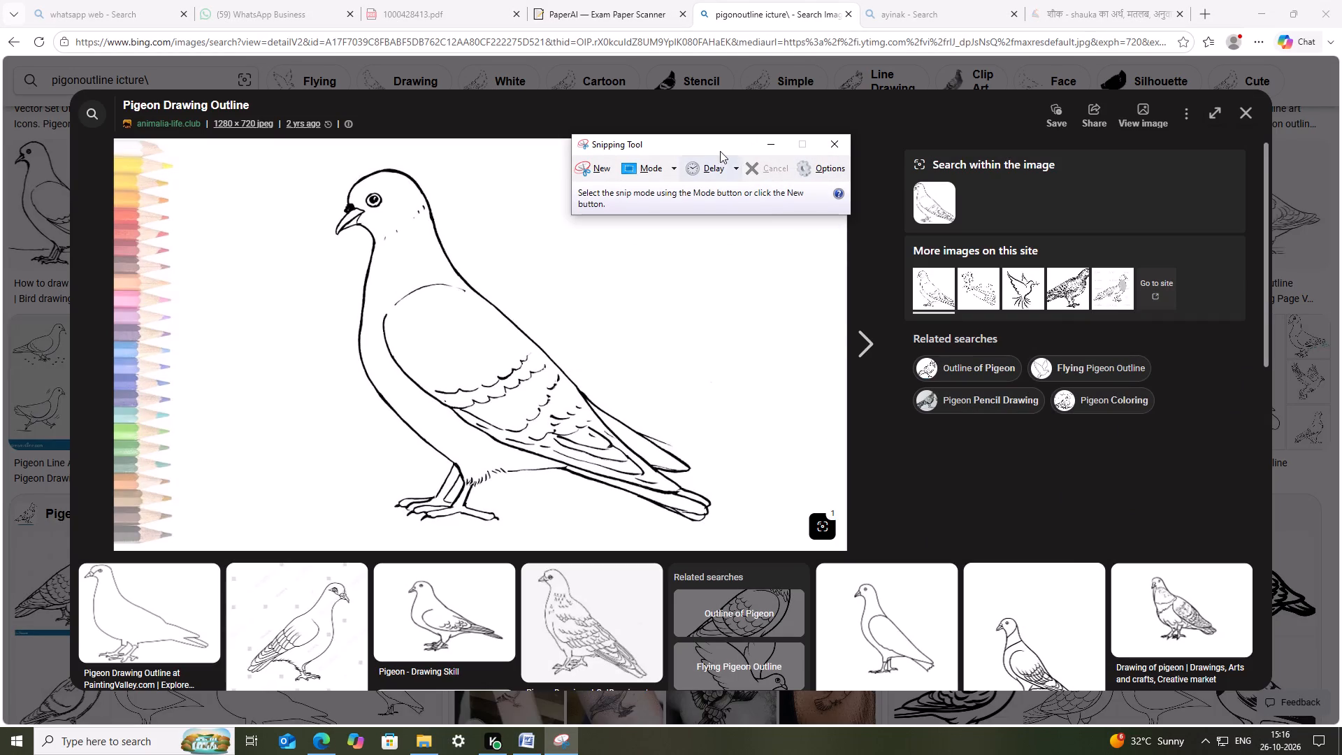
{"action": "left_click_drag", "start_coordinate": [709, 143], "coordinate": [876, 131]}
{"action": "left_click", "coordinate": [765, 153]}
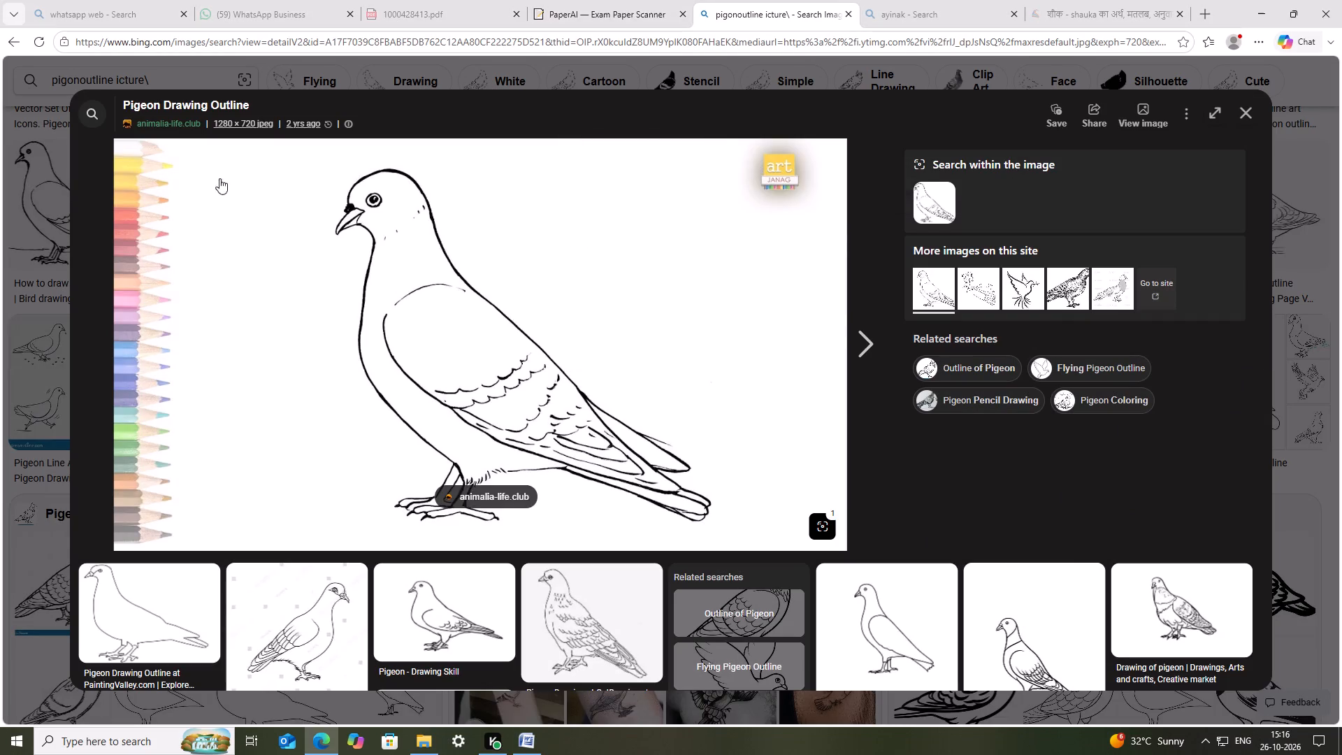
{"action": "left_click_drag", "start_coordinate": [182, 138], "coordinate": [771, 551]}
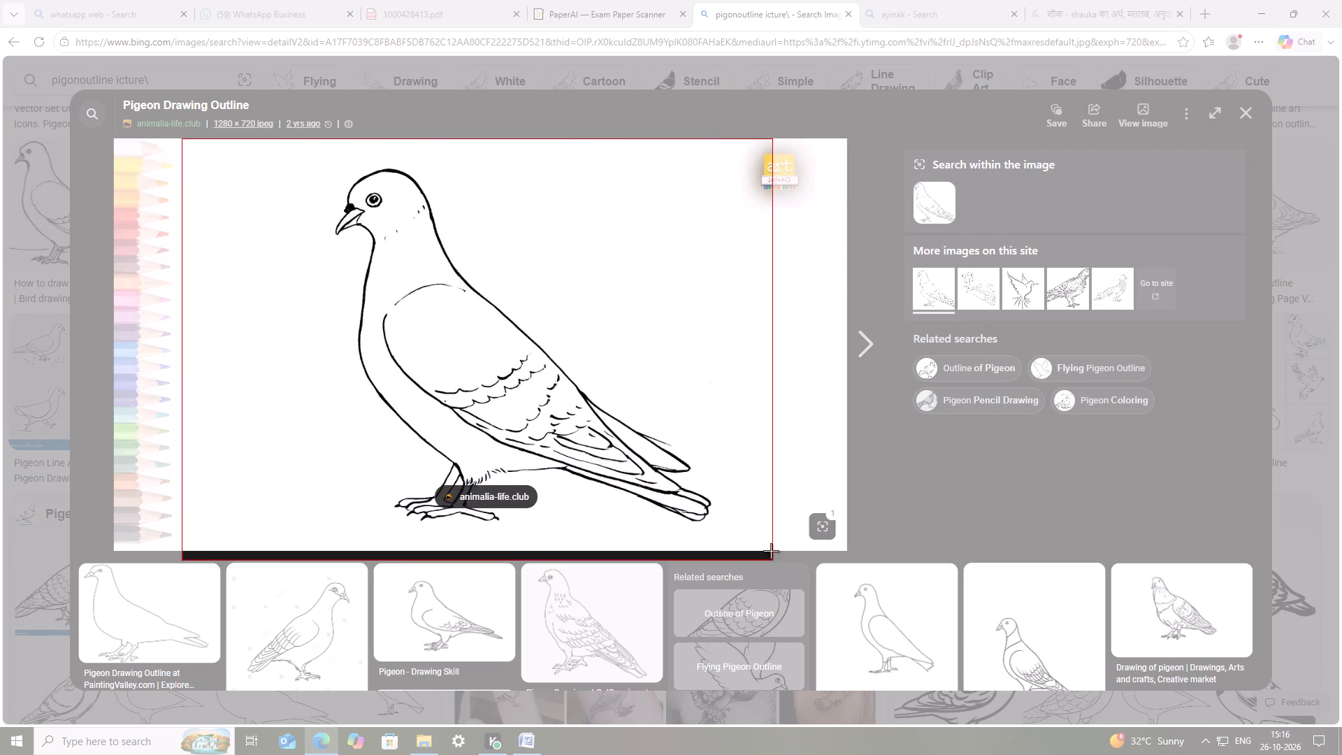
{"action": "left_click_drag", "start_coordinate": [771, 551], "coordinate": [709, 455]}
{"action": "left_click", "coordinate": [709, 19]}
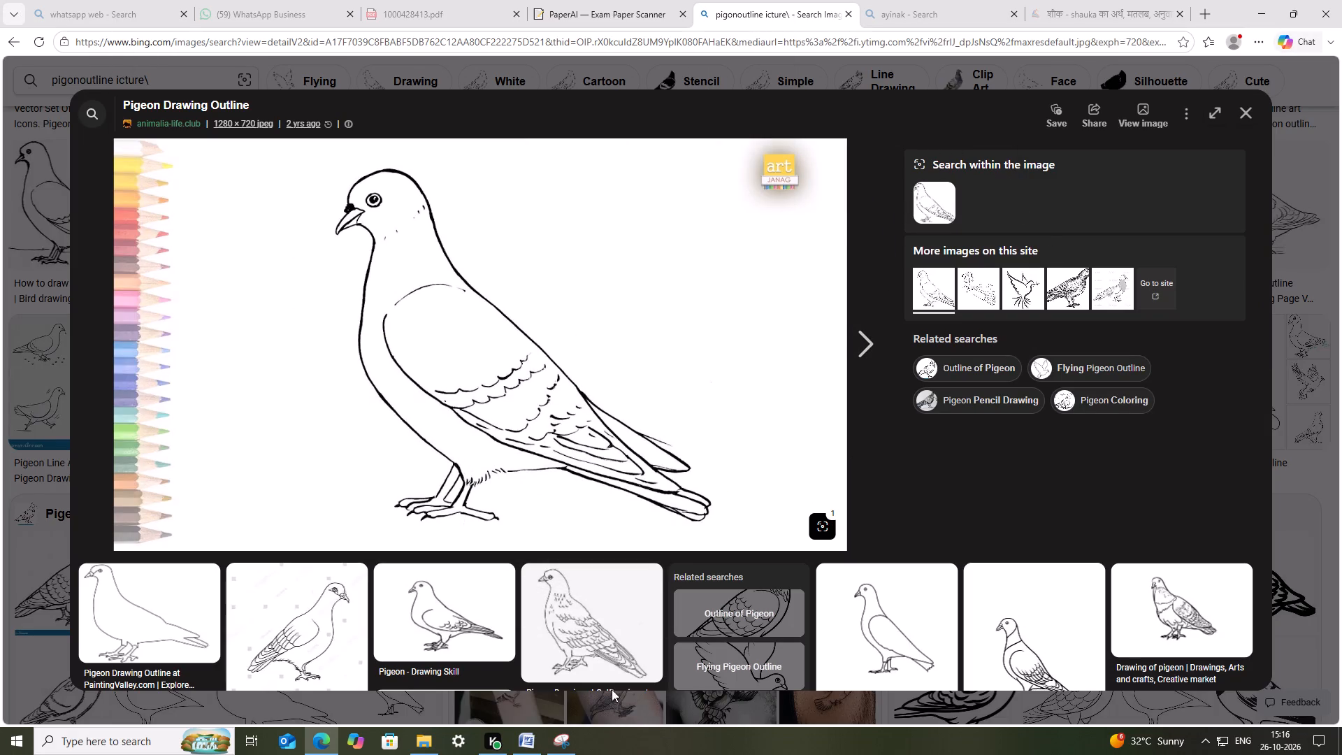
Open the "Pigeon - Drawing Skill" picture, snip just the pigeon, and save the capture as "pigon" in the images folder.
{"action": "left_click", "coordinate": [445, 614]}
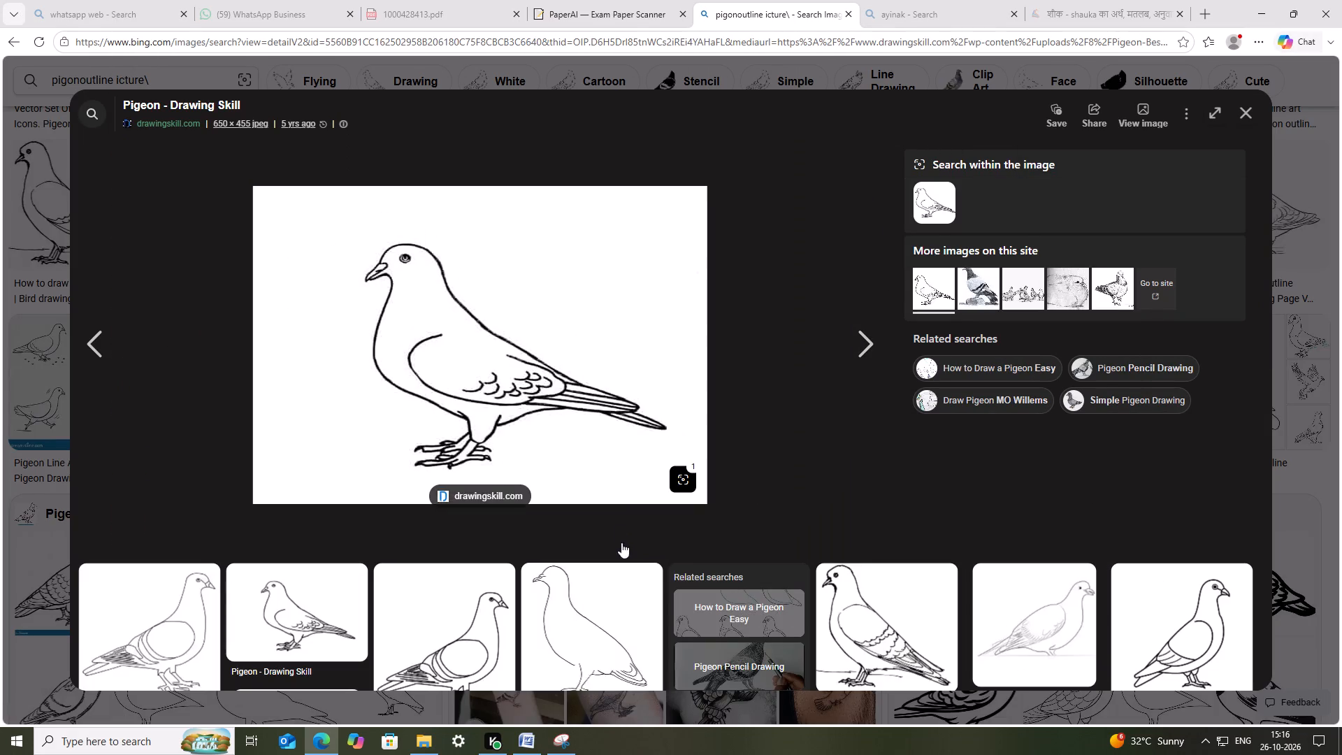
{"action": "left_click", "coordinate": [555, 753]}
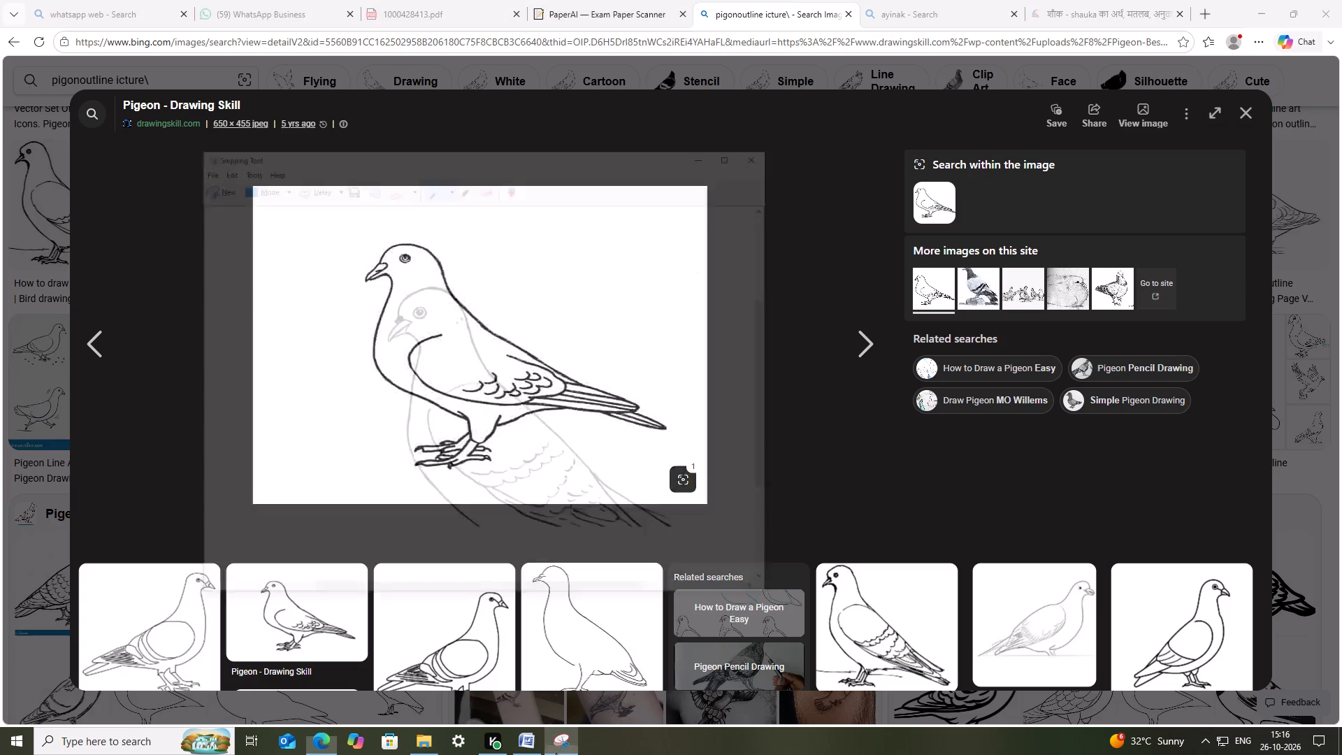
{"action": "left_click", "coordinate": [128, 48]}
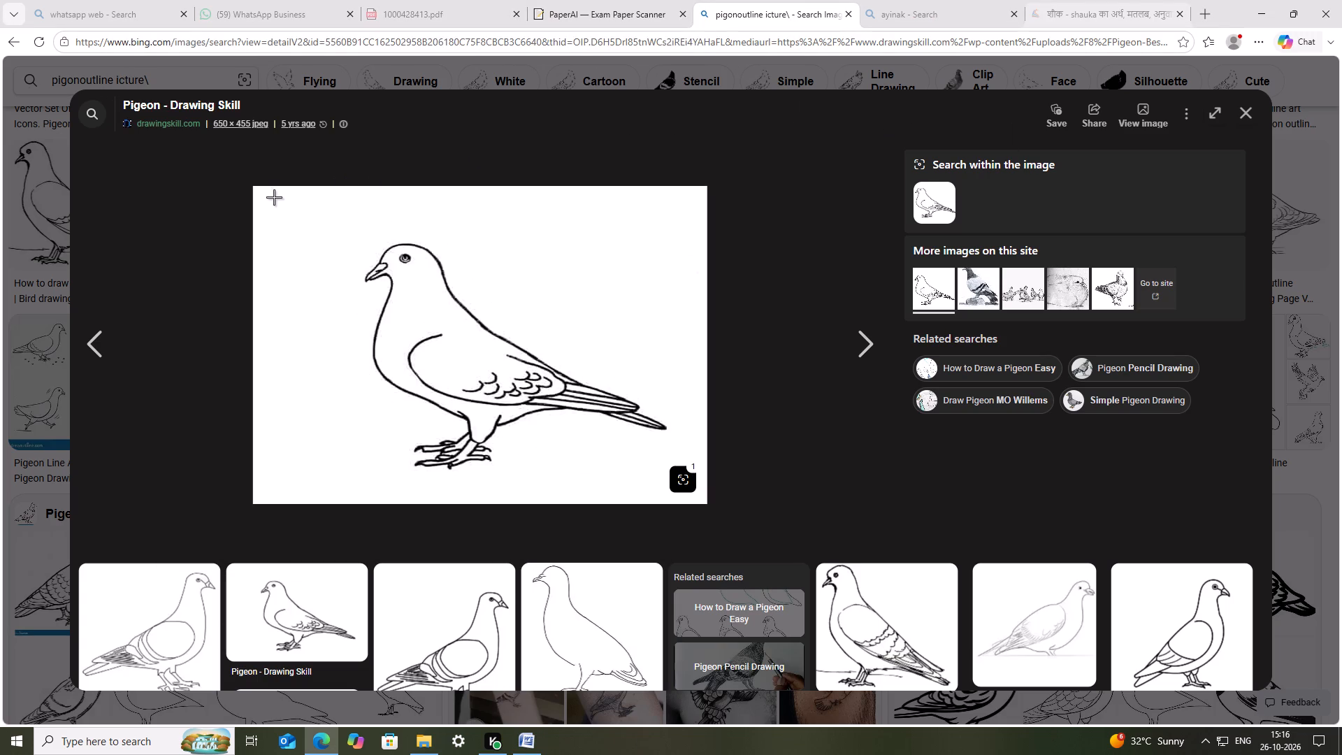
{"action": "left_click_drag", "start_coordinate": [342, 218], "coordinate": [352, 224]}
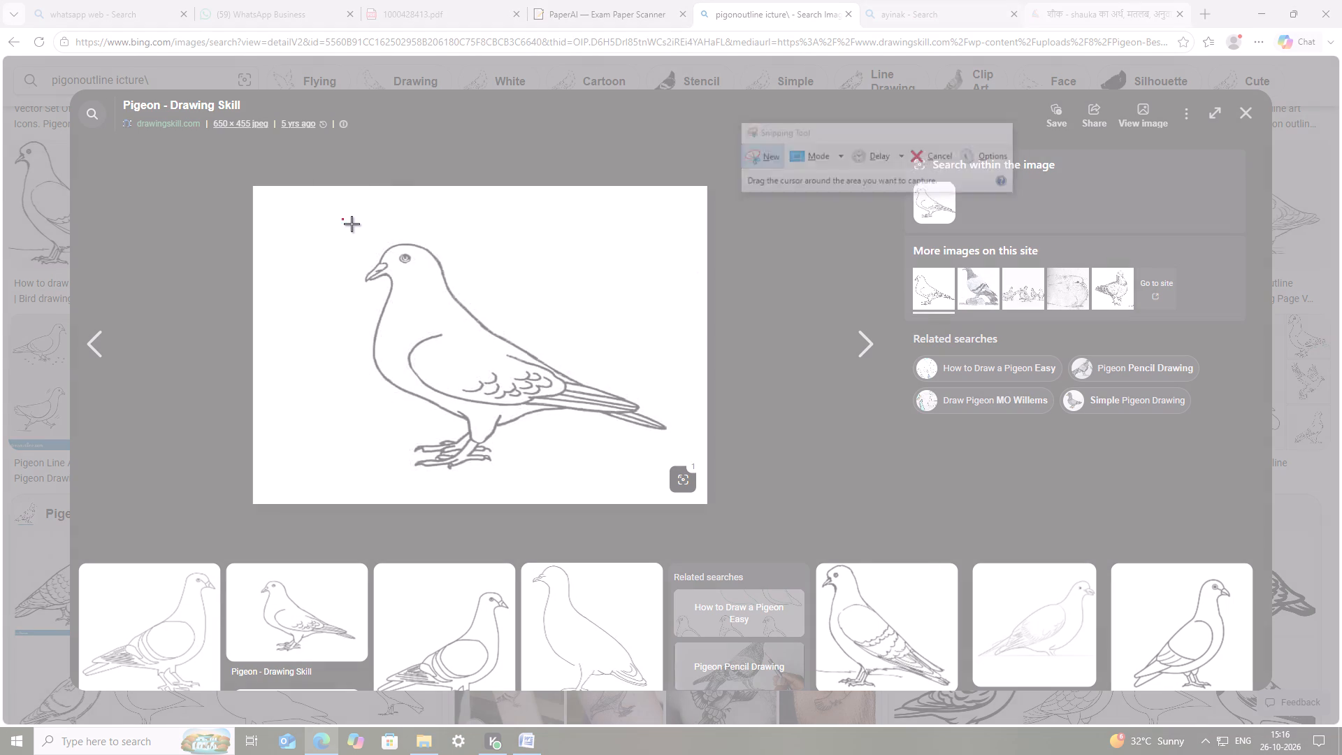
{"action": "left_click_drag", "start_coordinate": [352, 224], "coordinate": [681, 467]}
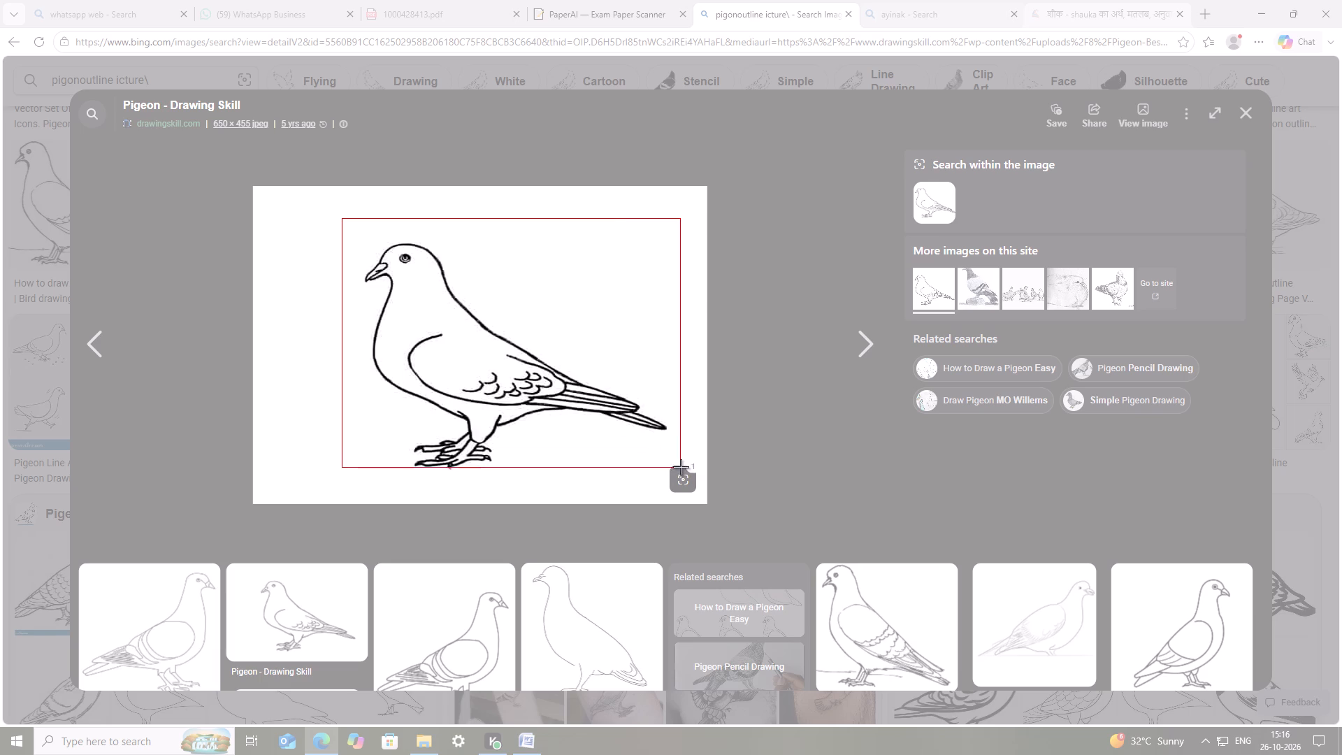
{"action": "left_click_drag", "start_coordinate": [681, 467], "coordinate": [669, 473]}
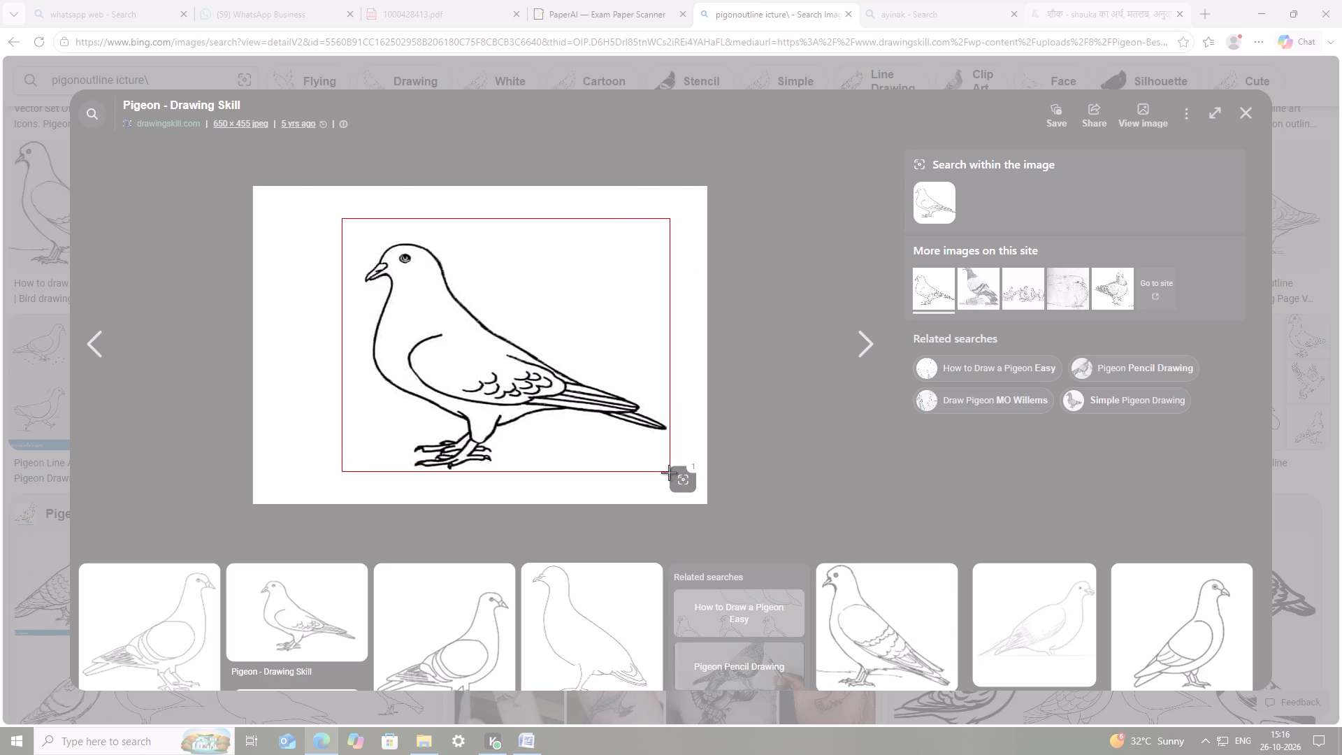
{"action": "left_click_drag", "start_coordinate": [669, 473], "coordinate": [668, 473]}
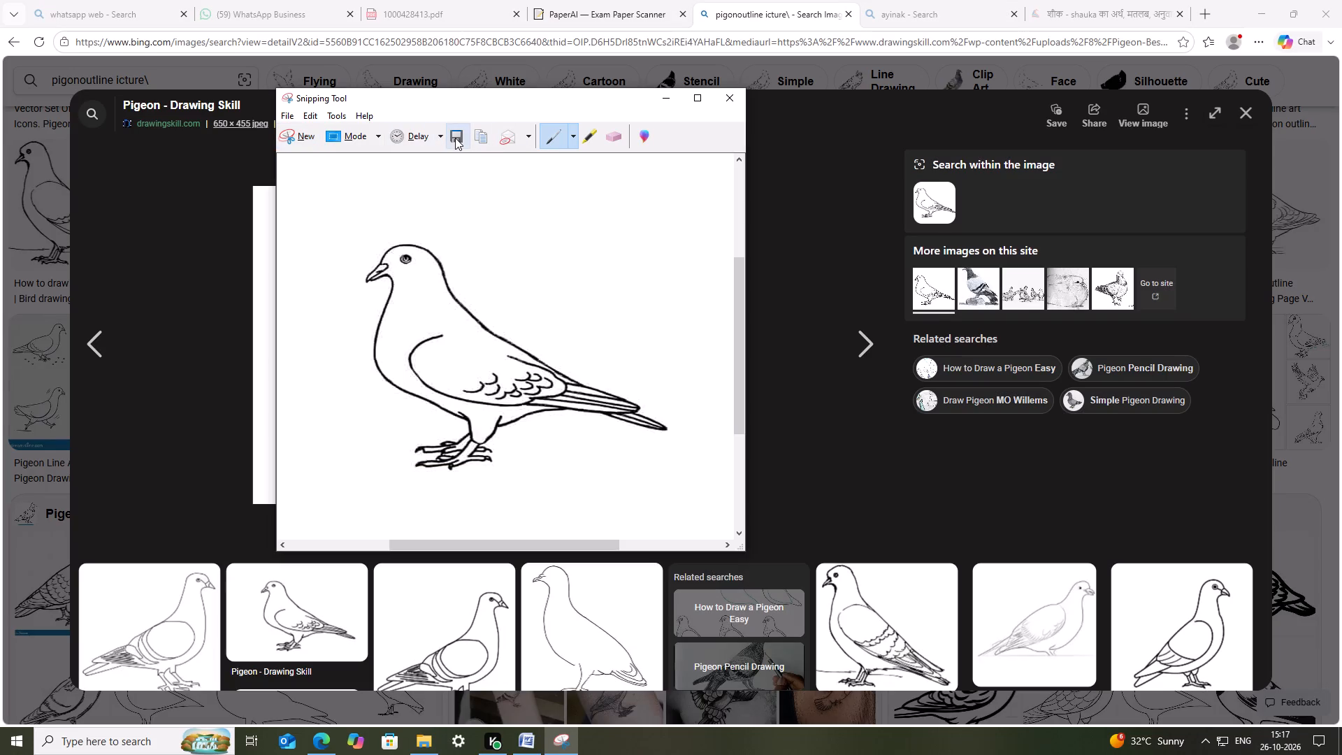
{"action": "left_click", "coordinate": [455, 138]}
{"action": "type", "text": "pig"}
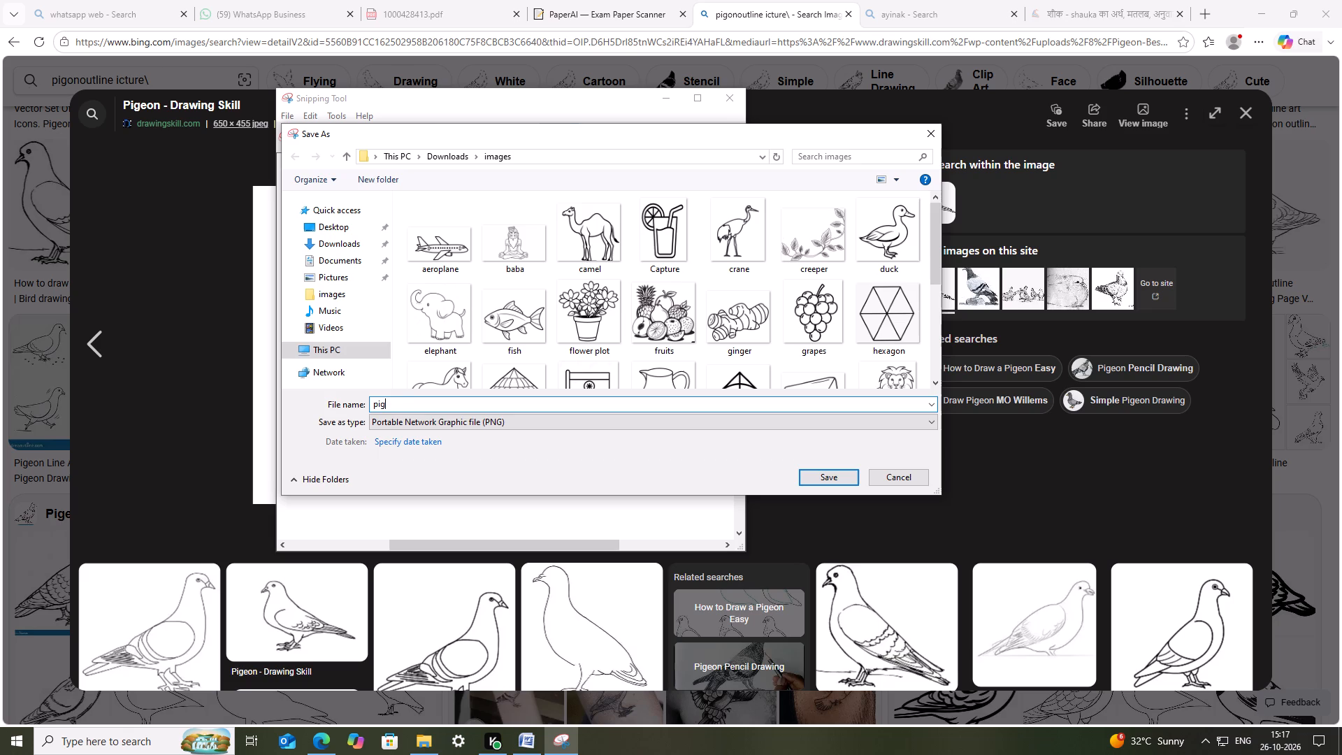
{"action": "type", "text": "on"}
{"action": "key", "text": "Return"}
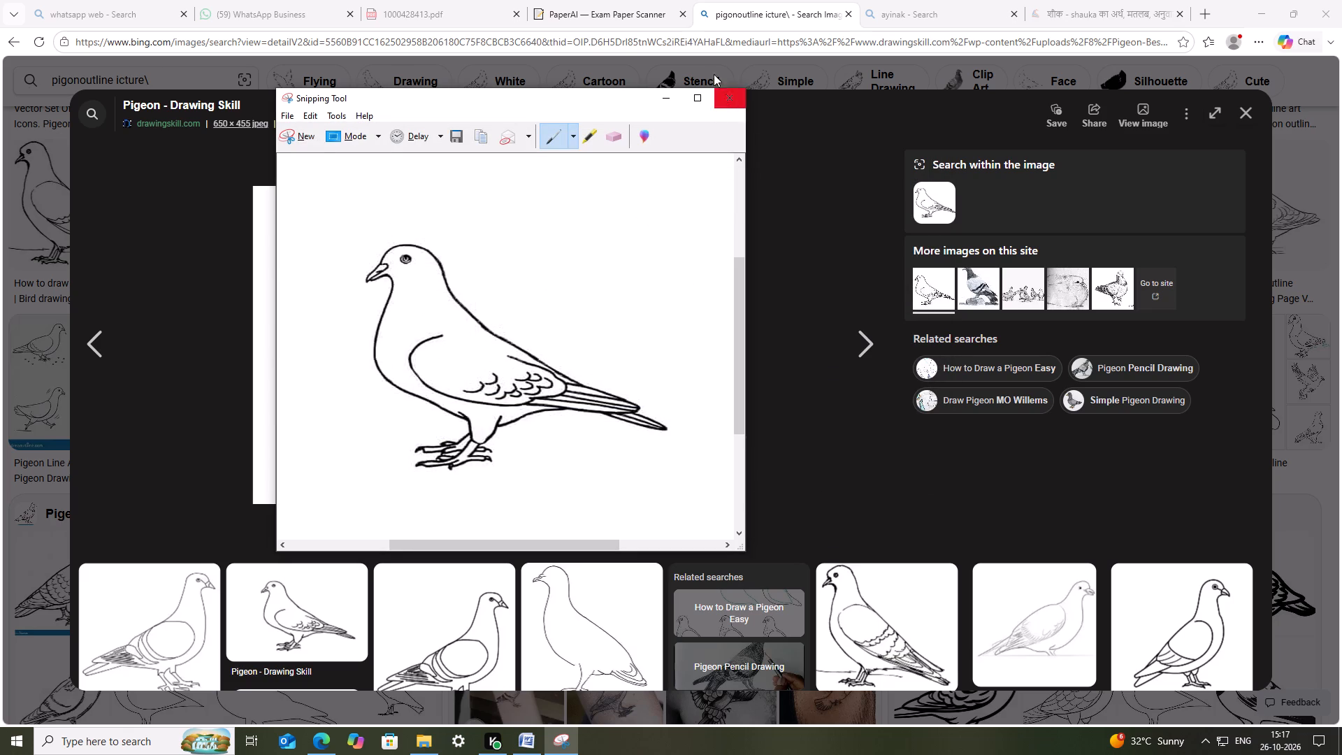
{"action": "left_click", "coordinate": [668, 106]}
Switch to Word and replace the photo beside item 3 with the "pigon" picture.
{"action": "left_click", "coordinate": [534, 746]}
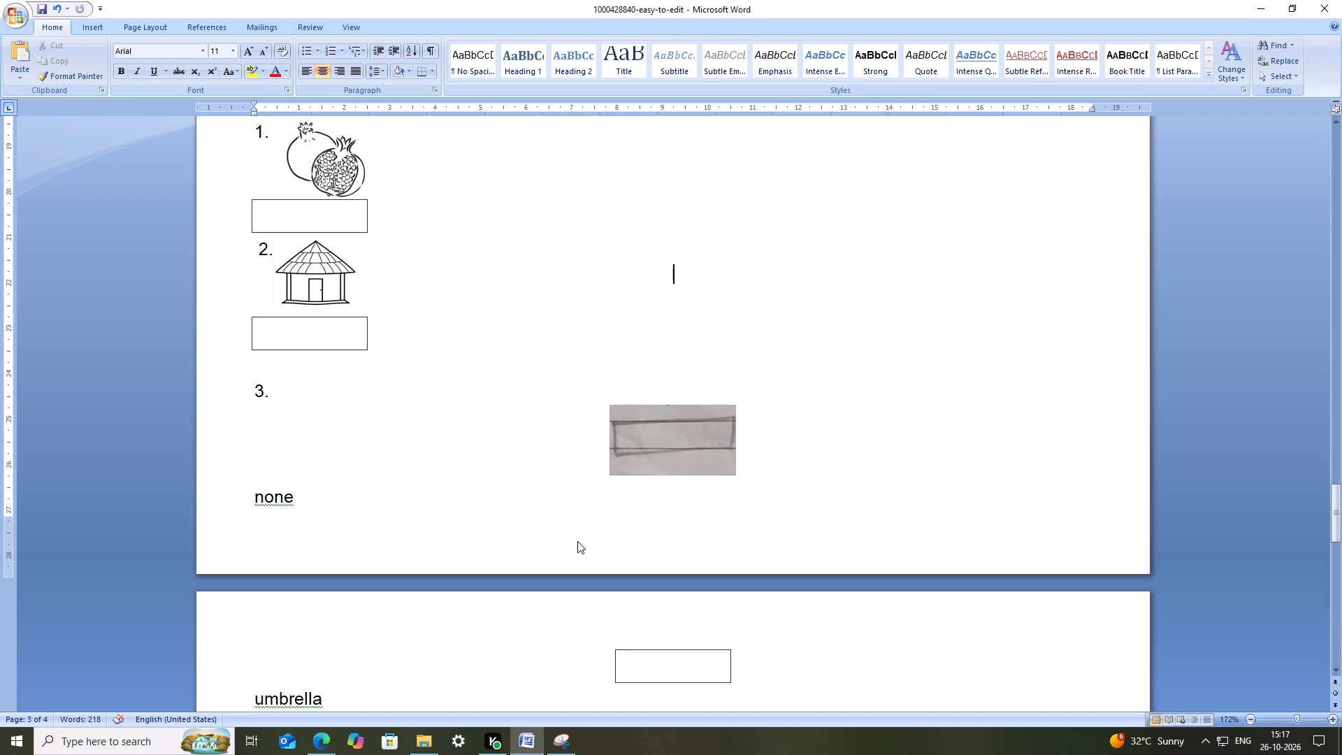
{"action": "right_click", "coordinate": [663, 424]}
{"action": "left_click", "coordinate": [717, 499]}
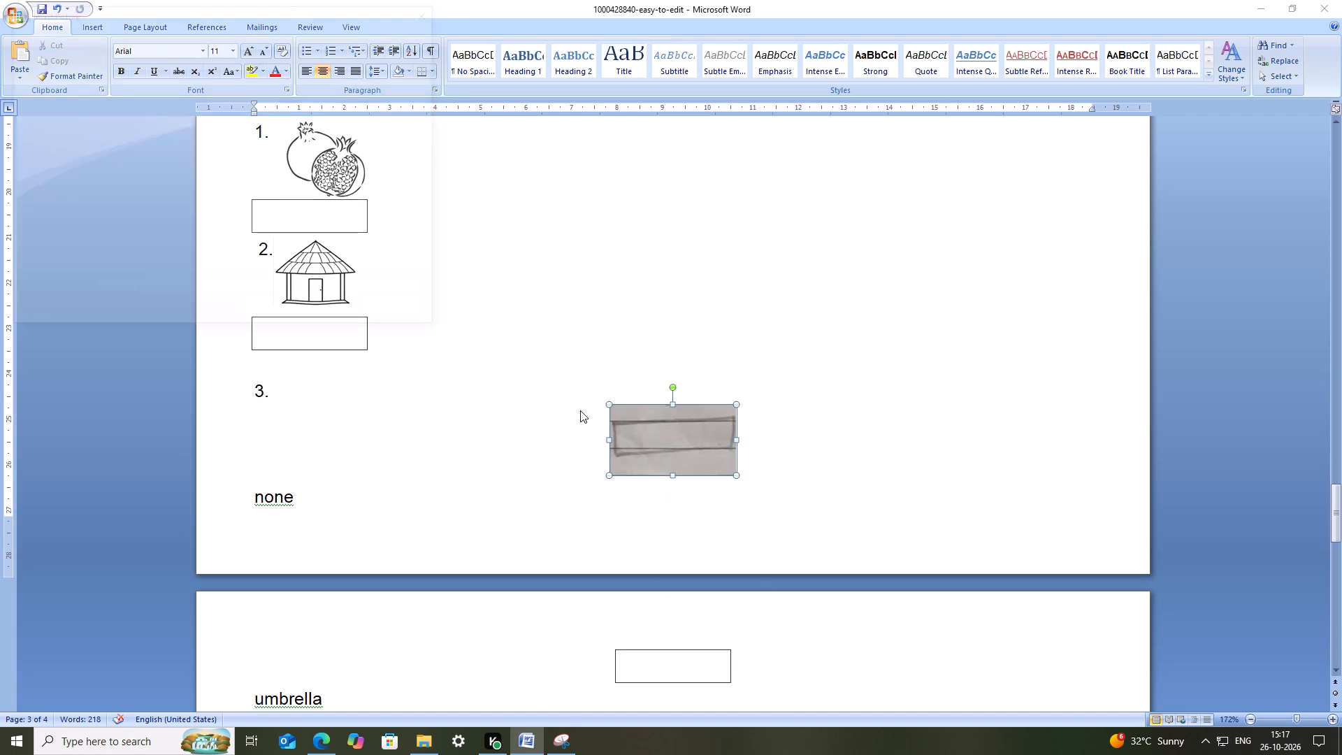
{"action": "scroll", "coordinate": [327, 191], "scroll_direction": "down", "scroll_amount": 4}
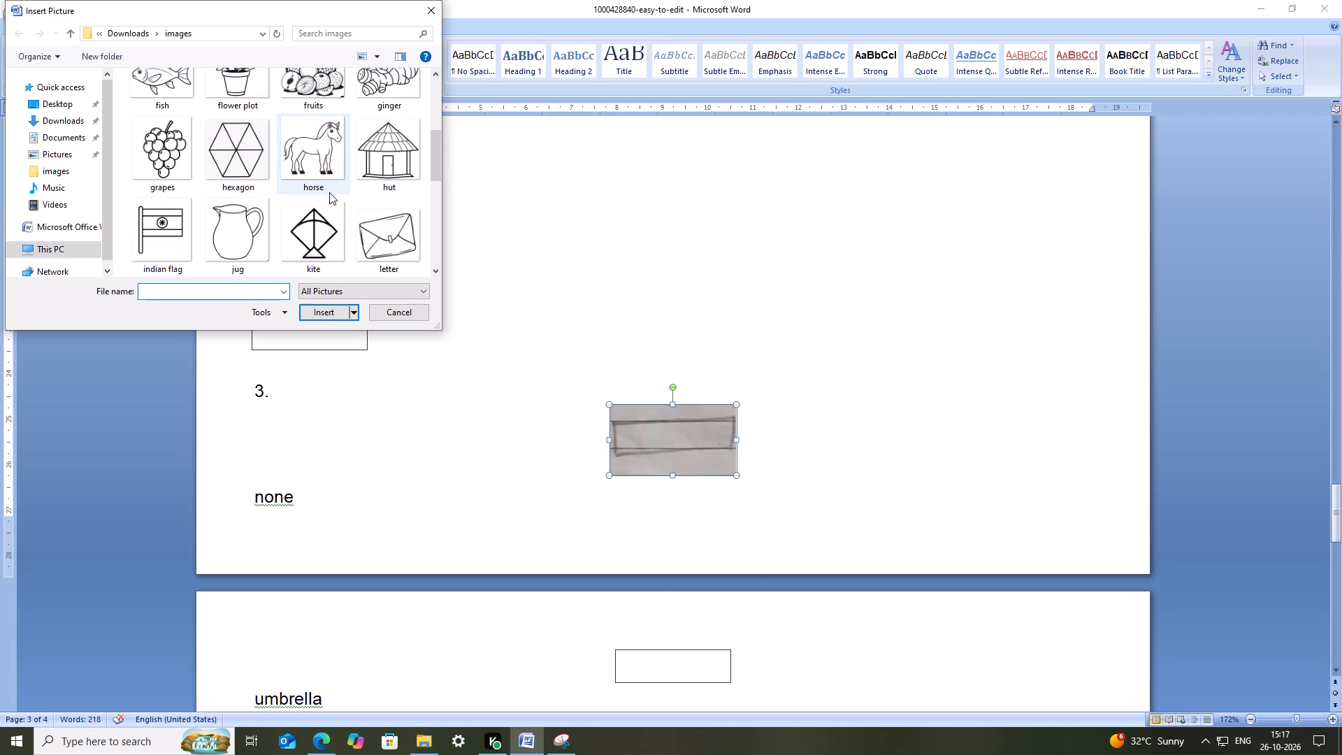
{"action": "scroll", "coordinate": [333, 181], "scroll_direction": "down", "scroll_amount": 1}
{"action": "left_click", "coordinate": [147, 237]}
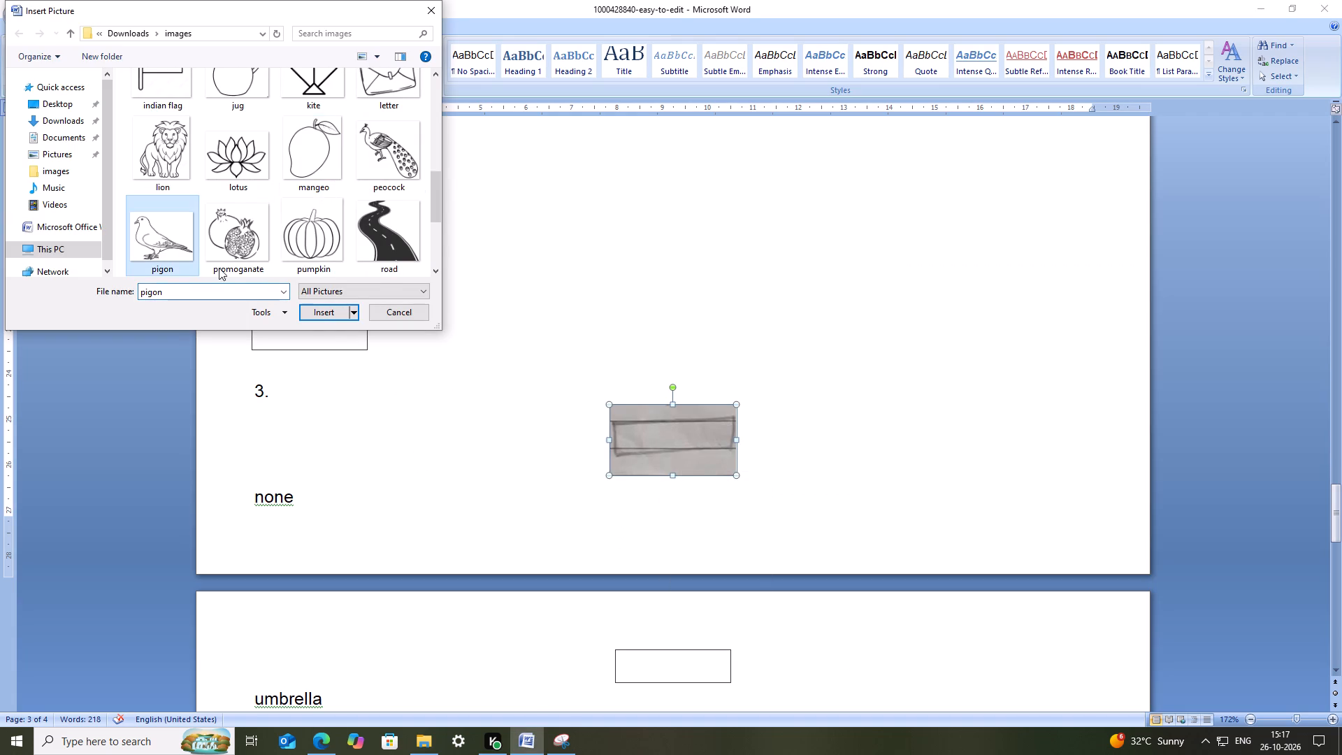
{"action": "left_click", "coordinate": [333, 318]}
Set the pigeon picture's text wrapping to In Front of Text and place it beside the number 3.
{"action": "right_click", "coordinate": [689, 410]}
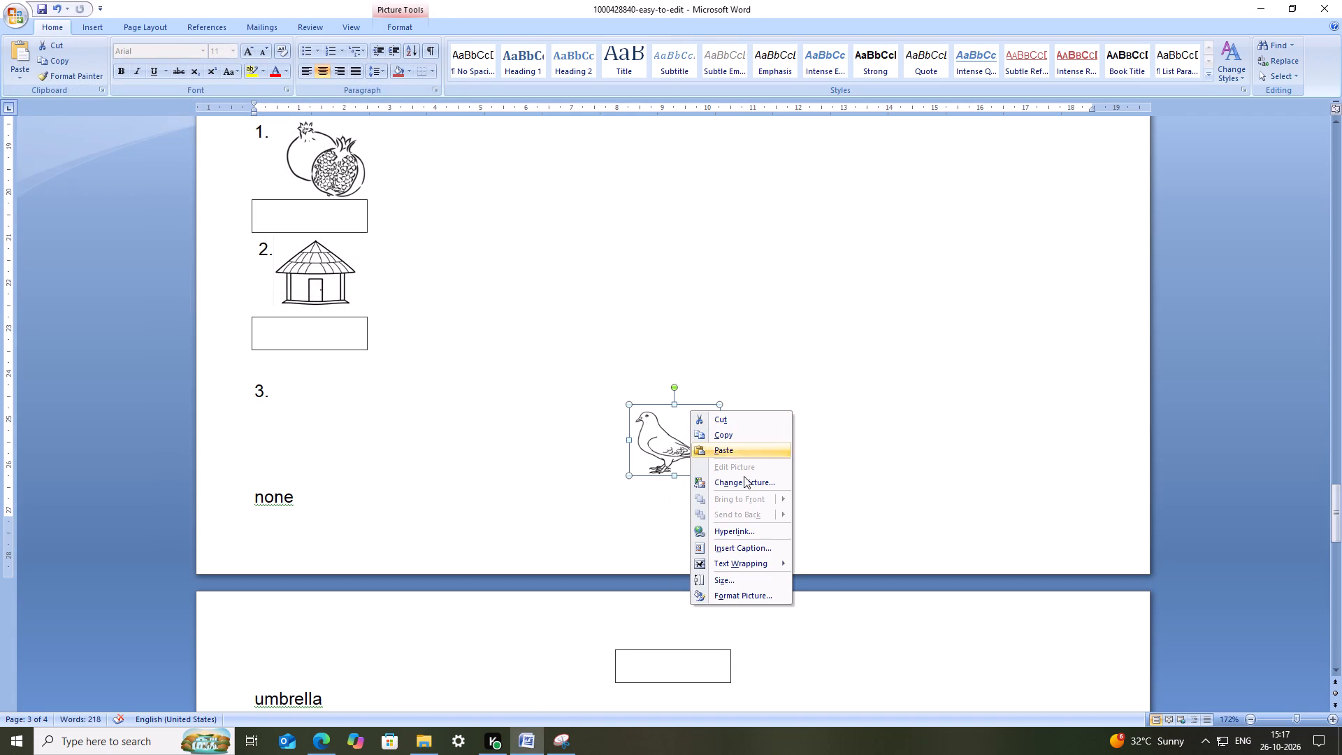
{"action": "left_click", "coordinate": [759, 563]}
{"action": "left_click", "coordinate": [842, 633]}
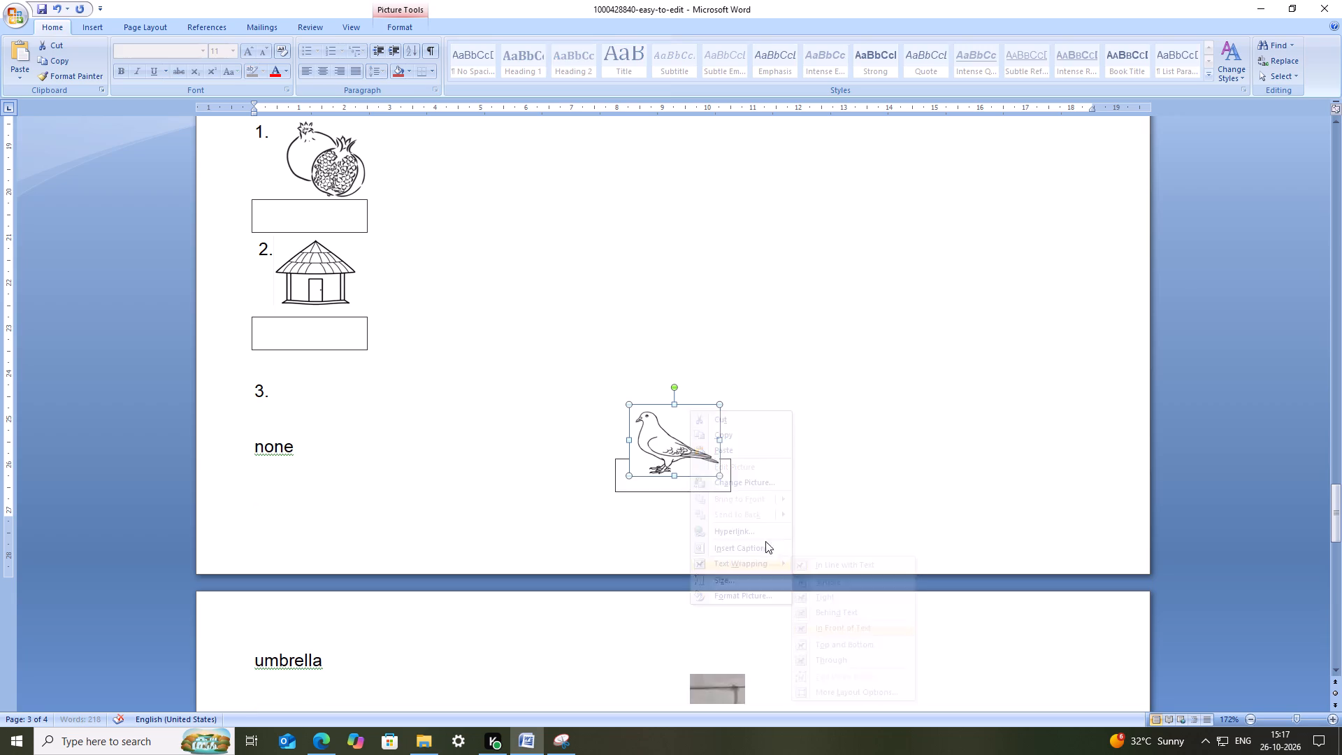
{"action": "left_click_drag", "start_coordinate": [668, 428], "coordinate": [319, 380]}
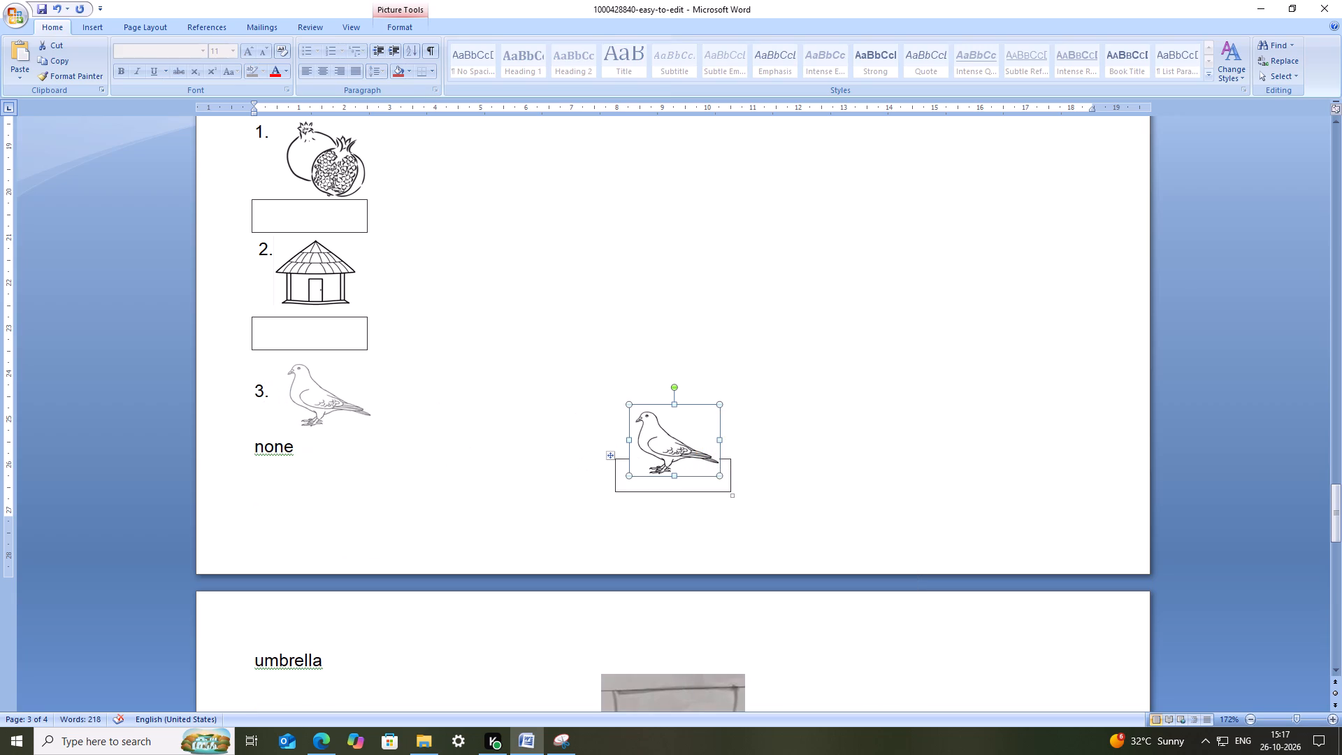
{"action": "left_click_drag", "start_coordinate": [319, 380], "coordinate": [323, 380]}
Delete the "none" placeholder beneath the pigeon picture.
{"action": "left_click_drag", "start_coordinate": [294, 450], "coordinate": [244, 448]}
{"action": "key", "text": "BackSpace"}
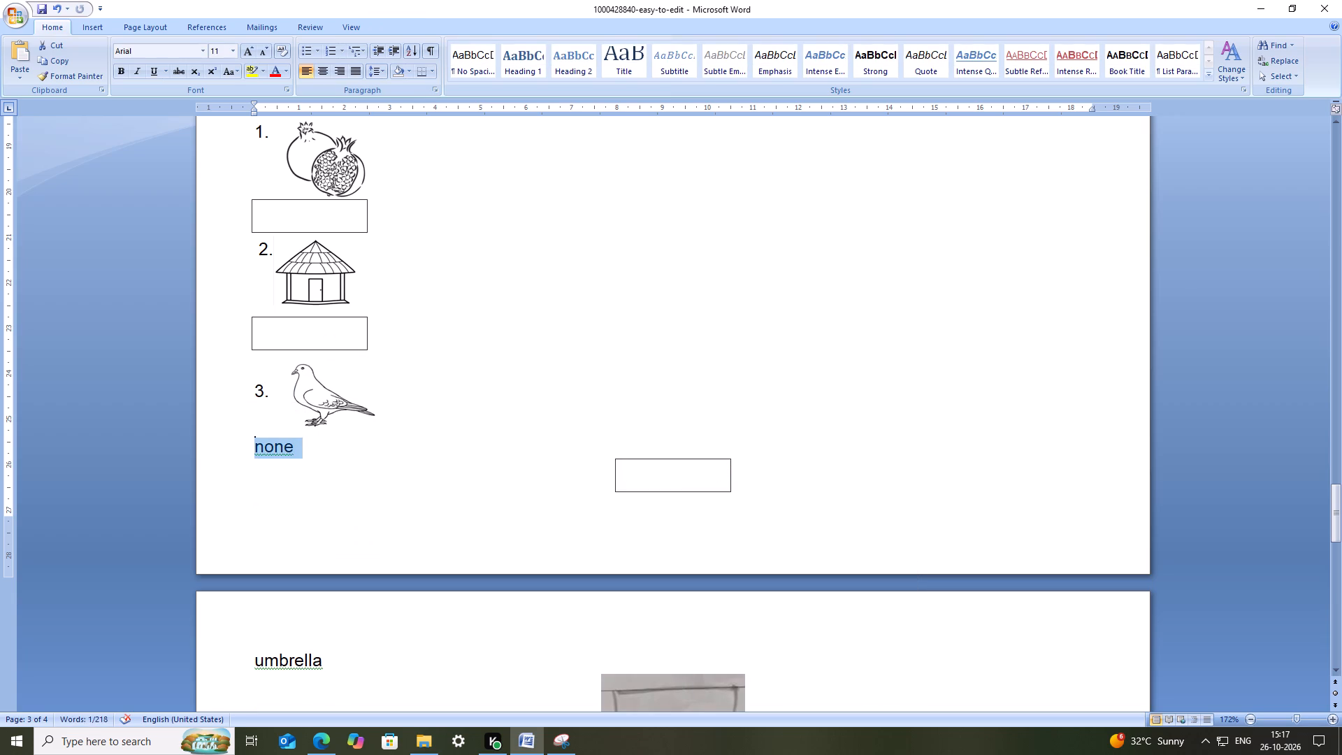
{"action": "left_click", "coordinate": [270, 455]}
{"action": "left_click", "coordinate": [312, 456]}
{"action": "key", "text": "BackSpace"}
{"action": "key", "text": "BackSpace"}
{"action": "key", "text": "BackSpace"}
{"action": "key", "text": "BackSpace"}
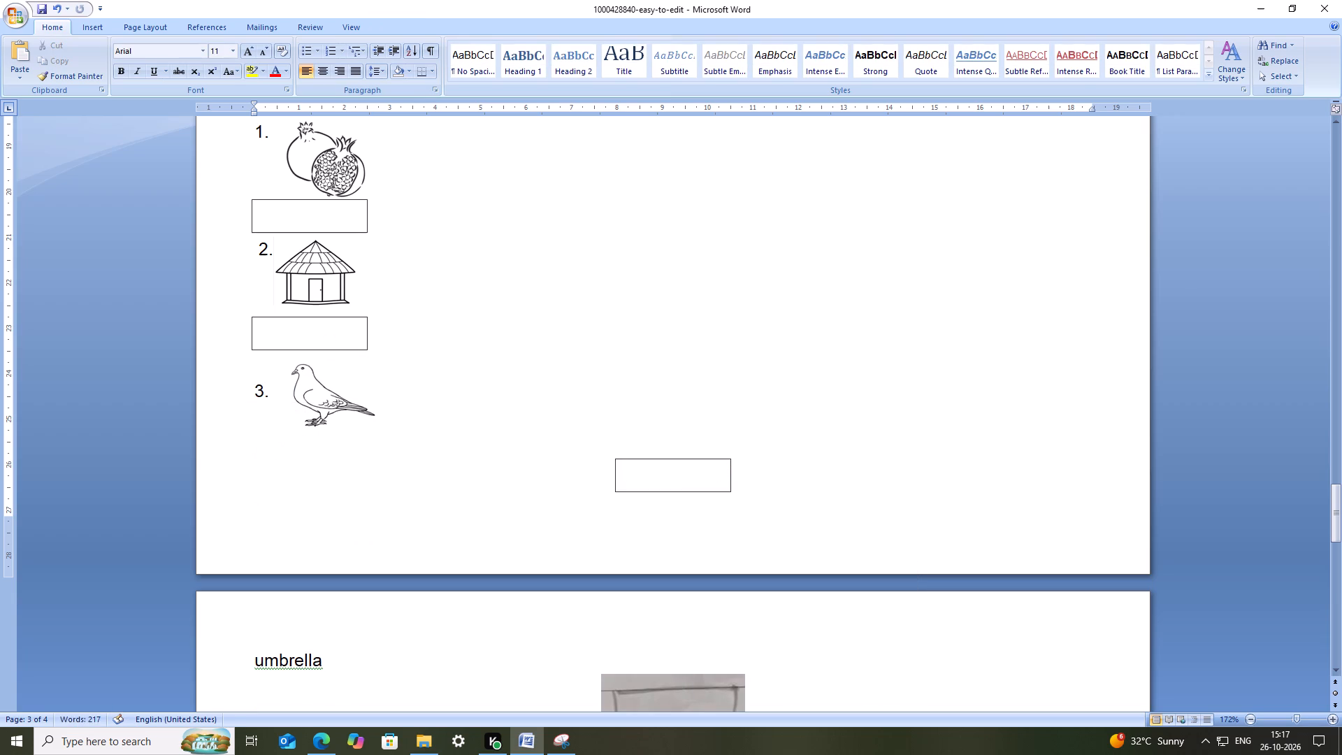
Move the answer box beneath the pigeon picture, aligned with the answer boxes of items 1 and 2.
{"action": "left_click", "coordinate": [694, 475]}
{"action": "left_click_drag", "start_coordinate": [612, 457], "coordinate": [280, 448]}
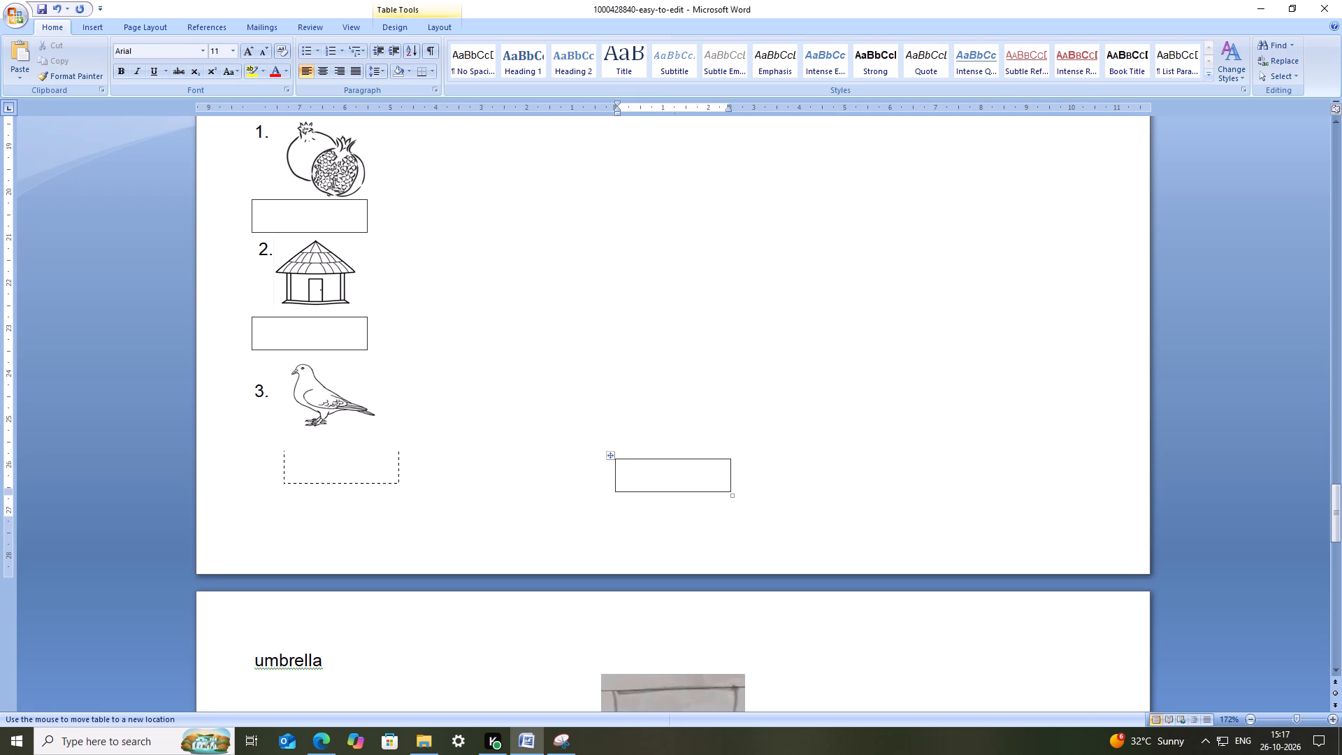
{"action": "left_click_drag", "start_coordinate": [280, 448], "coordinate": [266, 447]}
Add blank lines before "umbrella" to push it onto the following page, and save the document.
{"action": "left_click", "coordinate": [522, 373]}
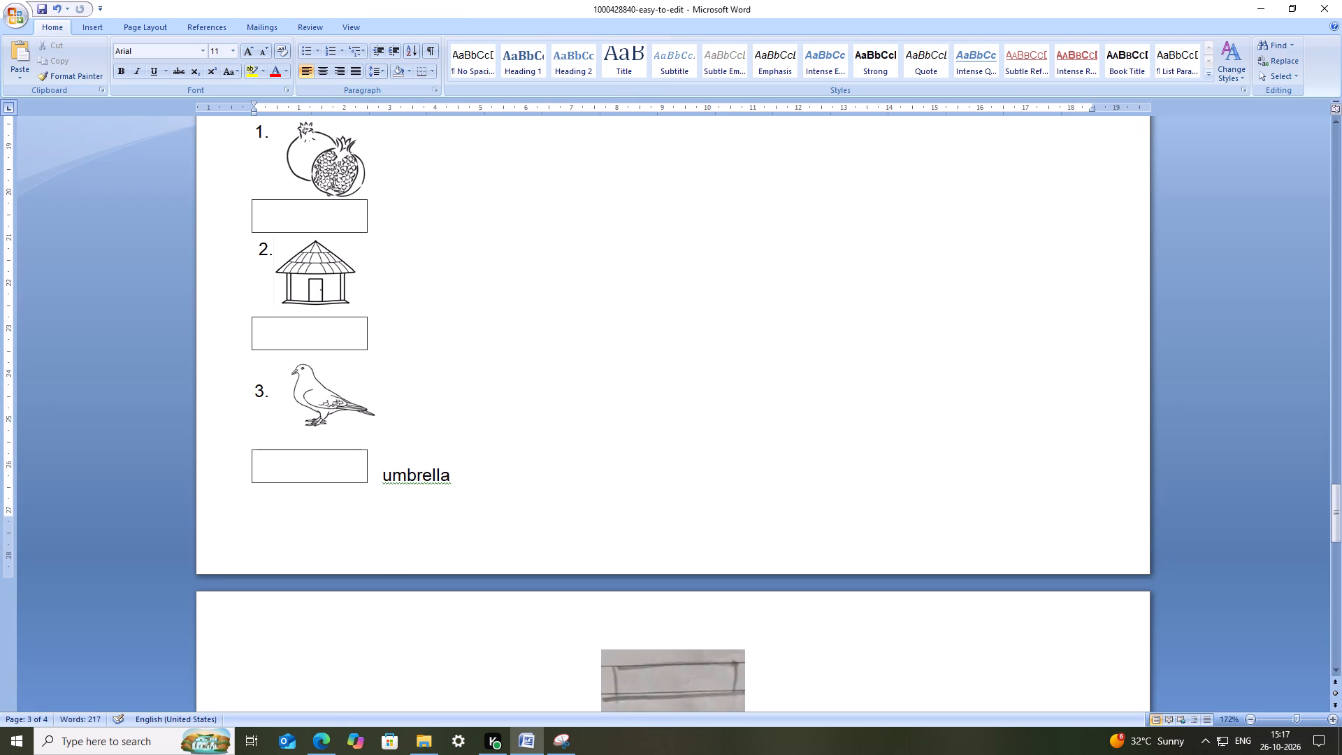
{"action": "left_click", "coordinate": [381, 480]}
{"action": "left_click", "coordinate": [388, 482]}
{"action": "key", "text": "Left"}
{"action": "key", "text": "Return"}
{"action": "key", "text": "Return"}
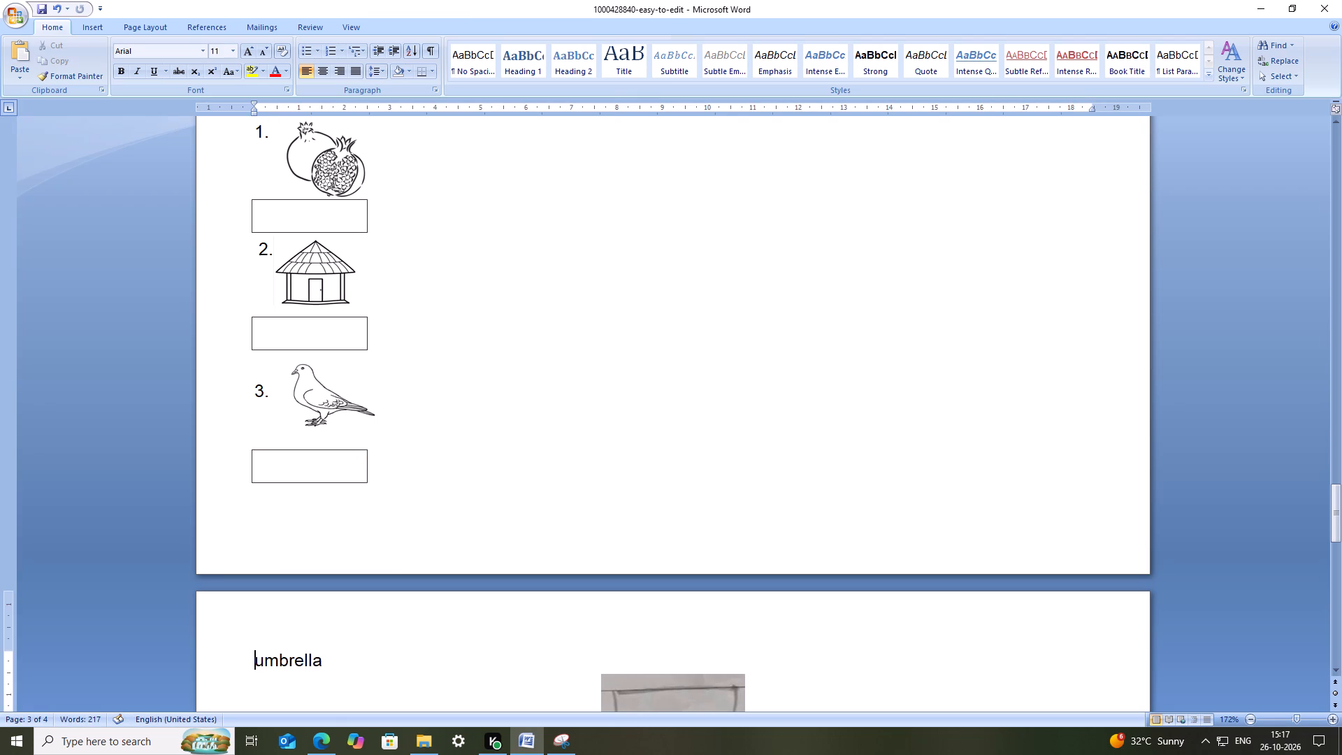
{"action": "scroll", "coordinate": [469, 465], "scroll_direction": "down", "scroll_amount": 6}
{"action": "key", "text": "ctrl+s"}
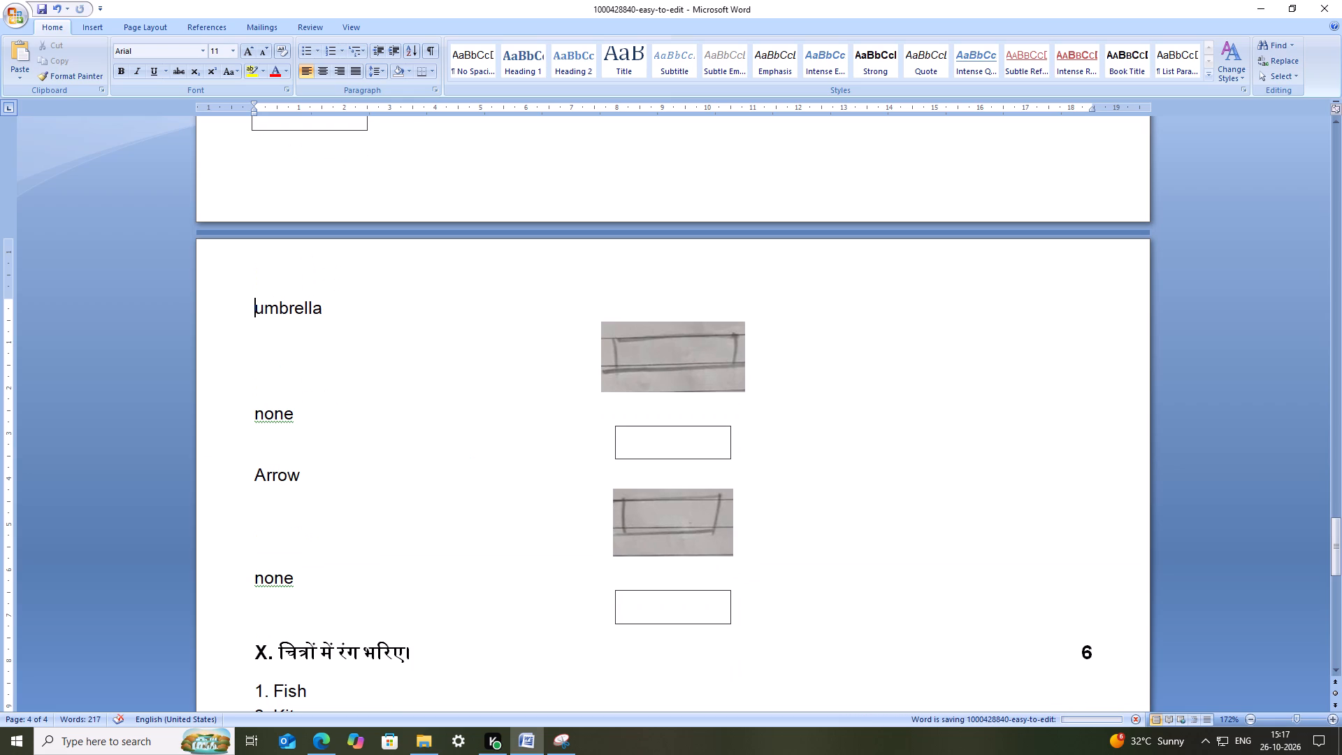
Delete the "none" placeholder between the umbrella item's photo and its answer box.
{"action": "left_click", "coordinate": [294, 415]}
{"action": "key", "text": "BackSpace"}
{"action": "left_click", "coordinate": [294, 415]}
{"action": "key", "text": "BackSpace"}
{"action": "key", "text": "BackSpace"}
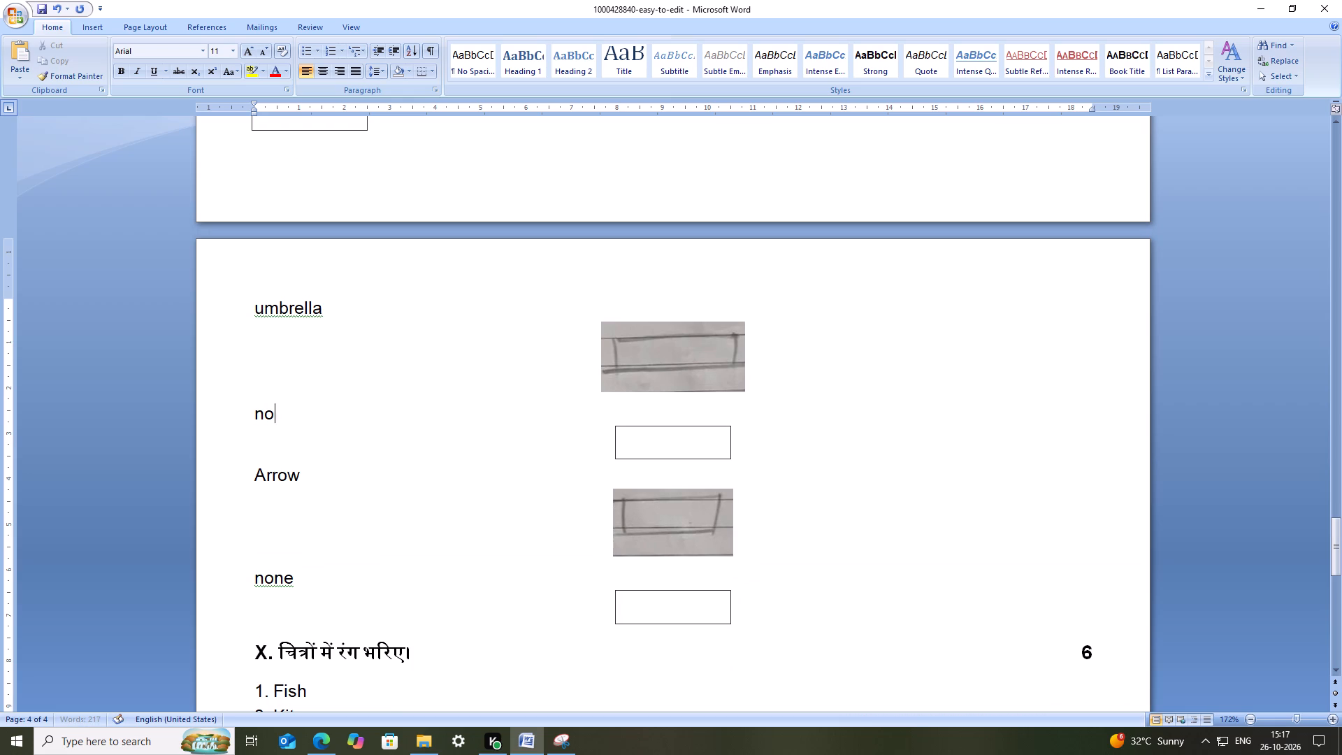
{"action": "key", "text": "BackSpace"}
Replace the "umbrella" label with the item number "4.".
{"action": "left_click", "coordinate": [254, 303]}
{"action": "scroll", "coordinate": [272, 308], "scroll_direction": "up", "scroll_amount": 3}
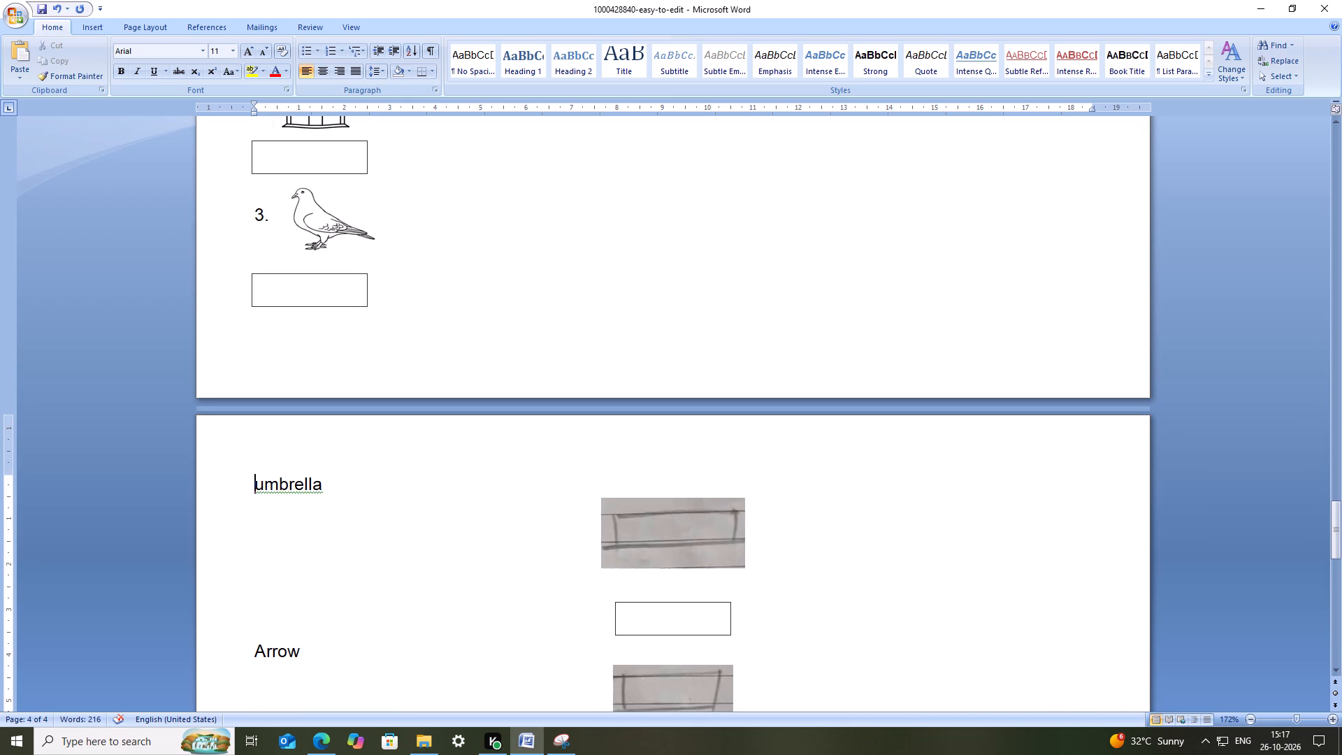
{"action": "type", "text": "4."}
{"action": "key", "text": "space"}
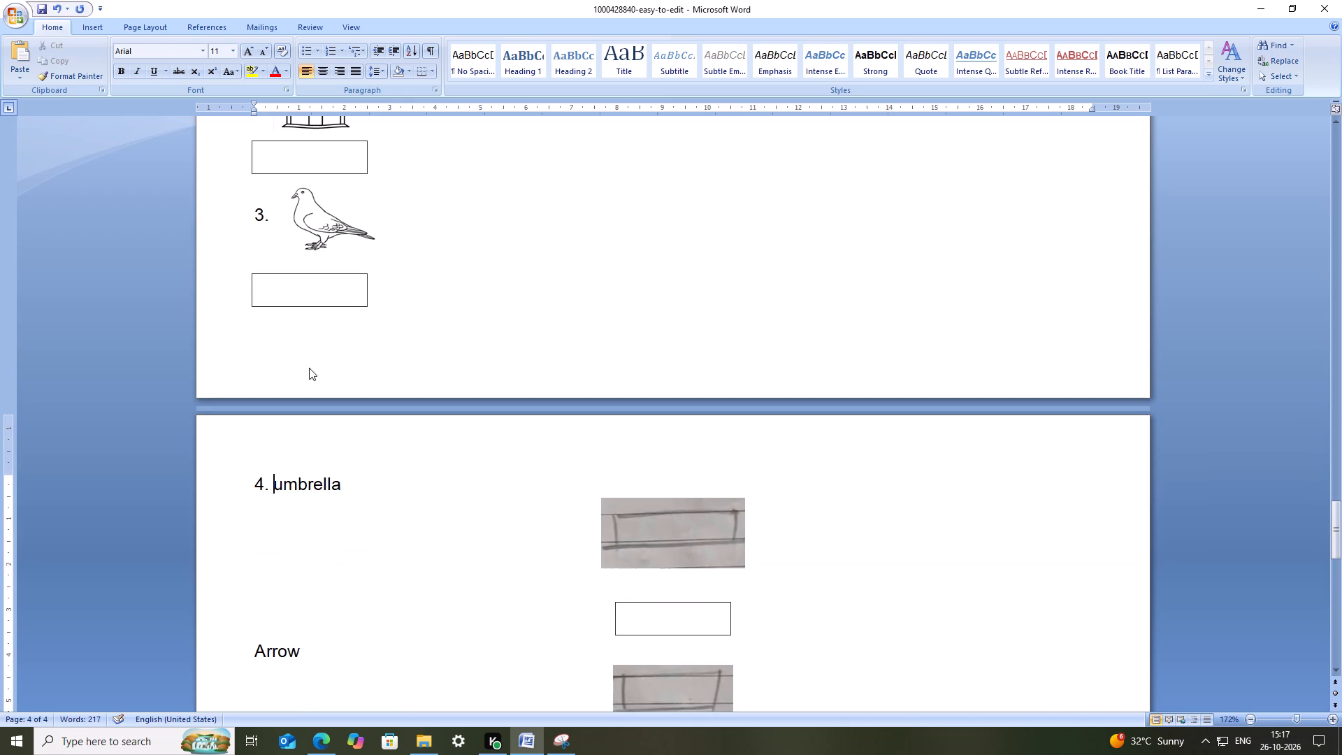
{"action": "left_click_drag", "start_coordinate": [351, 486], "coordinate": [274, 488]}
{"action": "key", "text": "BackSpace"}
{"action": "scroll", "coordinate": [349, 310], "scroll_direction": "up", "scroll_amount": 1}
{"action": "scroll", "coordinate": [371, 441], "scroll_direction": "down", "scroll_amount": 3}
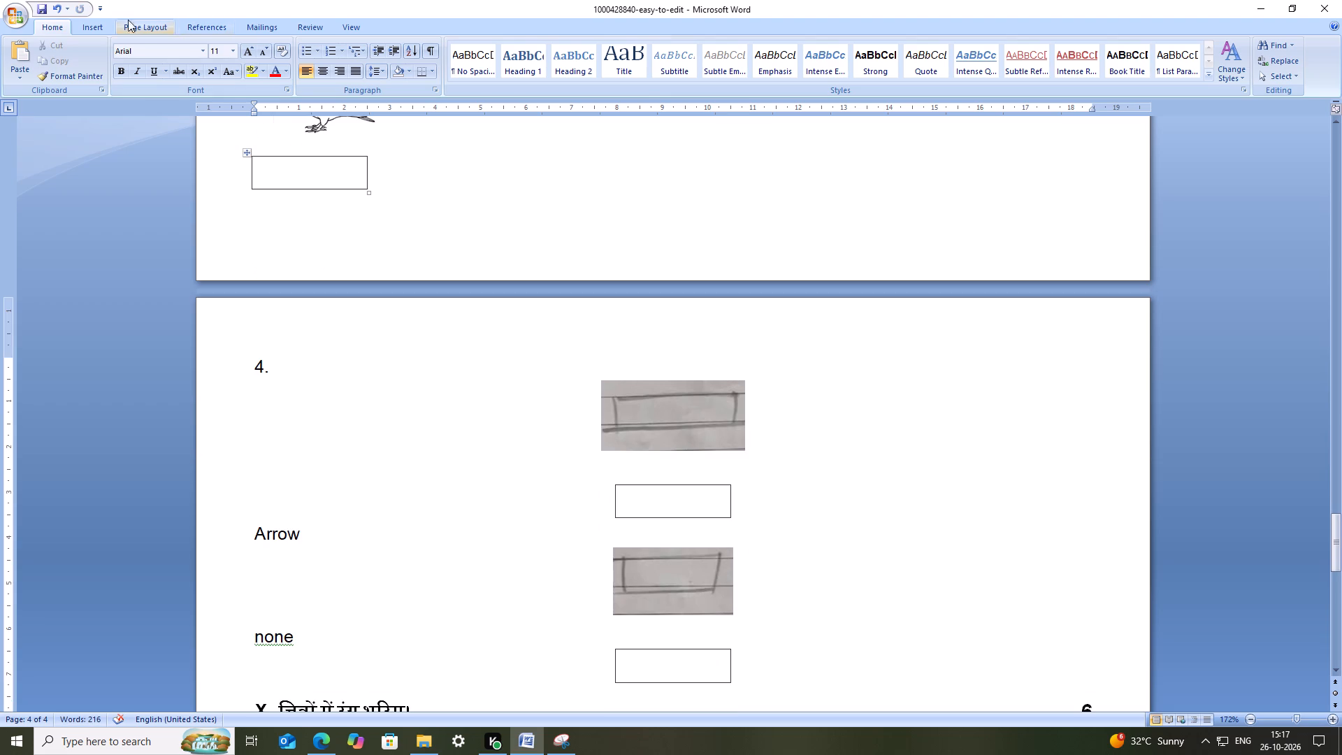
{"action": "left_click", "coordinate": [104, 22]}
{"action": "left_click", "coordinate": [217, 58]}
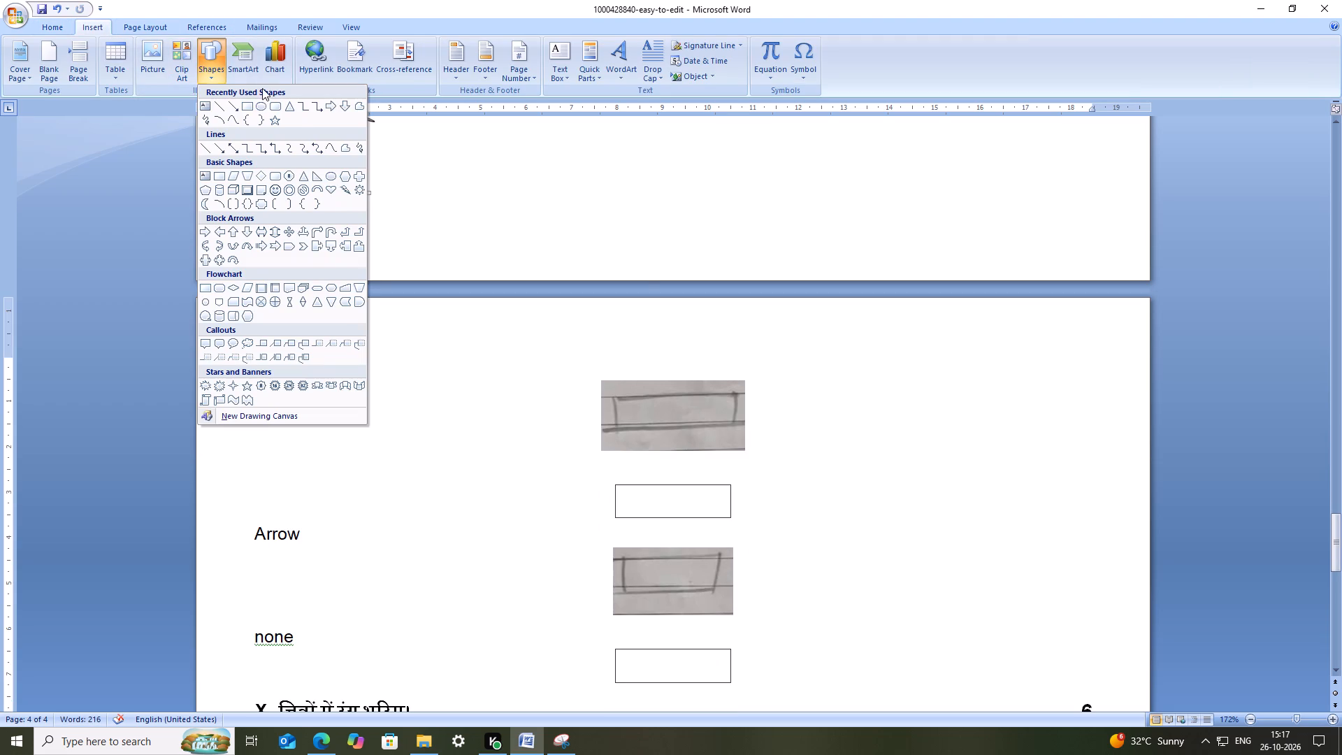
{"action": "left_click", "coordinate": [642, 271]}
Replace item 4's photo with the "umberalla" image from the images folder.
{"action": "left_click", "coordinate": [677, 377]}
{"action": "left_click", "coordinate": [684, 407]}
{"action": "right_click", "coordinate": [684, 407]}
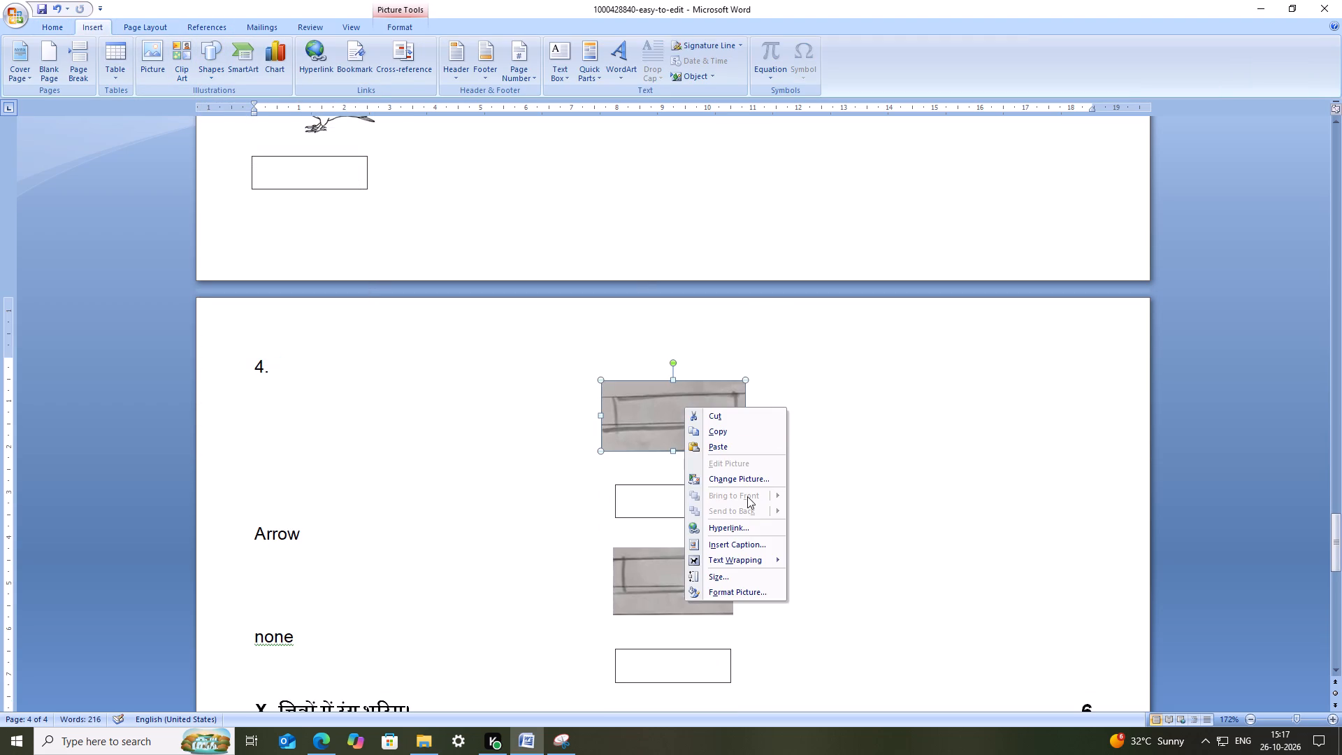
{"action": "left_click", "coordinate": [748, 480]}
{"action": "scroll", "coordinate": [322, 166], "scroll_direction": "down", "scroll_amount": 6}
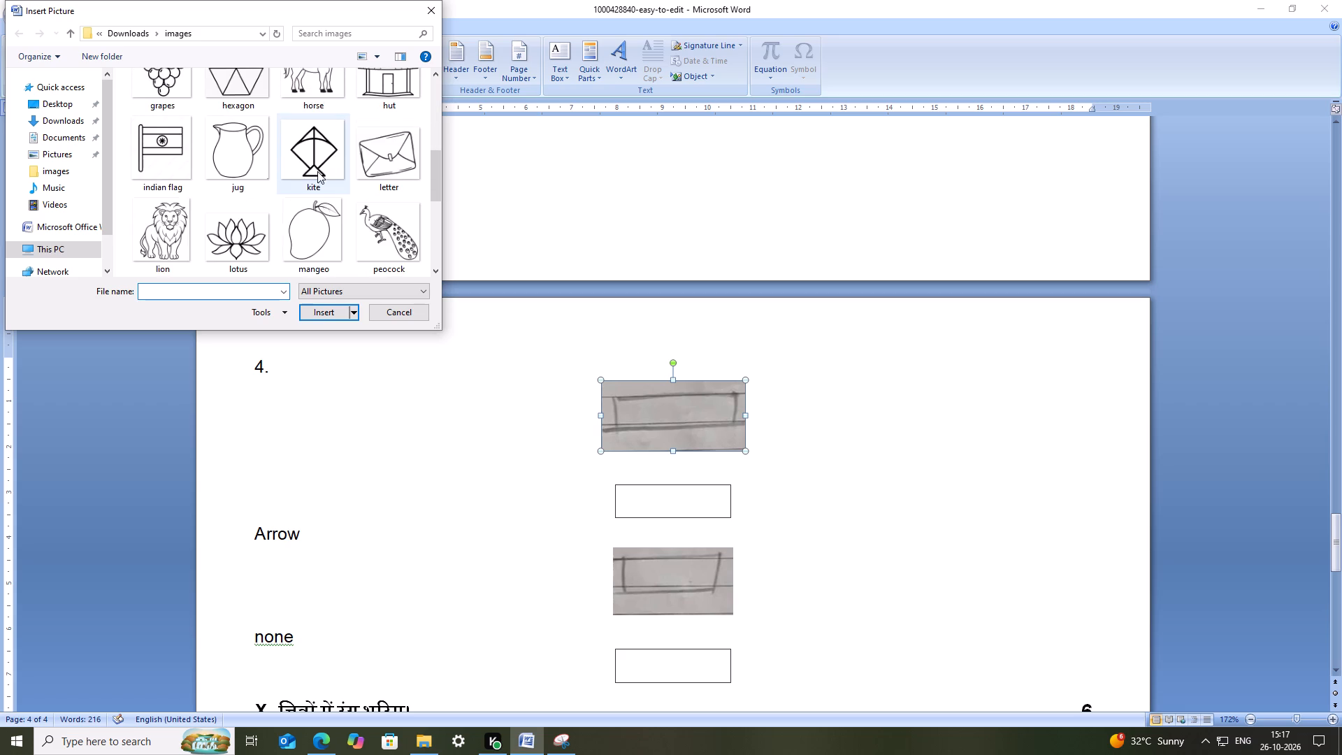
{"action": "scroll", "coordinate": [345, 214], "scroll_direction": "down", "scroll_amount": 3}
{"action": "left_click", "coordinate": [233, 237]}
{"action": "left_click", "coordinate": [326, 321]}
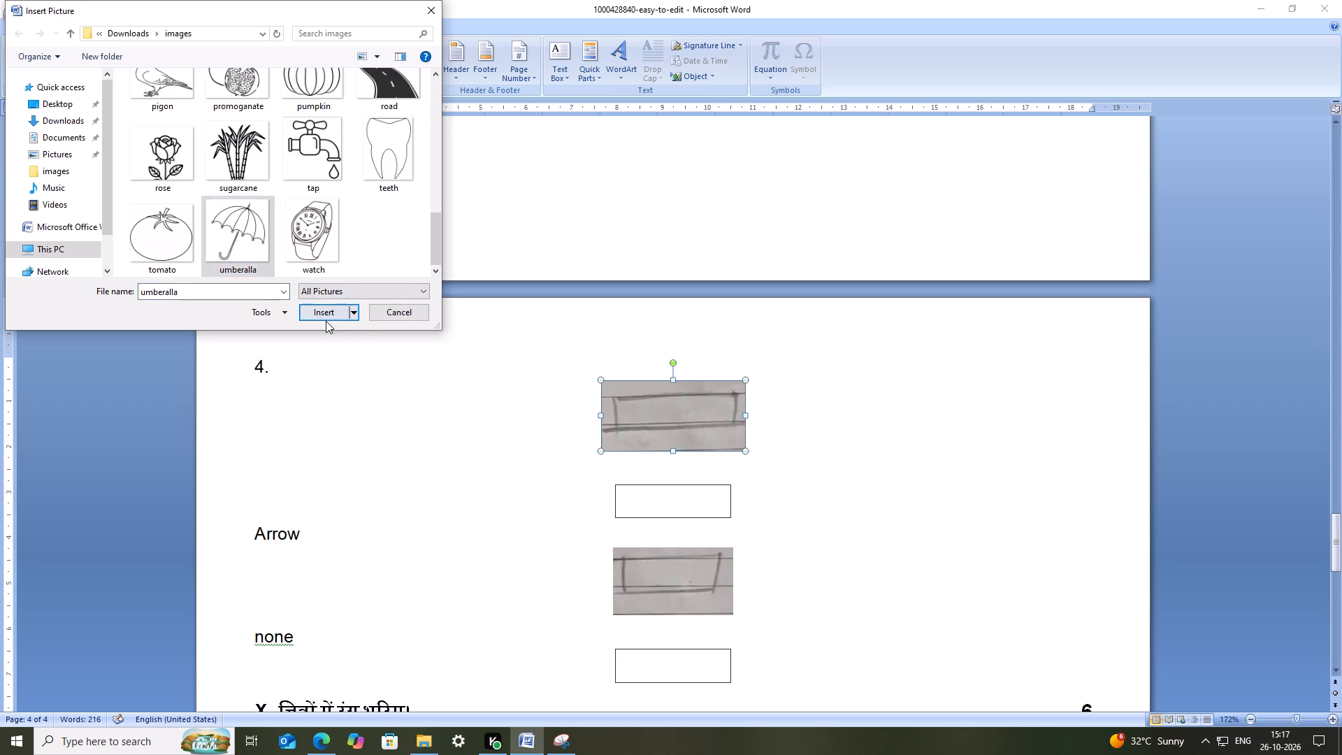
Set the umbrella picture's wrapping to In Front of Text, place it beside "4." and enlarge it.
{"action": "right_click", "coordinate": [668, 417]}
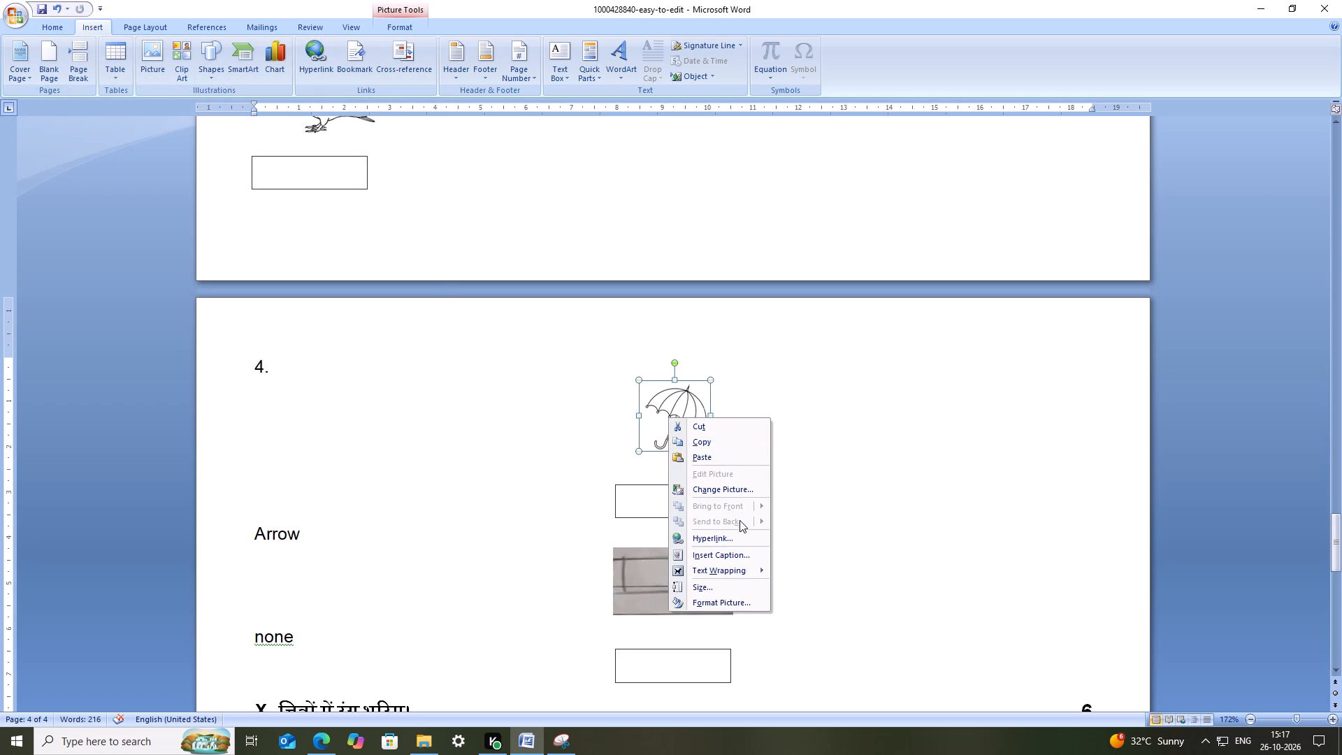
{"action": "left_click", "coordinate": [733, 571]}
{"action": "left_click", "coordinate": [819, 633]}
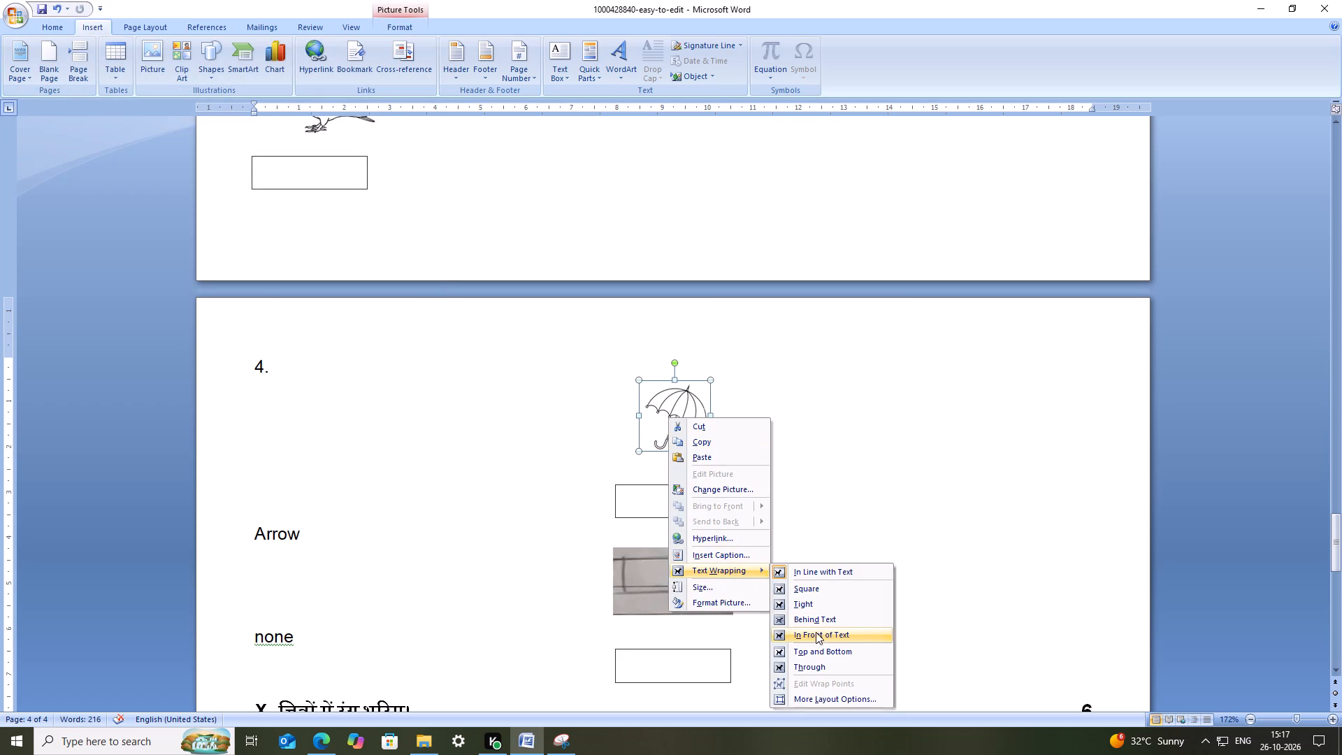
{"action": "left_click_drag", "start_coordinate": [678, 415], "coordinate": [325, 380]}
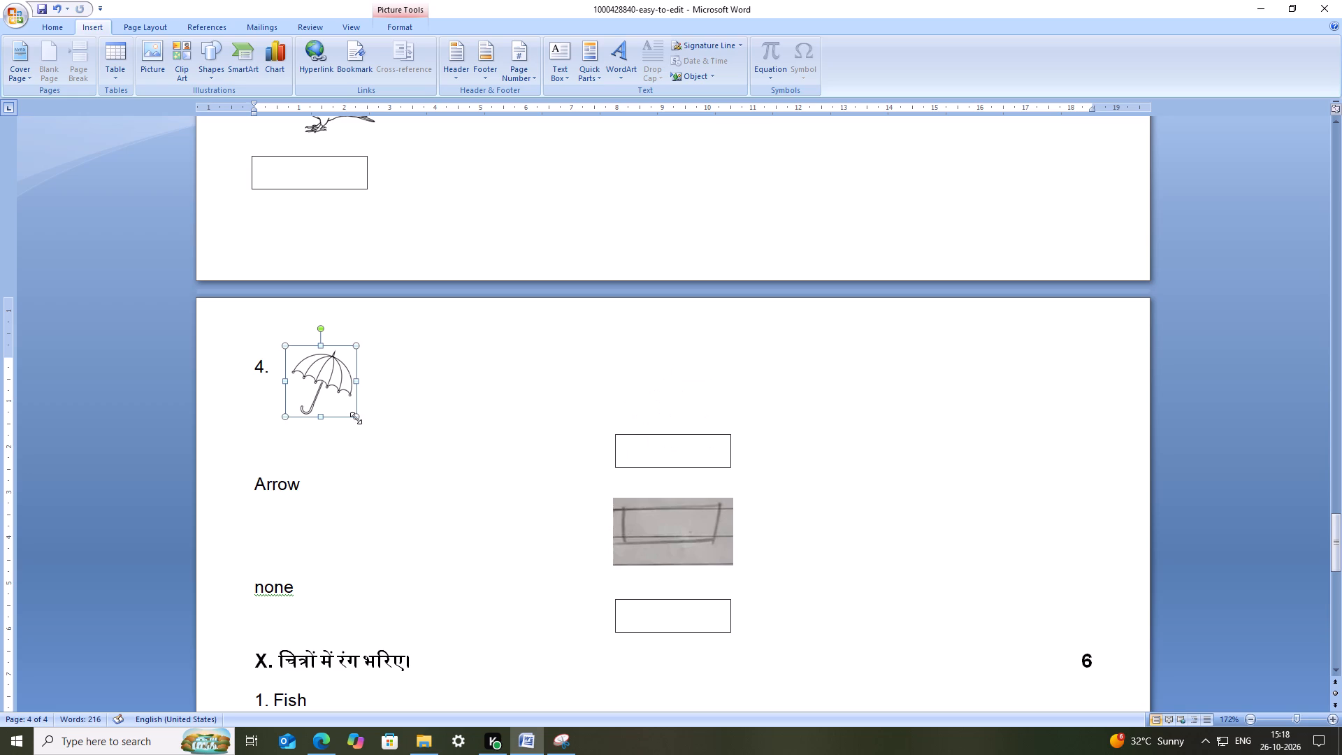
{"action": "left_click_drag", "start_coordinate": [356, 418], "coordinate": [402, 436]}
Move item 4's answer box beneath the umbrella picture, aligned with the answer box of item 3.
{"action": "left_click", "coordinate": [677, 445]}
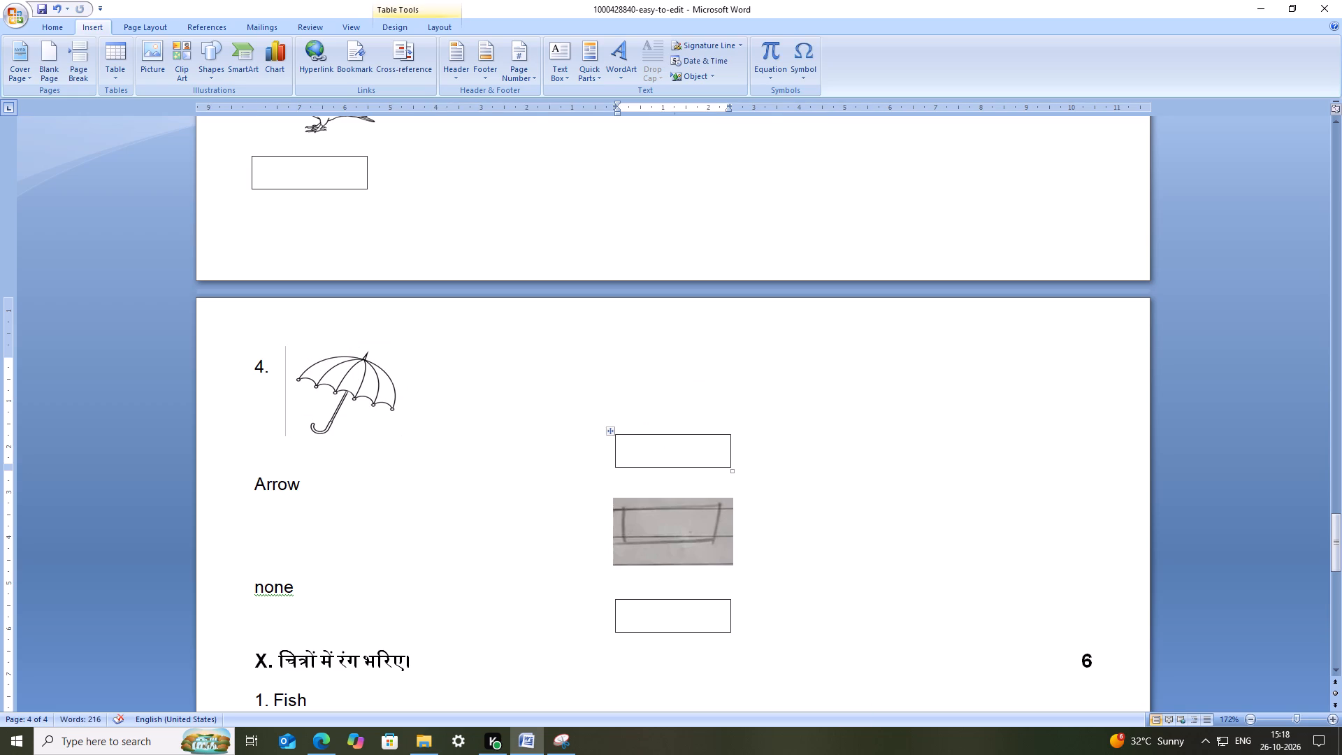
{"action": "left_click_drag", "start_coordinate": [606, 430], "coordinate": [261, 442]}
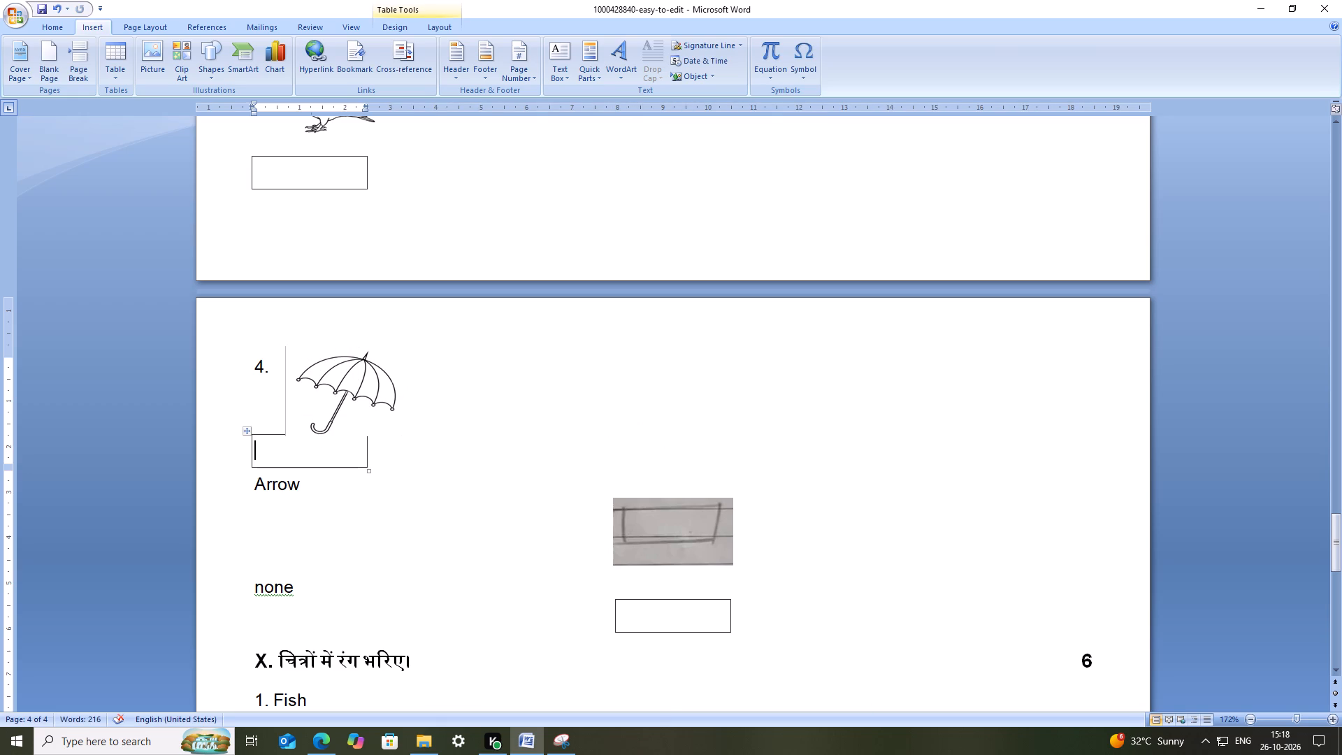
Shrink the umbrella picture so that it no longer overlaps the answer box beneath it.
{"action": "left_click", "coordinate": [350, 387]}
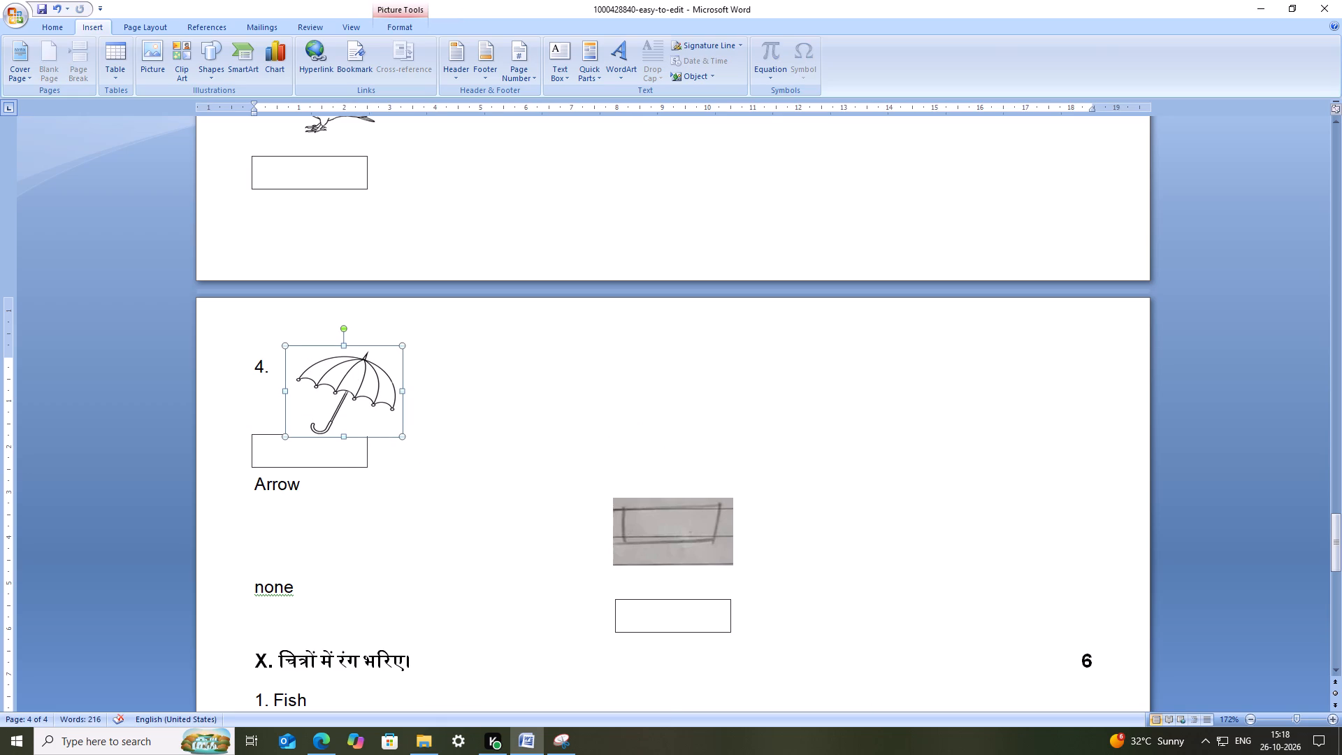
{"action": "left_click", "coordinate": [402, 432]}
{"action": "left_click_drag", "start_coordinate": [402, 436], "coordinate": [375, 417]}
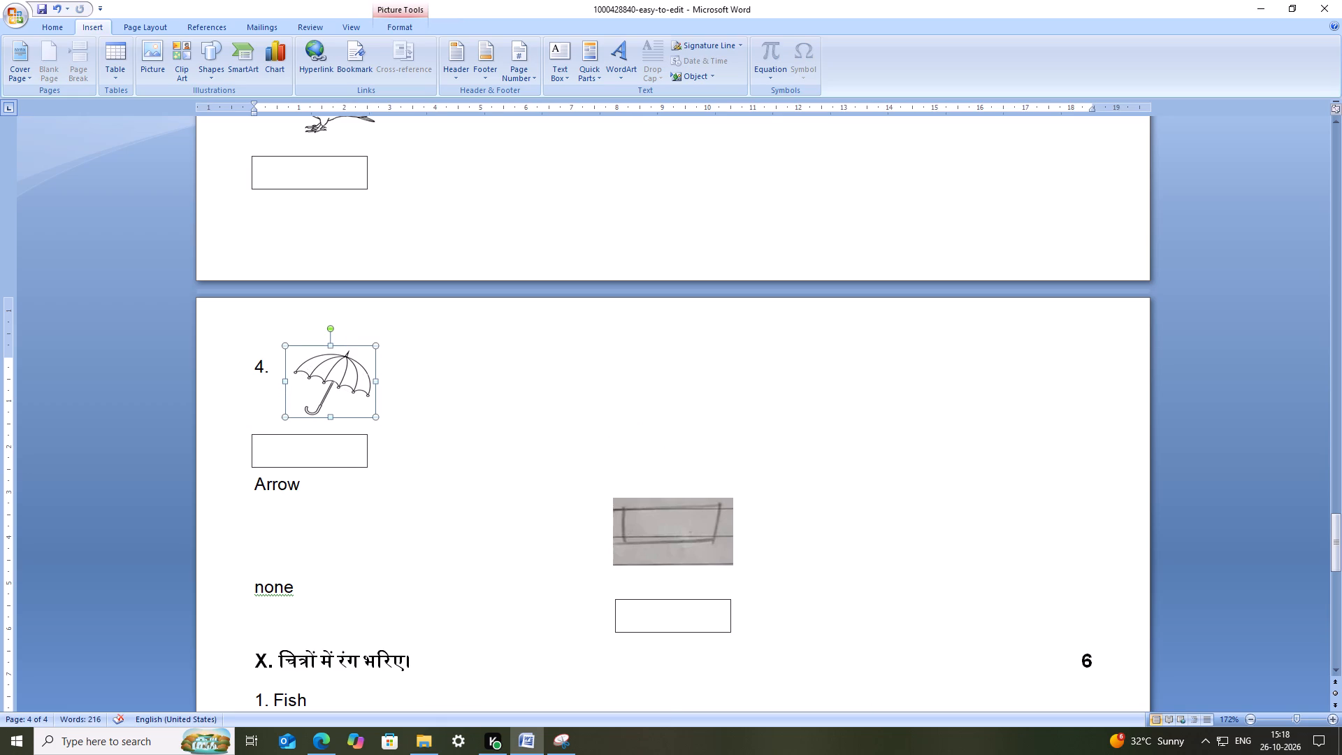
{"action": "left_click_drag", "start_coordinate": [247, 433], "coordinate": [277, 429]}
{"action": "left_click", "coordinate": [521, 449]}
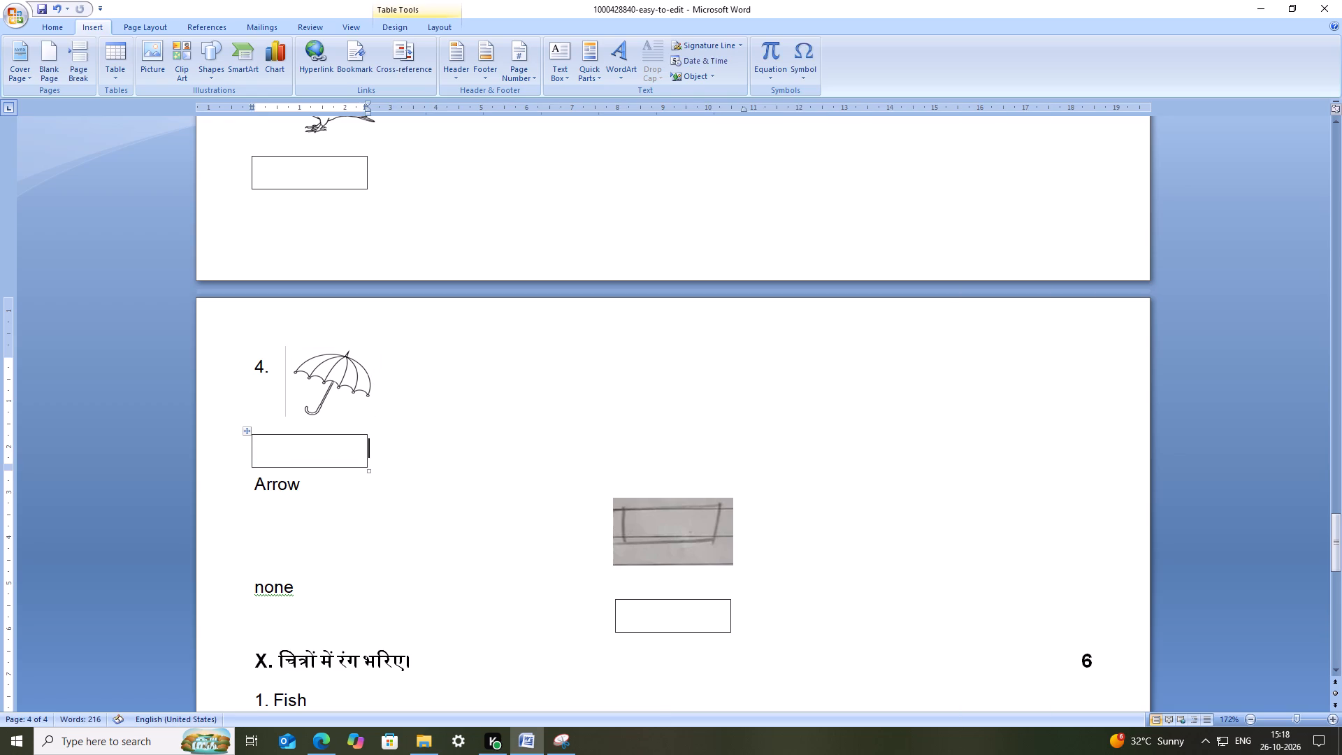
Replace the "Arrow" label with the item number "5." and save the document.
{"action": "left_click", "coordinate": [454, 449]}
{"action": "left_click", "coordinate": [393, 491]}
{"action": "left_click_drag", "start_coordinate": [339, 480], "coordinate": [333, 482]}
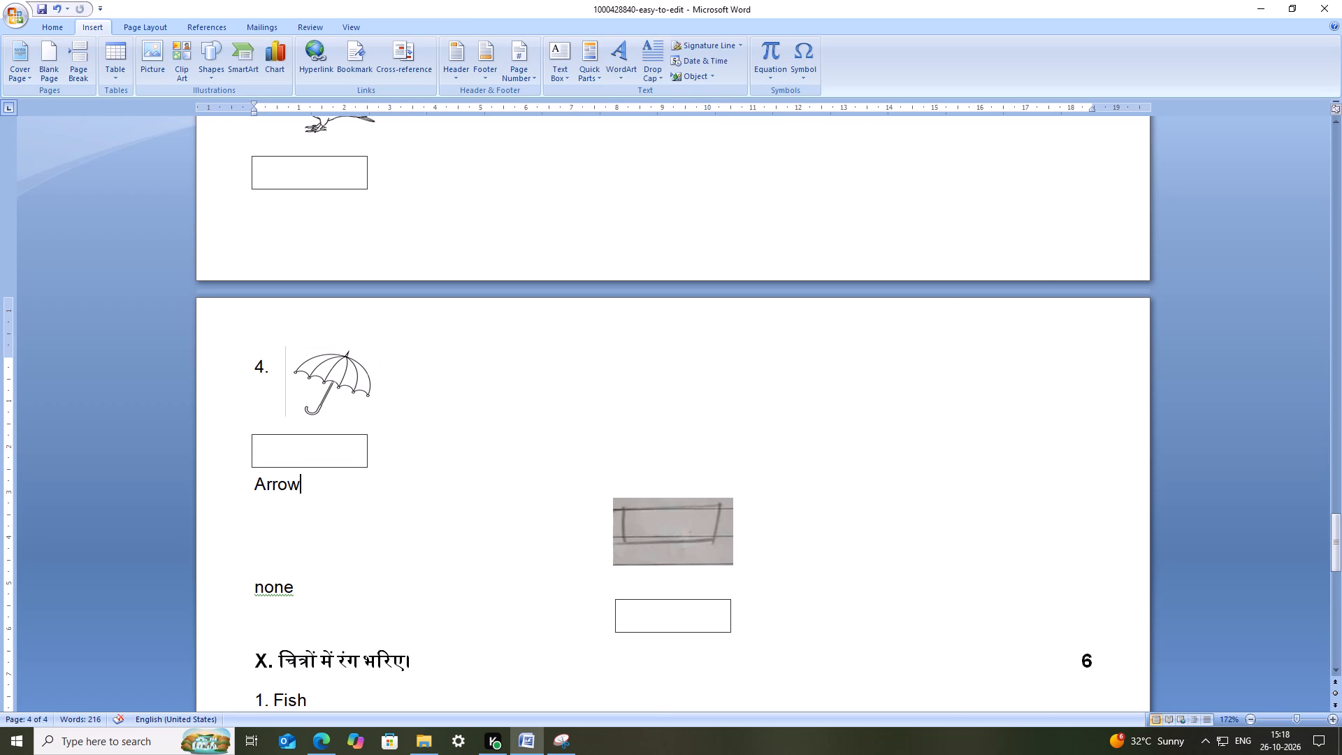
{"action": "left_click", "coordinate": [255, 487]}
{"action": "key", "text": "5"}
{"action": "type", "text": "."}
{"action": "key", "text": "space"}
{"action": "left_click_drag", "start_coordinate": [329, 490], "coordinate": [292, 489]}
{"action": "key", "text": "BackSpace"}
{"action": "key", "text": "BackSpace"}
{"action": "key", "text": "BackSpace"}
{"action": "key", "text": "ctrl+s"}
{"action": "key", "text": "ctrl+s"}
Look through the images folder for an arrow picture to replace item 5's photo.
{"action": "left_click", "coordinate": [644, 527]}
{"action": "left_click", "coordinate": [871, 498]}
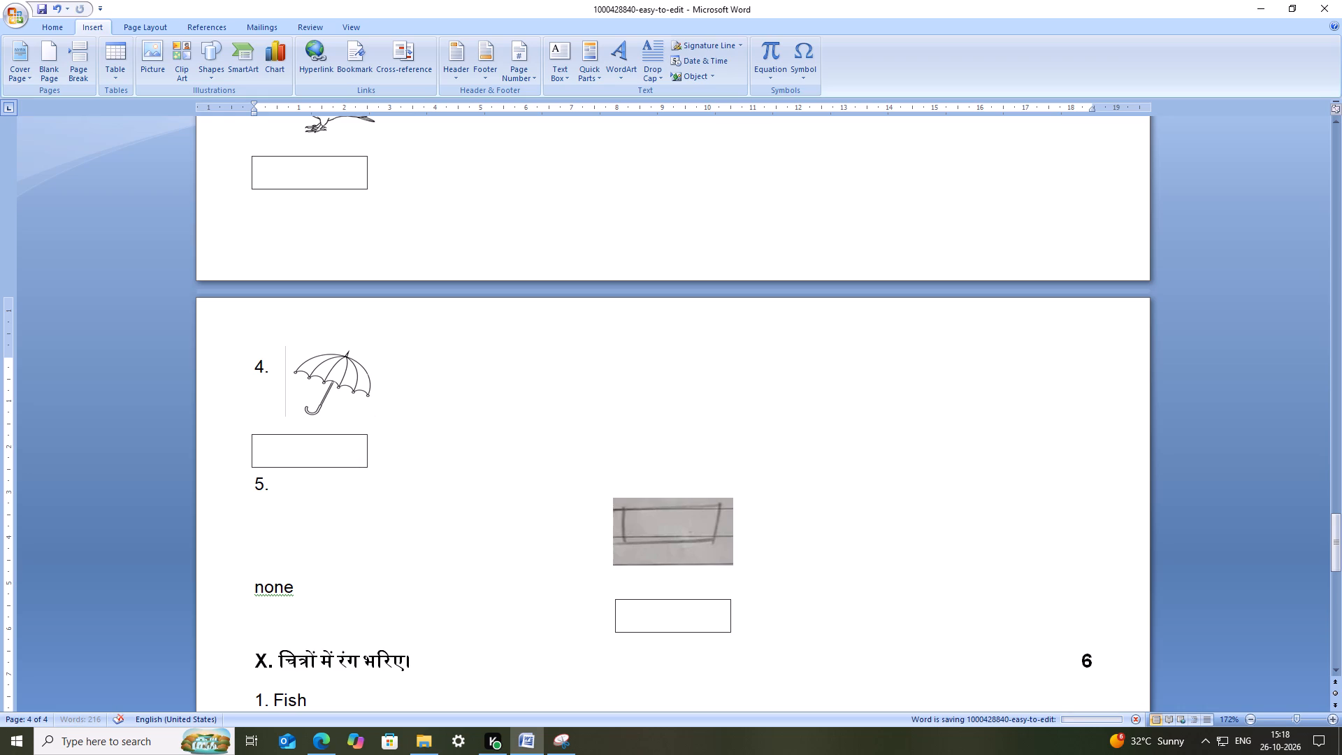
{"action": "left_click", "coordinate": [707, 547]}
{"action": "right_click", "coordinate": [658, 523]}
{"action": "left_click", "coordinate": [726, 597]}
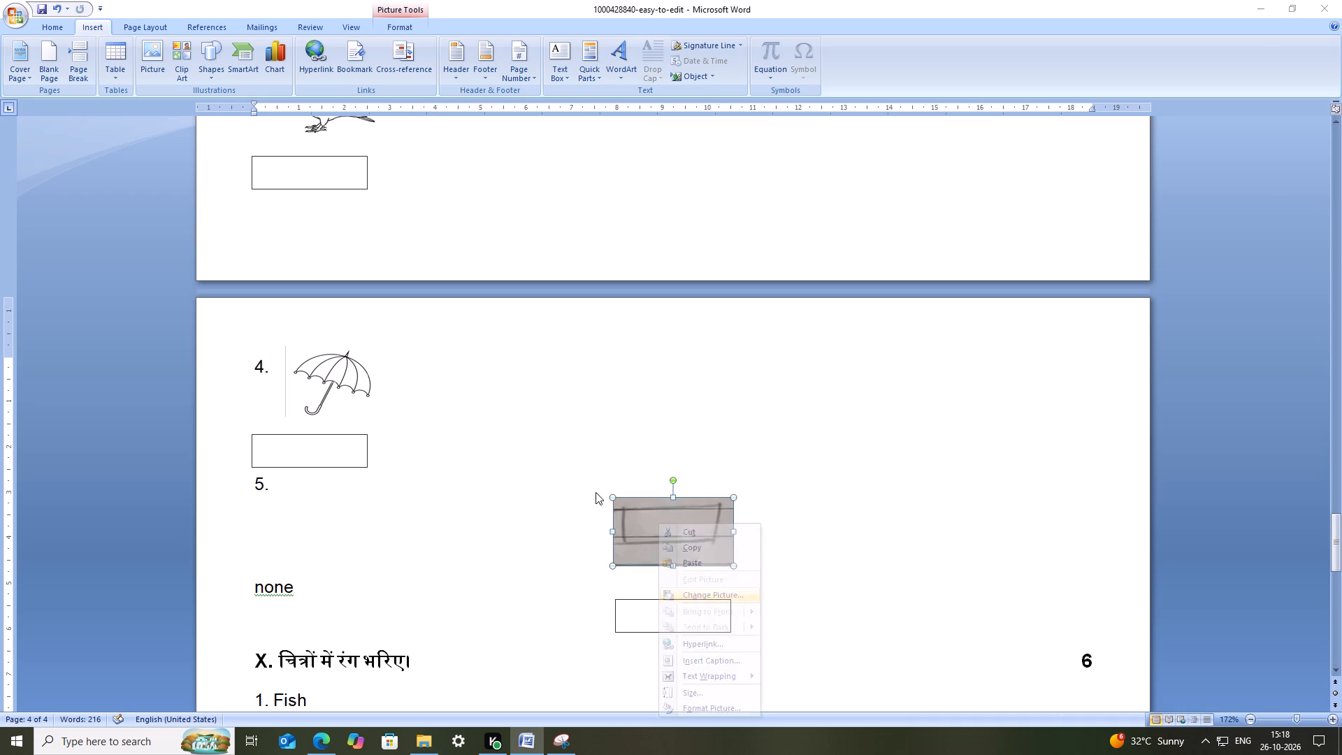
{"action": "scroll", "coordinate": [390, 193], "scroll_direction": "down", "scroll_amount": 5}
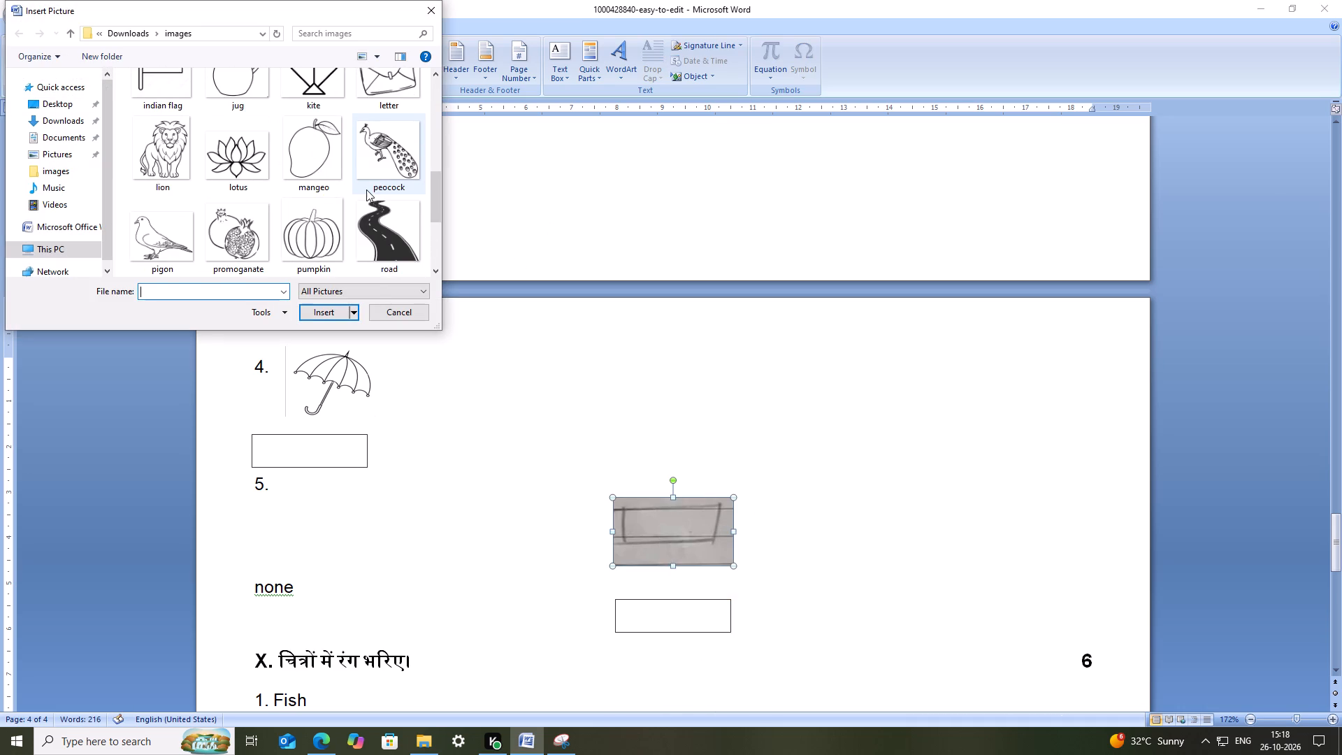
{"action": "scroll", "coordinate": [366, 189], "scroll_direction": "down", "scroll_amount": 3}
{"action": "scroll", "coordinate": [371, 194], "scroll_direction": "up", "scroll_amount": 7}
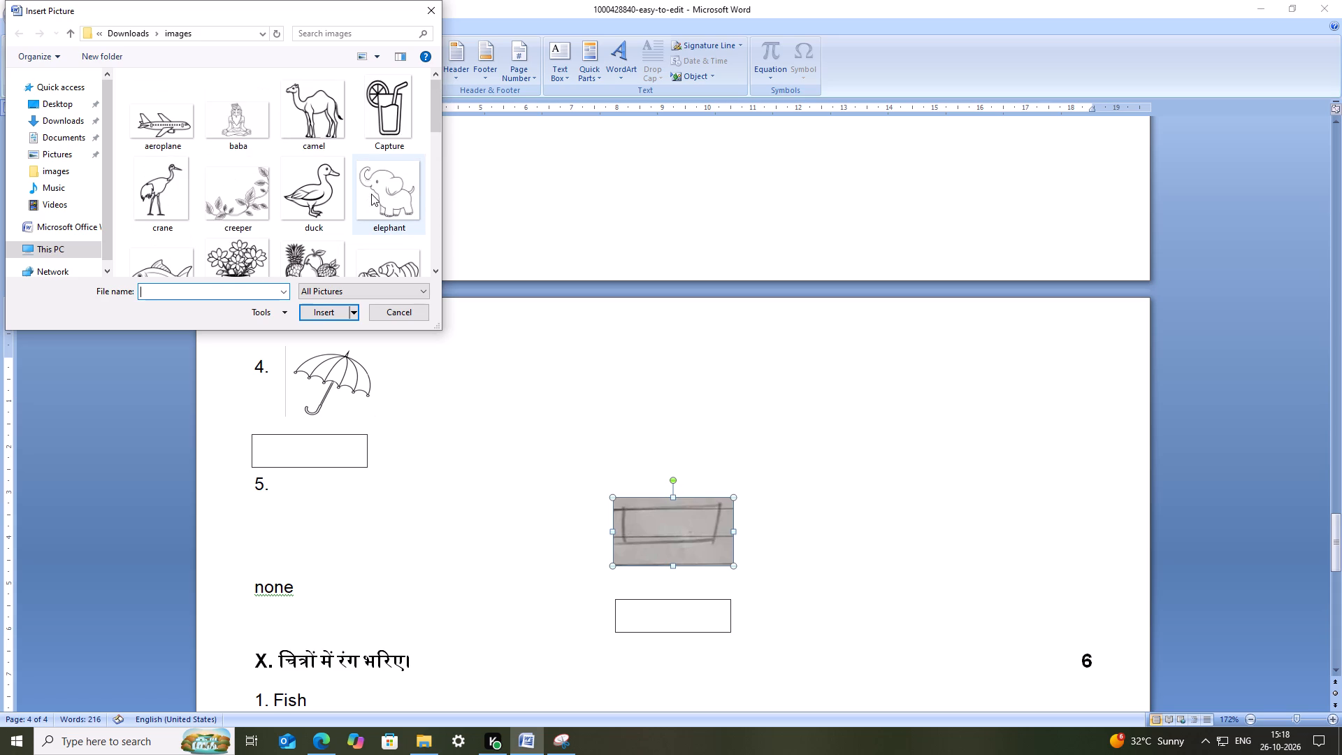
{"action": "scroll", "coordinate": [371, 194], "scroll_direction": "up", "scroll_amount": 2}
{"action": "left_click", "coordinate": [427, 13]}
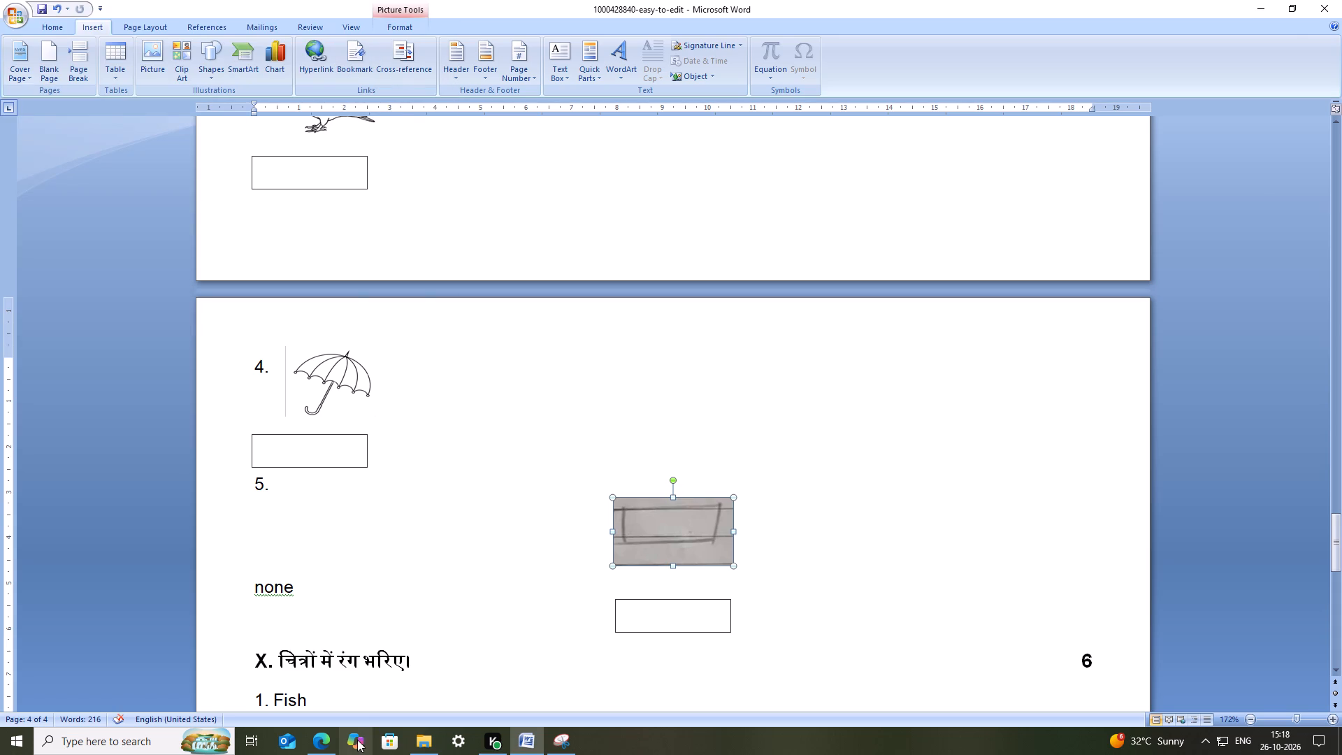
Switch to Microsoft Edge and rerun the outline image search with "arrrow" in place of "pigon".
{"action": "left_click", "coordinate": [324, 744]}
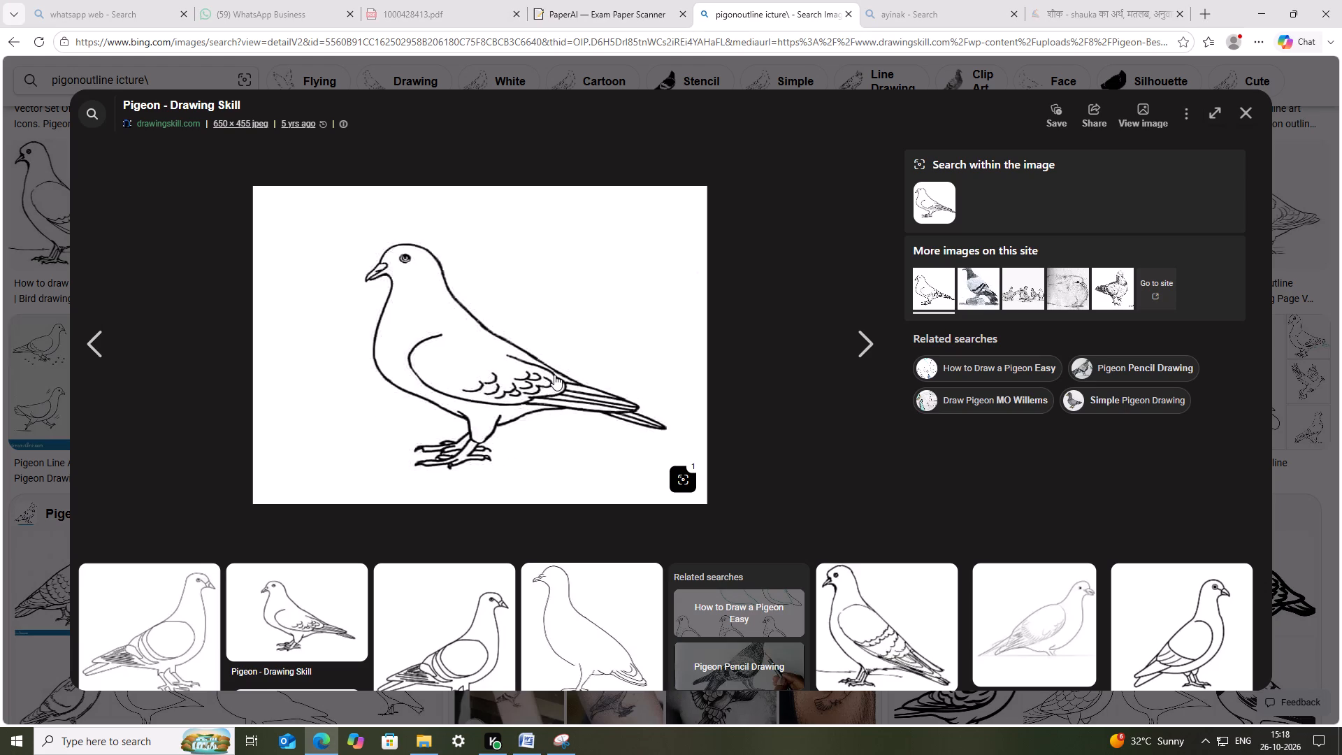
{"action": "left_click", "coordinate": [1247, 108]}
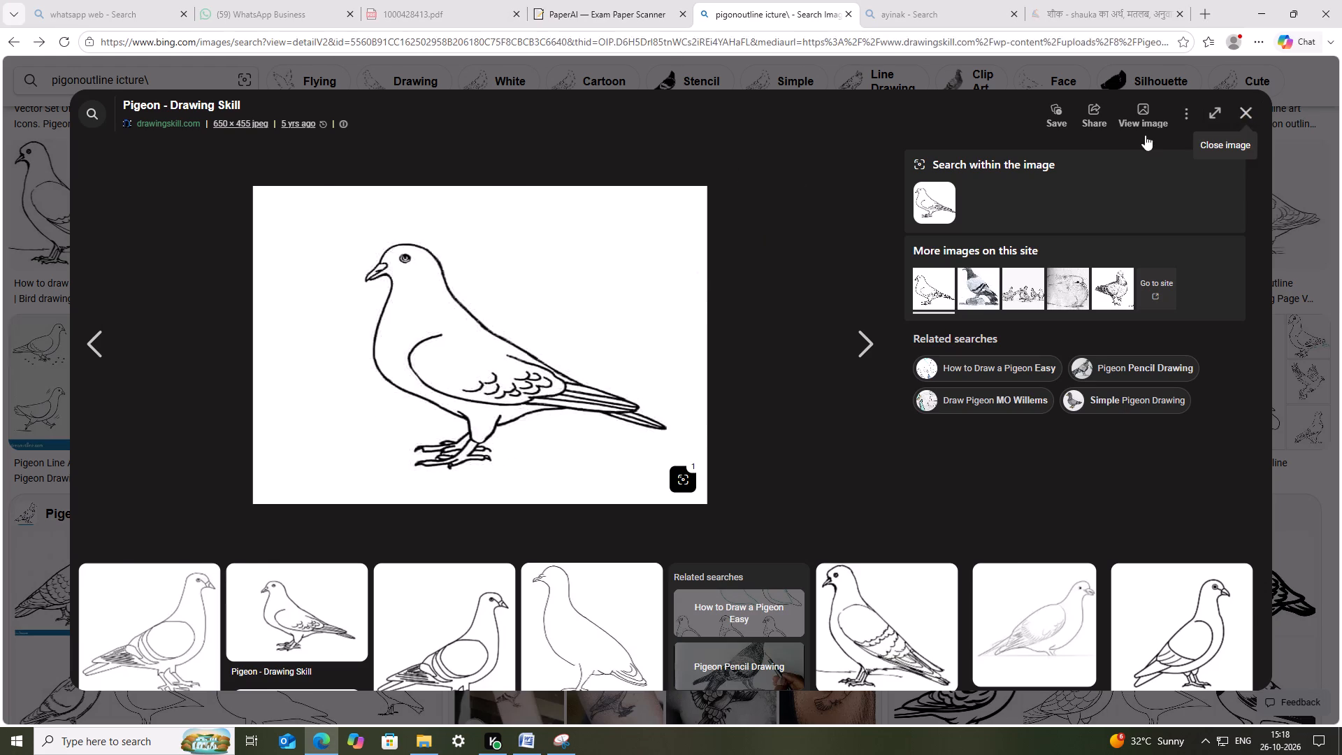
{"action": "left_click_drag", "start_coordinate": [78, 81], "coordinate": [0, 84]}
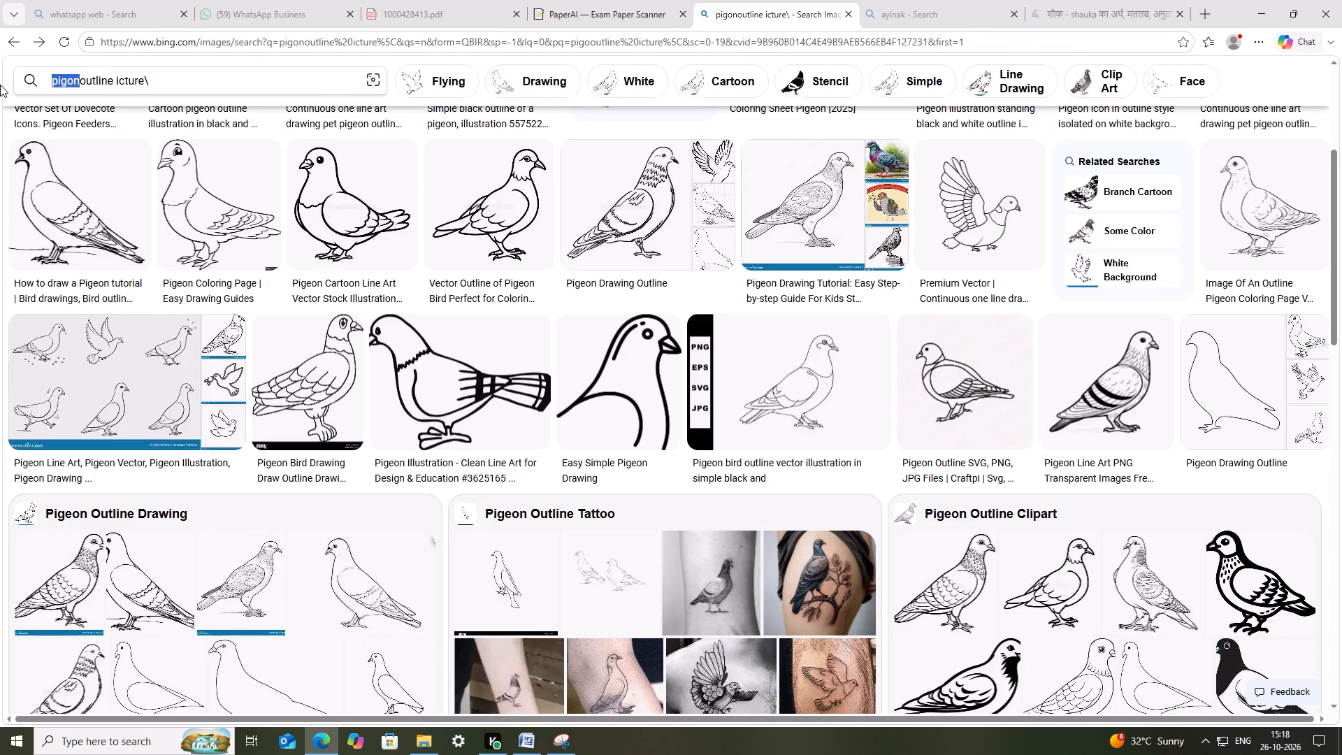
{"action": "type", "text": "arrrow"}
{"action": "key", "text": "space"}
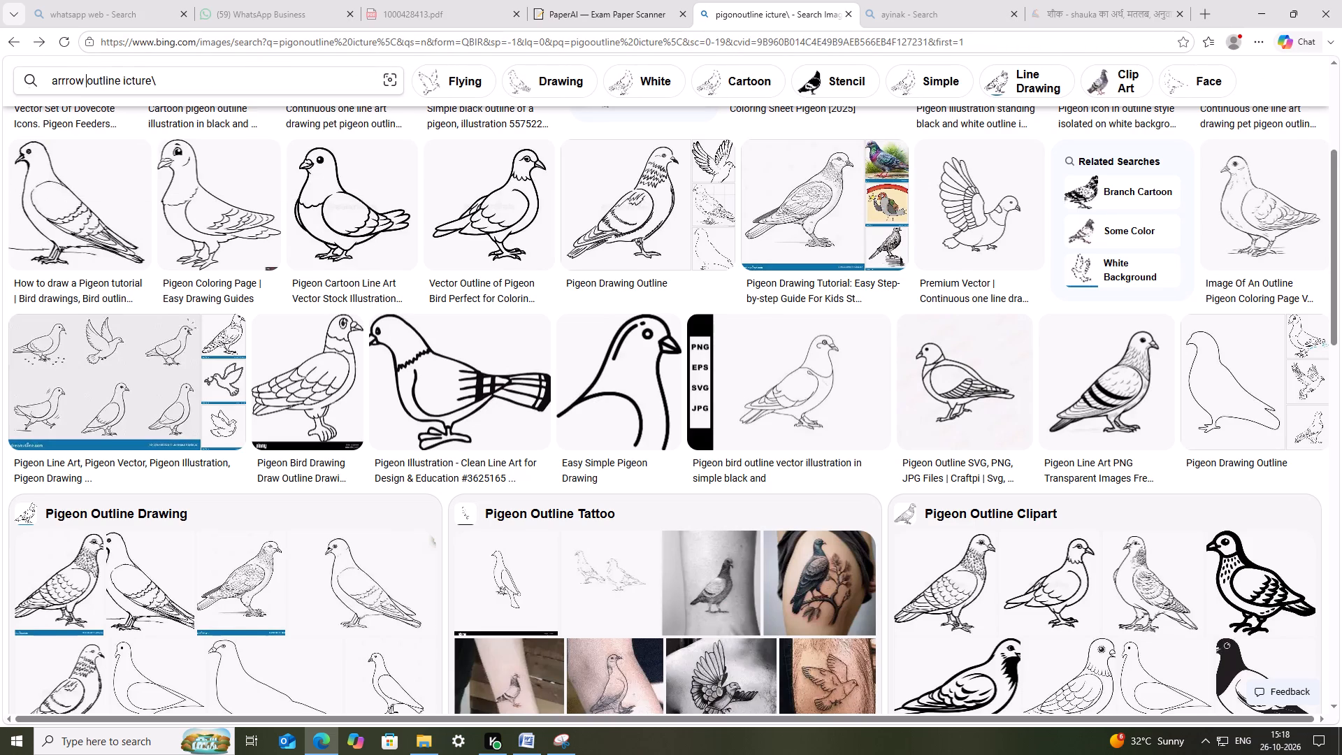
{"action": "key", "text": "Return"}
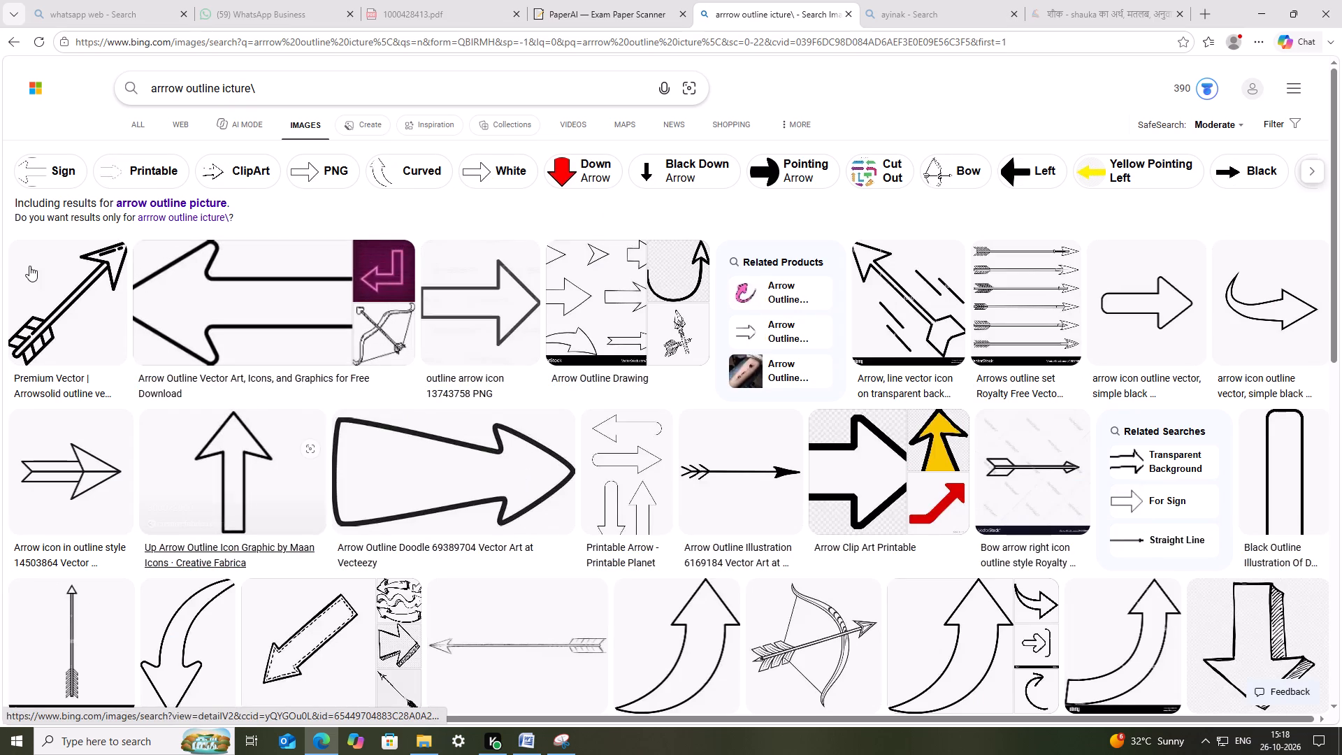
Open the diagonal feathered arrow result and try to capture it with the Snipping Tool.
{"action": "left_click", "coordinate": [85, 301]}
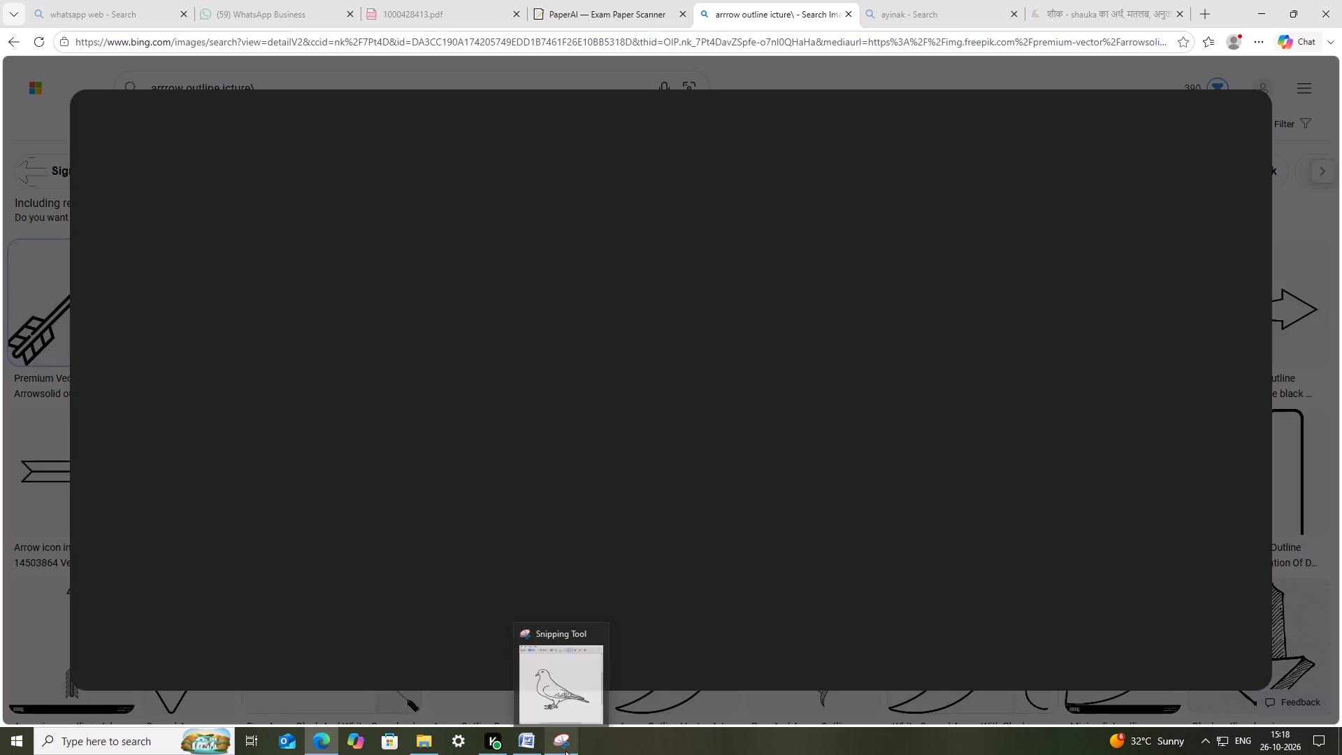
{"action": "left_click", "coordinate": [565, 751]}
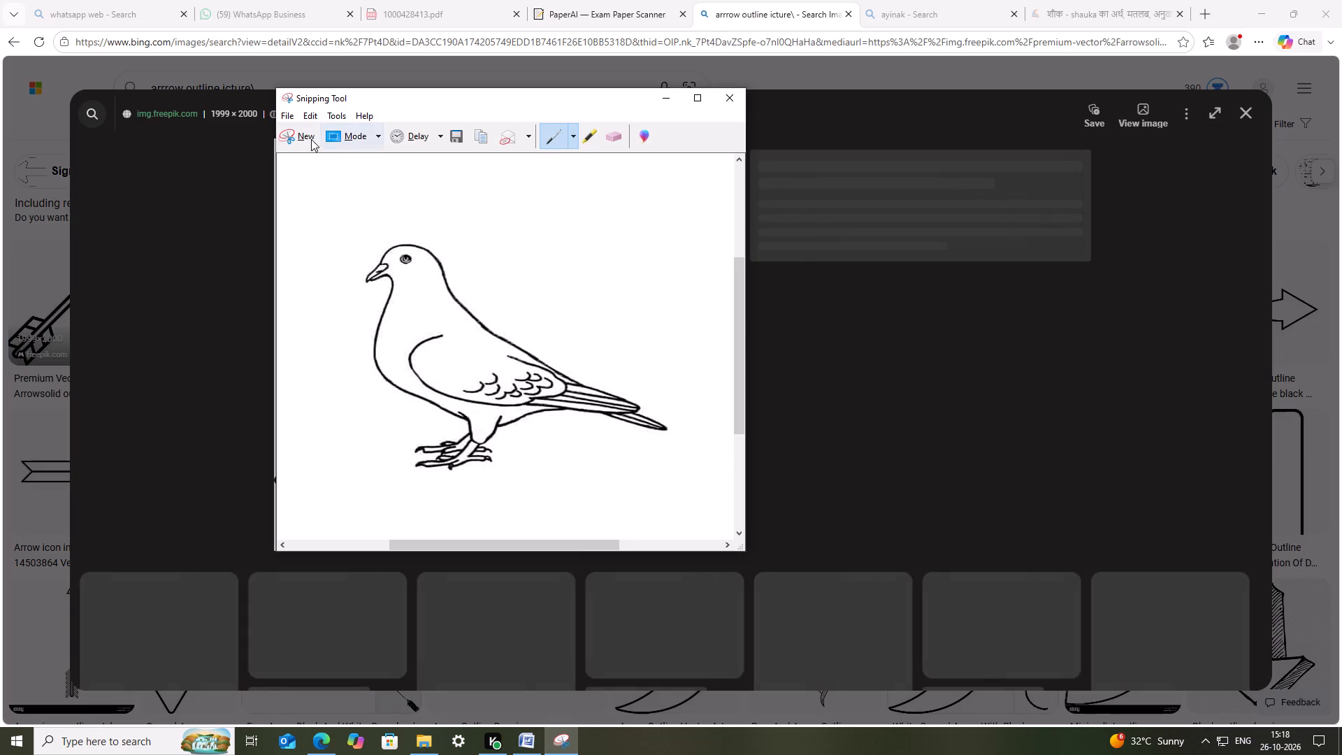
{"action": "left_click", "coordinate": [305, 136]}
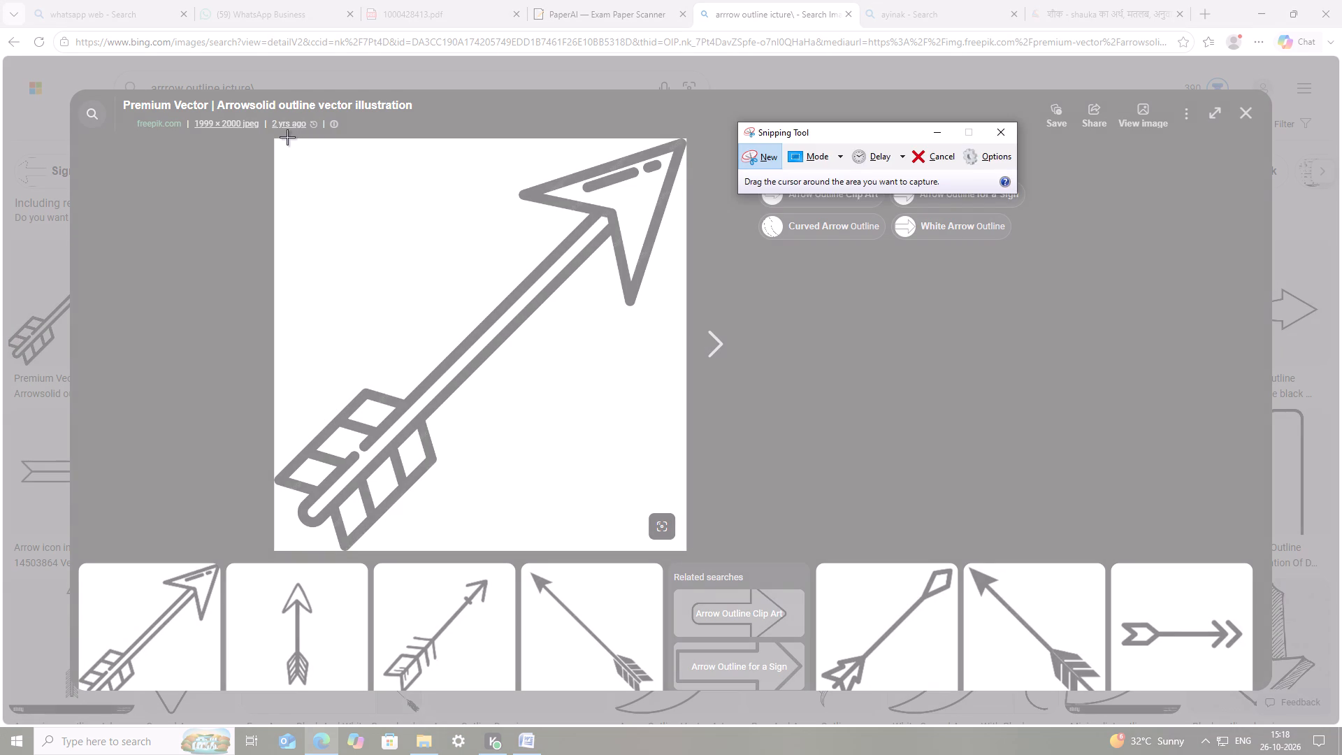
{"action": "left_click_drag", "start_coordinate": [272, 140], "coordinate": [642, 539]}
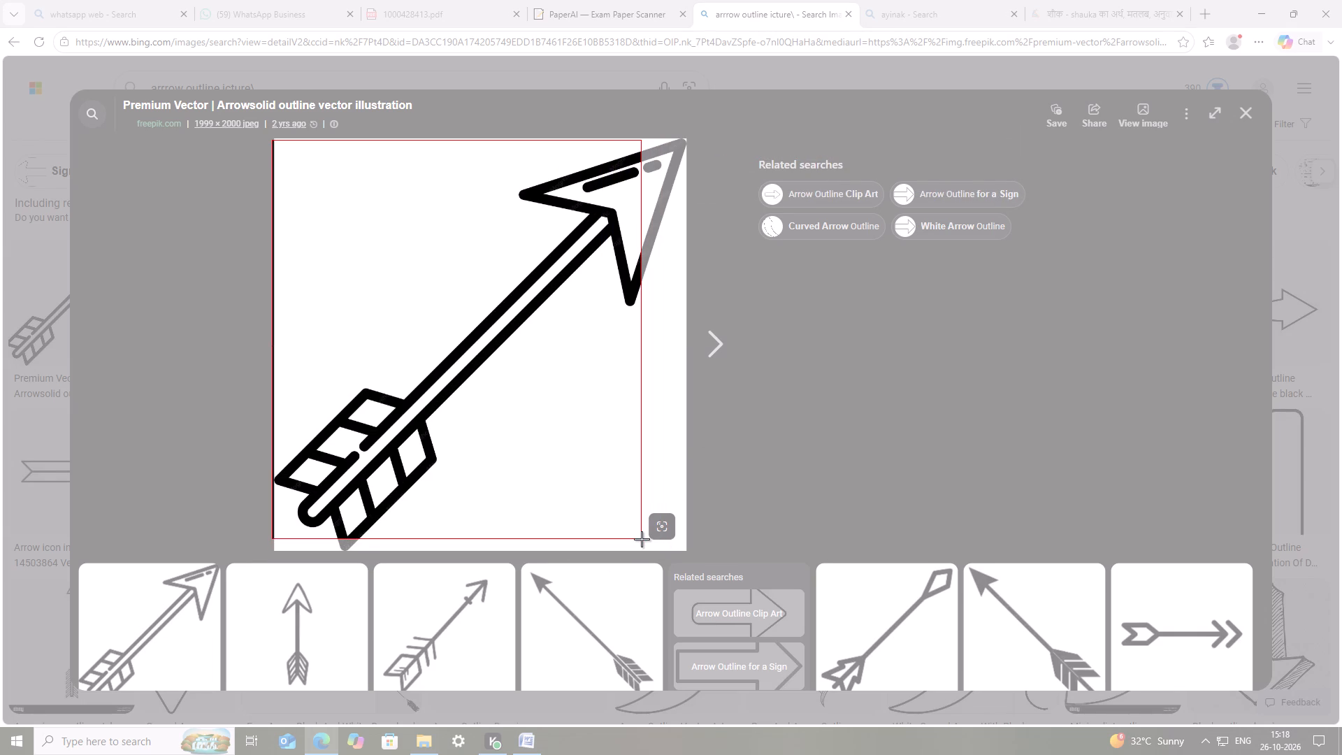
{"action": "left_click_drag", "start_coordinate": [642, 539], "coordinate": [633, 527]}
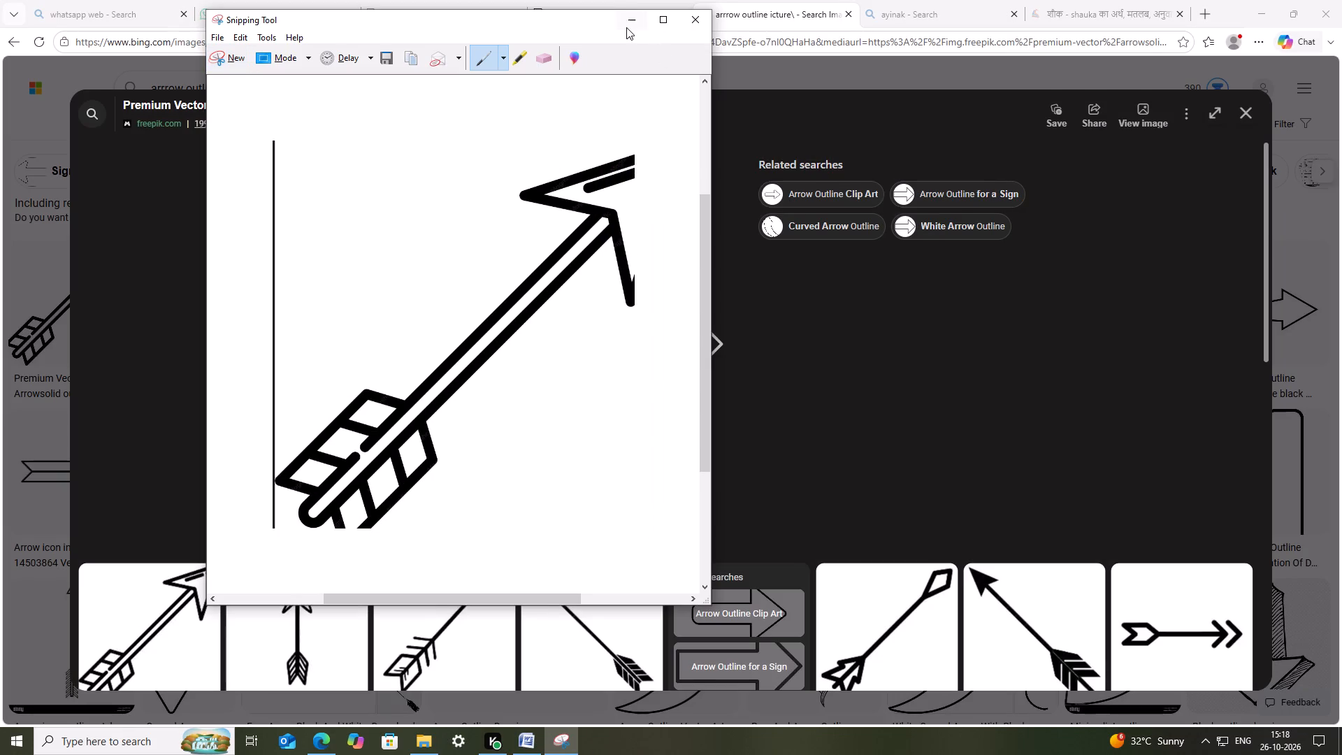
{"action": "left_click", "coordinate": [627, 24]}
Open the upright feathered arrow image and capture it with the Snipping Tool.
{"action": "scroll", "coordinate": [486, 407], "scroll_direction": "down", "scroll_amount": 3}
{"action": "left_click", "coordinate": [296, 404]}
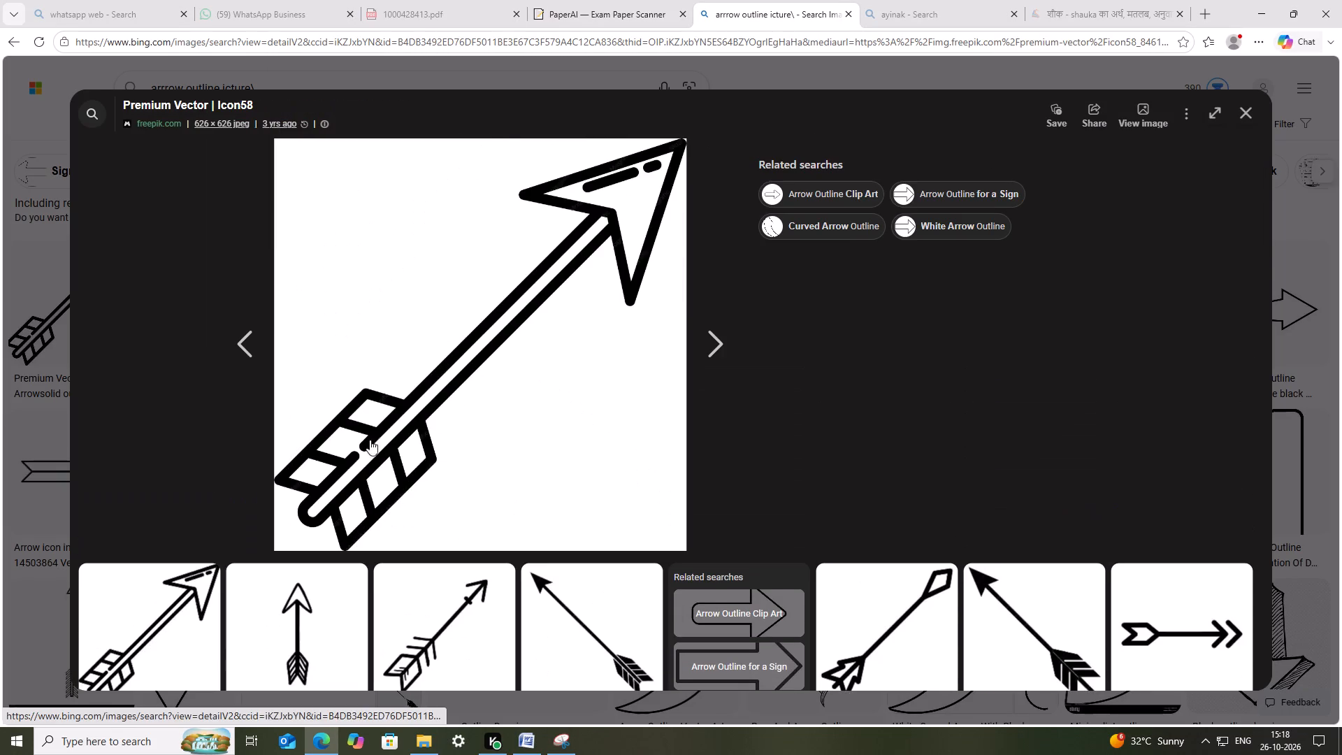
{"action": "left_click", "coordinate": [575, 737]}
{"action": "left_click", "coordinate": [235, 65]}
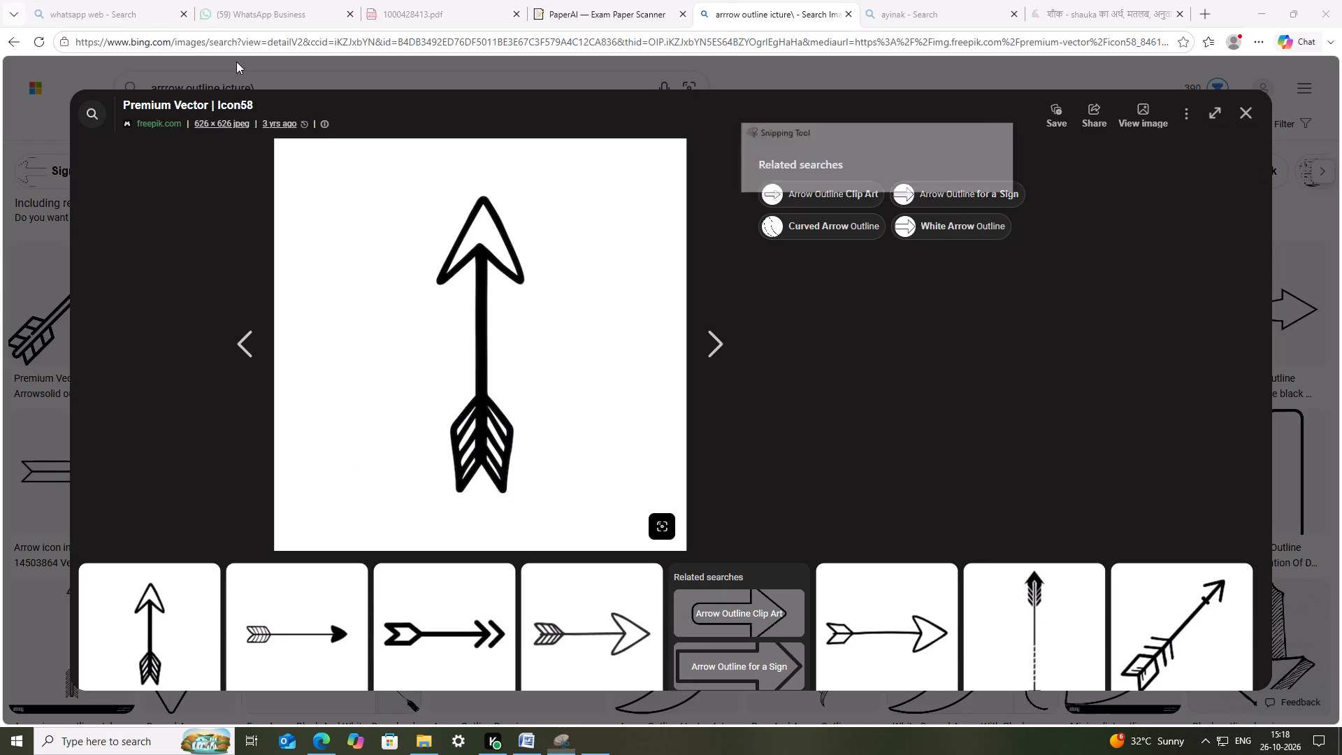
{"action": "left_click_drag", "start_coordinate": [389, 174], "coordinate": [595, 480]}
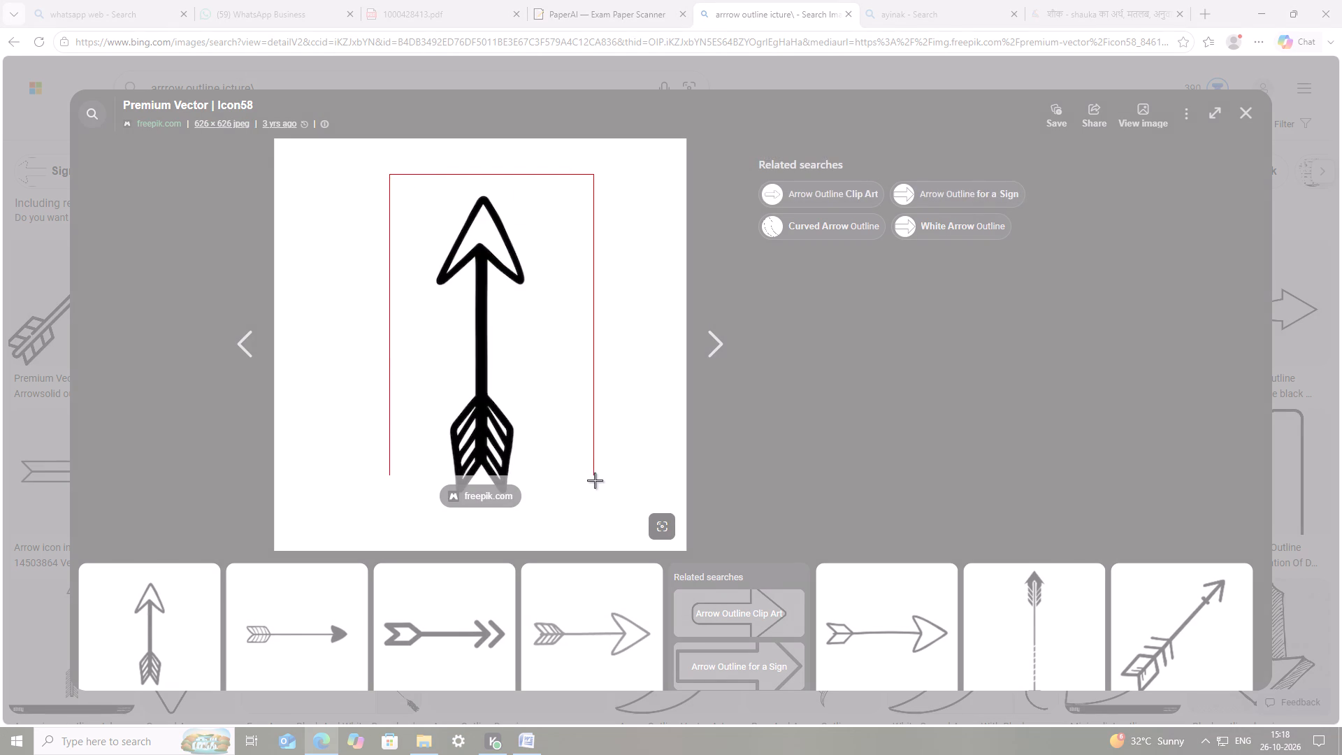
{"action": "left_click_drag", "start_coordinate": [595, 480], "coordinate": [598, 486]}
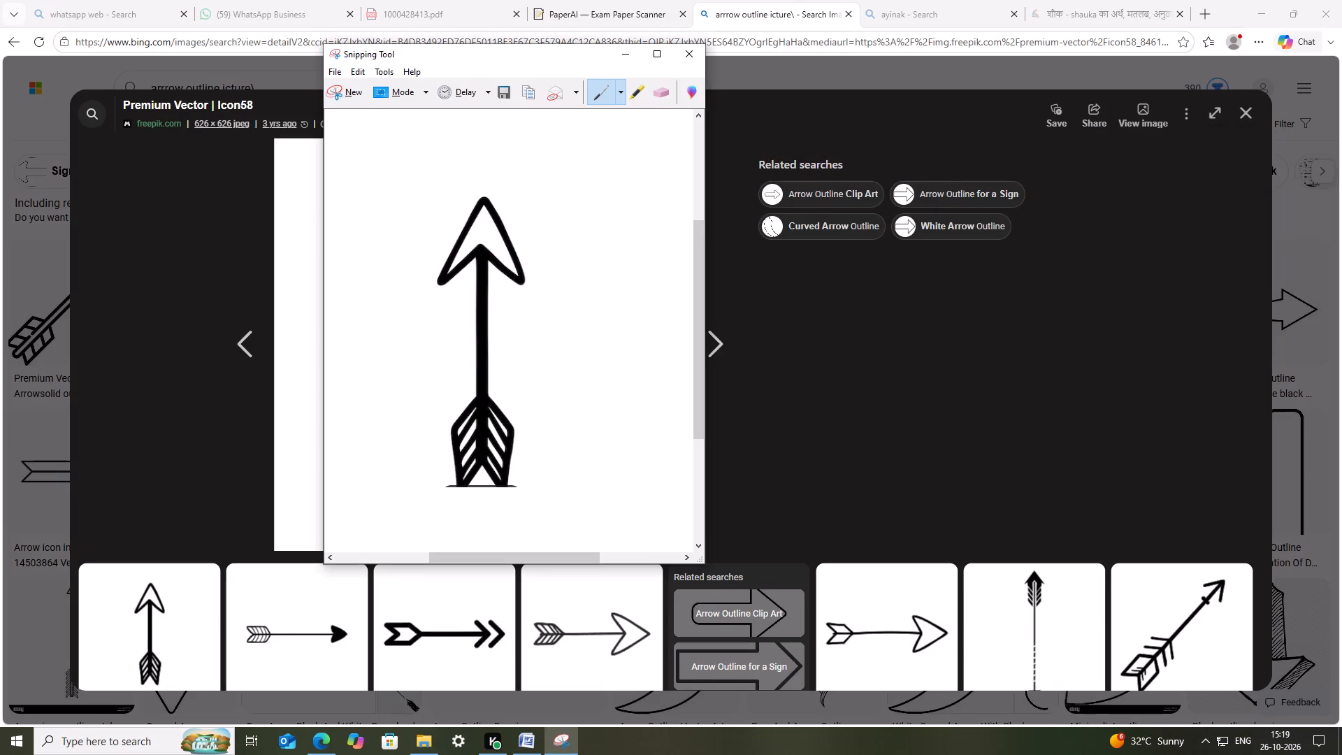
Save the arrow snip as a PNG named "arrow" in the images folder and put the Snipping Tool away.
{"action": "left_click", "coordinate": [515, 99]}
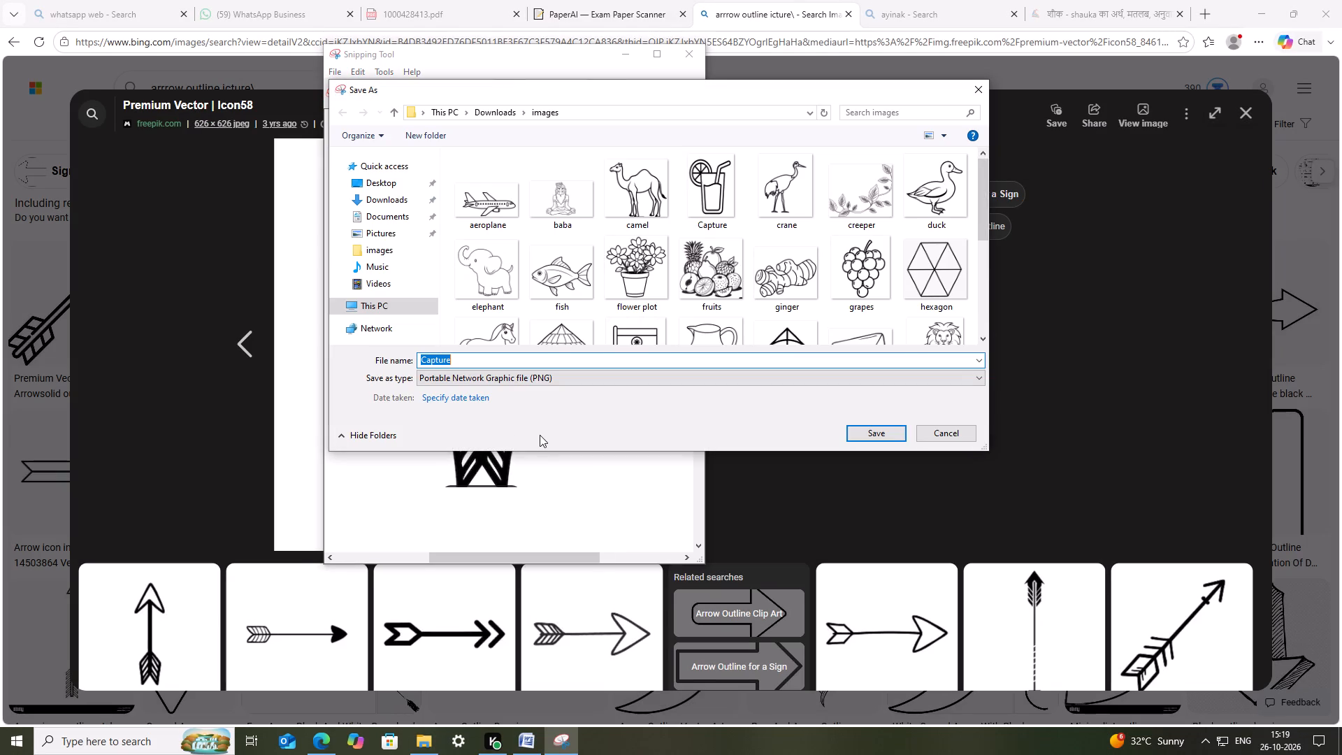
{"action": "type", "text": "arrow"}
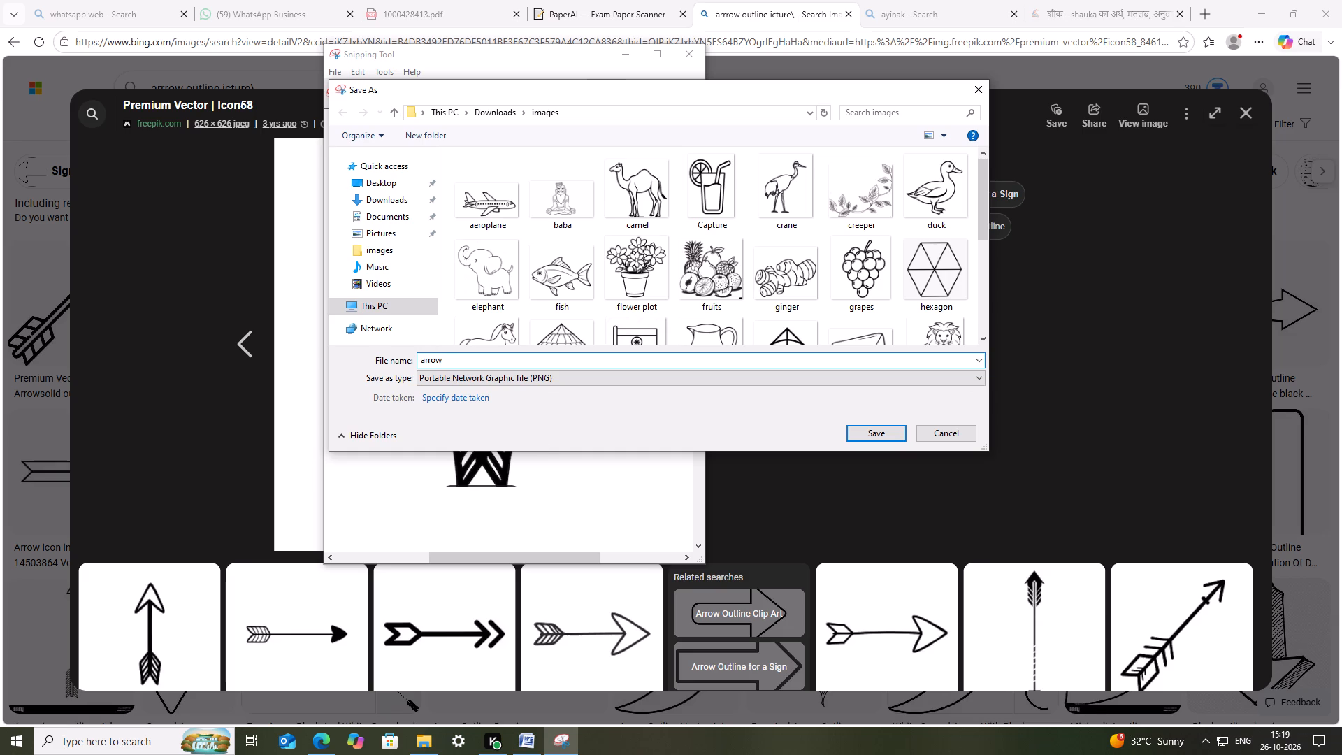
{"action": "key", "text": "Return"}
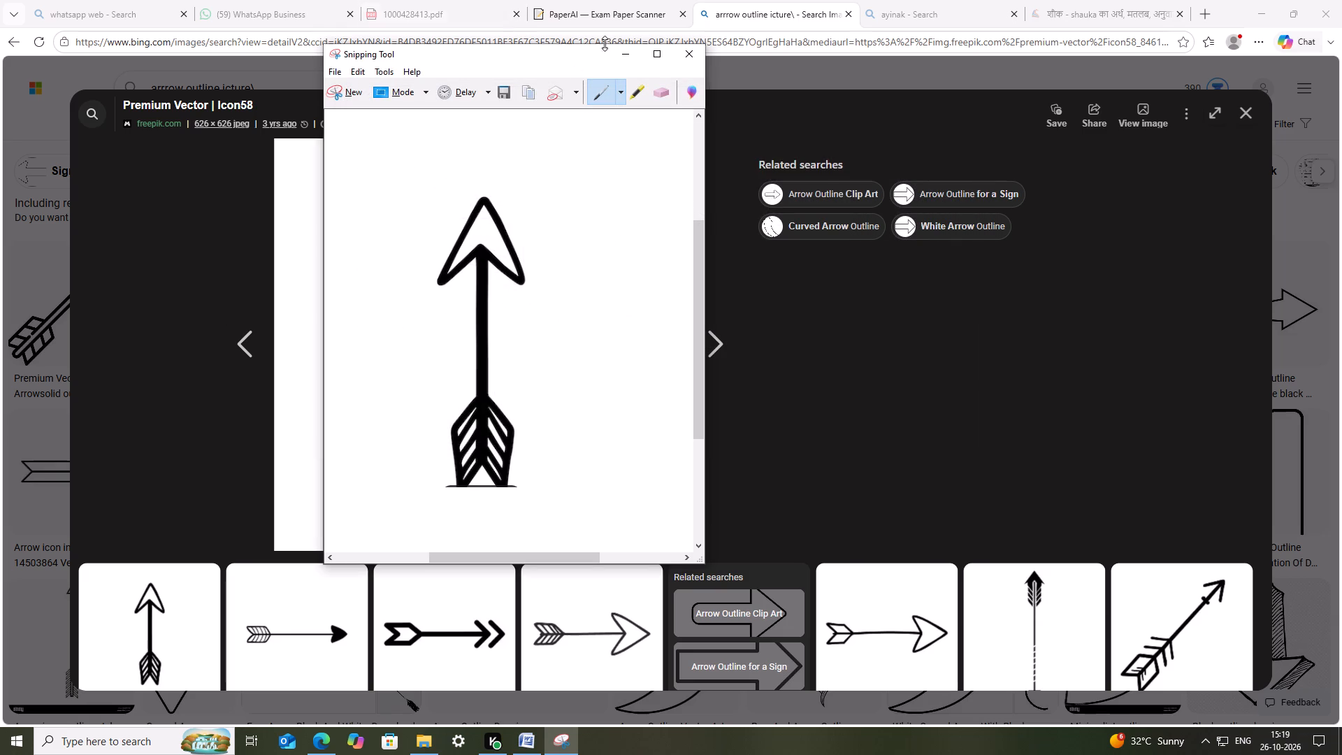
{"action": "left_click", "coordinate": [613, 55]}
In the Word paper, replace item 5's photo with the arrow picture and set its text wrapping to In Front of Text.
{"action": "left_click", "coordinate": [527, 740]}
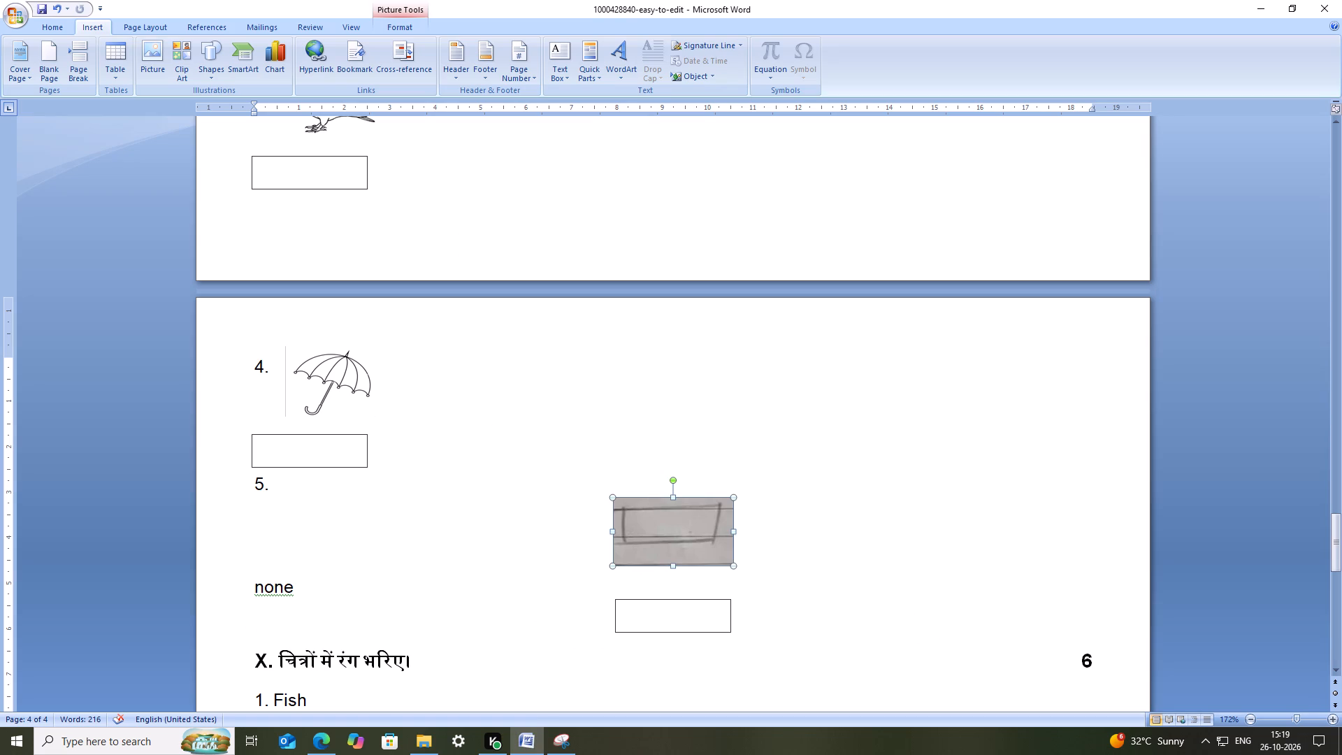
{"action": "left_click", "coordinate": [702, 531]}
{"action": "right_click", "coordinate": [697, 523]}
{"action": "left_click", "coordinate": [755, 599]}
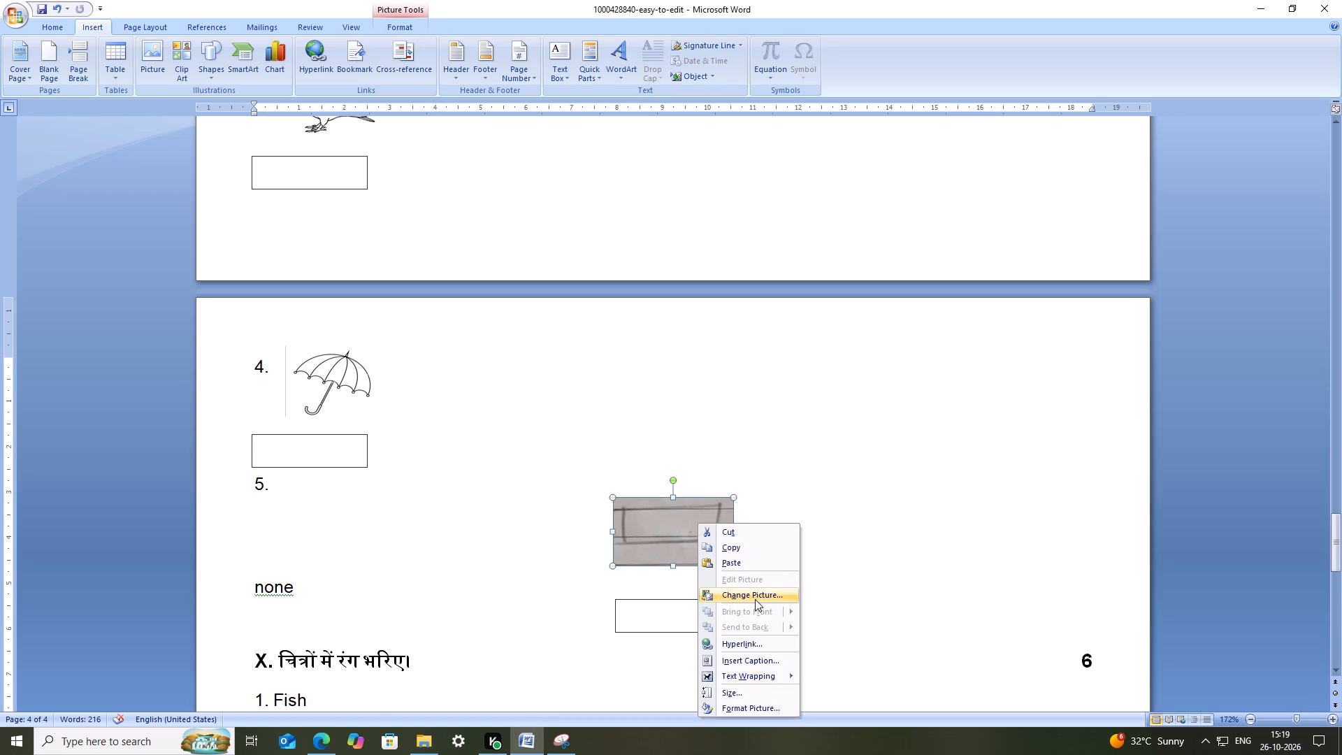
{"action": "left_click", "coordinate": [267, 122]}
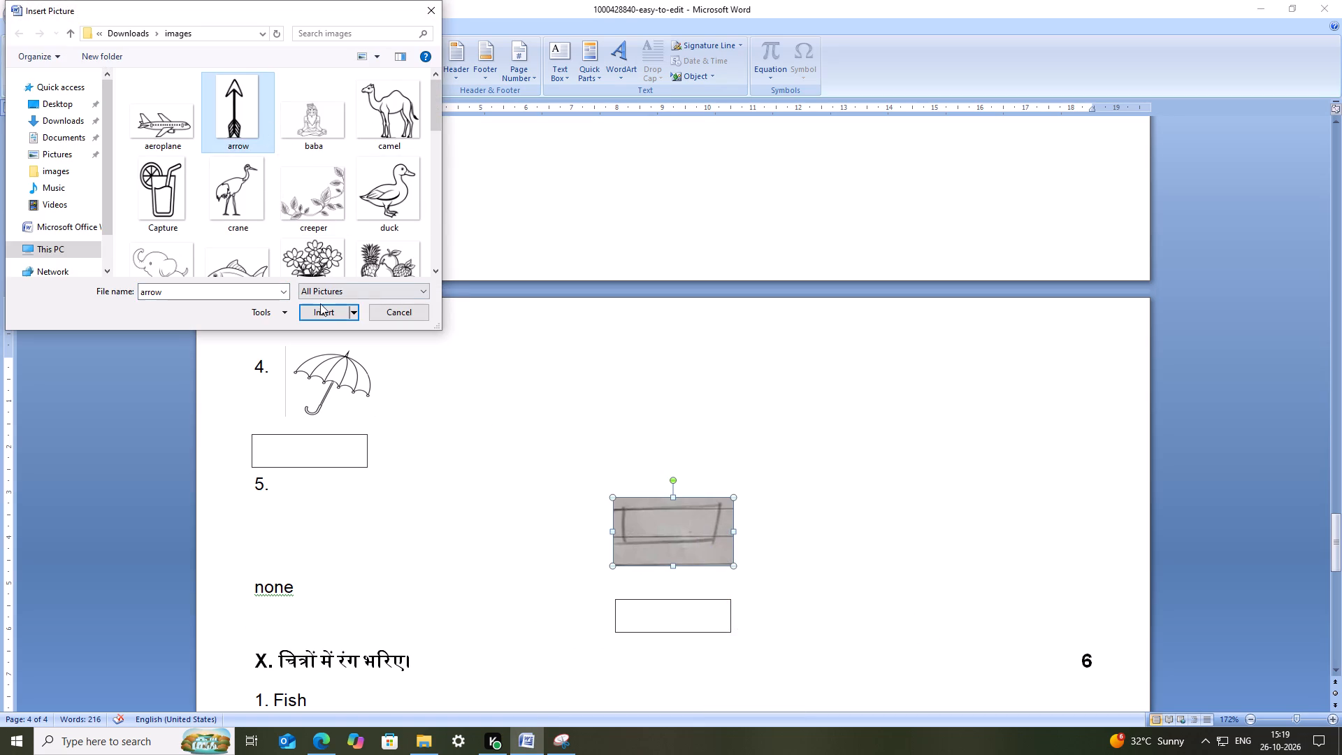
{"action": "left_click", "coordinate": [317, 307]}
{"action": "right_click", "coordinate": [670, 521]}
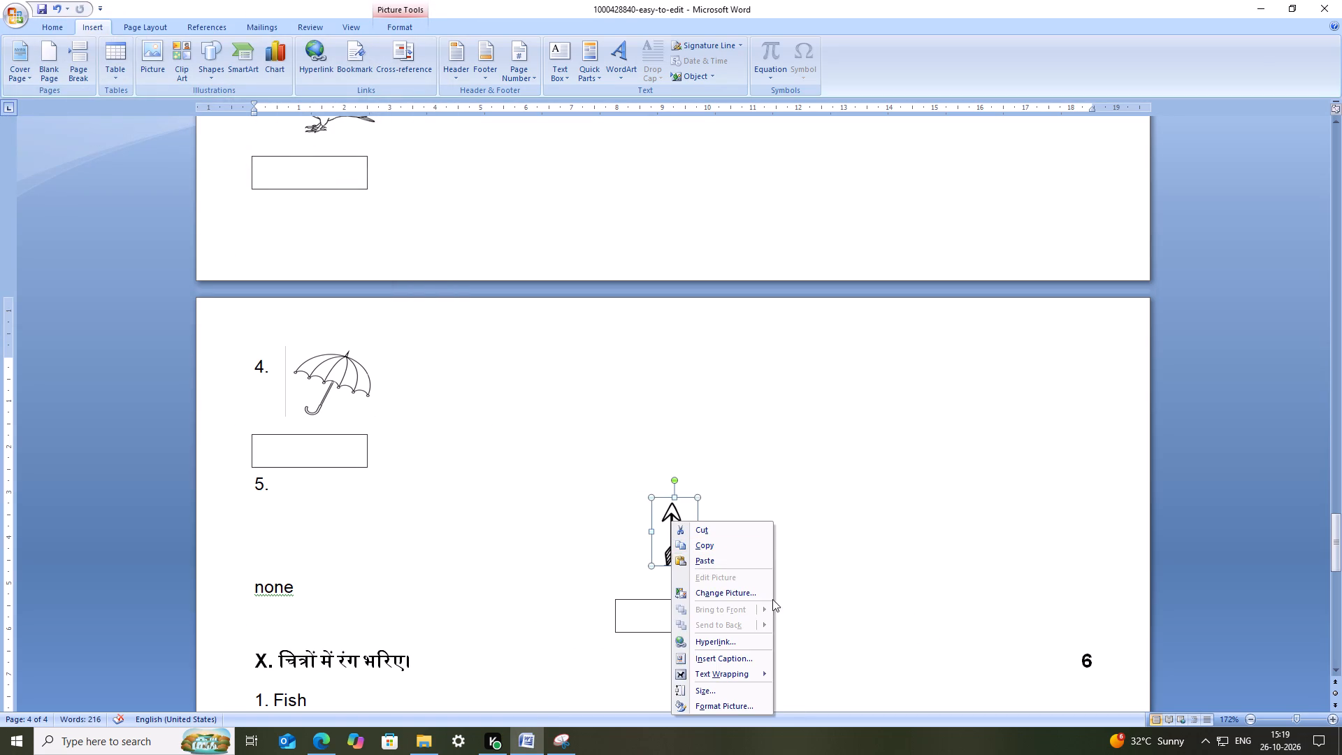
{"action": "left_click", "coordinate": [736, 671]}
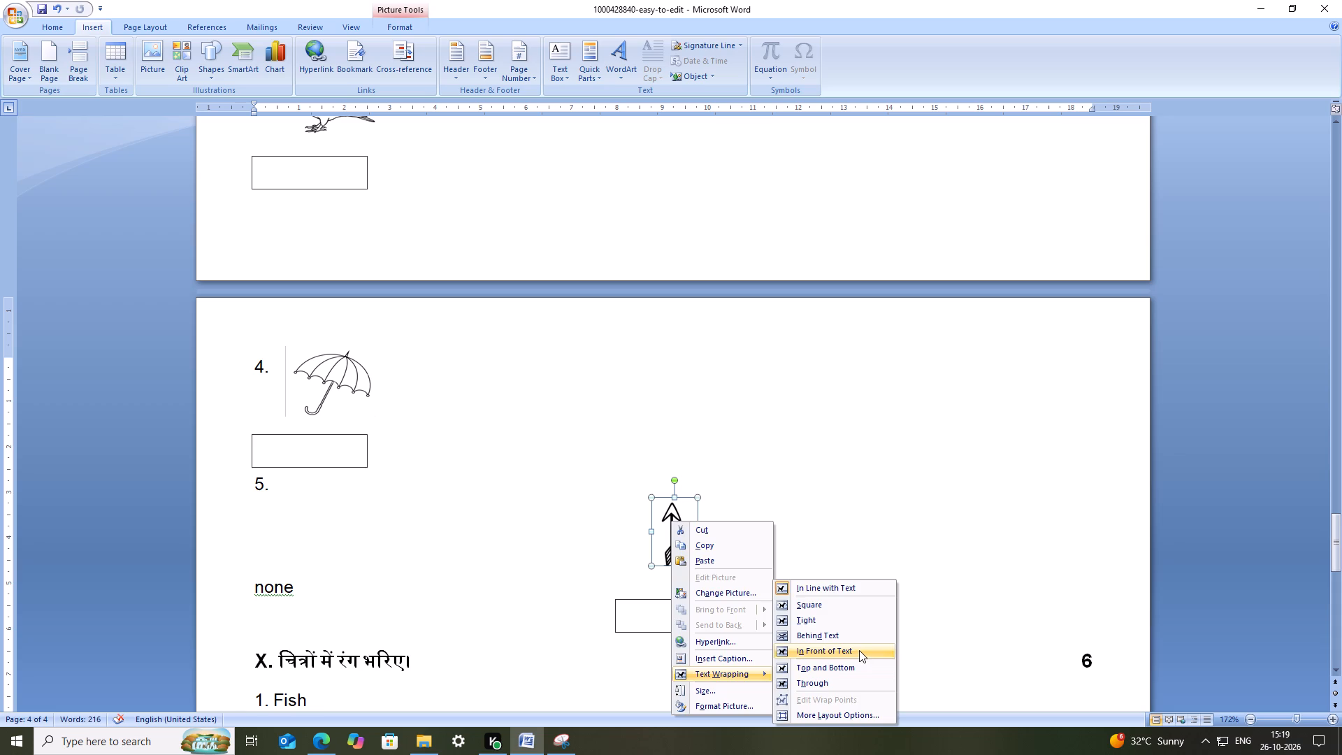
{"action": "left_click", "coordinate": [859, 650]}
Delete the placeholder word "none" below item 5.
{"action": "left_click_drag", "start_coordinate": [294, 539], "coordinate": [281, 540]}
{"action": "key", "text": "equal"}
{"action": "type", "text": "=="}
{"action": "left_click", "coordinate": [333, 545]}
{"action": "key", "text": "BackSpace"}
{"action": "key", "text": "BackSpace"}
{"action": "key", "text": "BackSpace"}
{"action": "key", "text": "BackSpace"}
{"action": "key", "text": "BackSpace"}
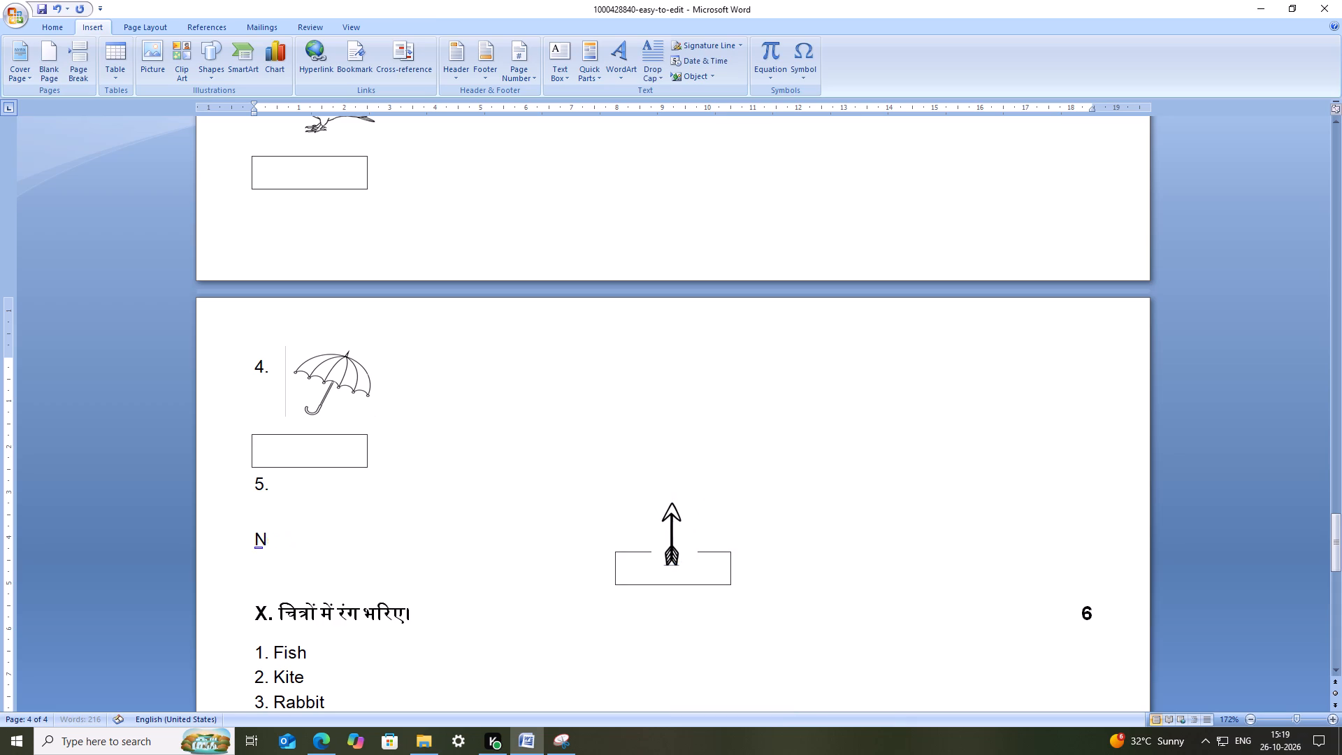
{"action": "key", "text": "BackSpace"}
Move the arrow picture beside the number 5, aligned under the umbrella picture.
{"action": "left_click_drag", "start_coordinate": [674, 528], "coordinate": [313, 515]}
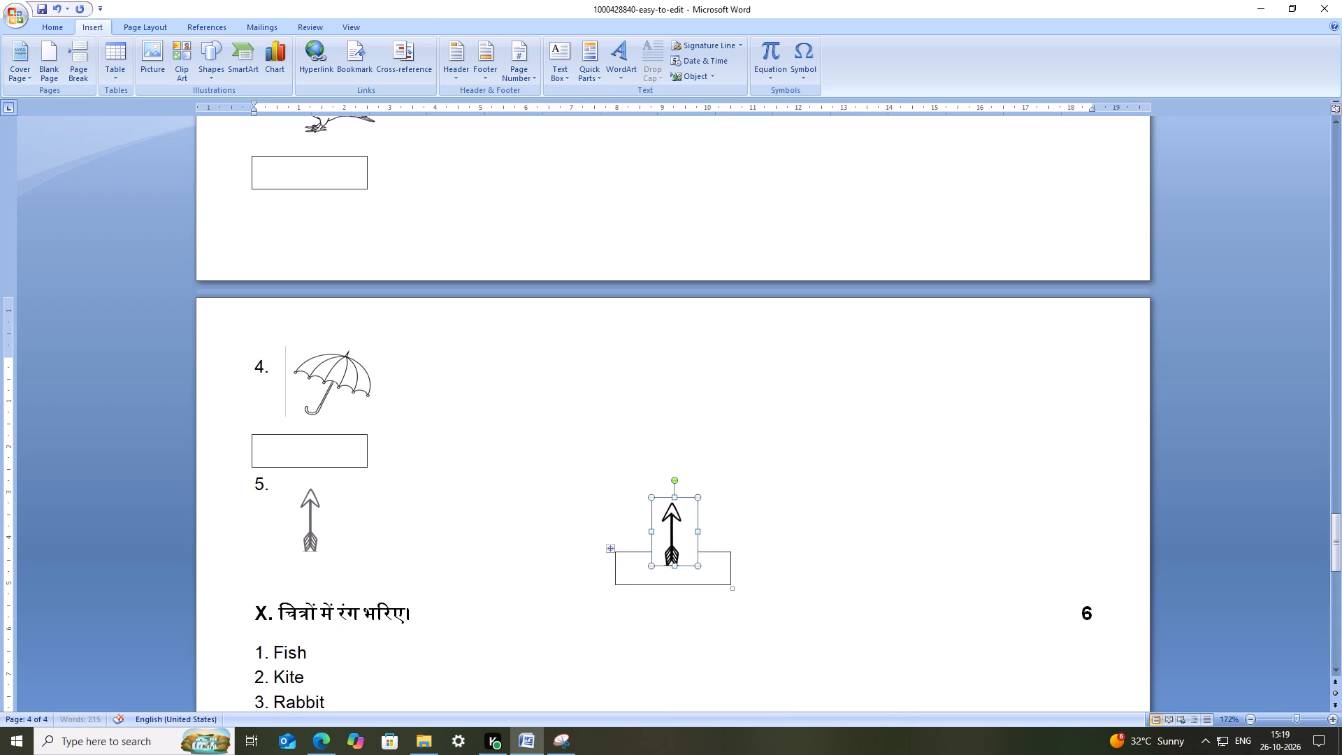
{"action": "left_click_drag", "start_coordinate": [313, 515], "coordinate": [315, 513]}
{"action": "left_click", "coordinate": [414, 542]}
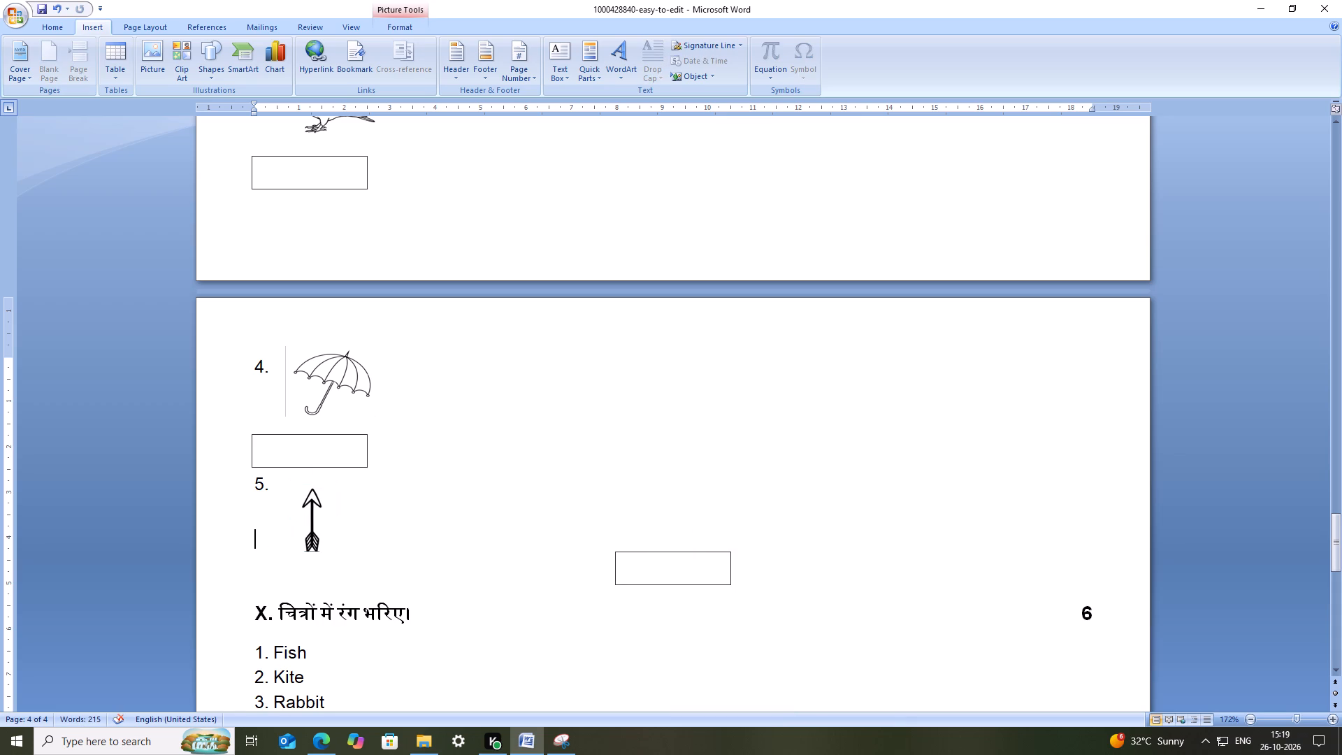
Move item 5's answer box directly below the arrow, aligned with the answer box of item 4.
{"action": "left_click", "coordinate": [612, 567]}
{"action": "left_click_drag", "start_coordinate": [608, 551], "coordinate": [354, 584]}
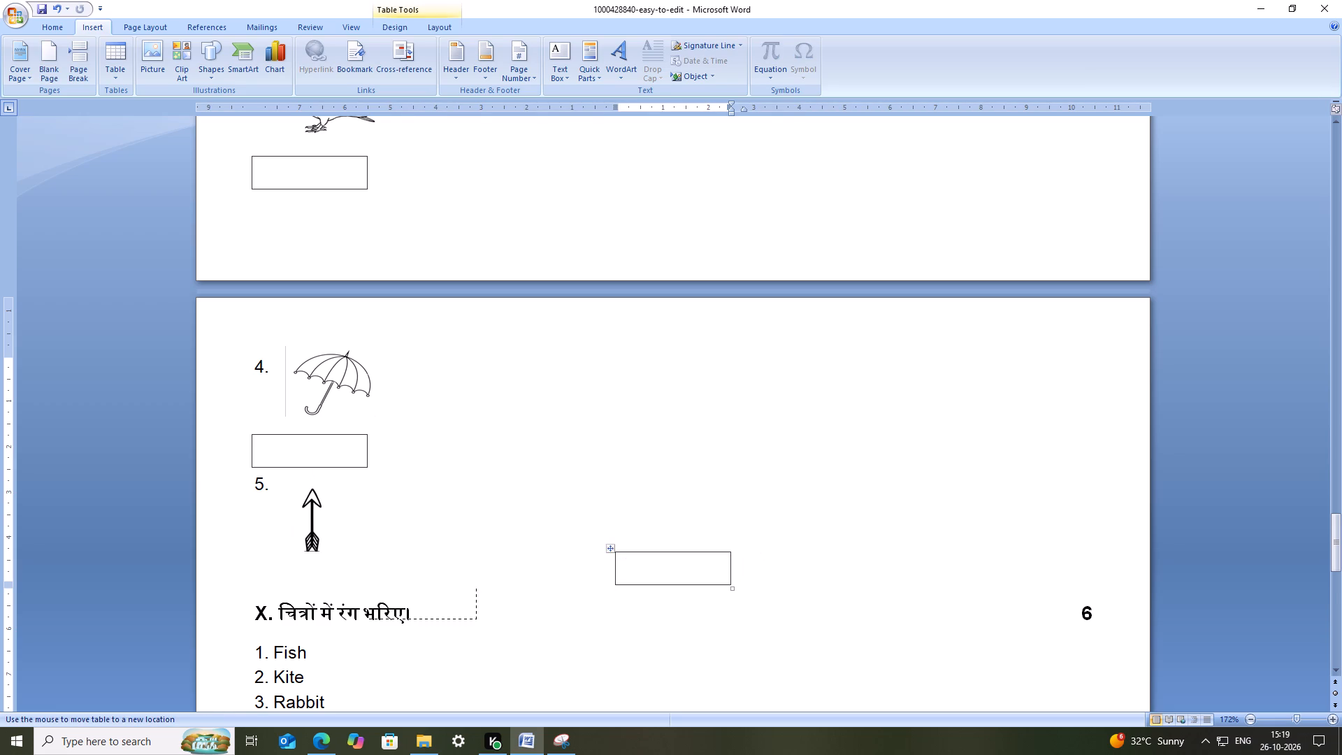
{"action": "left_click_drag", "start_coordinate": [354, 584], "coordinate": [256, 564]}
{"action": "left_click", "coordinate": [502, 555]}
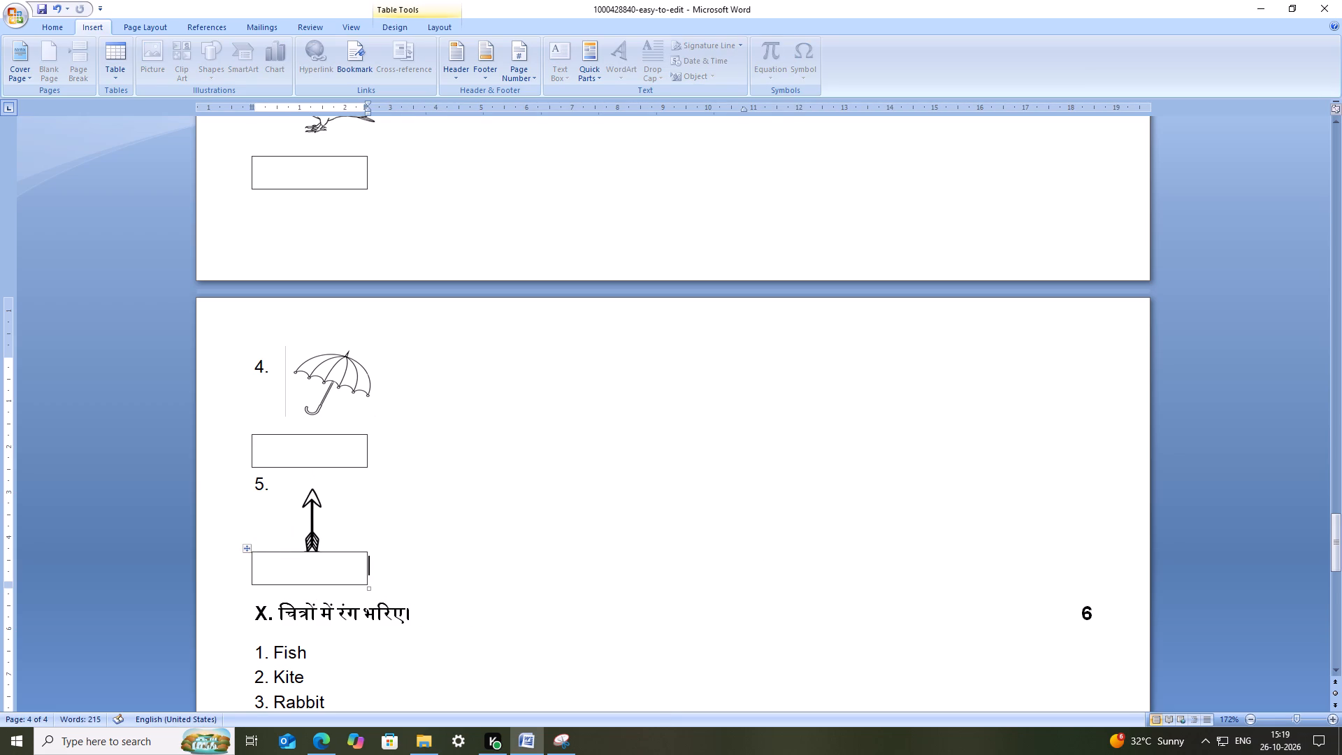
{"action": "left_click", "coordinate": [547, 507]}
Save the exam paper.
{"action": "scroll", "coordinate": [516, 467], "scroll_direction": "down", "scroll_amount": 4}
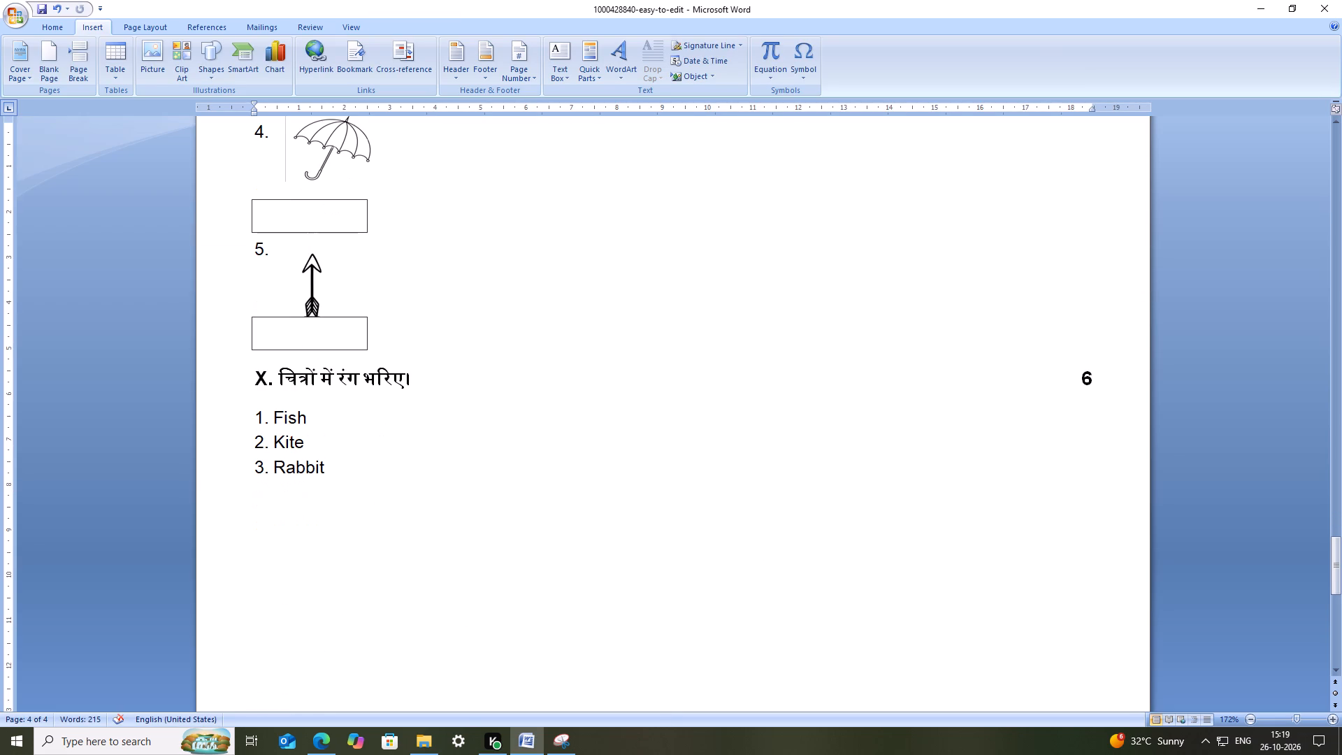
{"action": "key", "text": "ctrl+s"}
{"action": "key", "text": "ctrl+s"}
{"action": "key", "text": "ctrl+s"}
Clear the Fish, Kite and Rabbit entries from section X's list, keeping only the number 1.
{"action": "left_click", "coordinate": [329, 417]}
{"action": "key", "text": "BackSpace"}
{"action": "key", "text": "BackSpace"}
{"action": "key", "text": "BackSpace"}
{"action": "key", "text": "BackSpace"}
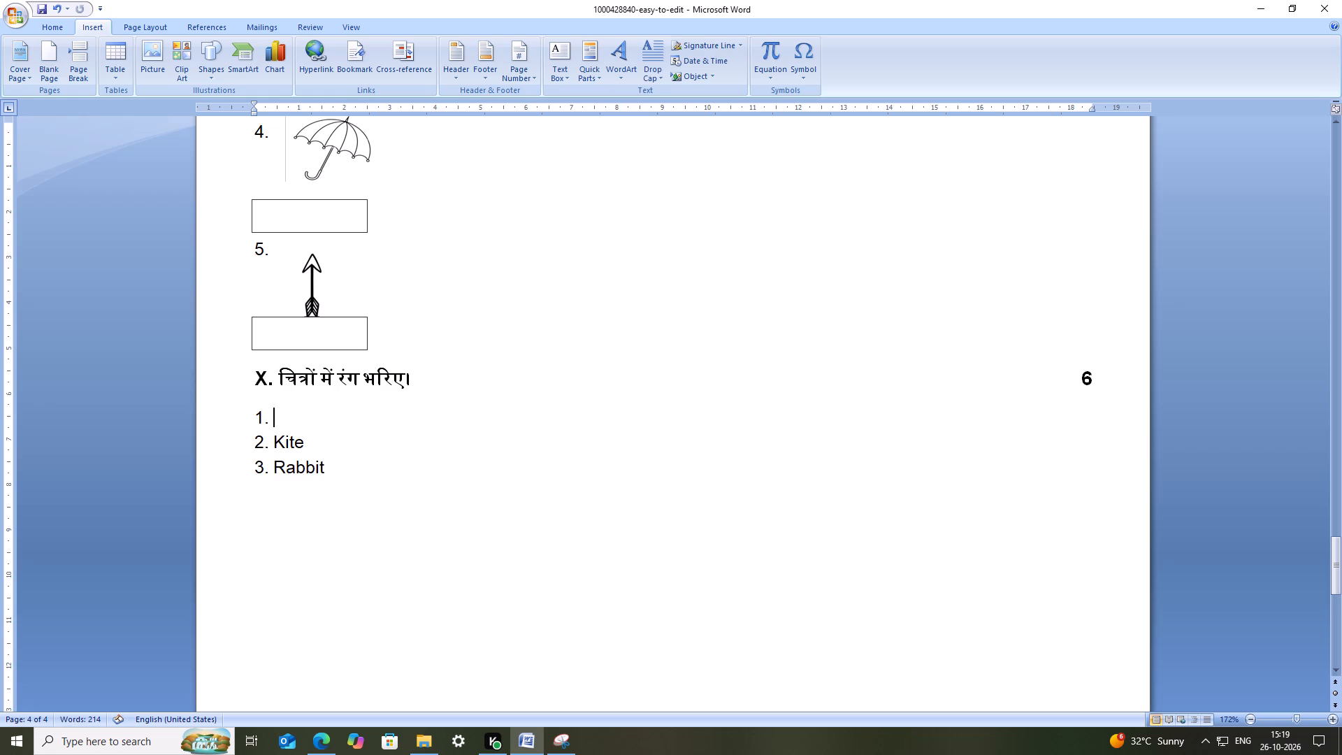
{"action": "left_click_drag", "start_coordinate": [308, 439], "coordinate": [279, 441]}
{"action": "left_click_drag", "start_coordinate": [279, 441], "coordinate": [273, 441]}
{"action": "key", "text": "BackSpace"}
{"action": "left_click_drag", "start_coordinate": [268, 443], "coordinate": [264, 445]}
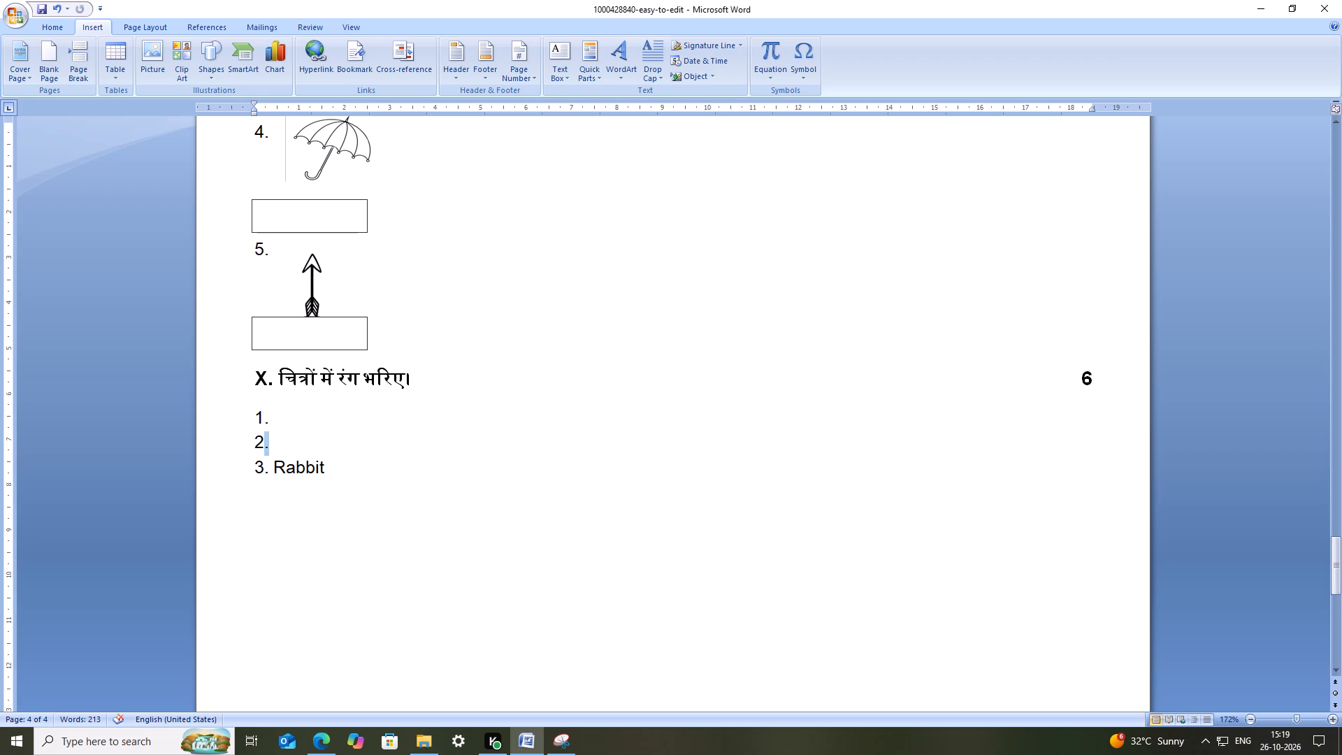
{"action": "left_click_drag", "start_coordinate": [264, 445], "coordinate": [257, 446]}
{"action": "key", "text": "BackSpace"}
{"action": "left_click_drag", "start_coordinate": [326, 445], "coordinate": [261, 447]}
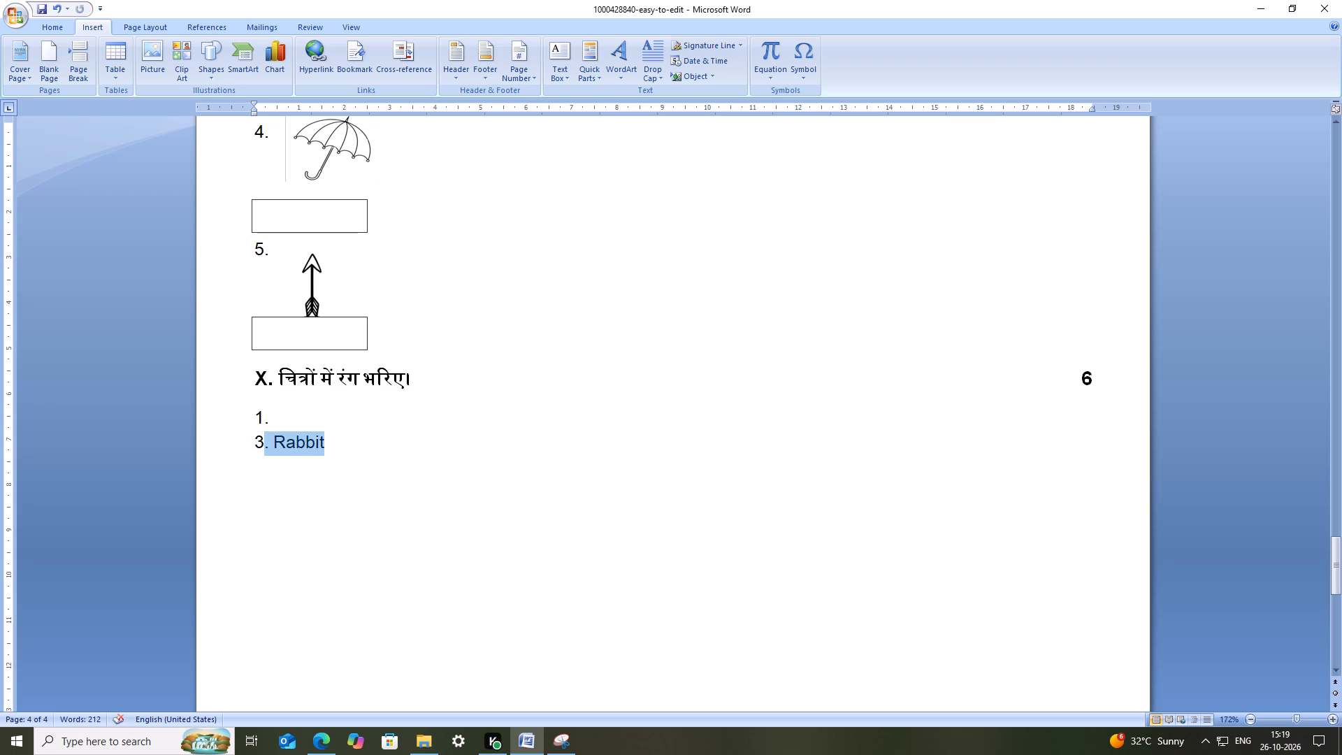
{"action": "left_click_drag", "start_coordinate": [261, 447], "coordinate": [257, 447]}
{"action": "key", "text": "BackSpace"}
Add the numbers "2." and "3." on the same line as section X's "1.", separated by wide blank gaps.
{"action": "left_click", "coordinate": [396, 425]}
{"action": "key", "text": "space"}
{"action": "key", "text": "space"}
{"action": "key", "text": "space"}
{"action": "key", "text": "space"}
{"action": "key", "text": "space"}
{"action": "key", "text": "space"}
{"action": "key", "text": "space"}
{"action": "key", "text": "space"}
{"action": "key", "text": "space"}
{"action": "key", "text": "space"}
{"action": "key", "text": "space"}
{"action": "key", "text": "space"}
{"action": "key", "text": "space"}
{"action": "key", "text": "space"}
{"action": "key", "text": "space"}
{"action": "key", "text": "space"}
{"action": "key", "text": "space"}
{"action": "key", "text": "space"}
{"action": "key", "text": "space"}
{"action": "key", "text": "space"}
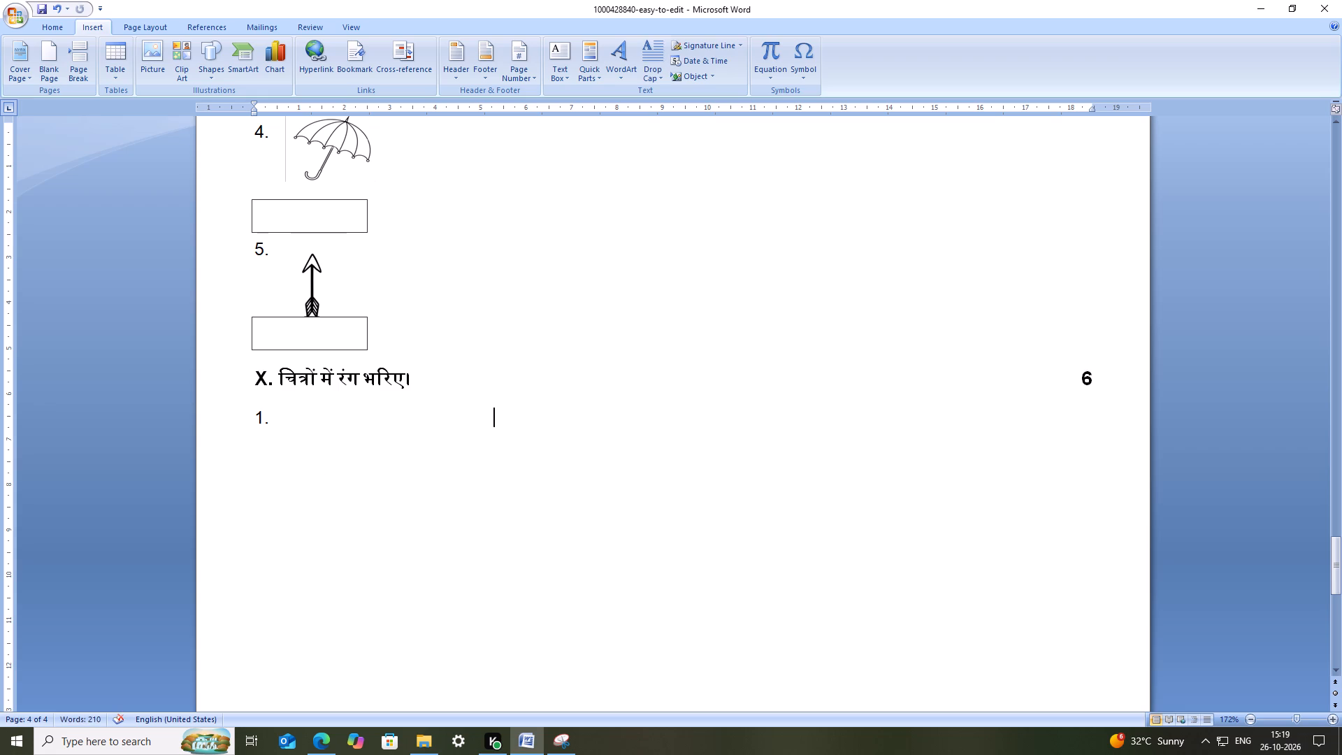
{"action": "key", "text": "2"}
{"action": "type", "text": "."}
{"action": "key", "text": "space"}
{"action": "key", "text": "3"}
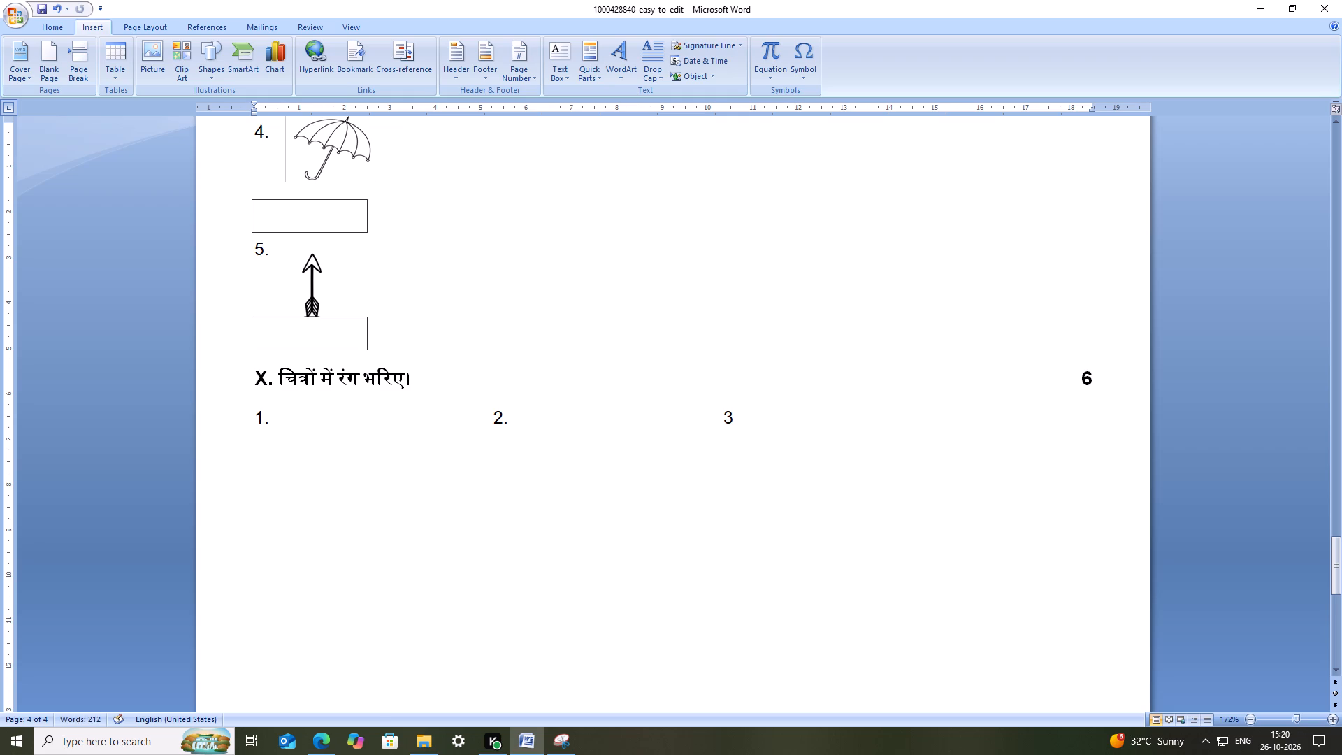
{"action": "key", "text": "period"}
Widen the blank gaps before numbers 3 and 2 in section X so the three numbers span the page width.
{"action": "left_click", "coordinate": [662, 411]}
{"action": "key", "text": "space"}
{"action": "key", "text": "space"}
{"action": "key", "text": "space"}
{"action": "key", "text": "space"}
{"action": "key", "text": "space"}
{"action": "key", "text": "space"}
{"action": "key", "text": "space"}
{"action": "key", "text": "space"}
{"action": "key", "text": "space"}
{"action": "key", "text": "space"}
{"action": "key", "text": "space"}
{"action": "key", "text": "space"}
{"action": "key", "text": "space"}
{"action": "key", "text": "space"}
{"action": "key", "text": "space"}
{"action": "key", "text": "space"}
{"action": "key", "text": "space"}
{"action": "key", "text": "space"}
{"action": "key", "text": "space"}
{"action": "key", "text": "space"}
{"action": "left_click", "coordinate": [472, 420]}
{"action": "key", "text": "space"}
{"action": "key", "text": "space"}
{"action": "key", "text": "space"}
{"action": "key", "text": "space"}
{"action": "key", "text": "space"}
{"action": "key", "text": "space"}
{"action": "key", "text": "space"}
{"action": "key", "text": "space"}
{"action": "key", "text": "space"}
{"action": "key", "text": "space"}
{"action": "key", "text": "space"}
{"action": "key", "text": "space"}
{"action": "key", "text": "space"}
{"action": "key", "text": "space"}
{"action": "key", "text": "space"}
{"action": "key", "text": "space"}
{"action": "key", "text": "space"}
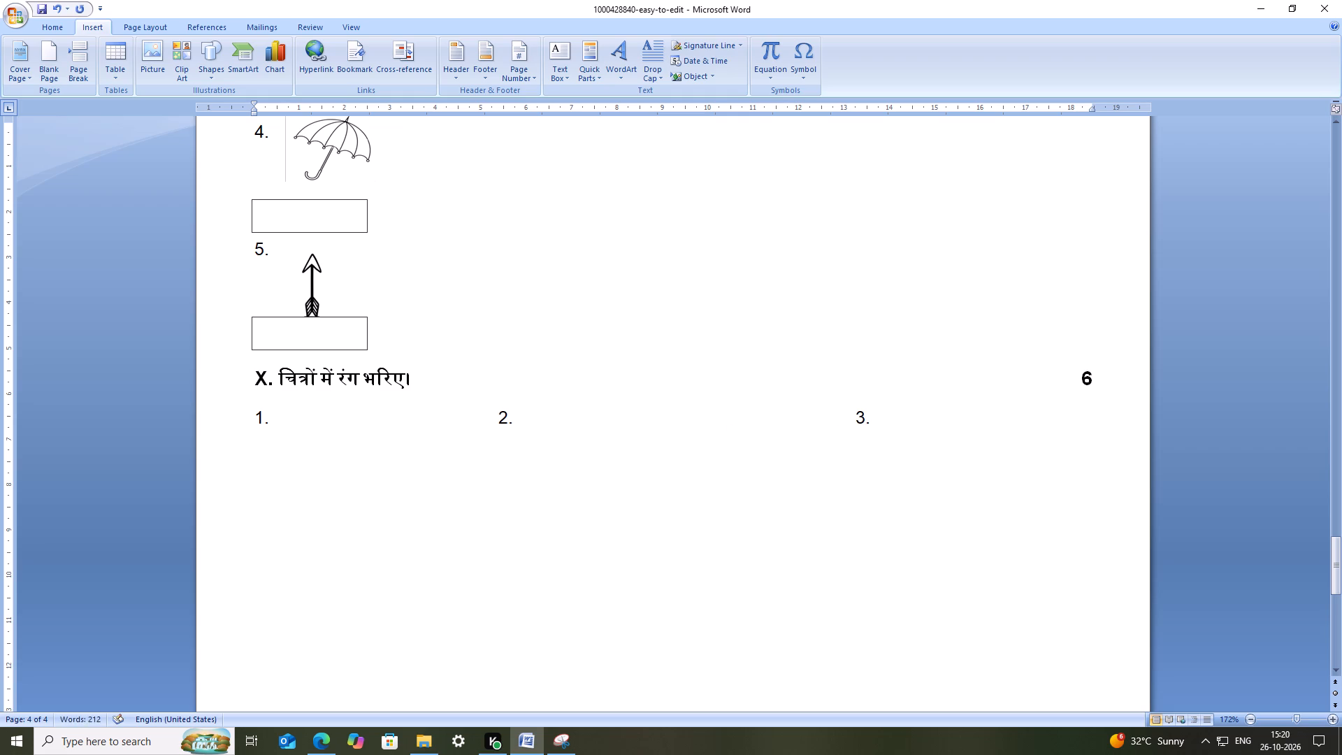
Place the cursor on the line below section X's numbers and save the exam paper.
{"action": "left_click", "coordinate": [815, 485]}
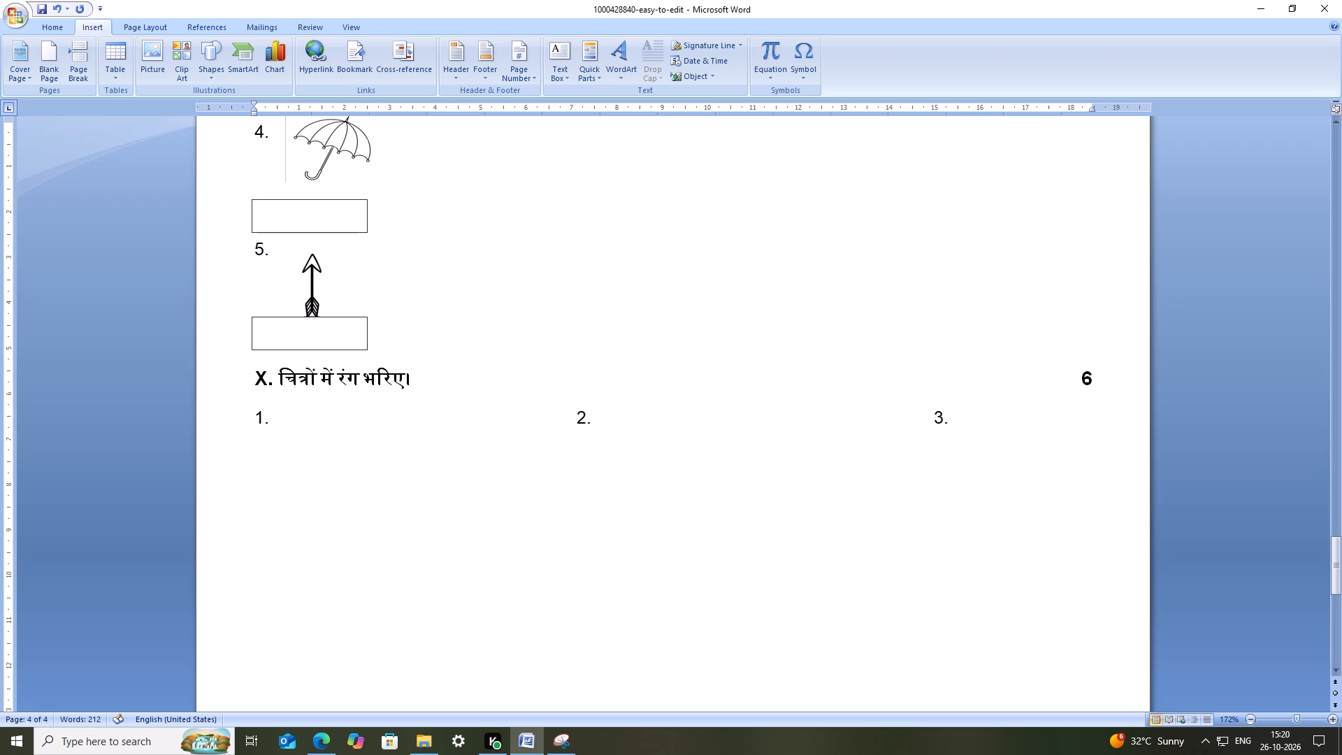
{"action": "key", "text": "ctrl+s"}
{"action": "key", "text": "ctrl+s"}
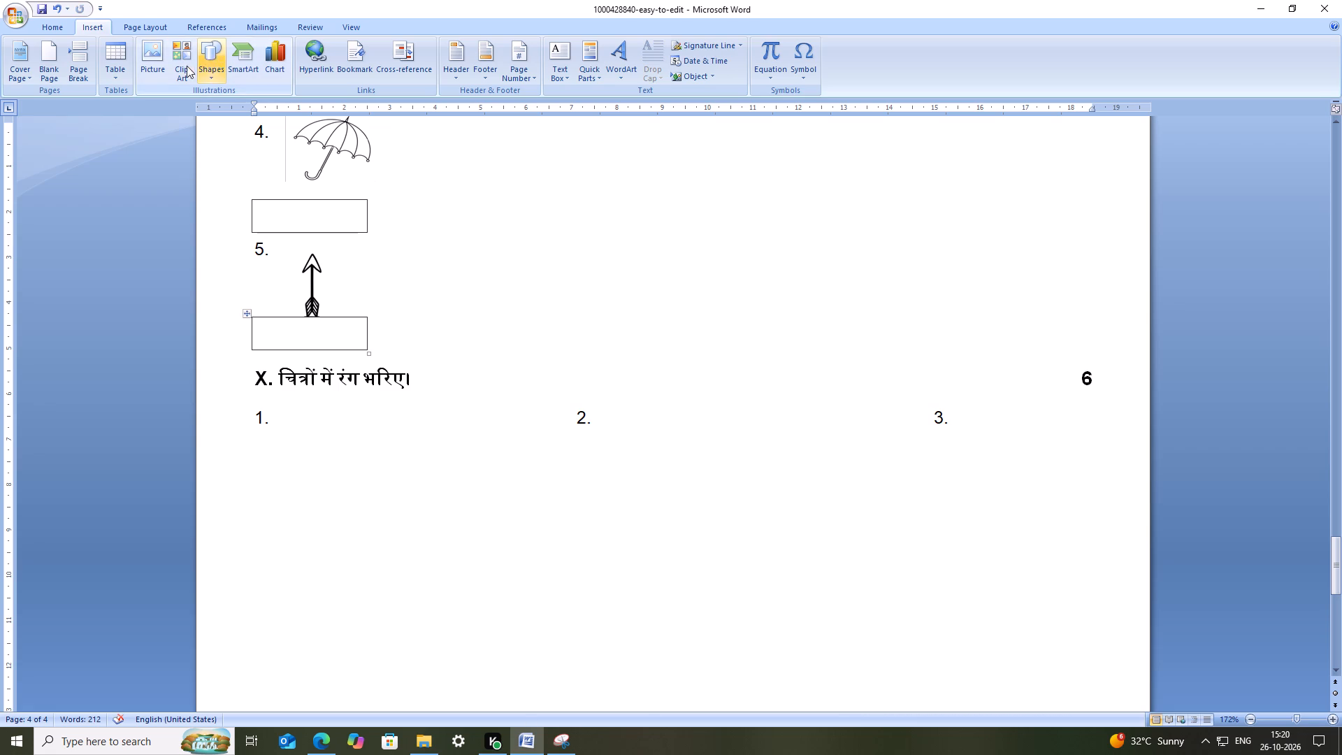
Insert the fish picture from the images folder below section X's numbers and set its text wrapping to In Front of Text.
{"action": "left_click", "coordinate": [163, 47]}
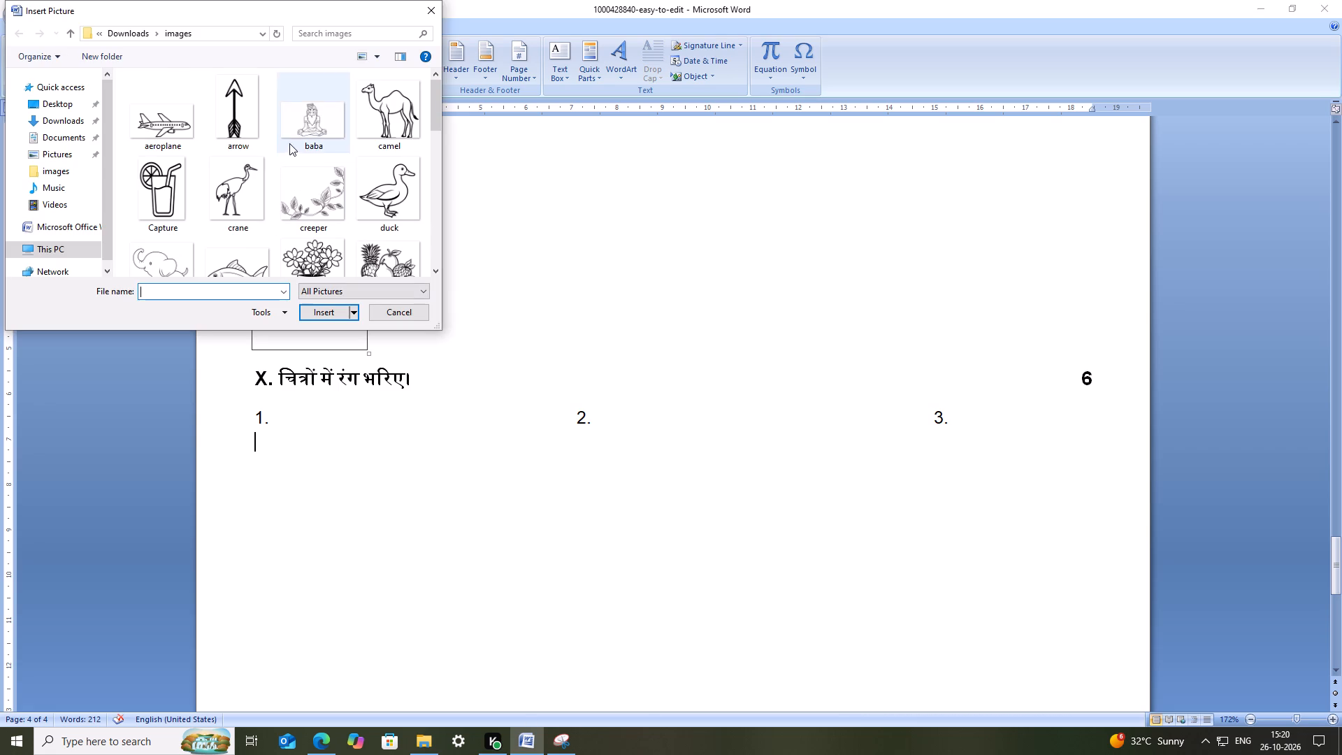
{"action": "scroll", "coordinate": [342, 201], "scroll_direction": "down", "scroll_amount": 1}
{"action": "left_click", "coordinate": [243, 232]}
{"action": "left_click", "coordinate": [325, 307]}
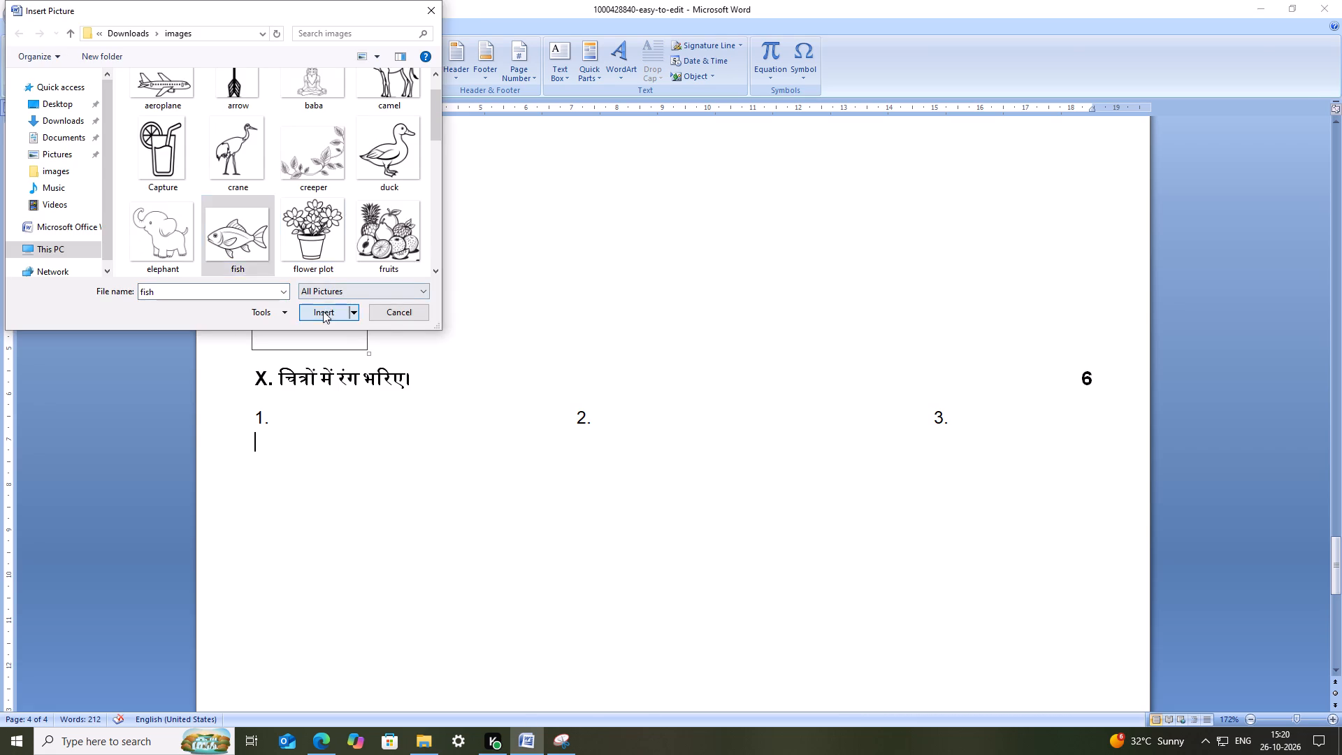
{"action": "right_click", "coordinate": [779, 424]}
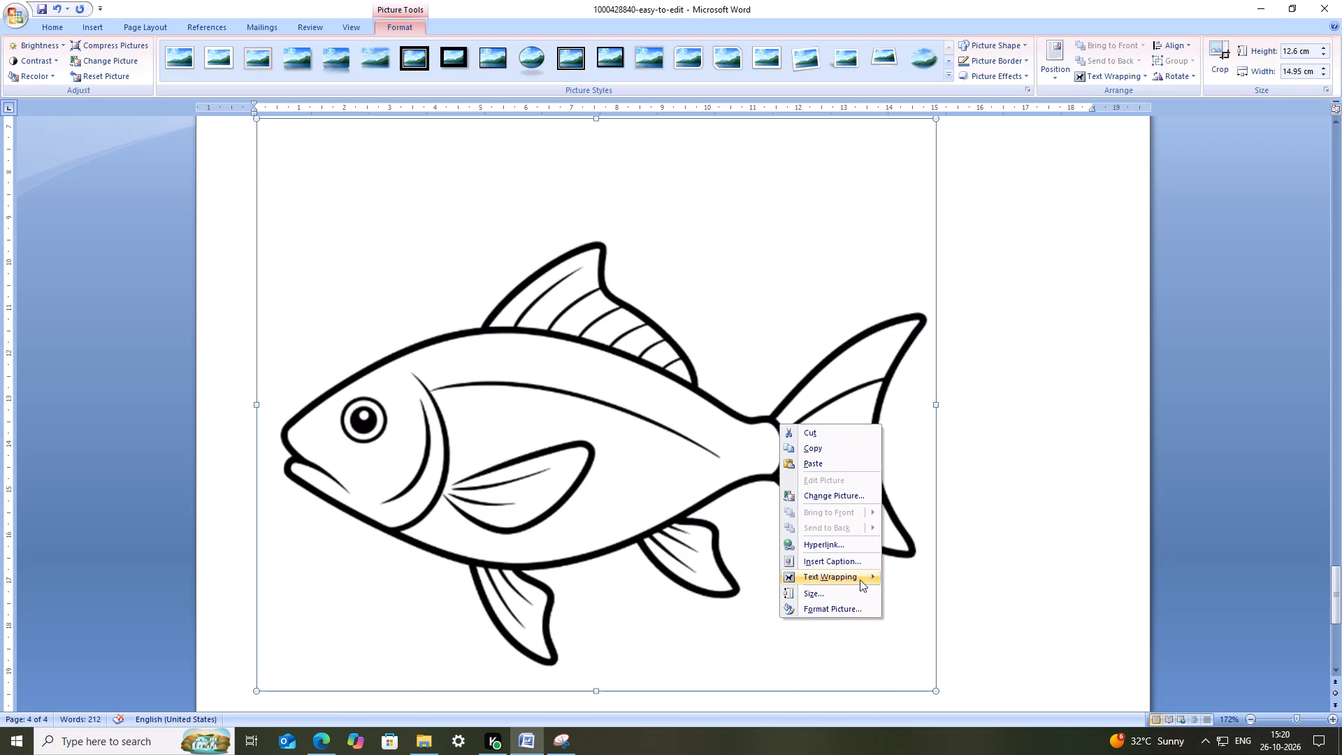
{"action": "left_click", "coordinate": [860, 580]}
{"action": "left_click", "coordinate": [955, 647]}
Shrink the fish picture to about 7.8 cm high by 9.3 cm wide and shift it up toward the page's left margin.
{"action": "scroll", "coordinate": [844, 494], "scroll_direction": "up", "scroll_amount": 3}
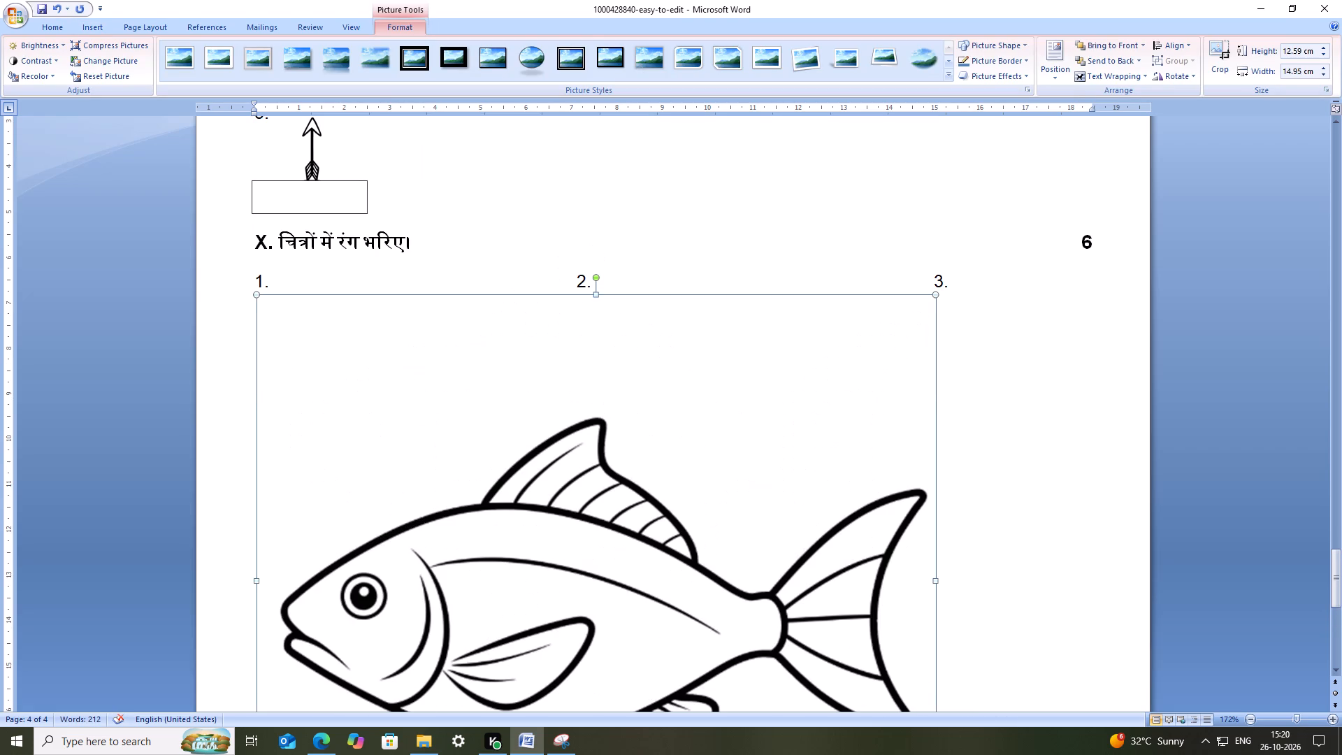
{"action": "left_click_drag", "start_coordinate": [935, 296], "coordinate": [332, 512]}
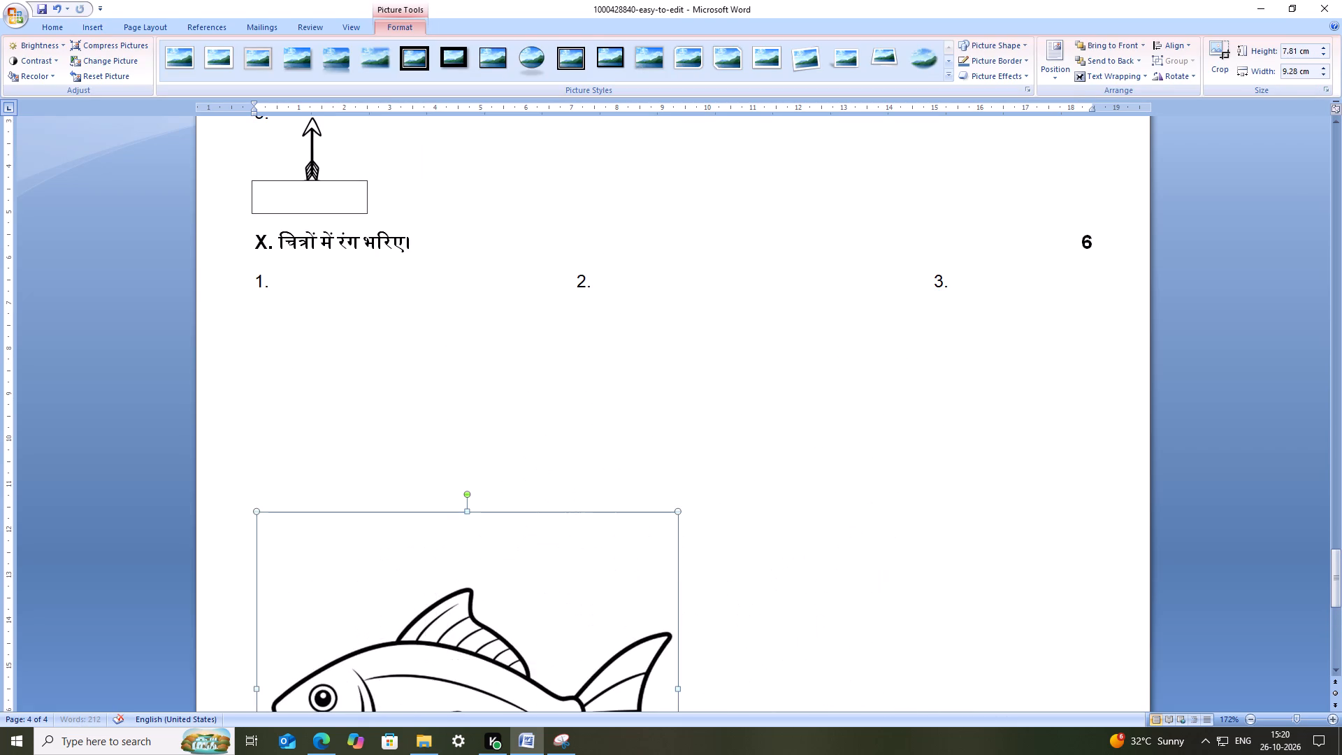
{"action": "scroll", "coordinate": [489, 565], "scroll_direction": "down", "scroll_amount": 5}
{"action": "left_click_drag", "start_coordinate": [503, 495], "coordinate": [460, 405]}
{"action": "scroll", "coordinate": [529, 425], "scroll_direction": "up", "scroll_amount": 6}
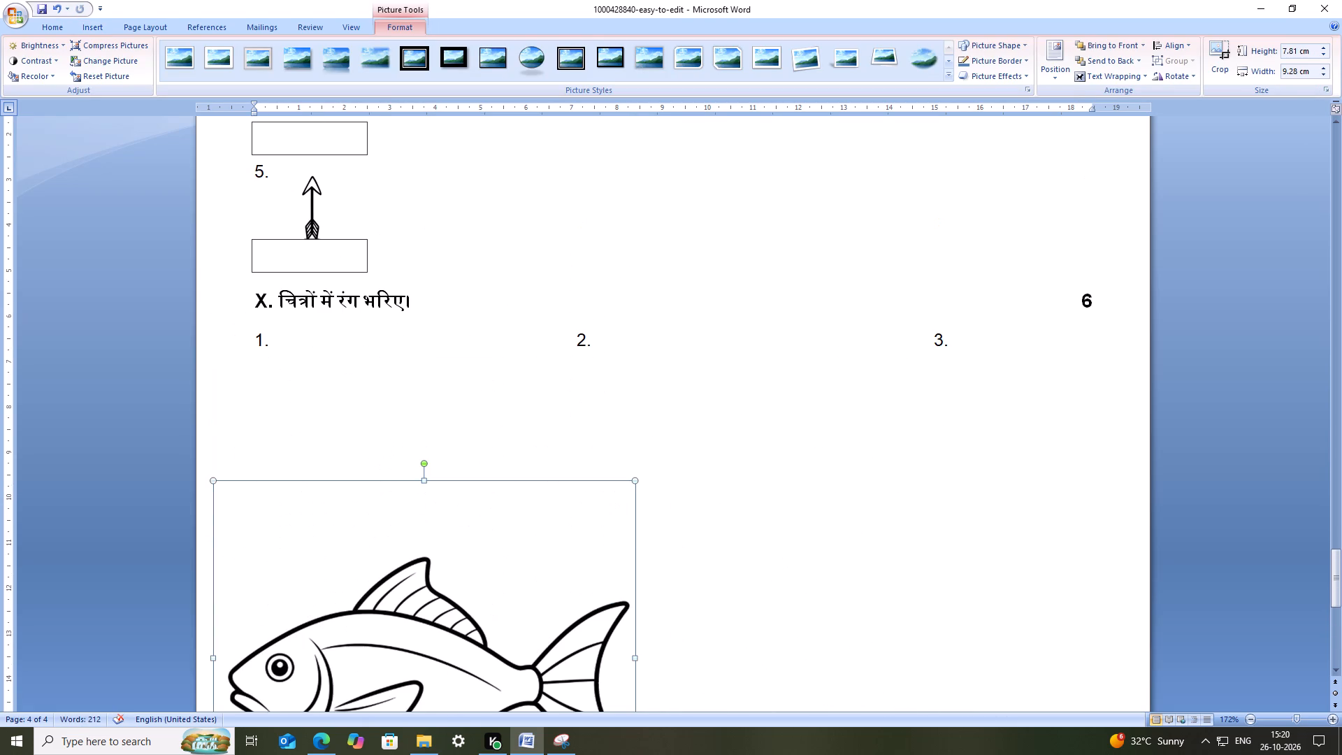
Add six more spaces before number 2 in section X to leave more room for item 1's picture.
{"action": "left_click", "coordinate": [549, 352]}
{"action": "key", "text": "space"}
{"action": "key", "text": "space"}
{"action": "key", "text": "space"}
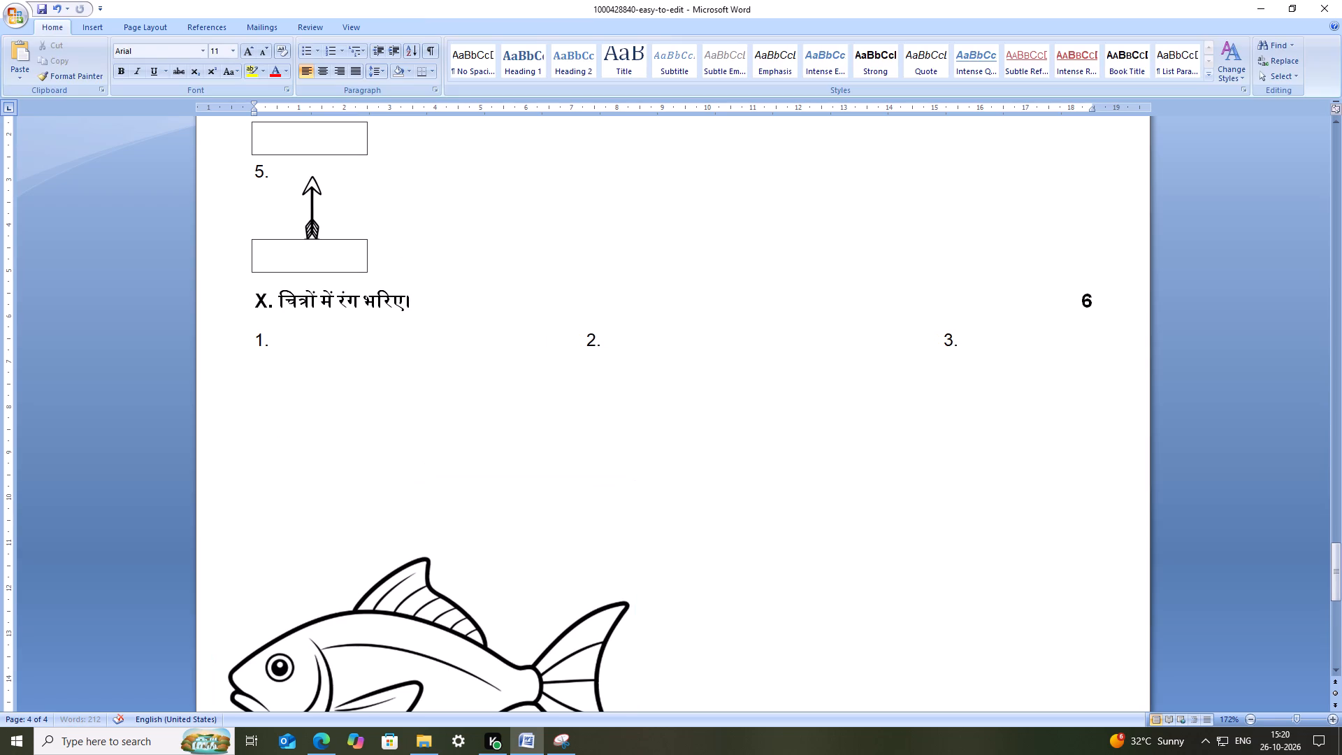
{"action": "key", "text": "space"}
{"action": "key", "text": "space"}
{"action": "key", "text": "space"}
Move the fish picture up toward section X's numbers and shrink it to about 6.2 cm high by 7.4 cm wide.
{"action": "left_click", "coordinate": [555, 633]}
{"action": "left_click_drag", "start_coordinate": [540, 641], "coordinate": [550, 594]}
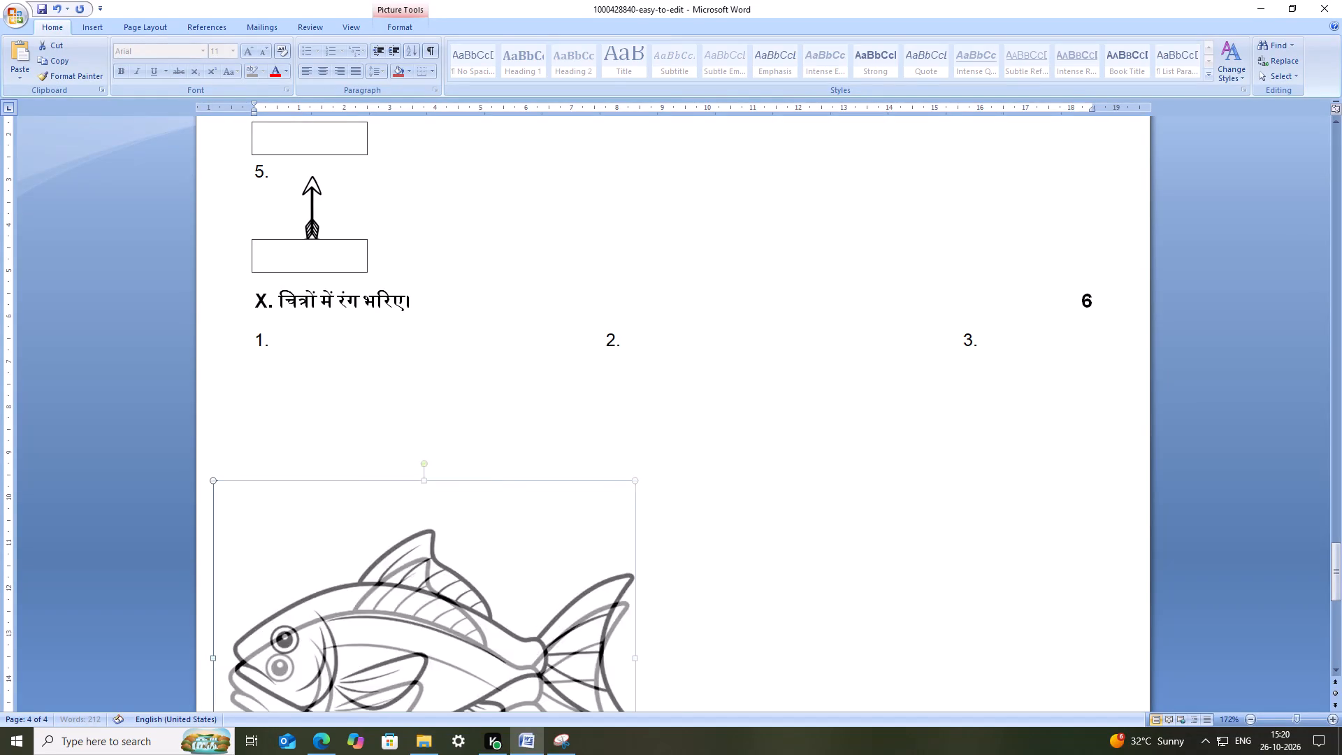
{"action": "left_click_drag", "start_coordinate": [550, 594], "coordinate": [582, 515]}
{"action": "left_click_drag", "start_coordinate": [673, 355], "coordinate": [468, 426]}
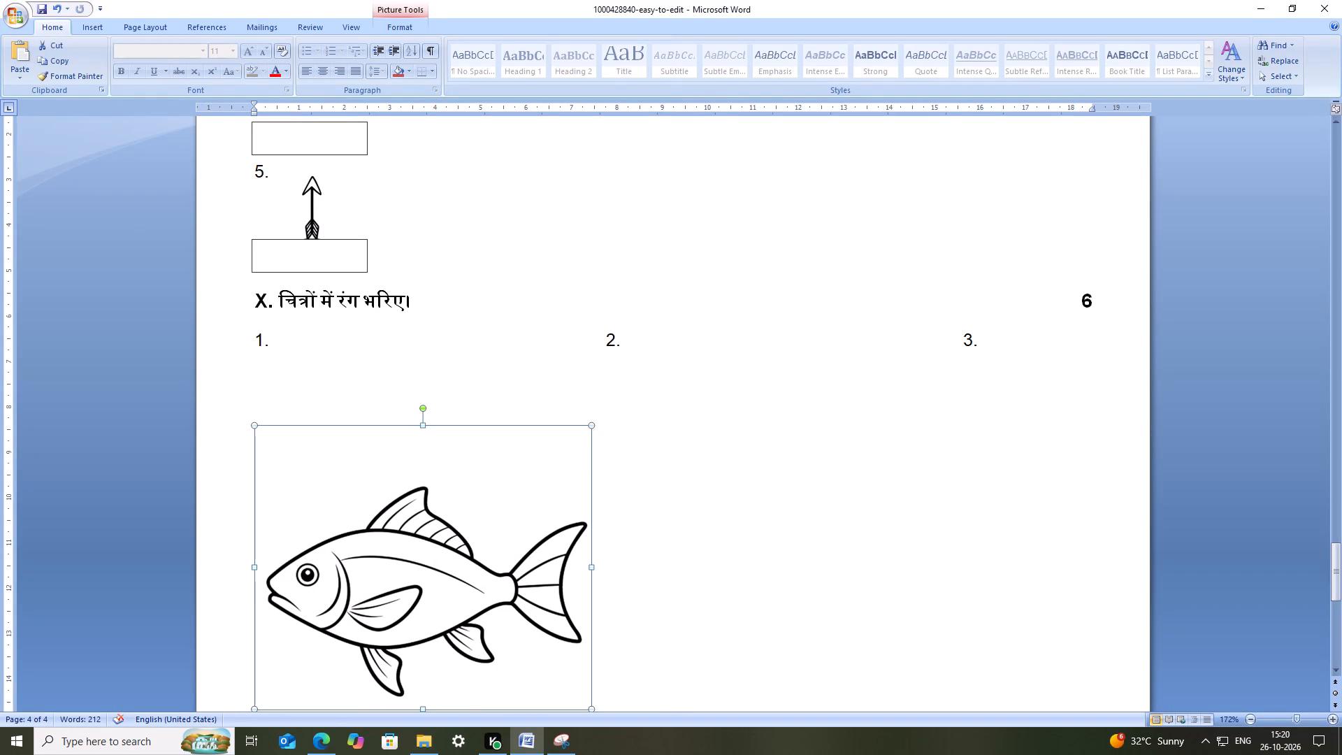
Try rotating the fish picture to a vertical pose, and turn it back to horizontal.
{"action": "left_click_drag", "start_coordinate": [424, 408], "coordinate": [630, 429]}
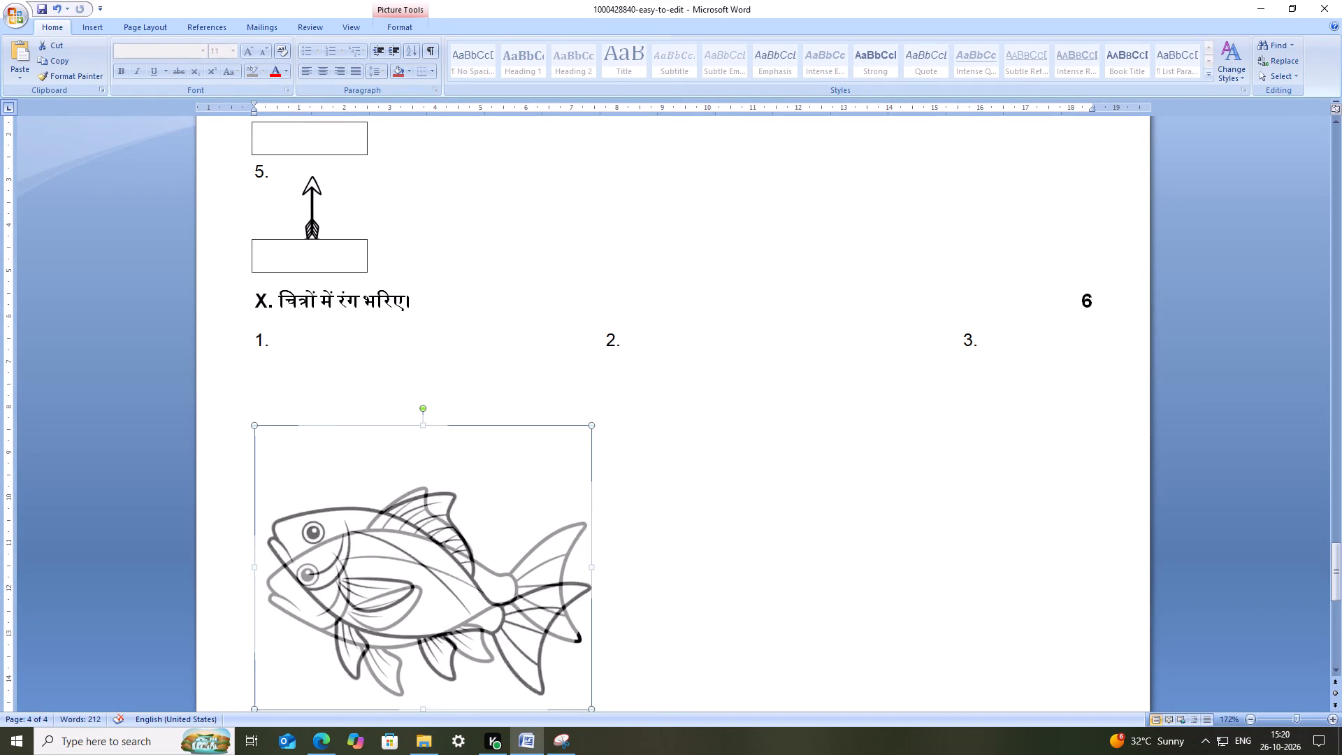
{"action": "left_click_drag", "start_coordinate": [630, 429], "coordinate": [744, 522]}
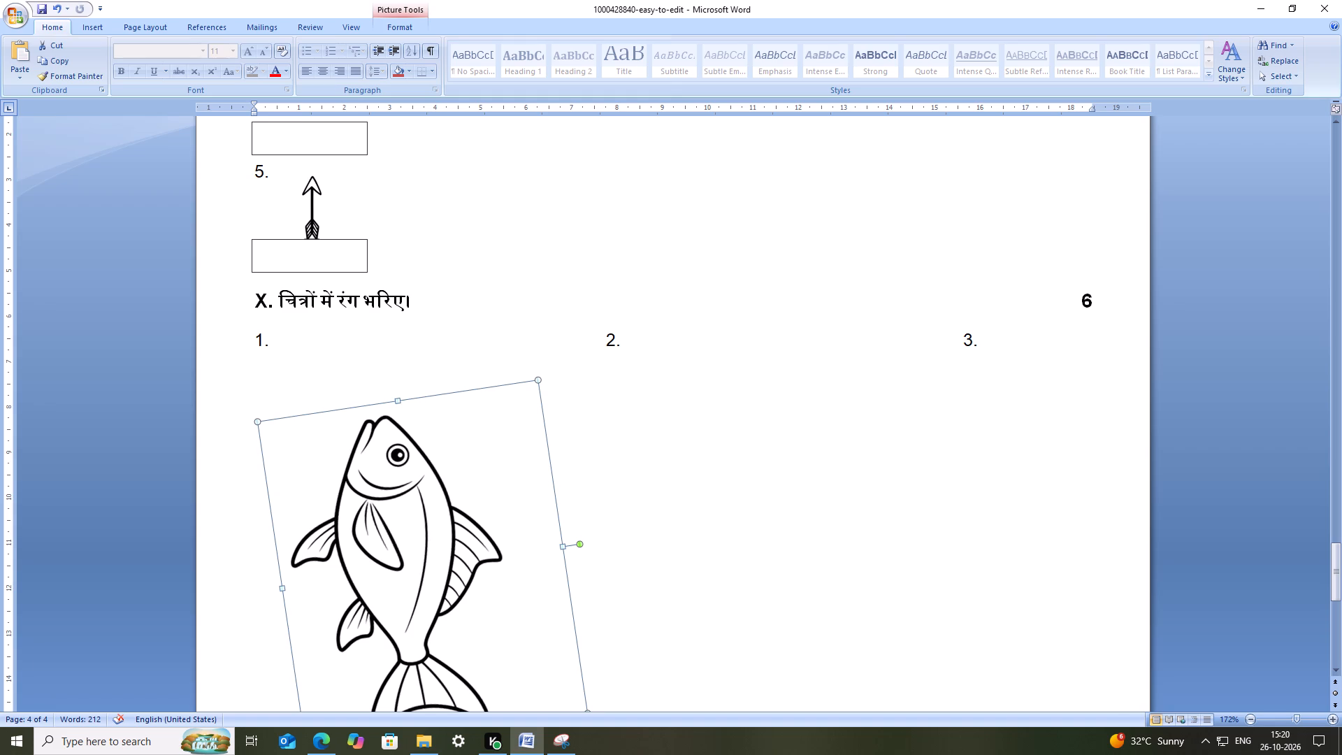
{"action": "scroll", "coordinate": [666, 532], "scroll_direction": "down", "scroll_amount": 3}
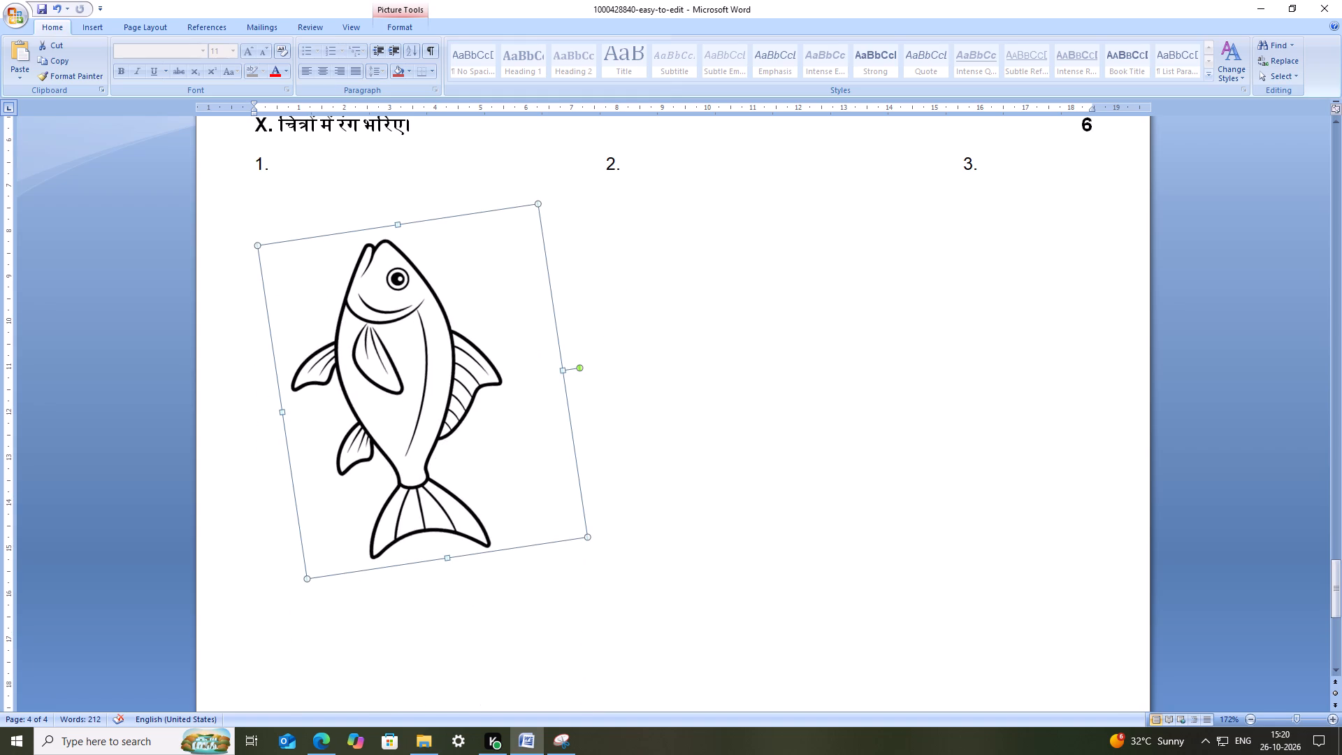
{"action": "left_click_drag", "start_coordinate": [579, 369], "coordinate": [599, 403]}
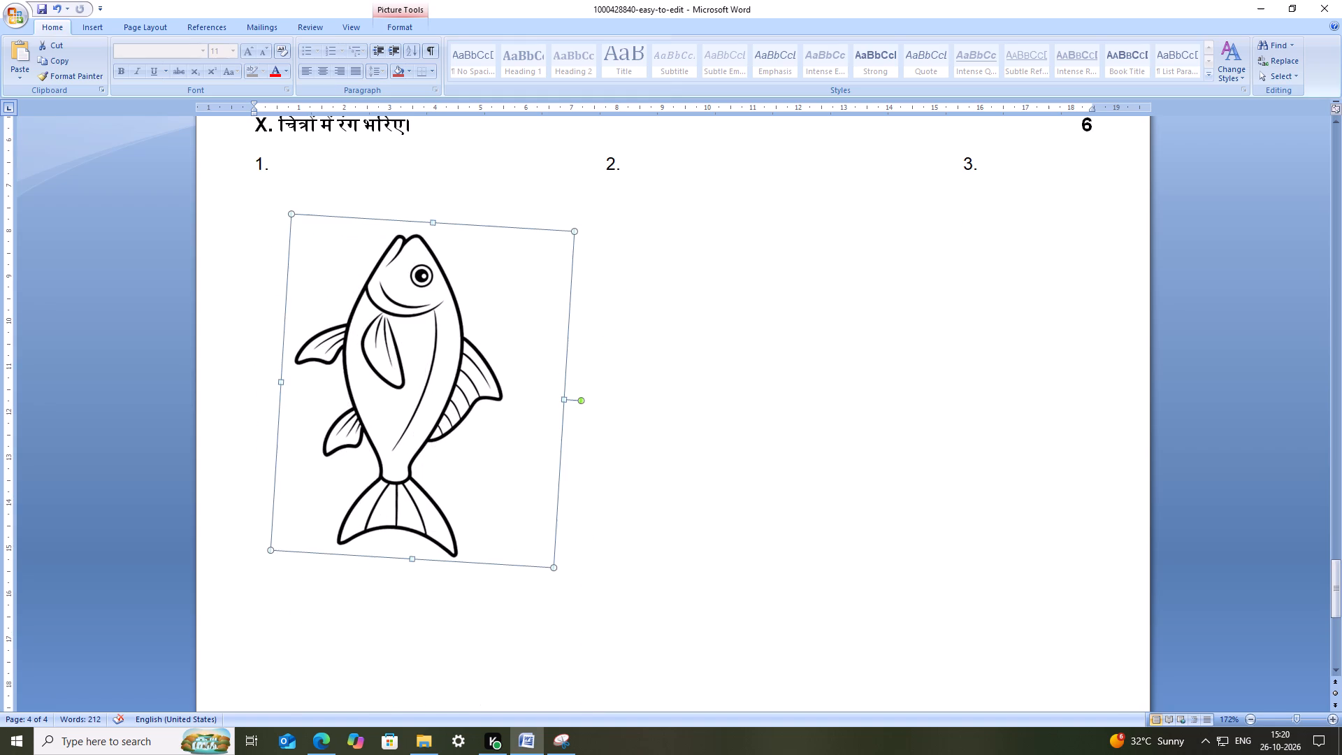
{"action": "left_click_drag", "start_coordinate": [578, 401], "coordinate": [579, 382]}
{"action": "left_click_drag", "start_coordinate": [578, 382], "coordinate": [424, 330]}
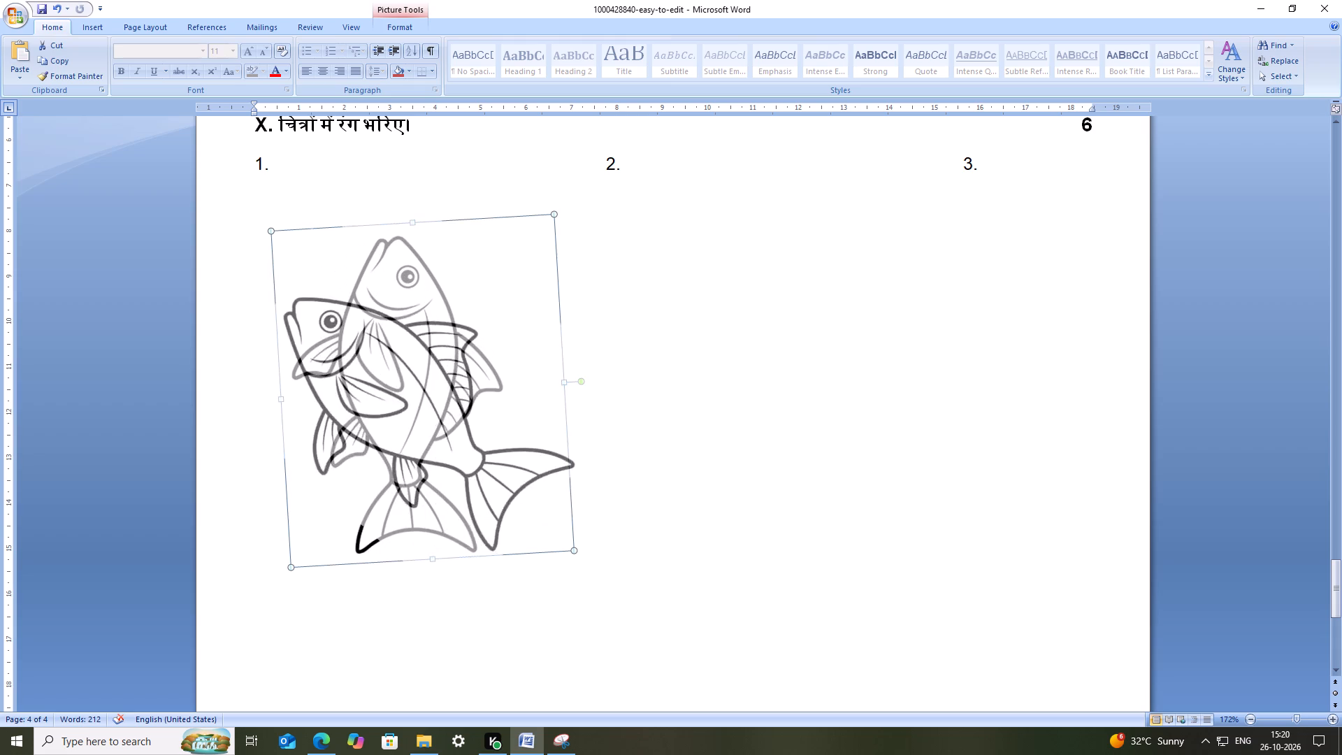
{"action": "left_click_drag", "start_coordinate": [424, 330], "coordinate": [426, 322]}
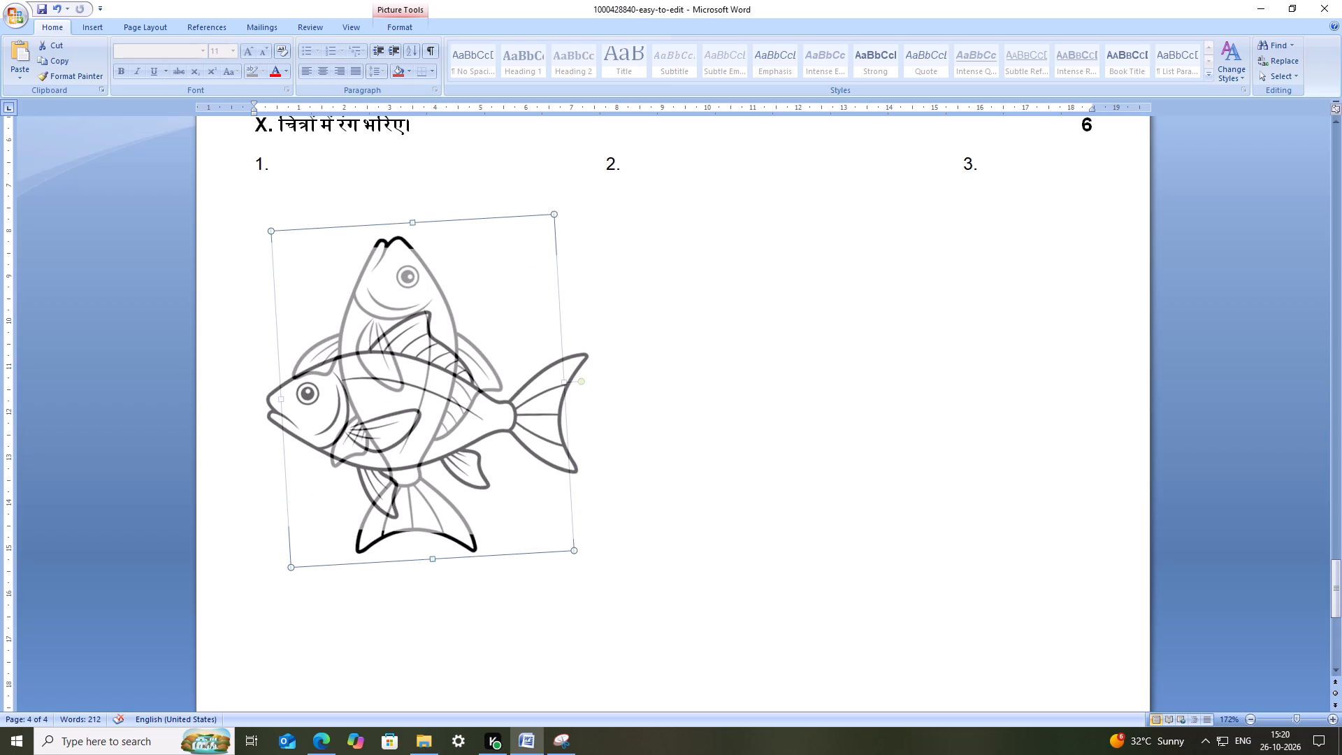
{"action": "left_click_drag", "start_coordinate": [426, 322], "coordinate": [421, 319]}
Shift the fish picture slightly up and toward the left margin beneath number 1, and save the exam paper with the cursor before number 2.
{"action": "left_click_drag", "start_coordinate": [522, 403], "coordinate": [503, 389]}
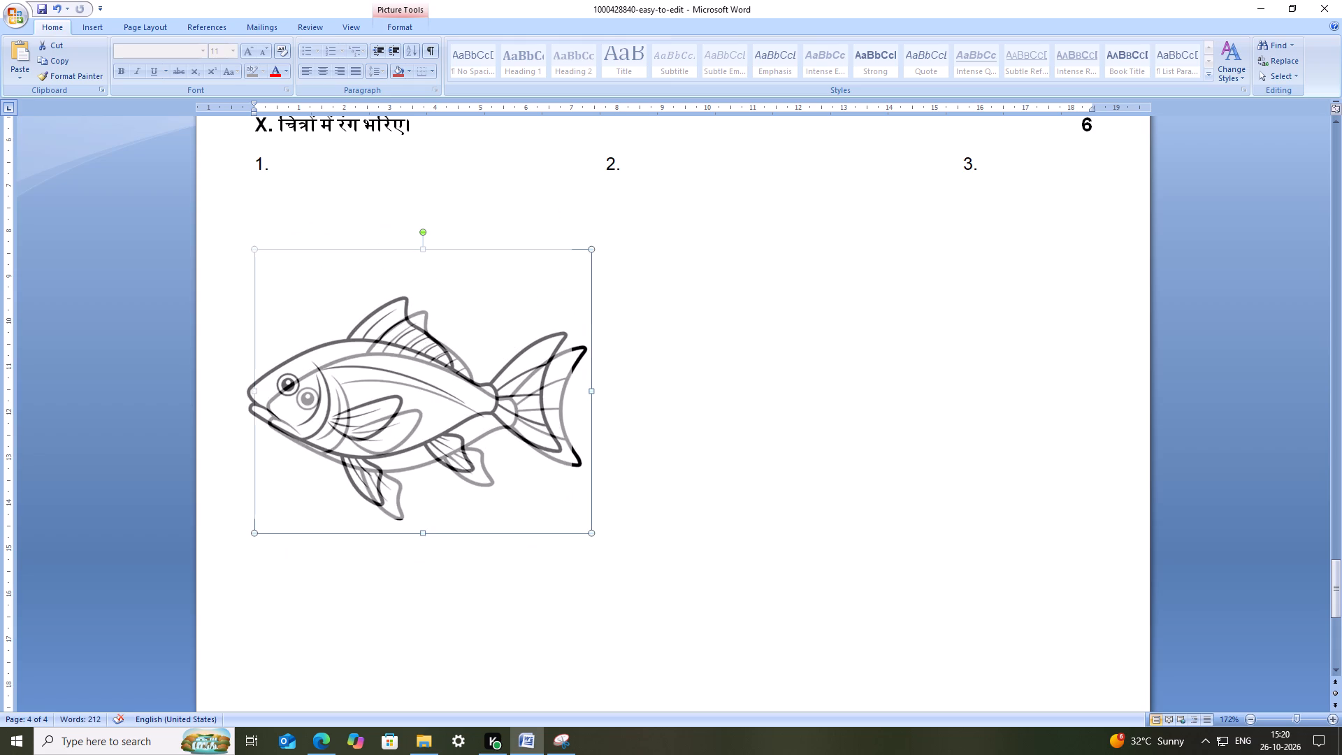
{"action": "left_click_drag", "start_coordinate": [503, 389], "coordinate": [502, 371]}
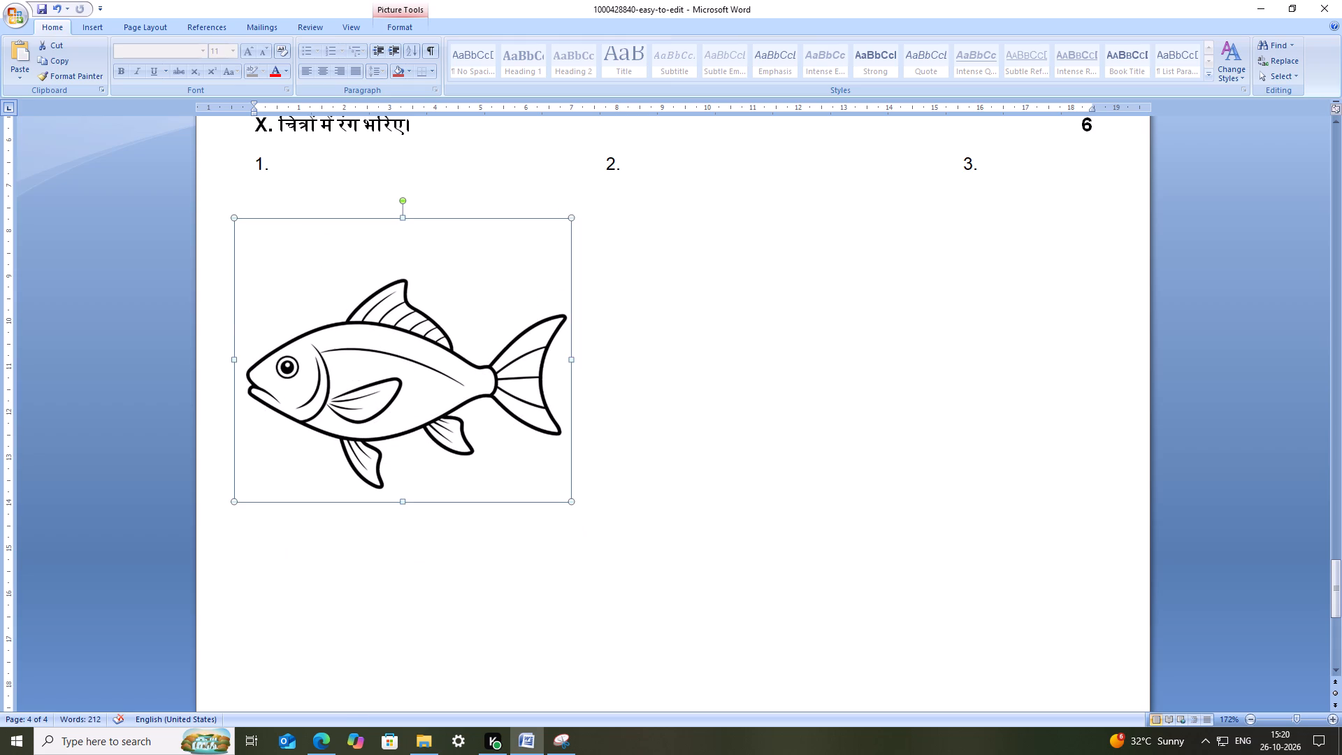
{"action": "left_click", "coordinate": [707, 362]}
{"action": "left_click", "coordinate": [608, 169]}
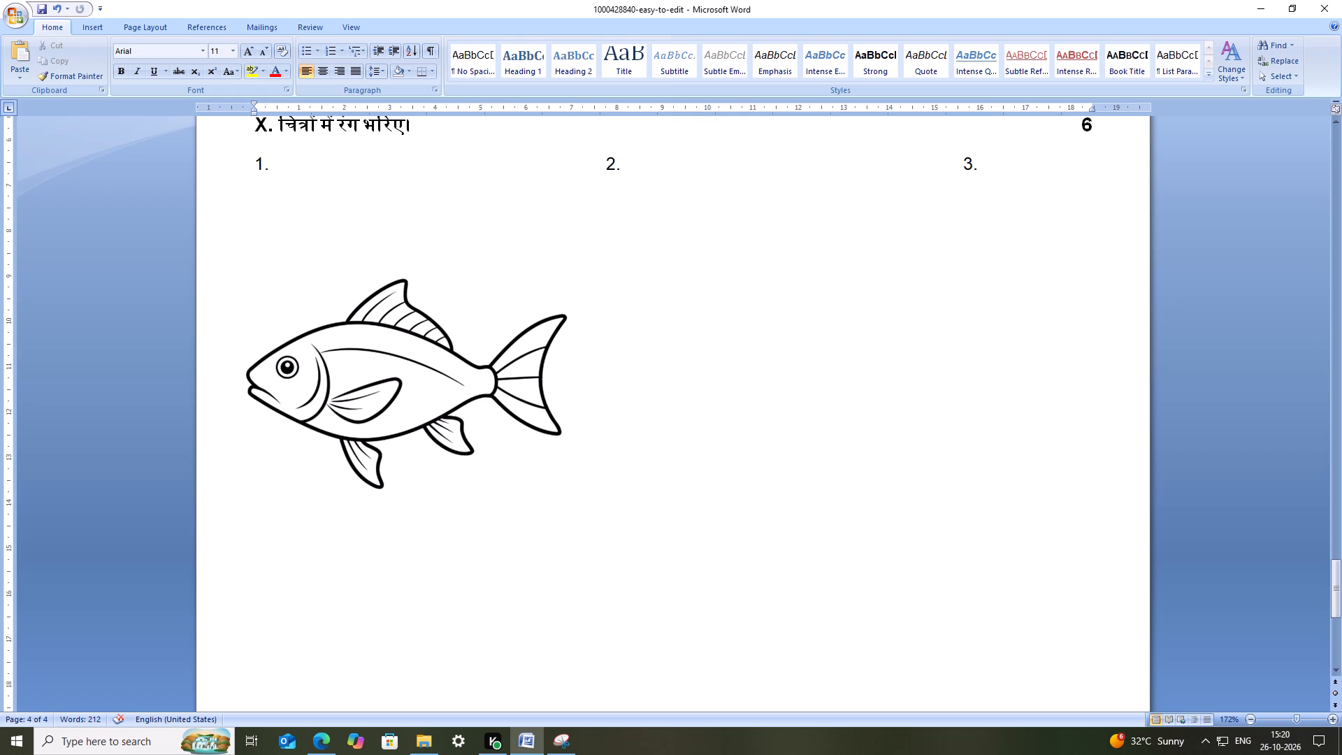
{"action": "key", "text": "ctrl+s"}
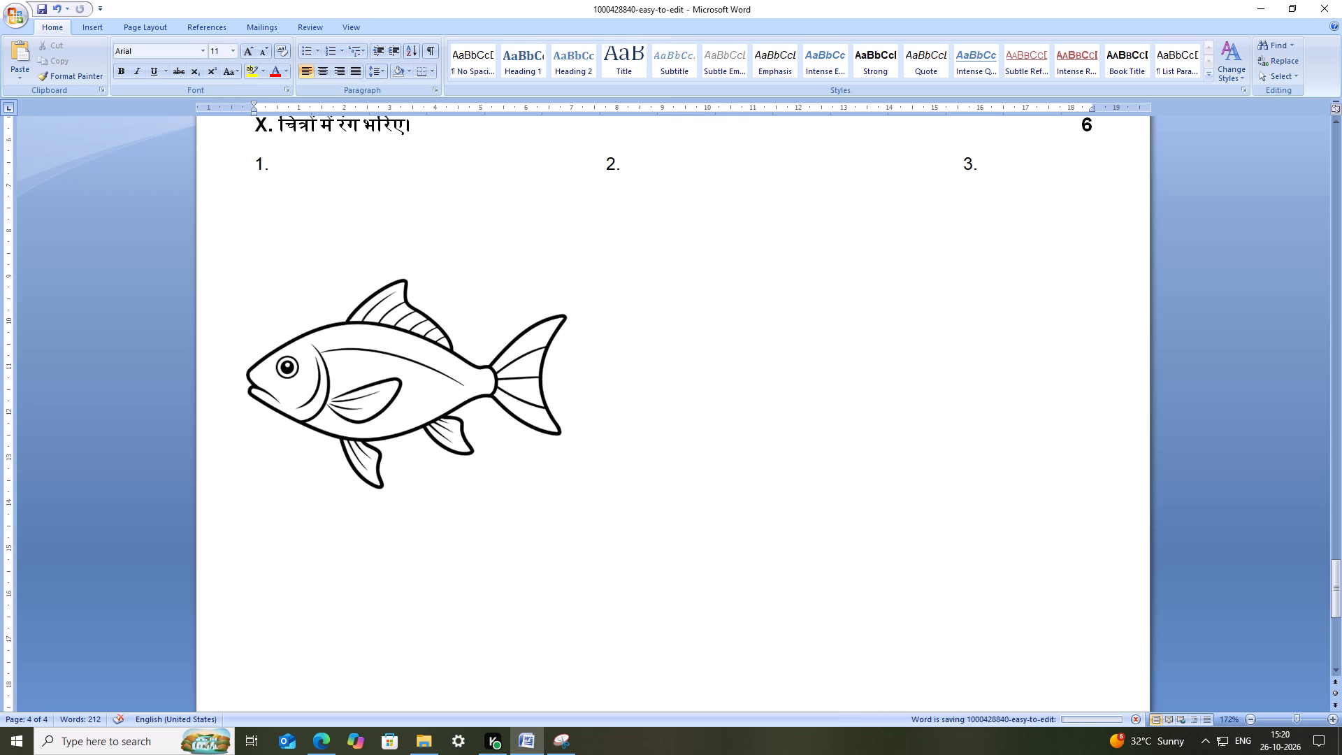
Insert the kite picture from the images folder in section X and set its text wrapping to In Front of Text.
{"action": "left_click", "coordinate": [98, 21]}
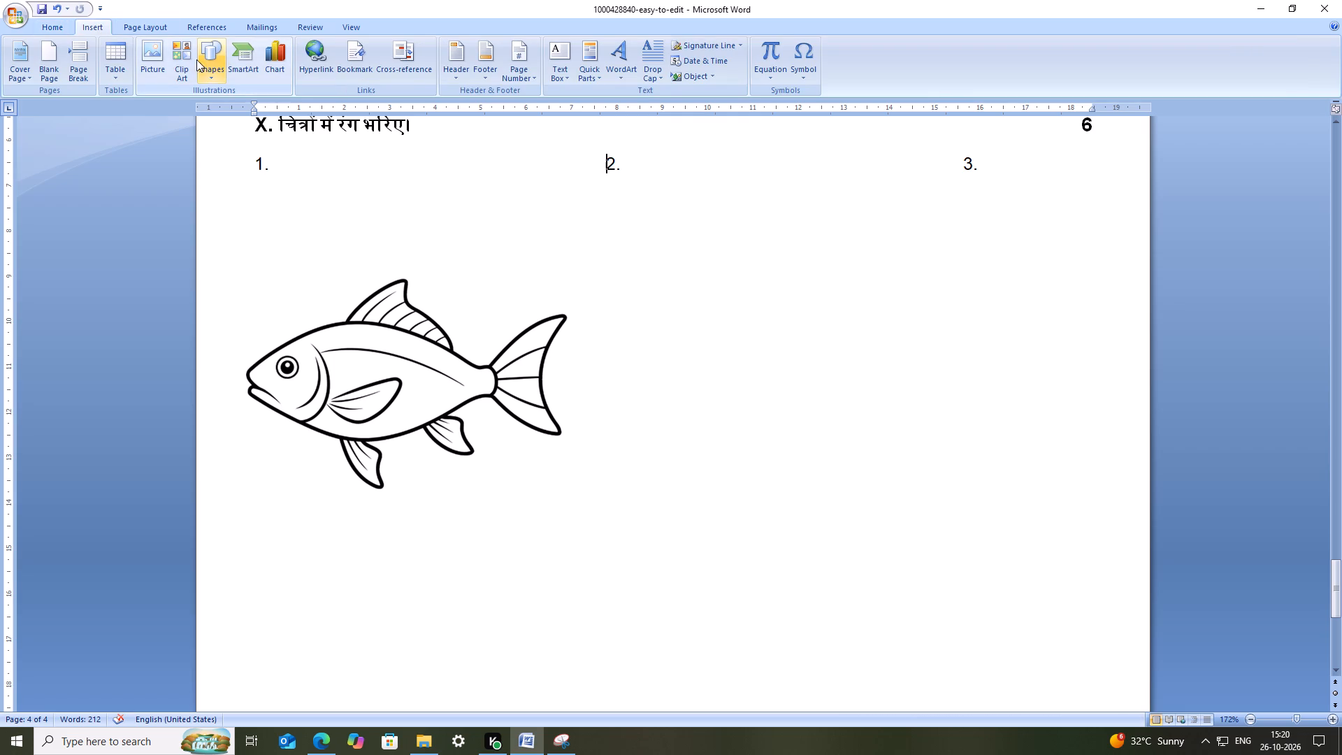
{"action": "left_click", "coordinate": [162, 57]}
{"action": "scroll", "coordinate": [355, 197], "scroll_direction": "down", "scroll_amount": 6}
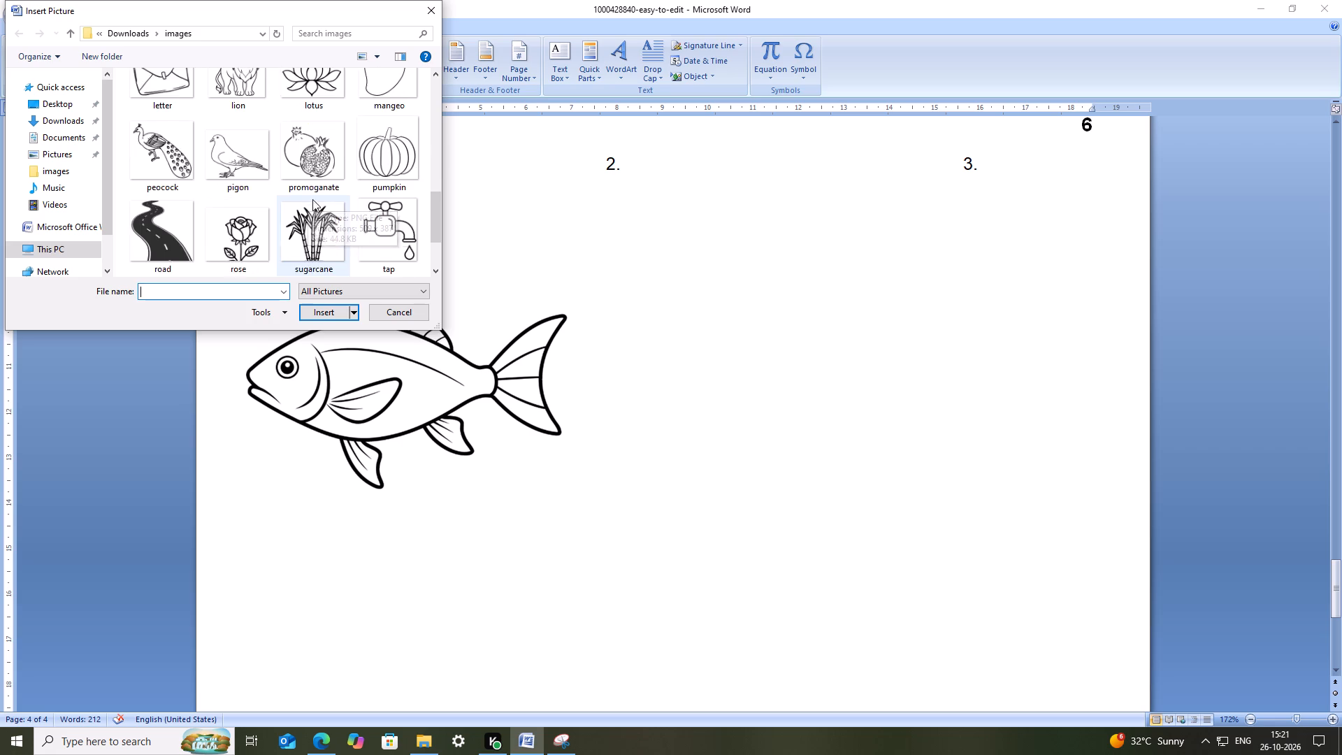
{"action": "scroll", "coordinate": [347, 175], "scroll_direction": "up", "scroll_amount": 2}
{"action": "left_click", "coordinate": [388, 129]}
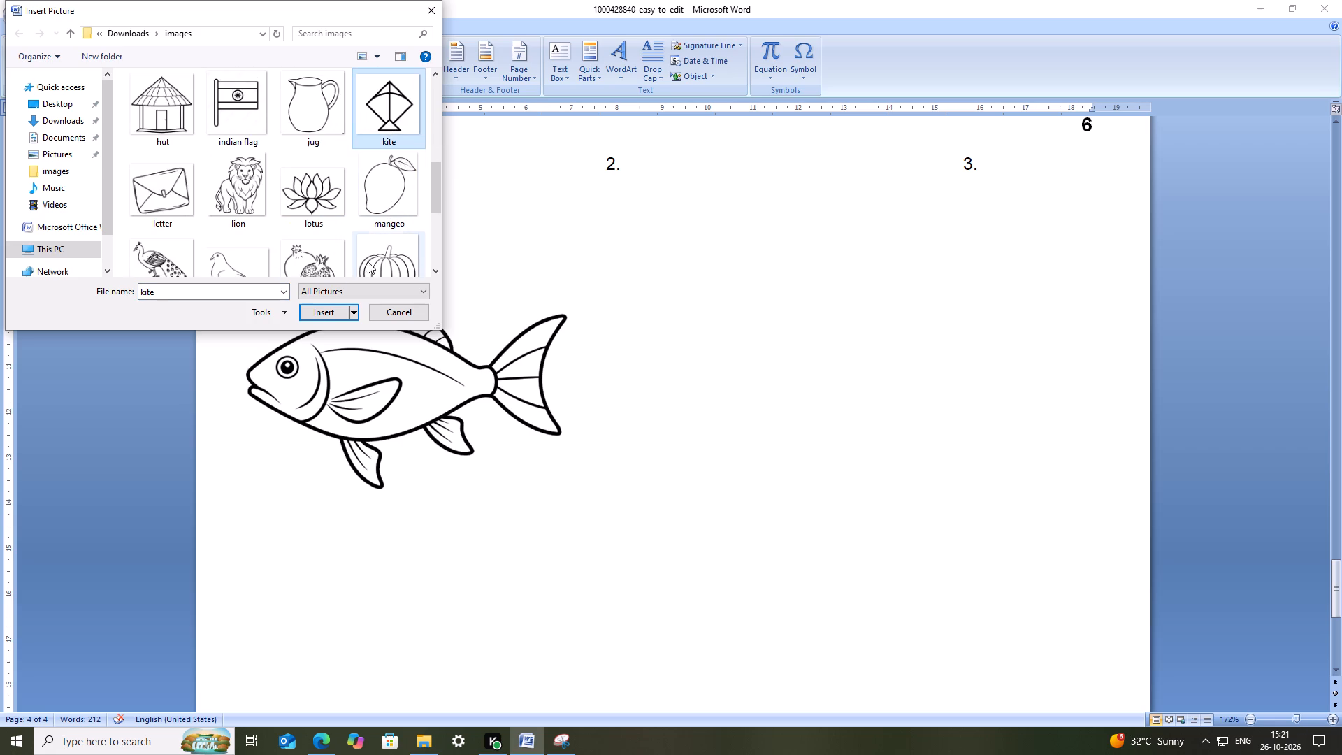
{"action": "left_click", "coordinate": [325, 310]}
{"action": "left_click", "coordinate": [611, 377]}
{"action": "right_click", "coordinate": [611, 377]}
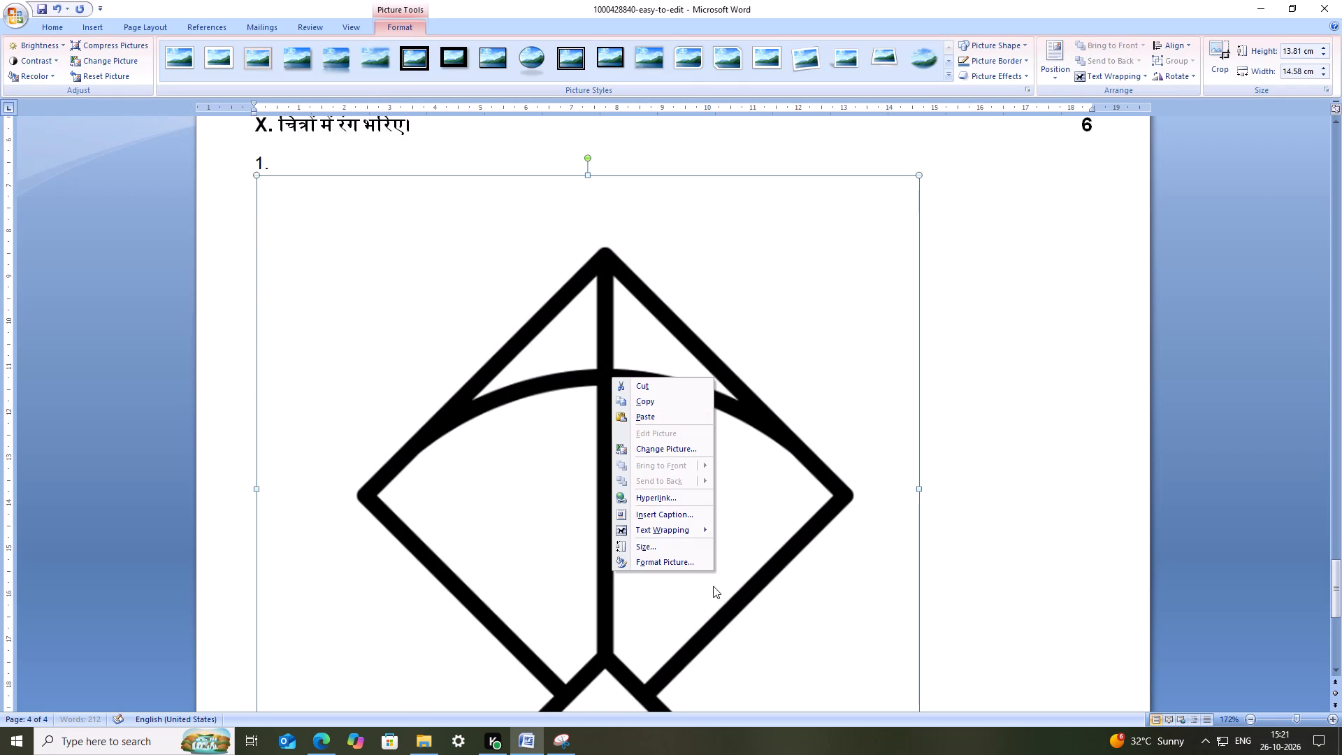
{"action": "left_click", "coordinate": [696, 533]}
{"action": "left_click", "coordinate": [774, 591]}
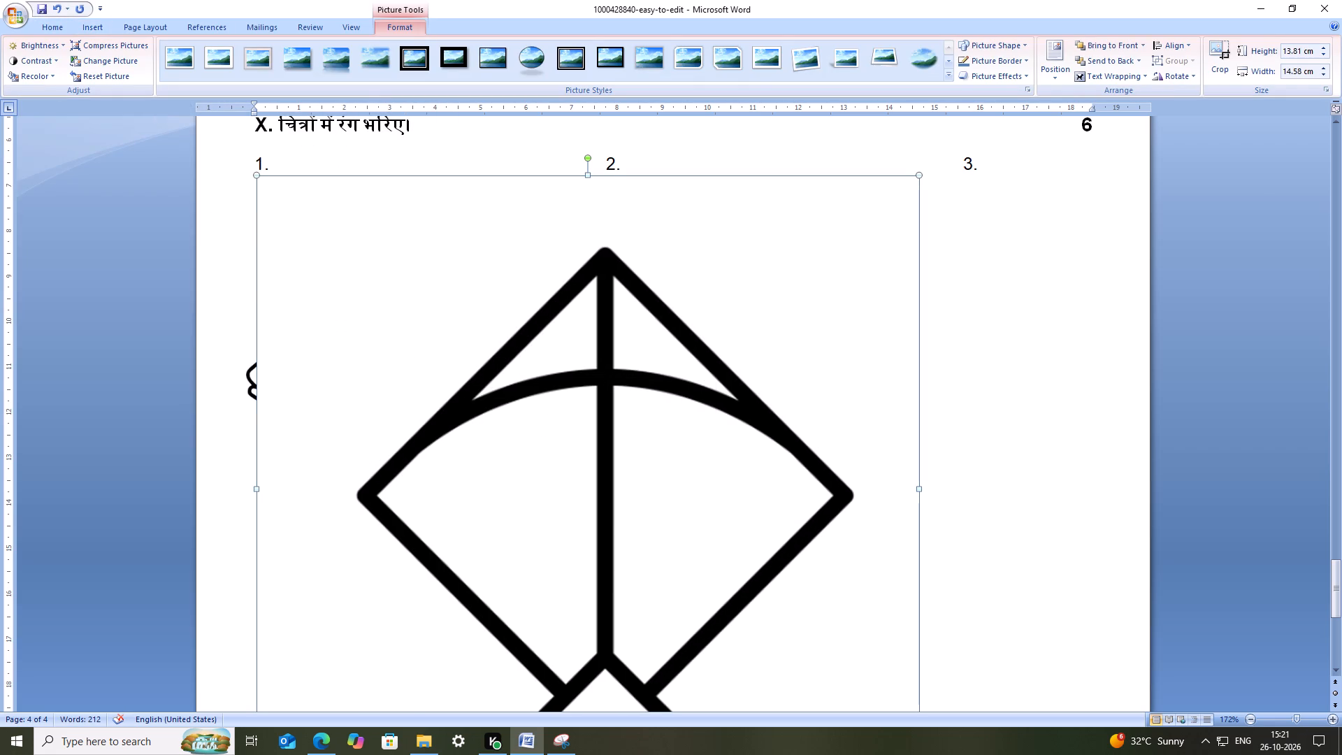
Shrink the kite picture to 5.53 cm high by 5.84 cm wide, place it beneath number 2, and save the exam paper.
{"action": "left_click_drag", "start_coordinate": [918, 175], "coordinate": [522, 613]}
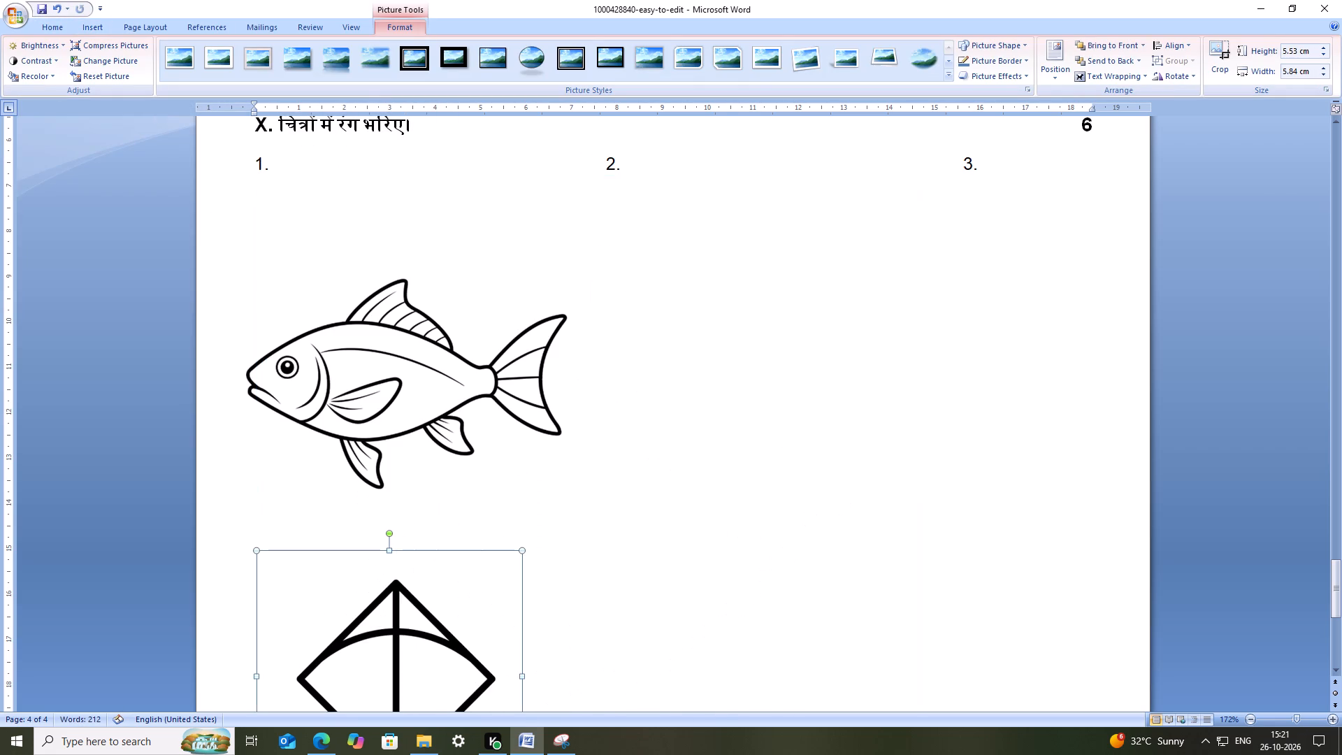
{"action": "left_click_drag", "start_coordinate": [421, 631], "coordinate": [782, 289]}
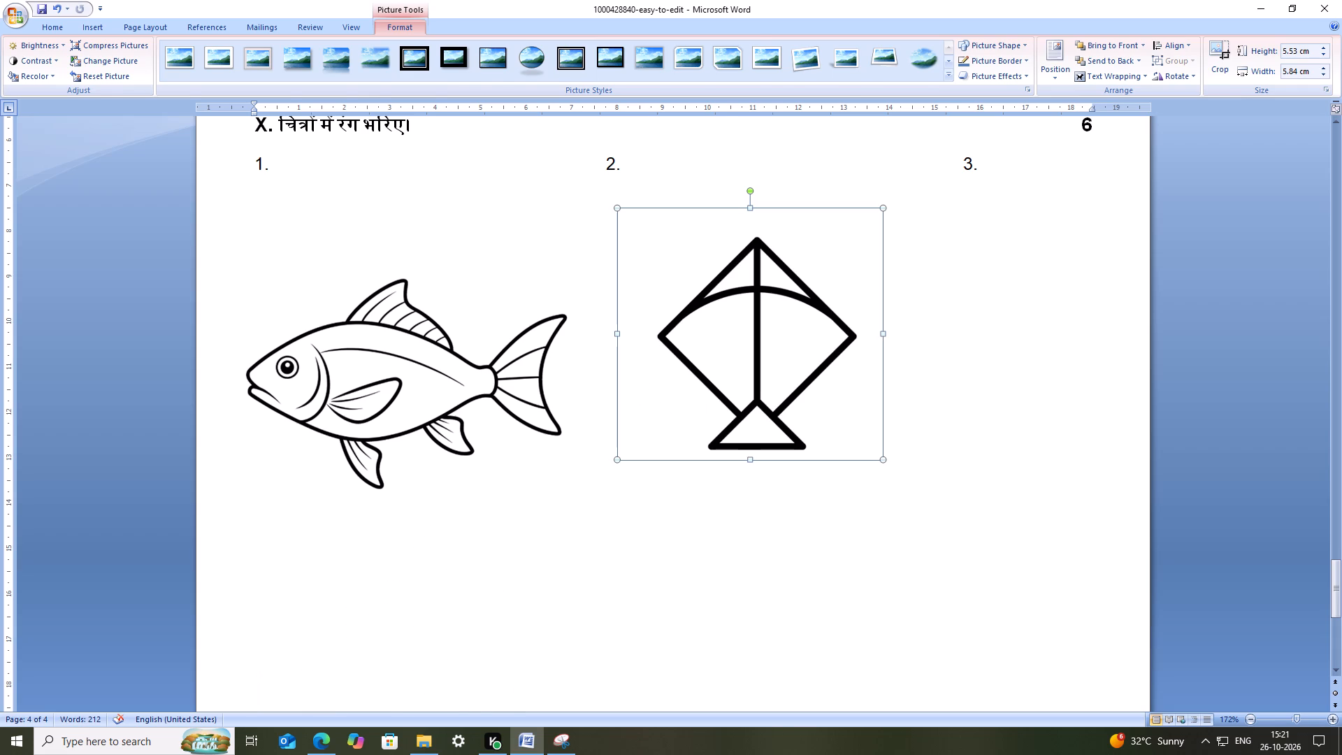
{"action": "left_click", "coordinate": [1010, 310]}
{"action": "key", "text": "ctrl+s"}
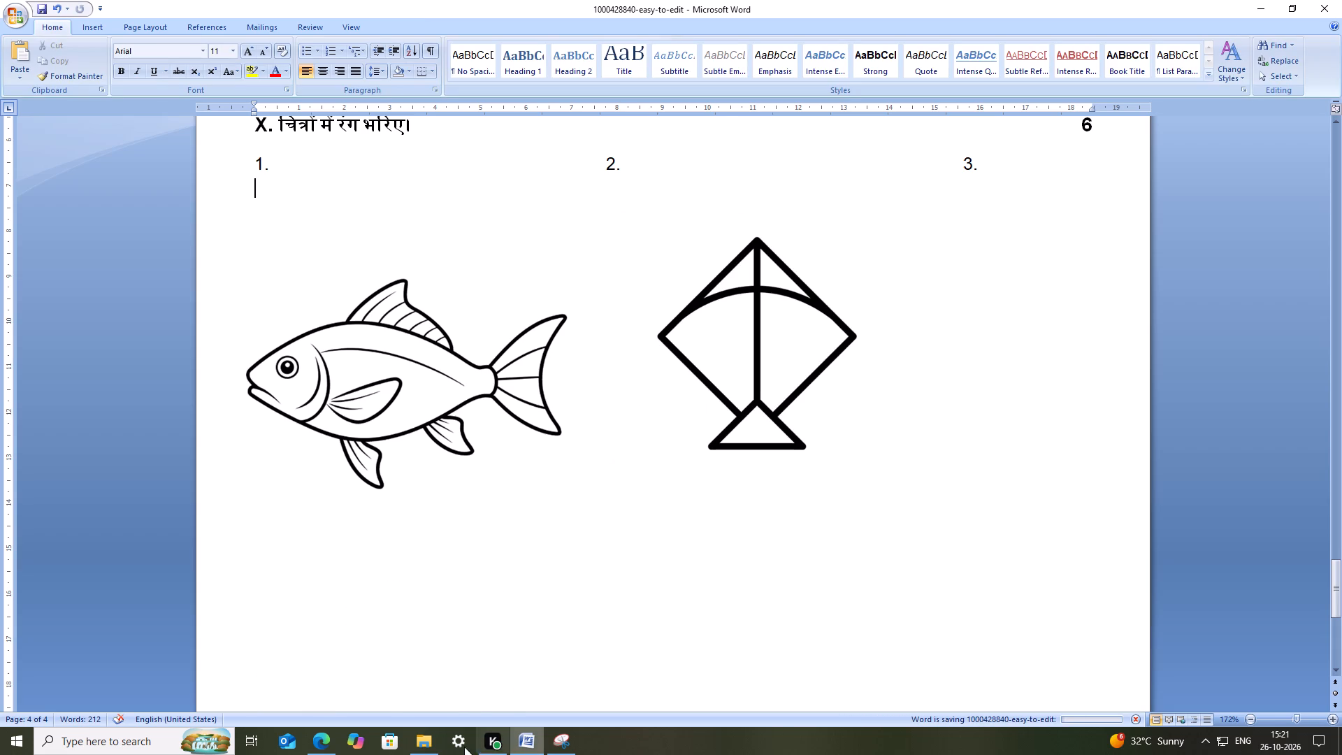
Switch to Edge, change the image search from arrow to rabbit outline, and open the side-view Bunny Clipart Outline result.
{"action": "left_click", "coordinate": [331, 745]}
{"action": "left_click", "coordinate": [1239, 111]}
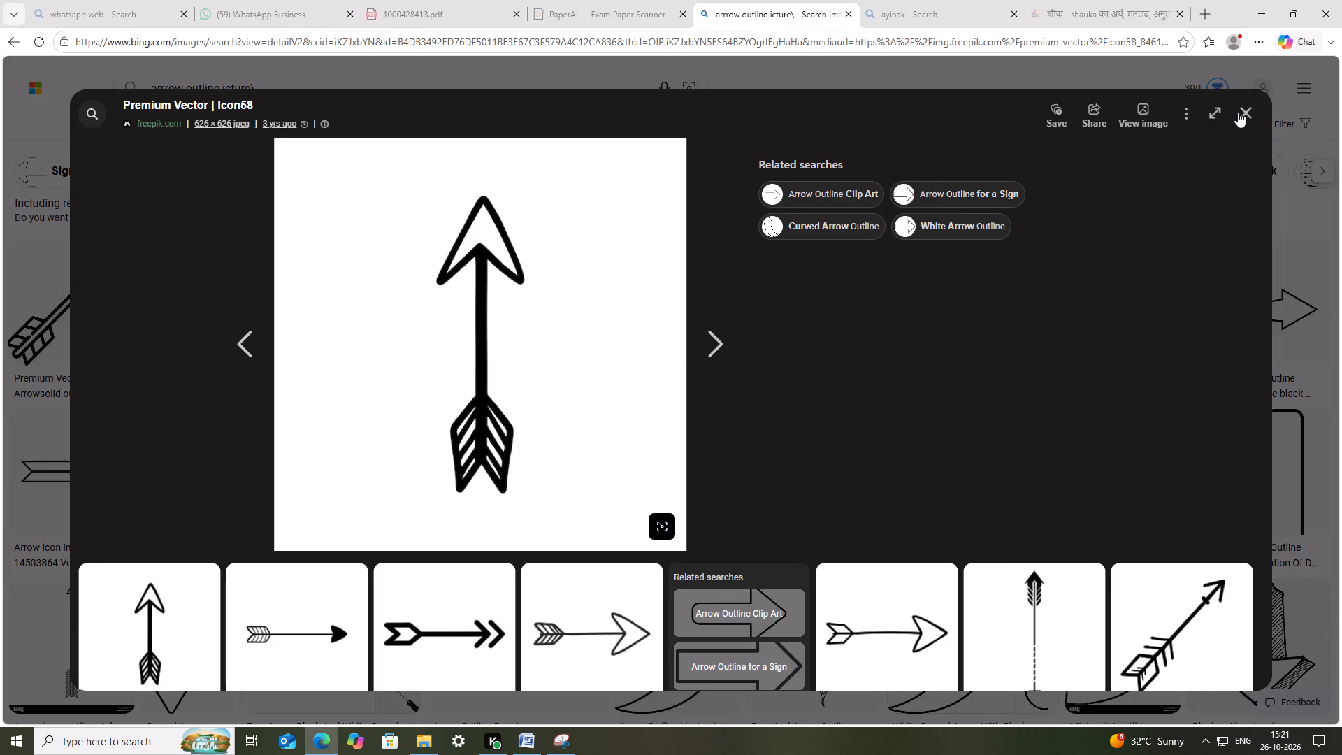
{"action": "left_click_drag", "start_coordinate": [183, 85], "coordinate": [89, 98]}
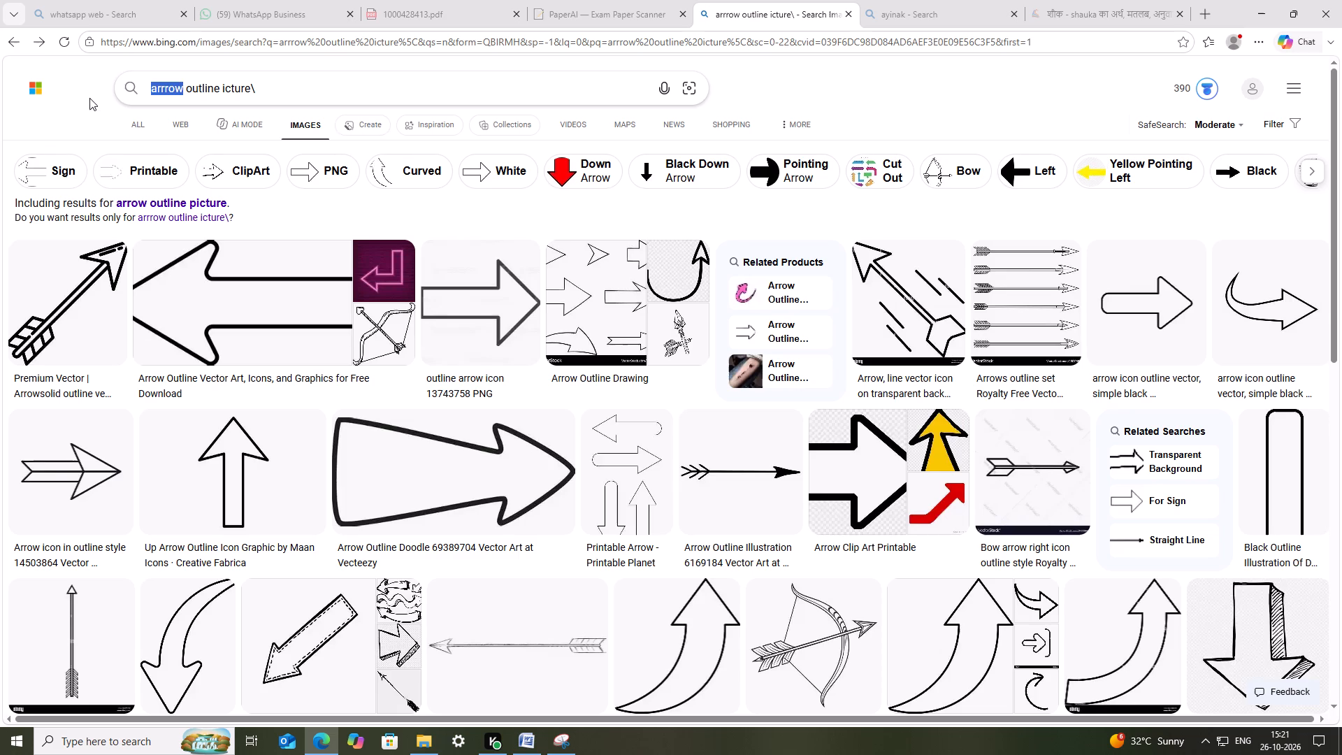
{"action": "type", "text": "rabbit"}
{"action": "key", "text": "Return"}
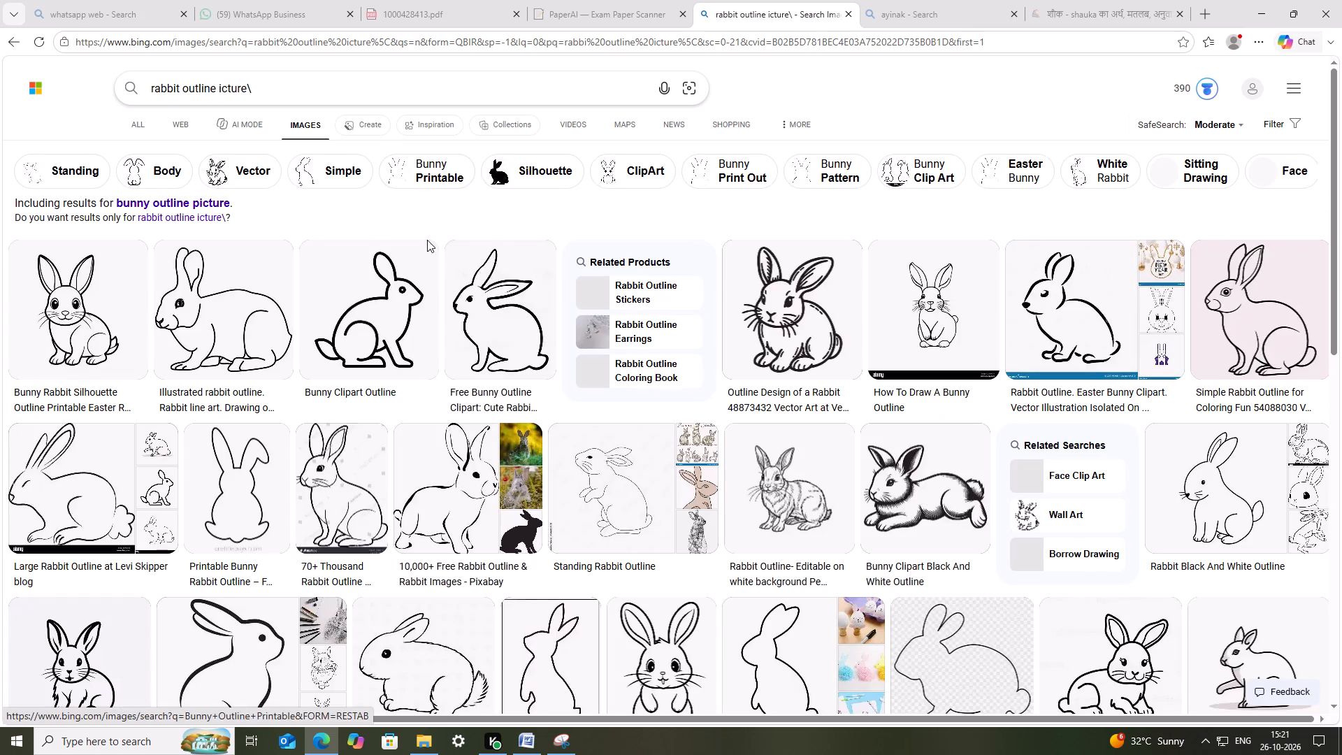
{"action": "left_click", "coordinate": [377, 327]}
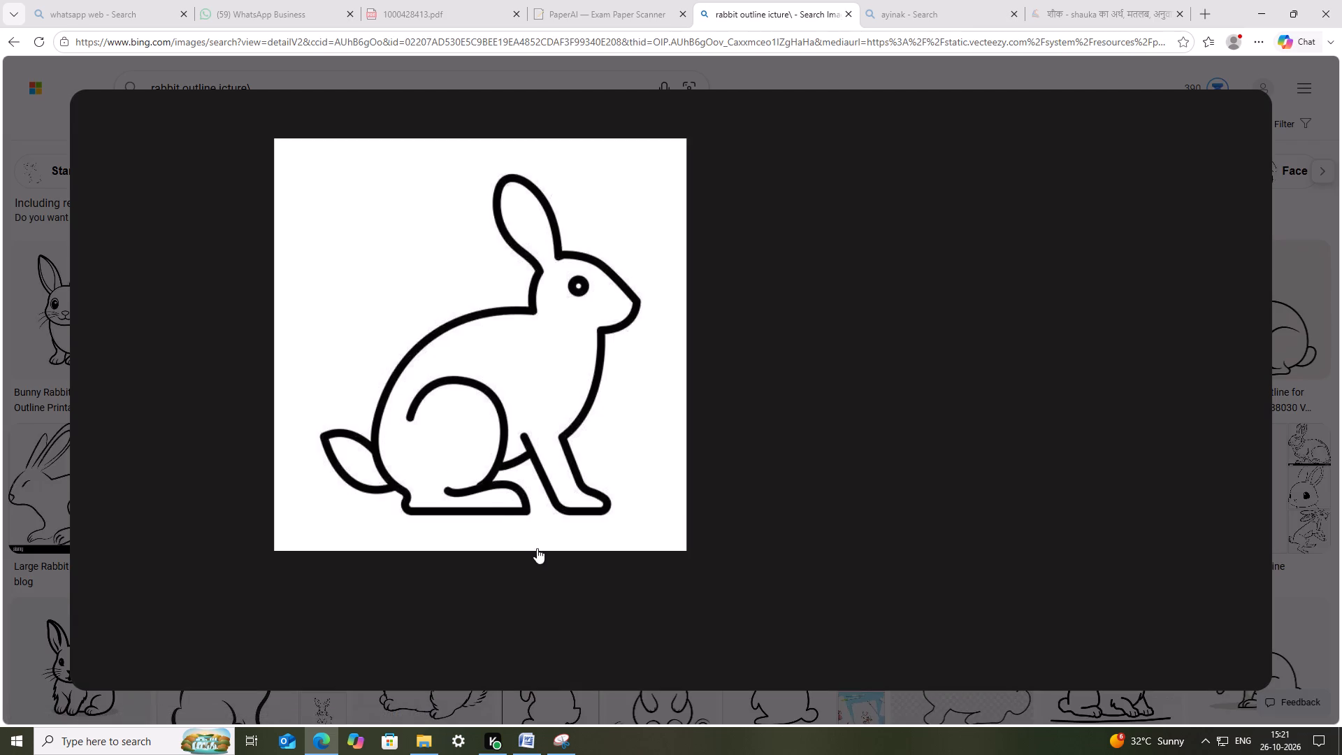
Capture the rabbit outline with Snipping Tool and save the snip as rabbit.
{"action": "left_click", "coordinate": [551, 746]}
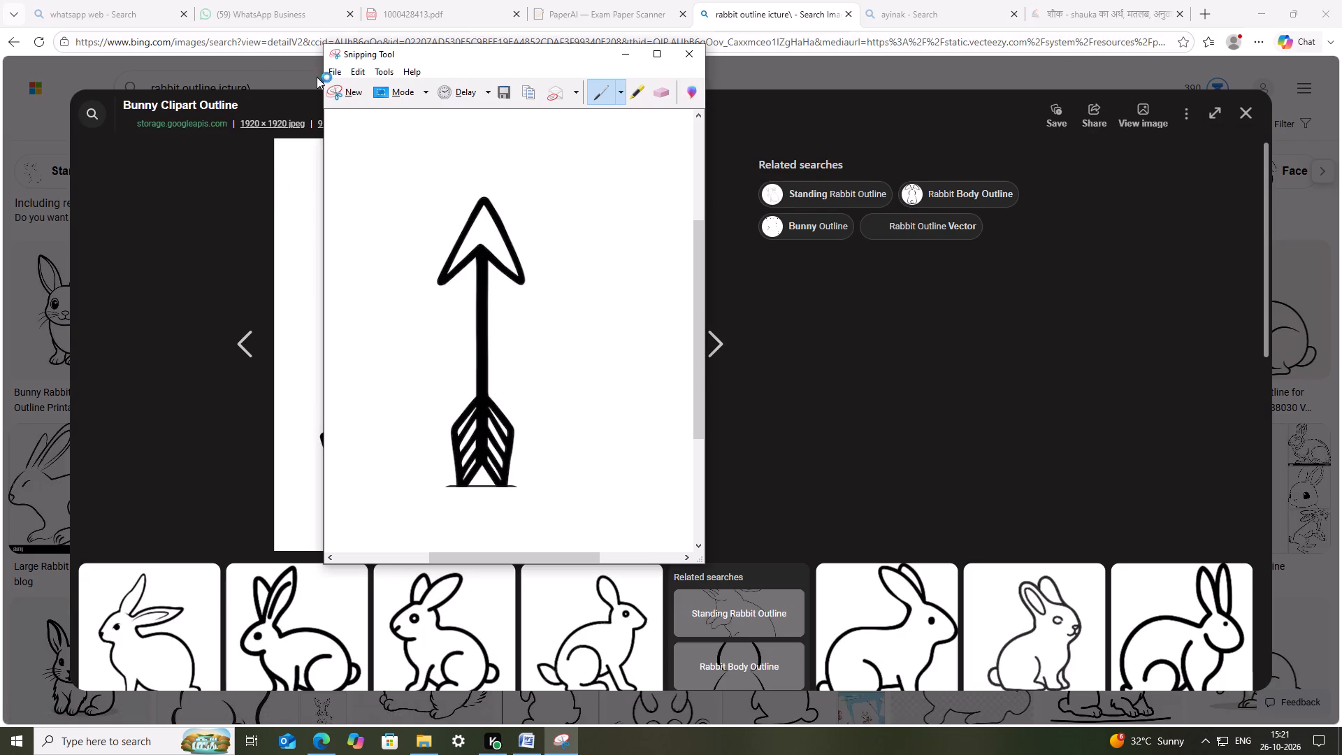
{"action": "left_click", "coordinate": [345, 92]}
{"action": "left_click_drag", "start_coordinate": [302, 145], "coordinate": [517, 274]}
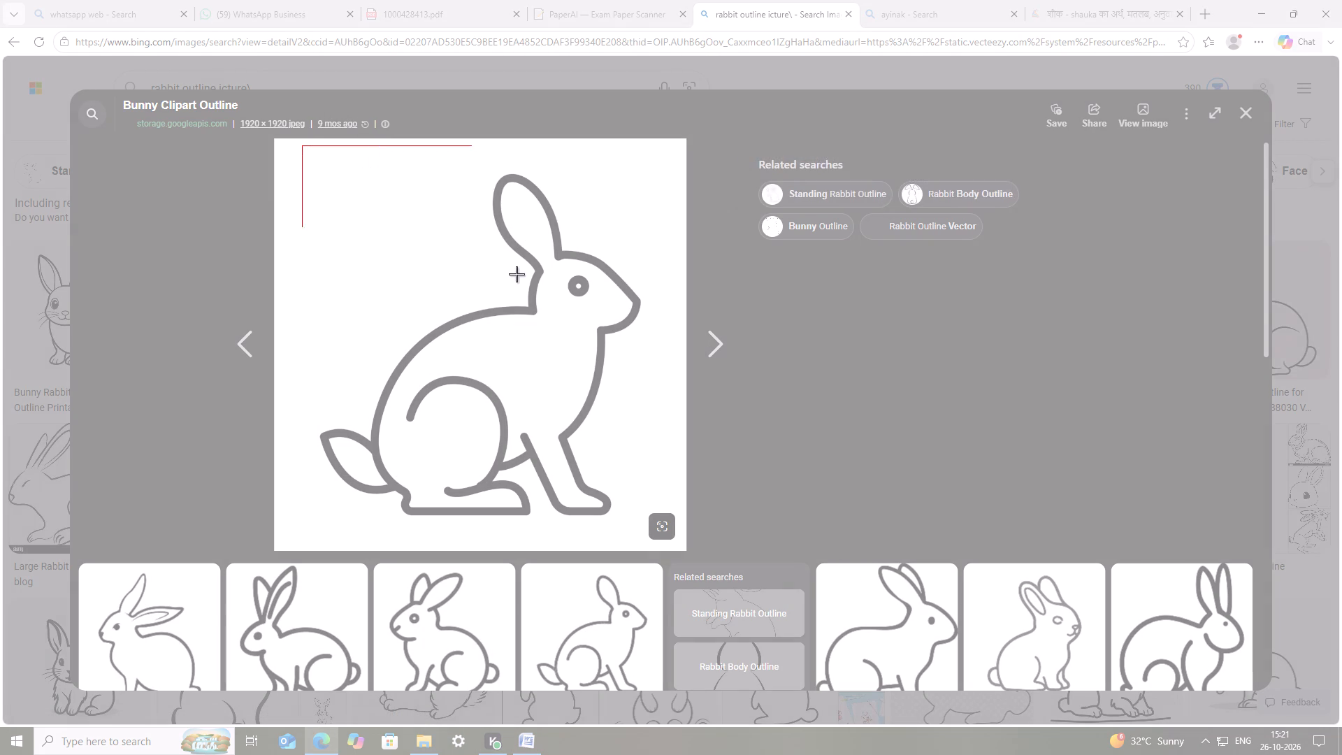
{"action": "left_click_drag", "start_coordinate": [517, 274], "coordinate": [648, 524]}
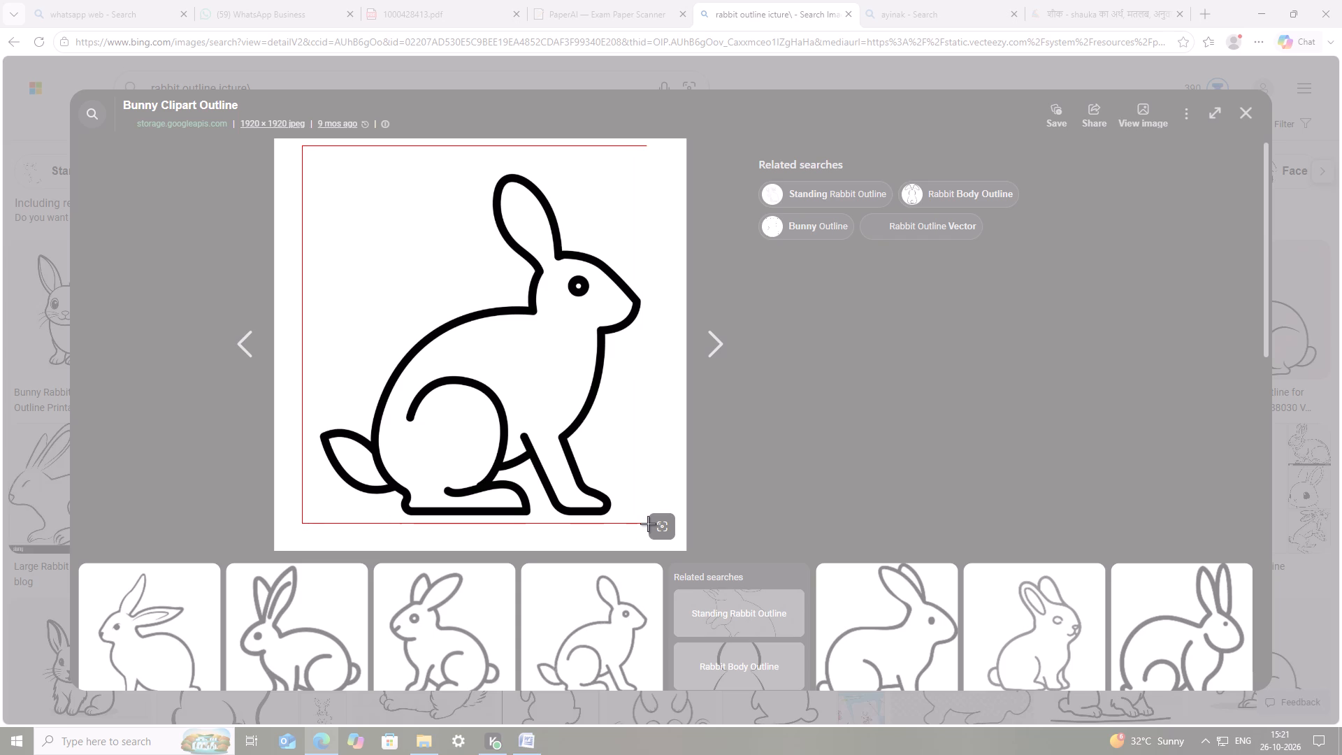
{"action": "left_click_drag", "start_coordinate": [648, 524], "coordinate": [648, 525]}
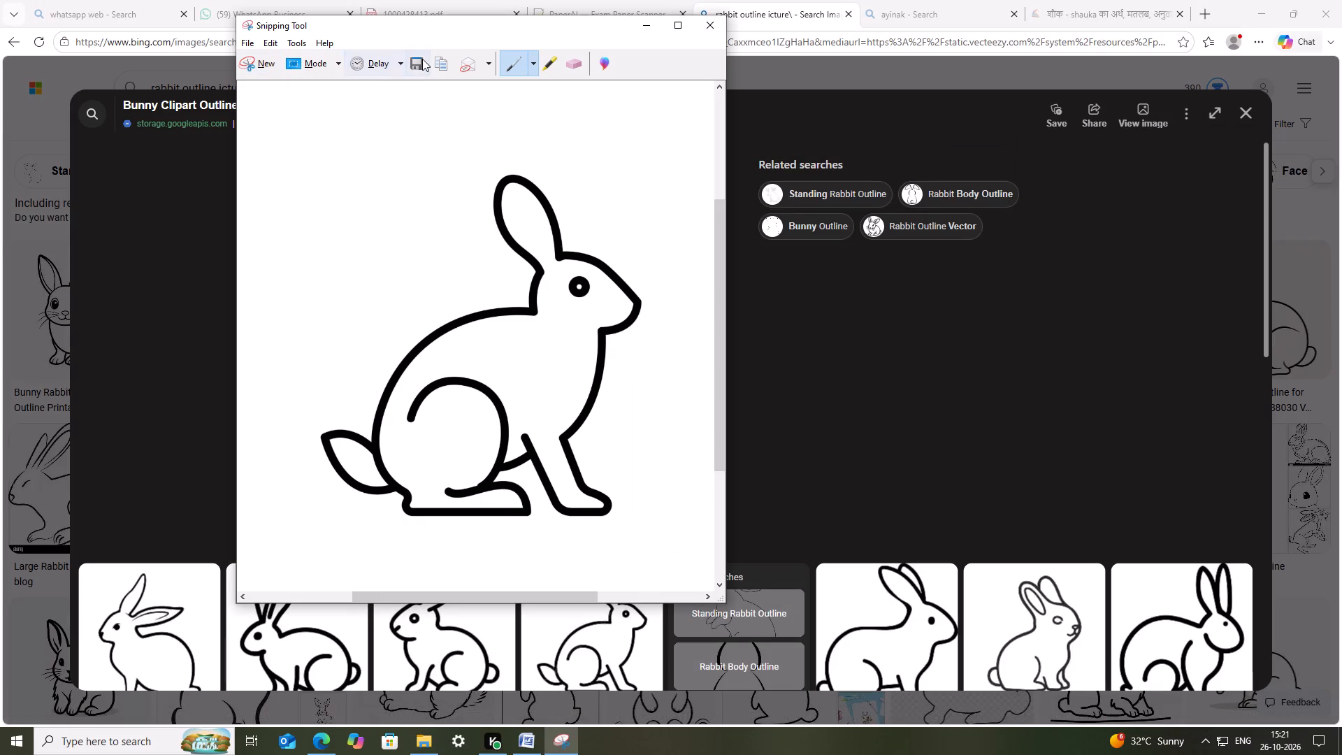
{"action": "left_click", "coordinate": [422, 59]}
{"action": "type", "text": "rabbit"}
{"action": "key", "text": "Return"}
{"action": "left_click", "coordinate": [633, 36]}
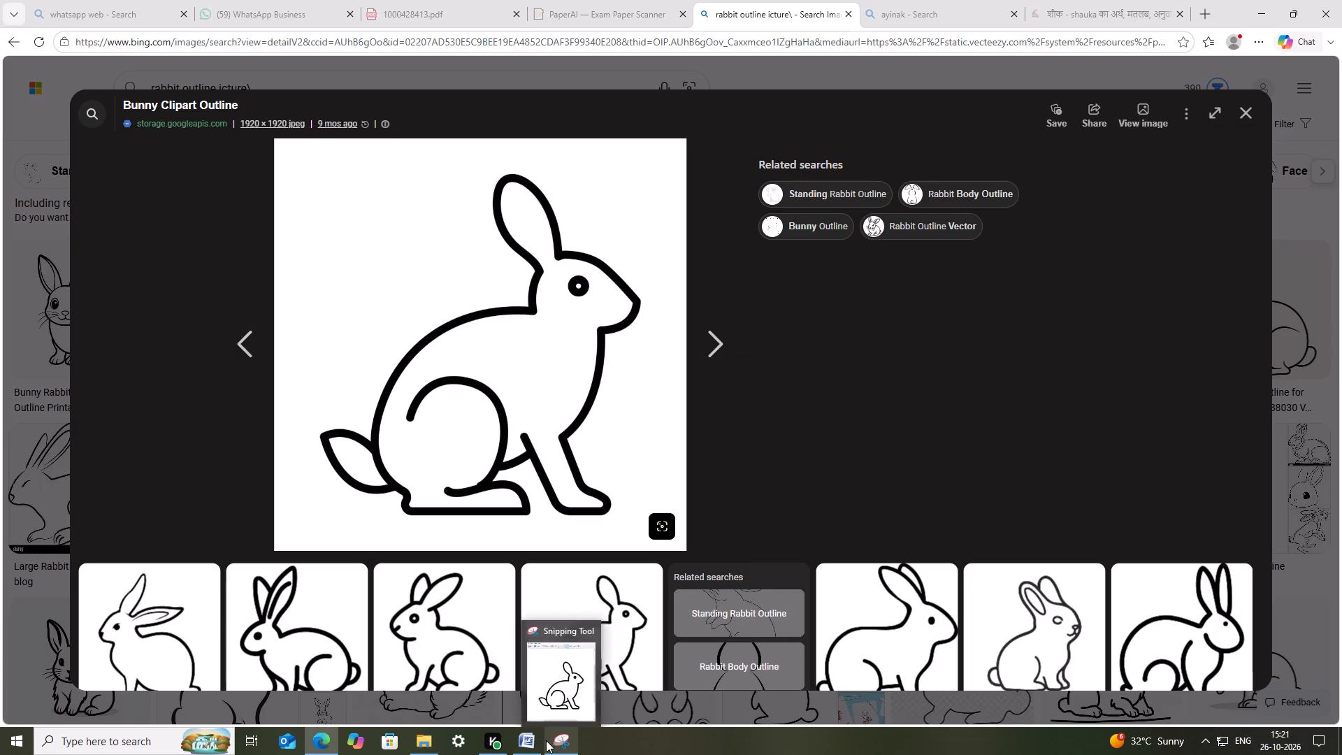
Return to the exam paper in Word and insert the rabbit picture from the images folder below section X's numbers.
{"action": "left_click", "coordinate": [546, 740]}
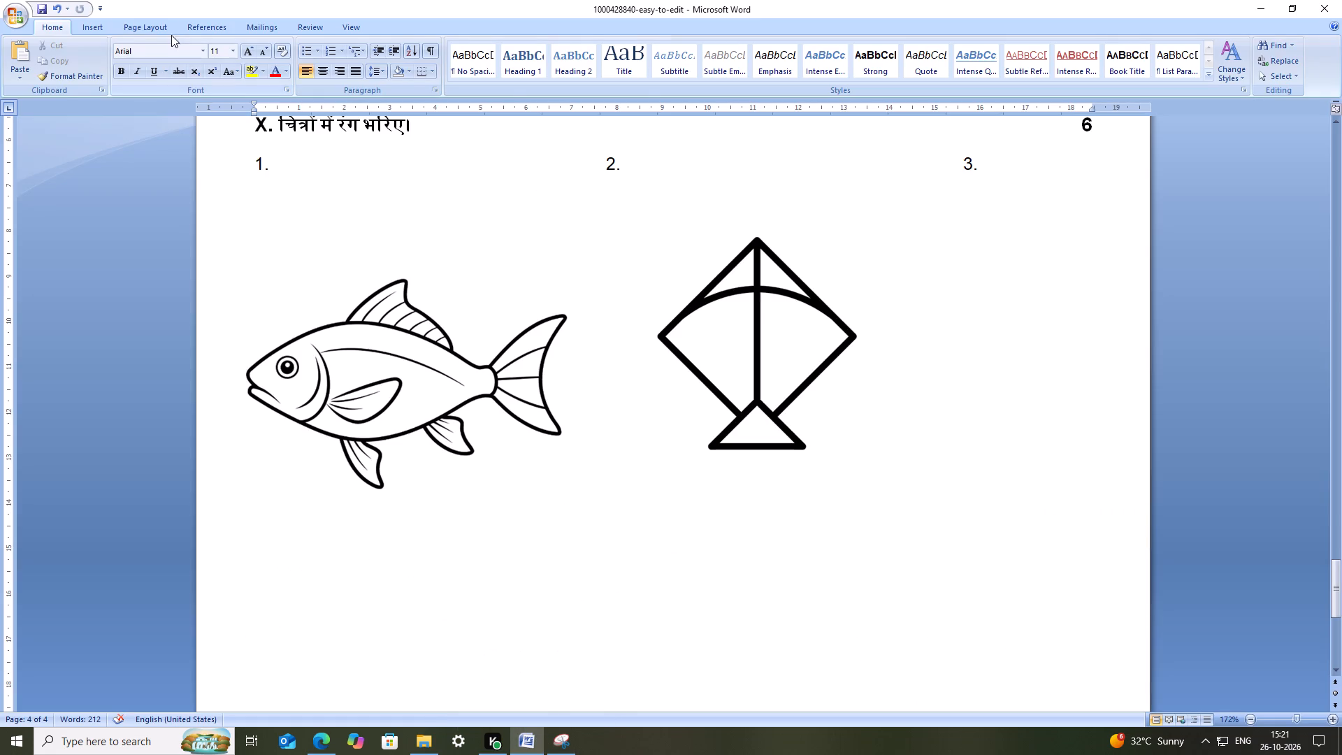
{"action": "left_click", "coordinate": [101, 23]}
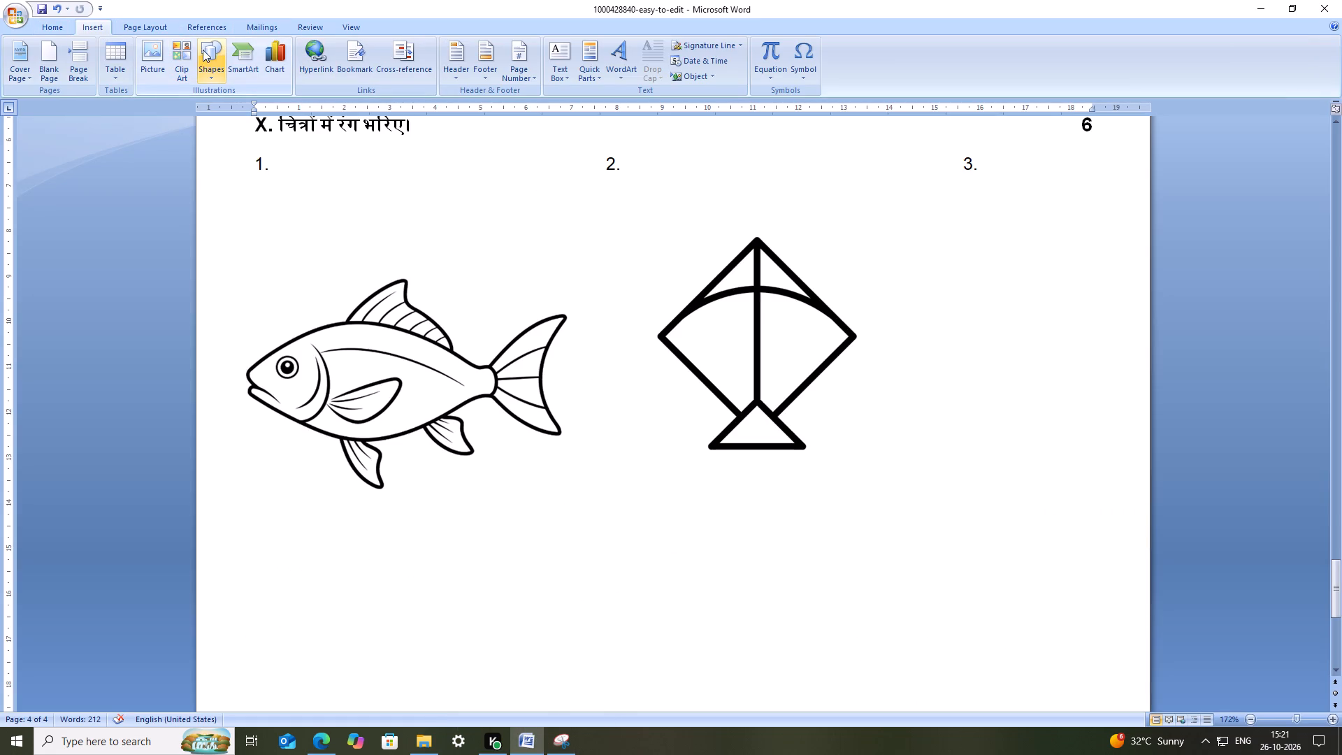
{"action": "left_click", "coordinate": [157, 50]}
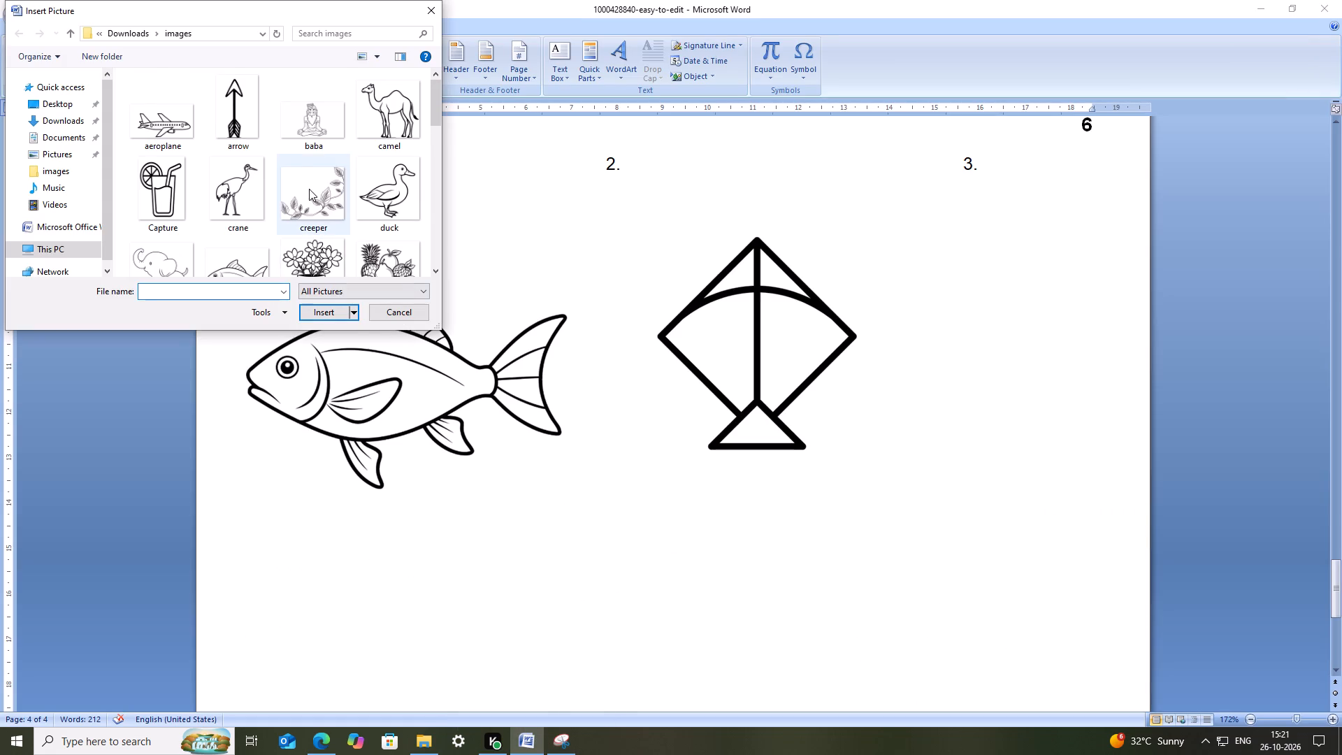
{"action": "scroll", "coordinate": [309, 189], "scroll_direction": "down", "scroll_amount": 8}
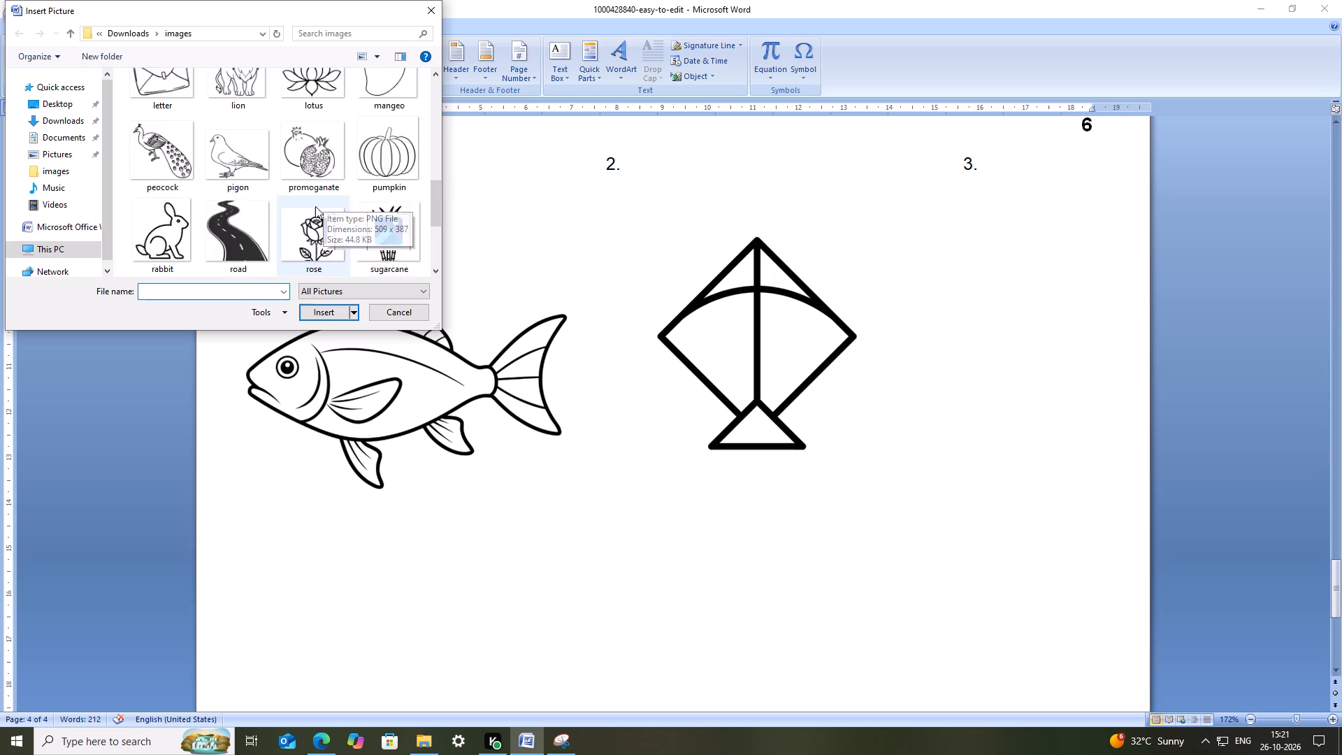
{"action": "left_click", "coordinate": [181, 96]}
{"action": "left_click", "coordinate": [320, 311]}
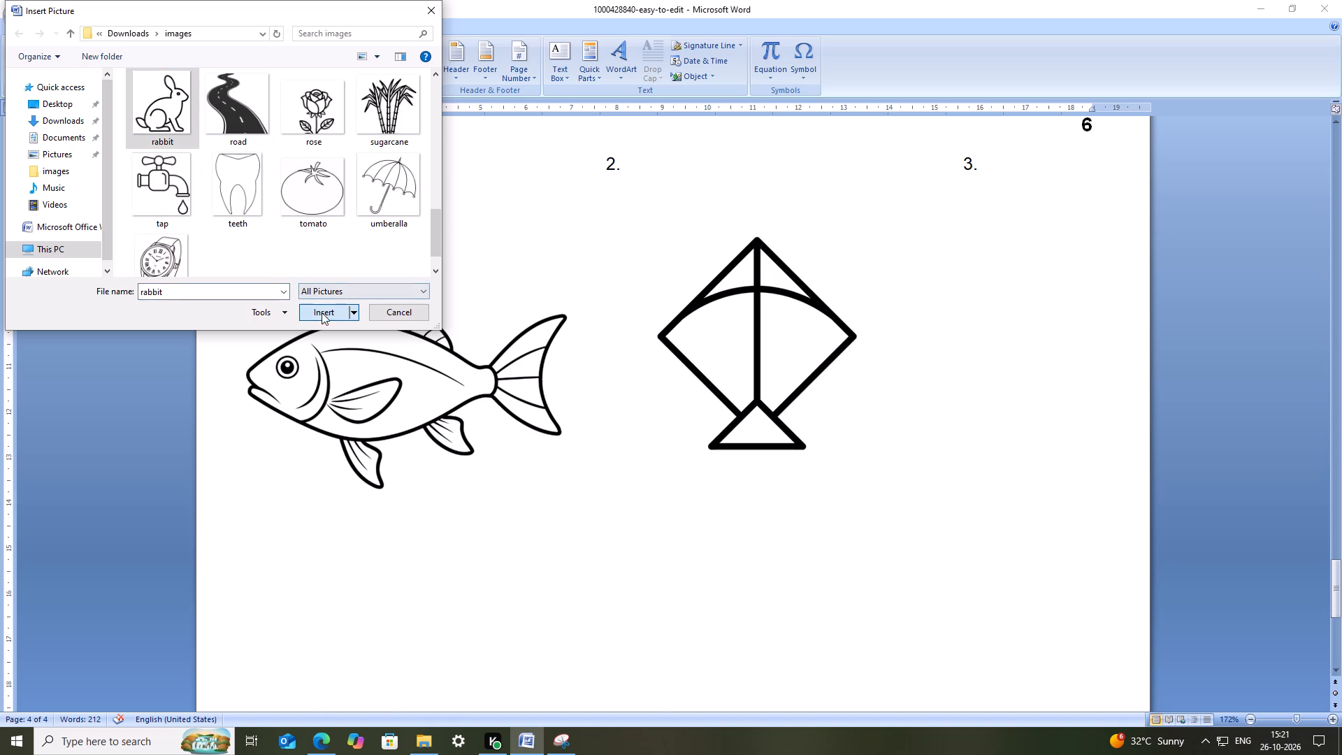
Float the inserted rabbit picture in front of the text and shrink it to about 5.83 cm high by 5.32 cm wide.
{"action": "right_click", "coordinate": [597, 517]}
{"action": "left_click", "coordinate": [665, 666]}
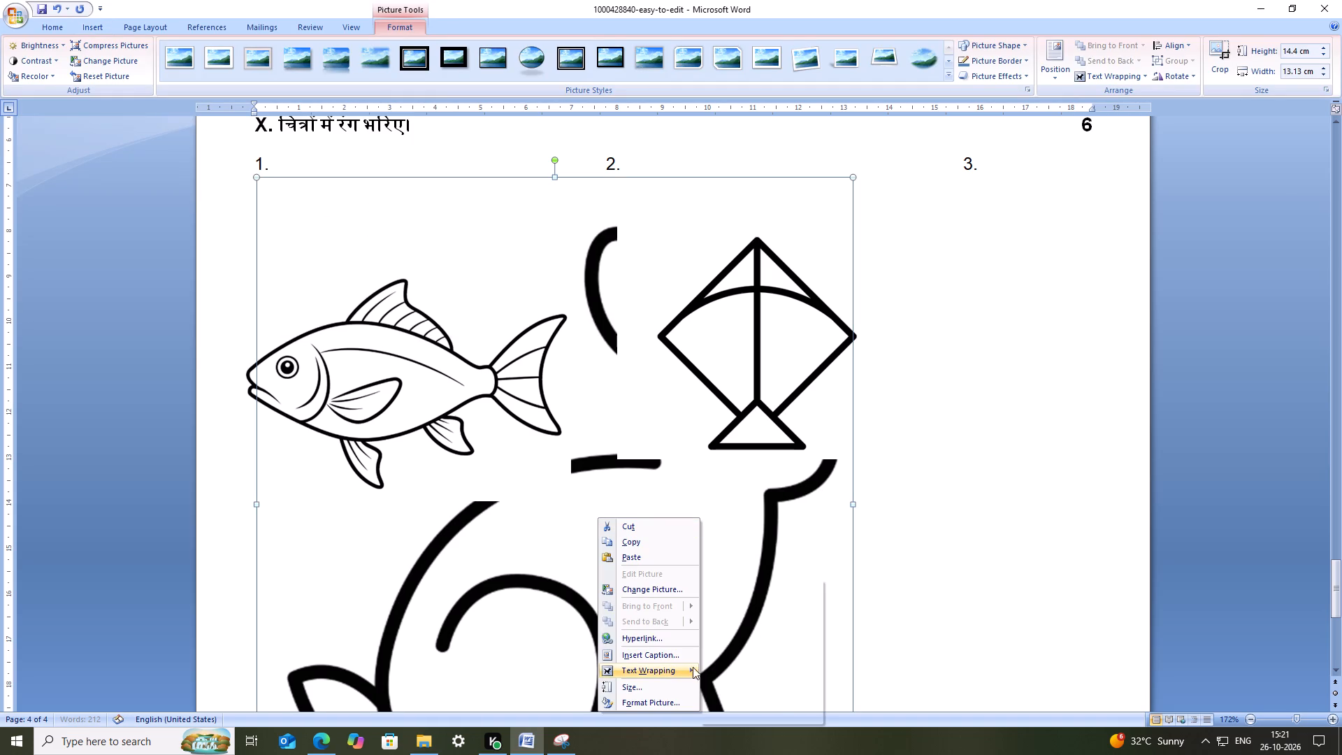
{"action": "left_click", "coordinate": [784, 653]}
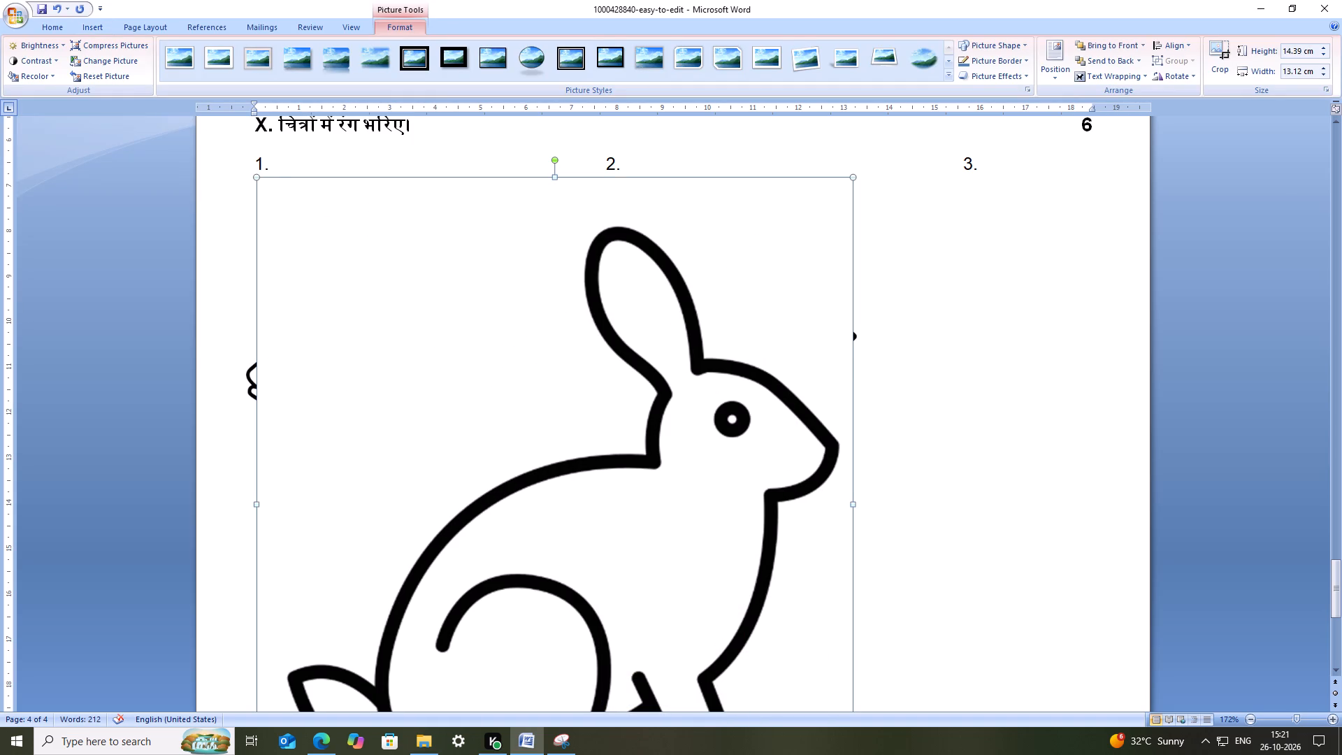
{"action": "left_click_drag", "start_coordinate": [853, 180], "coordinate": [498, 594]}
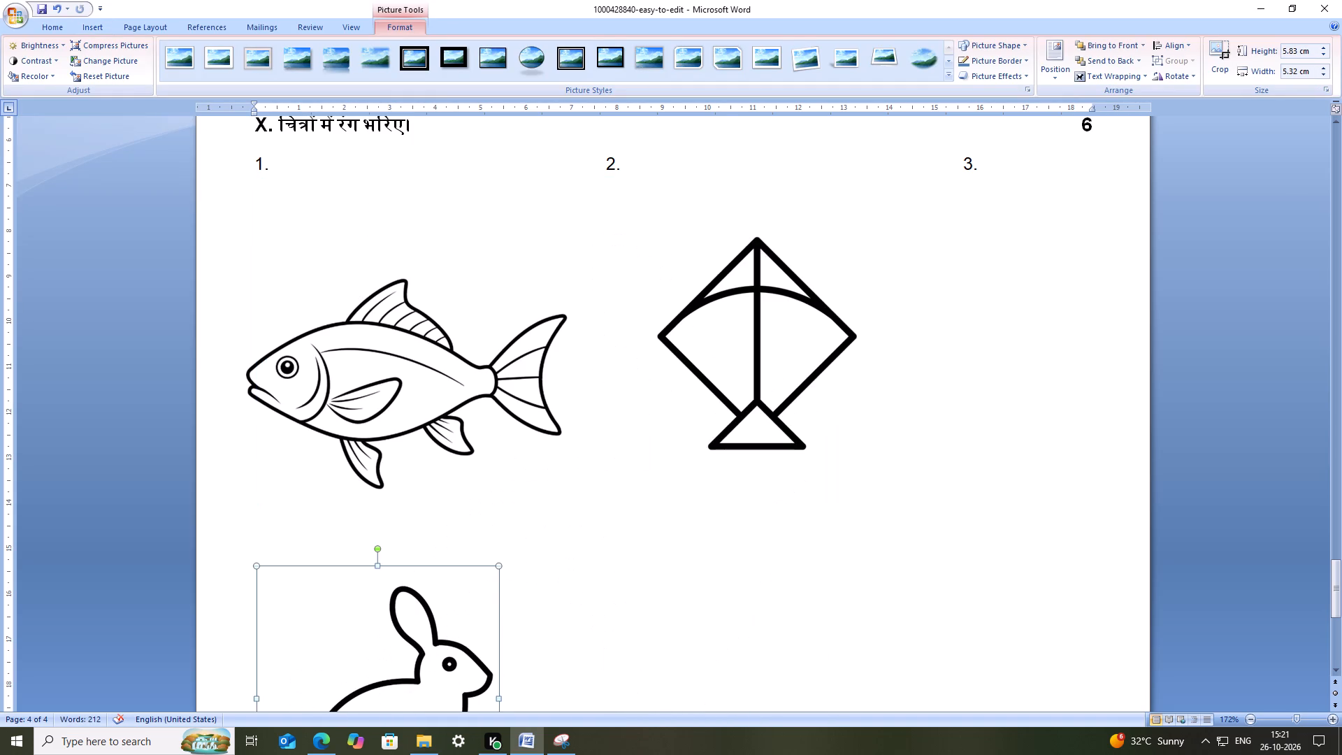
Place the rabbit picture beneath number 3 in section X, shift the kite slightly towards the fish, and save the exam paper.
{"action": "left_click_drag", "start_coordinate": [387, 651], "coordinate": [993, 298]}
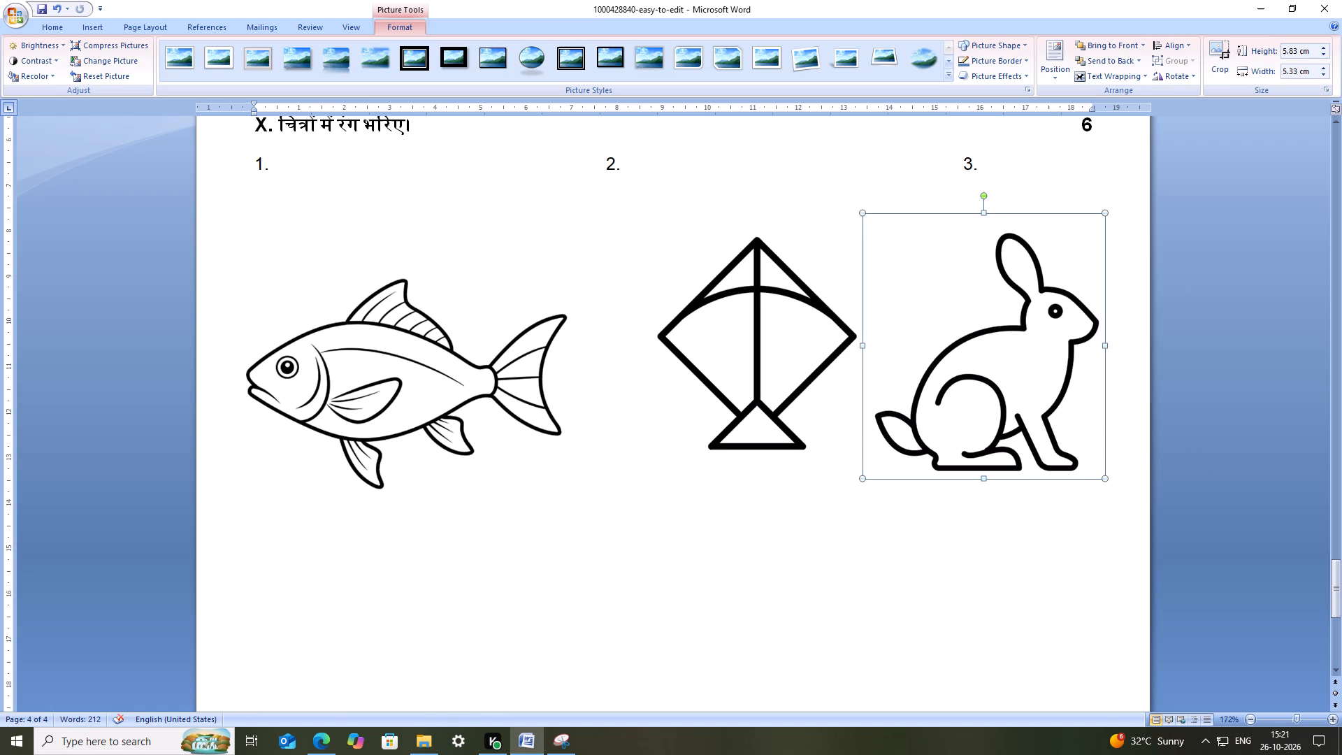
{"action": "left_click_drag", "start_coordinate": [1067, 273], "coordinate": [1070, 259]}
{"action": "left_click_drag", "start_coordinate": [778, 316], "coordinate": [753, 308]}
{"action": "left_click_drag", "start_coordinate": [1013, 352], "coordinate": [1012, 336]}
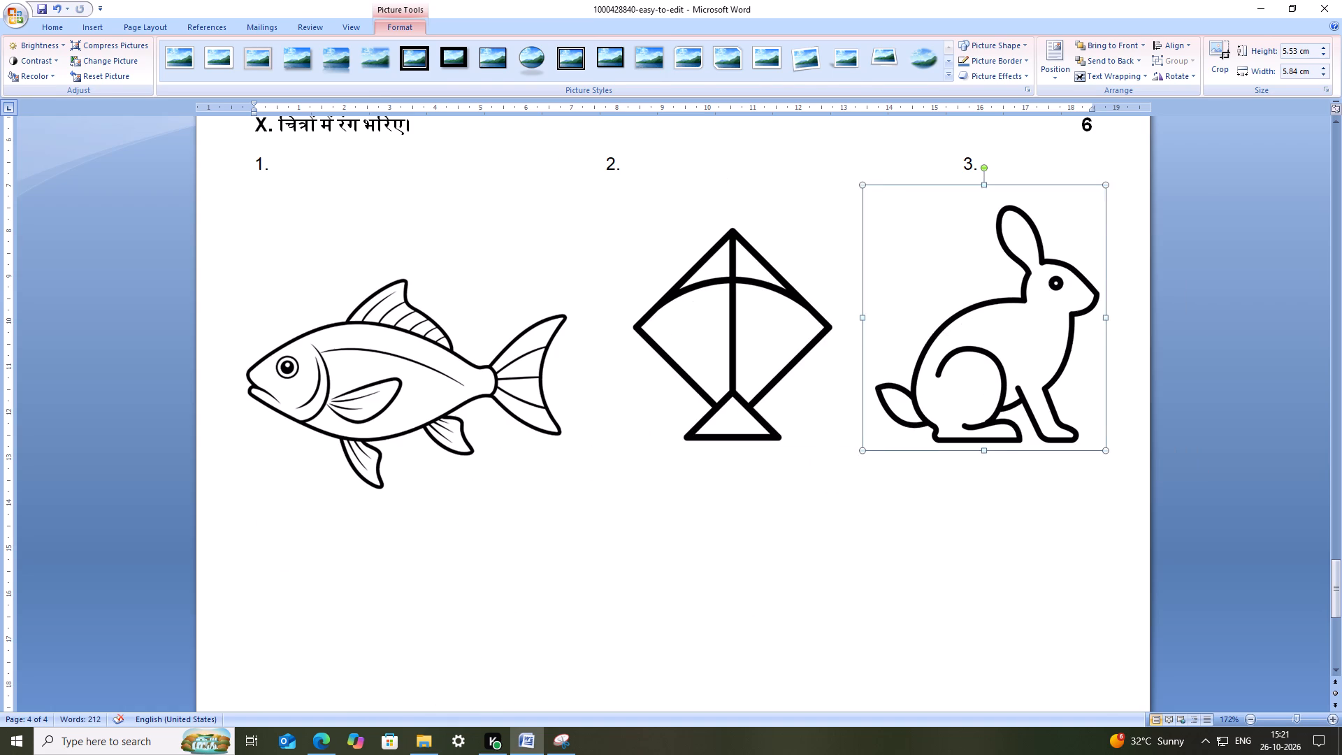
{"action": "left_click", "coordinate": [1045, 525]}
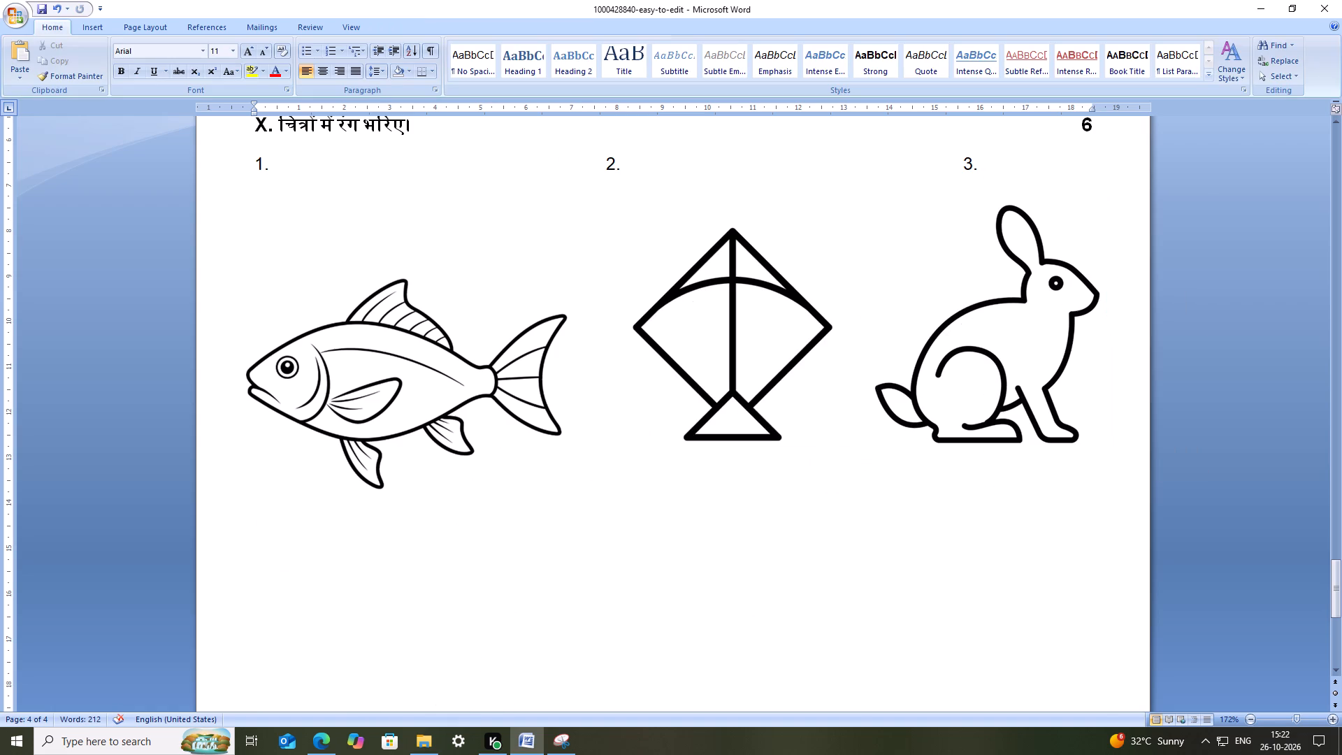
{"action": "key", "text": "ctrl+s"}
{"action": "key", "text": "ctrl+s"}
{"action": "key", "text": "ctrl+s"}
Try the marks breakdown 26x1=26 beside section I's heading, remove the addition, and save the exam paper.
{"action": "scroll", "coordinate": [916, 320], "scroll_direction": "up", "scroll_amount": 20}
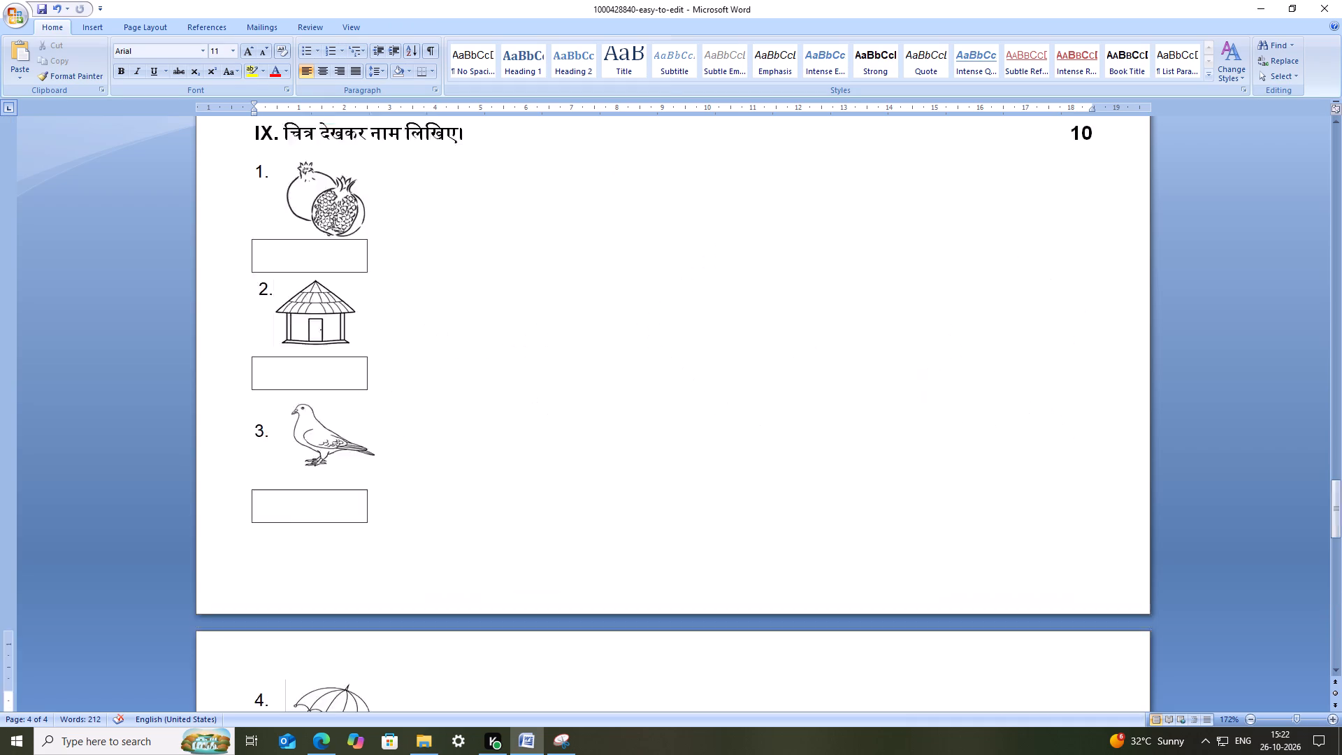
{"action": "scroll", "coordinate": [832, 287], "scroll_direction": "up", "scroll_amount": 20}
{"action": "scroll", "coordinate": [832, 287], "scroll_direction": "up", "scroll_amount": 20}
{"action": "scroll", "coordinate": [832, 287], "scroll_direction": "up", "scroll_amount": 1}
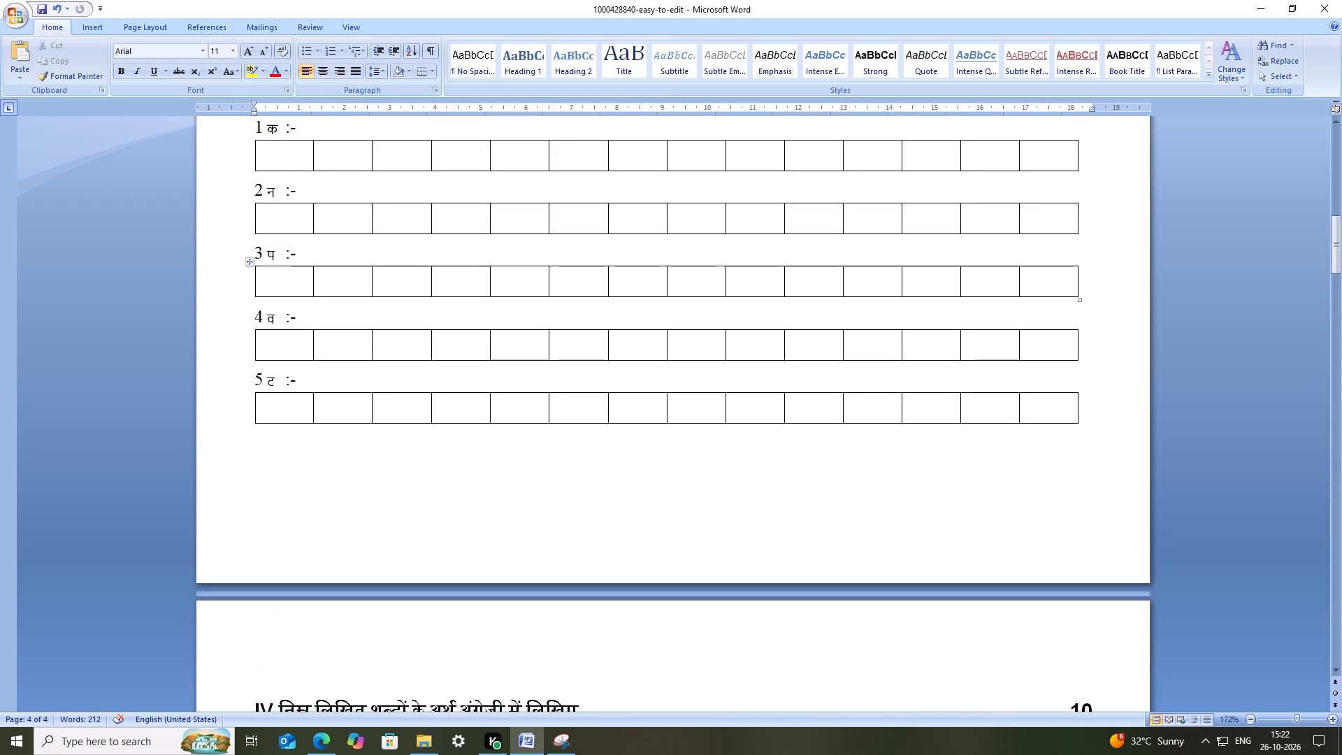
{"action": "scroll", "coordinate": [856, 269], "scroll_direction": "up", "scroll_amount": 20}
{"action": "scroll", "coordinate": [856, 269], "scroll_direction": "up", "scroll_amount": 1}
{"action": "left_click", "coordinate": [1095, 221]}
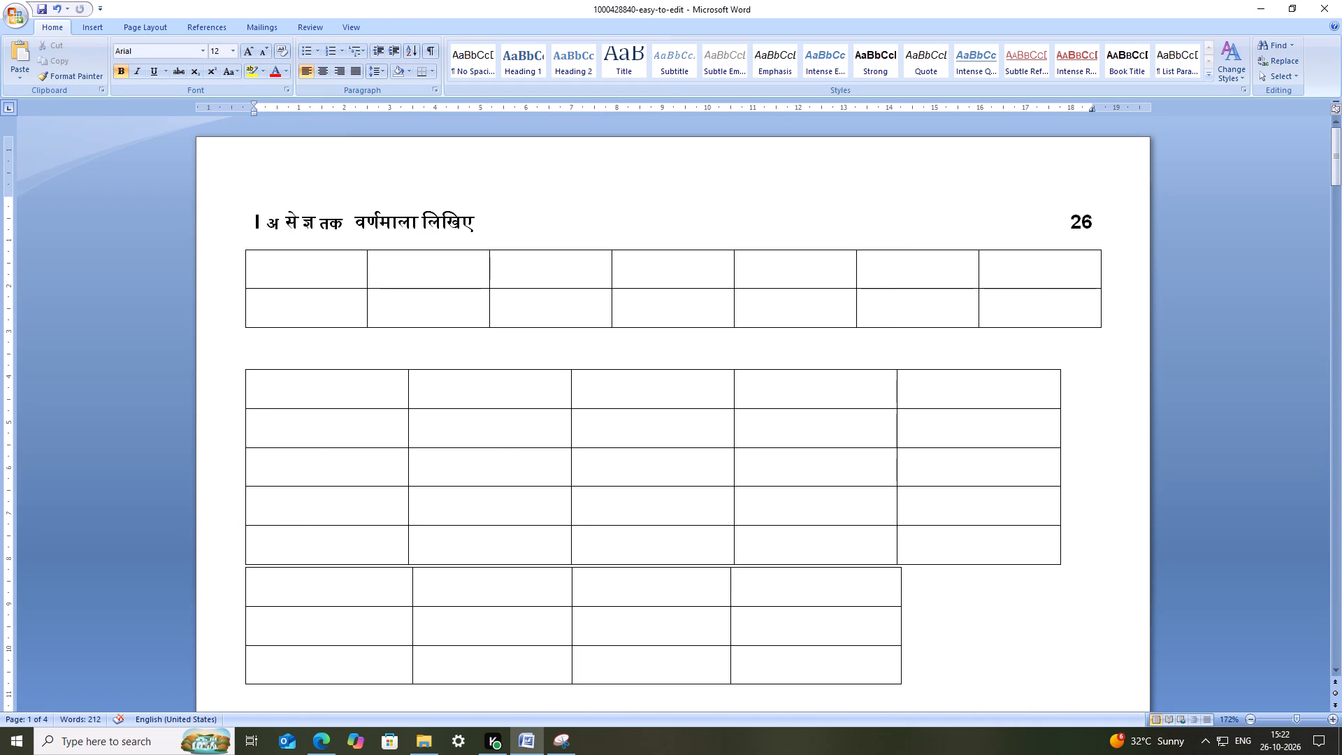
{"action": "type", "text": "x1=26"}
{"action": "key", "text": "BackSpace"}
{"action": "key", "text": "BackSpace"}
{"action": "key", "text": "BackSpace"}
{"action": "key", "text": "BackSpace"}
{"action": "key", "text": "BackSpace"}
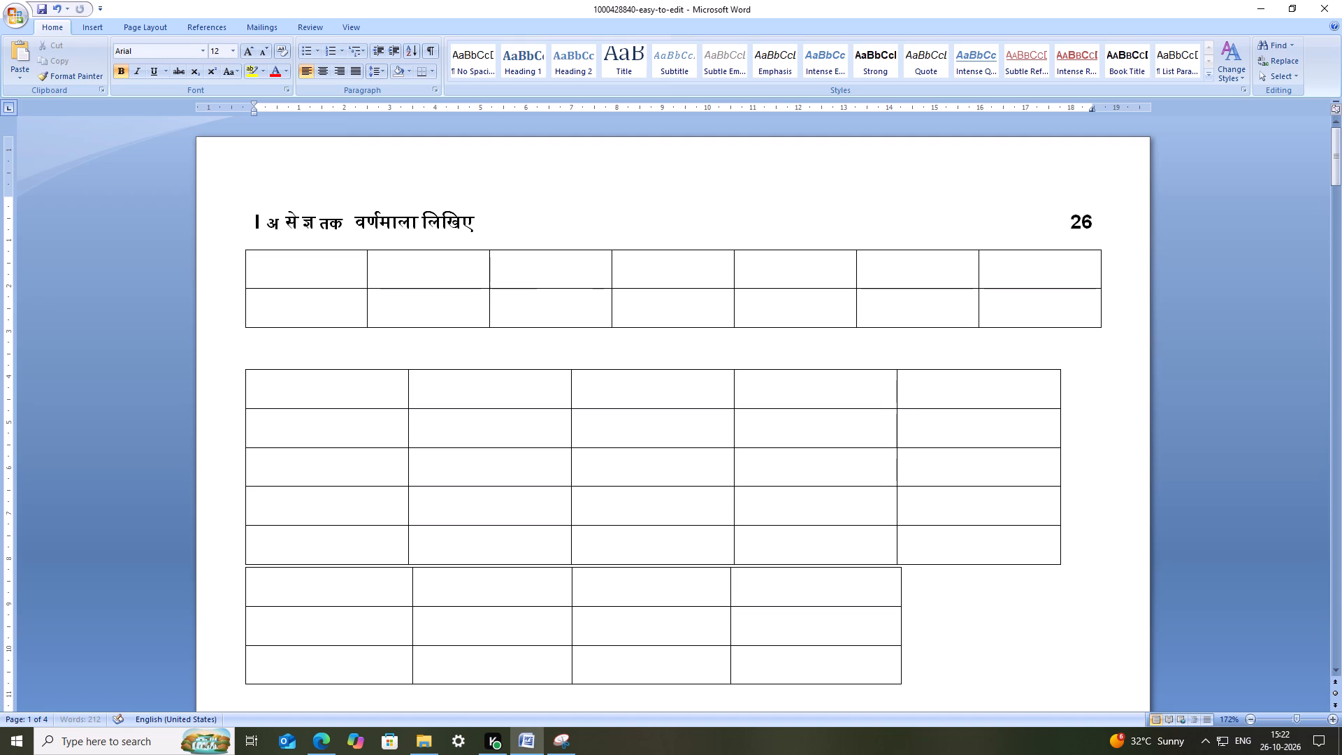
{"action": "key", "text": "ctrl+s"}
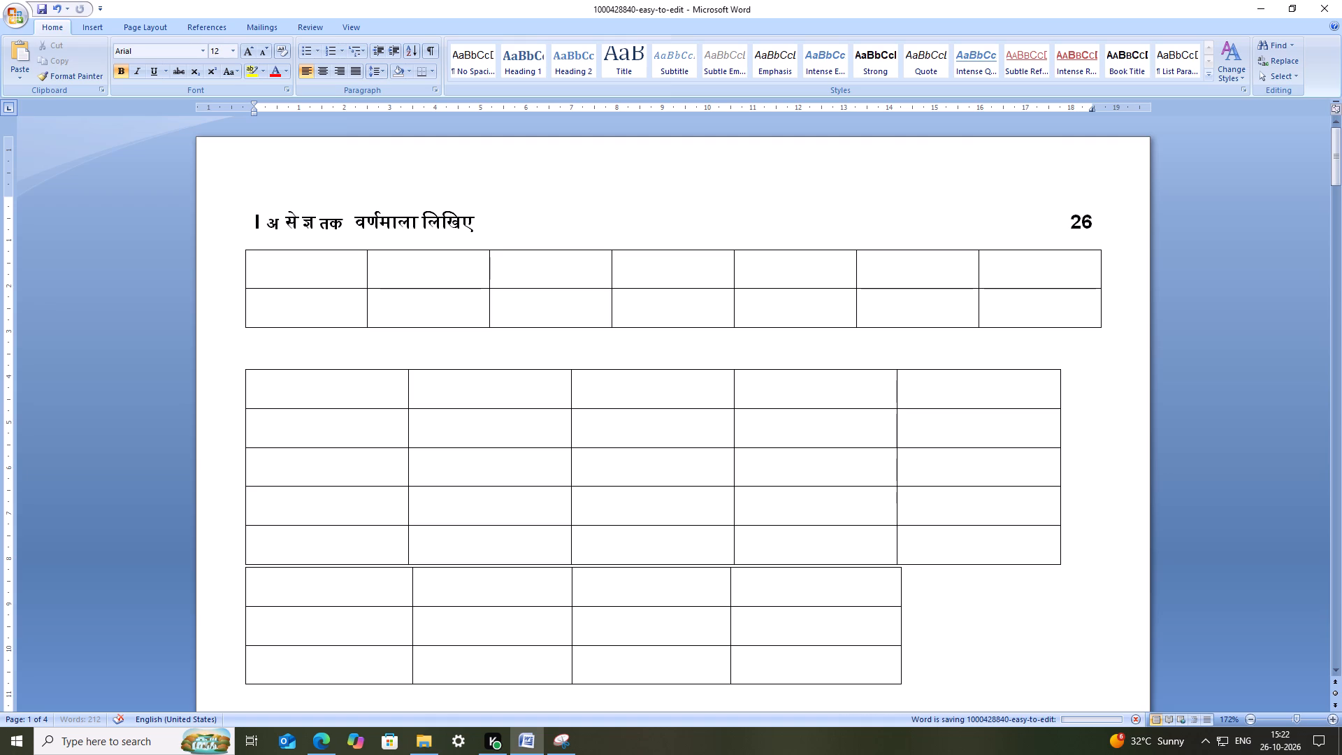
Extend the marks beside section II's heading to 6x1=6 and save the exam paper.
{"action": "scroll", "coordinate": [1109, 324], "scroll_direction": "down", "scroll_amount": 8}
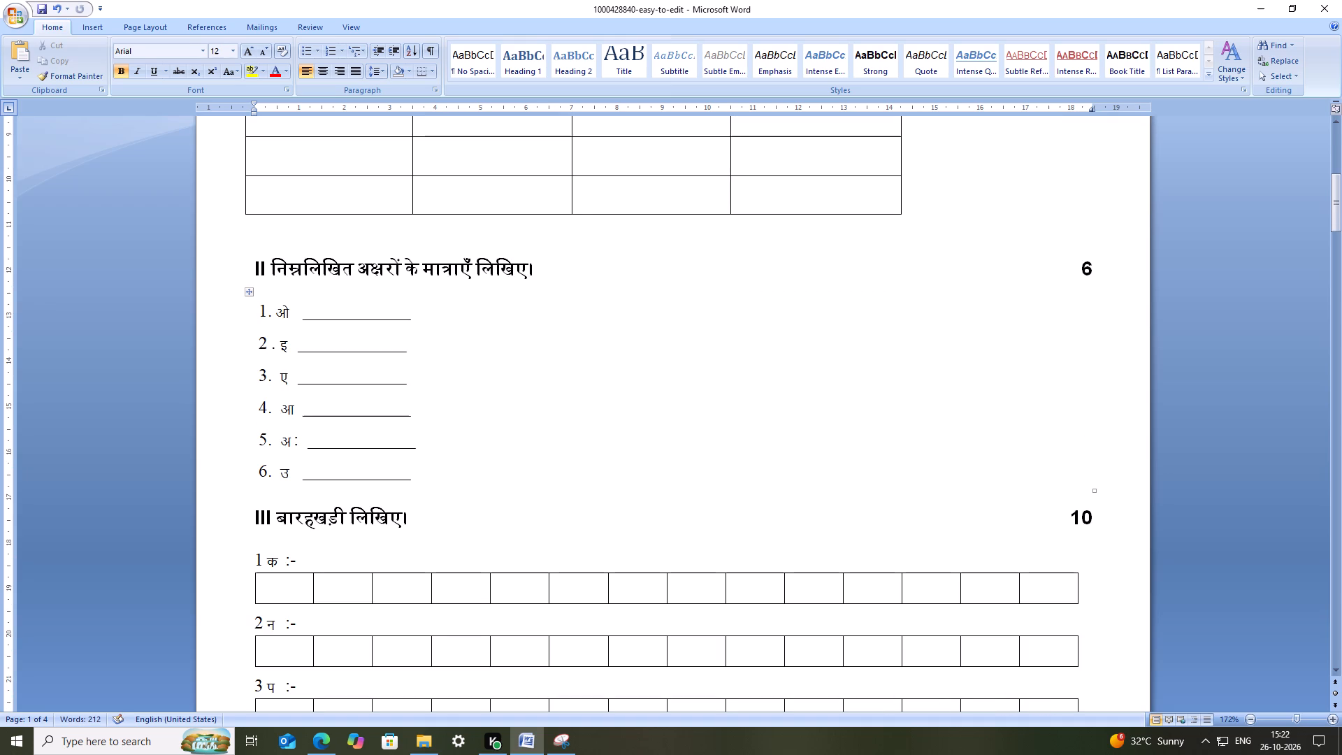
{"action": "left_click", "coordinate": [1097, 266]}
{"action": "type", "text": "x12"}
{"action": "key", "text": "BackSpace"}
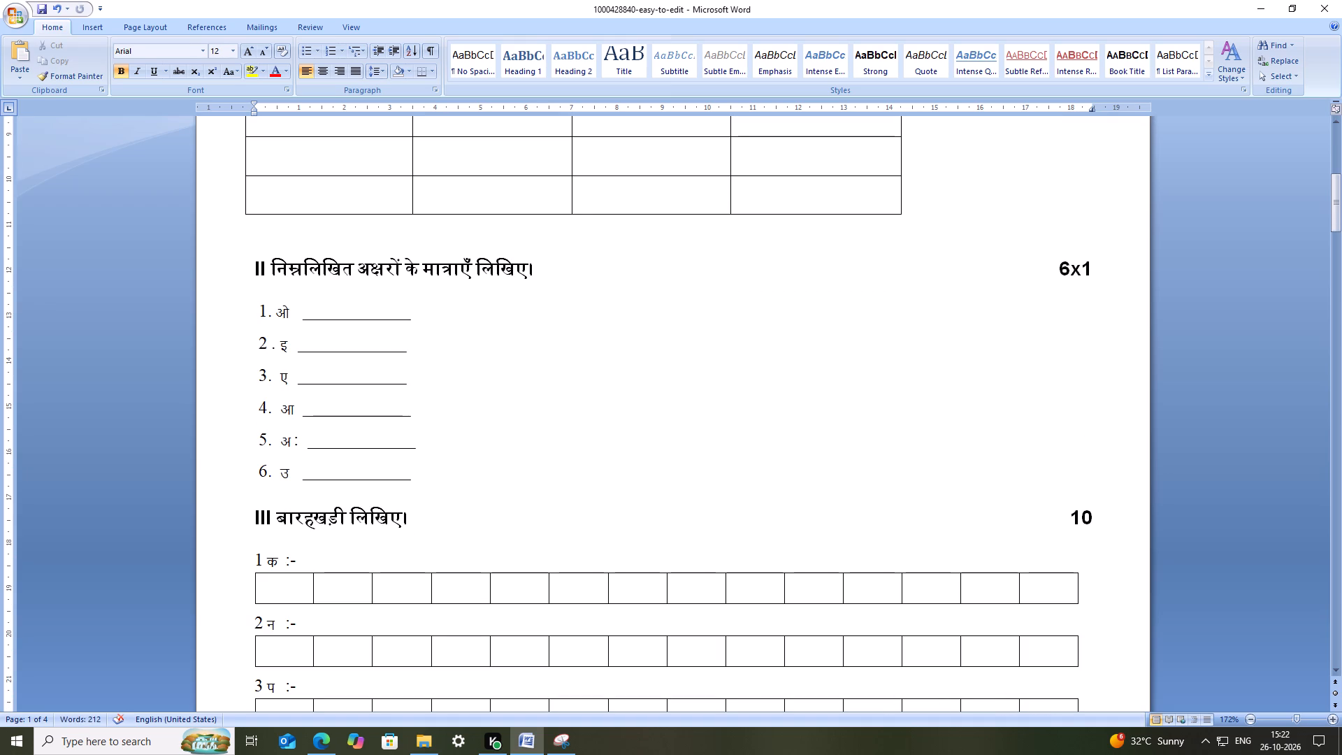
{"action": "type", "text": "=6"}
{"action": "key", "text": "ctrl+s"}
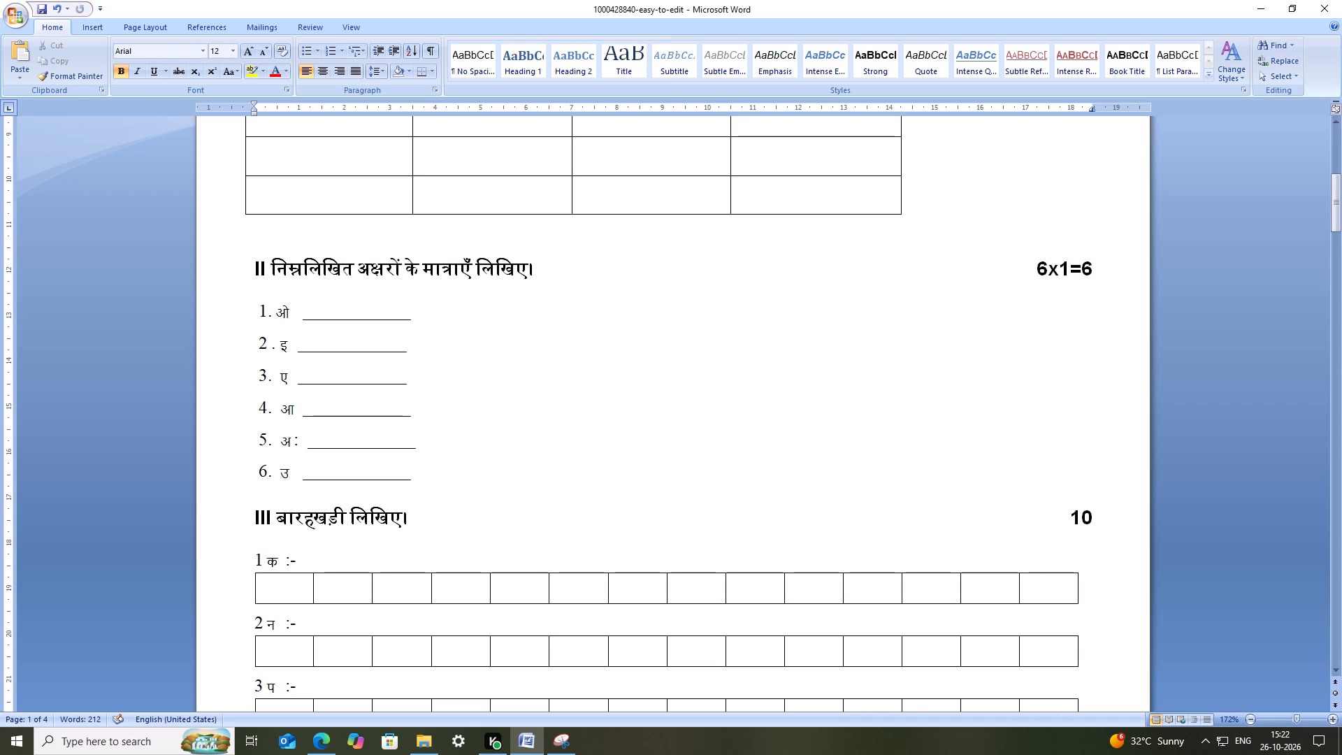
Add 5x2= before the marks in section III's heading so they read 5x2=10, and make the whole entry bold.
{"action": "left_click", "coordinate": [1064, 522]}
{"action": "type", "text": "5x2="}
{"action": "scroll", "coordinate": [1122, 518], "scroll_direction": "down", "scroll_amount": 10}
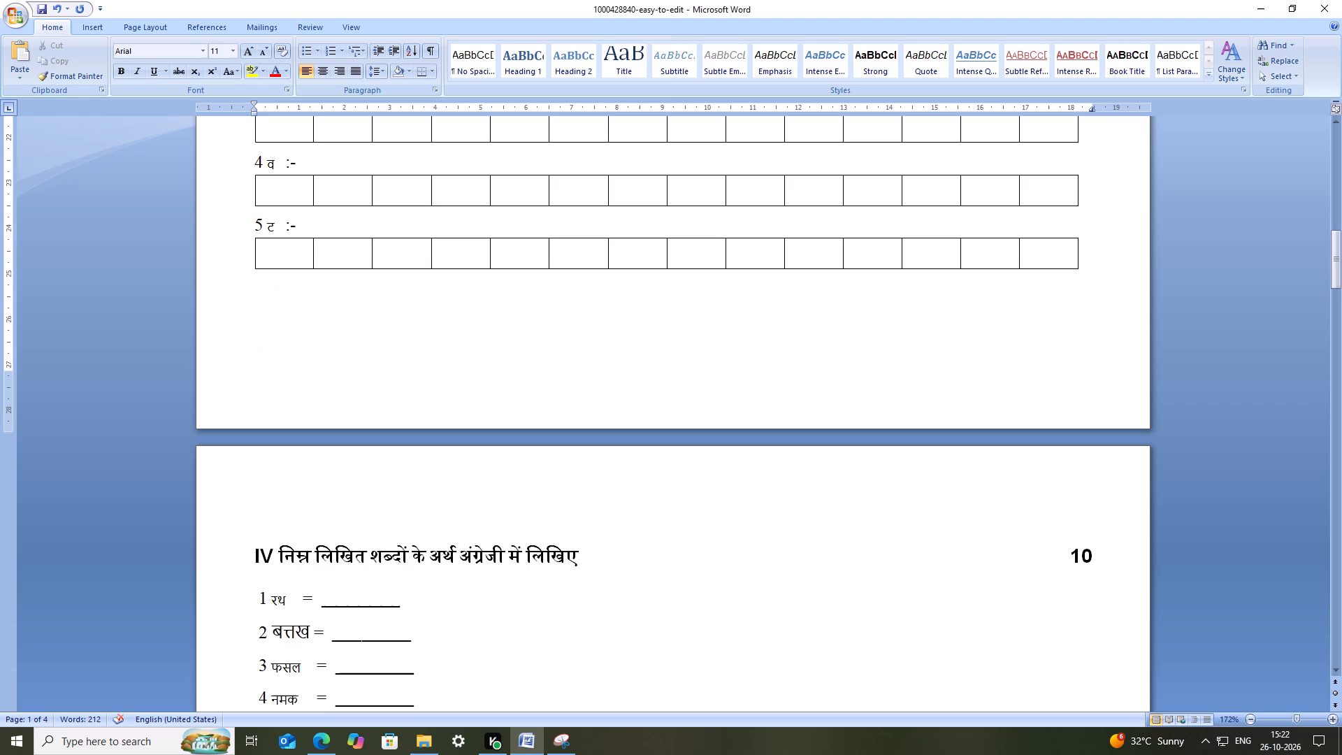
{"action": "scroll", "coordinate": [1100, 515], "scroll_direction": "down", "scroll_amount": 2}
{"action": "scroll", "coordinate": [1099, 412], "scroll_direction": "up", "scroll_amount": 8}
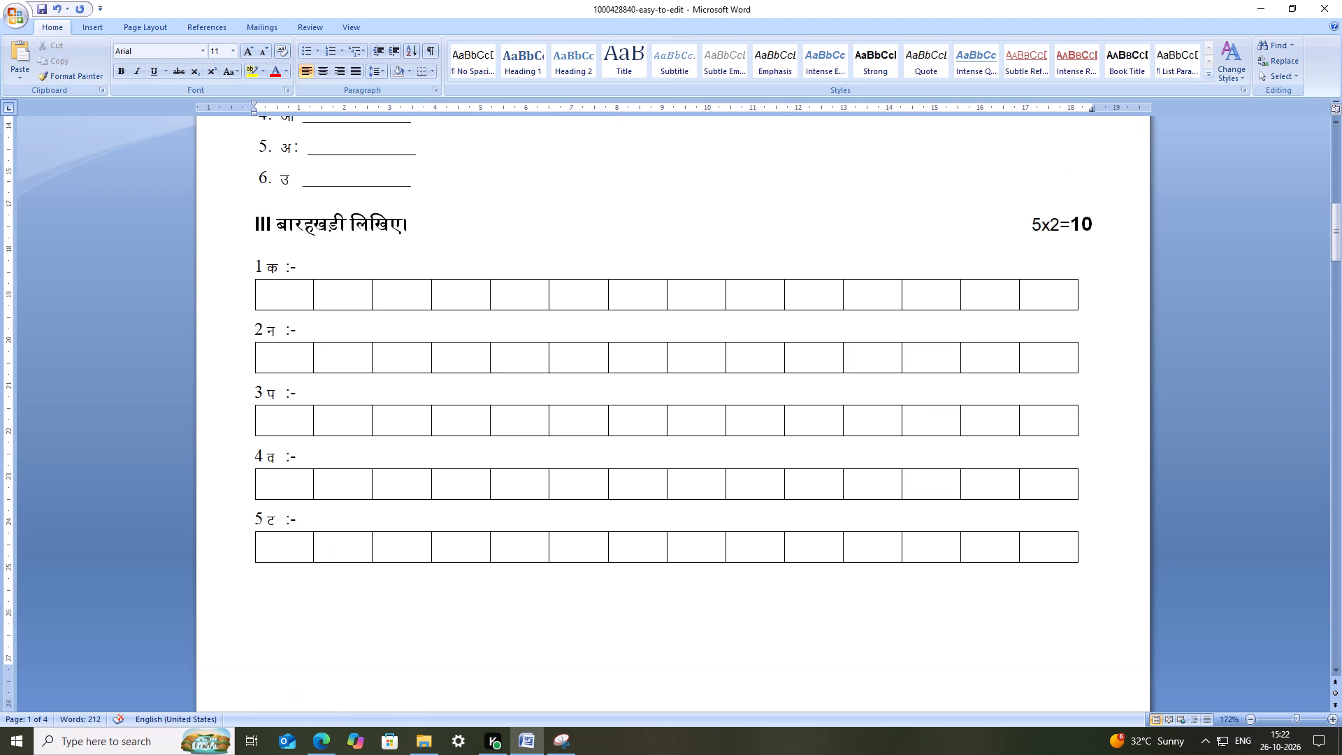
{"action": "left_click_drag", "start_coordinate": [1102, 288], "coordinate": [1031, 296]}
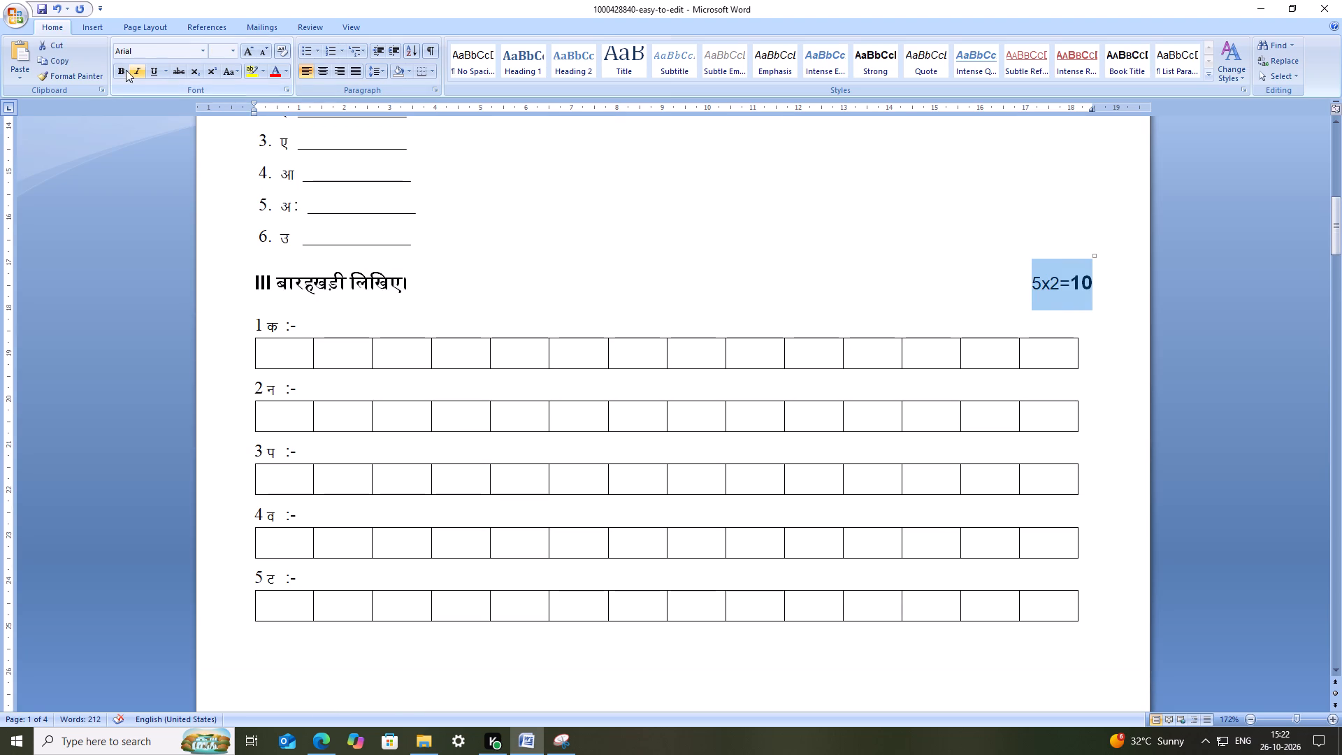
{"action": "left_click", "coordinate": [122, 69]}
Copy section III's 5x2=10 entry over the marks in the headings of sections IV and V.
{"action": "key", "text": "ctrl+c"}
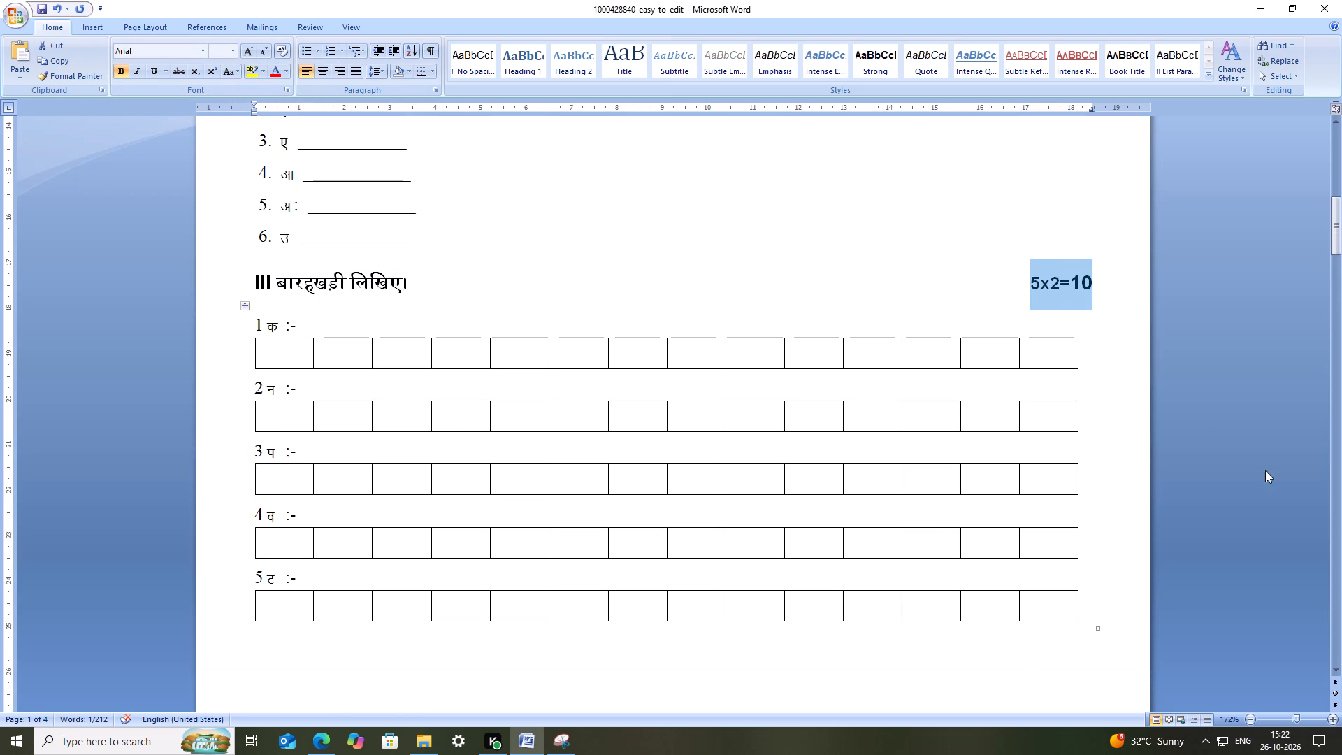
{"action": "scroll", "coordinate": [1284, 491], "scroll_direction": "down", "scroll_amount": 6}
{"action": "left_click_drag", "start_coordinate": [1096, 555], "coordinate": [1060, 554]}
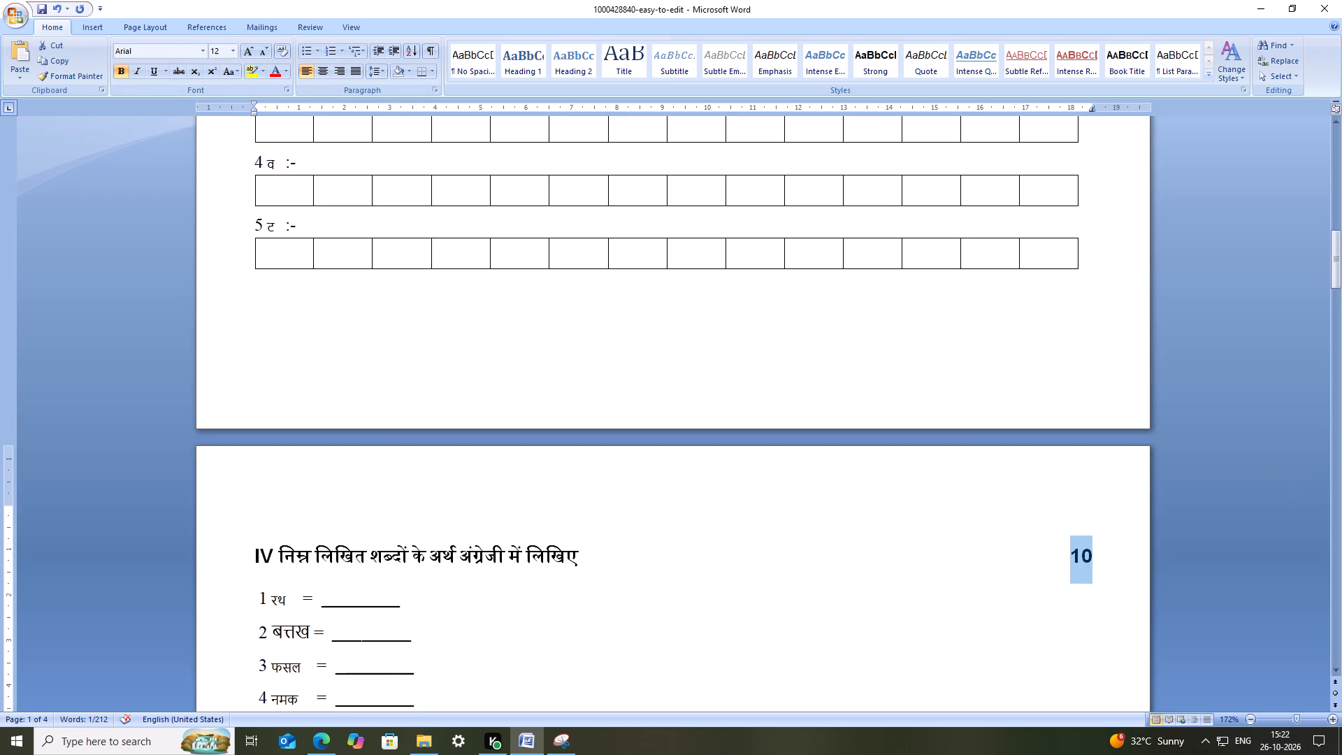
{"action": "key", "text": "ctrl+v"}
{"action": "scroll", "coordinate": [1094, 570], "scroll_direction": "down", "scroll_amount": 6}
{"action": "left_click_drag", "start_coordinate": [1090, 429], "coordinate": [1050, 438]}
{"action": "key", "text": "ctrl+v"}
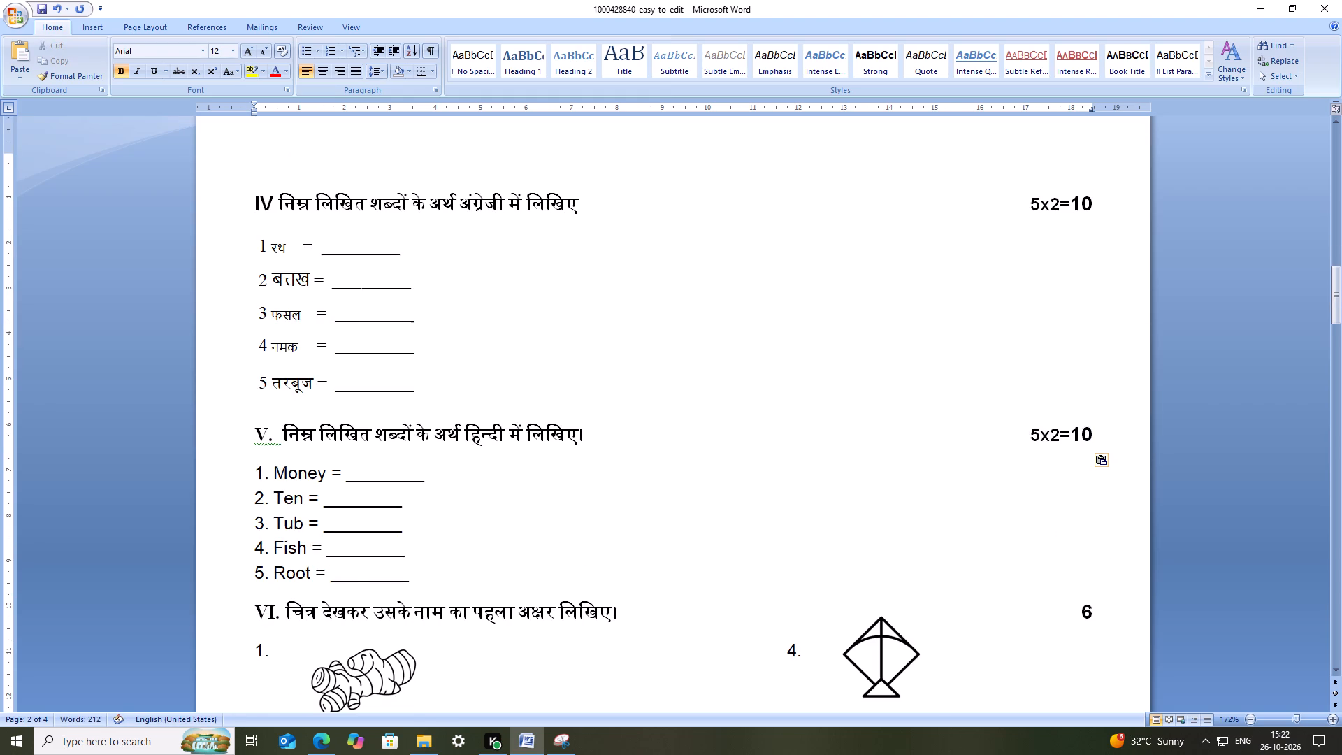
Extend the marks beside section VI's heading to 6x1=6.
{"action": "scroll", "coordinate": [1098, 515], "scroll_direction": "down", "scroll_amount": 2}
{"action": "left_click", "coordinate": [1085, 497]}
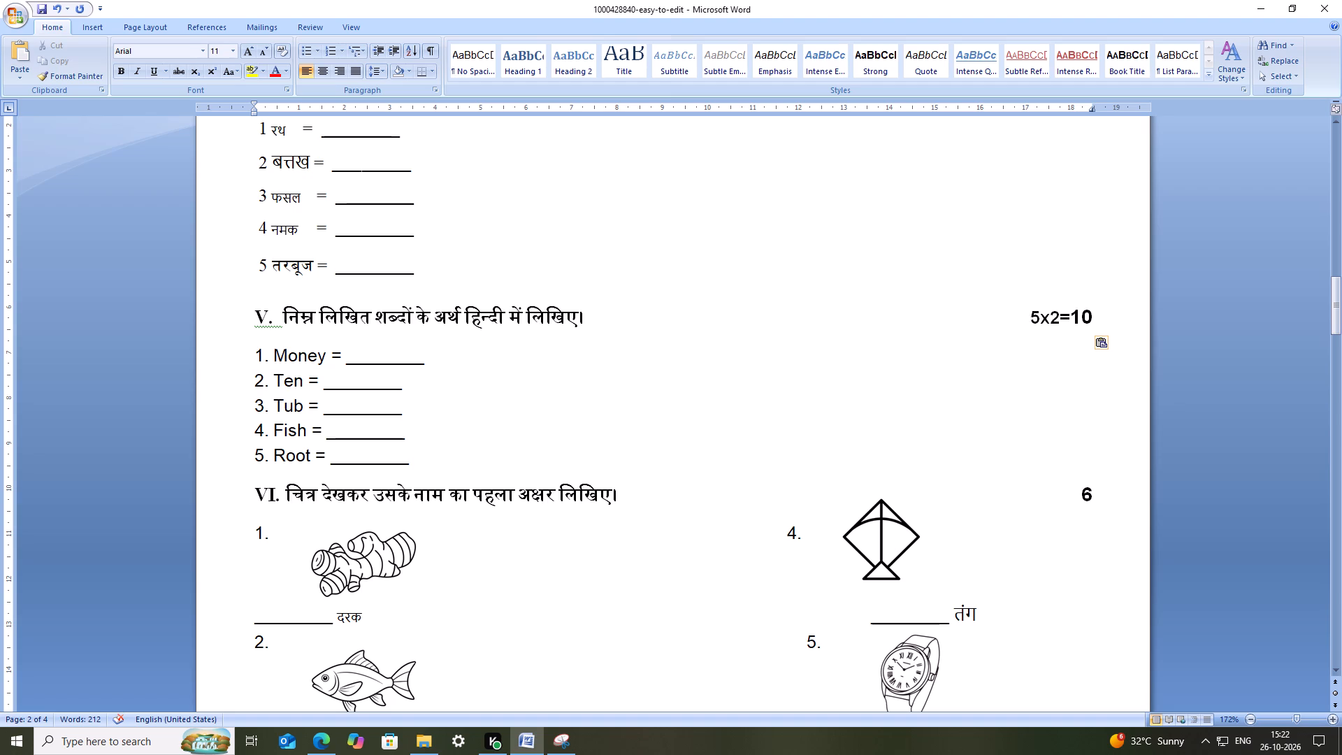
{"action": "key", "text": "Right"}
{"action": "type", "text": "x1=6"}
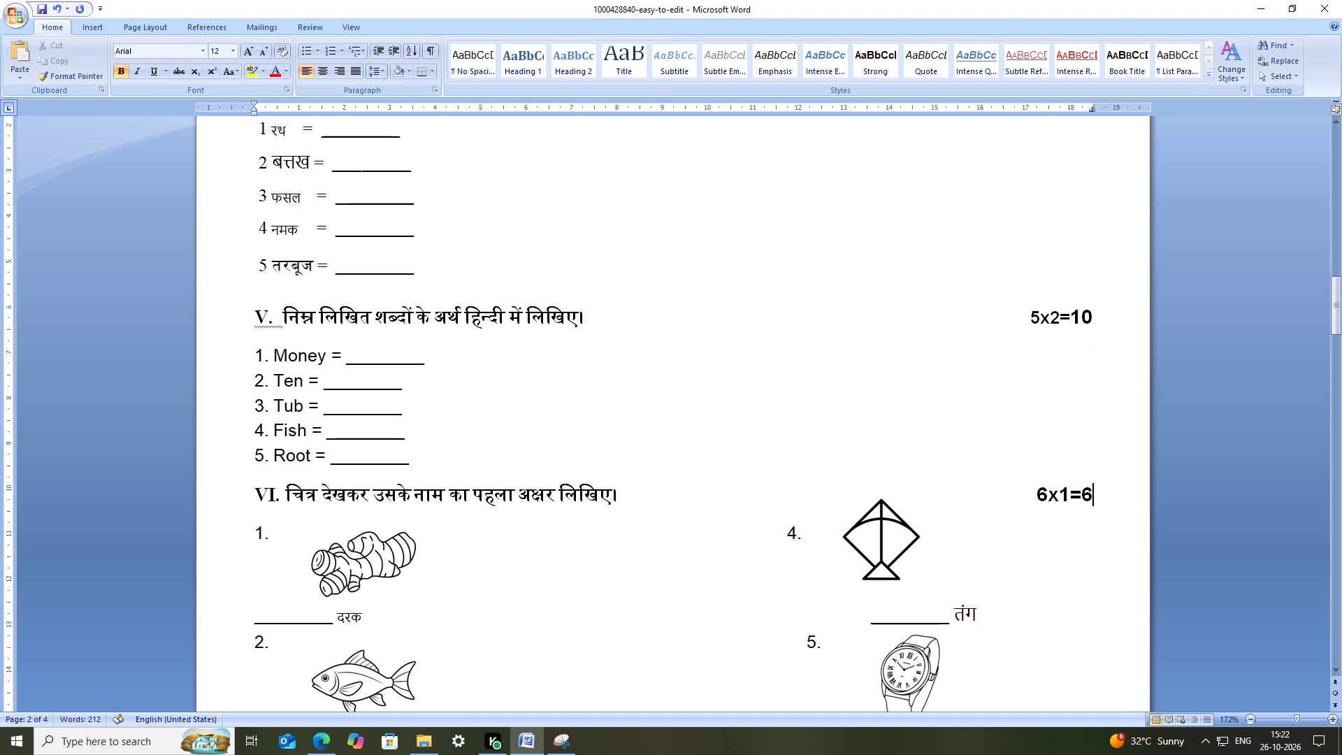
Copy section VI's 6x1=6 entry over the marks in section VII's heading.
{"action": "scroll", "coordinate": [1107, 490], "scroll_direction": "down", "scroll_amount": 6}
{"action": "scroll", "coordinate": [1195, 441], "scroll_direction": "down", "scroll_amount": 3}
{"action": "scroll", "coordinate": [1095, 332], "scroll_direction": "up", "scroll_amount": 3}
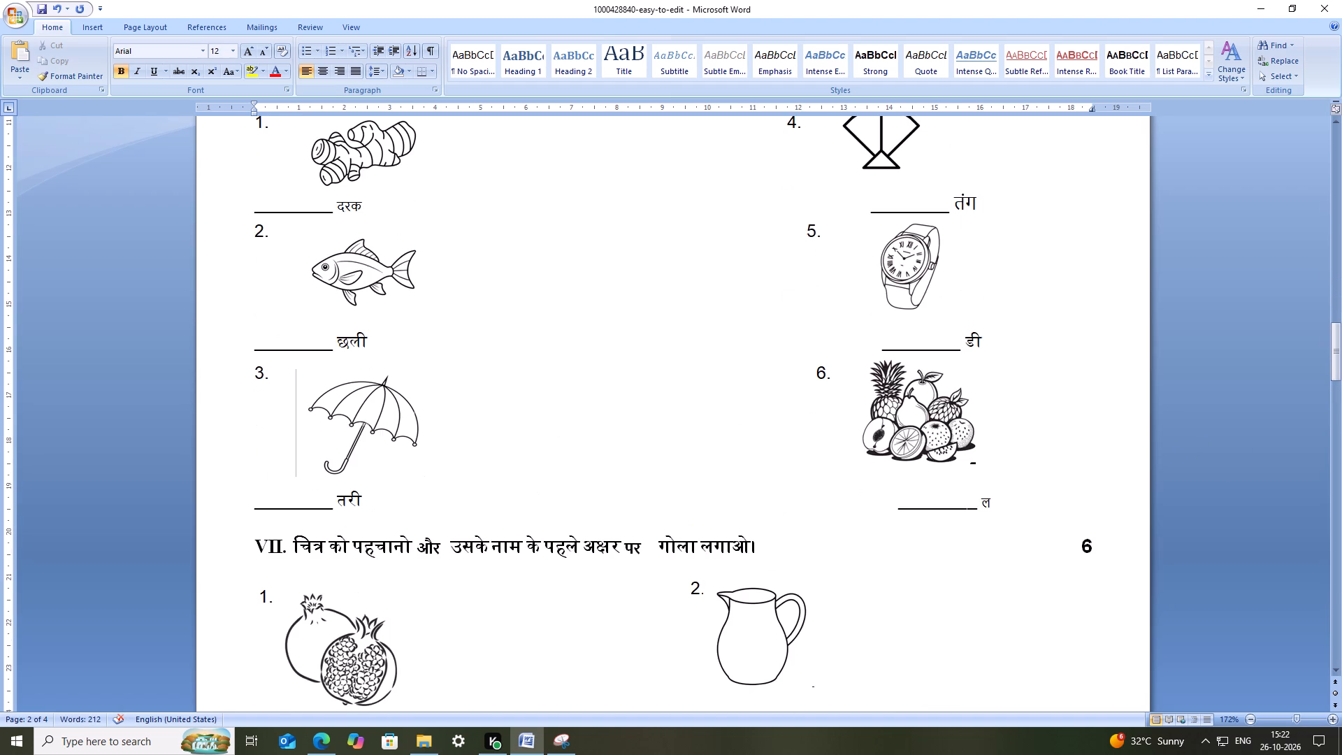
{"action": "left_click_drag", "start_coordinate": [1102, 139], "coordinate": [1010, 150]}
{"action": "key", "text": "ctrl+c"}
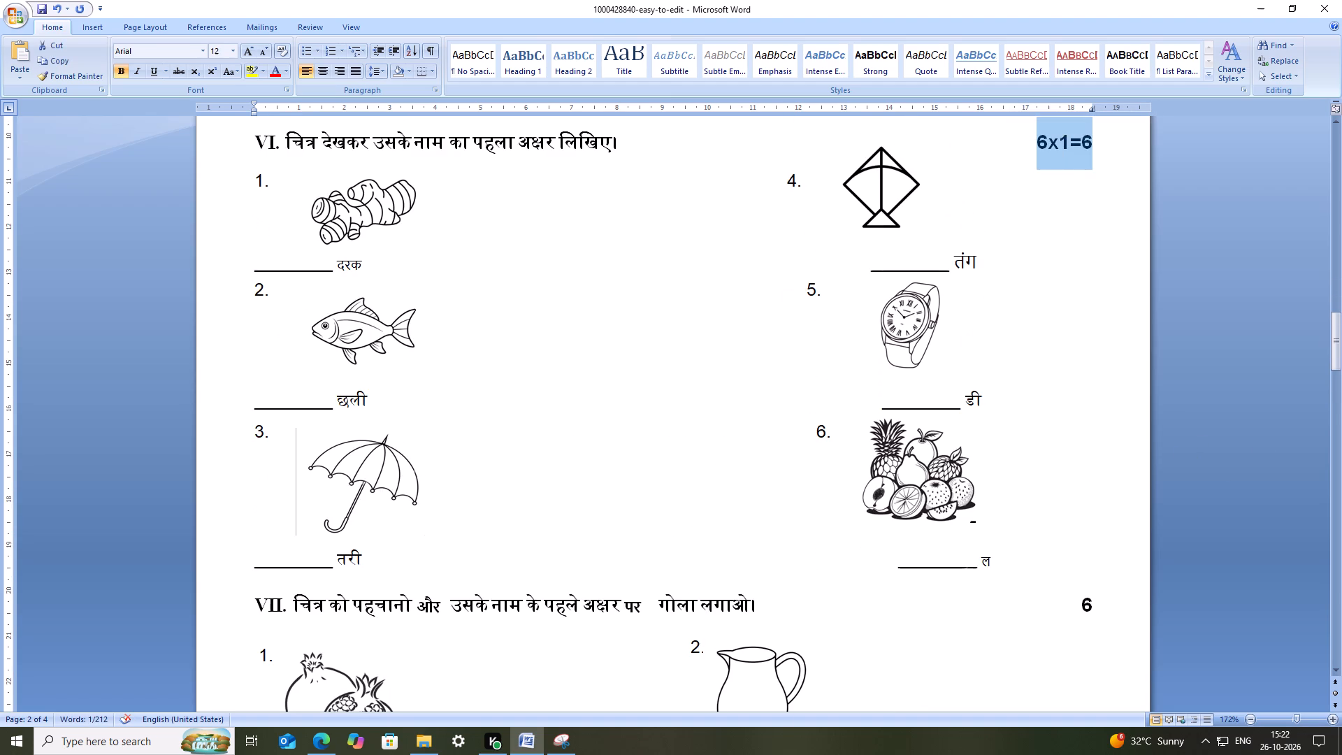
{"action": "left_click_drag", "start_coordinate": [1085, 605], "coordinate": [1075, 605]}
{"action": "left_click_drag", "start_coordinate": [1090, 604], "coordinate": [1076, 606]}
{"action": "key", "text": "ctrl+v"}
Add 5x2= before the marks in section VIII's heading so they read 5x2=10.
{"action": "scroll", "coordinate": [1090, 620], "scroll_direction": "down", "scroll_amount": 14}
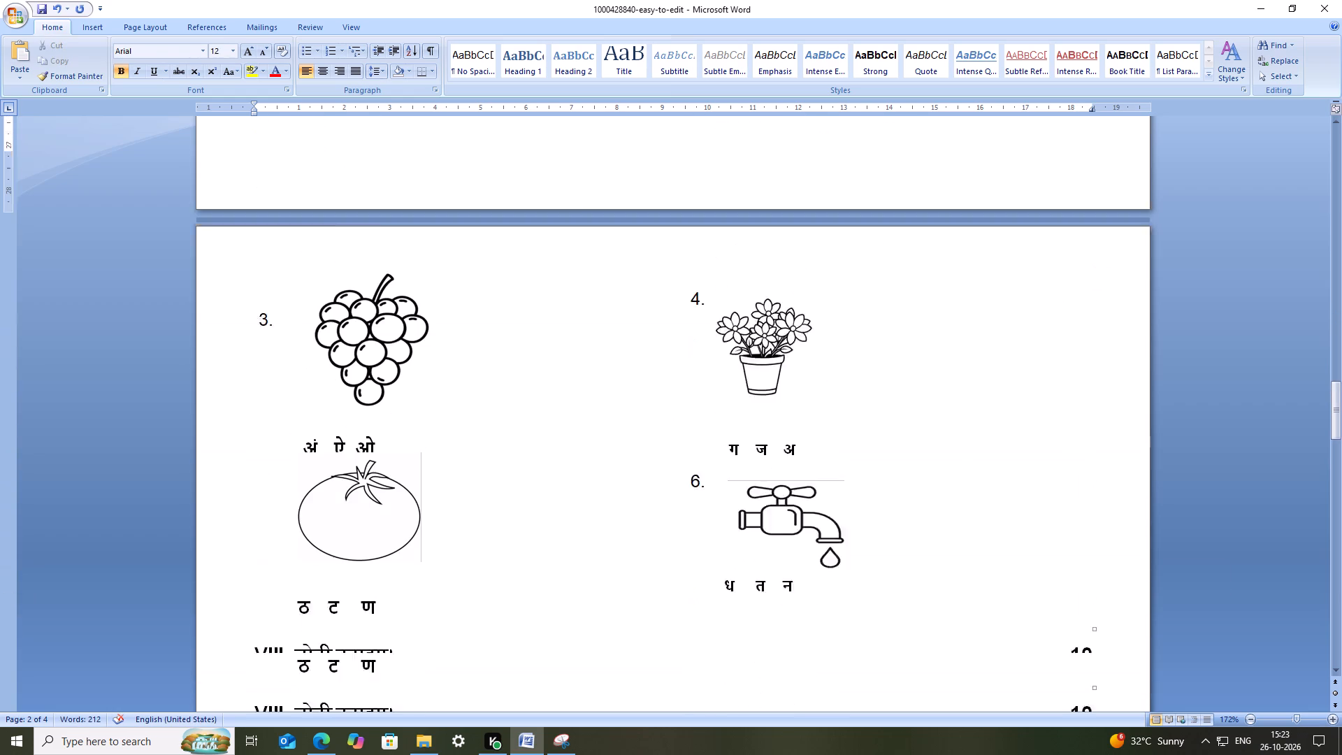
{"action": "scroll", "coordinate": [1083, 583], "scroll_direction": "down", "scroll_amount": 4}
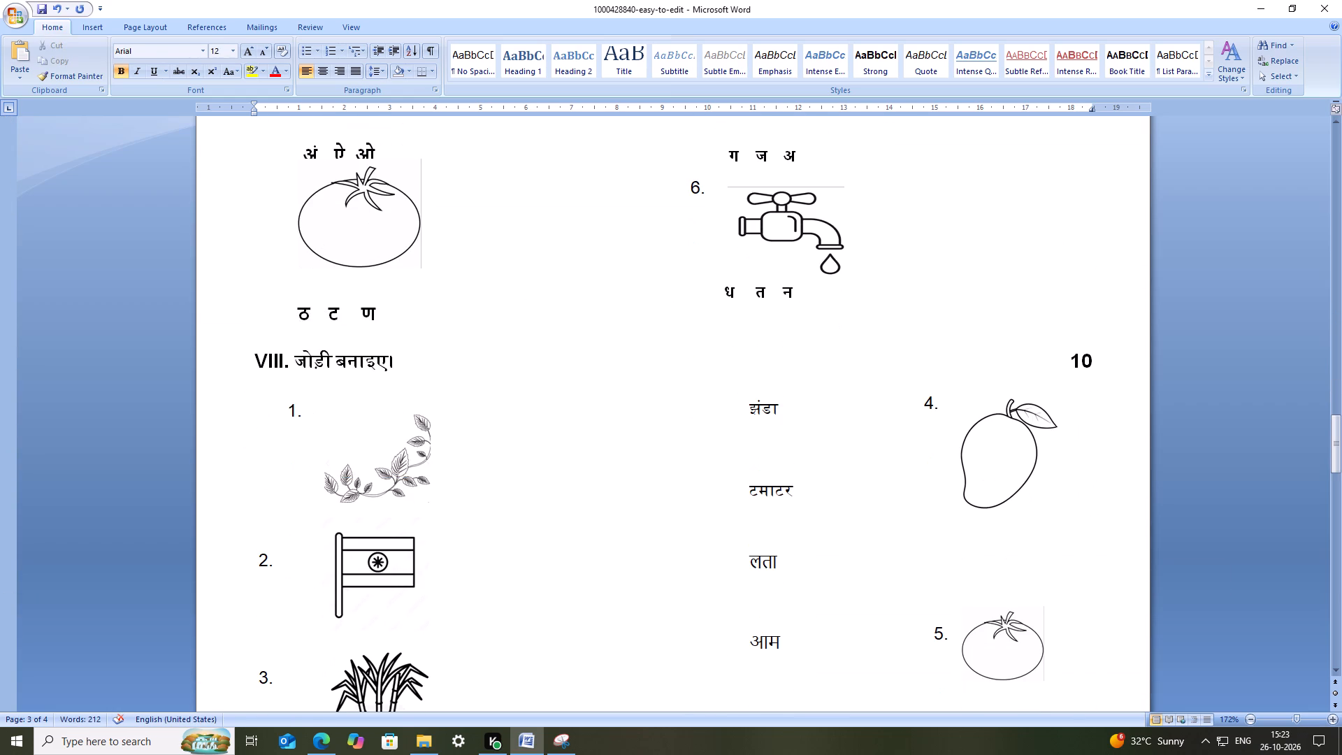
{"action": "left_click", "coordinate": [1072, 363]}
{"action": "key", "text": "5"}
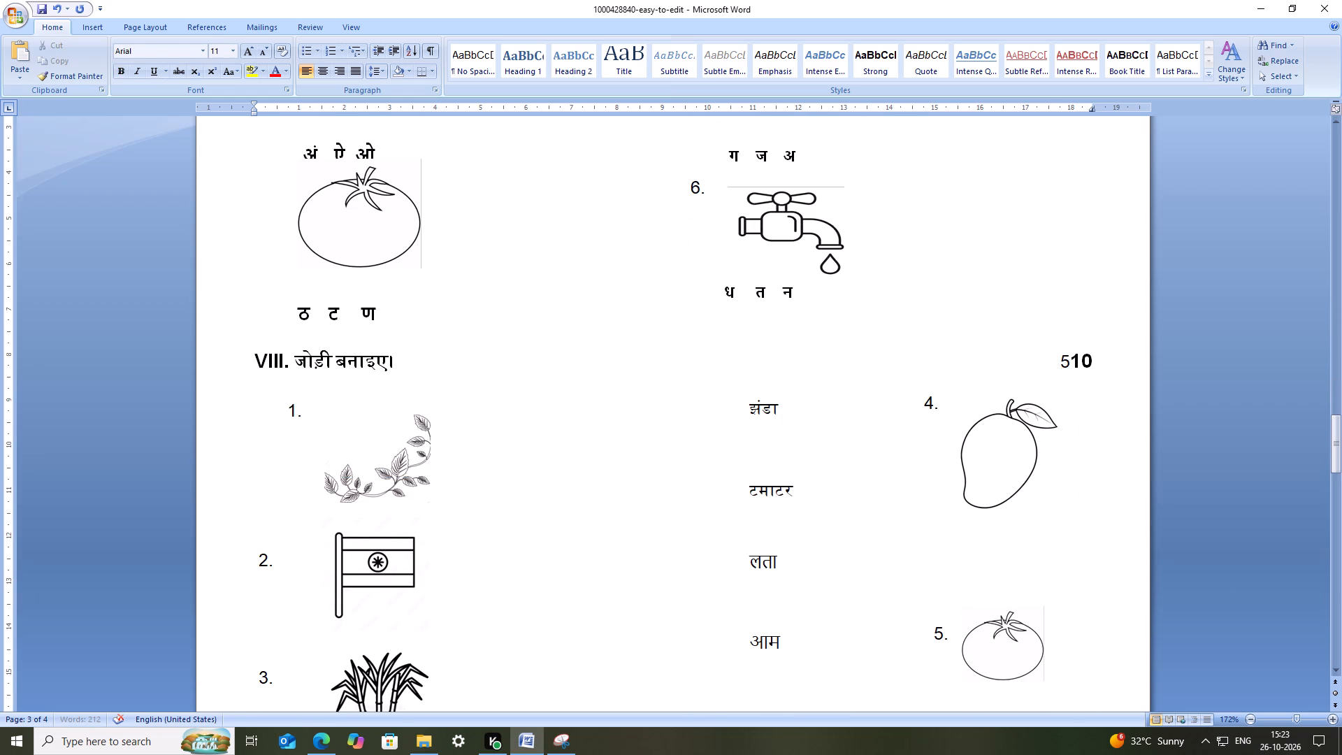
{"action": "type", "text": "x2"}
{"action": "key", "text": "equal"}
Copy section VIII's 5x2=10 entry over the marks in section IX's heading and save the exam paper.
{"action": "scroll", "coordinate": [1113, 415], "scroll_direction": "down", "scroll_amount": 2}
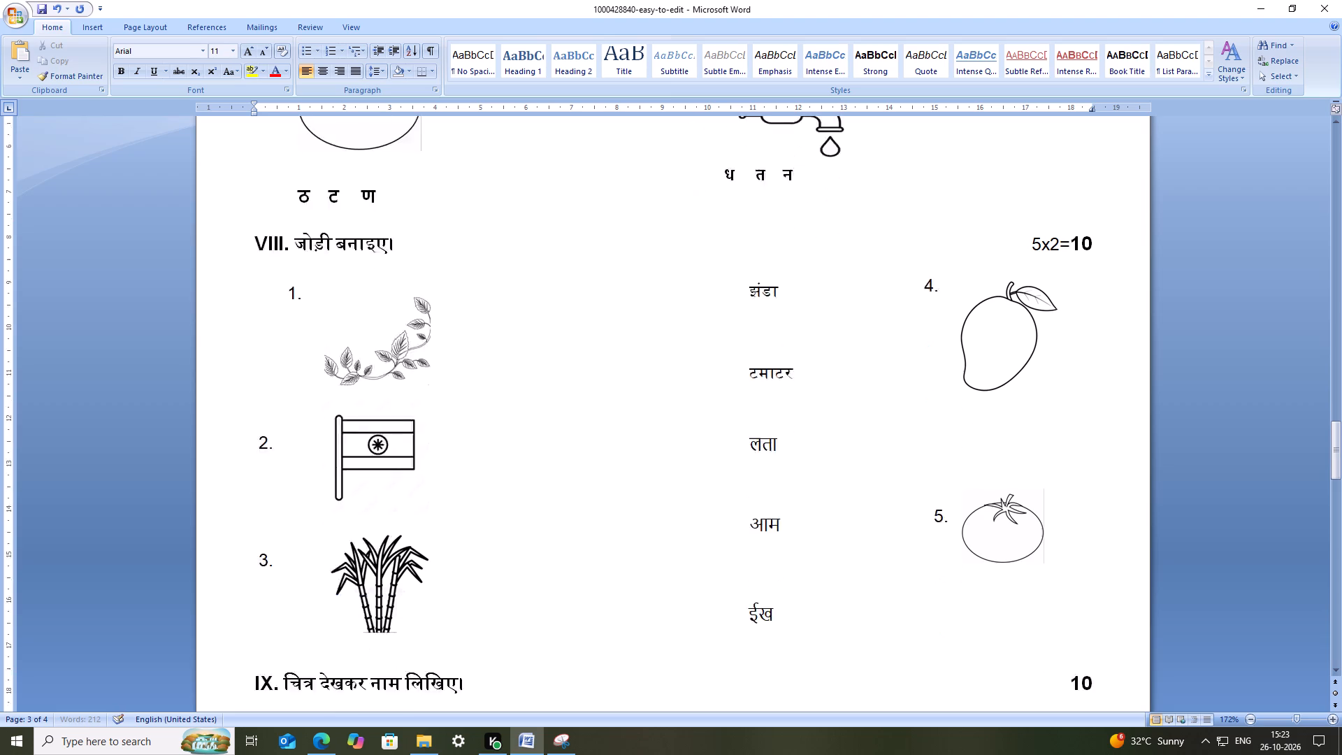
{"action": "scroll", "coordinate": [1113, 415], "scroll_direction": "down", "scroll_amount": 4}
{"action": "scroll", "coordinate": [1093, 368], "scroll_direction": "up", "scroll_amount": 4}
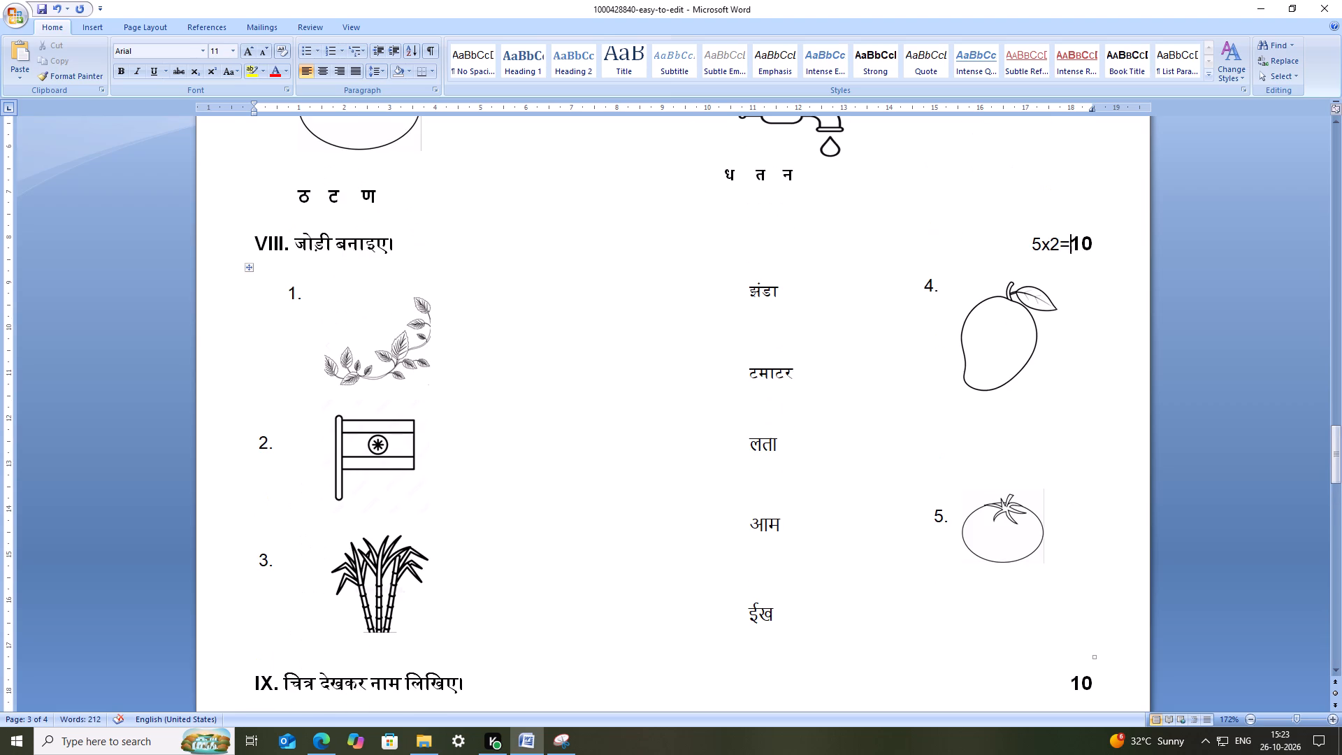
{"action": "left_click_drag", "start_coordinate": [1097, 243], "coordinate": [1022, 253]}
{"action": "key", "text": "ctrl+c"}
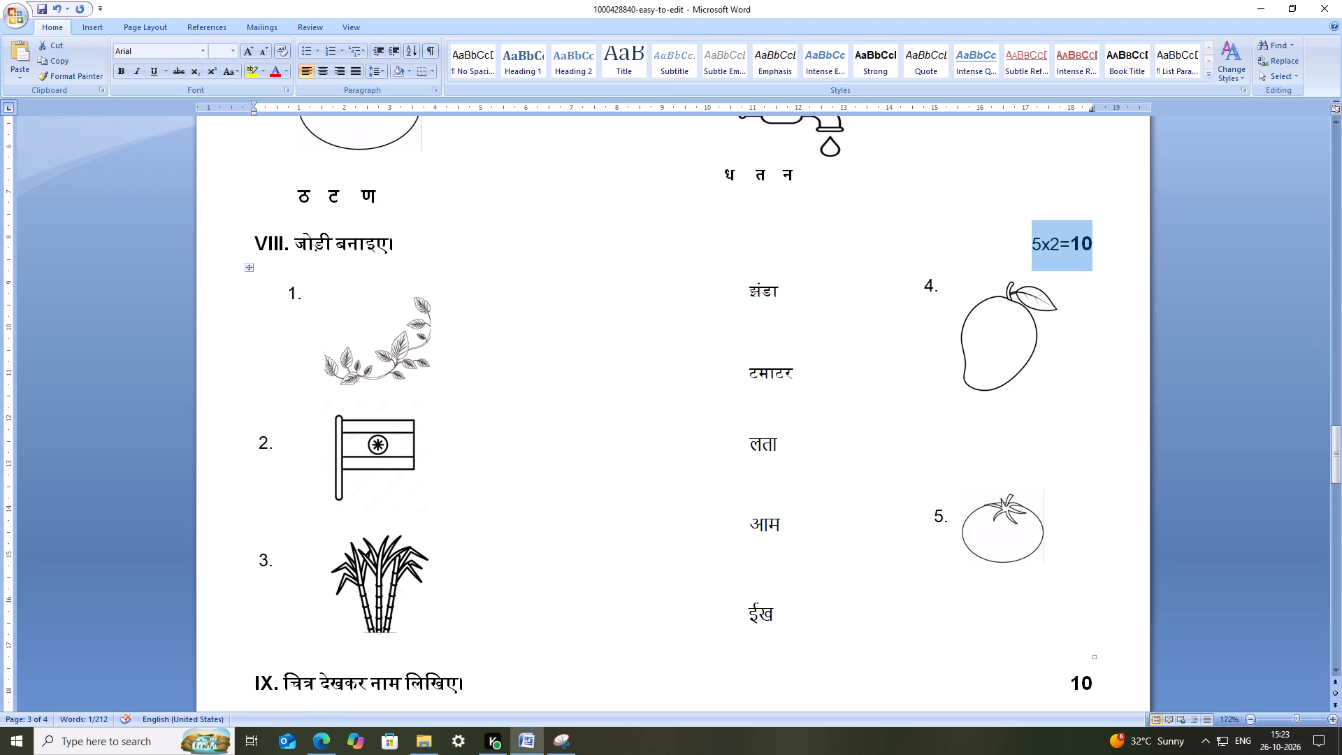
{"action": "scroll", "coordinate": [1127, 467], "scroll_direction": "down", "scroll_amount": 5}
{"action": "left_click", "coordinate": [1081, 377]}
{"action": "left_click_drag", "start_coordinate": [1091, 384], "coordinate": [1063, 384]}
{"action": "key", "text": "ctrl+v"}
{"action": "key", "text": "ctrl+s"}
Add 3x2= before the marks in section X's heading so they read 3x2=6.
{"action": "scroll", "coordinate": [1075, 462], "scroll_direction": "down", "scroll_amount": 6}
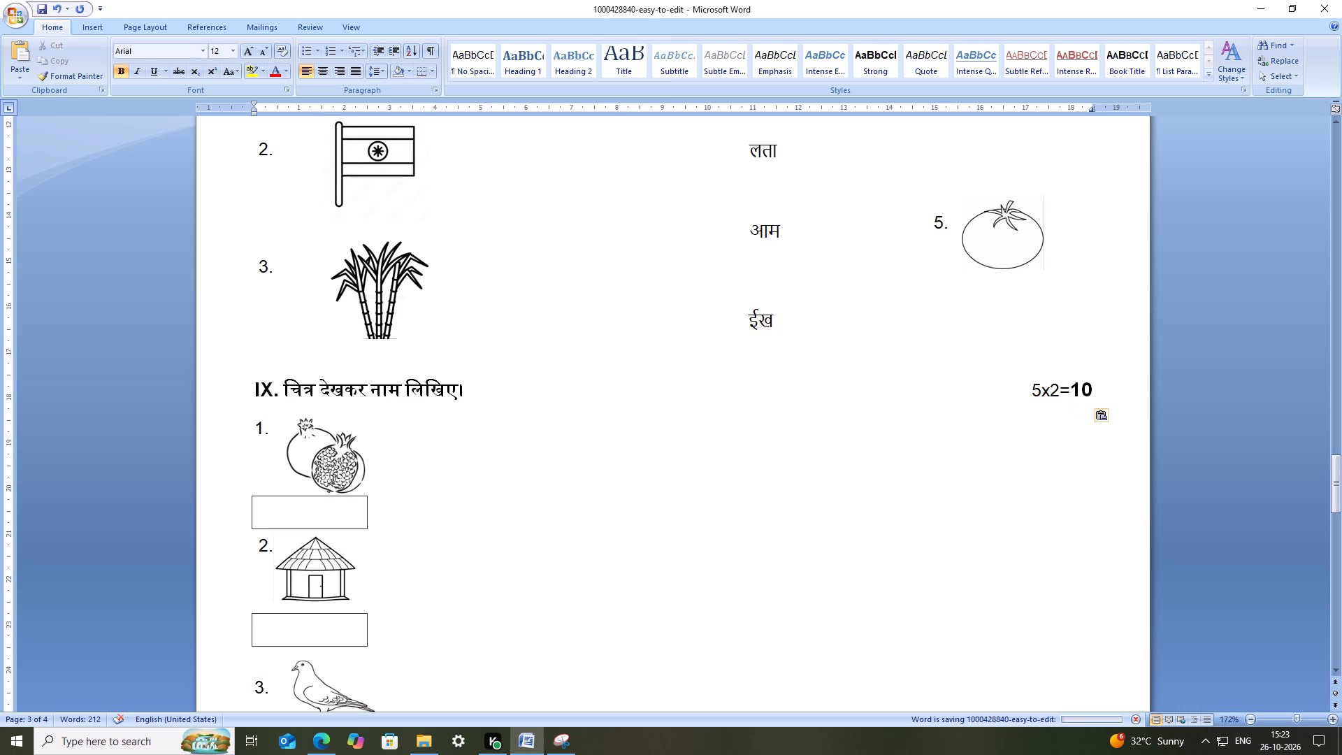
{"action": "scroll", "coordinate": [1034, 451], "scroll_direction": "down", "scroll_amount": 9}
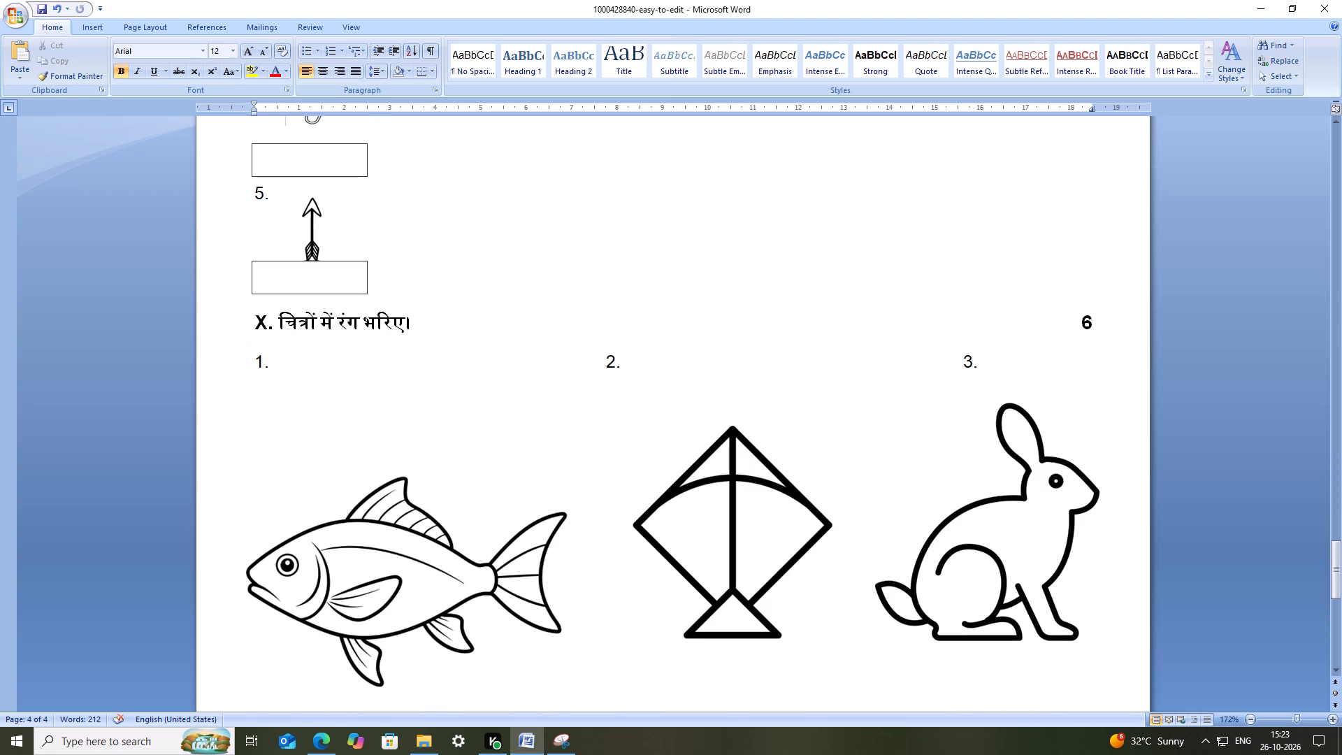
{"action": "left_click", "coordinate": [1076, 324]}
{"action": "key", "text": "3"}
{"action": "type", "text": "x2"}
{"action": "key", "text": "equal"}
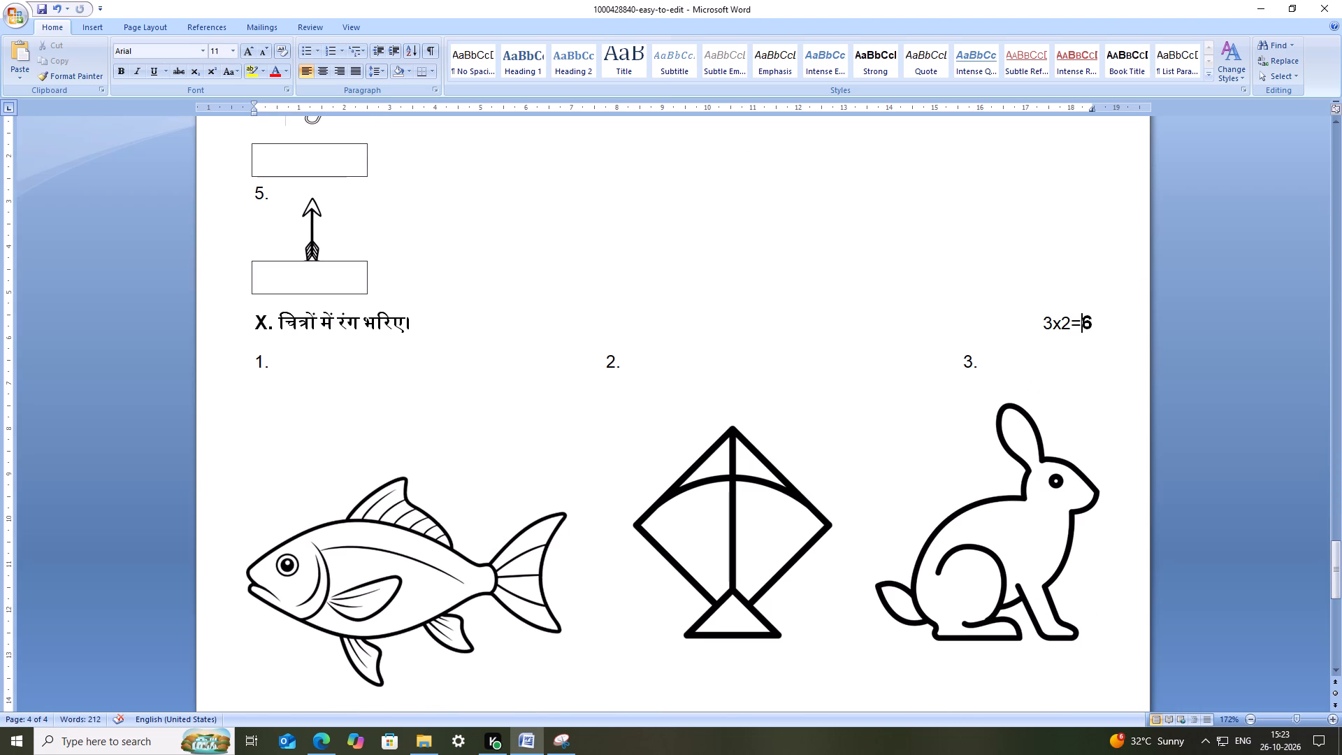
Save the exam paper.
{"action": "key", "text": "ctrl+s"}
{"action": "key", "text": "ctrl+s"}
Insert a blank line above section I's heading at the top of the first page.
{"action": "scroll", "coordinate": [1058, 410], "scroll_direction": "down", "scroll_amount": 7}
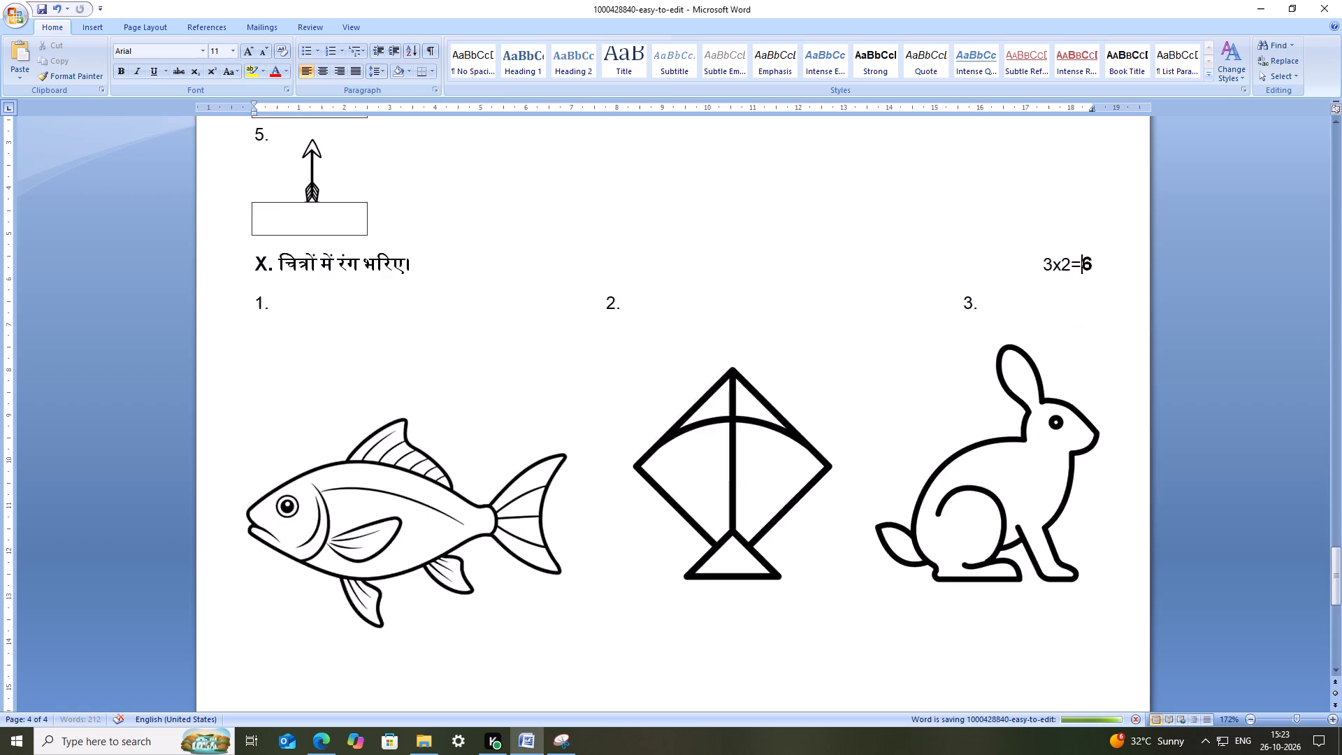
{"action": "scroll", "coordinate": [1055, 422], "scroll_direction": "down", "scroll_amount": 3}
{"action": "scroll", "coordinate": [1002, 475], "scroll_direction": "up", "scroll_amount": 12}
{"action": "scroll", "coordinate": [1258, 460], "scroll_direction": "up", "scroll_amount": 14}
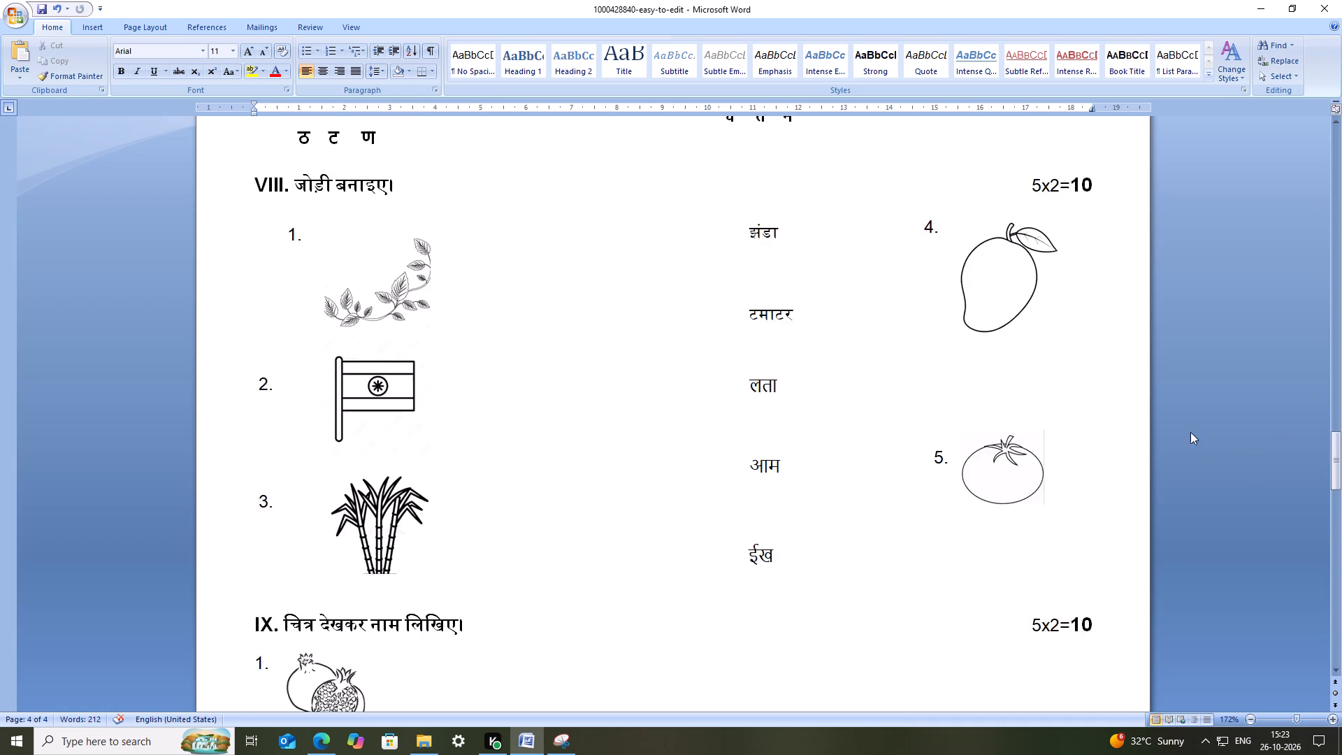
{"action": "scroll", "coordinate": [1190, 432], "scroll_direction": "up", "scroll_amount": 20}
{"action": "scroll", "coordinate": [1190, 432], "scroll_direction": "up", "scroll_amount": 20}
{"action": "scroll", "coordinate": [1190, 432], "scroll_direction": "up", "scroll_amount": 12}
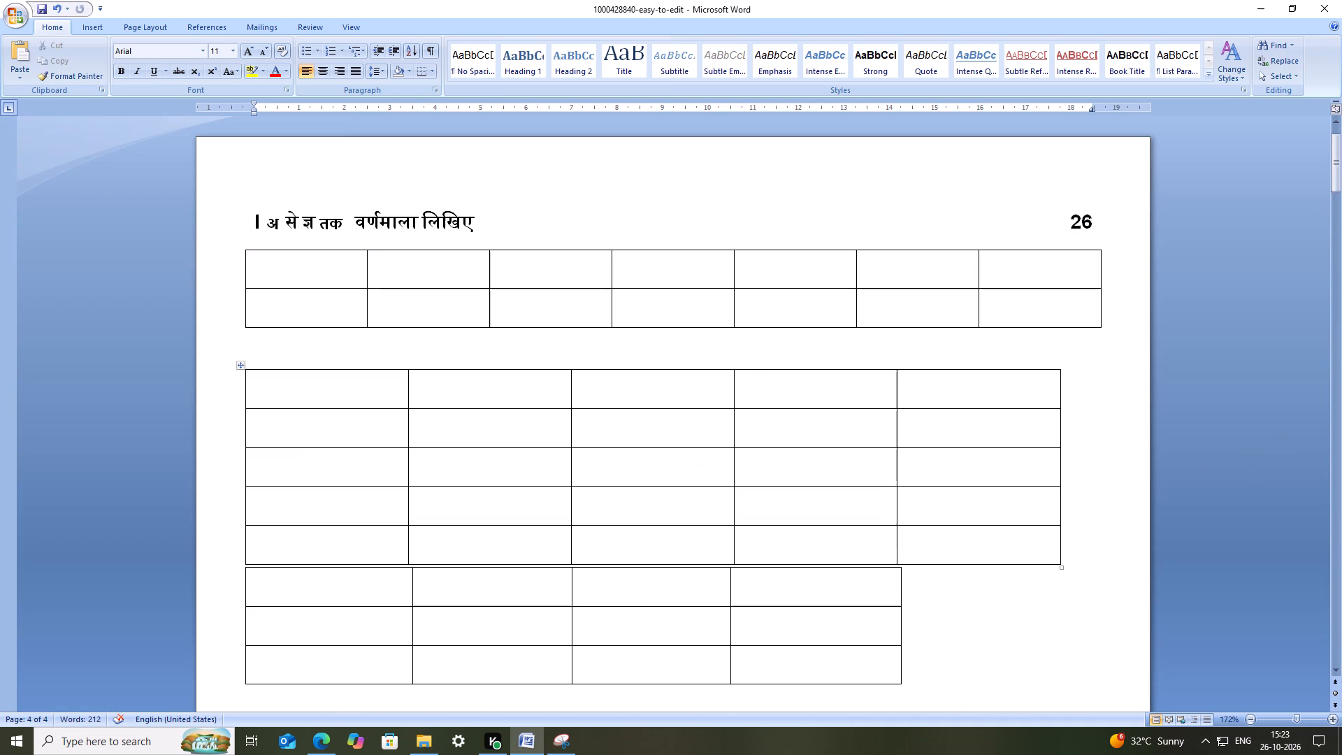
{"action": "scroll", "coordinate": [1034, 409], "scroll_direction": "up", "scroll_amount": 14}
{"action": "left_click", "coordinate": [433, 190]}
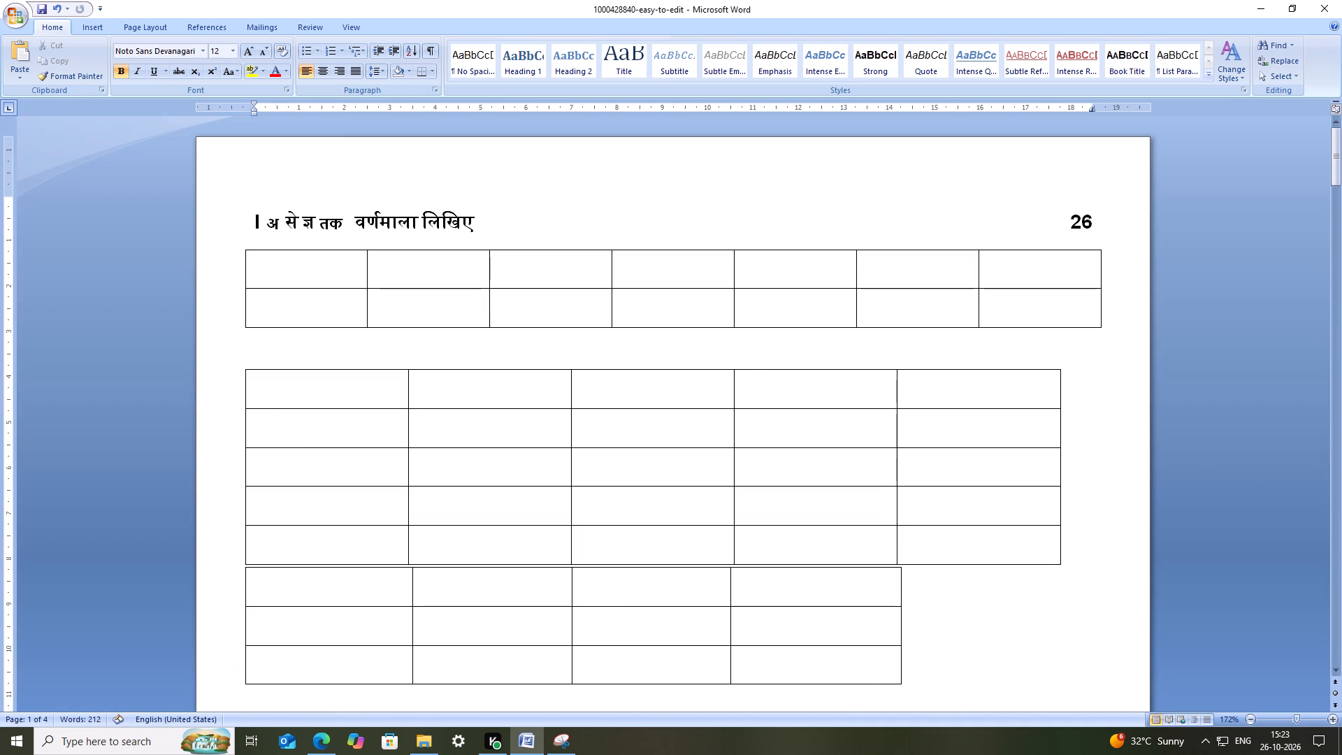
{"action": "left_click", "coordinate": [387, 191]}
{"action": "left_click", "coordinate": [254, 215]}
{"action": "key", "text": "Return"}
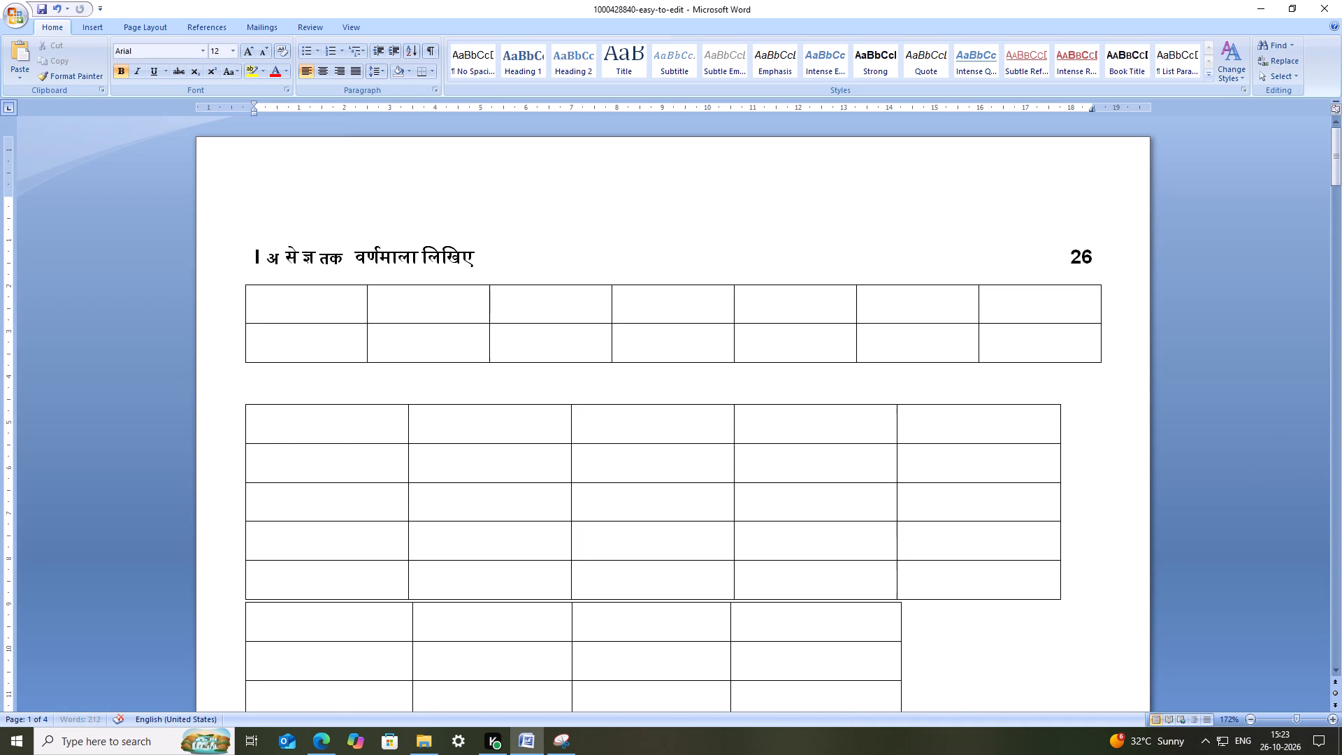
Enter the title "Class 1 half yearly hindi" on the blank line above section I, saving the exam paper along the way.
{"action": "left_click", "coordinate": [264, 199]}
{"action": "type", "text": "class"}
{"action": "key", "text": "space"}
{"action": "type", "text": "1"}
{"action": "key", "text": "space"}
{"action": "type", "text": "hal"}
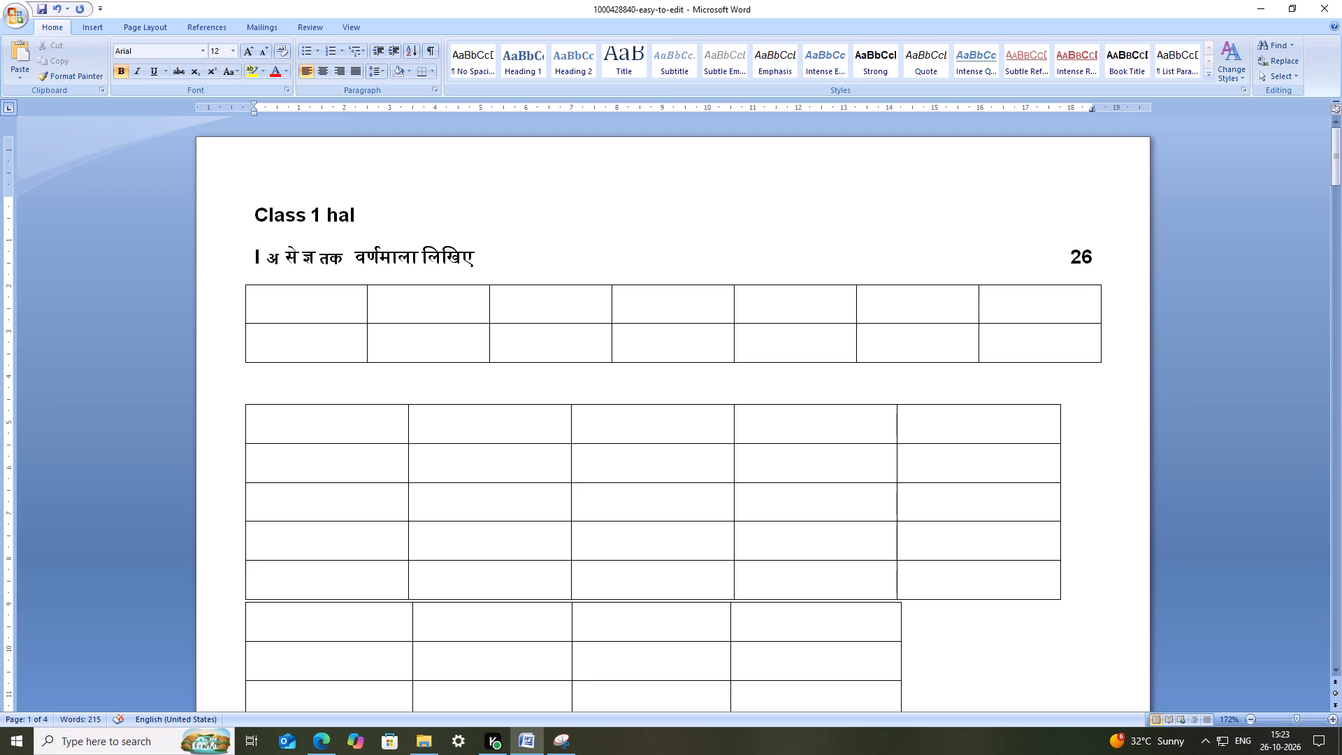
{"action": "type", "text": "fyea"}
{"action": "type", "text": "rly"}
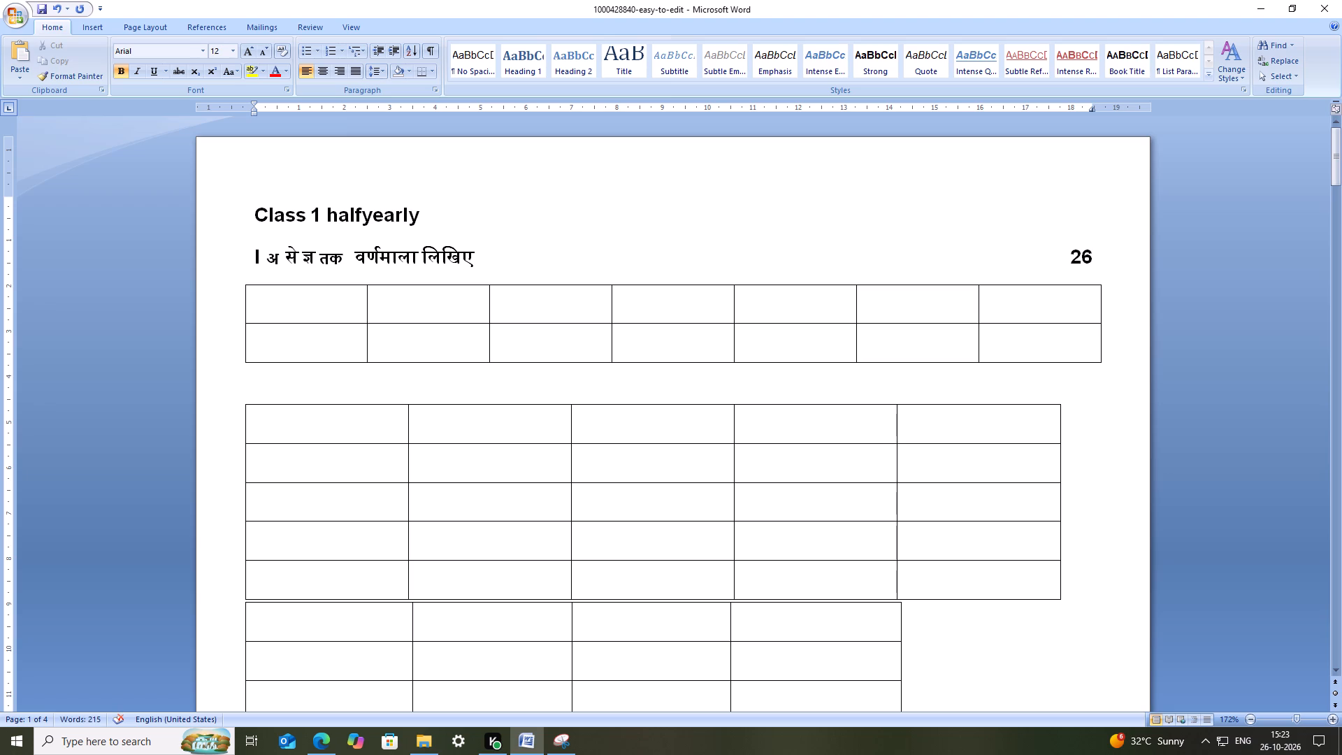
{"action": "key", "text": "space"}
{"action": "type", "text": "hindi"}
{"action": "key", "text": "ctrl+s"}
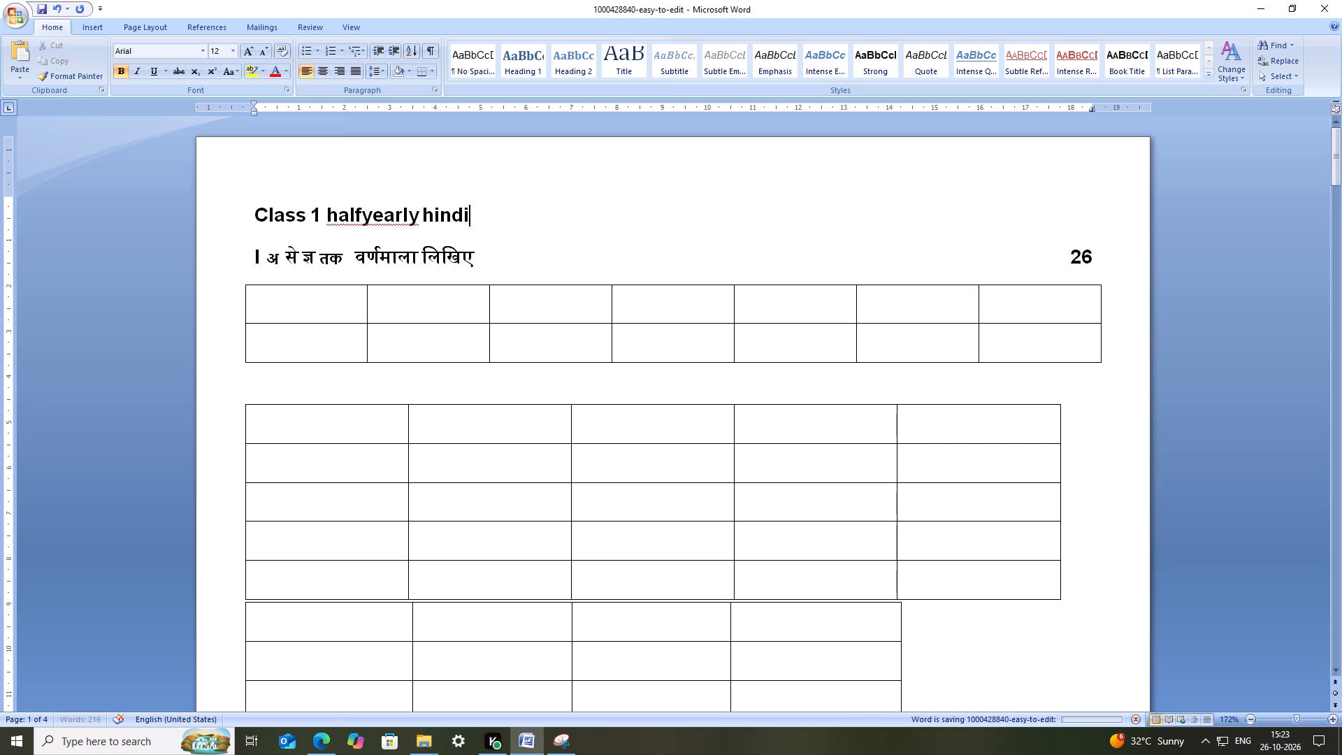
{"action": "left_click", "coordinate": [359, 215]}
{"action": "key", "text": "space"}
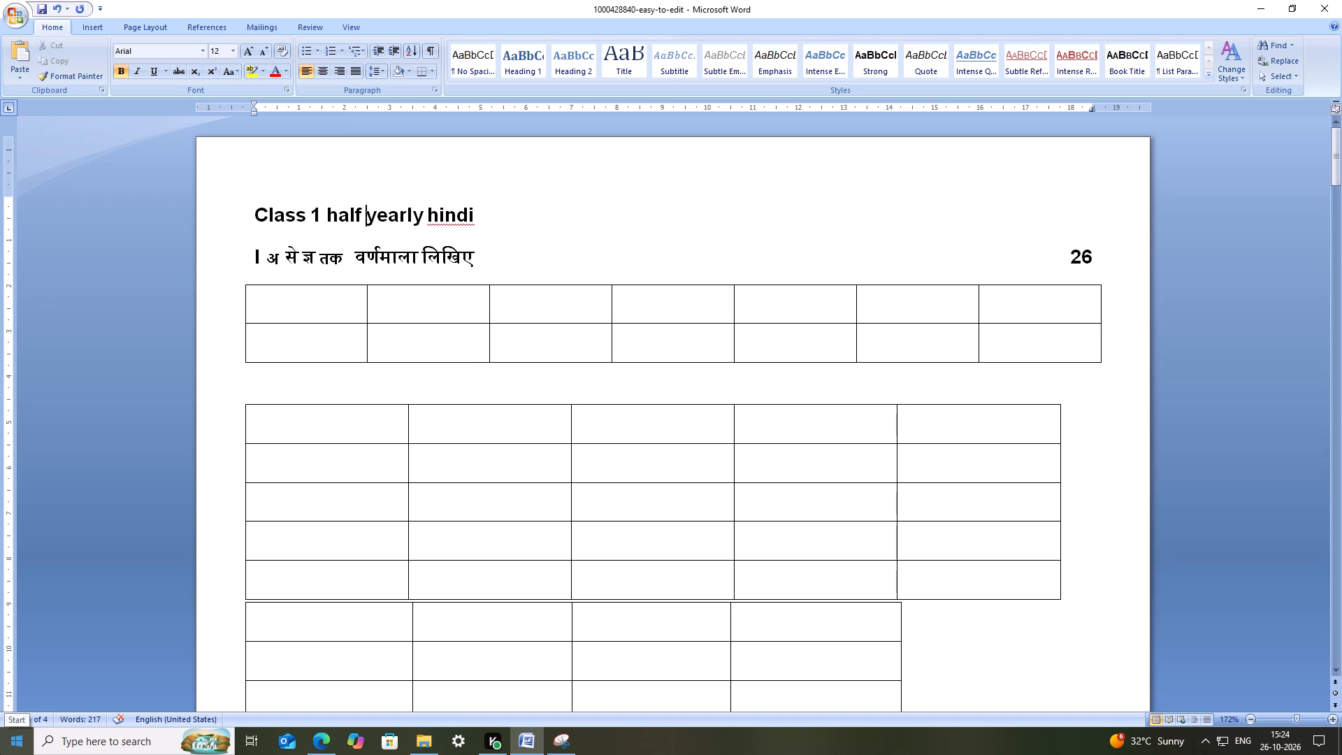
{"action": "left_click", "coordinate": [317, 745]}
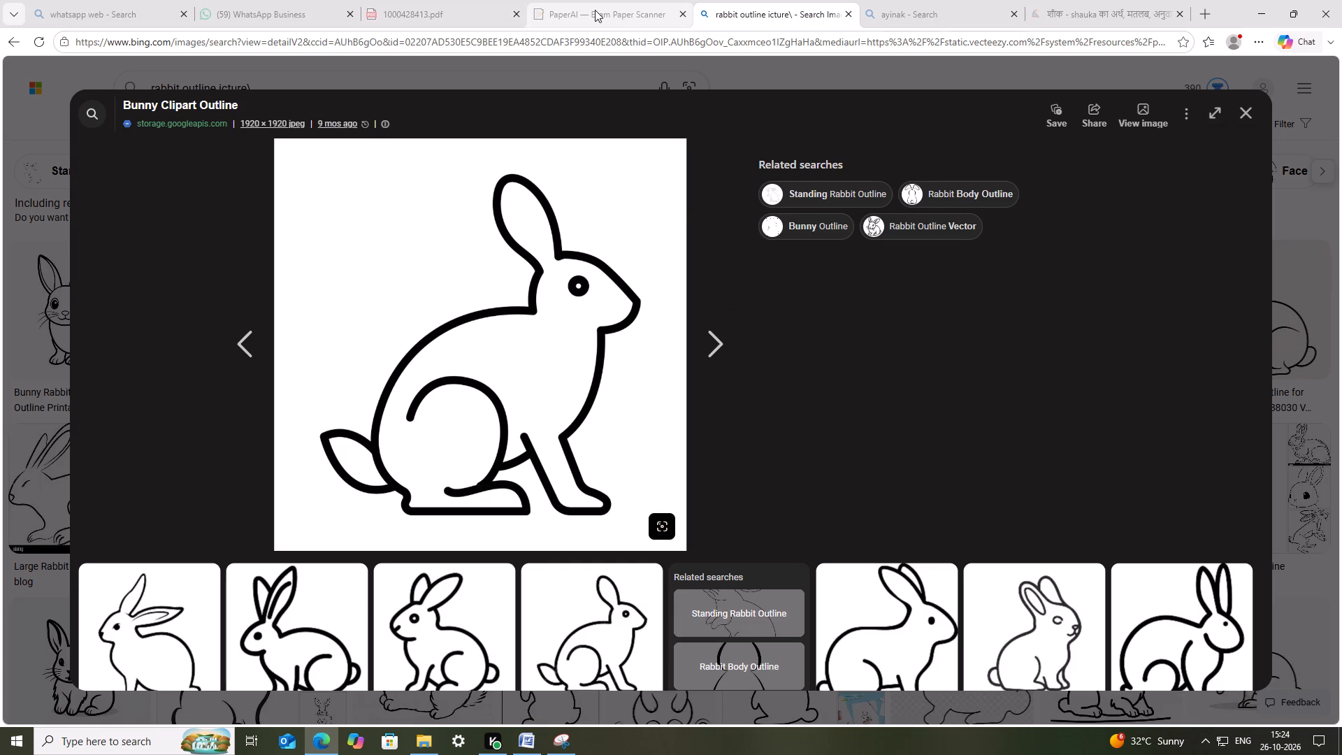
{"action": "left_click", "coordinate": [1091, 10]}
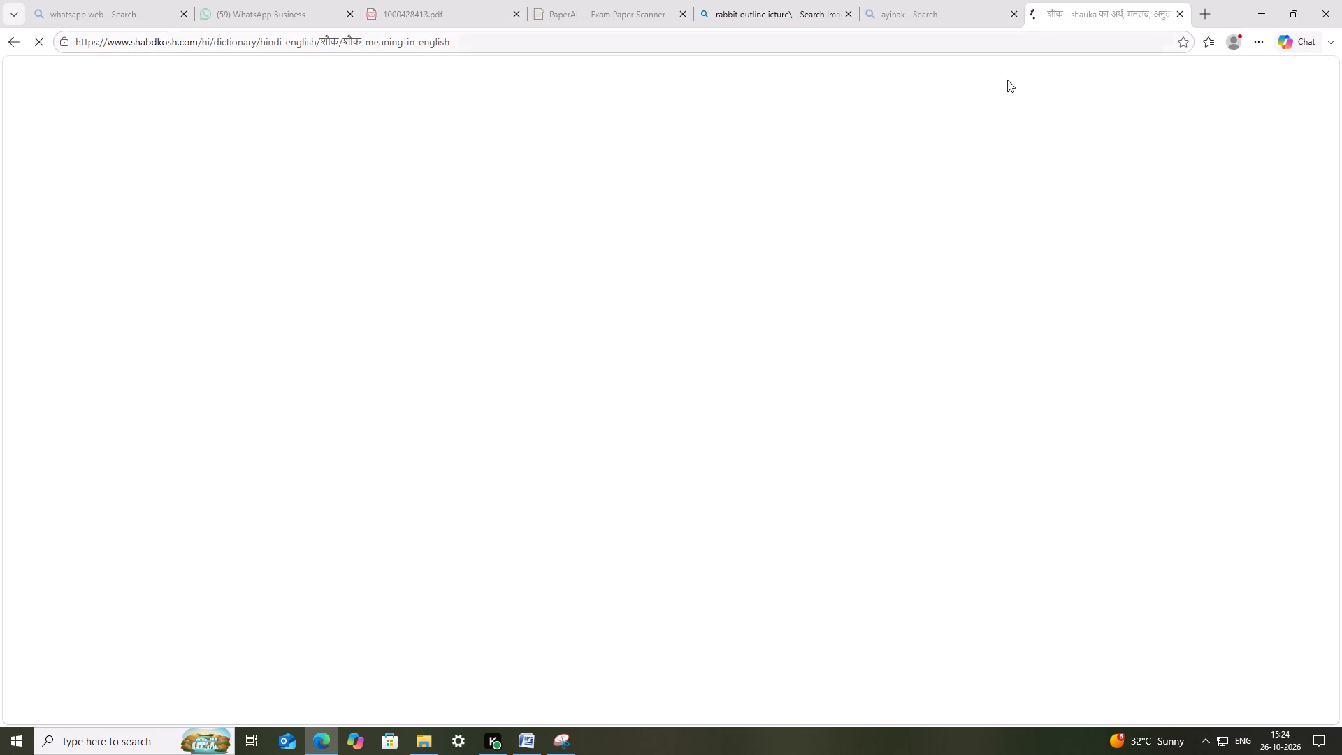
{"action": "left_click", "coordinate": [936, 19]}
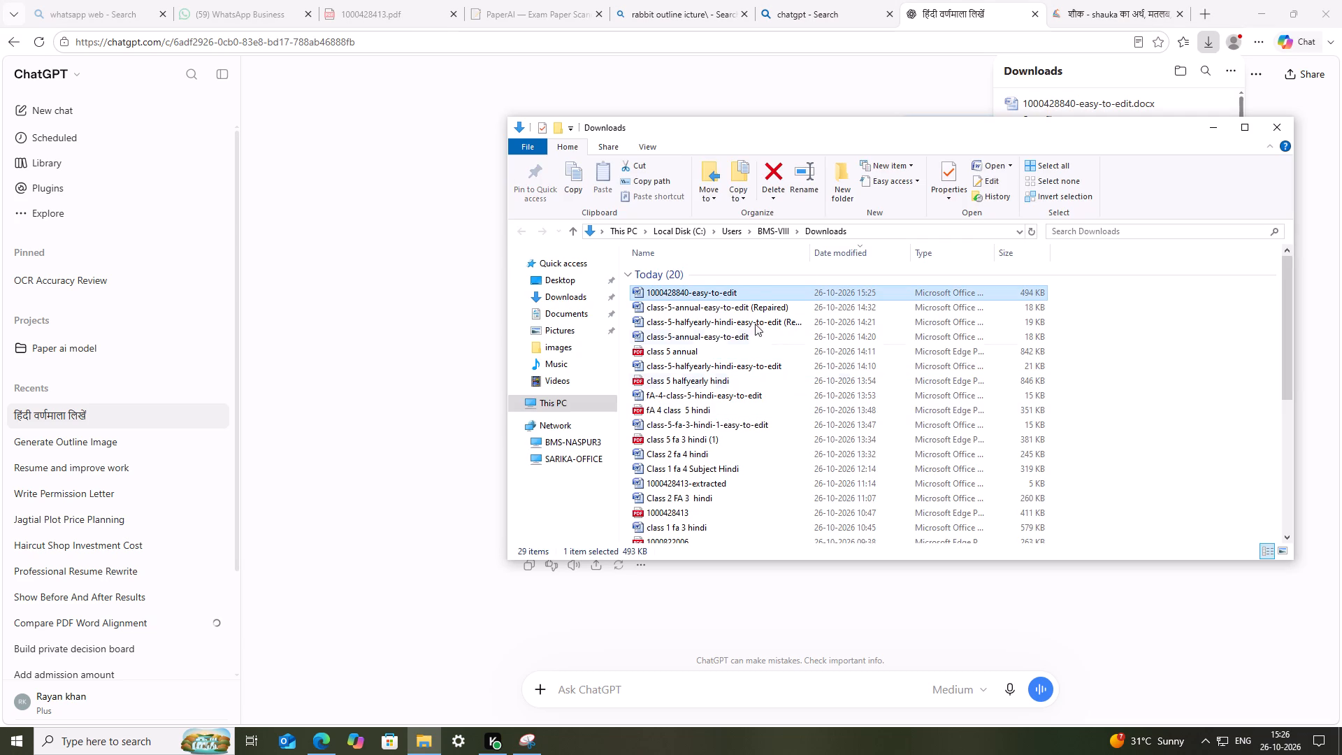
{"action": "right_click", "coordinate": [749, 289]}
{"action": "left_click", "coordinate": [834, 315]}
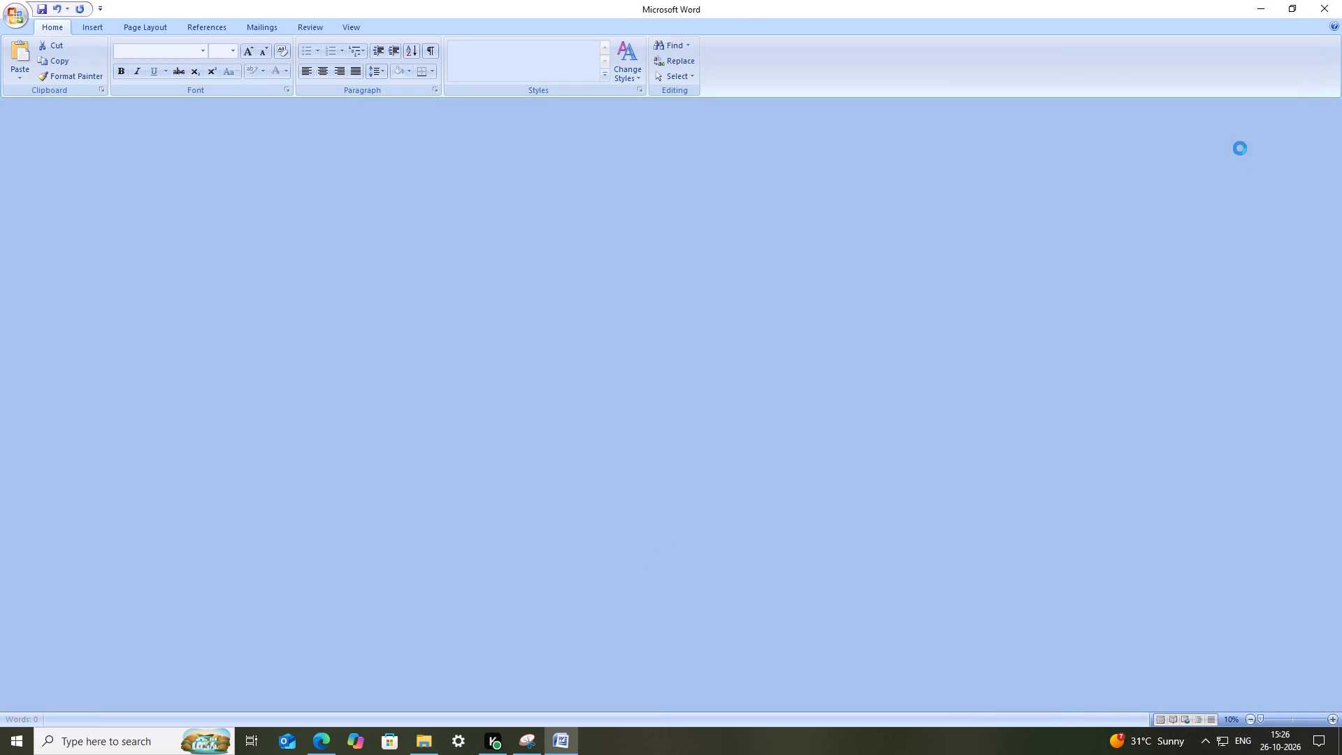
{"action": "left_click", "coordinate": [1327, 9]}
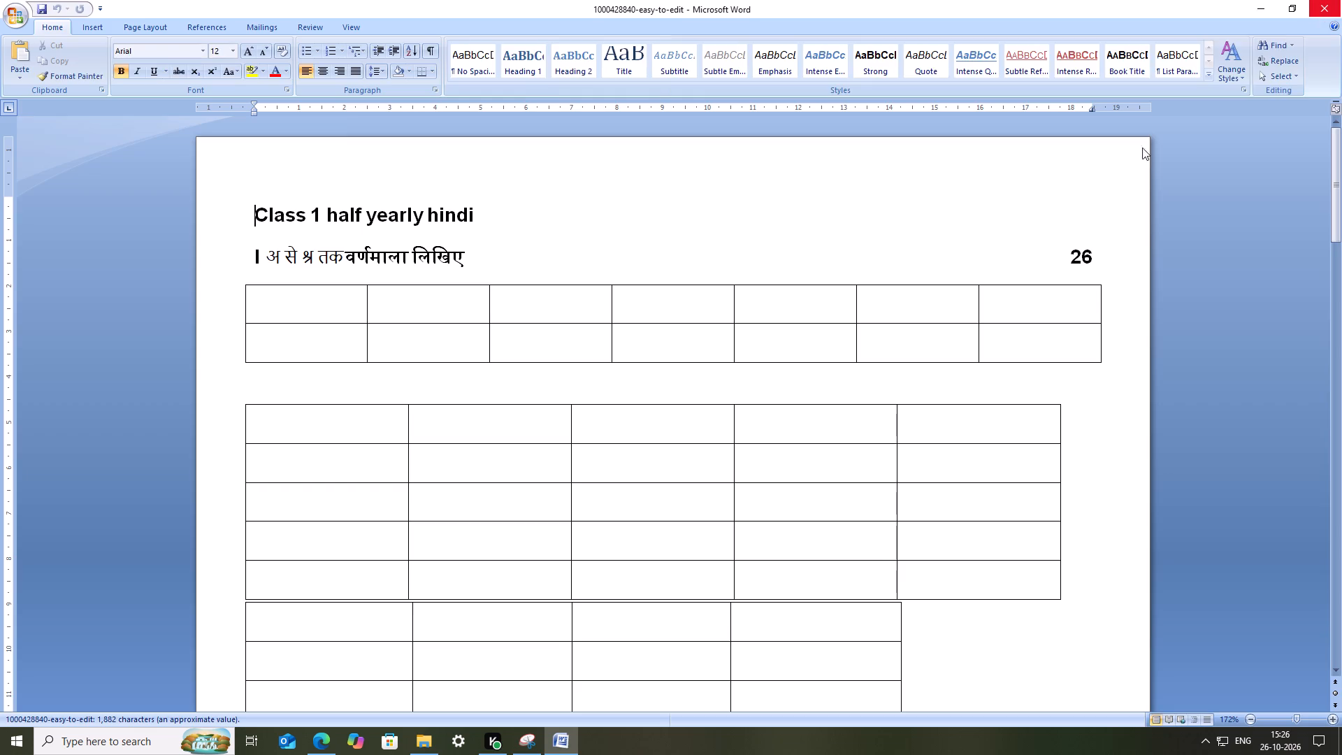